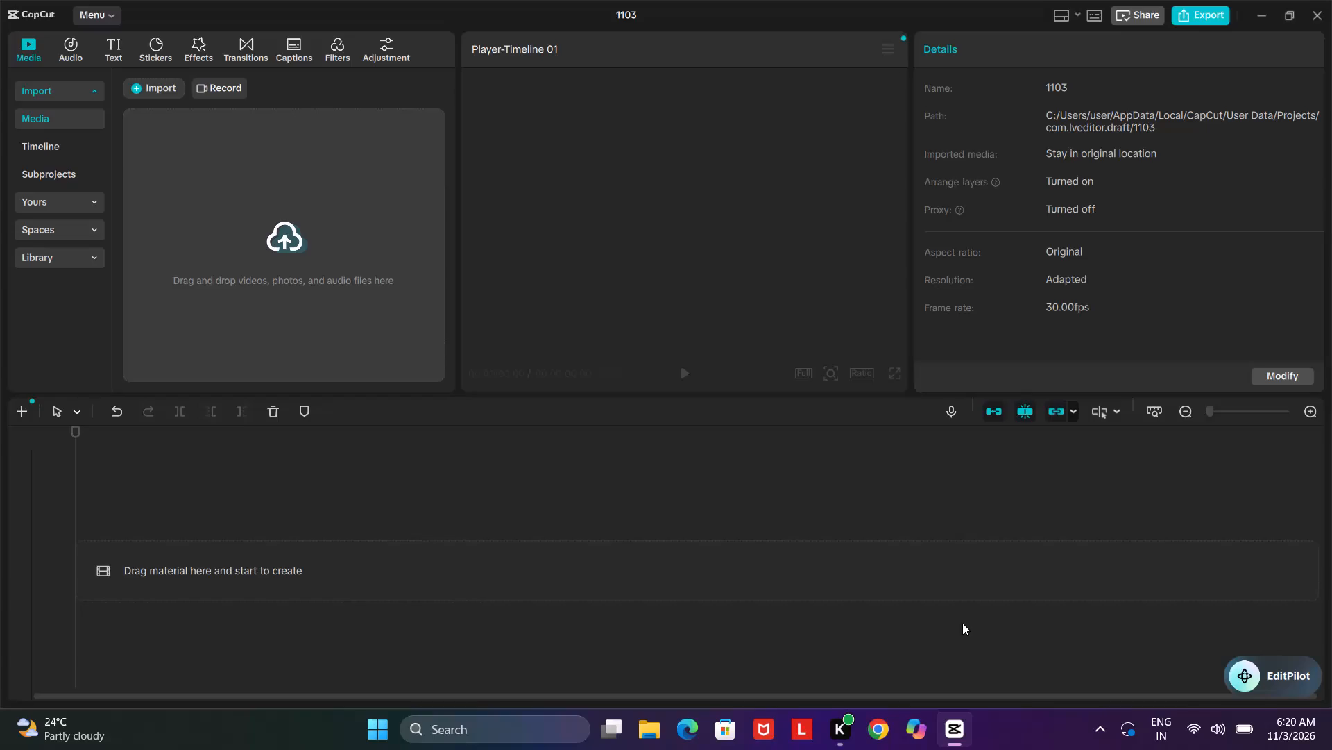
# Add a second, empty timeline to project 1103.
pyautogui.click(33, 10)
pyautogui.click(31, 415)
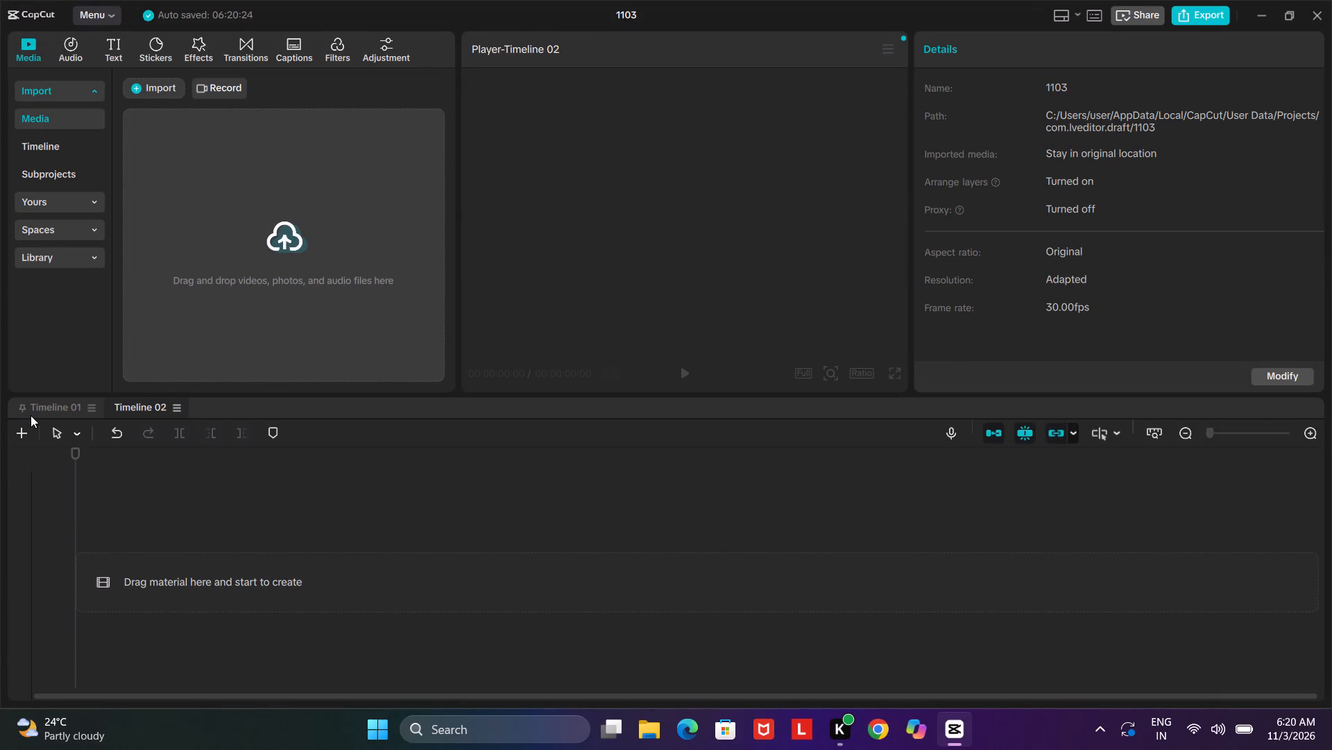
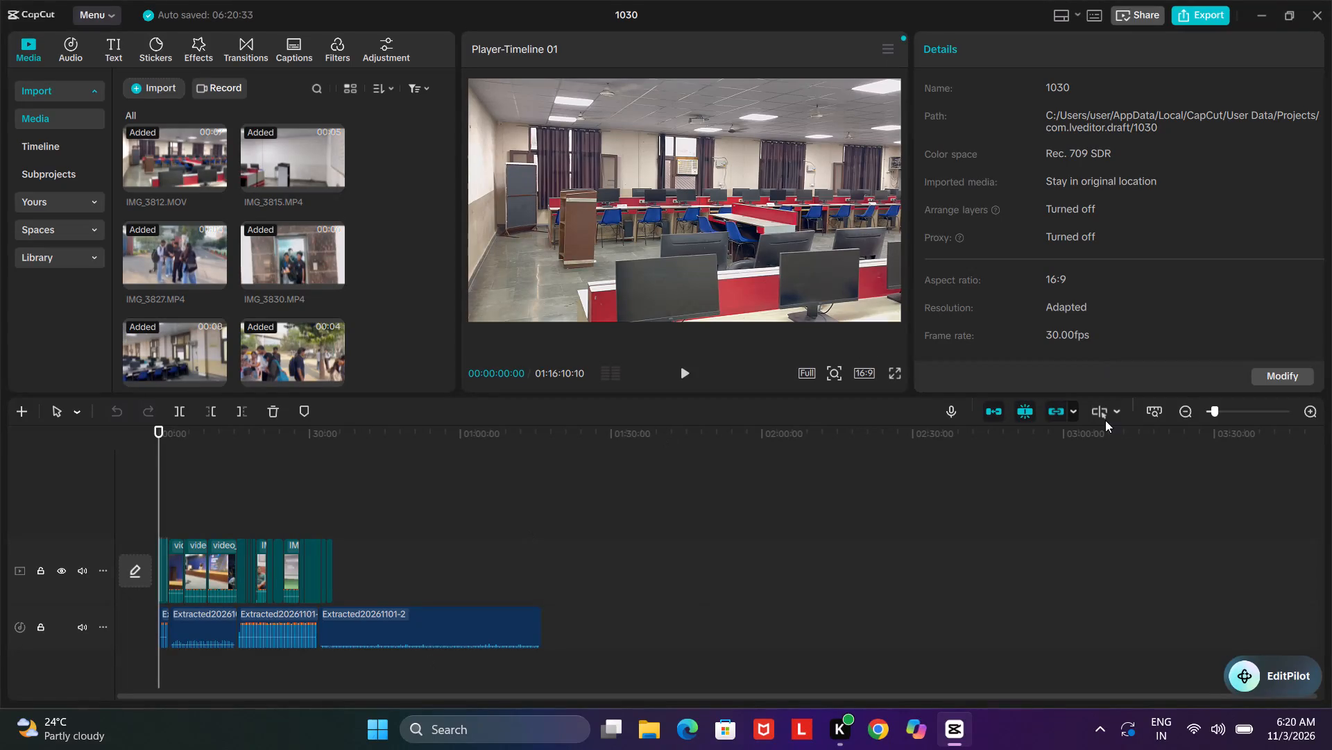
# Play back the edited timeline of project 1030 from its beginning to review the footage.
pyautogui.click(1225, 414)
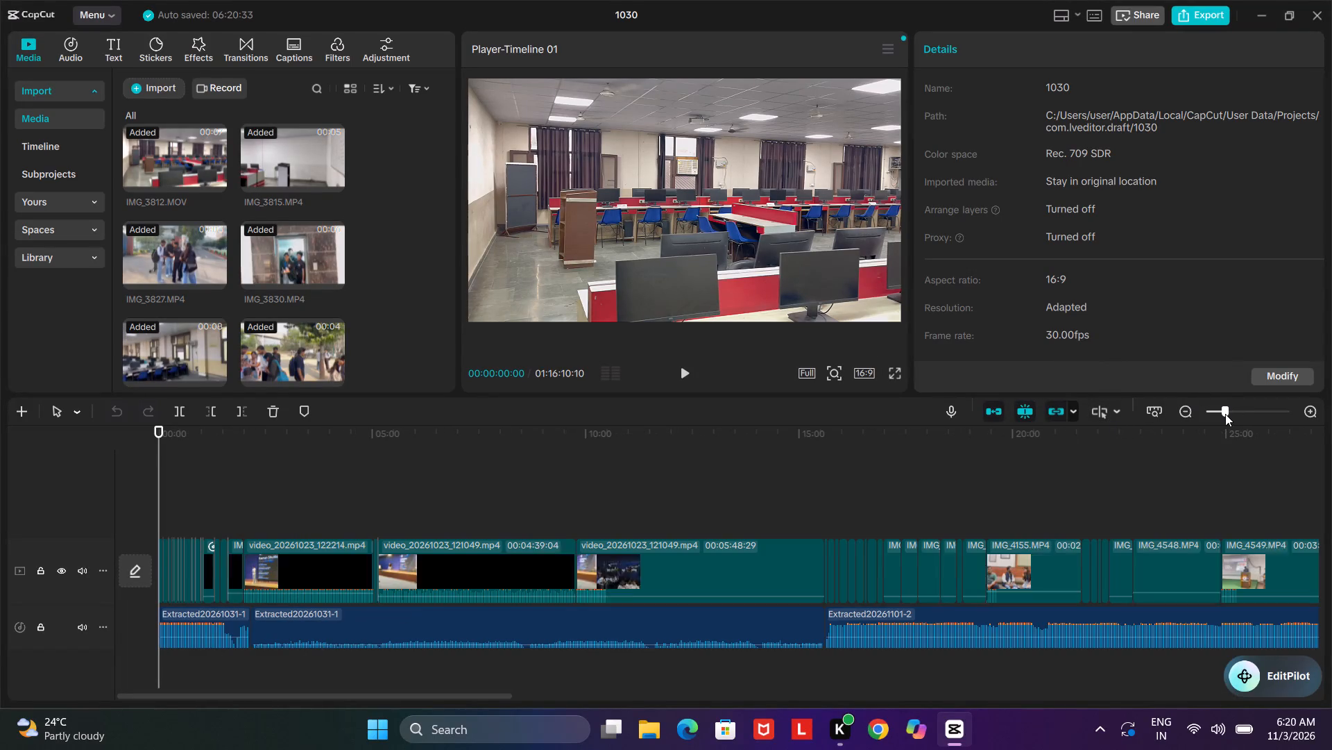
pyautogui.click(682, 369)
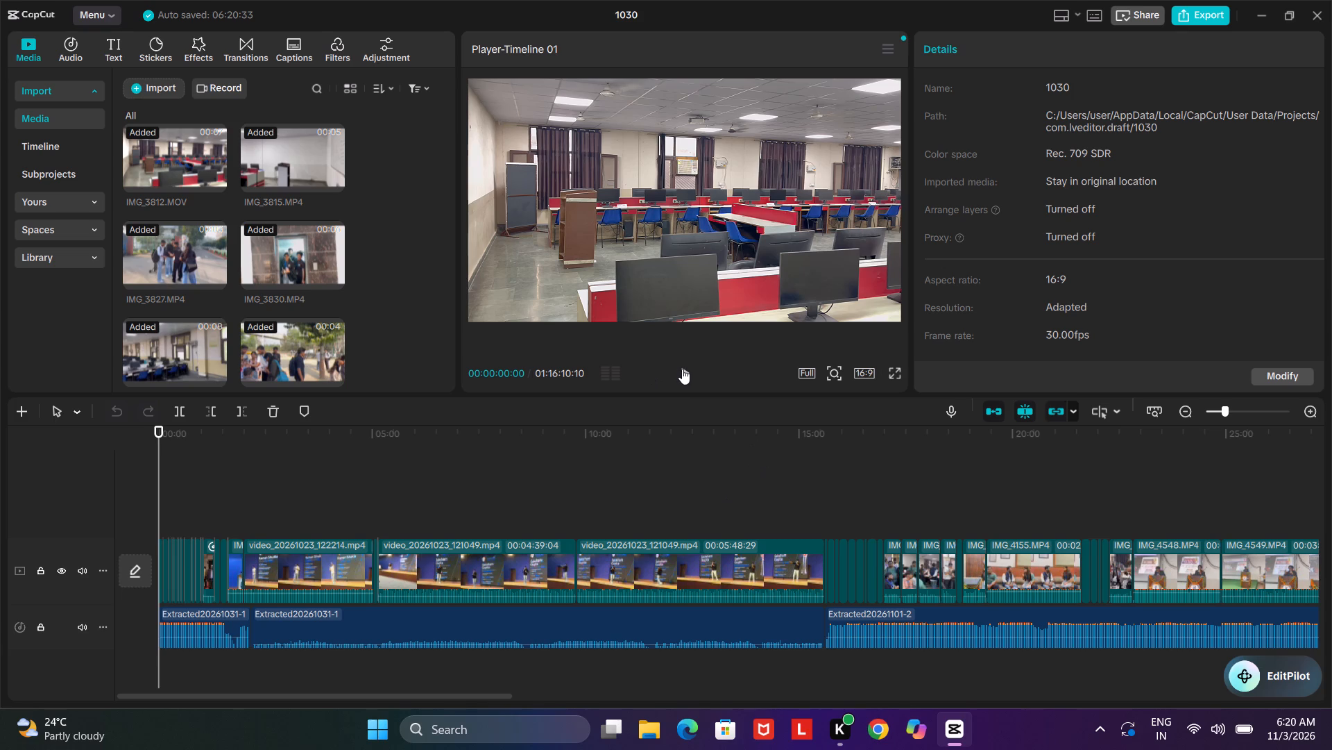
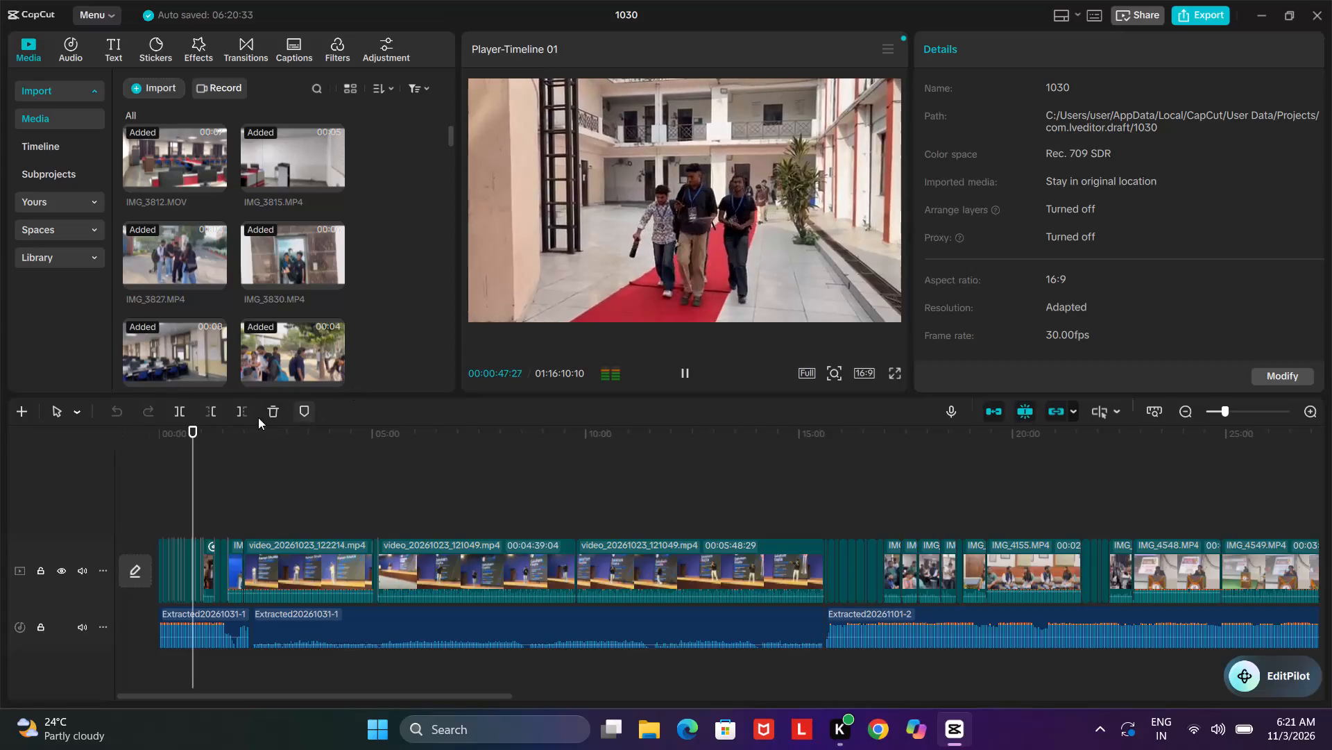
# Review the edited footage from about 00:47 through the opening clips and into the first stage talk, pausing near 02:13.
pyautogui.moveTo(191, 428); pyautogui.dragTo(212, 428)
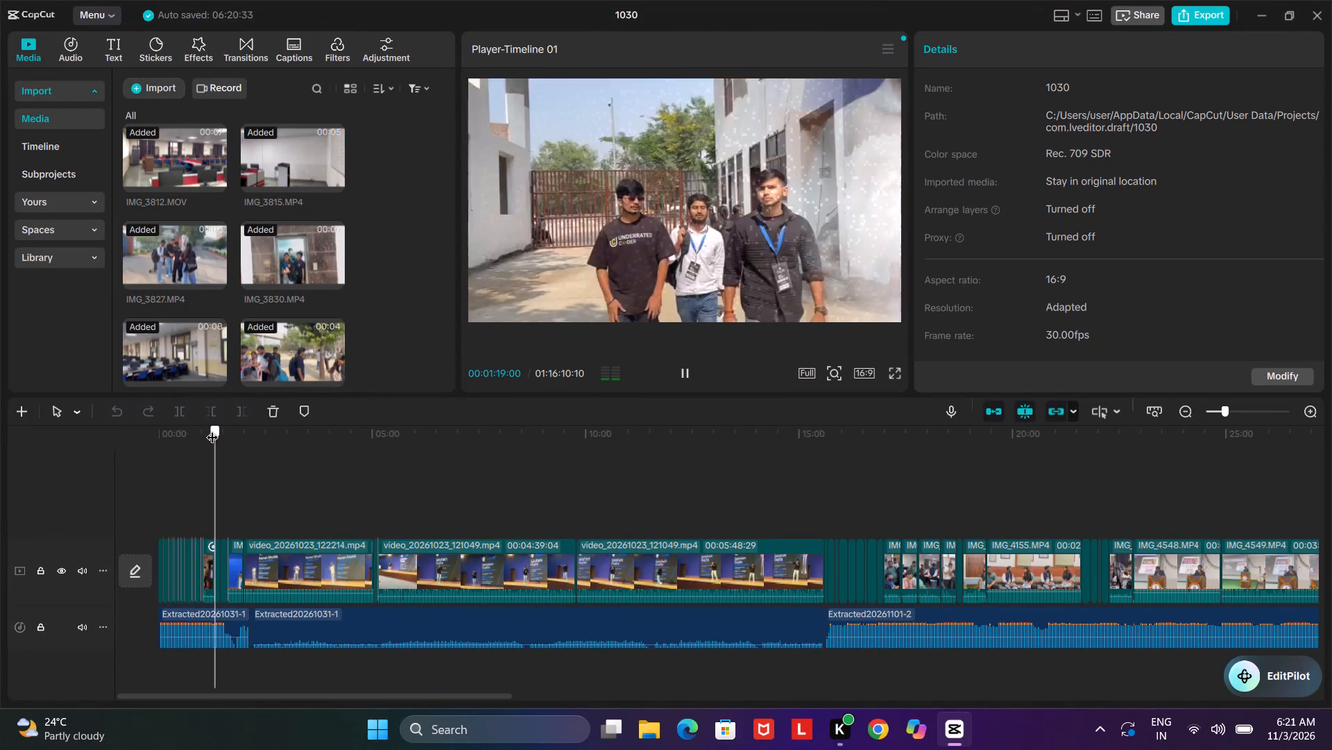
pyautogui.moveTo(212, 428); pyautogui.dragTo(230, 426)
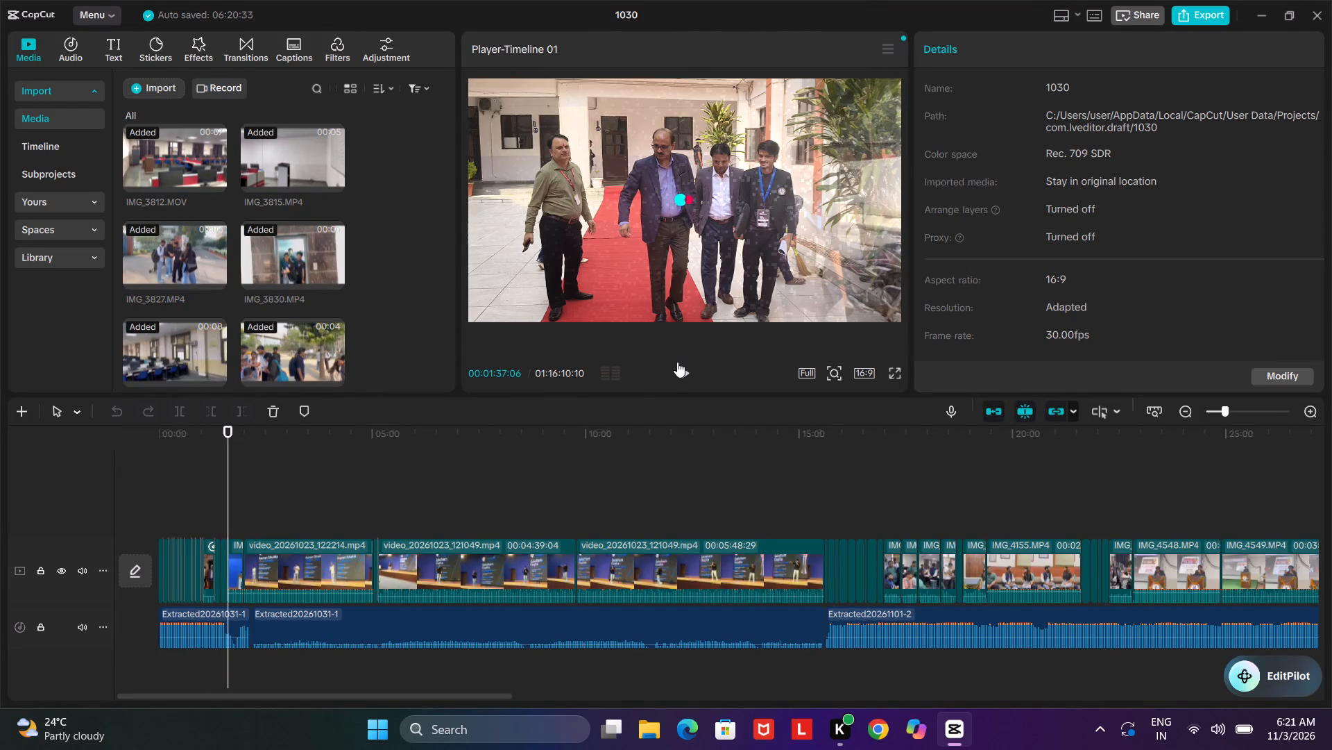
pyautogui.click(677, 363)
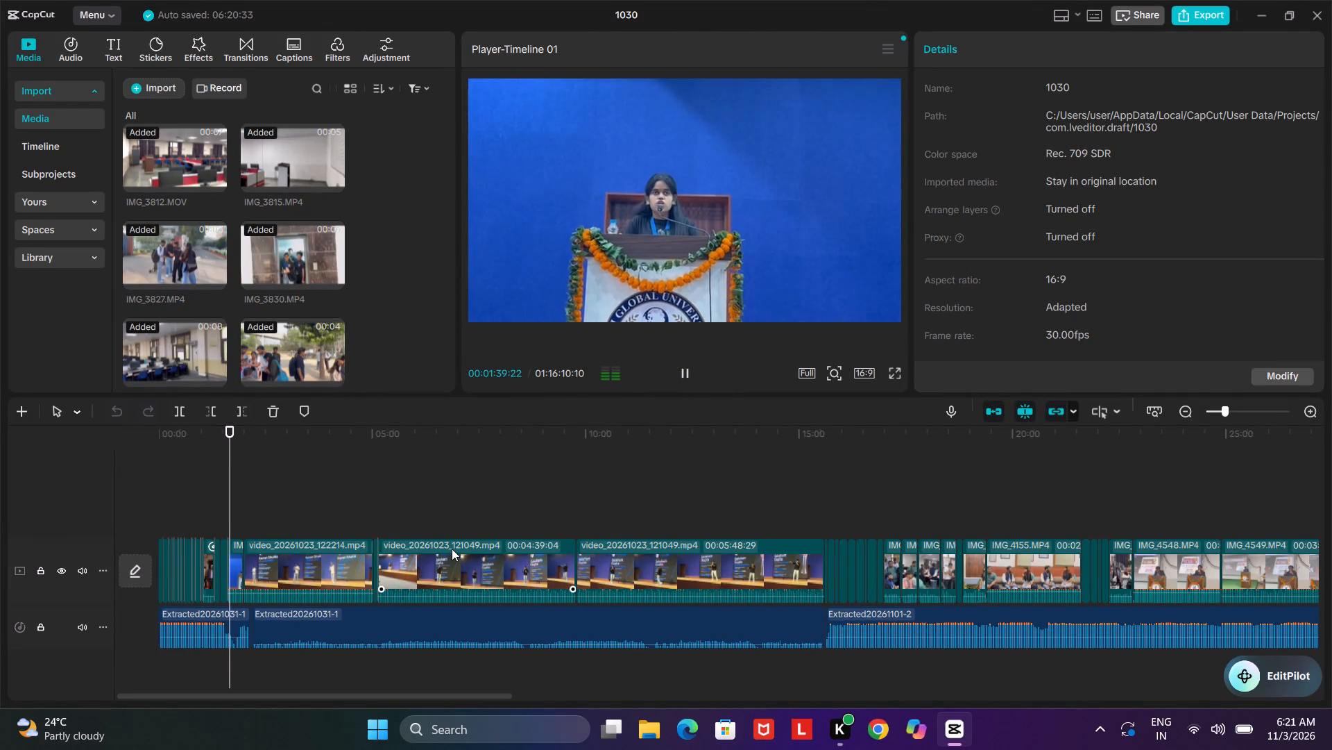
pyautogui.moveTo(236, 428); pyautogui.dragTo(244, 428)
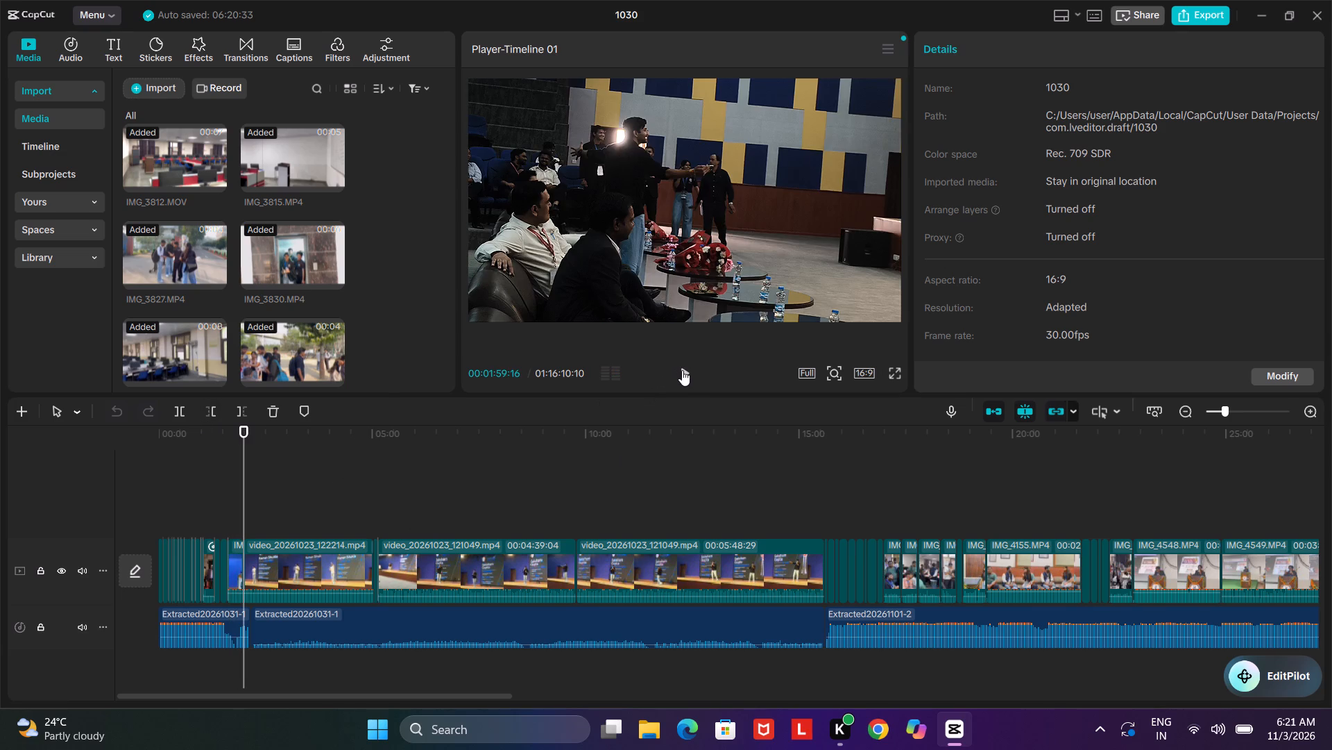
pyautogui.click(682, 370)
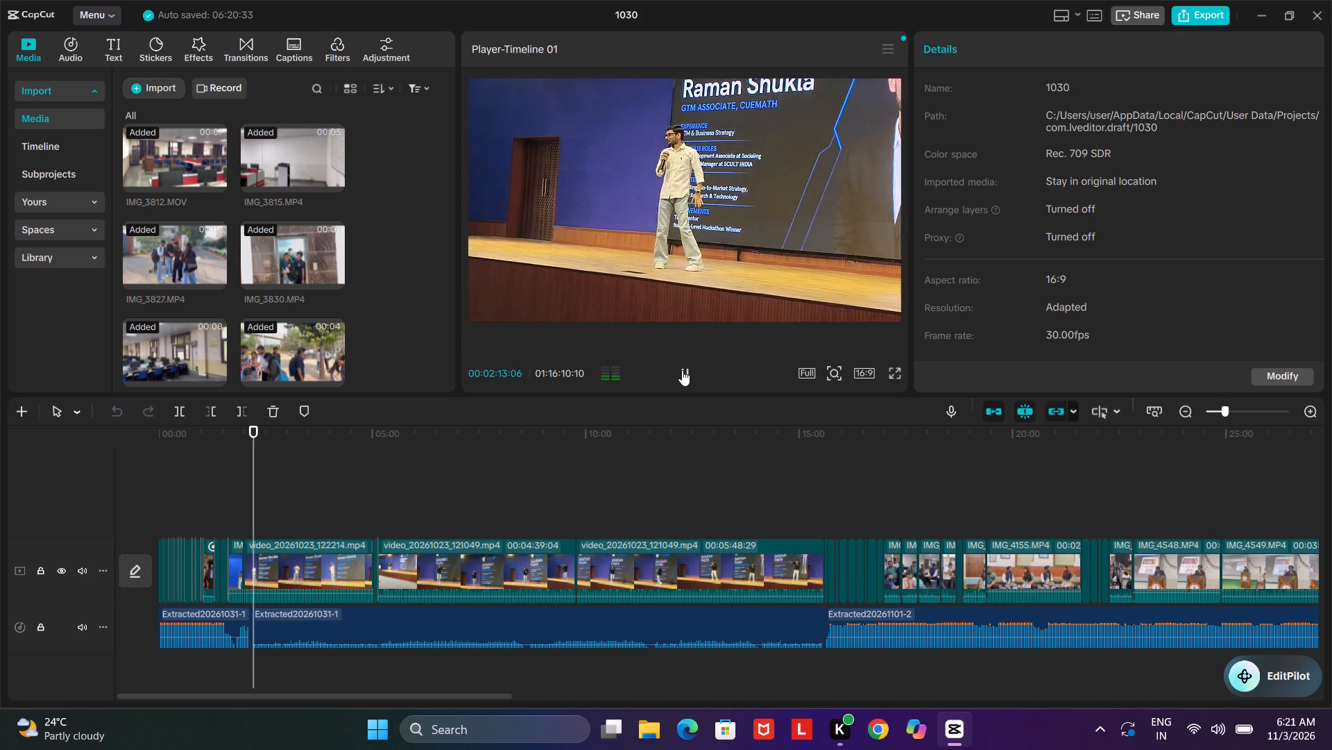
pyautogui.click(682, 370)
# Lower the computer's sound volume to roughly two thirds.
pyautogui.click(1215, 749)
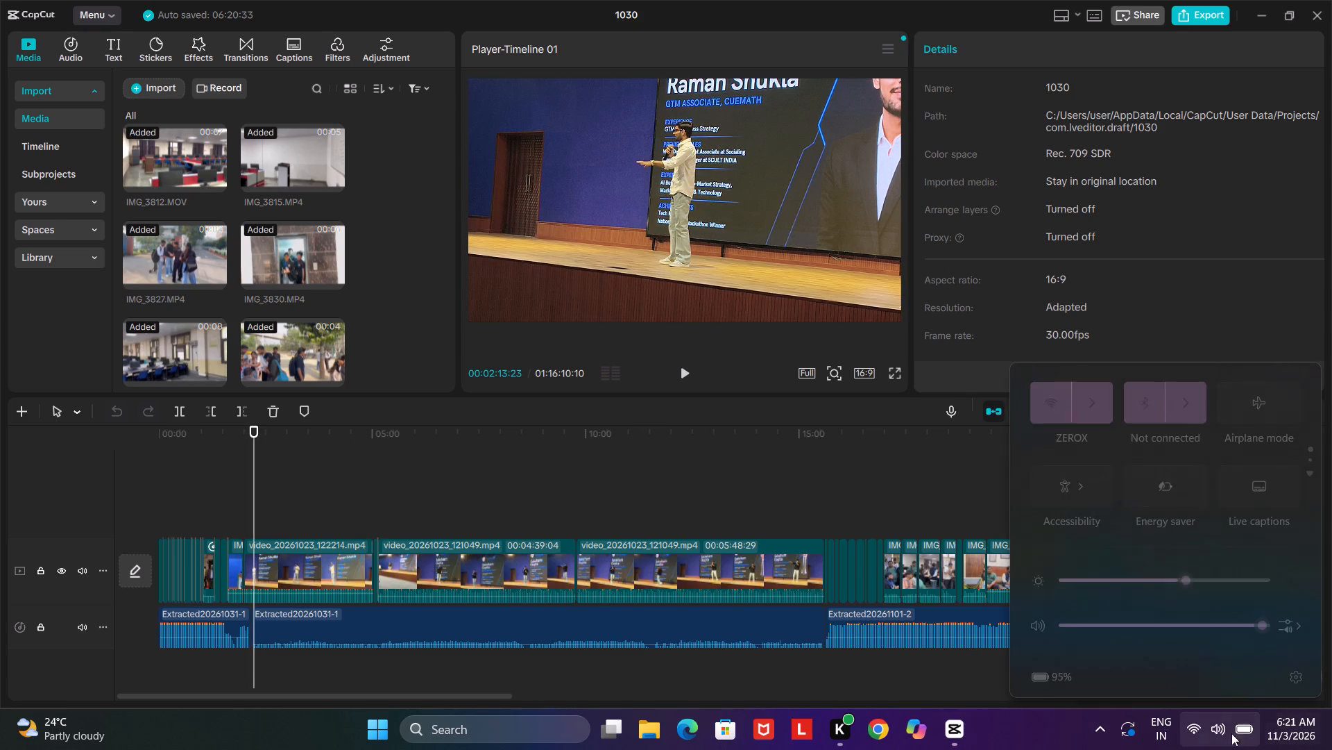
pyautogui.click(1221, 736)
pyautogui.click(1221, 736)
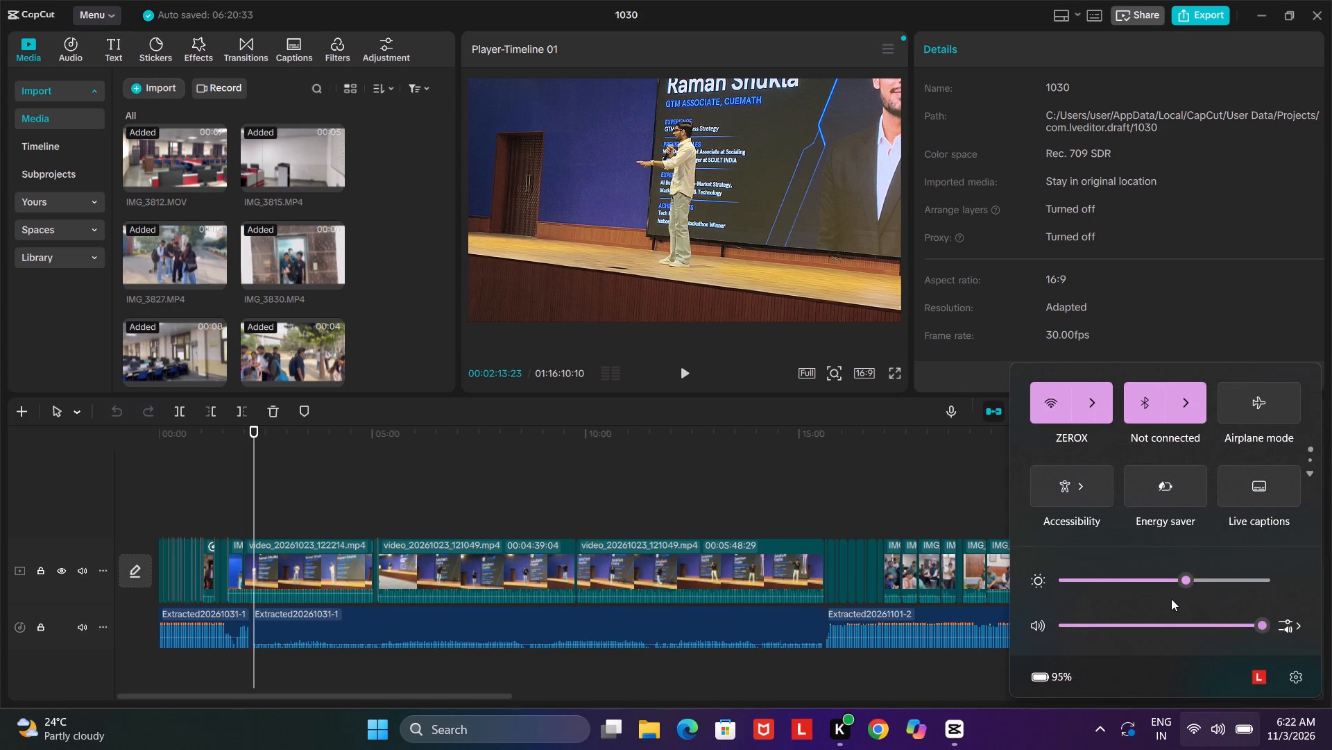
pyautogui.click(1190, 629)
pyautogui.click(757, 469)
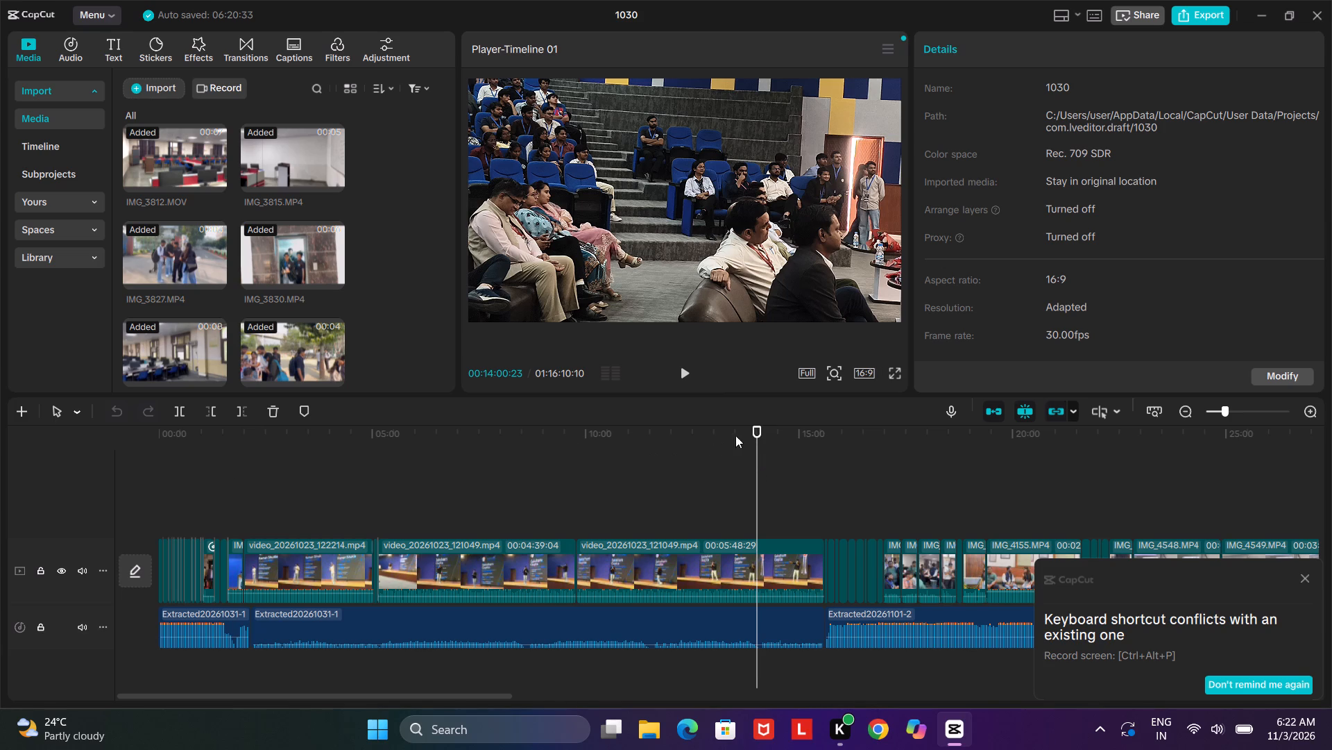
# Review the stage-talk clip video_20261023_122214.mp4 and the start of the following talk, stopping back near 02:25 in the first clip.
pyautogui.moveTo(761, 431); pyautogui.dragTo(255, 491)
pyautogui.click(691, 370)
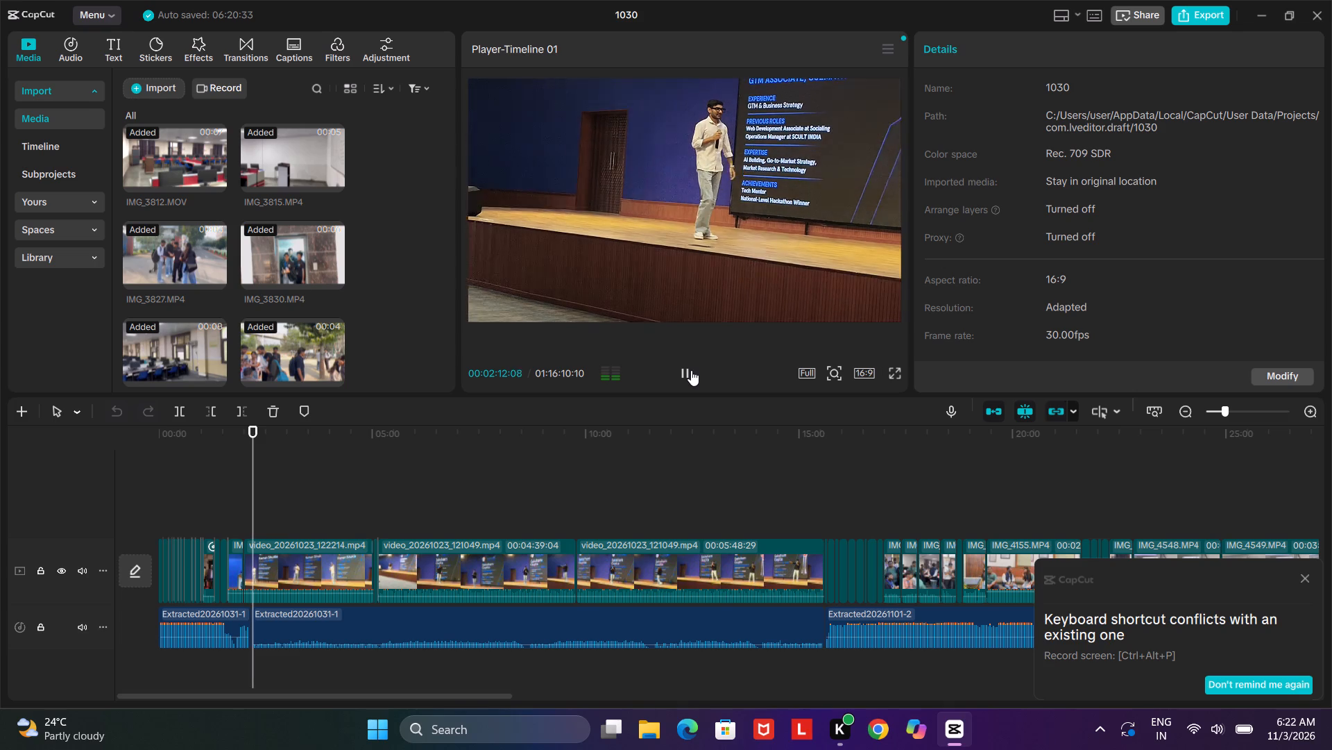
pyautogui.click(314, 560)
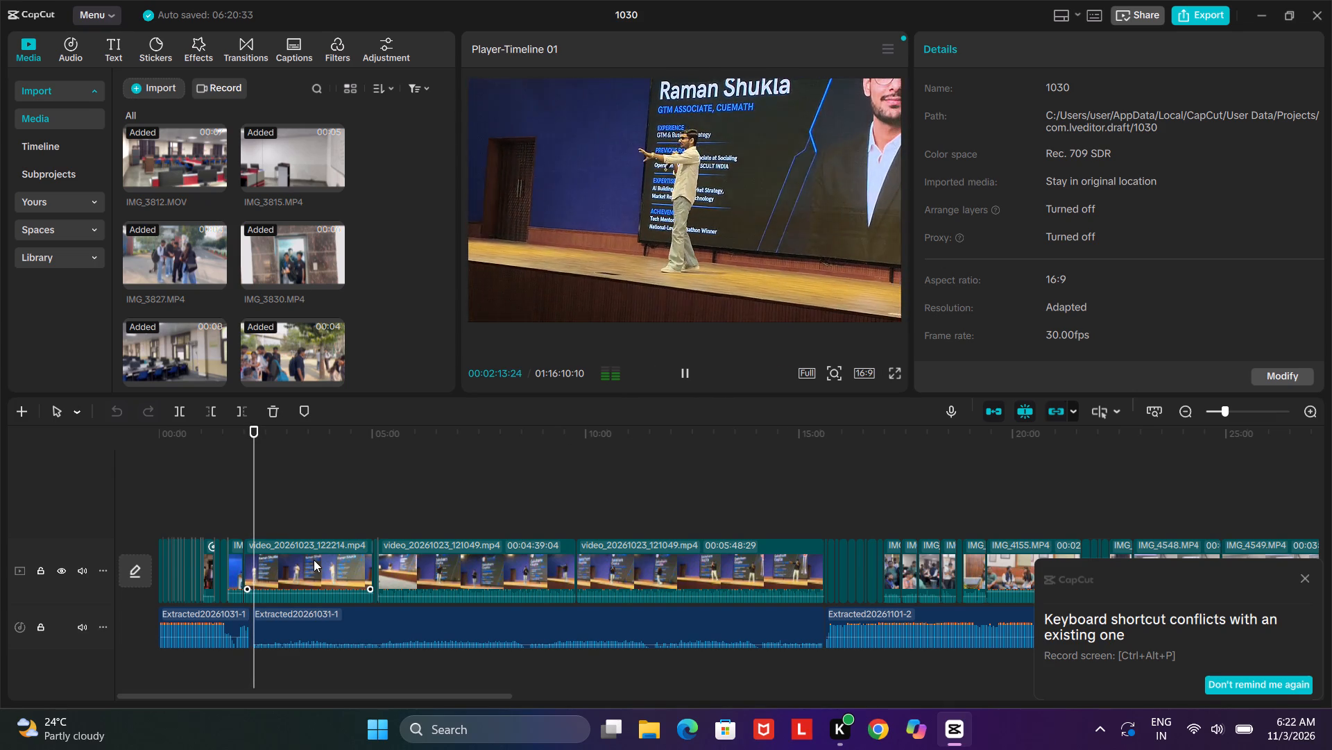
pyautogui.click(314, 560)
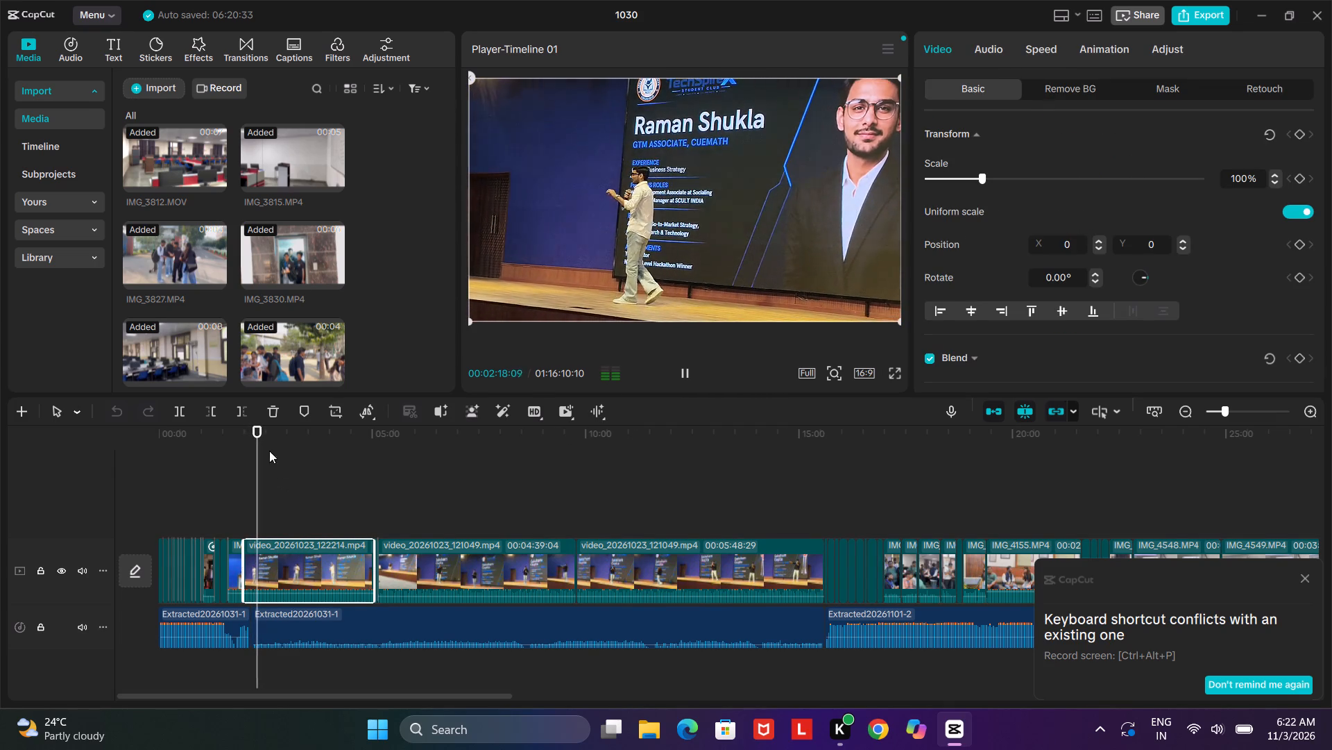
pyautogui.moveTo(260, 433); pyautogui.dragTo(248, 440)
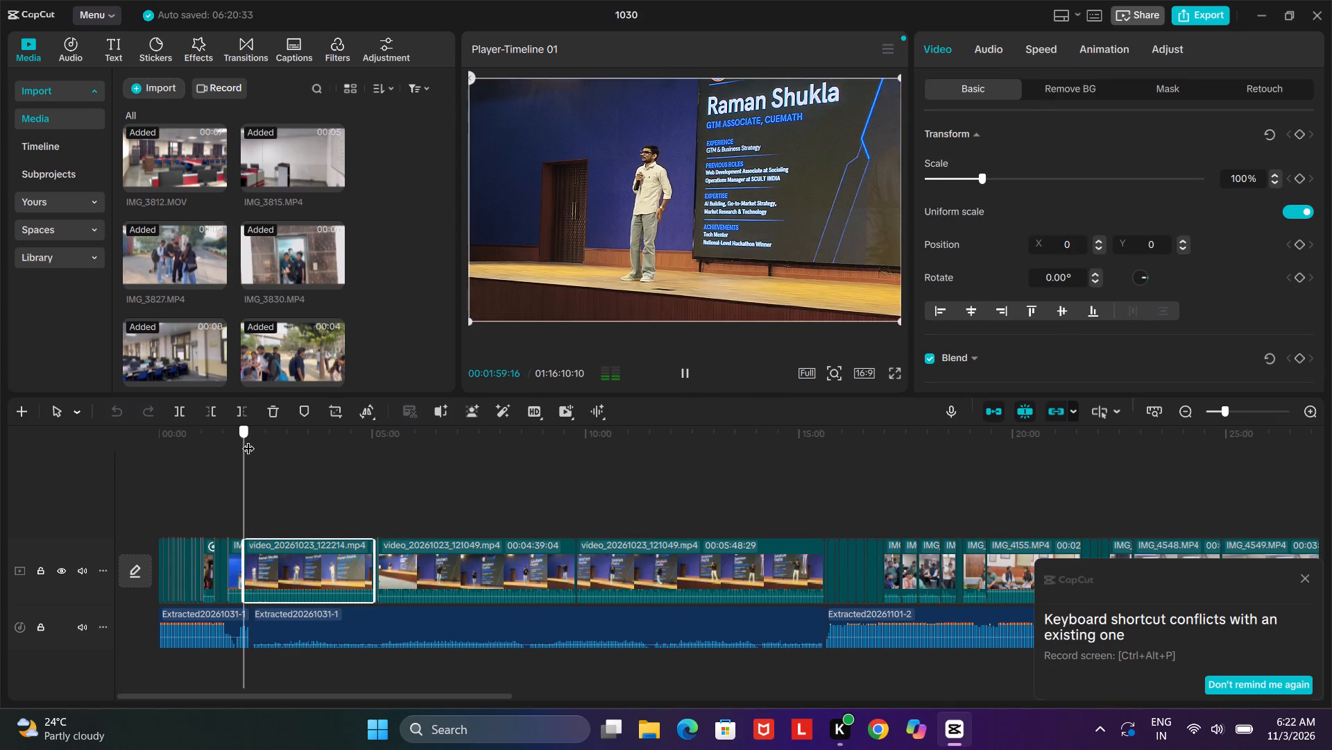
pyautogui.moveTo(248, 440); pyautogui.dragTo(362, 458)
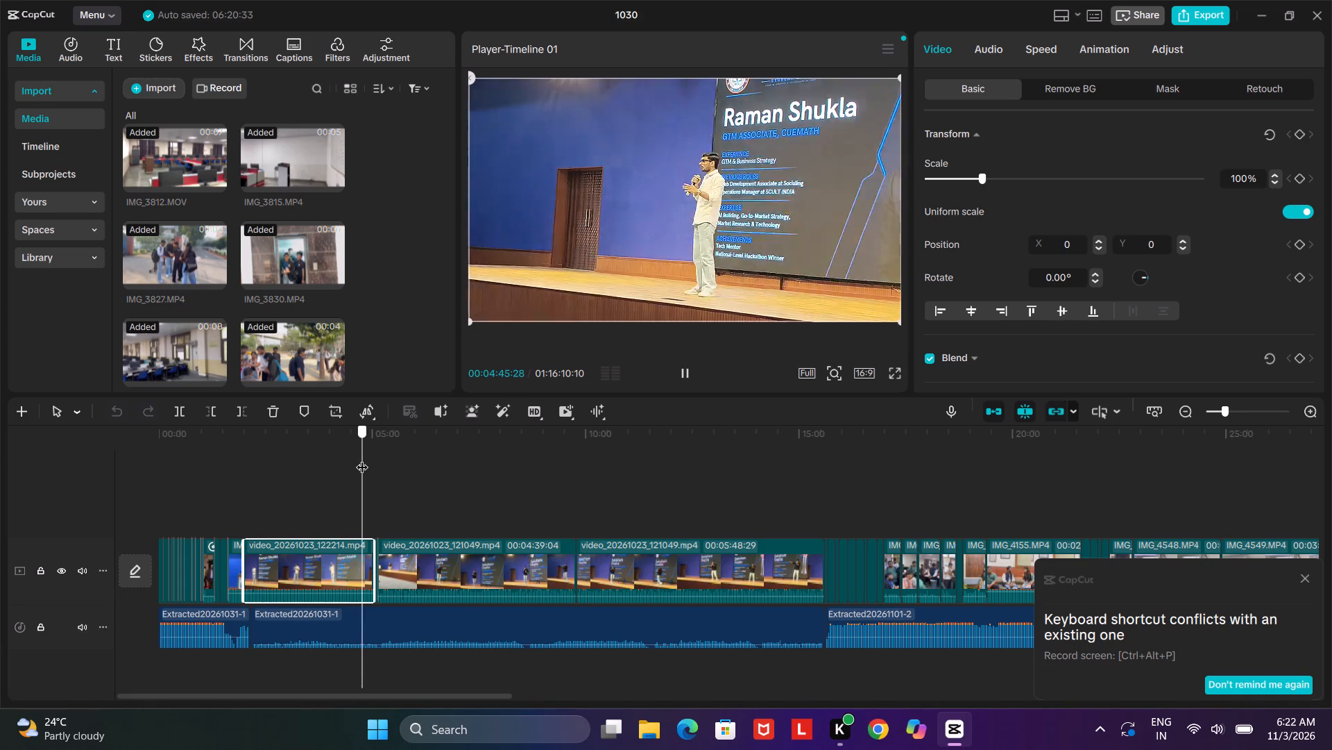
pyautogui.moveTo(362, 458); pyautogui.dragTo(416, 467)
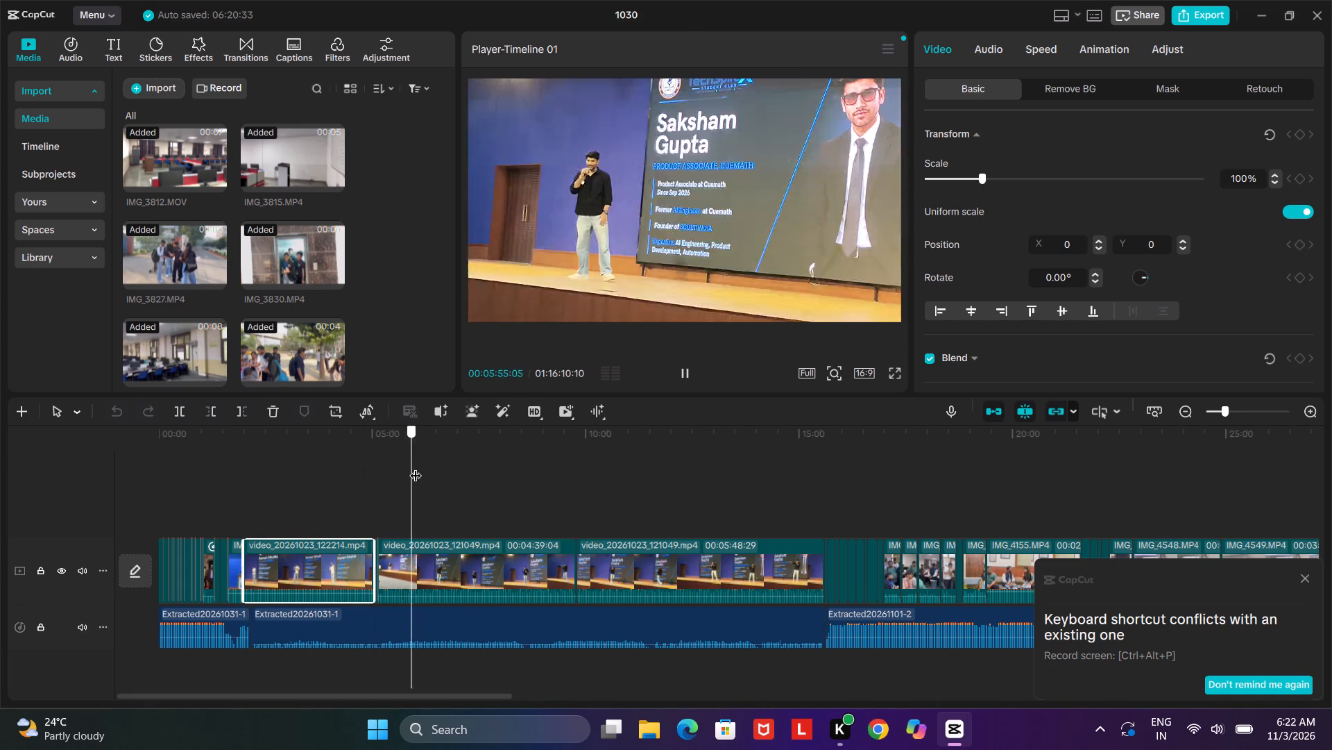
pyautogui.moveTo(416, 467); pyautogui.dragTo(263, 494)
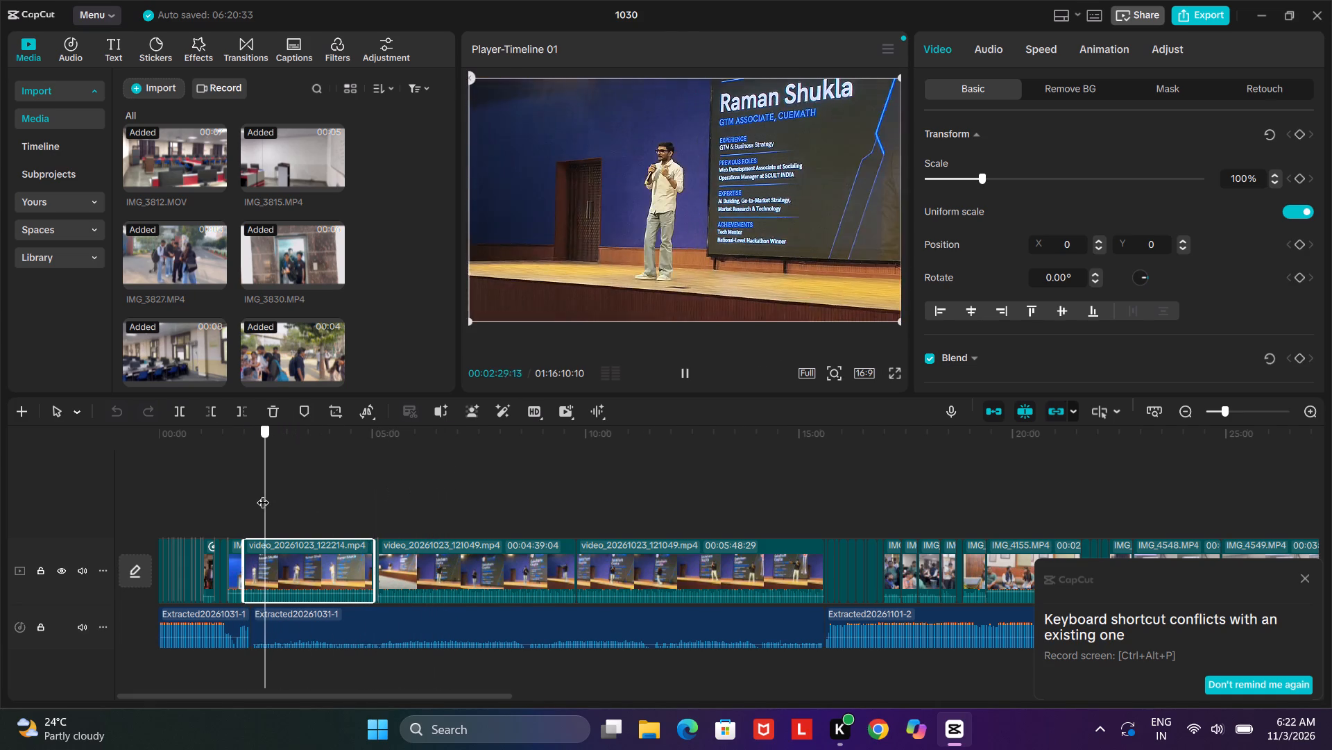
pyautogui.moveTo(263, 494); pyautogui.dragTo(262, 494)
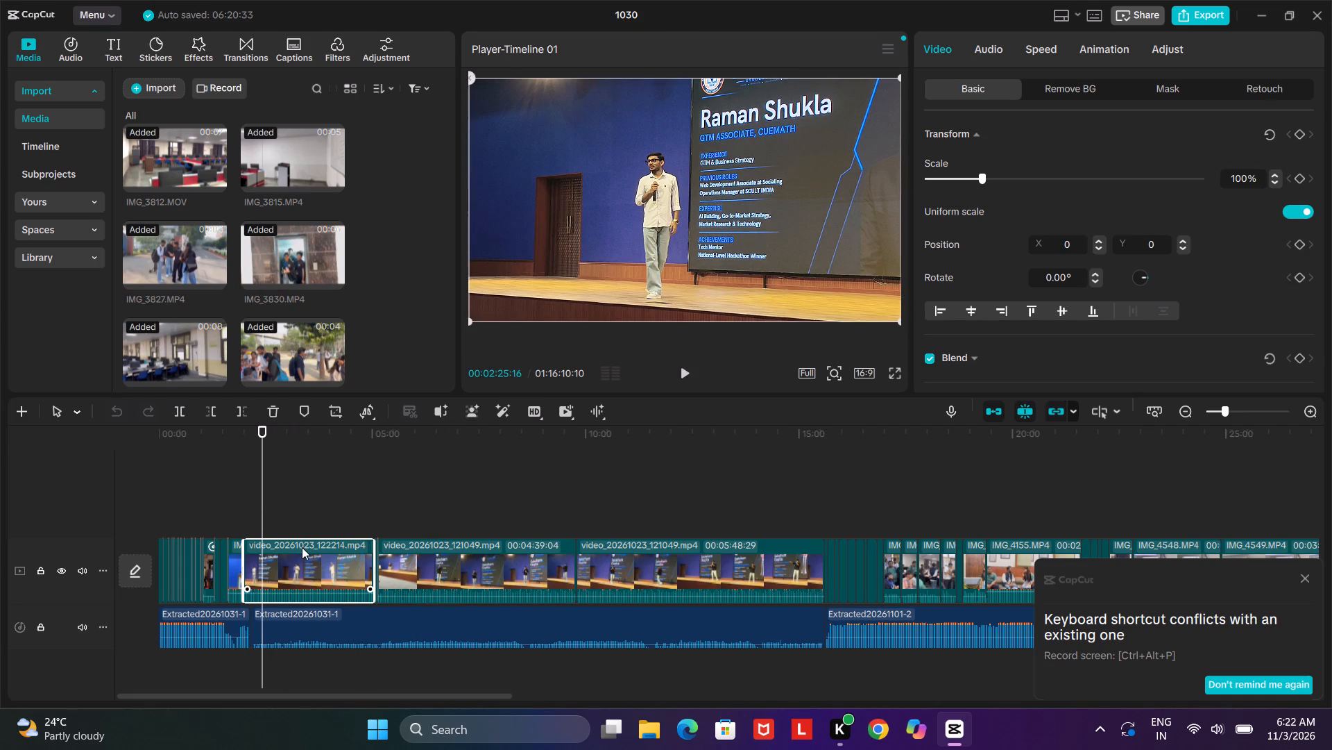
# Set the playback speed of the clip video_20261023_122214.mp4 to 1.34x.
pyautogui.click(302, 547)
pyautogui.click(1040, 47)
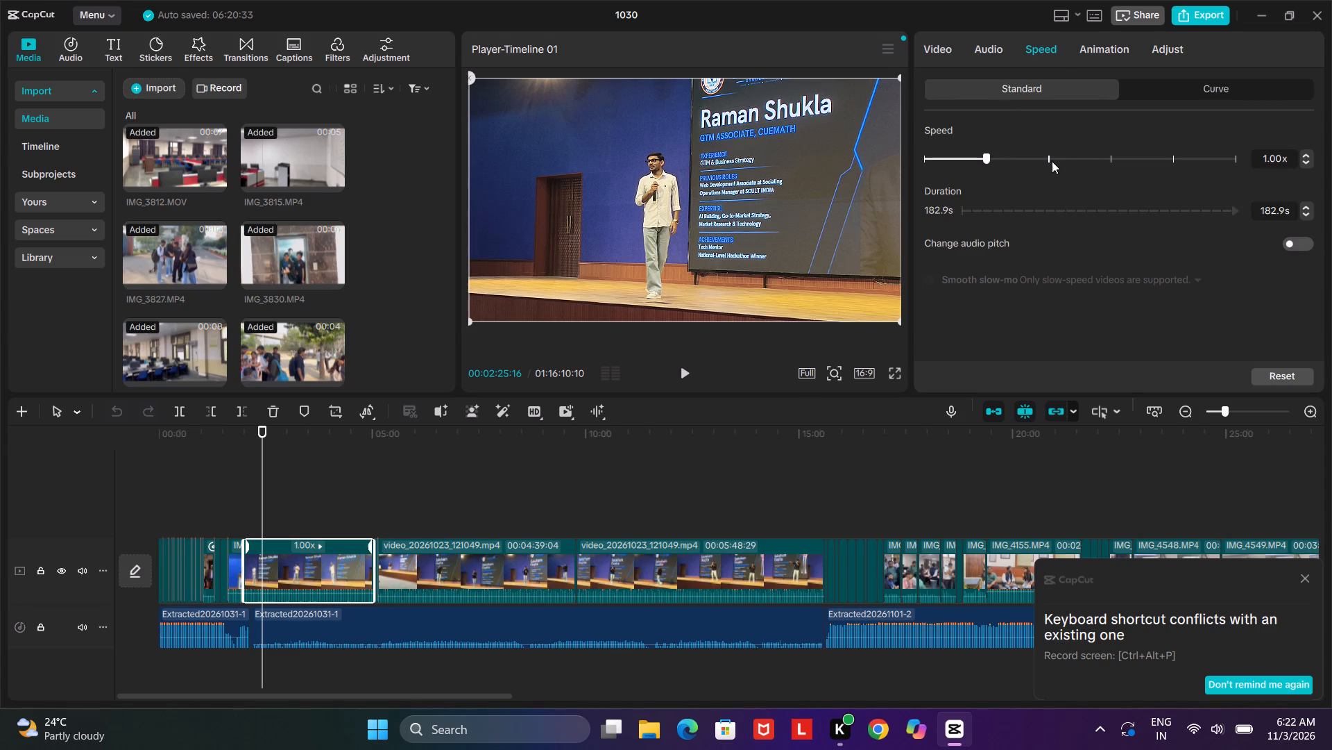
pyautogui.click(1008, 156)
# Play back the sped-up speech clip, lowering the system volume to about a third during playback.
pyautogui.click(676, 378)
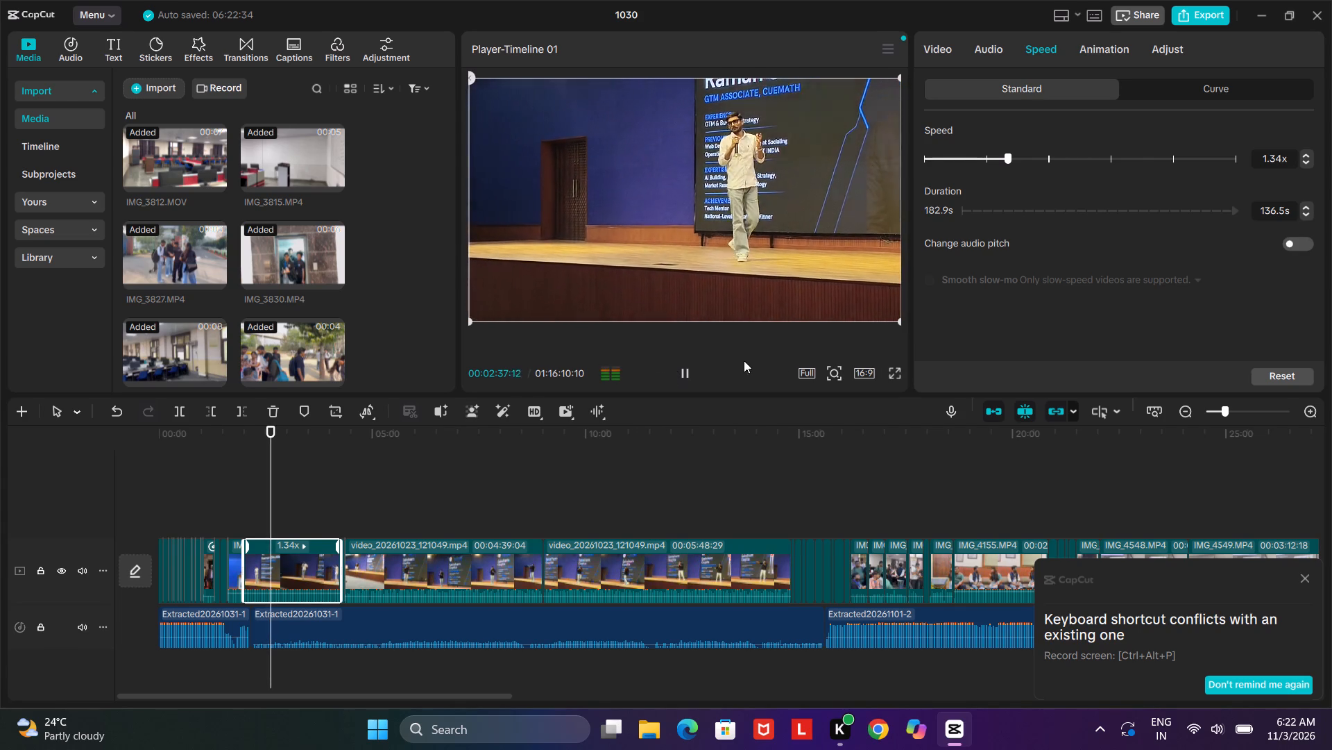
pyautogui.click(1226, 734)
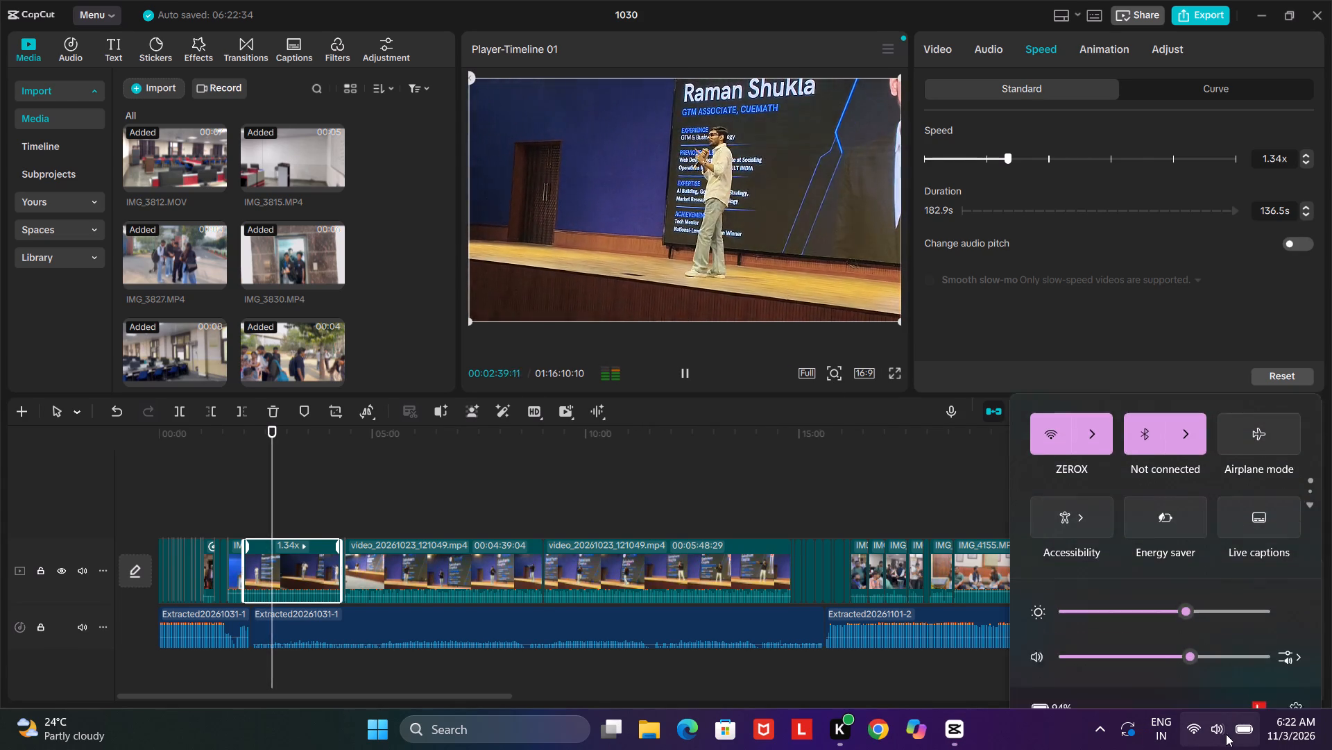
pyautogui.click(1123, 634)
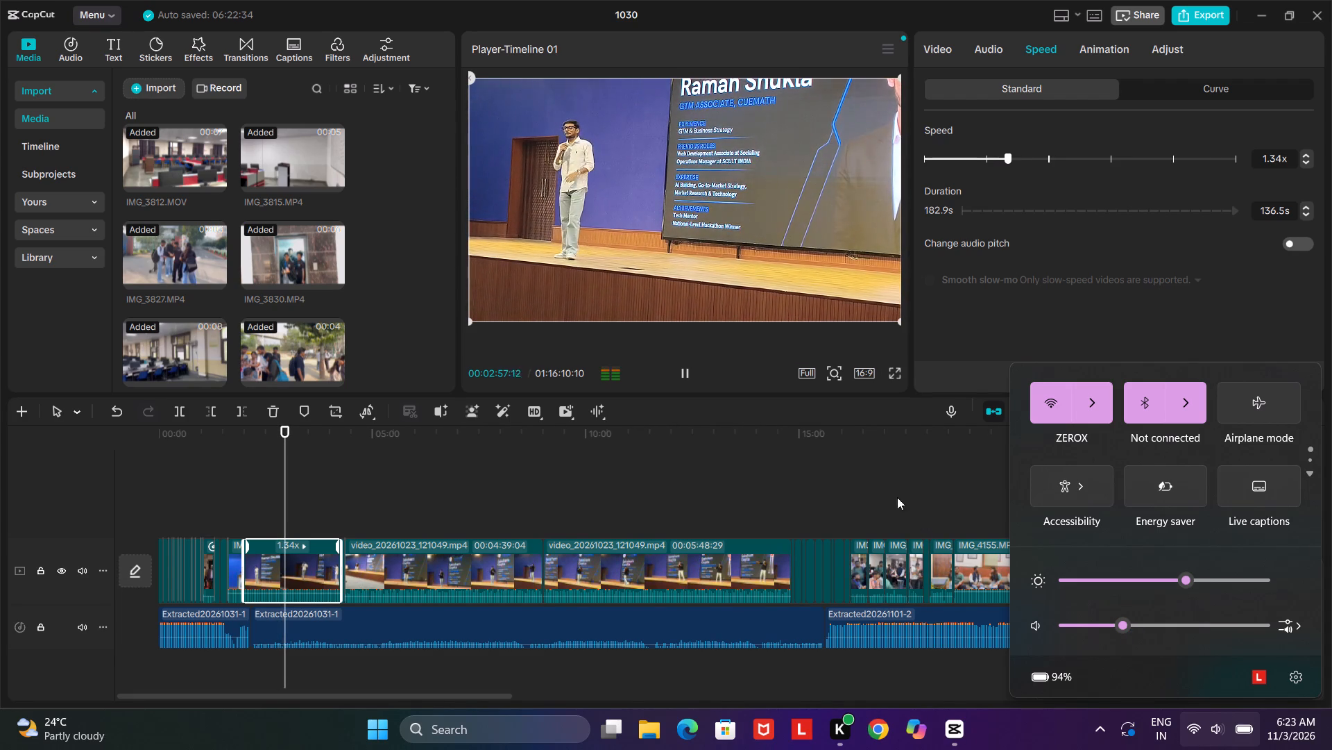
pyautogui.click(678, 374)
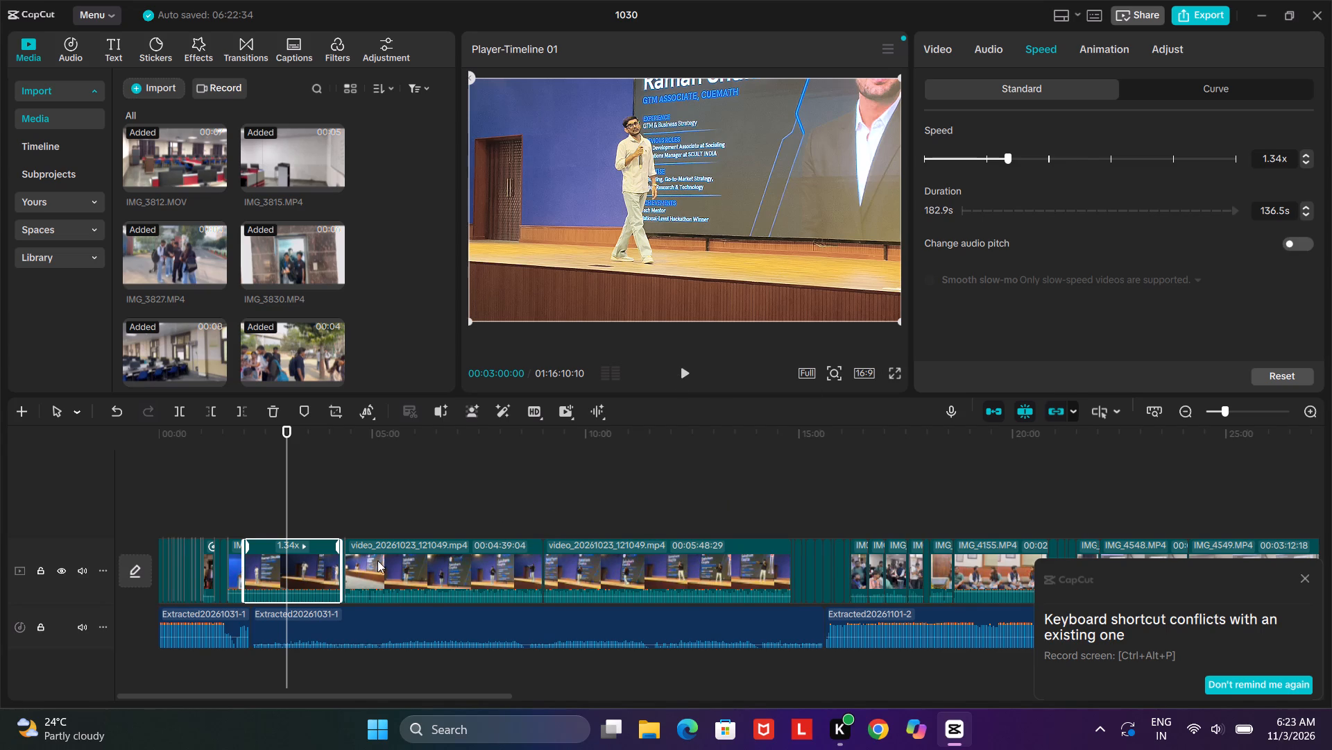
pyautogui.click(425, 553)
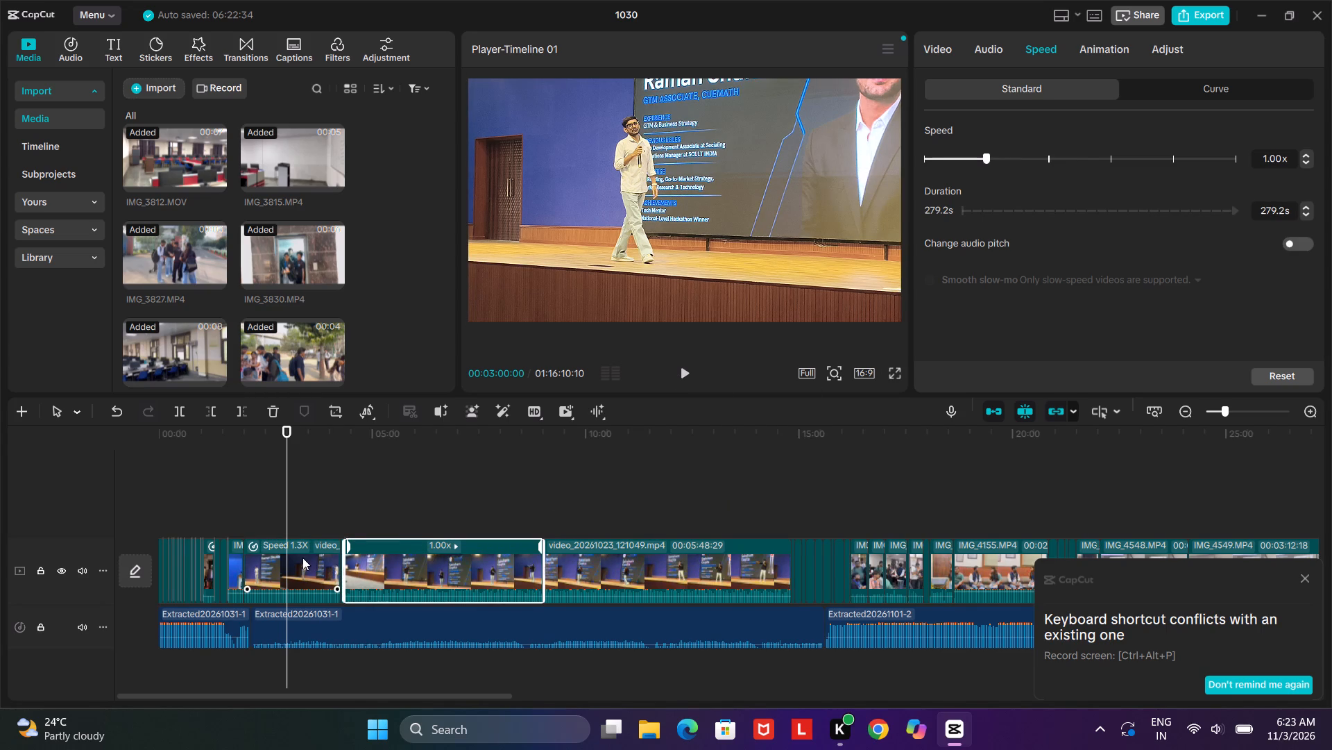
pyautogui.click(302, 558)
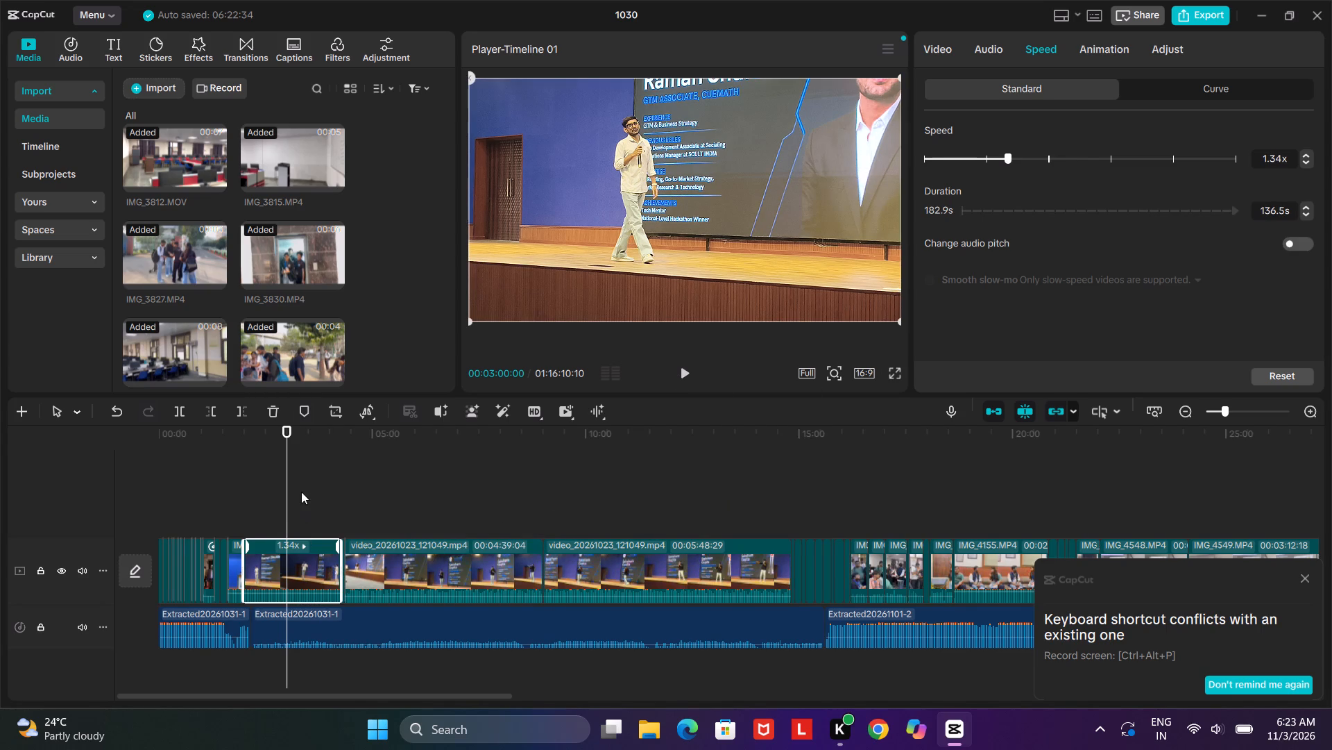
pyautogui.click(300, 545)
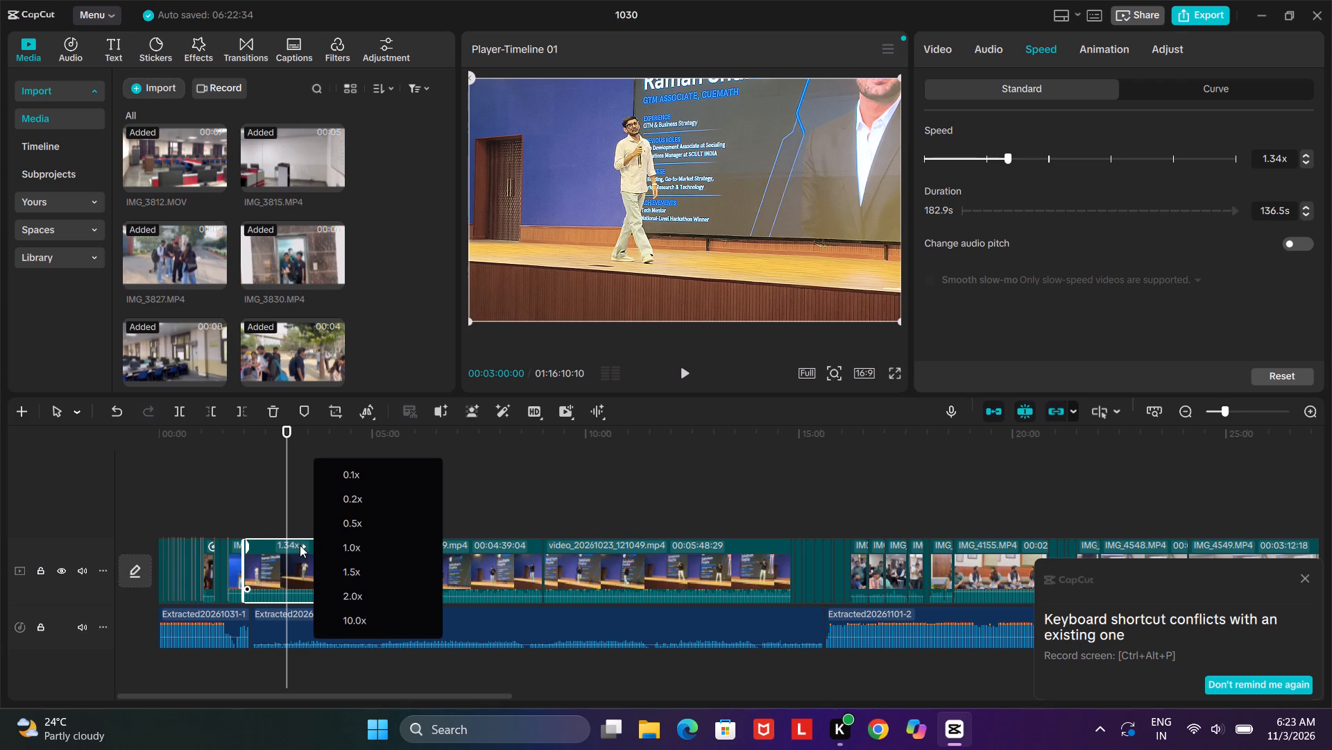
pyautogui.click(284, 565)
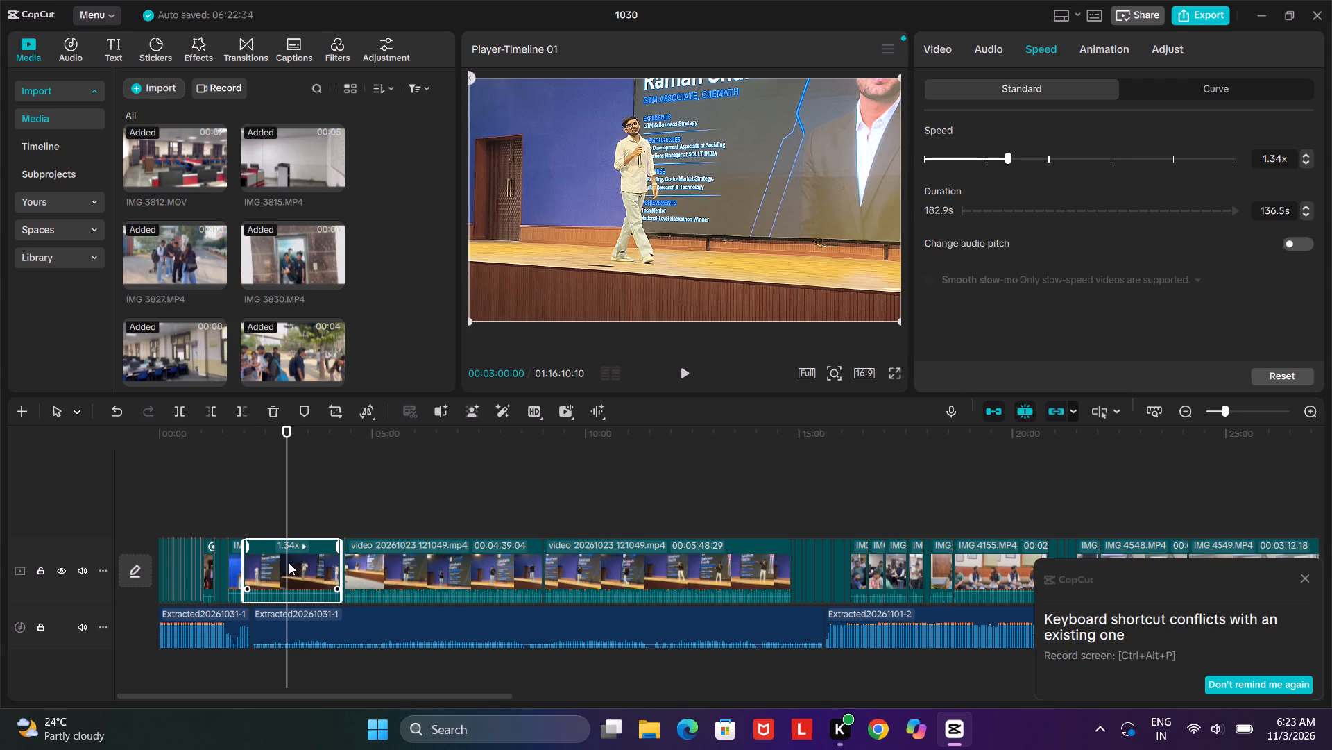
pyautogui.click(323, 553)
# Scrub back and forth between the shots before the sped-up speech clip and its end to check its pacing.
pyautogui.moveTo(284, 433); pyautogui.dragTo(241, 430)
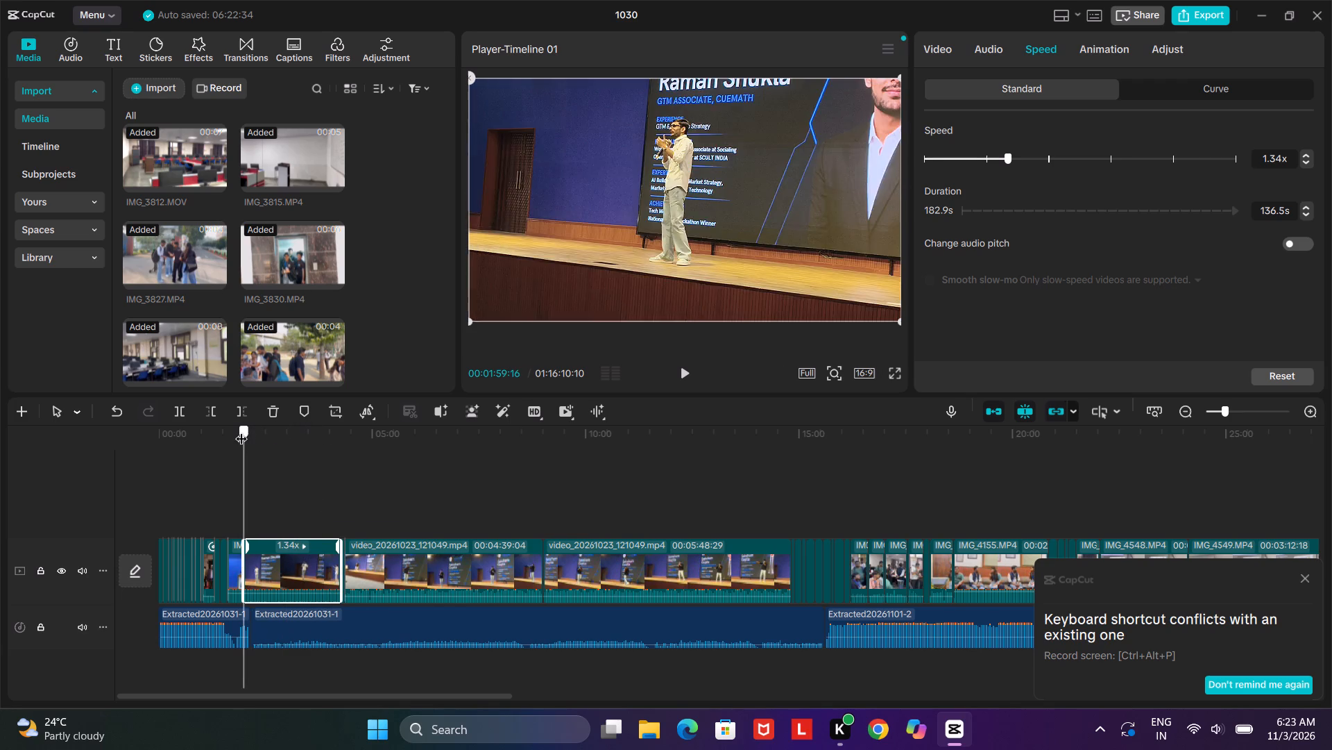
pyautogui.moveTo(241, 430); pyautogui.dragTo(298, 449)
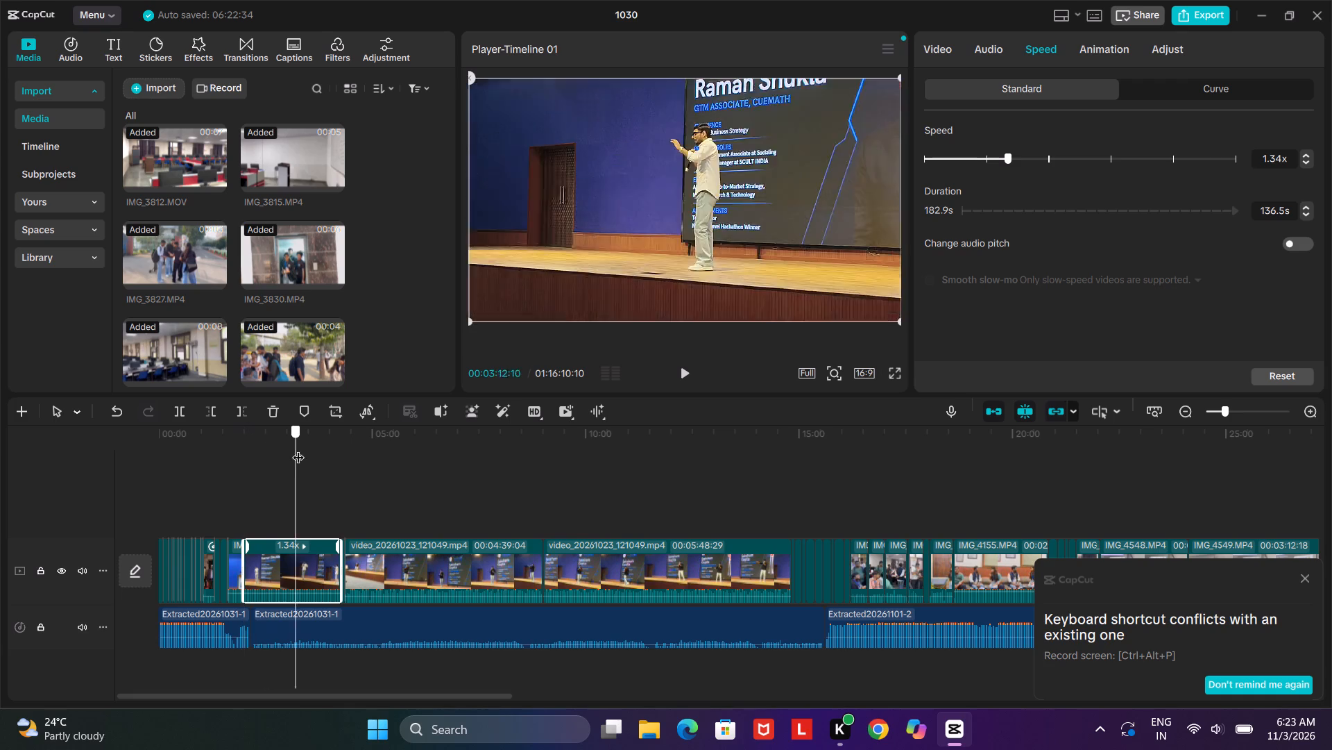
pyautogui.moveTo(298, 449); pyautogui.dragTo(216, 449)
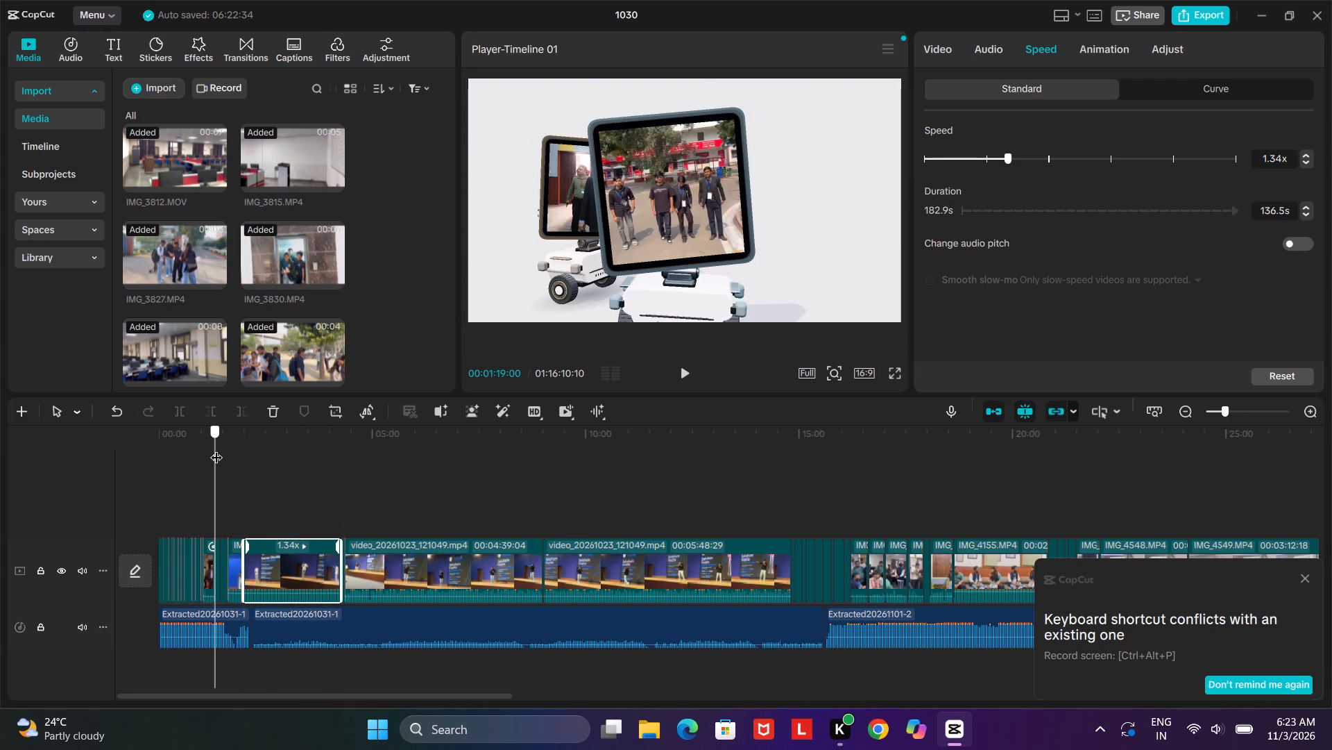
pyautogui.moveTo(216, 449); pyautogui.dragTo(247, 458)
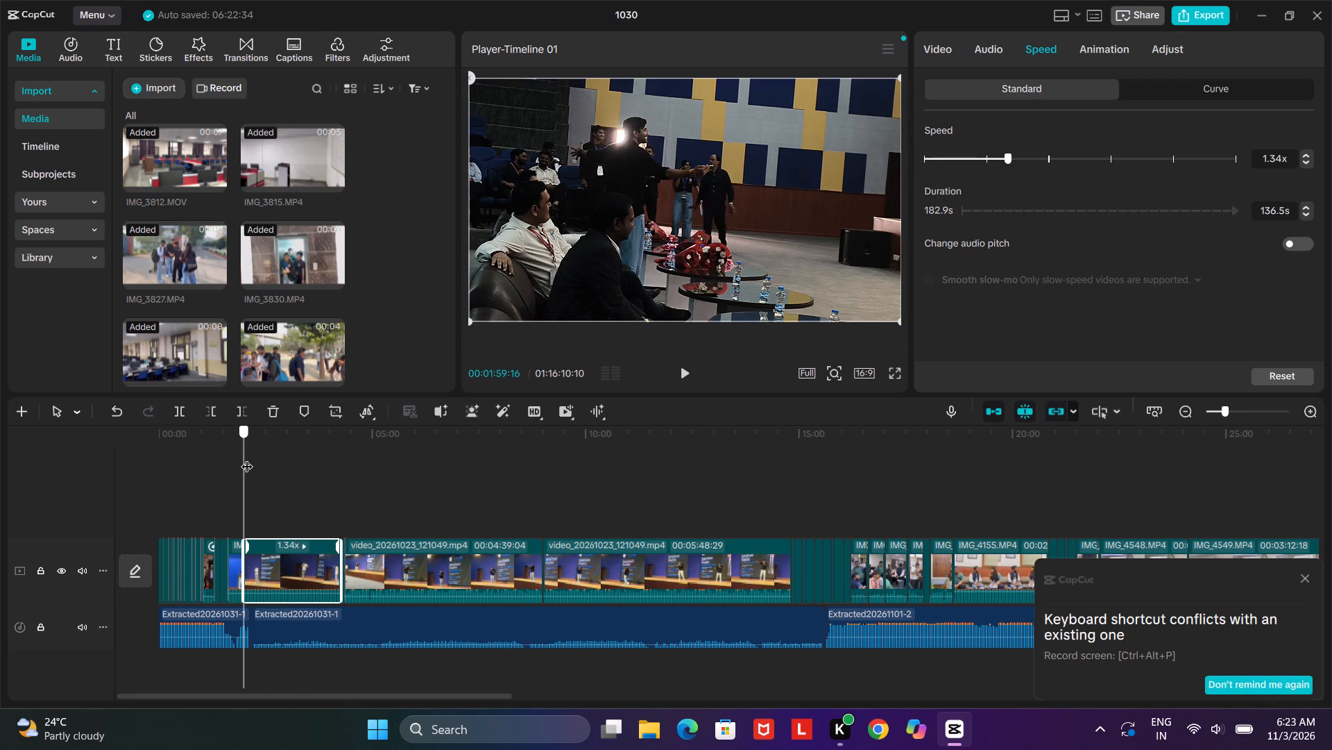
pyautogui.moveTo(247, 458); pyautogui.dragTo(330, 474)
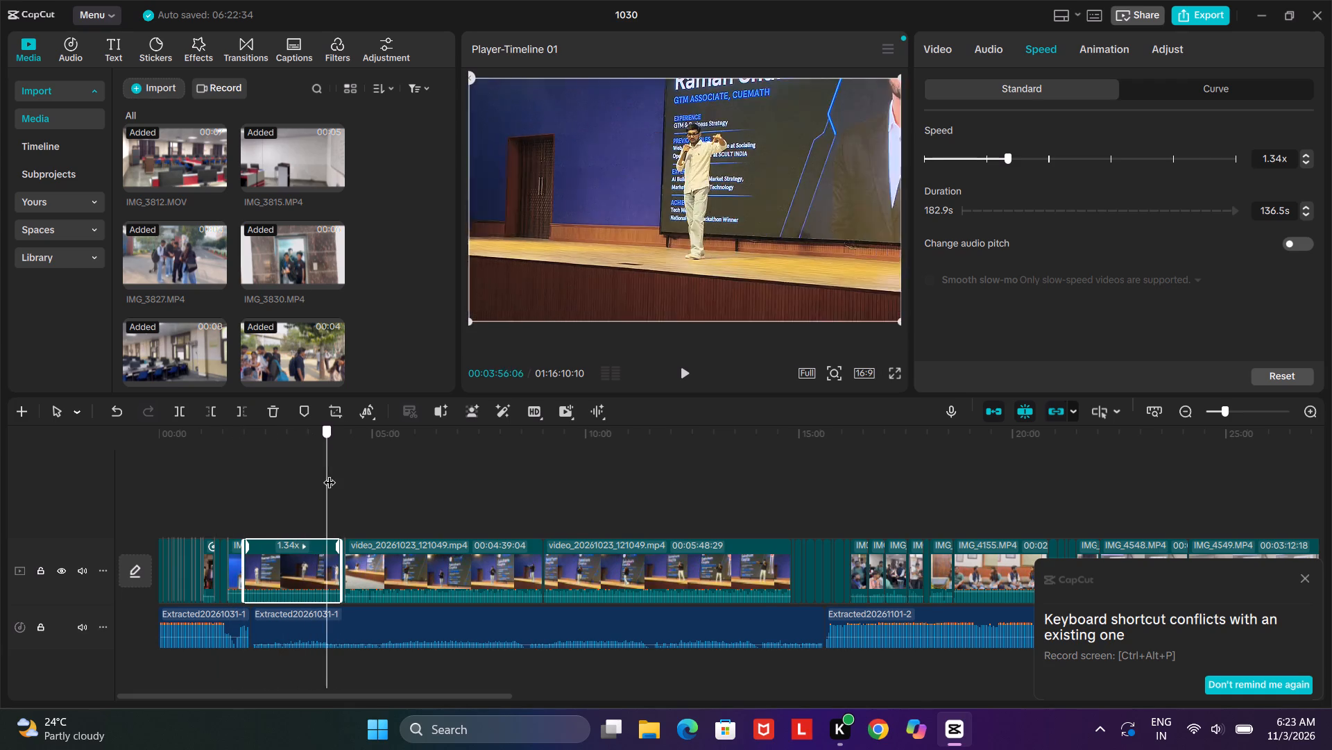
pyautogui.moveTo(330, 474); pyautogui.dragTo(314, 478)
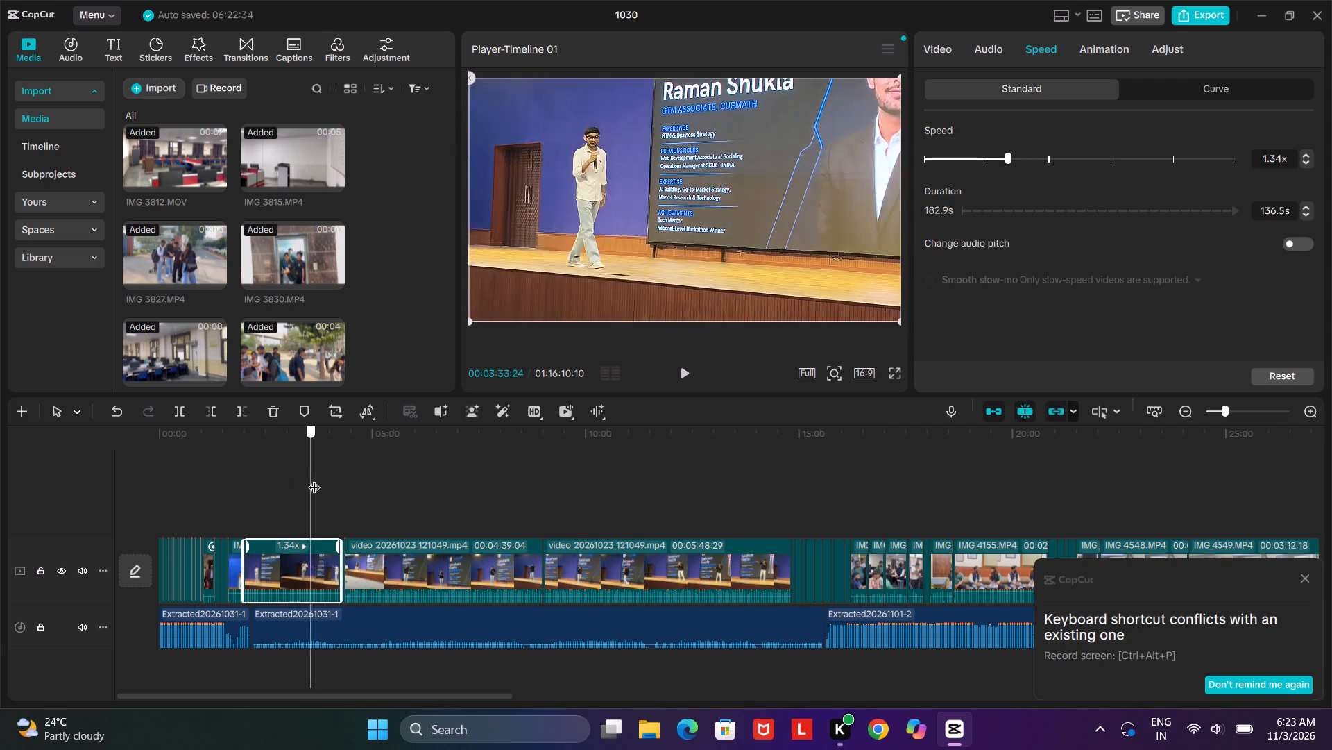
pyautogui.moveTo(314, 478); pyautogui.dragTo(246, 483)
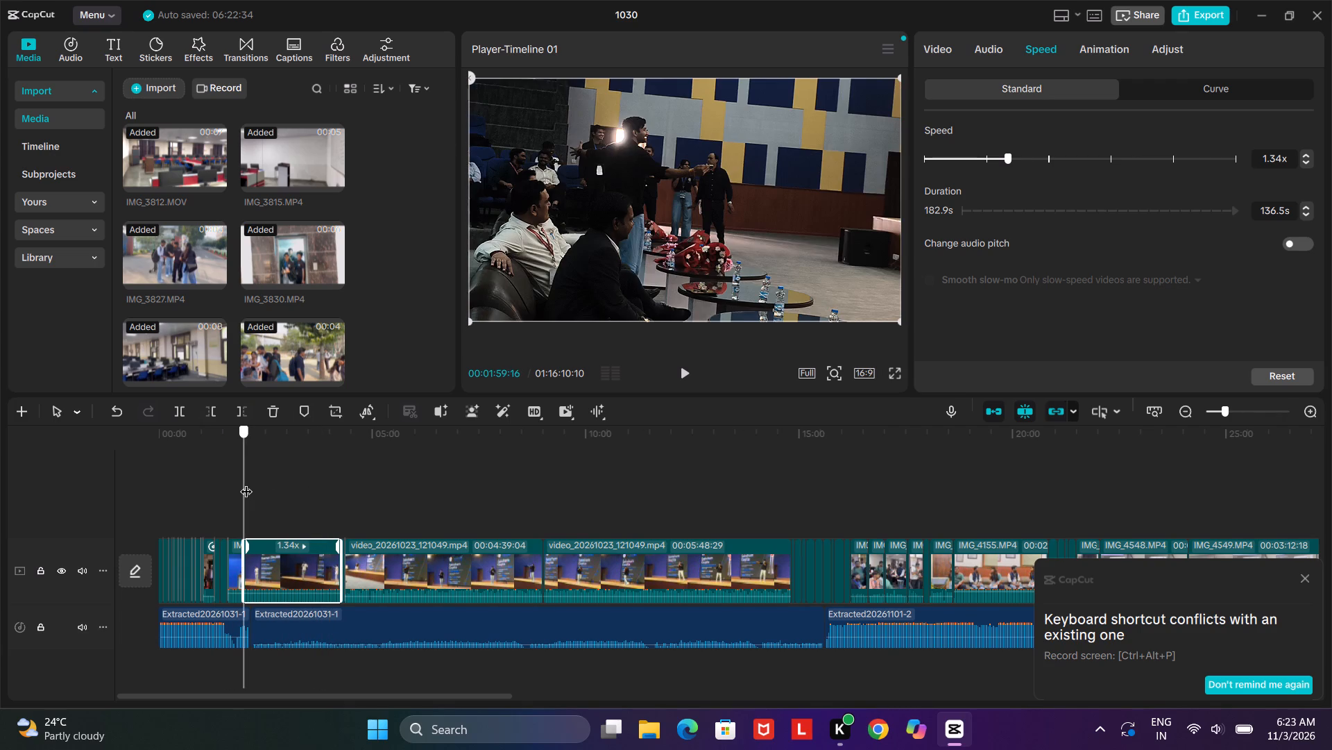
pyautogui.moveTo(246, 483); pyautogui.dragTo(327, 505)
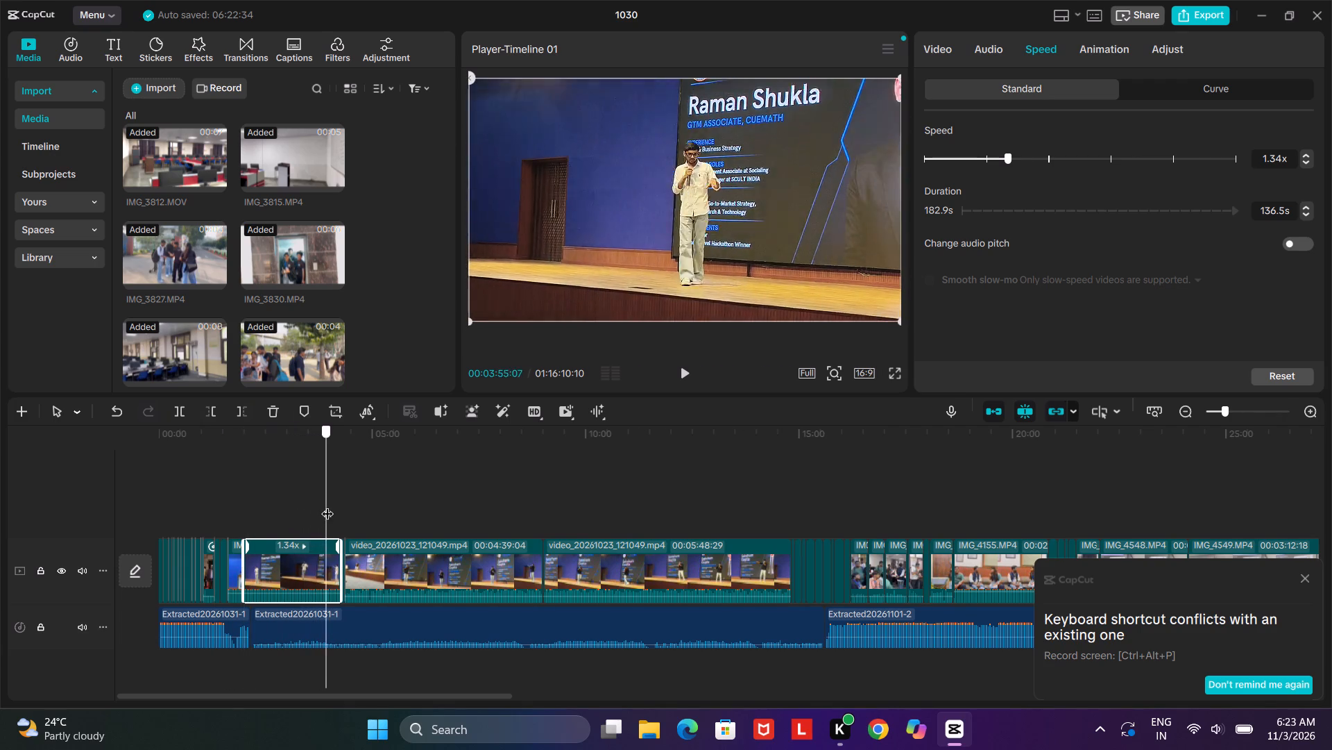
pyautogui.moveTo(327, 505); pyautogui.dragTo(336, 506)
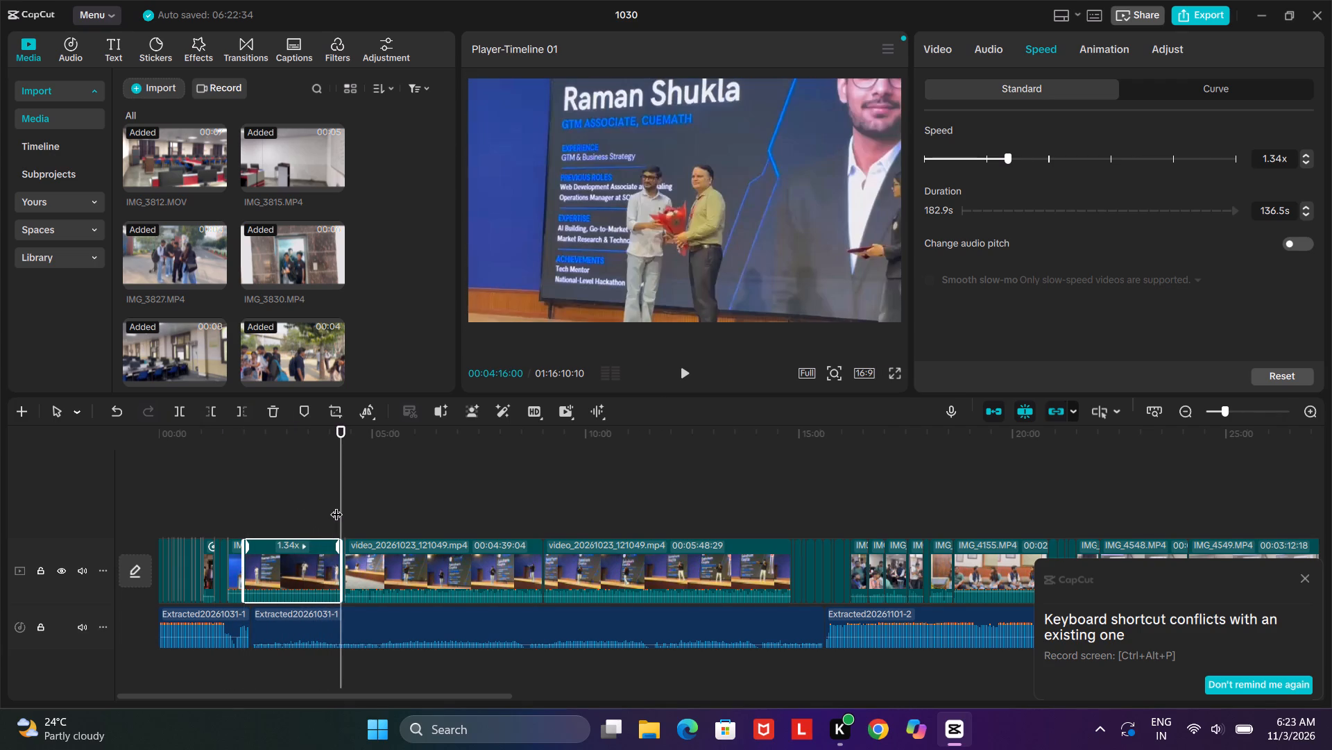
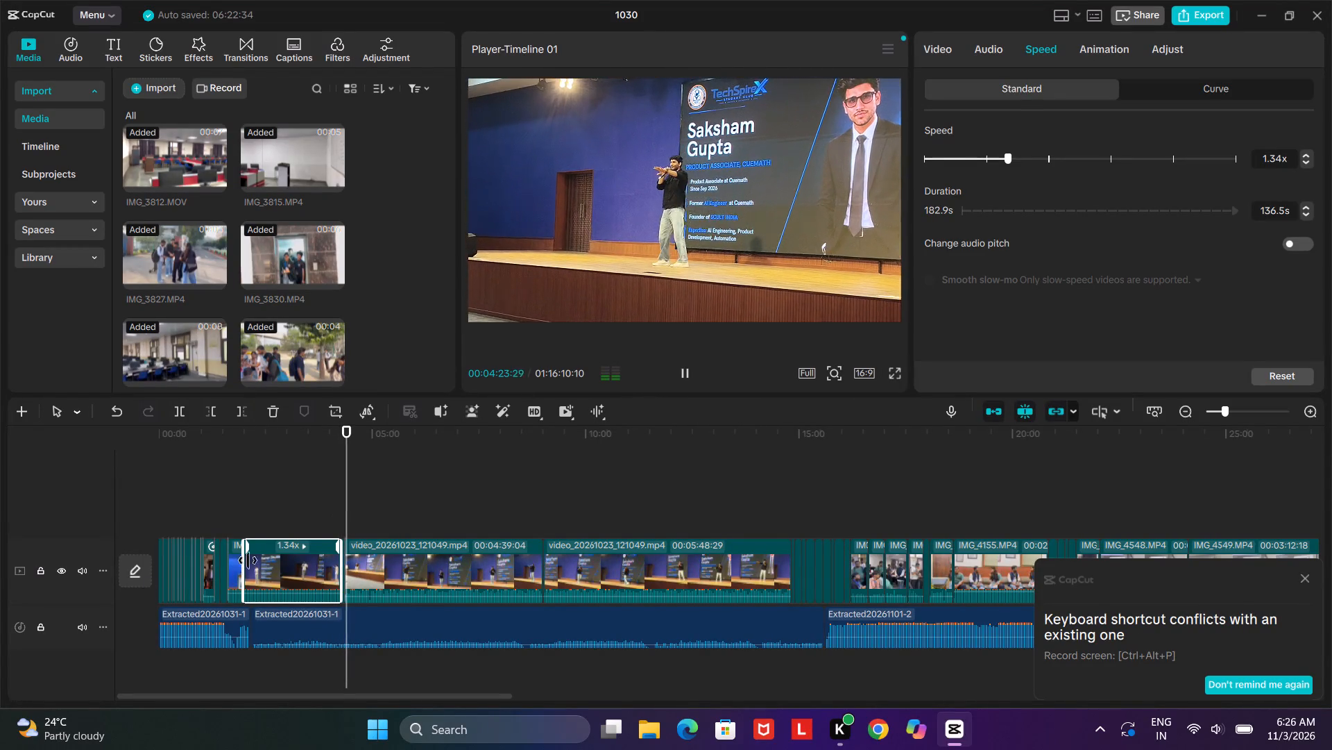
# Raise the volume of the first video_20261023_121049.mp4 clip to 6.9 dB and play it back to check the sound.
pyautogui.click(414, 551)
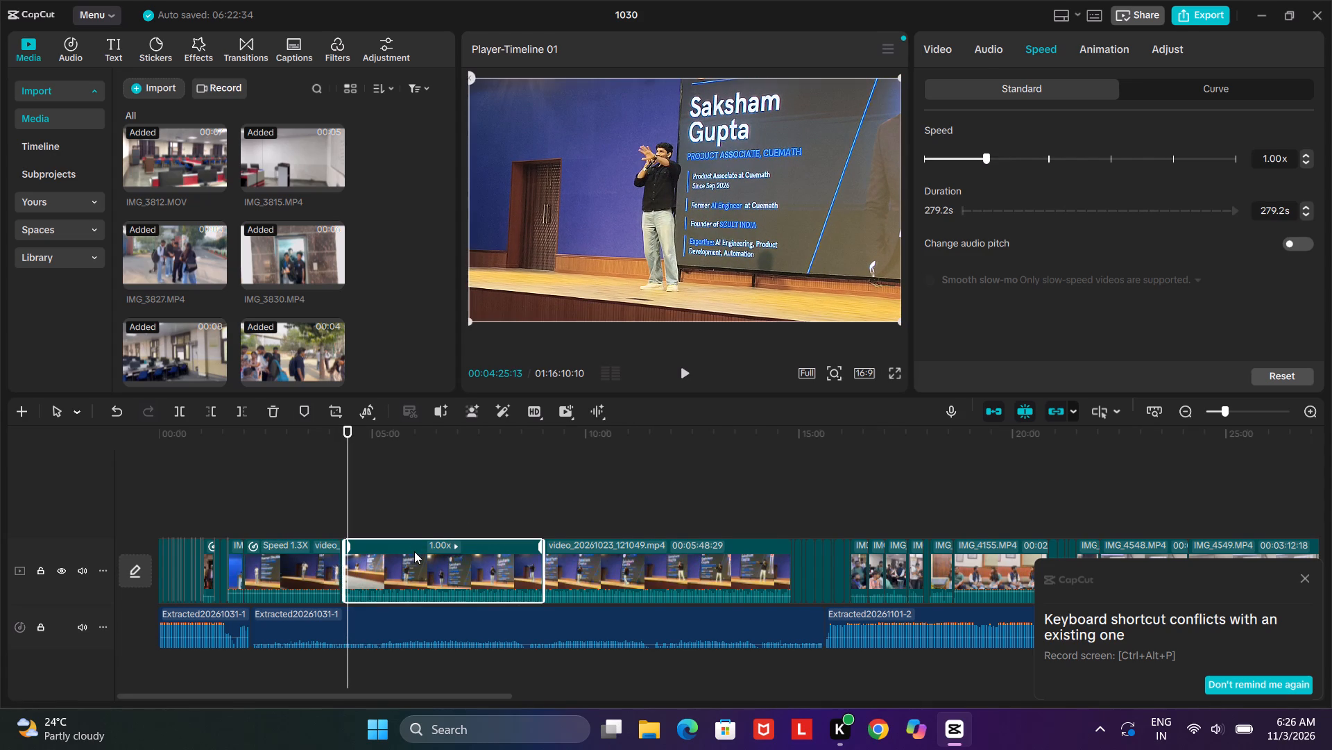
pyautogui.click(980, 57)
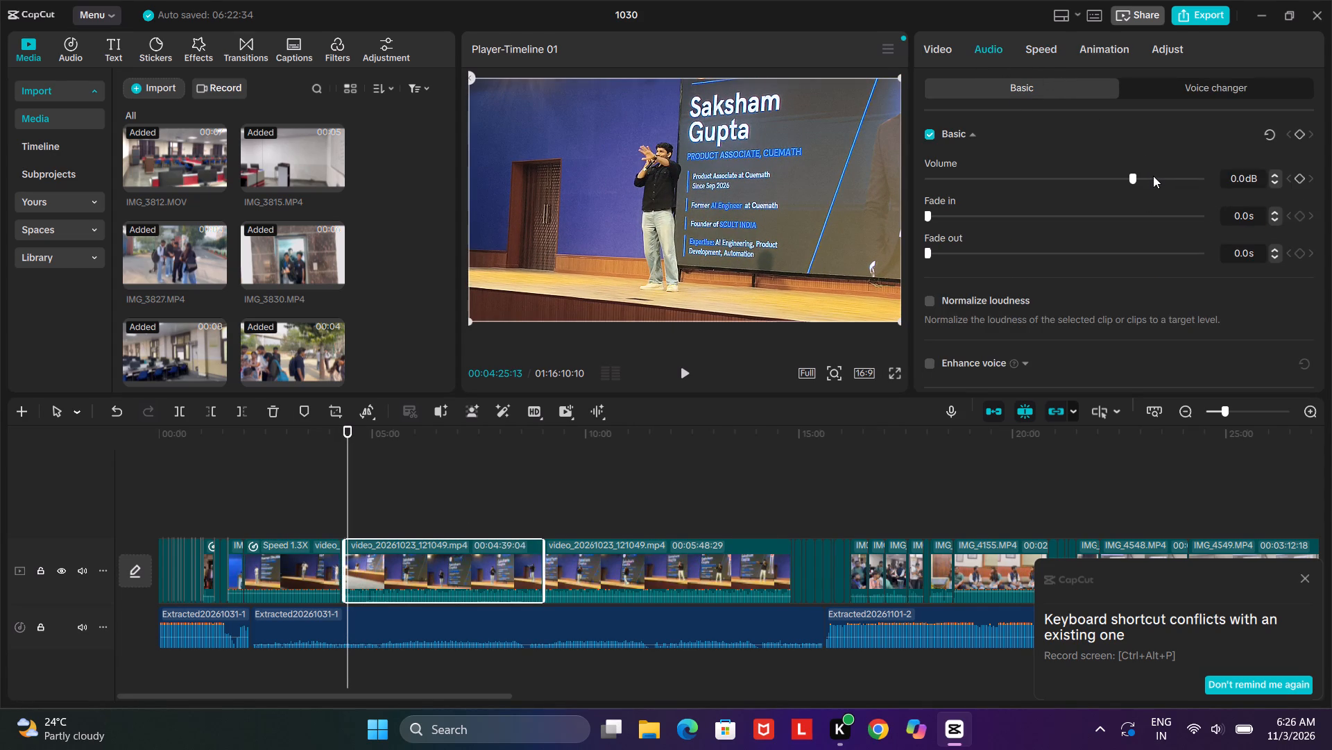
pyautogui.click(1153, 176)
pyautogui.click(676, 366)
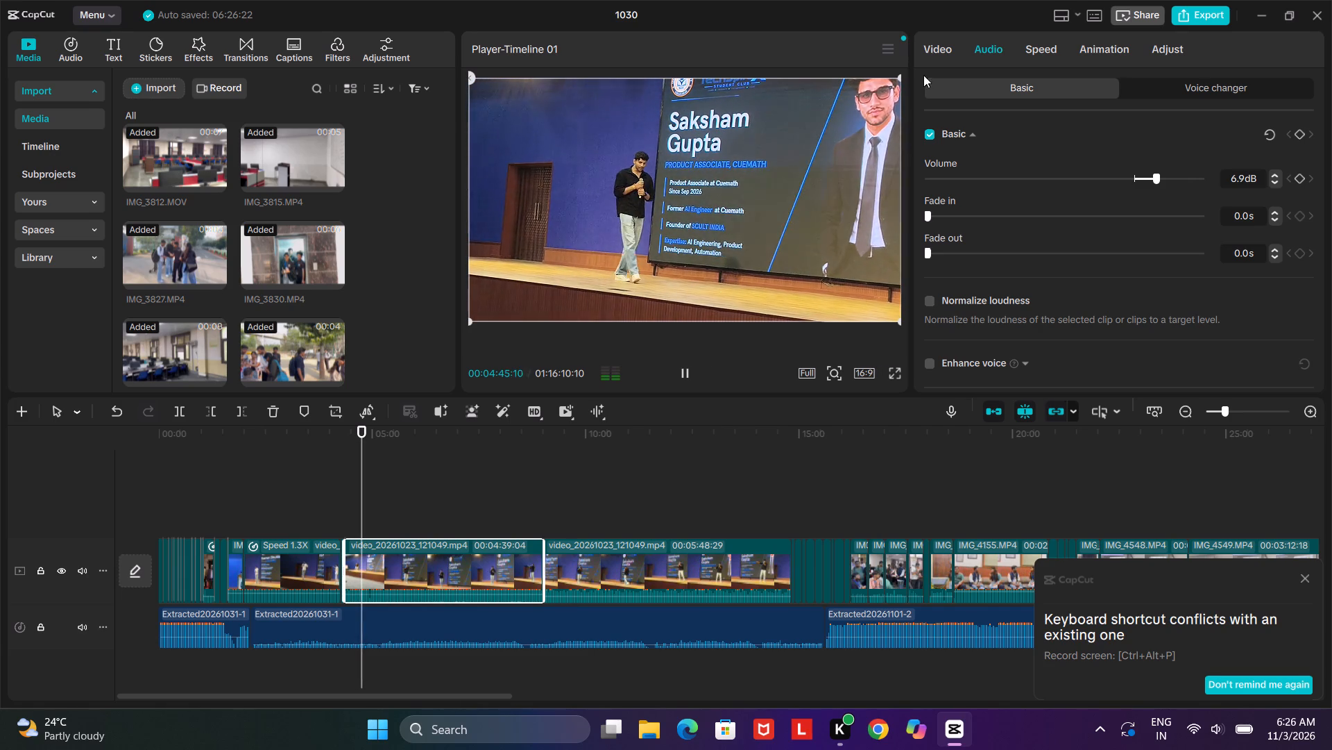
# Set the playback speed of the same stage-speech clip to 1.38x and play it back to check the pacing.
pyautogui.click(1047, 41)
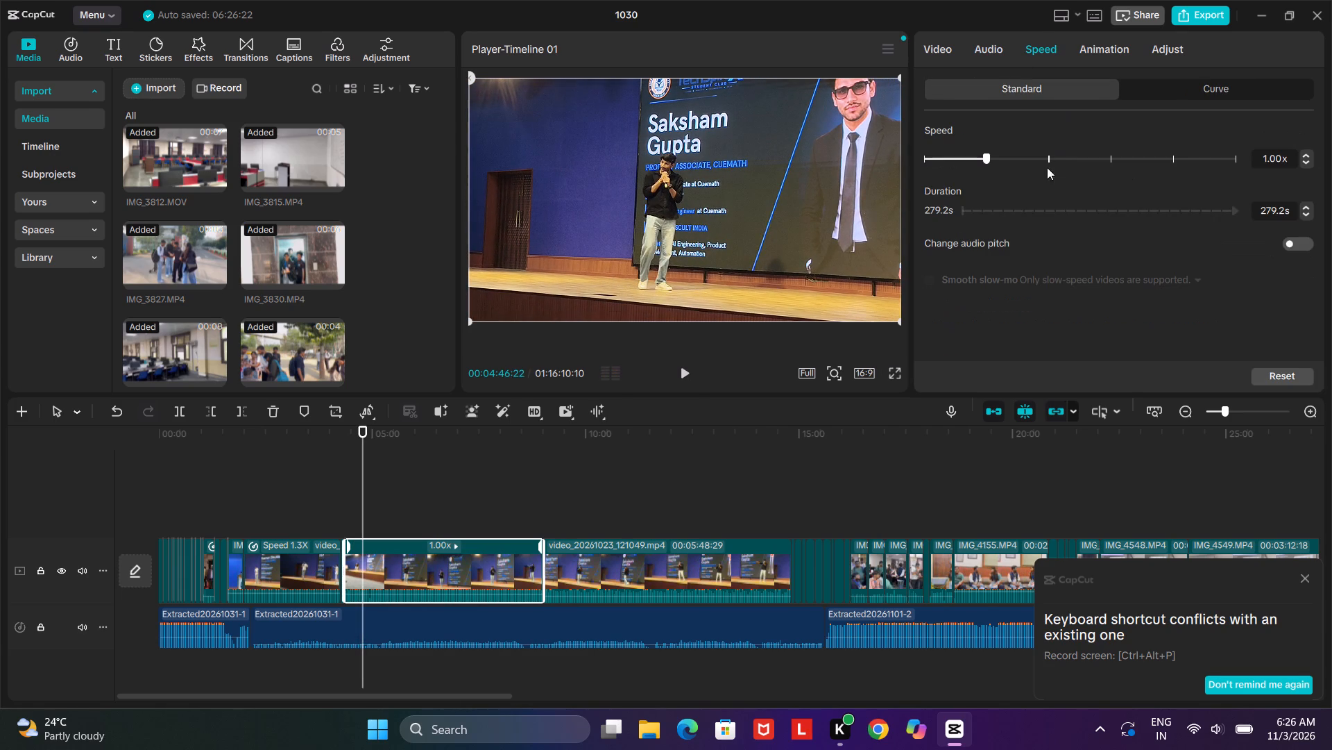
pyautogui.click(1010, 159)
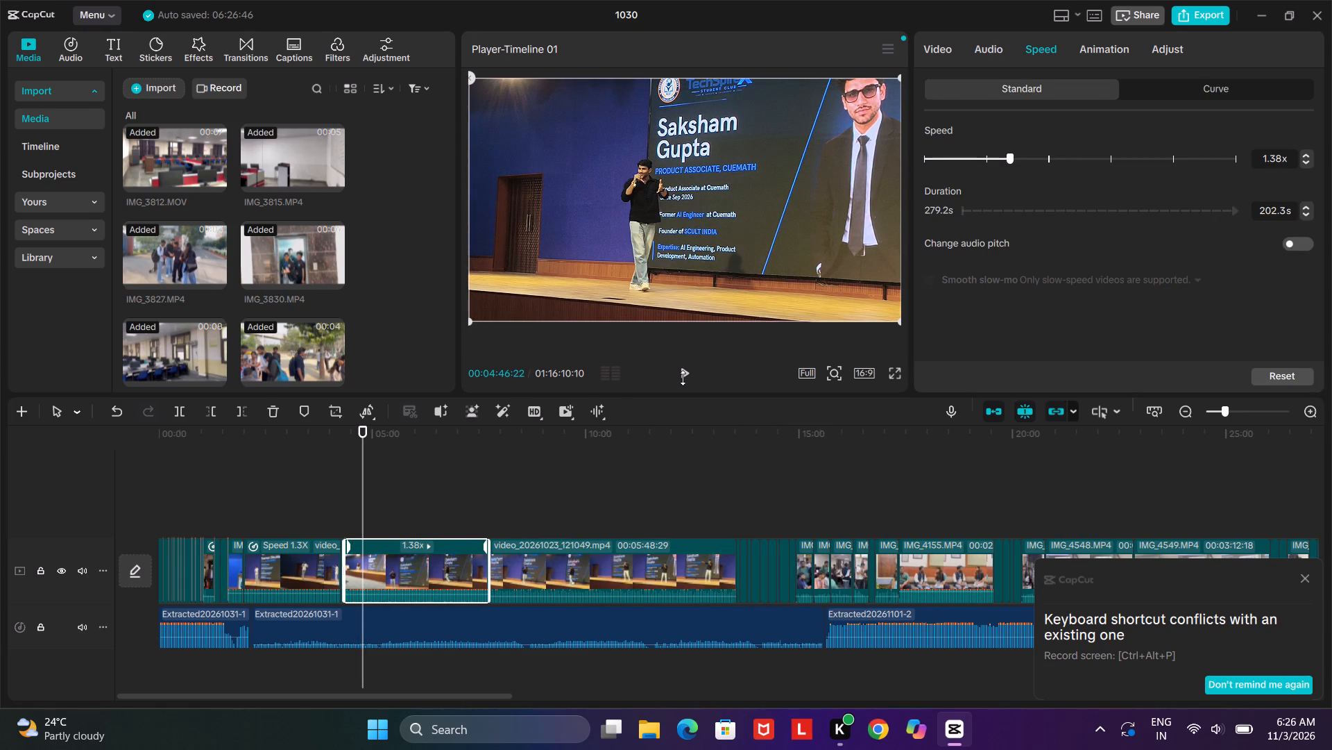
pyautogui.click(683, 378)
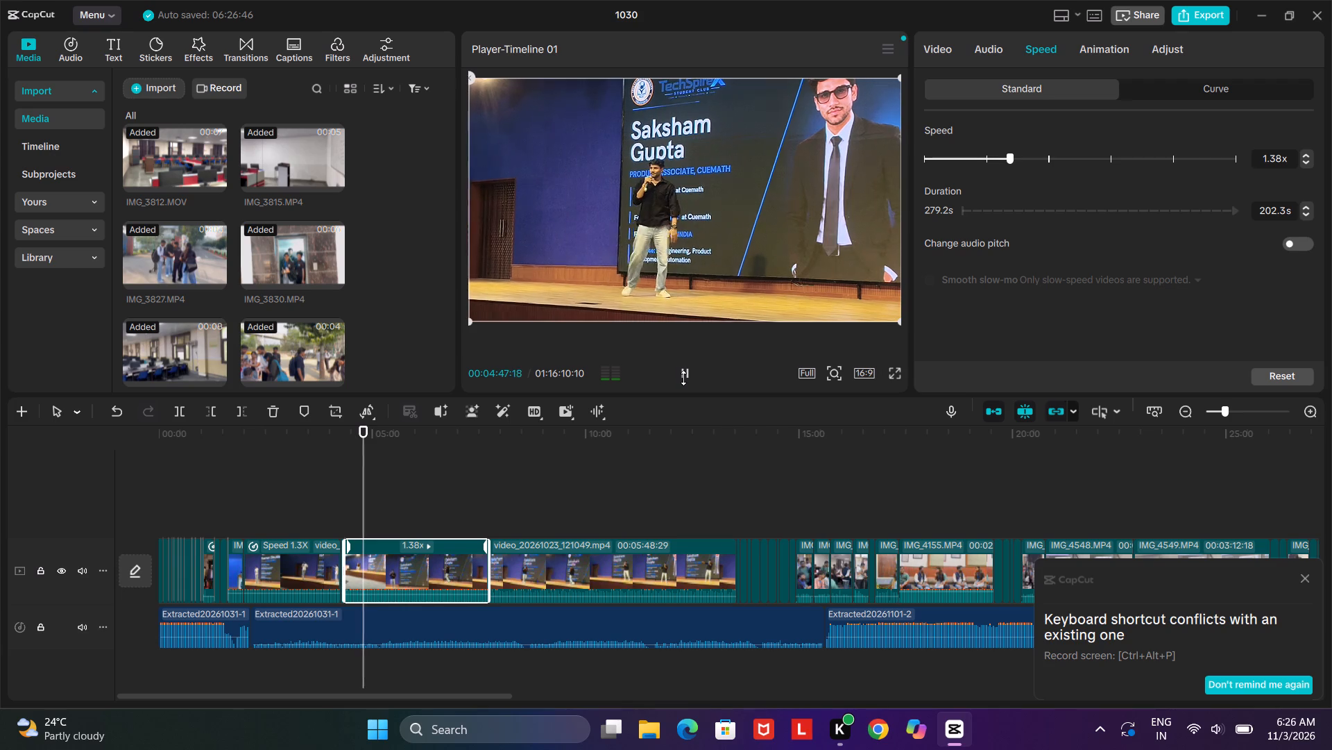
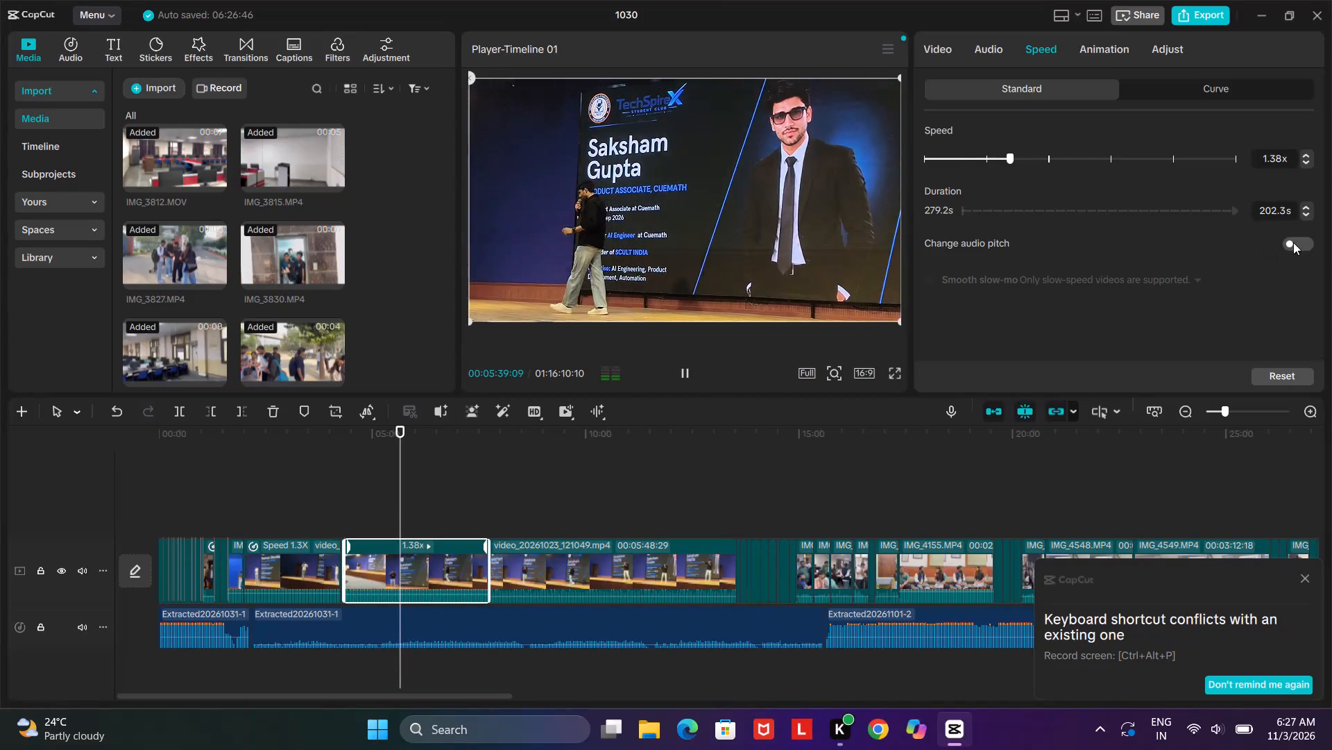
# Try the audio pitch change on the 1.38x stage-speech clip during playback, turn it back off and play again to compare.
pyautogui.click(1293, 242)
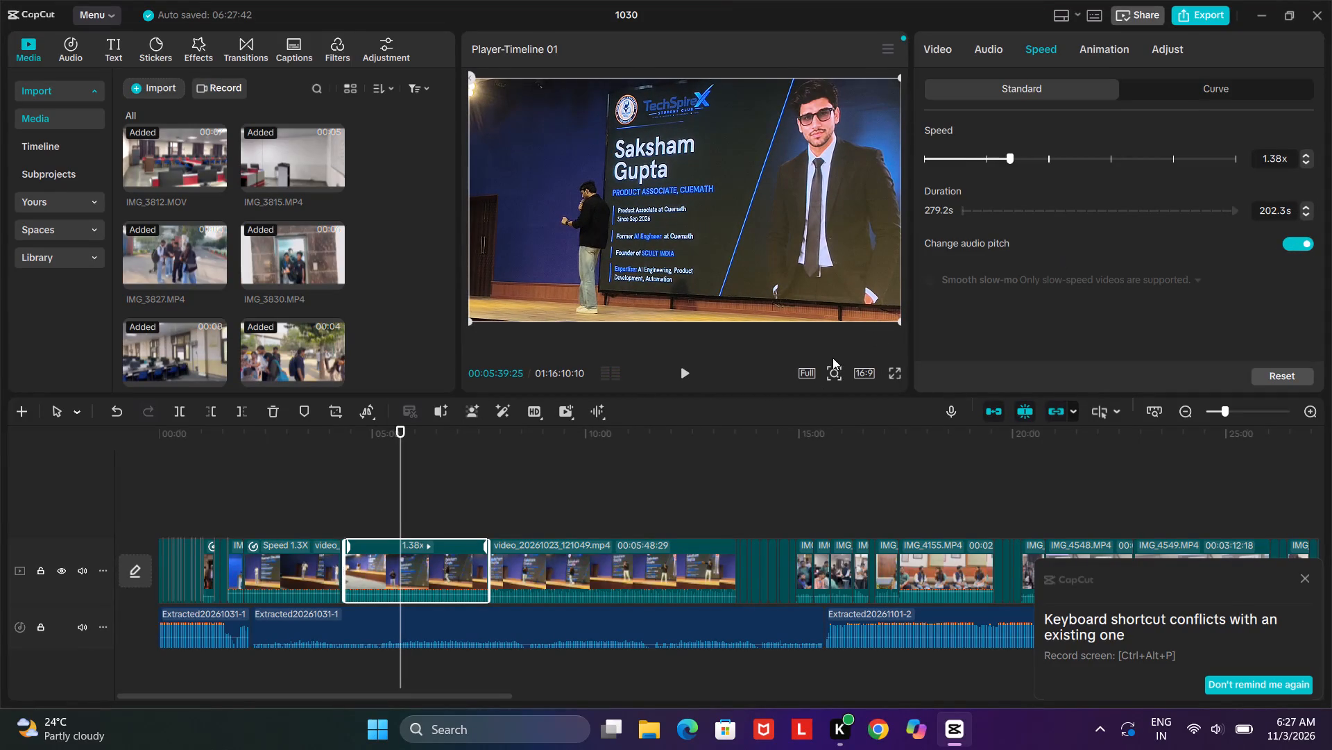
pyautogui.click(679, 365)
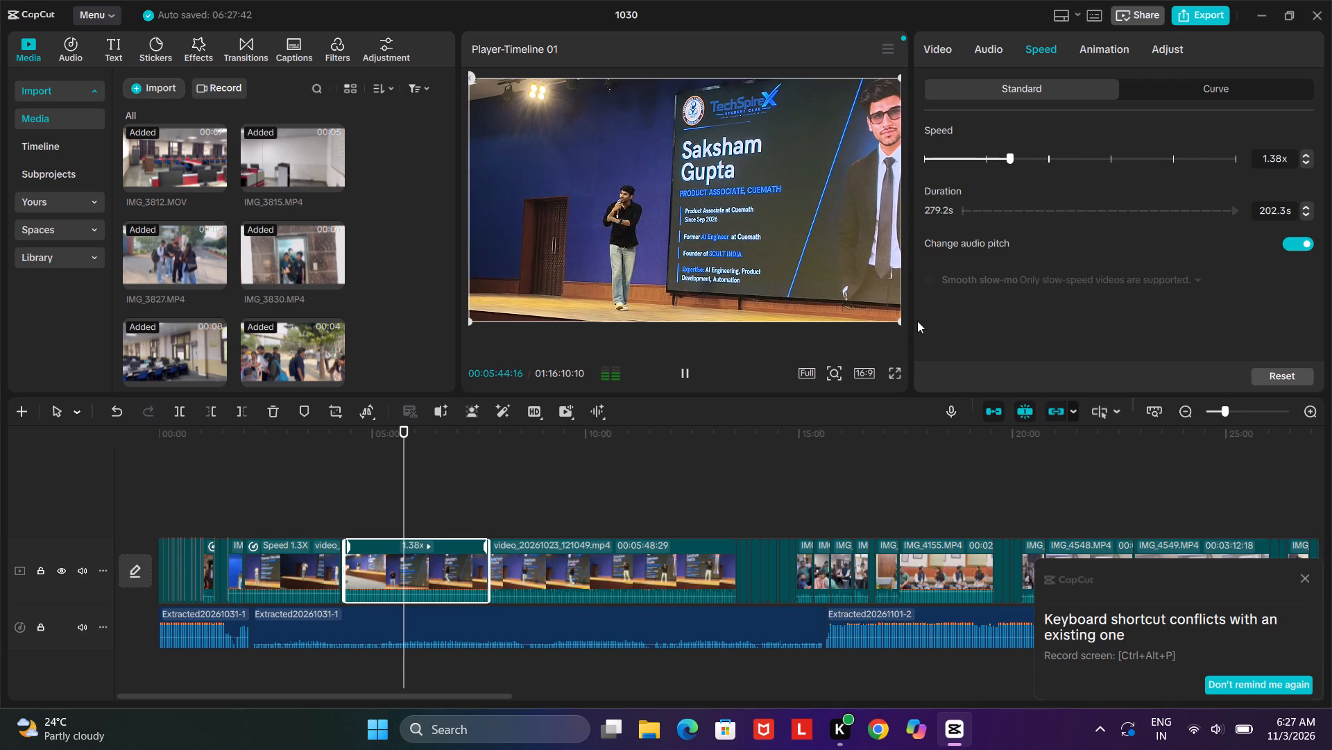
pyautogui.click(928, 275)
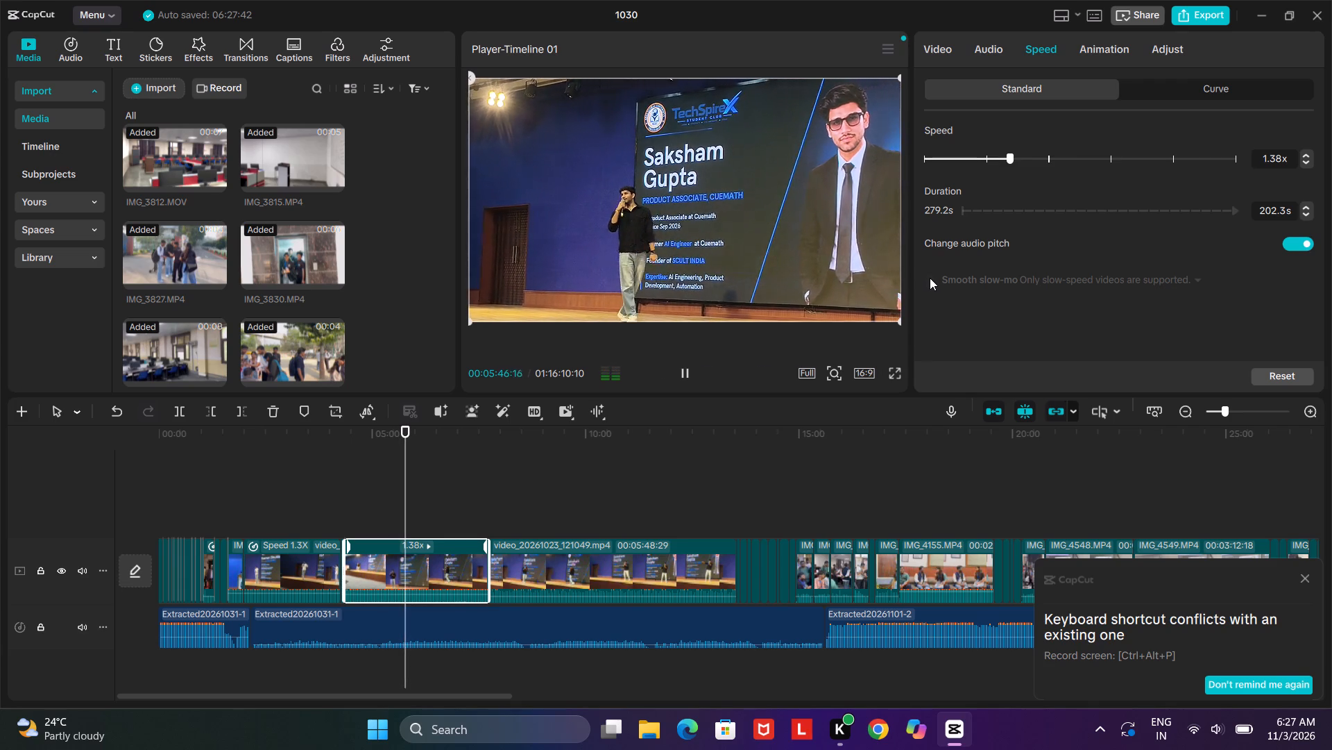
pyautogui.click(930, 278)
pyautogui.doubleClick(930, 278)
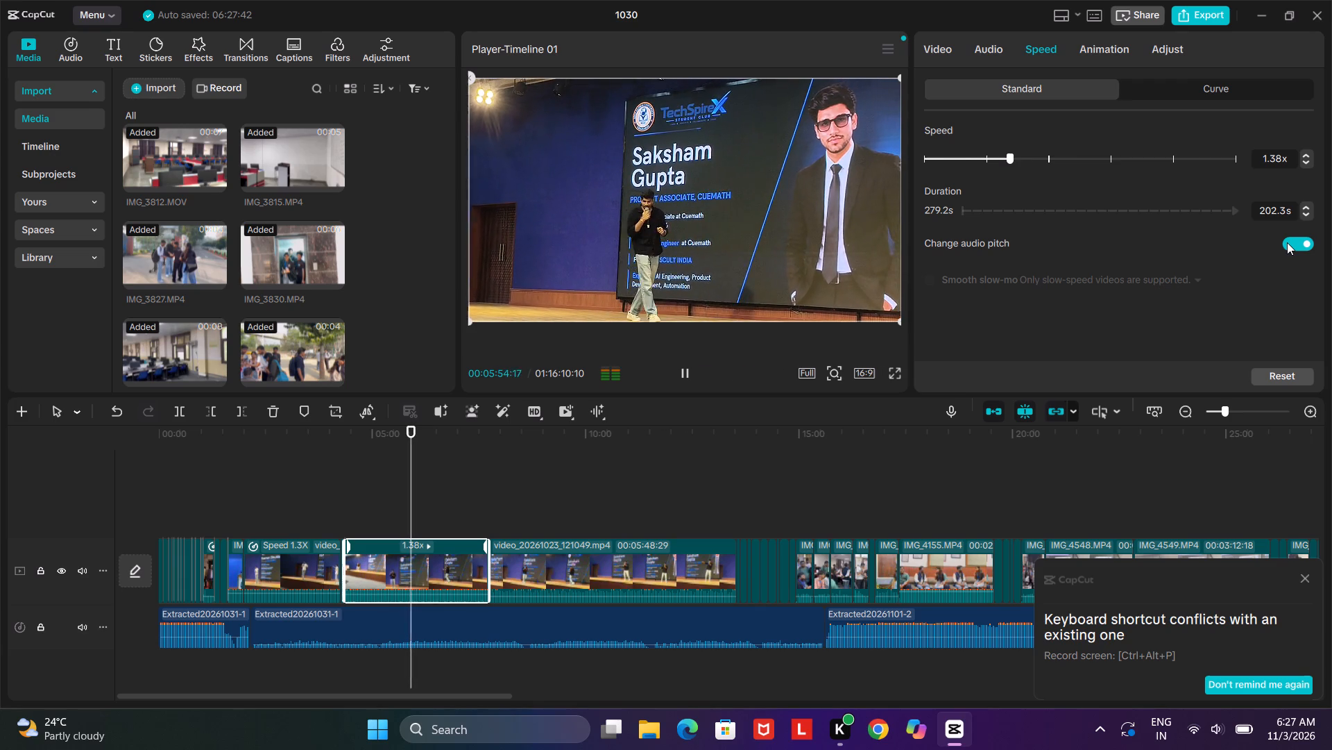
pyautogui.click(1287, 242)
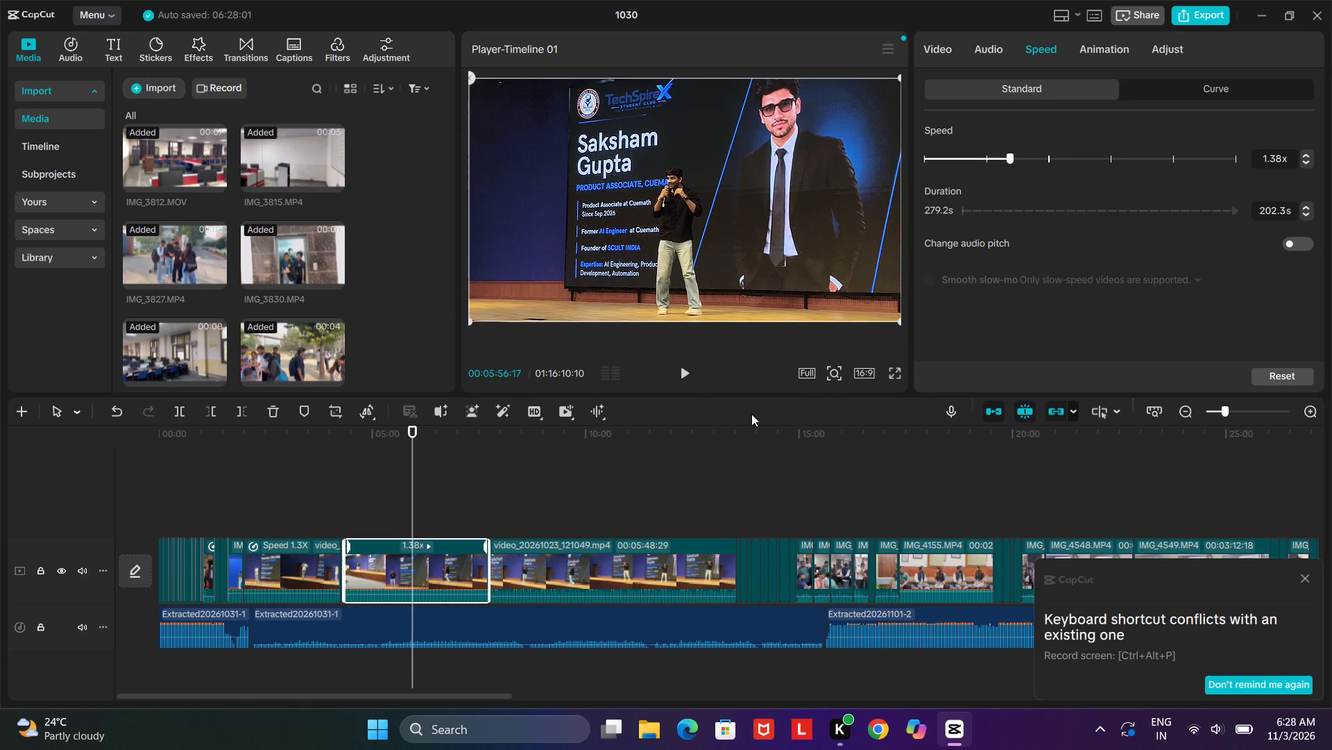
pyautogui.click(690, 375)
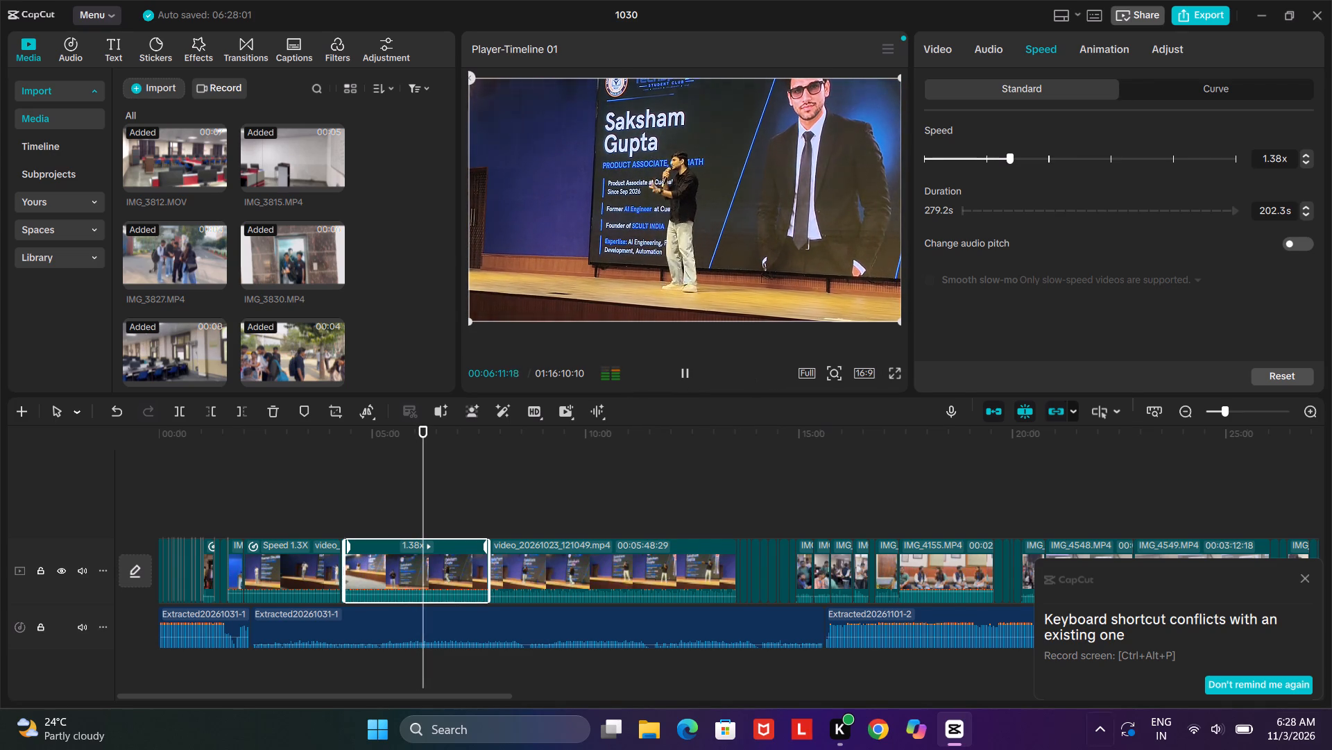
# Raise the computer's speaker volume to hear the playback better.
pyautogui.click(1226, 732)
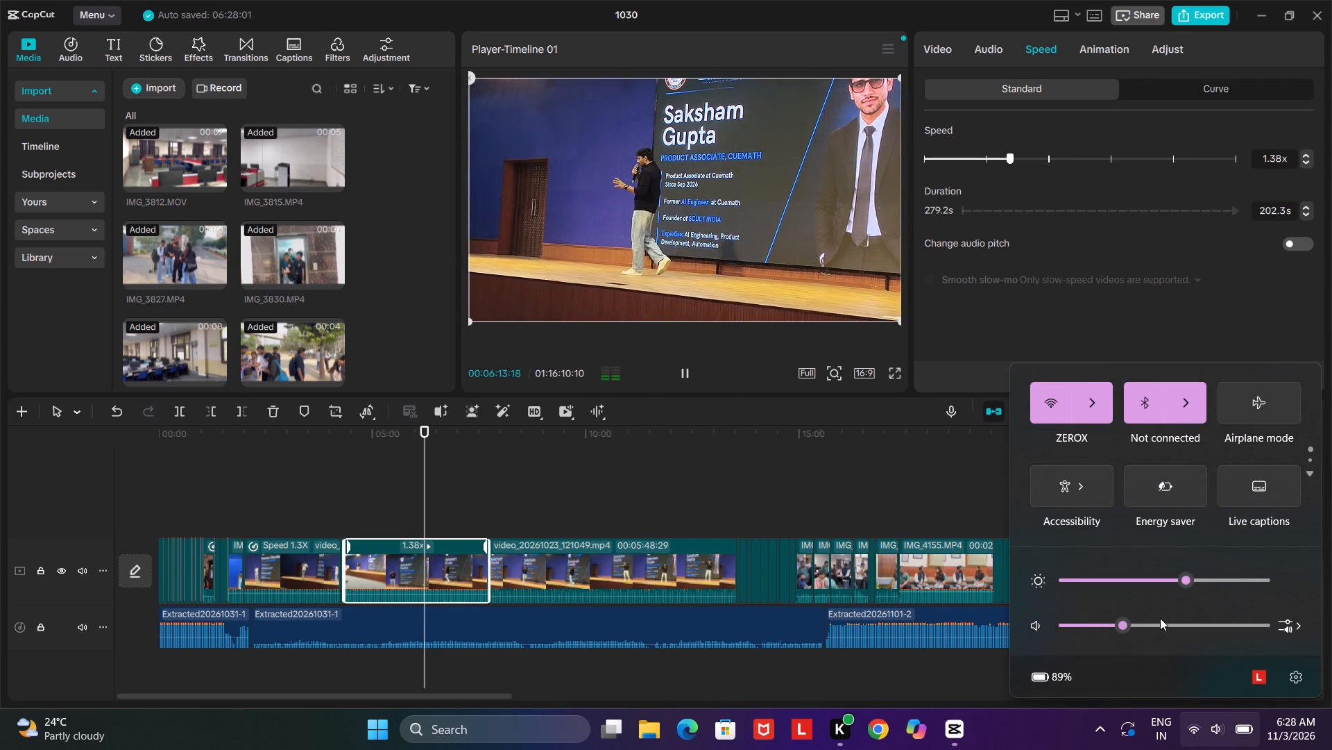
pyautogui.click(1164, 619)
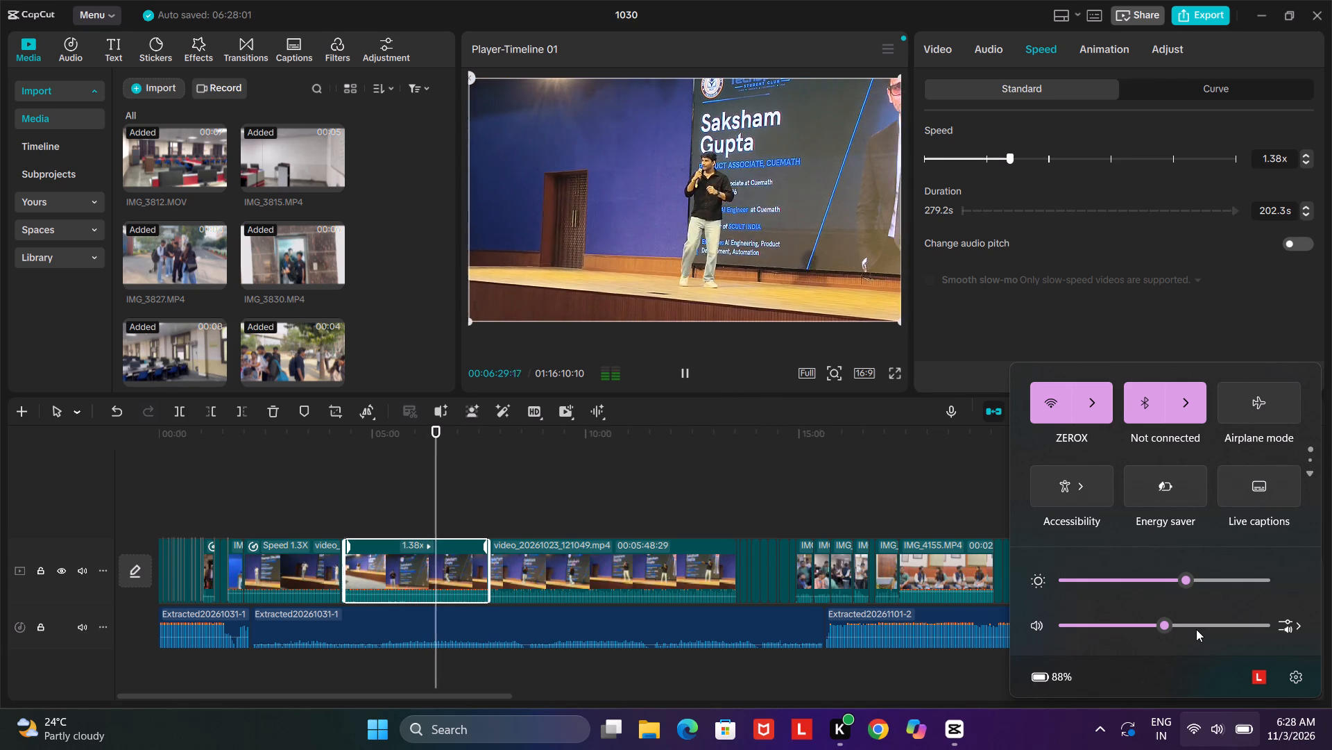
pyautogui.click(1196, 629)
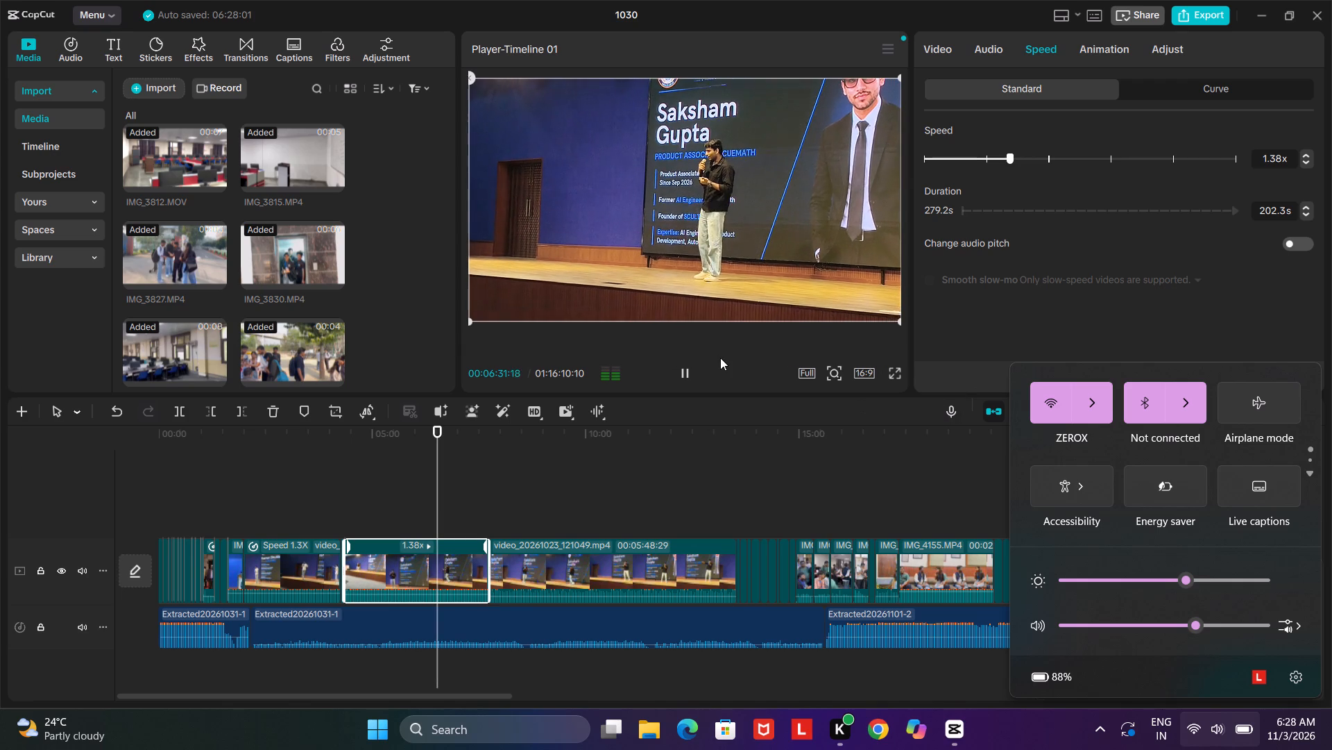
# Scrub through and play the 1.00x video_20261023_121049.mp4 clip and the sped-up clip before it to compare their content.
pyautogui.moveTo(441, 430); pyautogui.dragTo(518, 456)
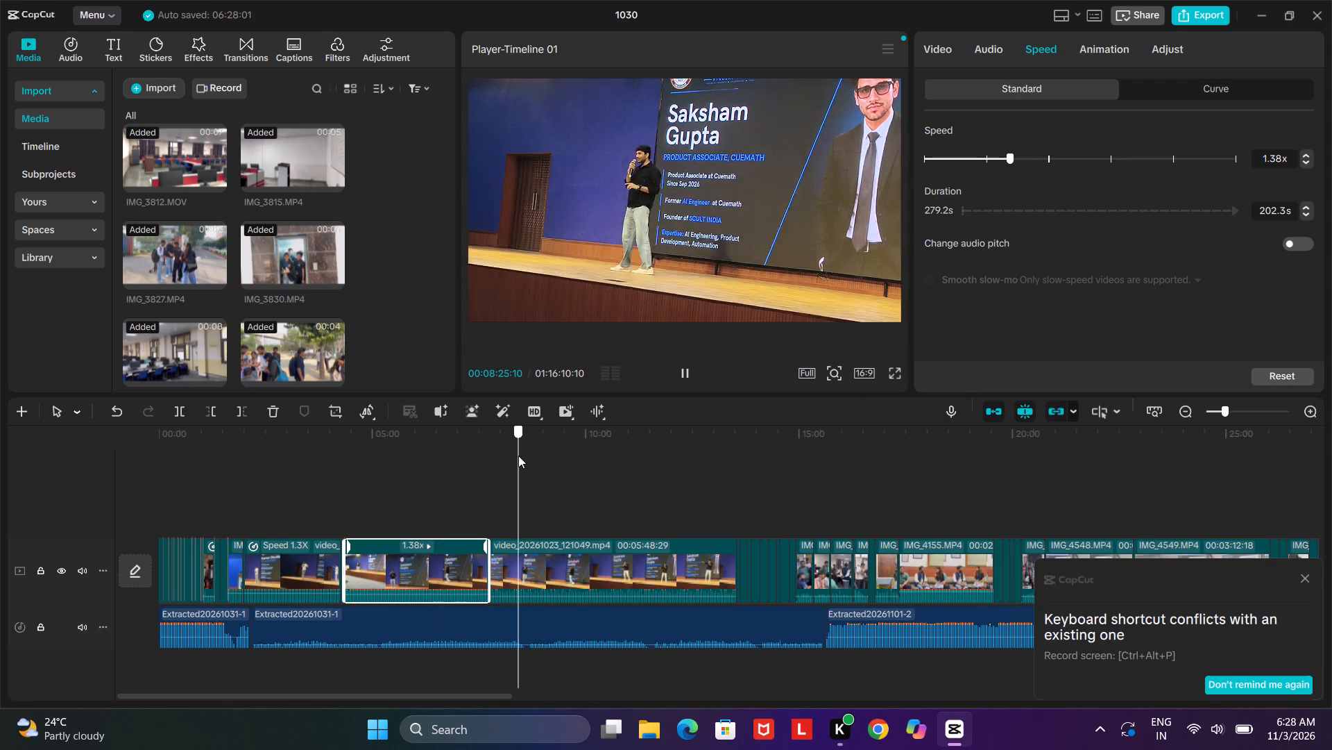
pyautogui.moveTo(518, 456); pyautogui.dragTo(657, 469)
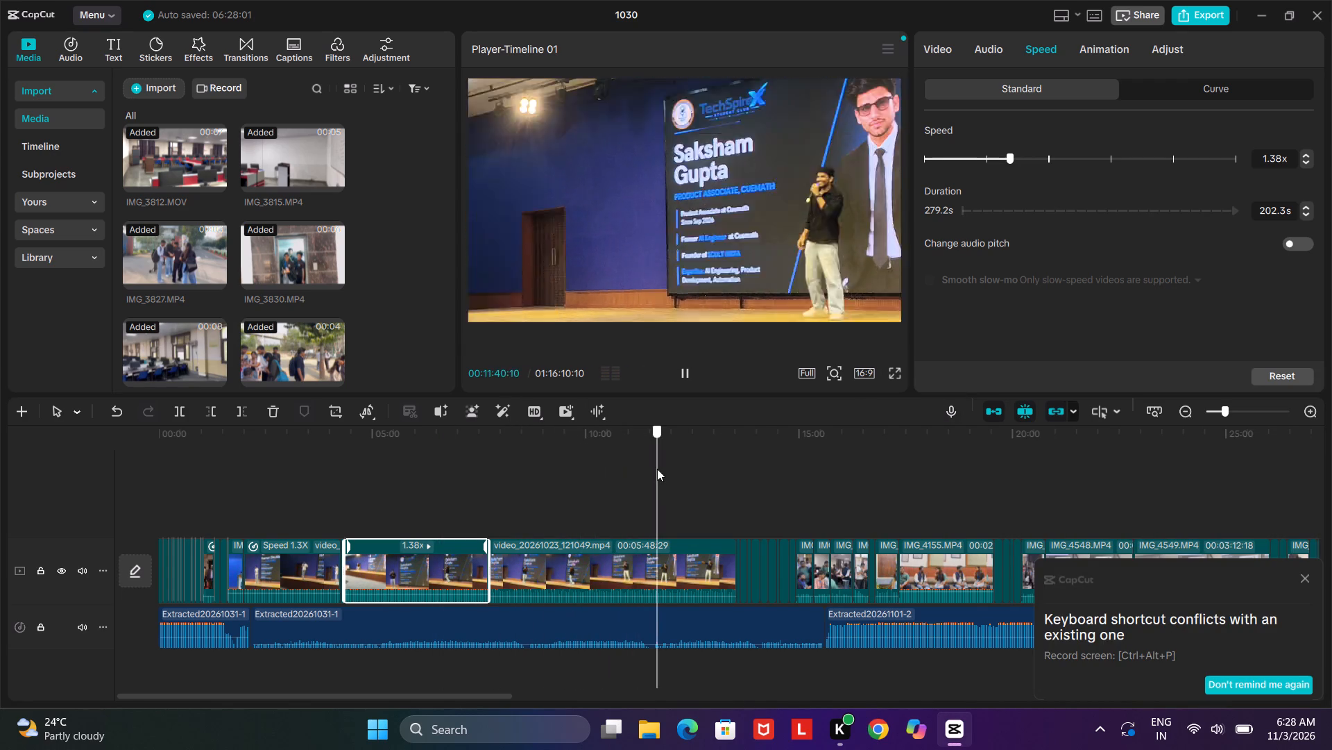
pyautogui.moveTo(657, 469); pyautogui.dragTo(701, 476)
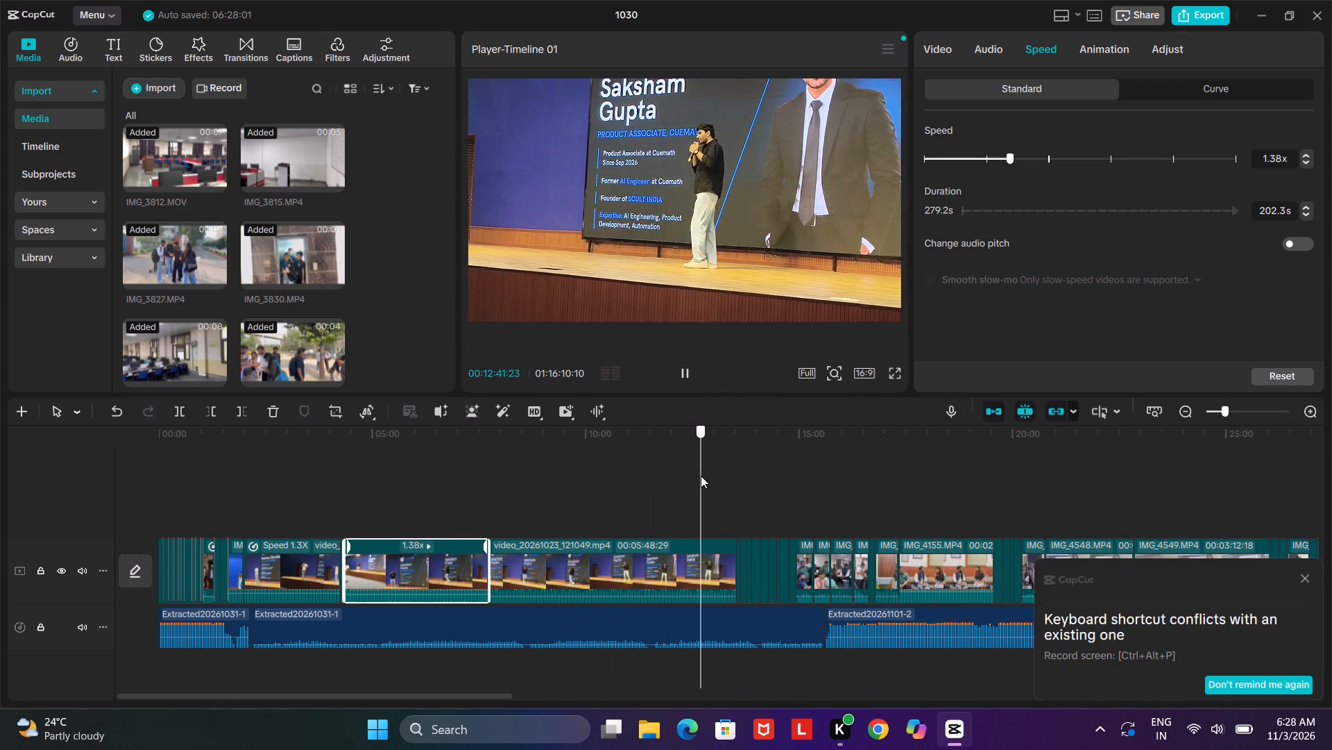
pyautogui.moveTo(701, 476); pyautogui.dragTo(694, 478)
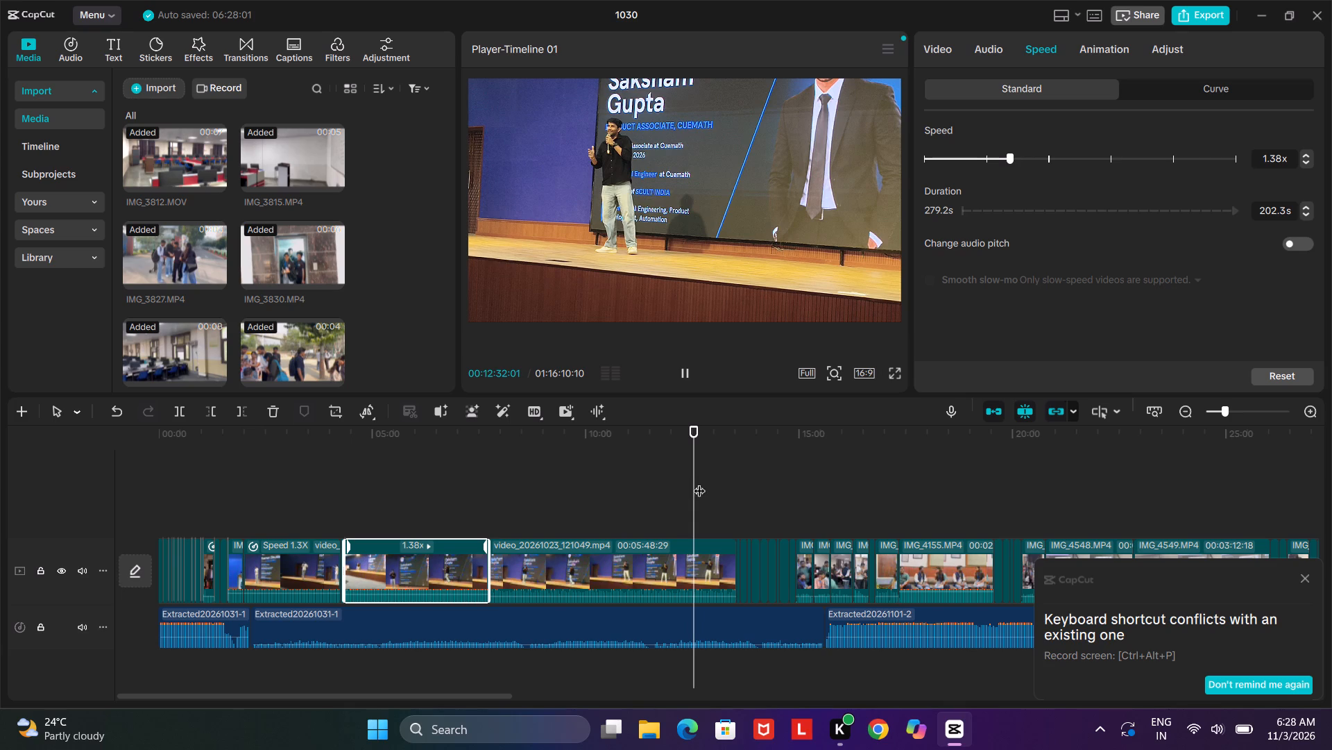
pyautogui.click(615, 555)
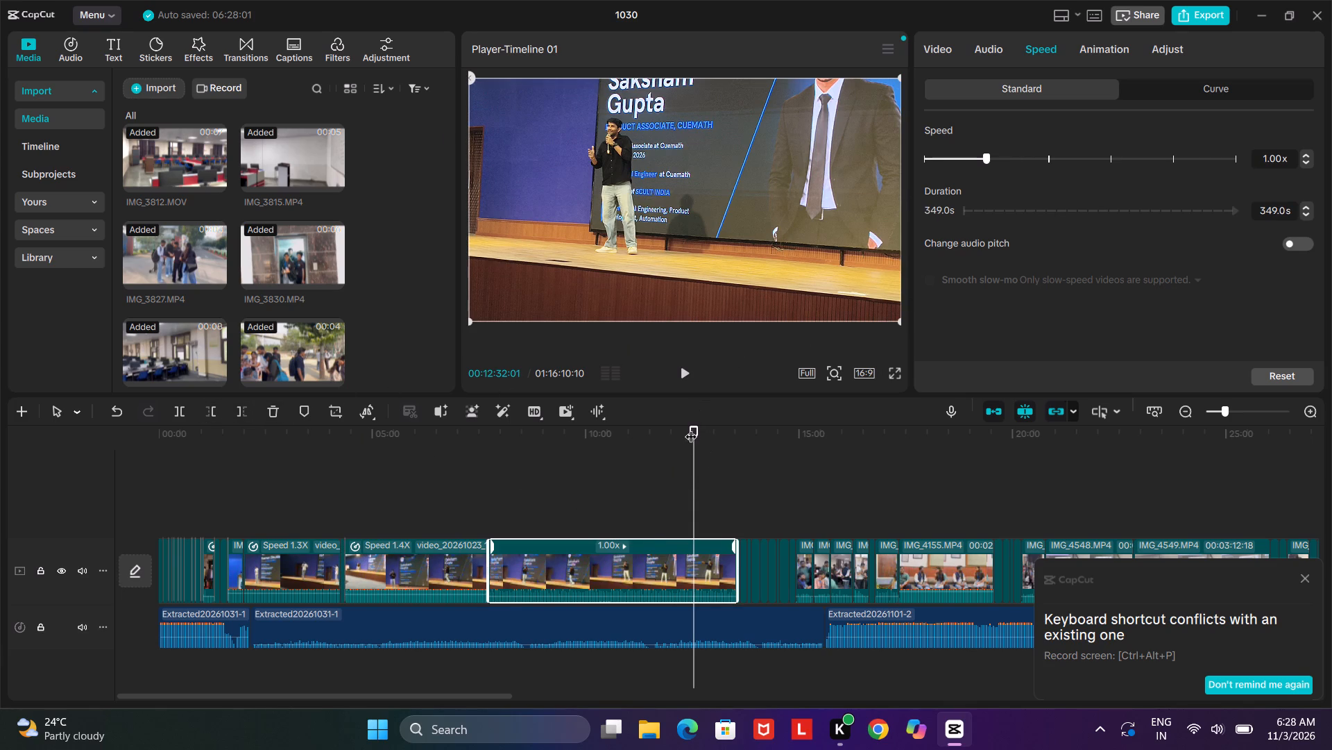
pyautogui.moveTo(691, 428); pyautogui.dragTo(500, 454)
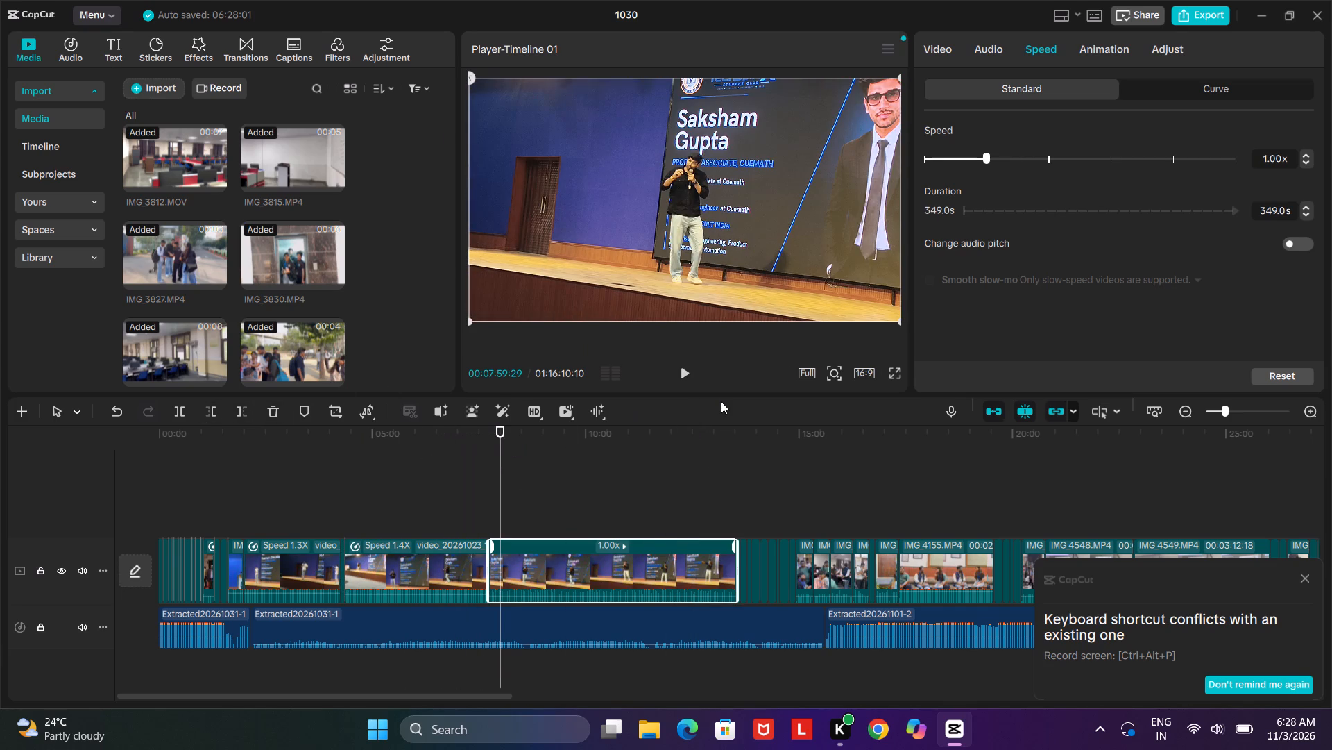
pyautogui.click(693, 377)
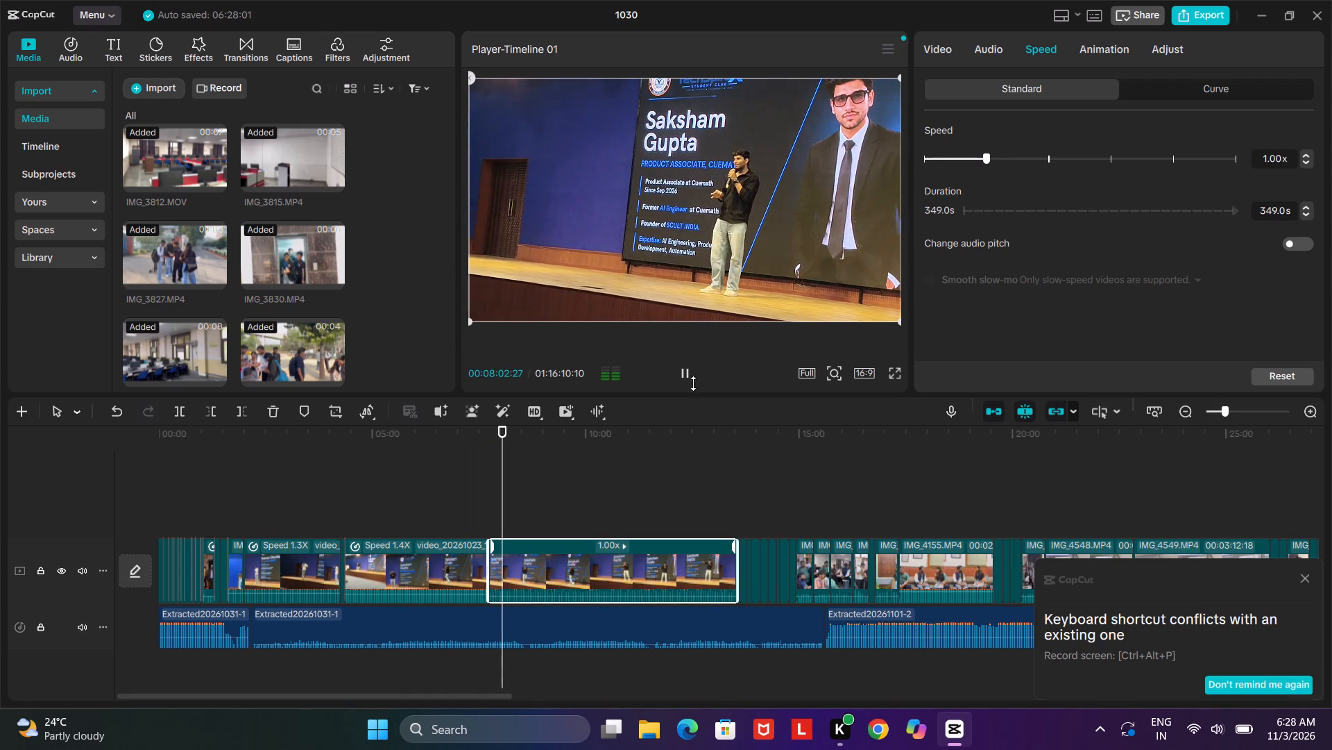
pyautogui.moveTo(509, 440); pyautogui.dragTo(385, 460)
pyautogui.click(682, 384)
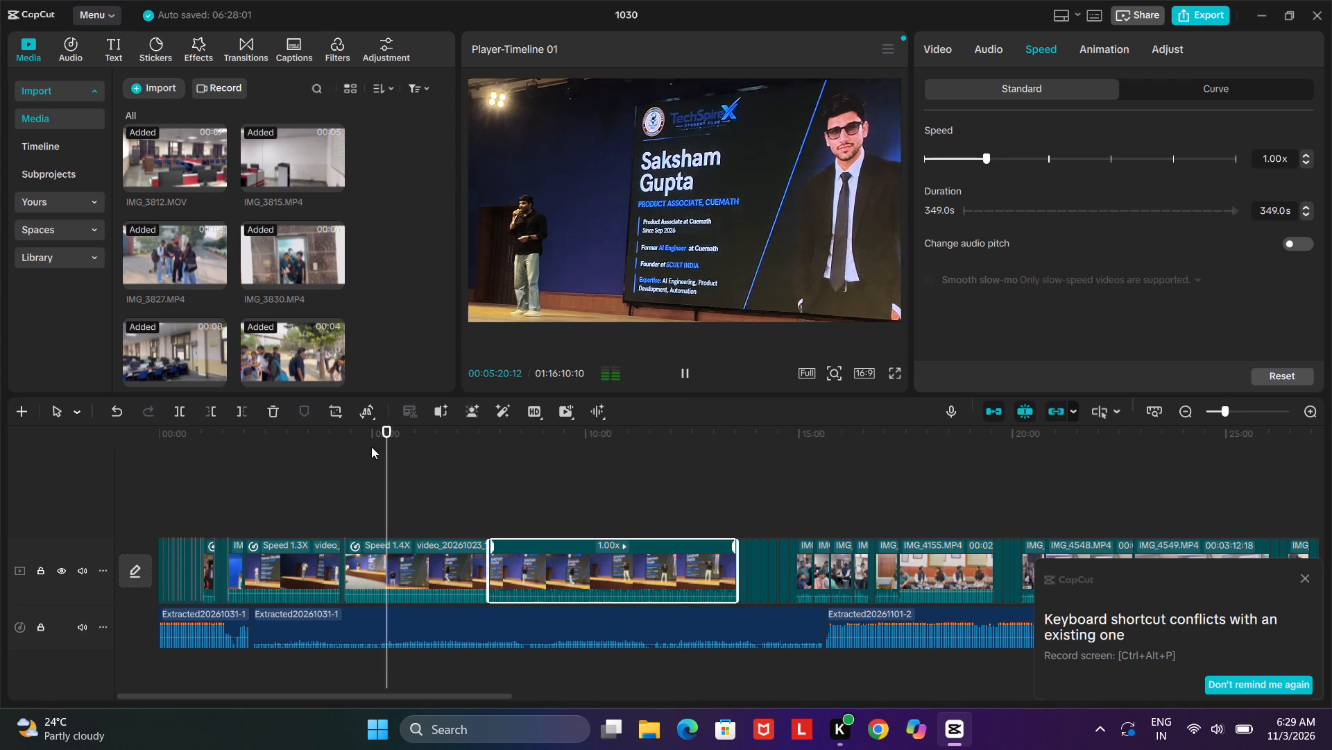
pyautogui.moveTo(386, 438); pyautogui.dragTo(492, 475)
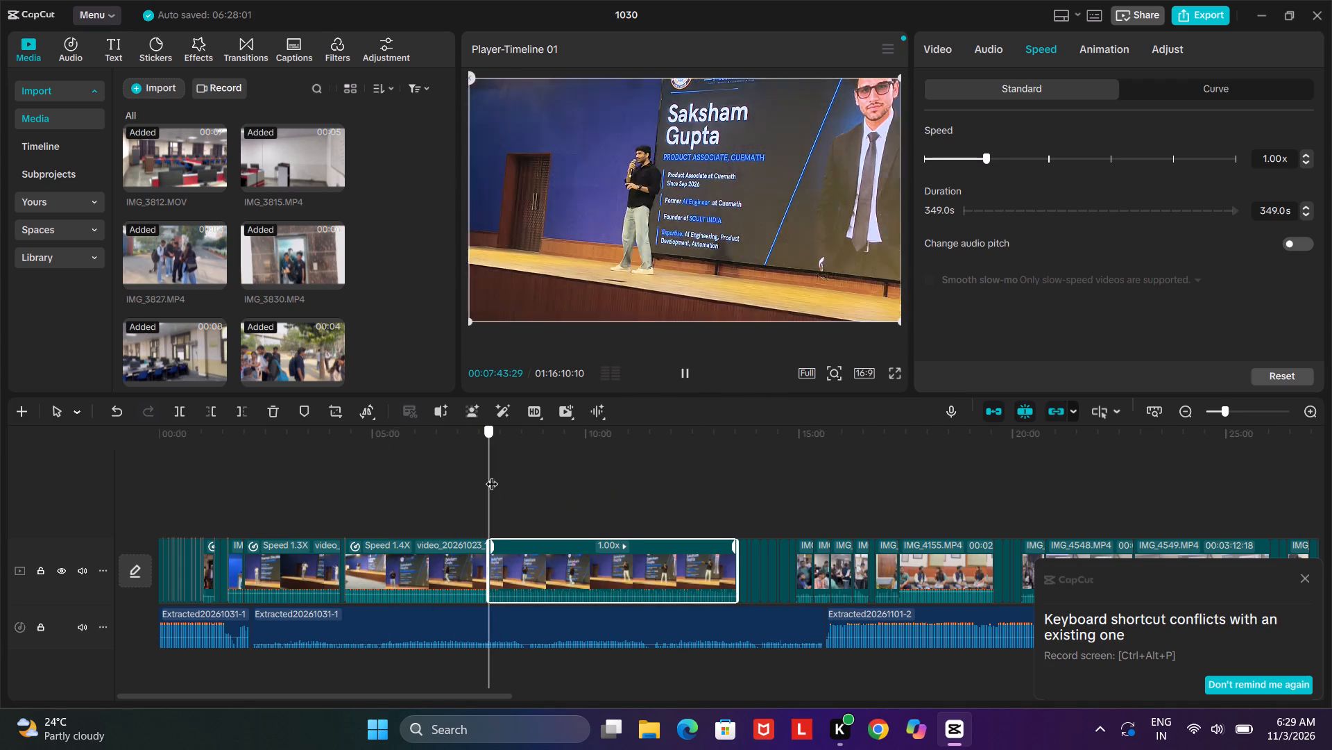
pyautogui.moveTo(492, 475); pyautogui.dragTo(491, 475)
pyautogui.click(683, 369)
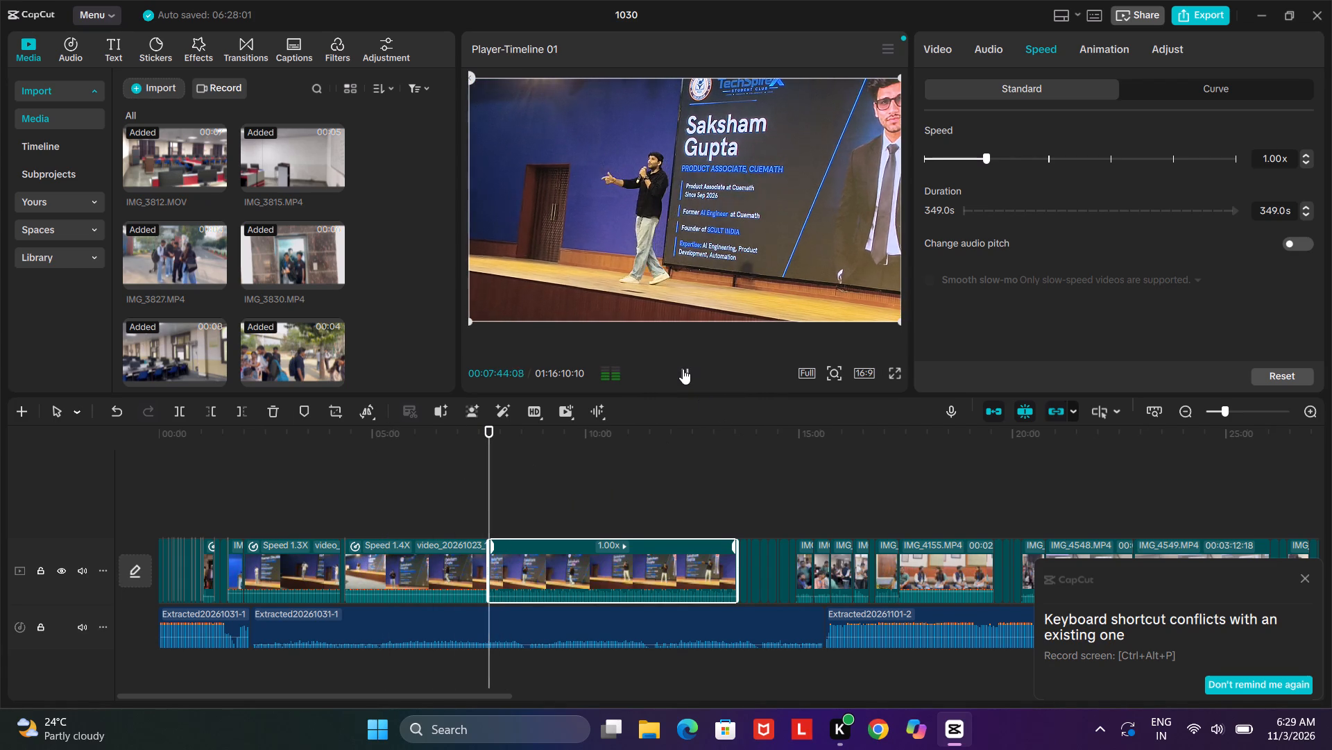
# Delete the 1.00x video_20261023_121049.mp4 clip that follows the 1.4x stage-speech clip.
pyautogui.click(609, 544)
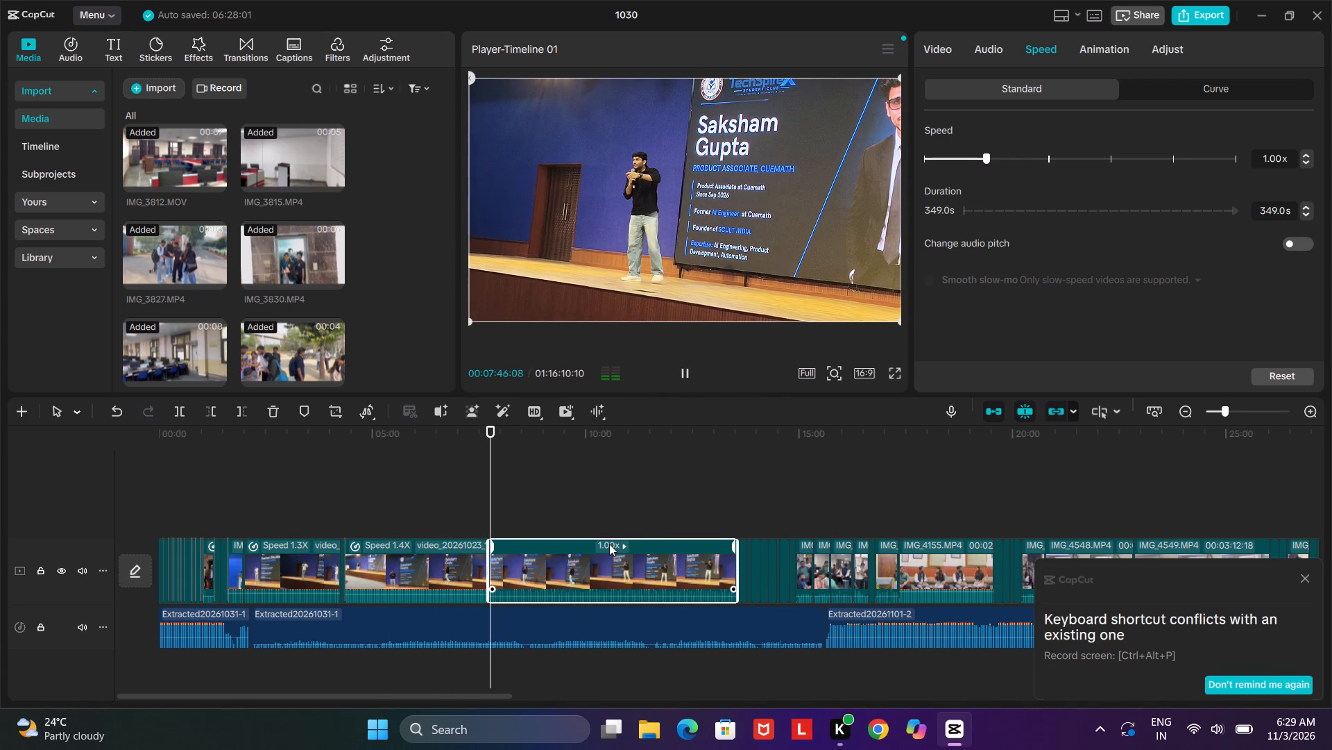
pyautogui.click(277, 406)
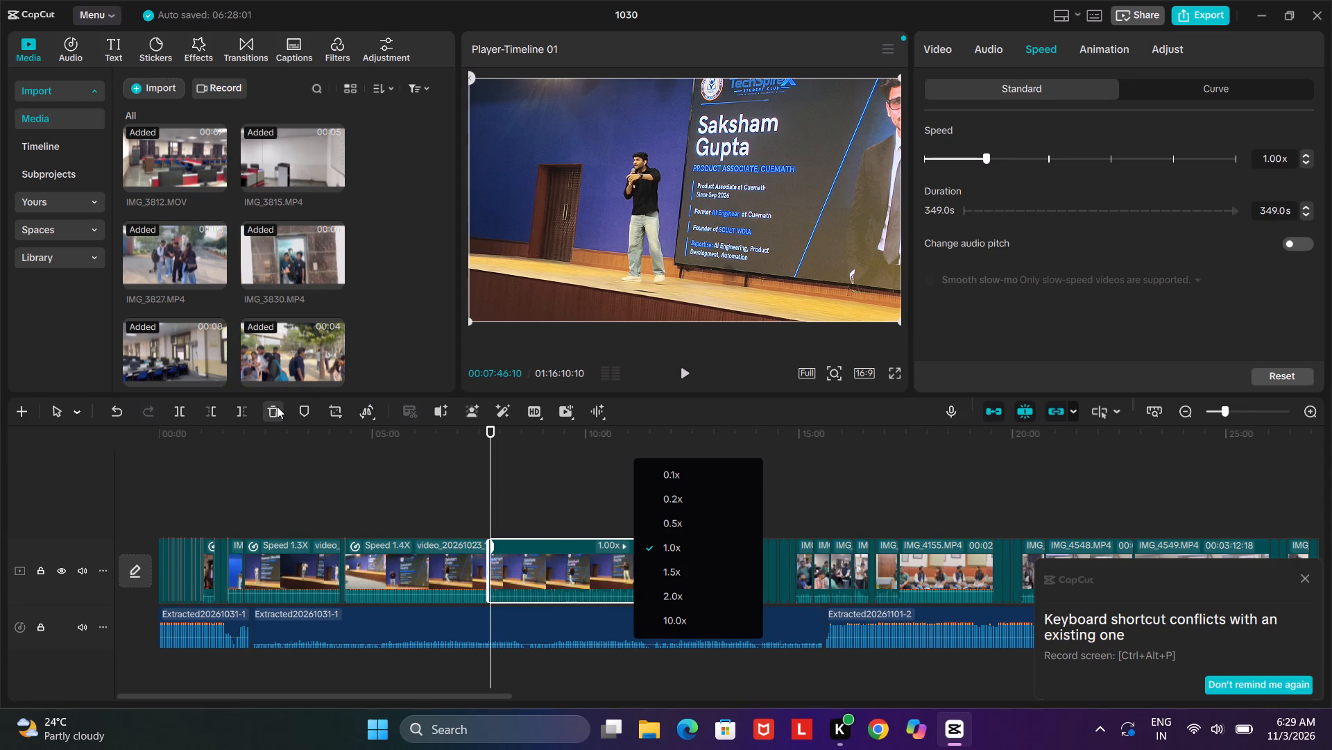
# Play the timeline from the cut point, and review the remaining 1.4x stage-speech clip from its start.
pyautogui.click(683, 372)
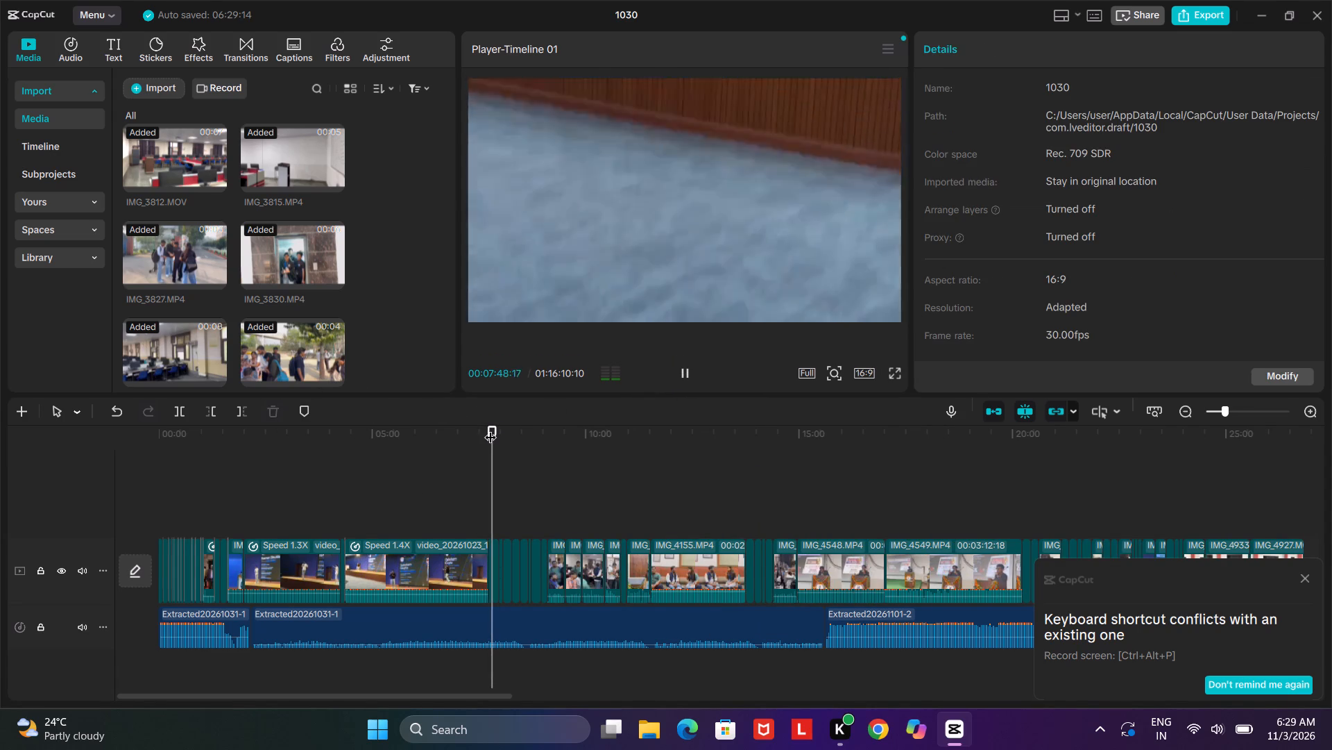
pyautogui.moveTo(490, 428); pyautogui.dragTo(348, 449)
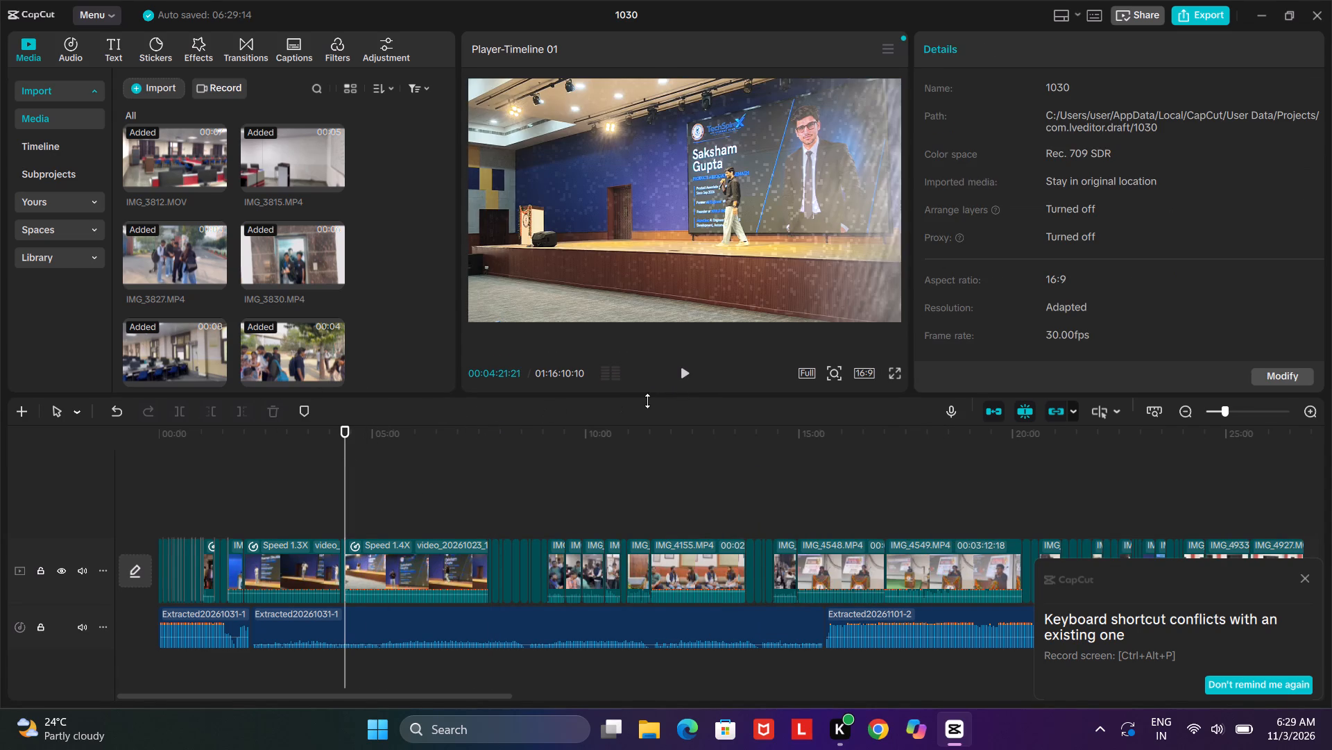
pyautogui.click(685, 385)
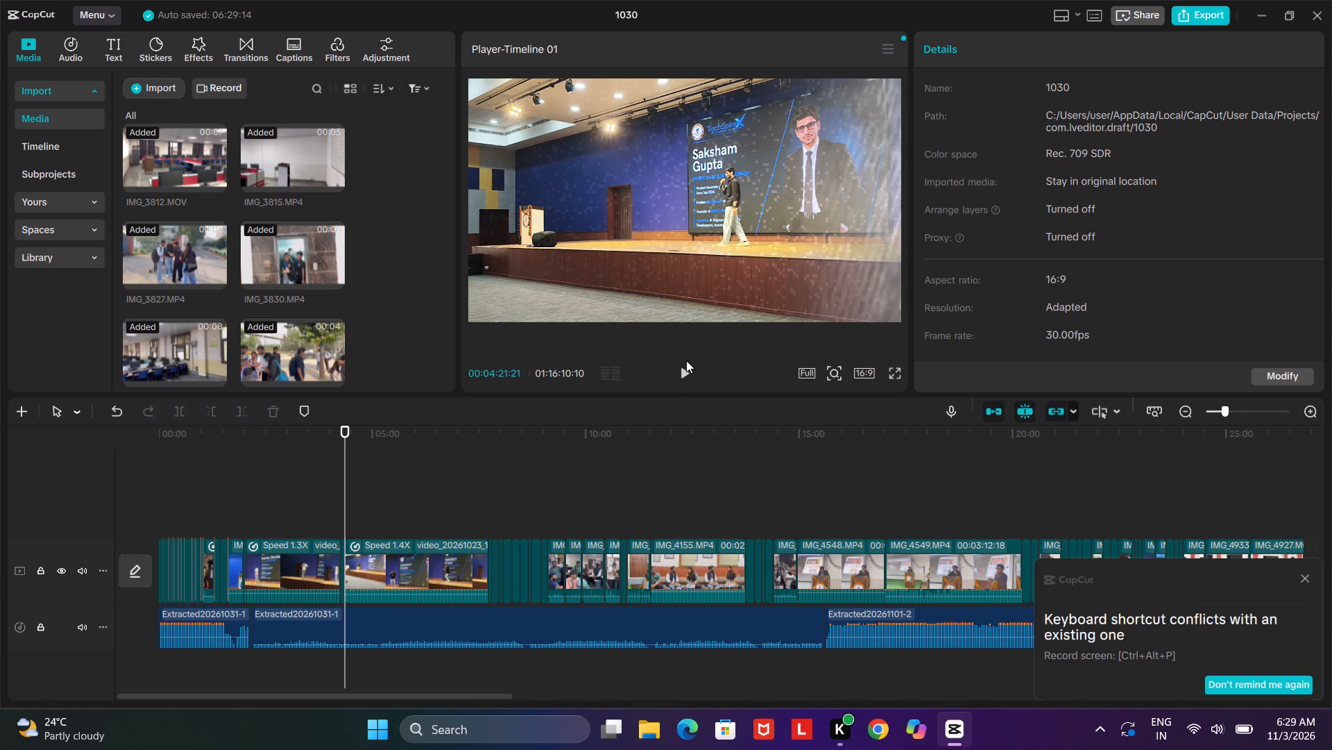
pyautogui.click(685, 365)
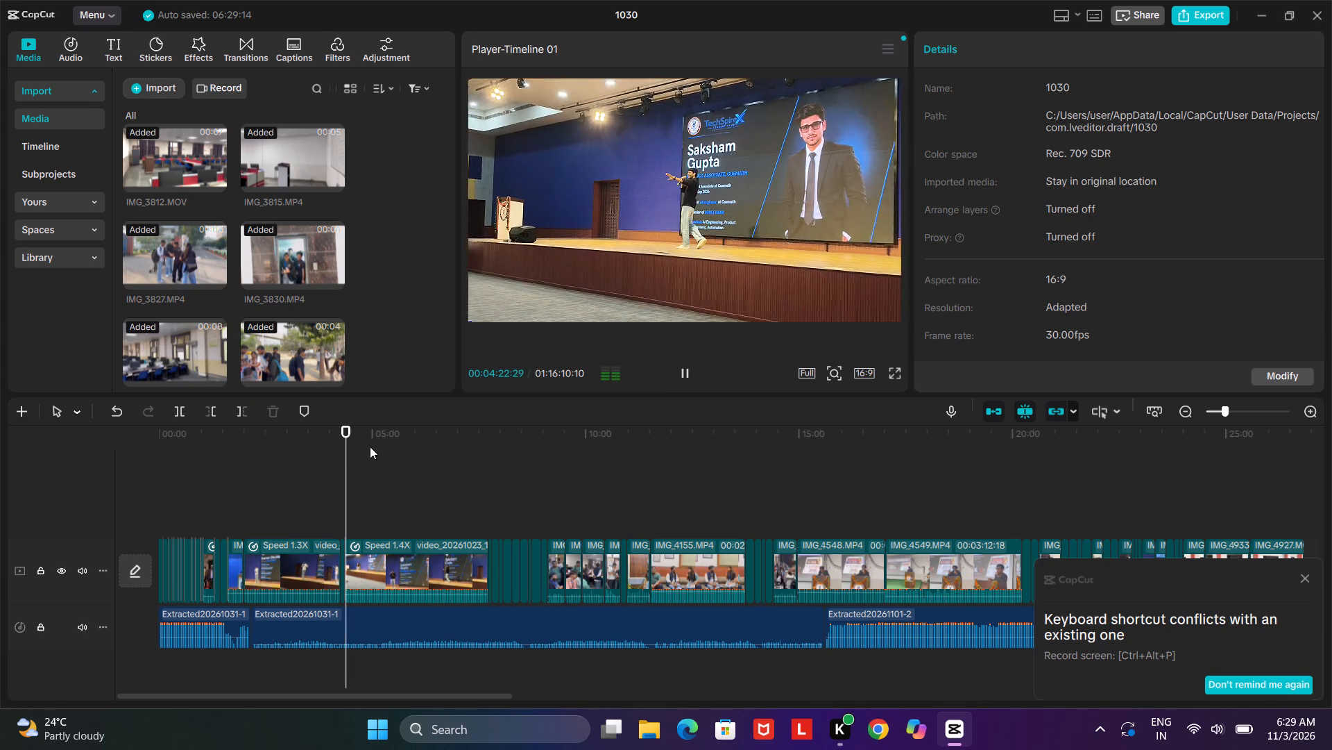
pyautogui.moveTo(354, 441); pyautogui.dragTo(462, 458)
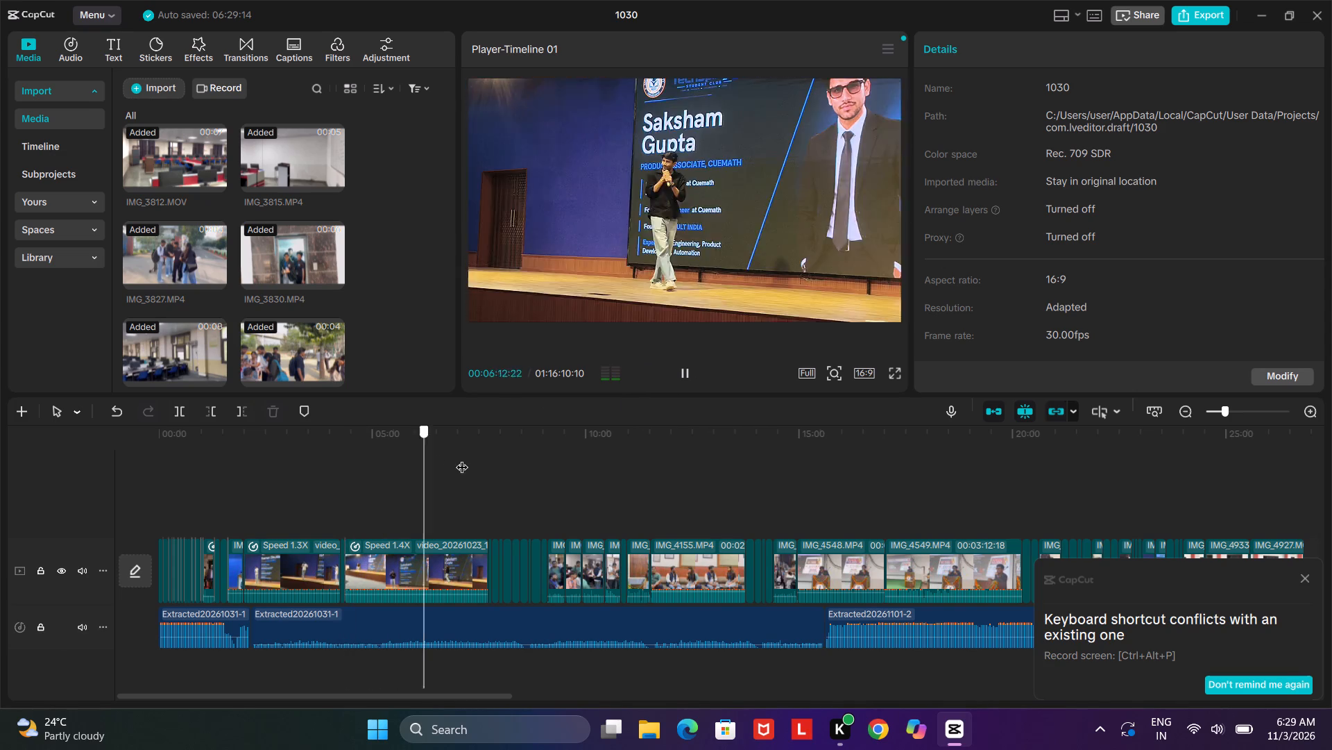
# Scrub ahead through the 1.4x stage-speech clip to about the seven-minute mark, reviewing the talk's playback.
pyautogui.moveTo(462, 458); pyautogui.dragTo(443, 465)
pyautogui.moveTo(440, 428); pyautogui.dragTo(450, 428)
pyautogui.click(690, 383)
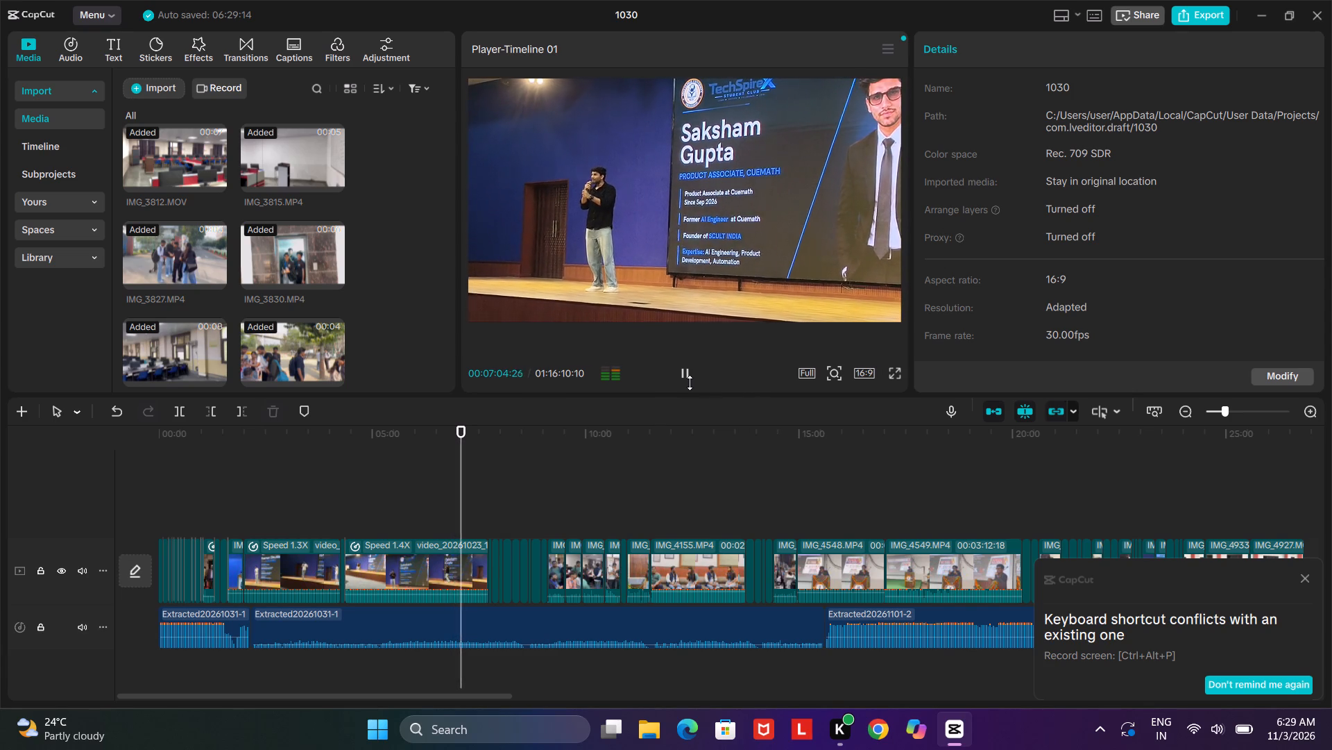
# Switch to Google Chrome and open a browser window with the uppercase SHIVAM profile.
pyautogui.click(882, 737)
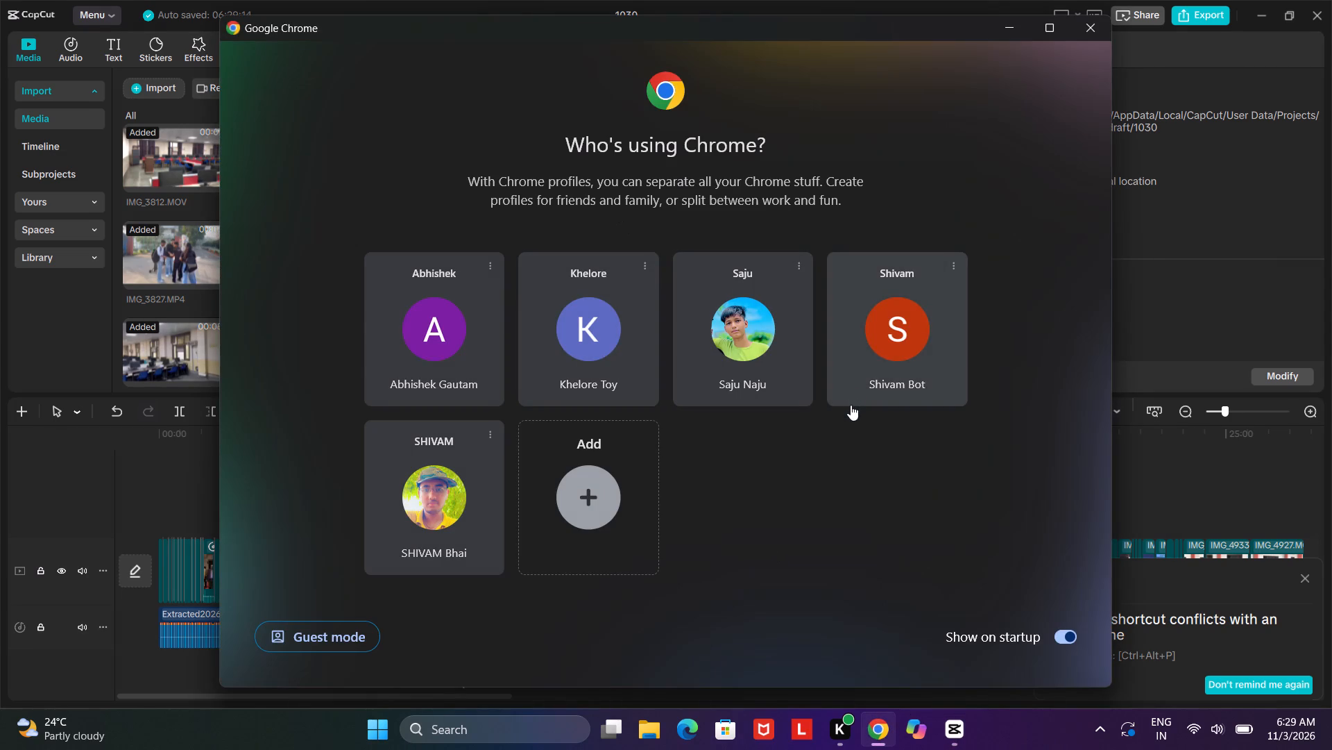
pyautogui.click(460, 490)
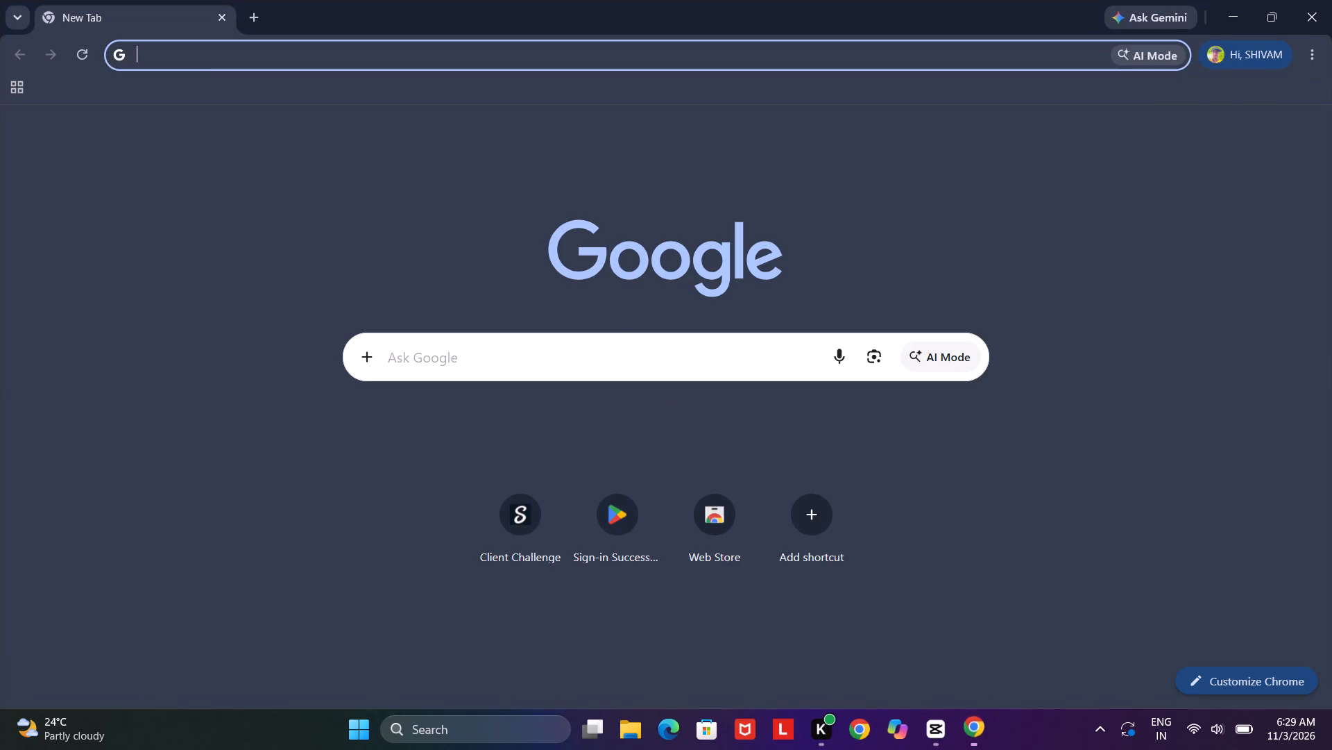
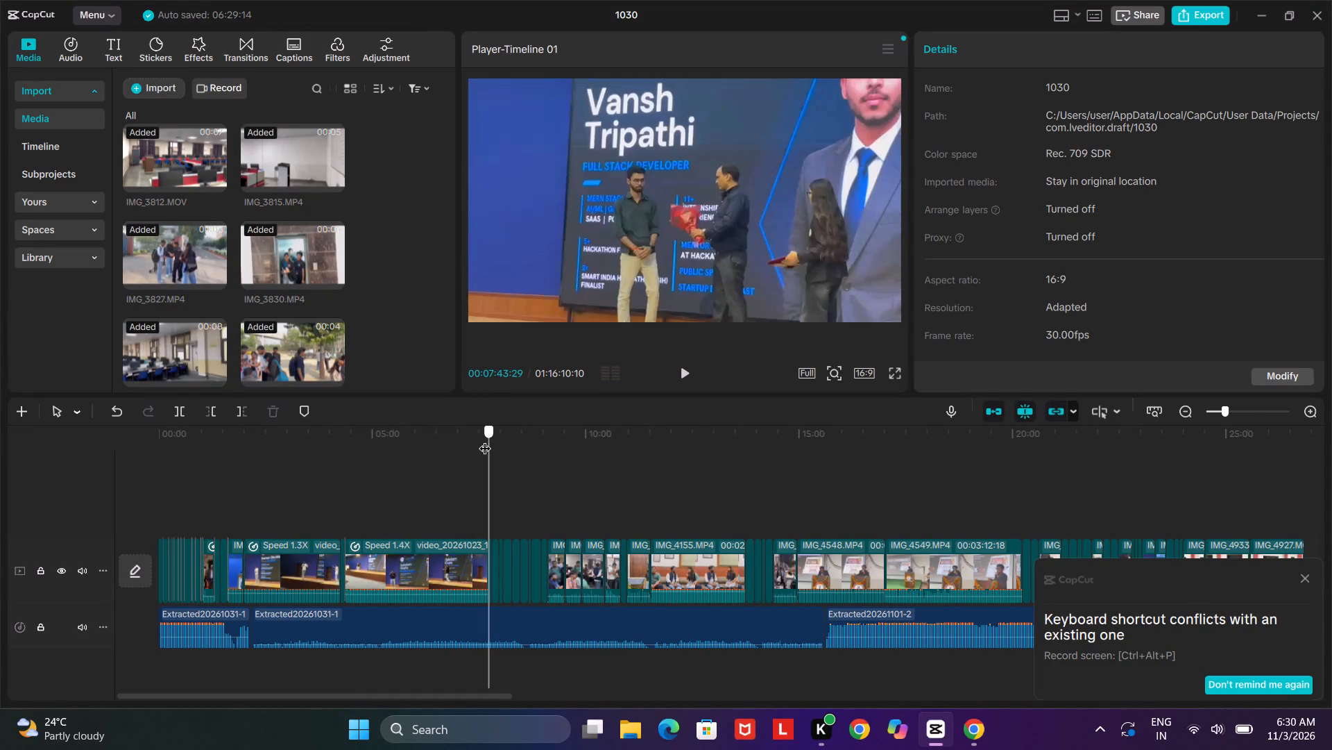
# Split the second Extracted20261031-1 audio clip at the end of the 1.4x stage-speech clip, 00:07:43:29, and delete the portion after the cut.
pyautogui.moveTo(485, 440); pyautogui.dragTo(486, 438)
pyautogui.click(497, 632)
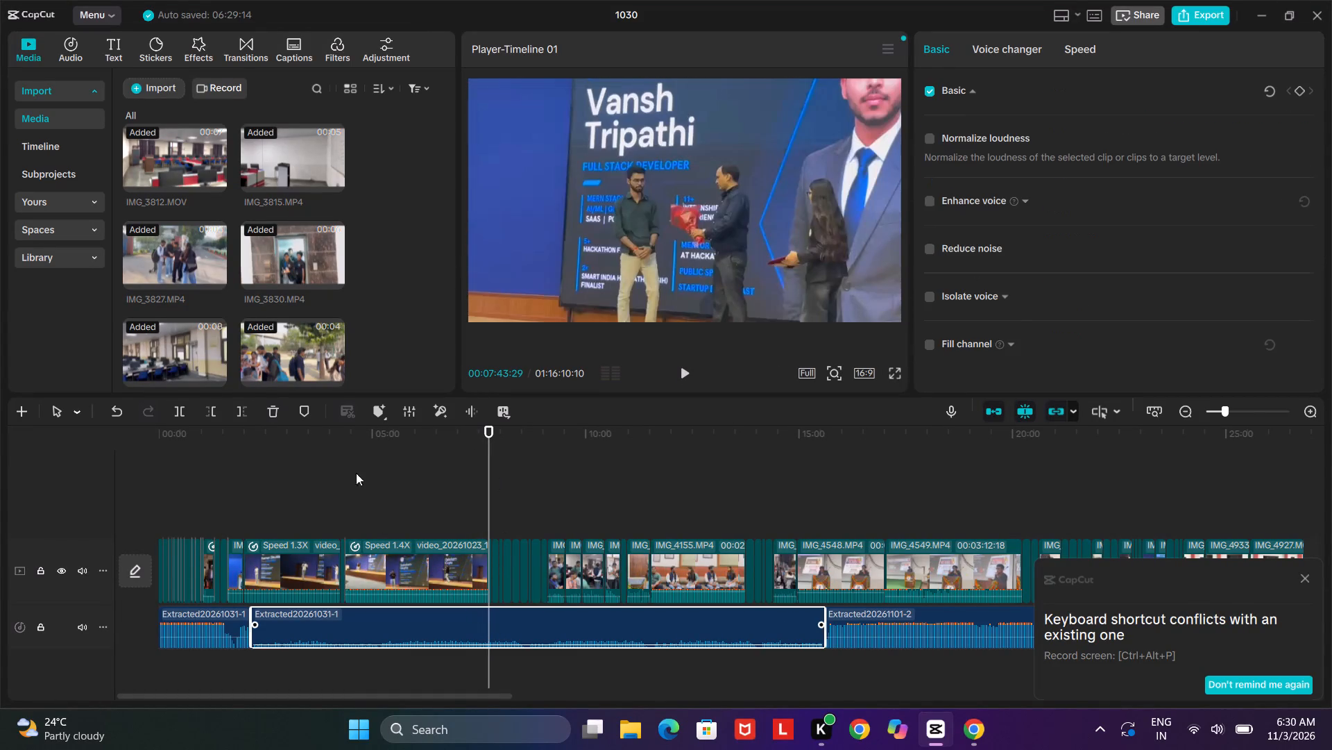
pyautogui.click(175, 410)
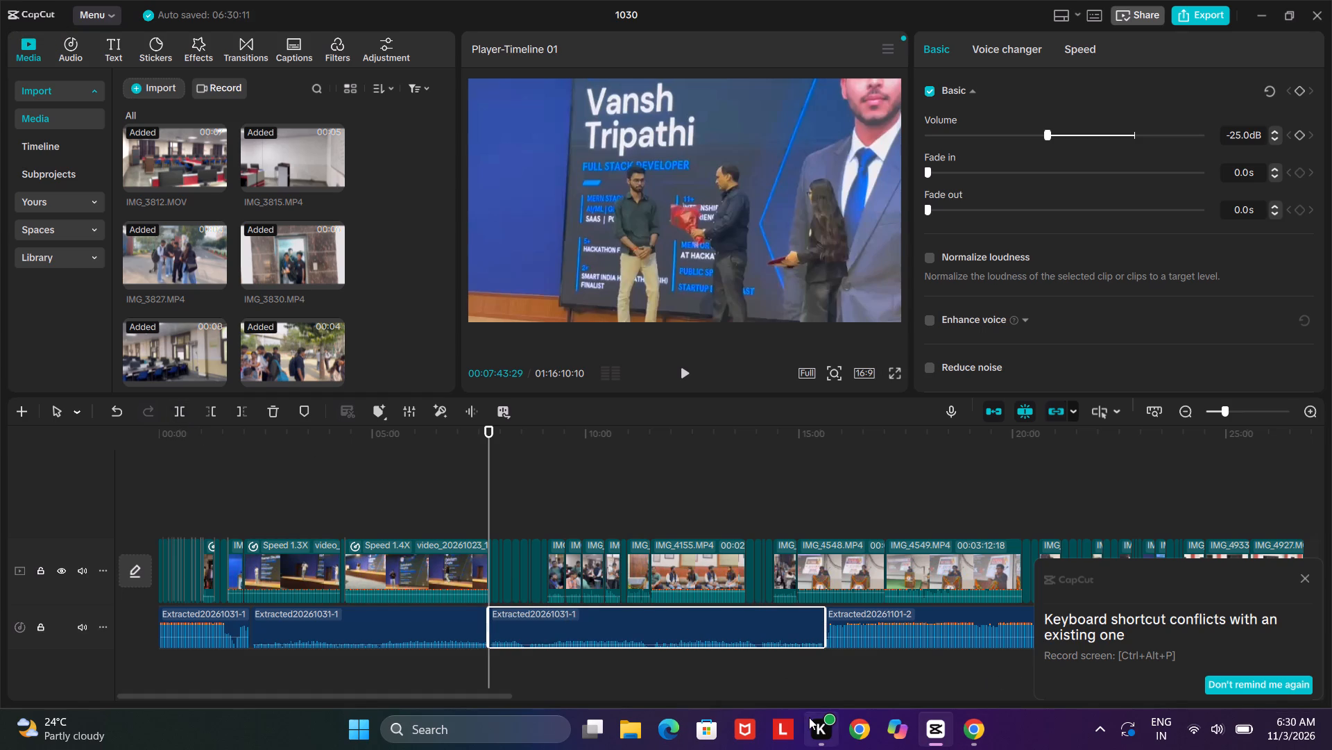
pyautogui.click(270, 415)
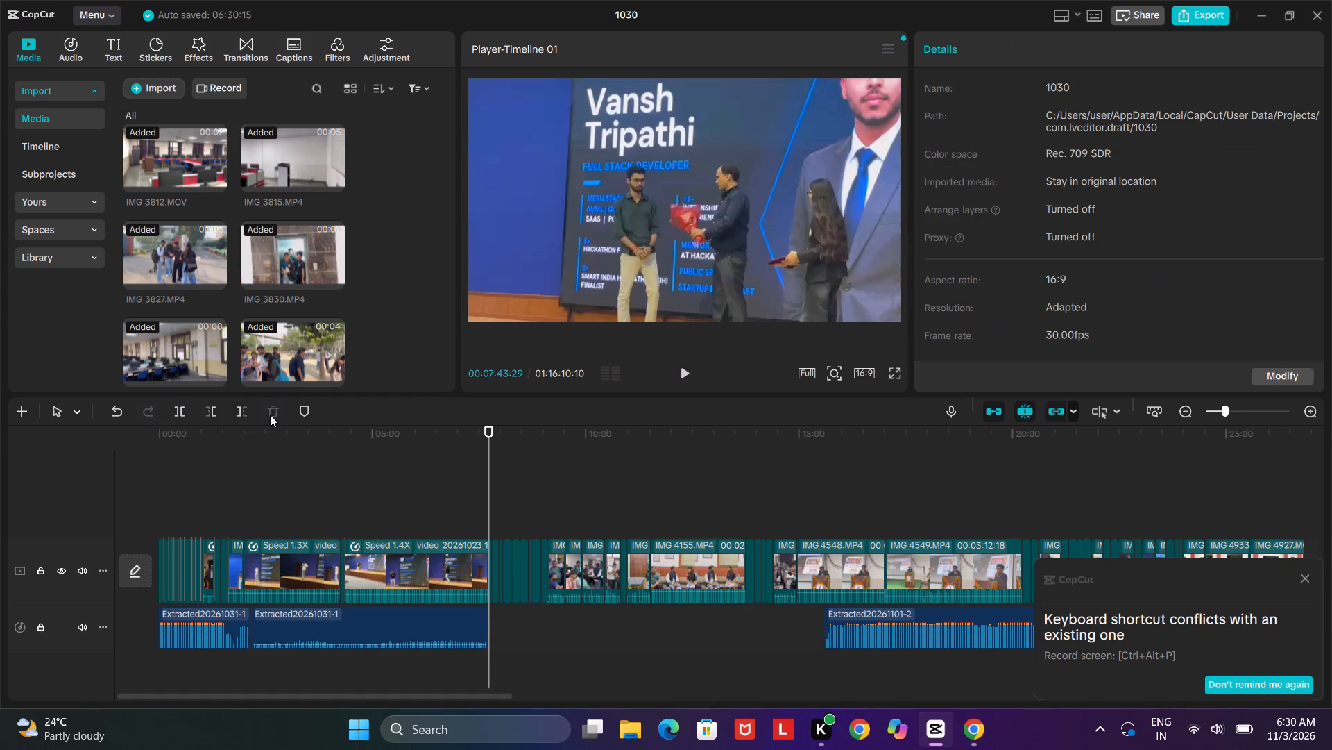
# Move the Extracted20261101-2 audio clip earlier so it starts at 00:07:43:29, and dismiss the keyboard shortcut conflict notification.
pyautogui.moveTo(901, 612); pyautogui.dragTo(567, 606)
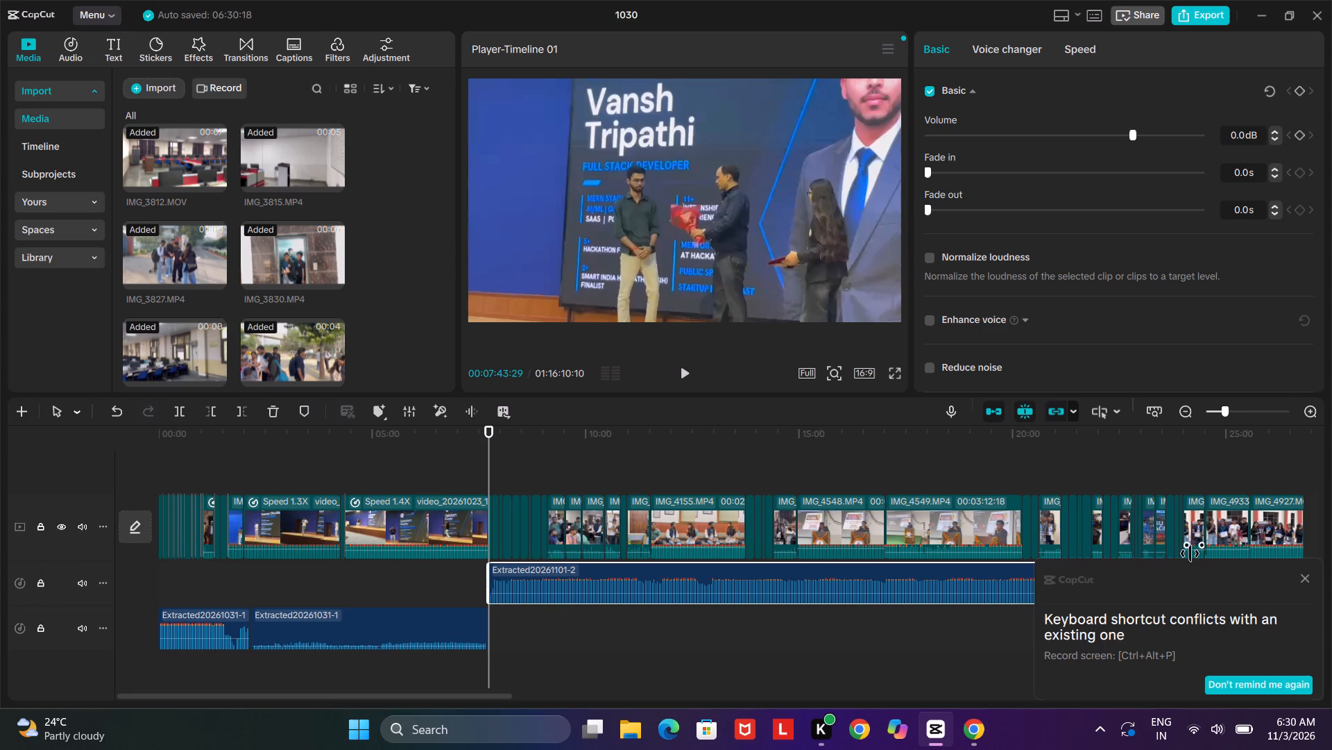
pyautogui.click(1305, 581)
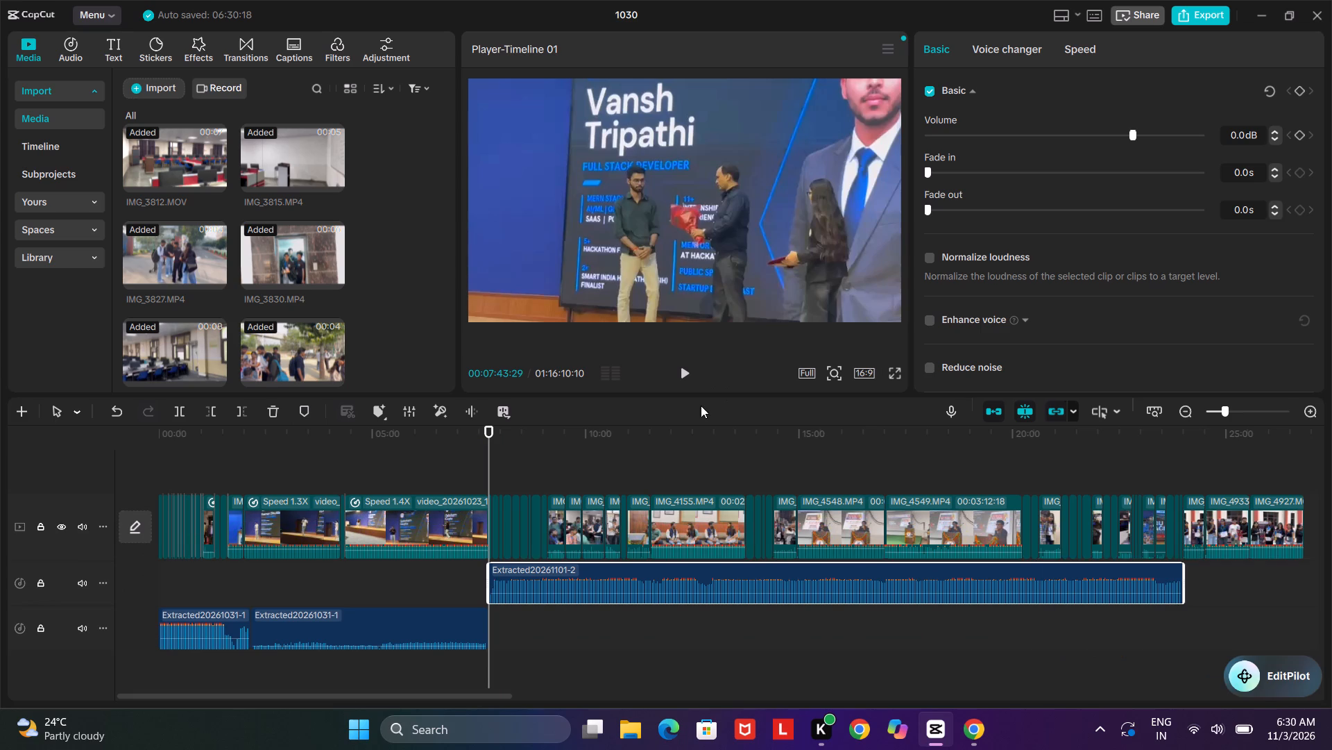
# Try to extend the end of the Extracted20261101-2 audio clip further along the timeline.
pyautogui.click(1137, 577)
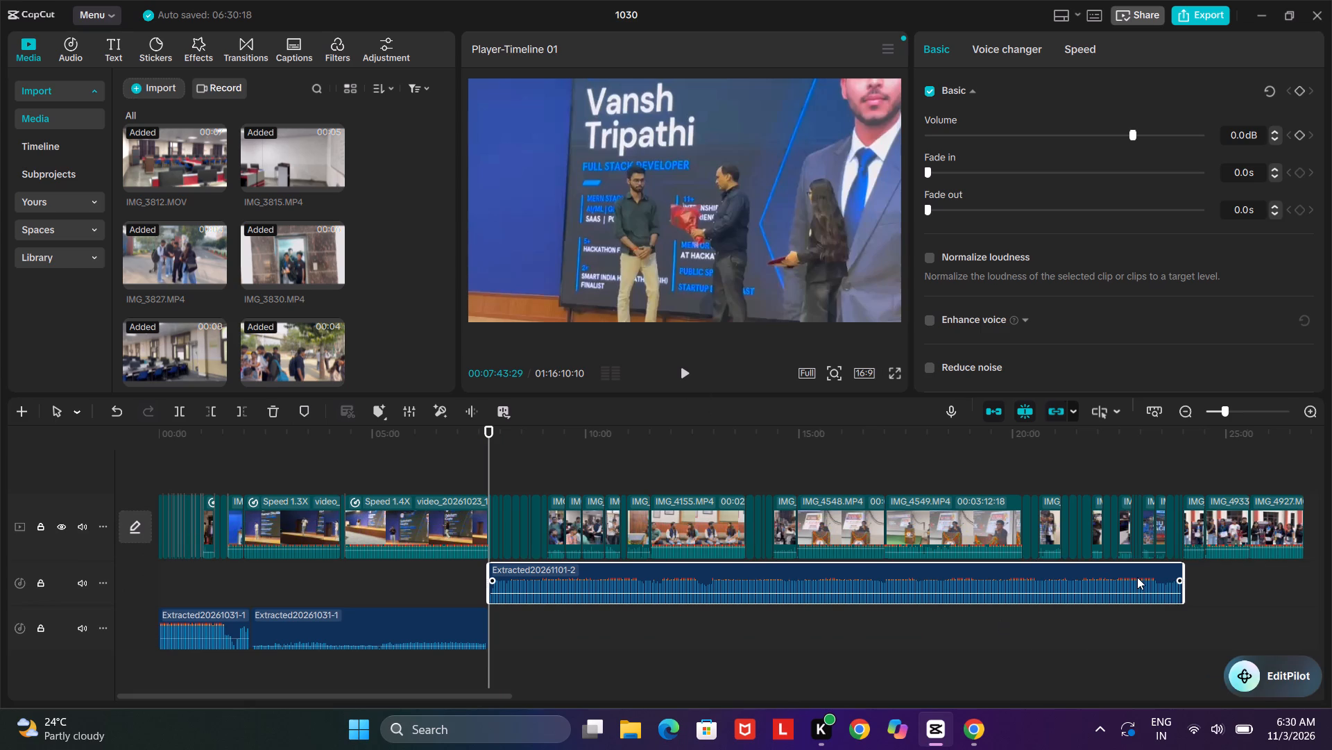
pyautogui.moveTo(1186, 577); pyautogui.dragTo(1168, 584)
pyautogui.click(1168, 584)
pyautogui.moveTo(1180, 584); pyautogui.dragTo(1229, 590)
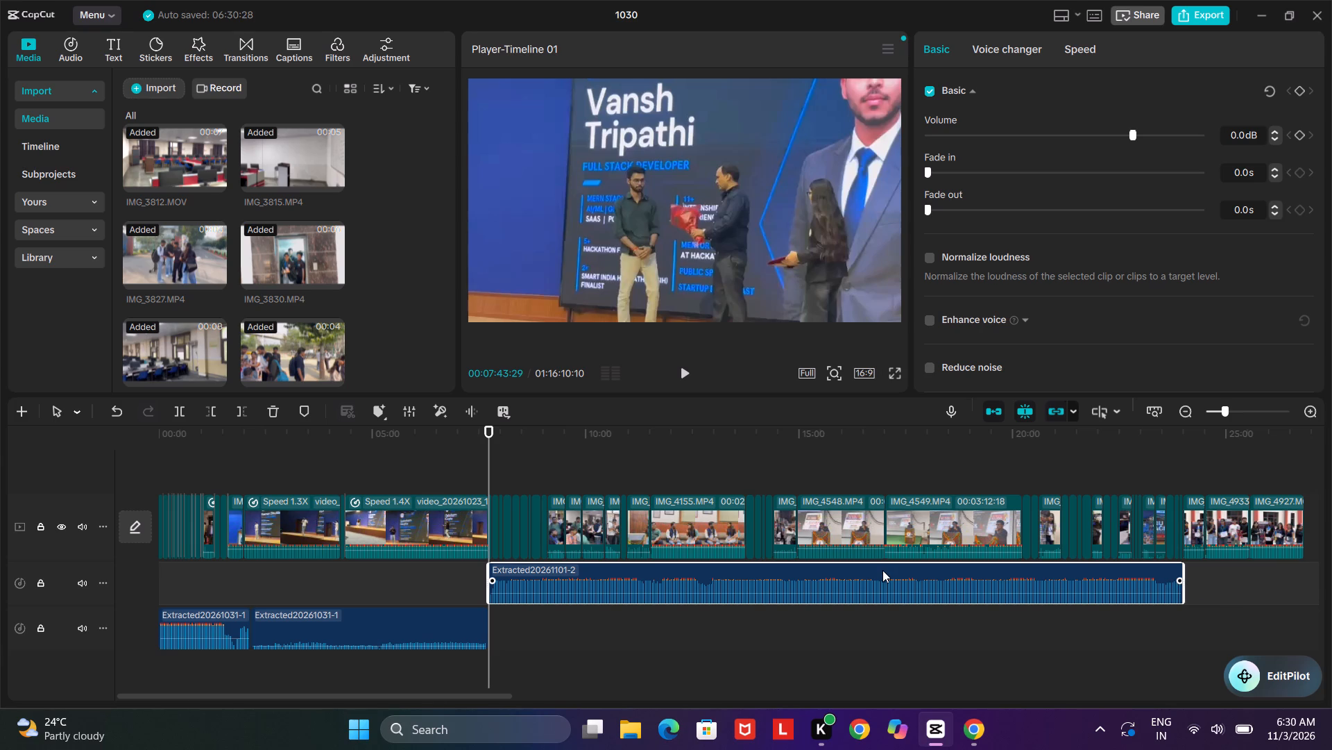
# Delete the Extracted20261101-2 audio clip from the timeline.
pyautogui.click(783, 590)
pyautogui.click(273, 413)
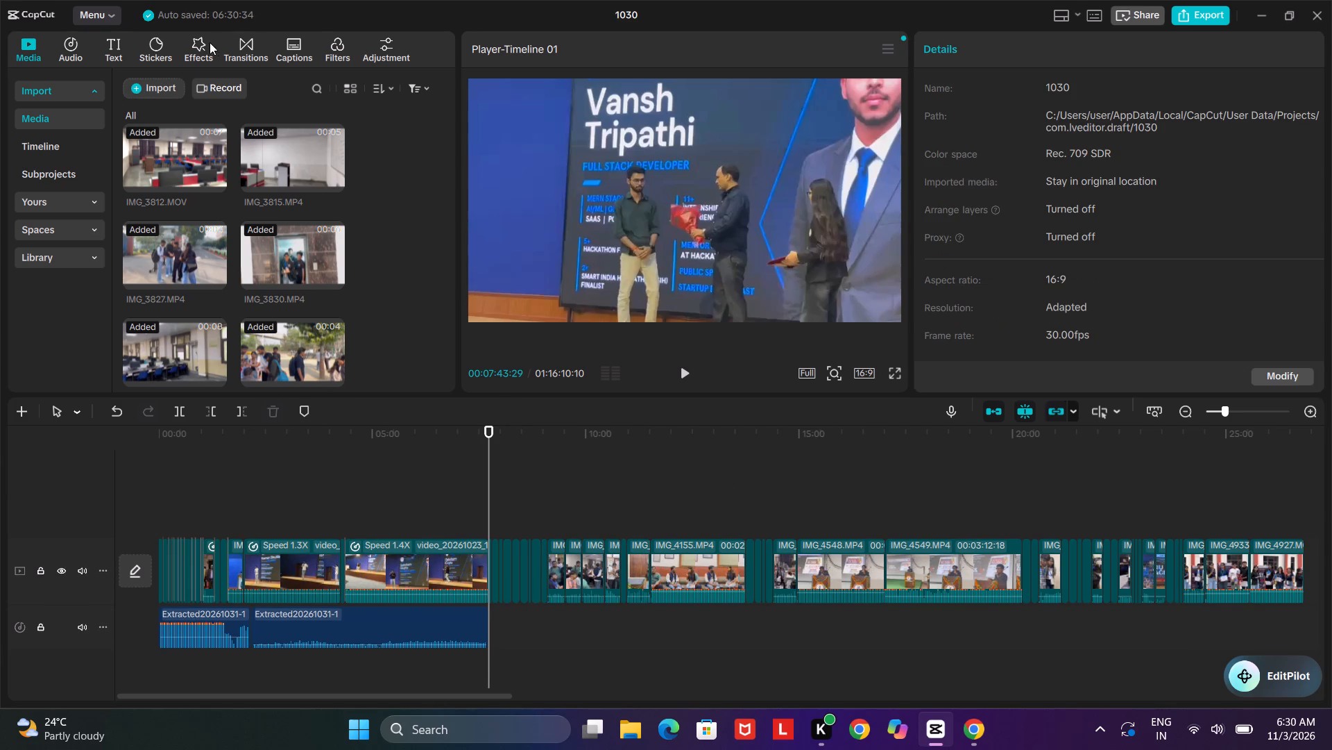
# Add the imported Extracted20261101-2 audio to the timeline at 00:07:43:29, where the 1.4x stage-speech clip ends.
pyautogui.click(96, 55)
pyautogui.click(71, 55)
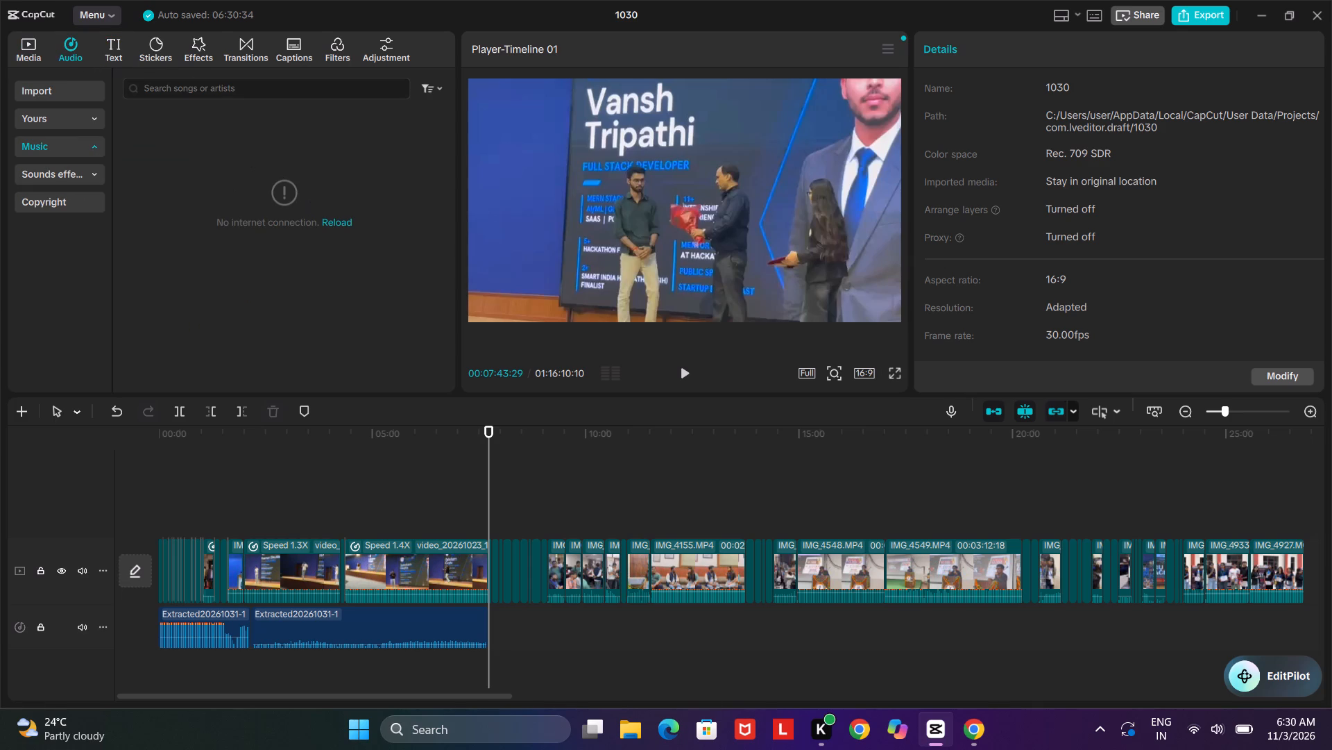
pyautogui.click(82, 90)
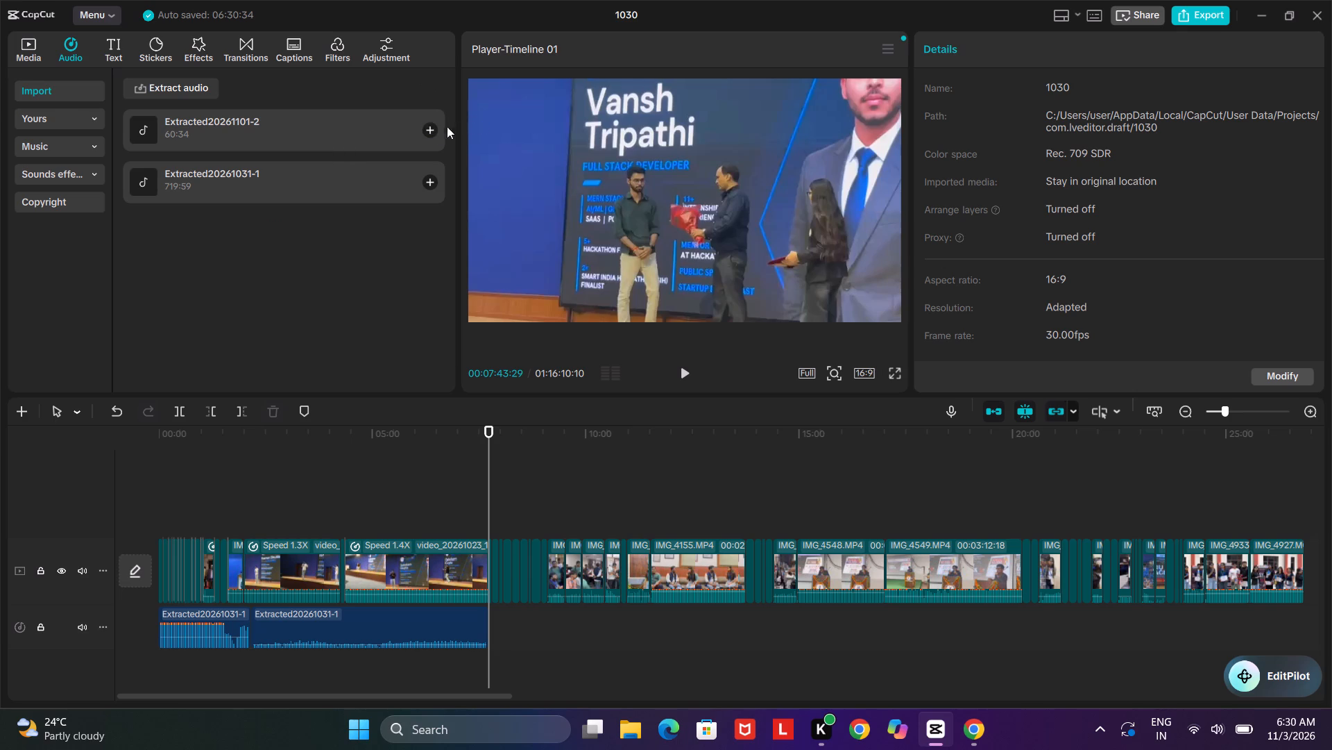
pyautogui.click(437, 131)
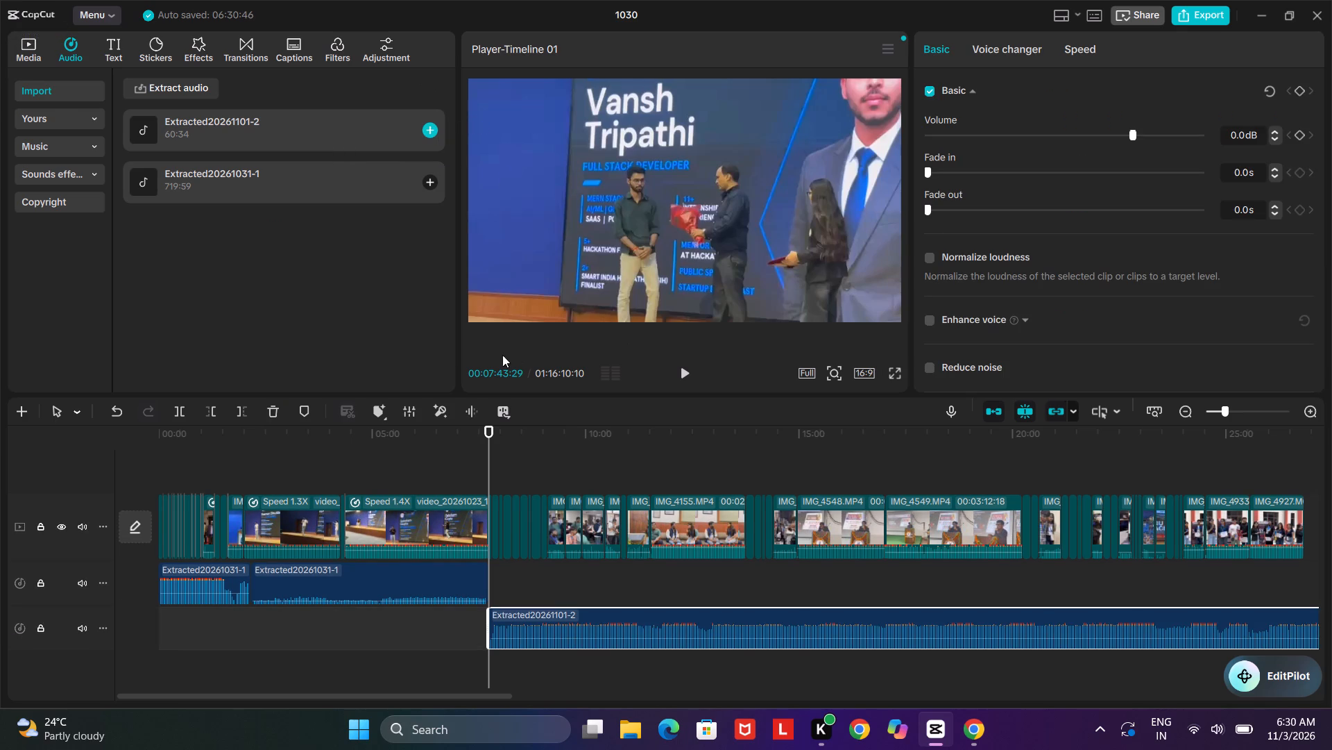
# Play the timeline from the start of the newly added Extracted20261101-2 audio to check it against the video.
pyautogui.click(690, 380)
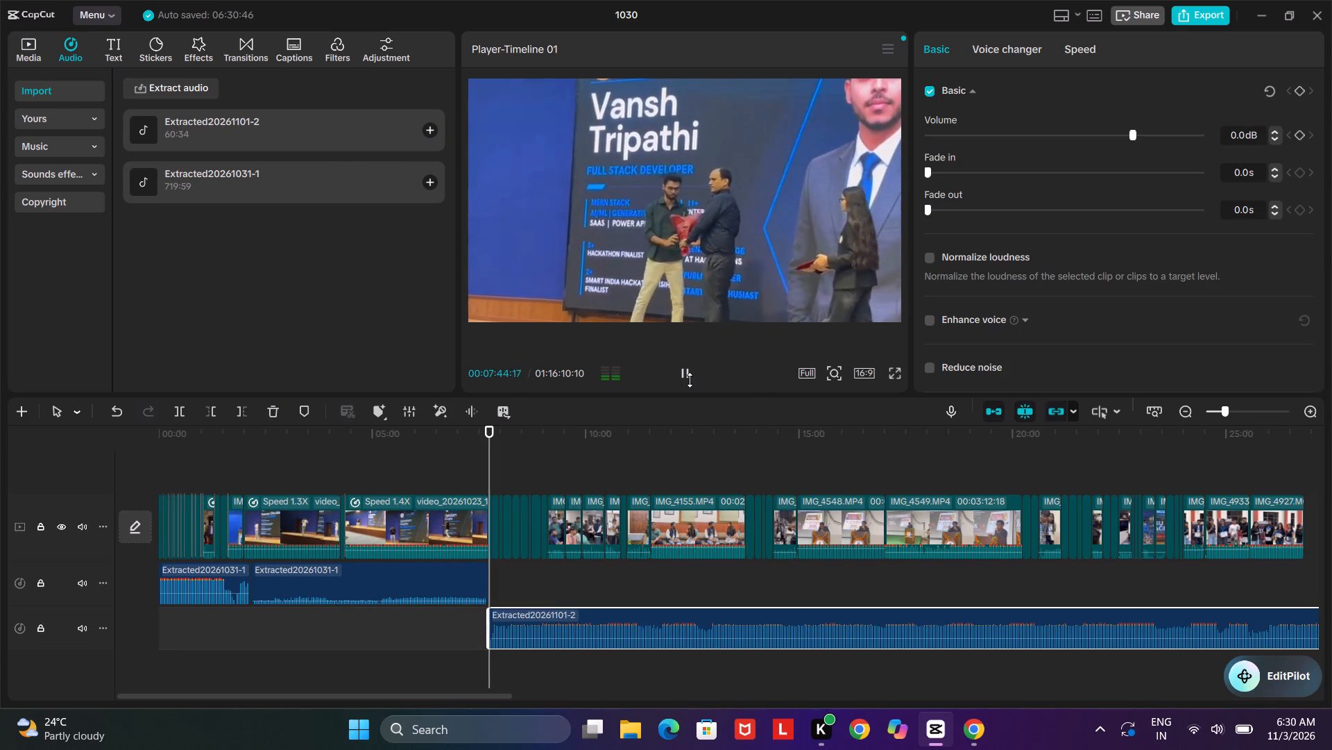
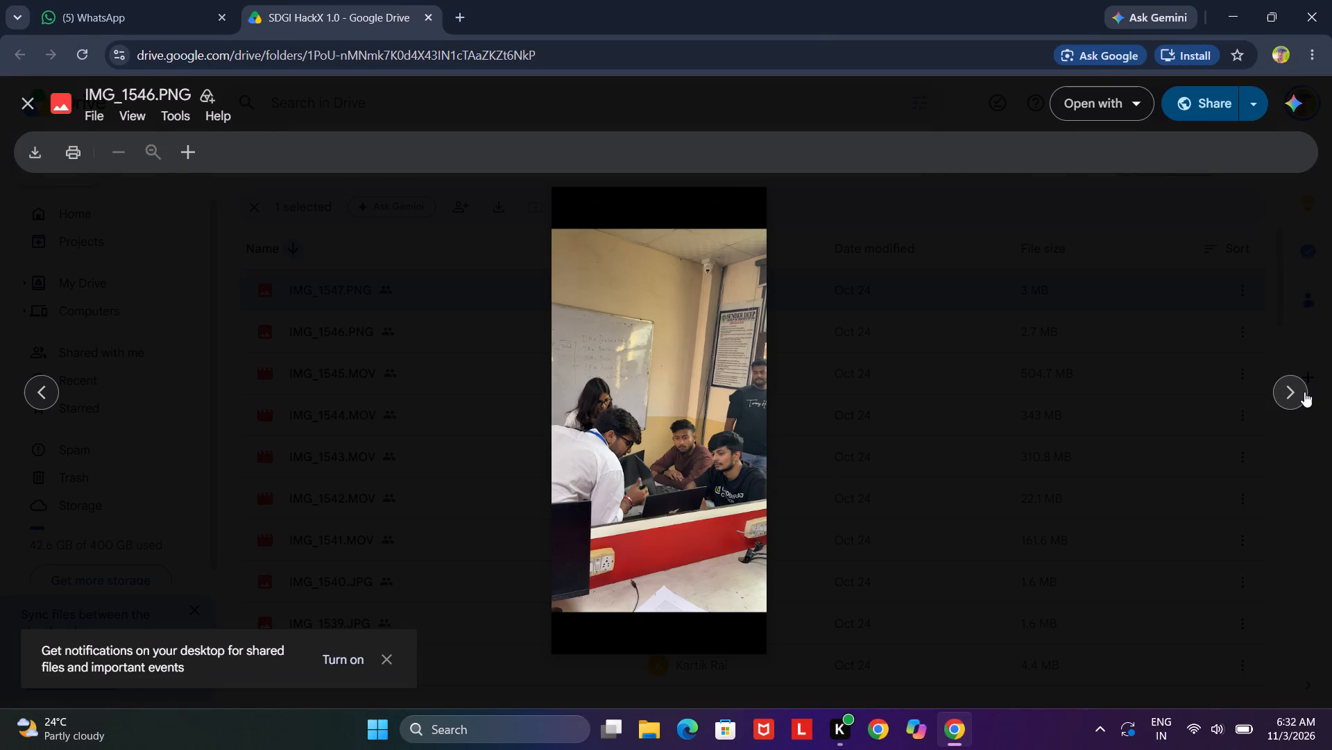
# Preview the IMG_1545.MOV video in the SDGI HackX 1.0 Google Drive folder and download it without a virus scan.
pyautogui.click(1304, 392)
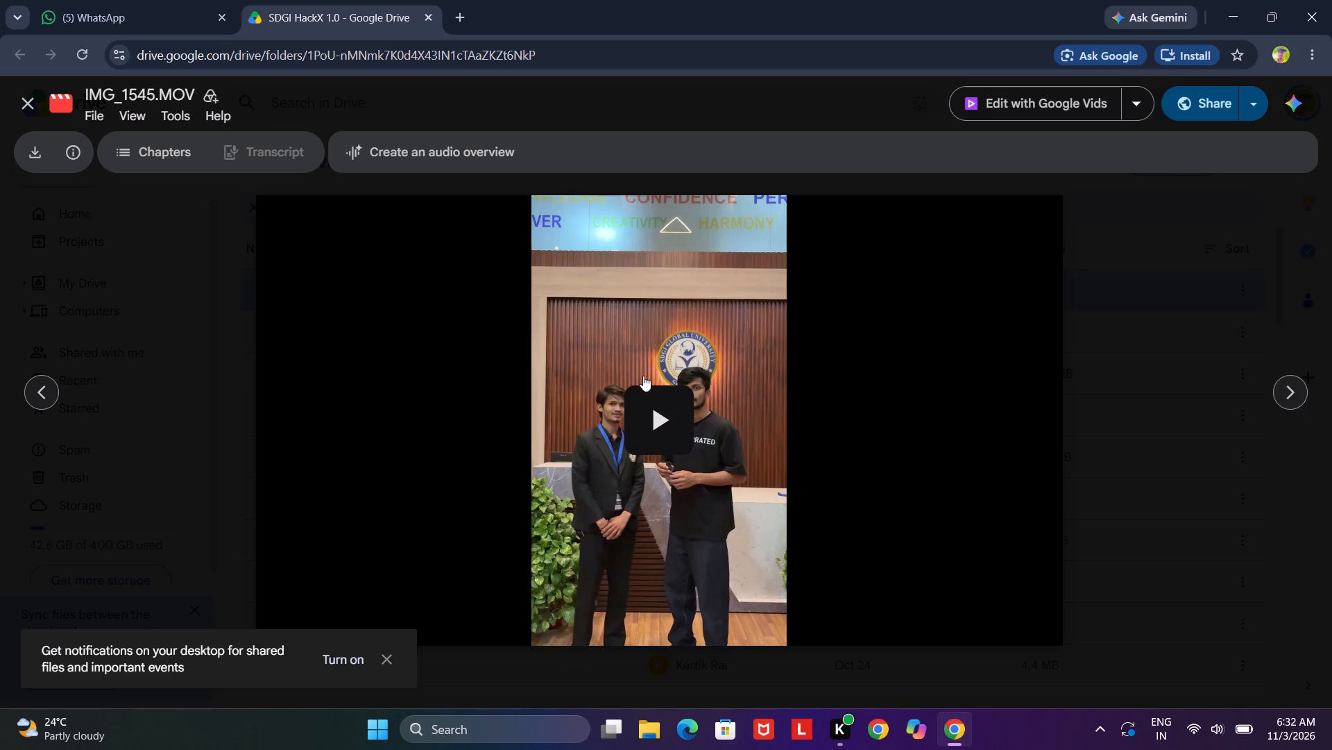
pyautogui.click(661, 410)
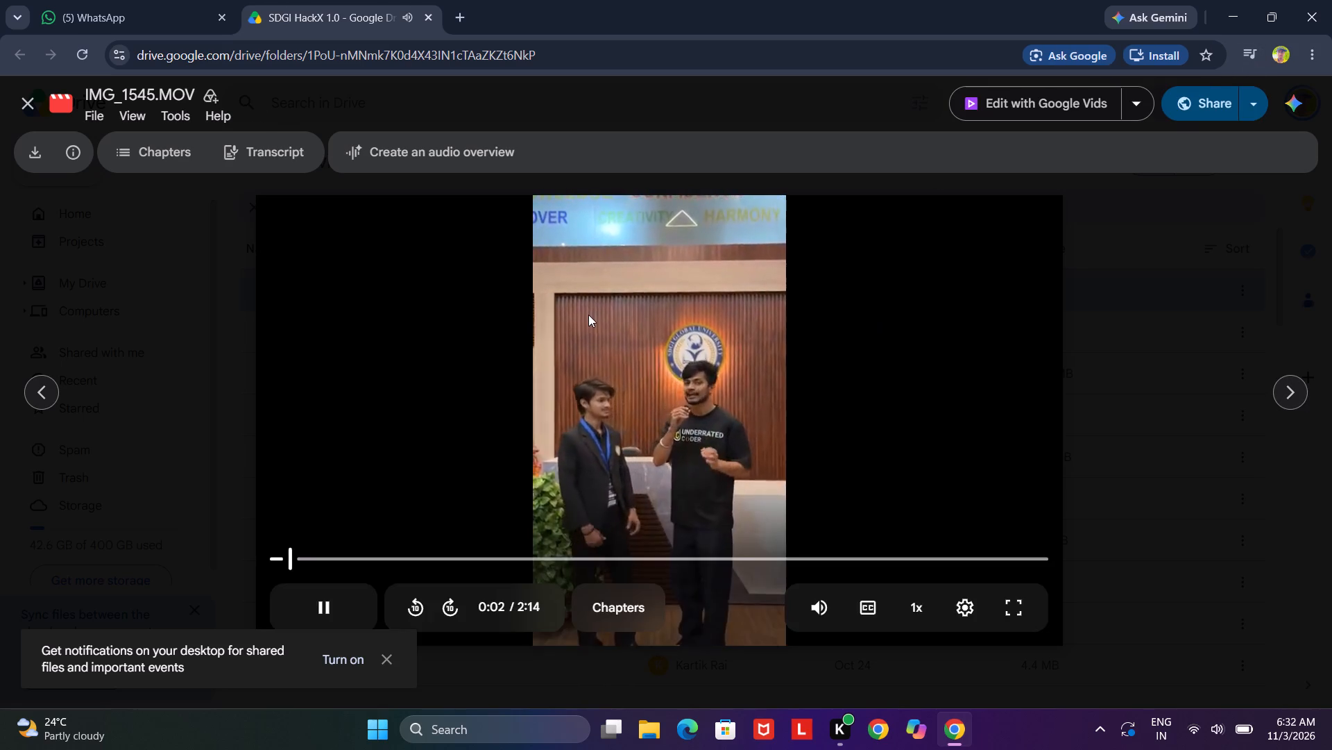
pyautogui.click(33, 149)
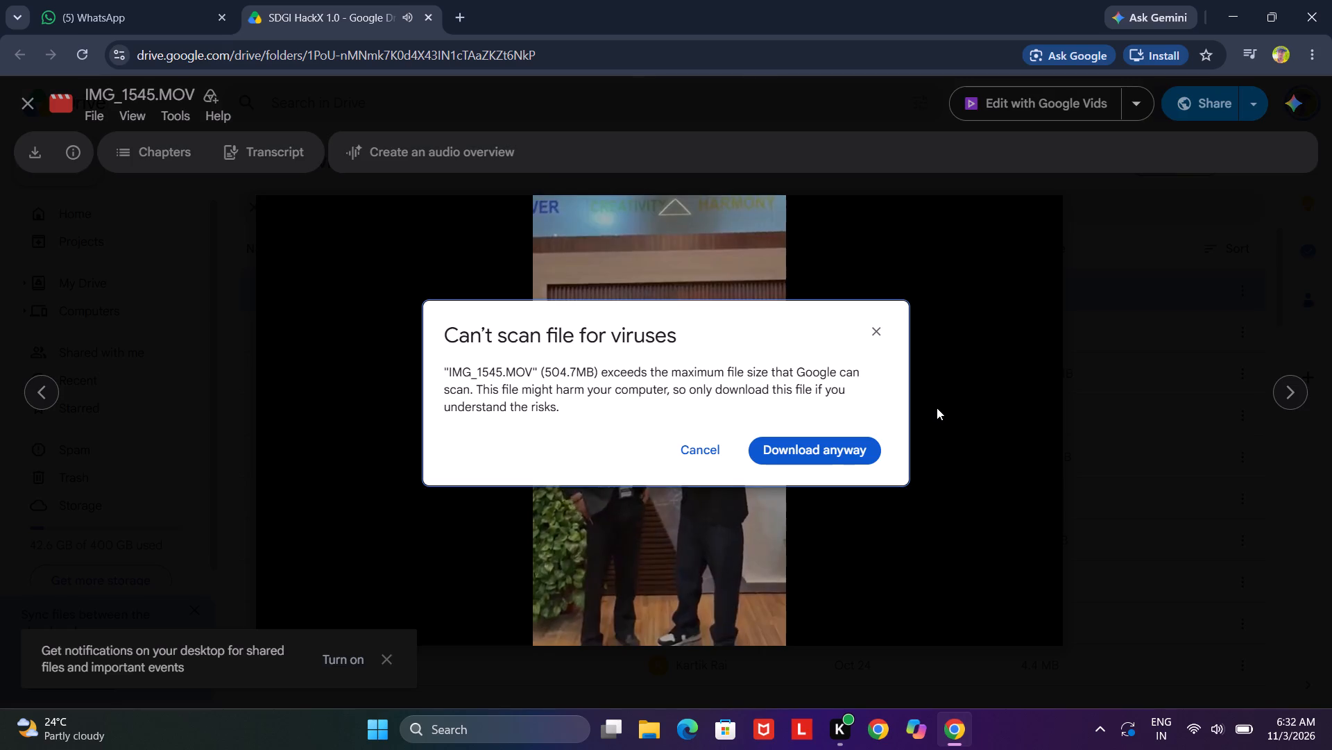
pyautogui.click(849, 461)
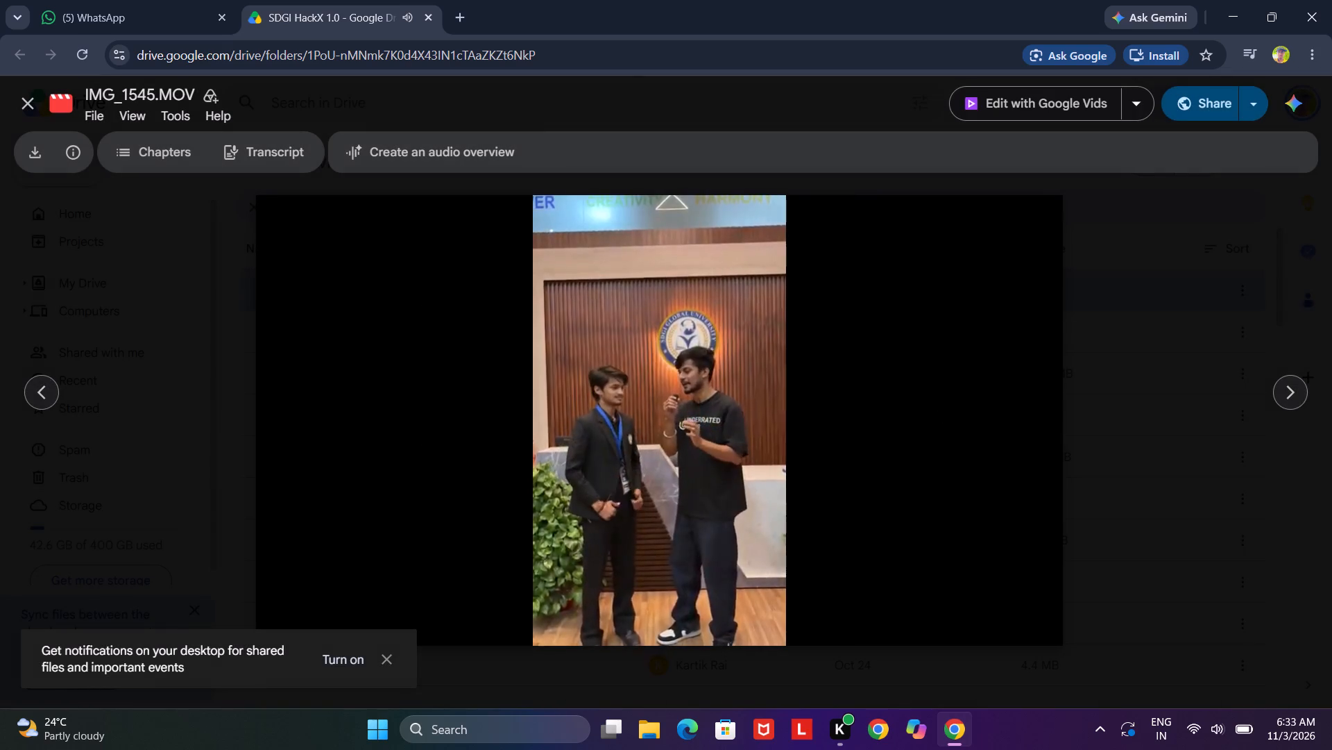
# Preview the IMG_1544.MOV video and download it without a virus scan, checking it in the recent downloads.
pyautogui.click(1295, 386)
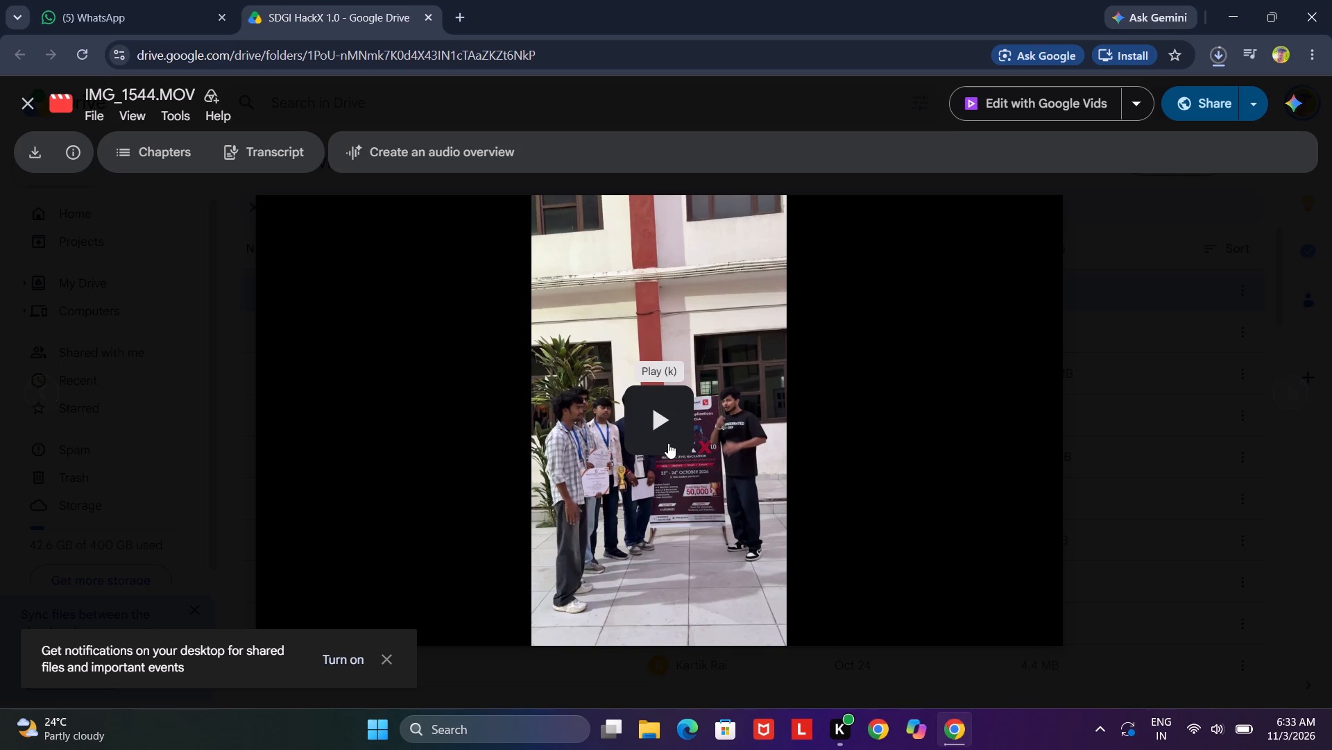
pyautogui.click(640, 424)
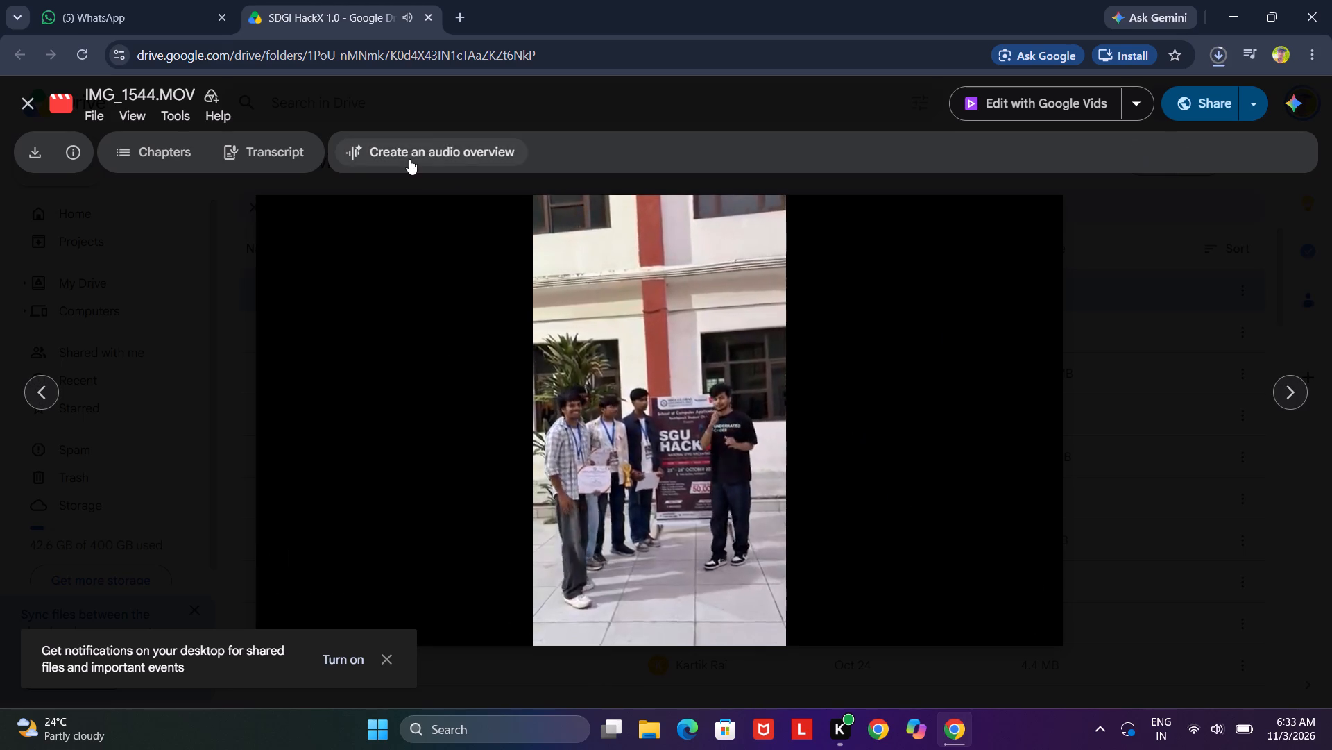
pyautogui.click(24, 167)
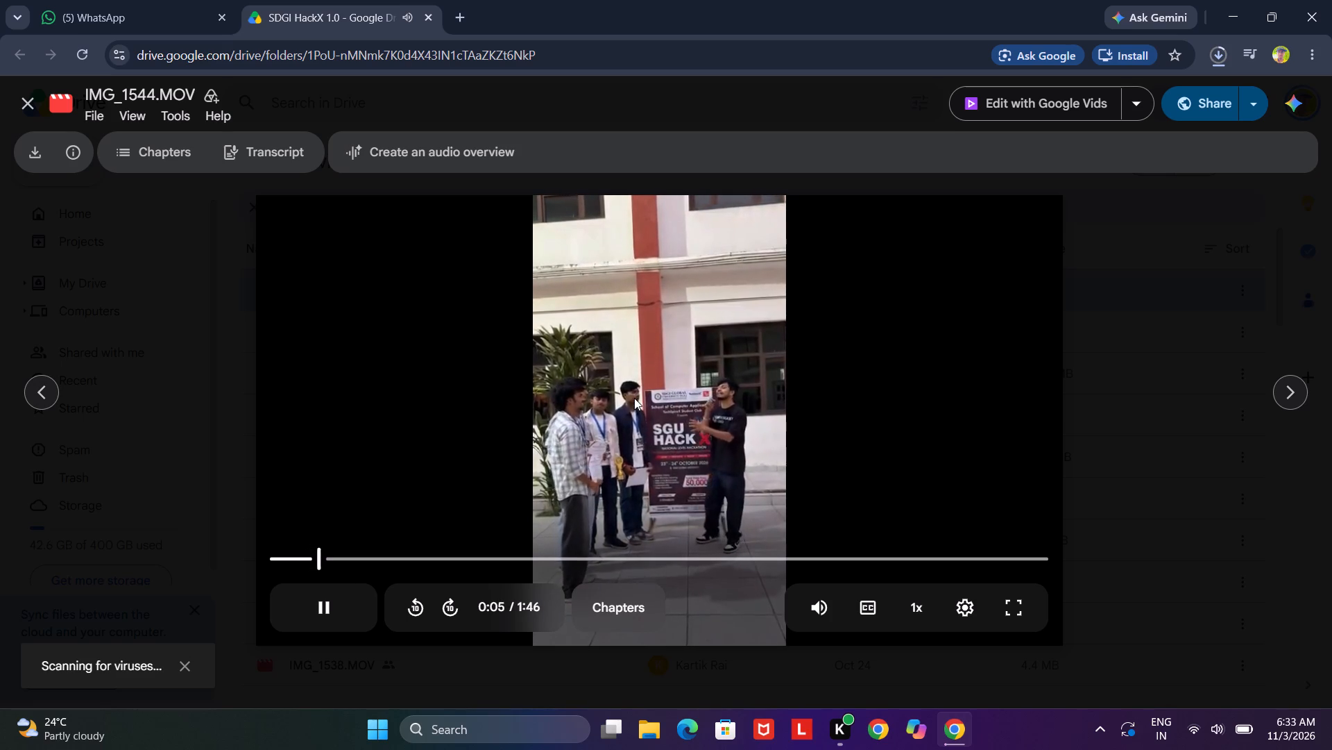
pyautogui.click(1221, 42)
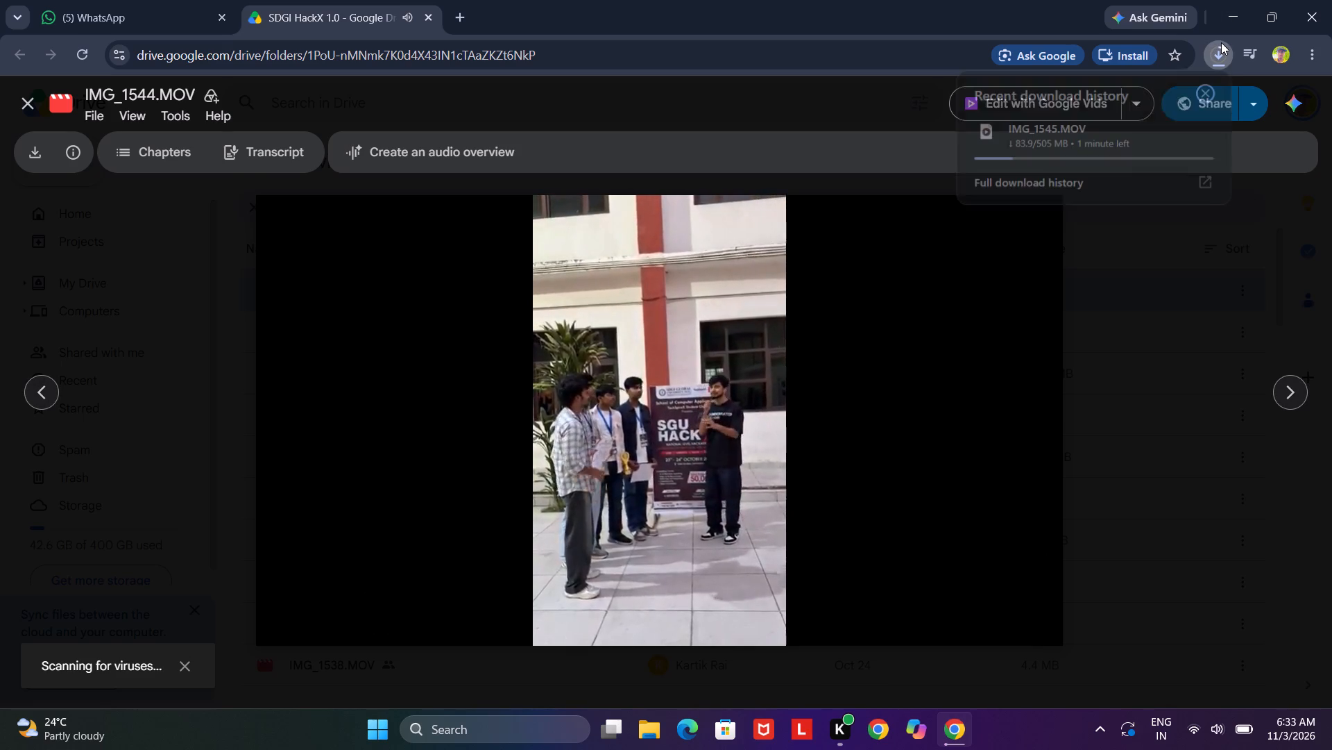
pyautogui.click(855, 447)
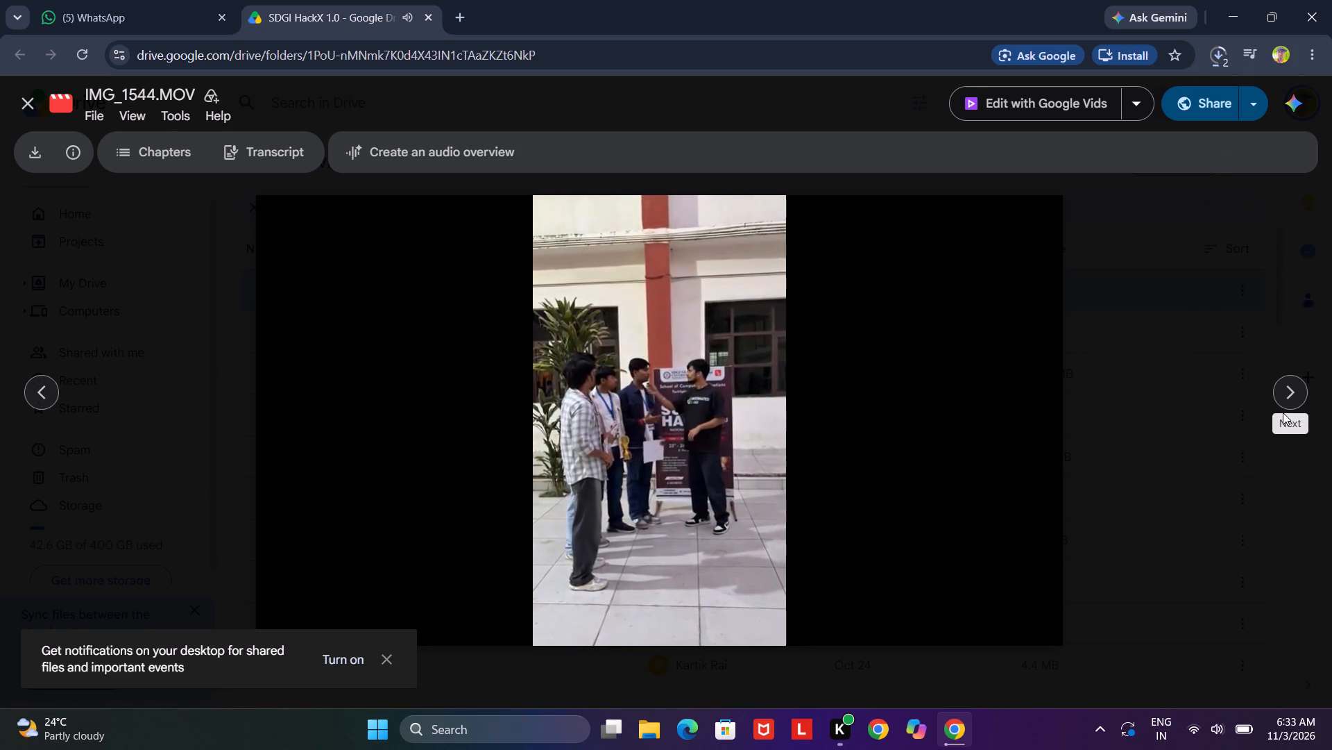
pyautogui.click(1215, 51)
pyautogui.click(1215, 51)
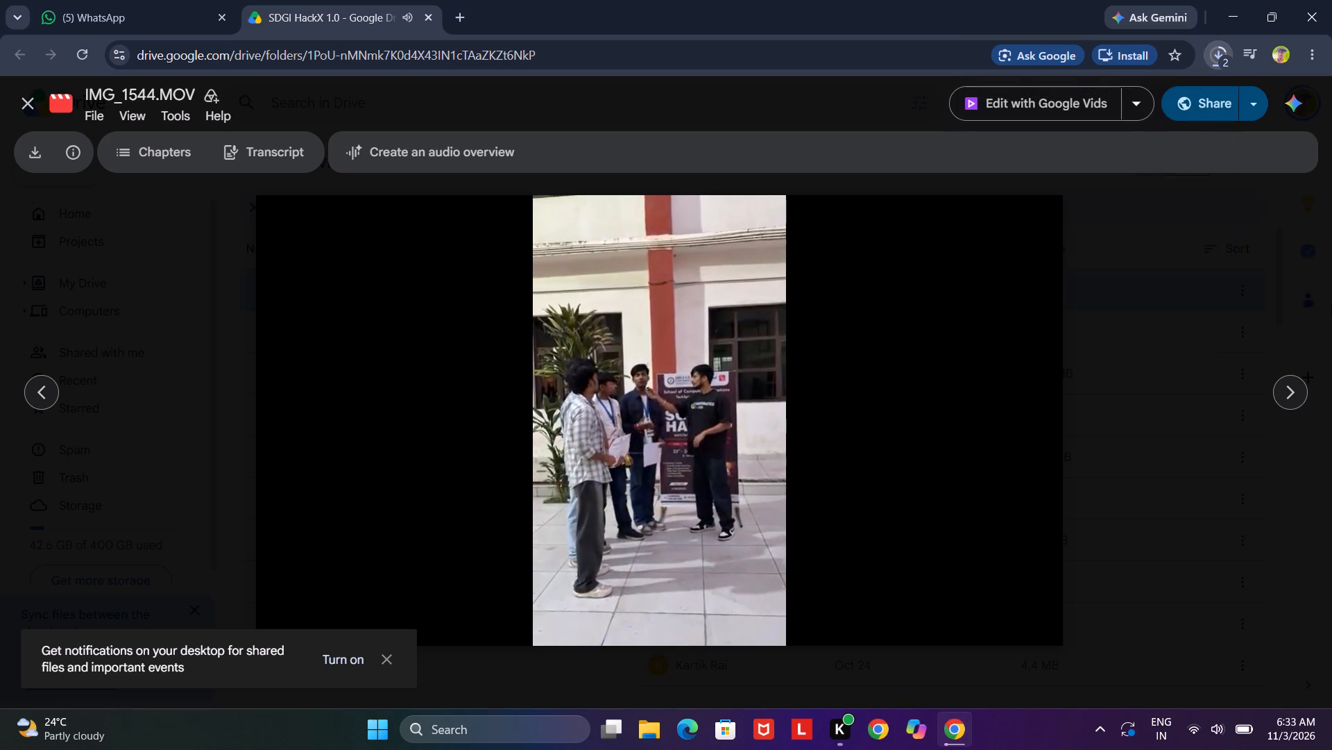
# Preview IMG_1543.MOV briefly and look through the folder's following photos and videos up to IMG_1537.MOV.
pyautogui.click(1287, 407)
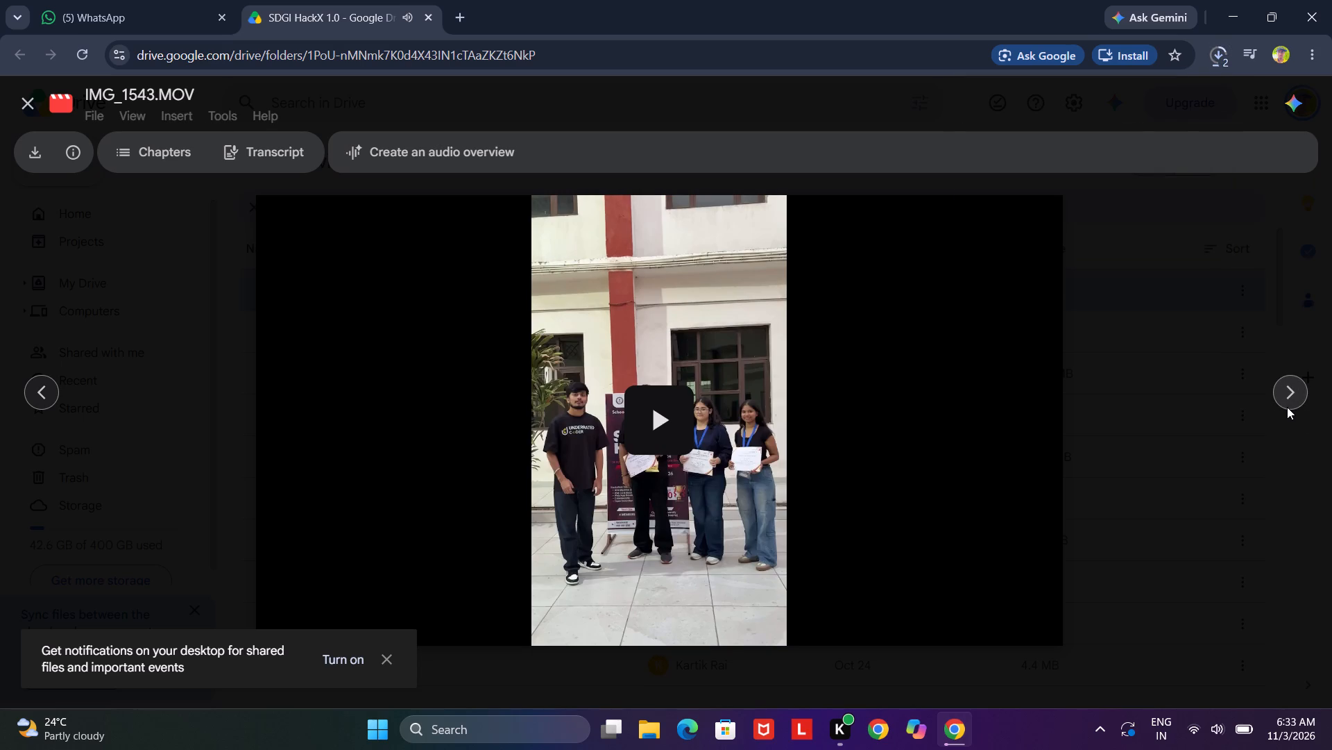
pyautogui.click(676, 444)
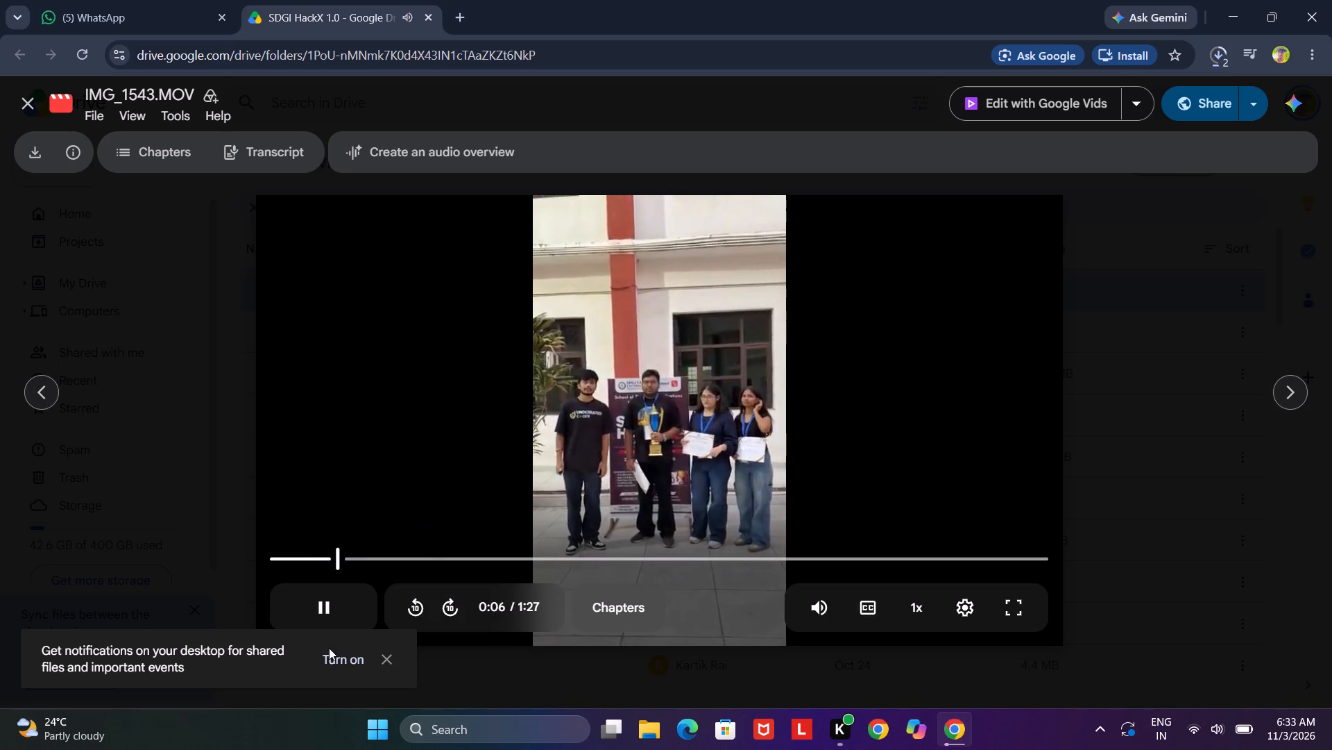
pyautogui.click(327, 616)
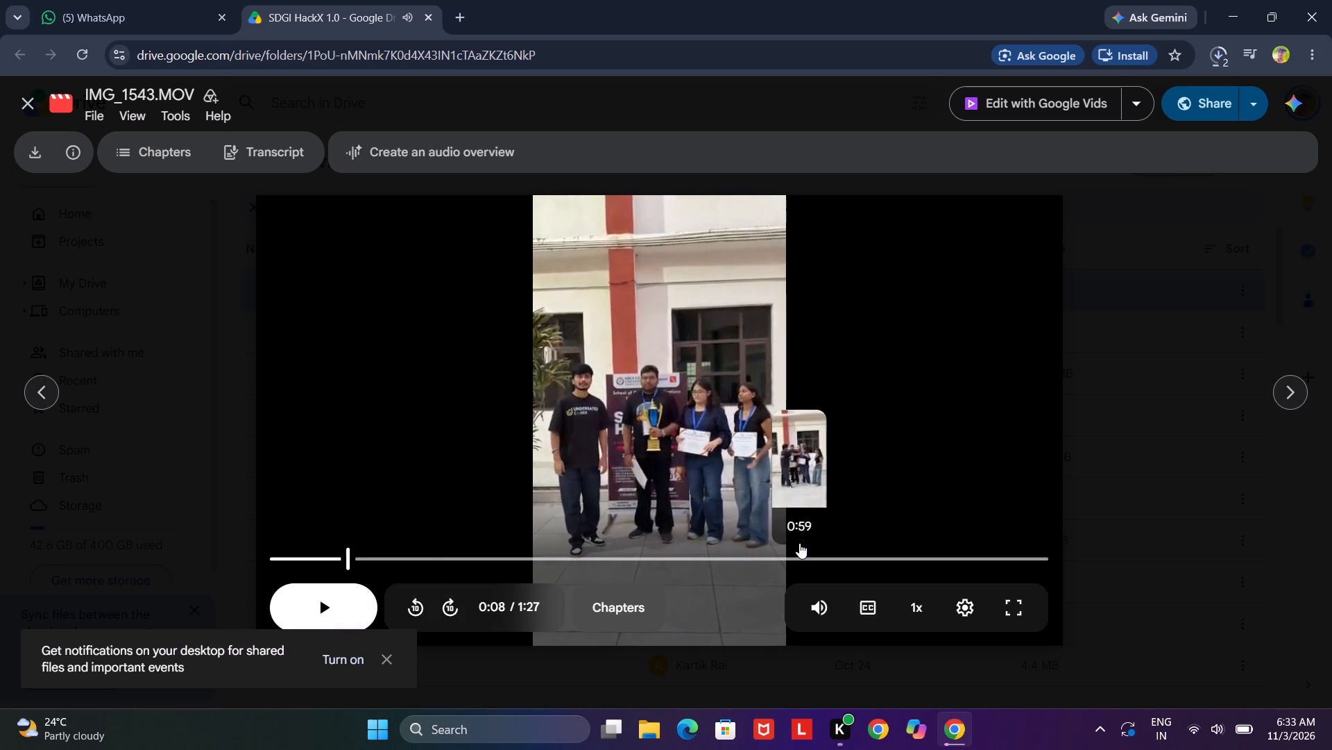
pyautogui.click(1305, 383)
pyautogui.click(1305, 383)
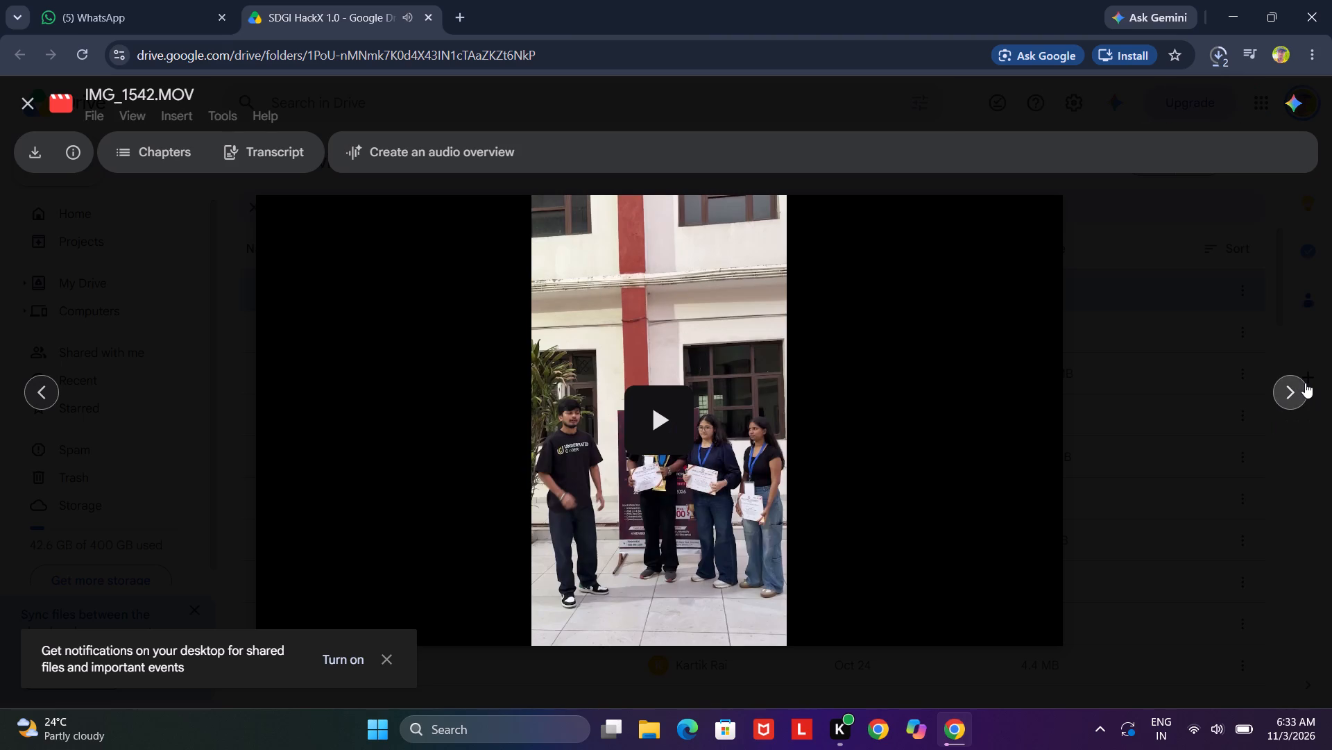
pyautogui.click(1305, 383)
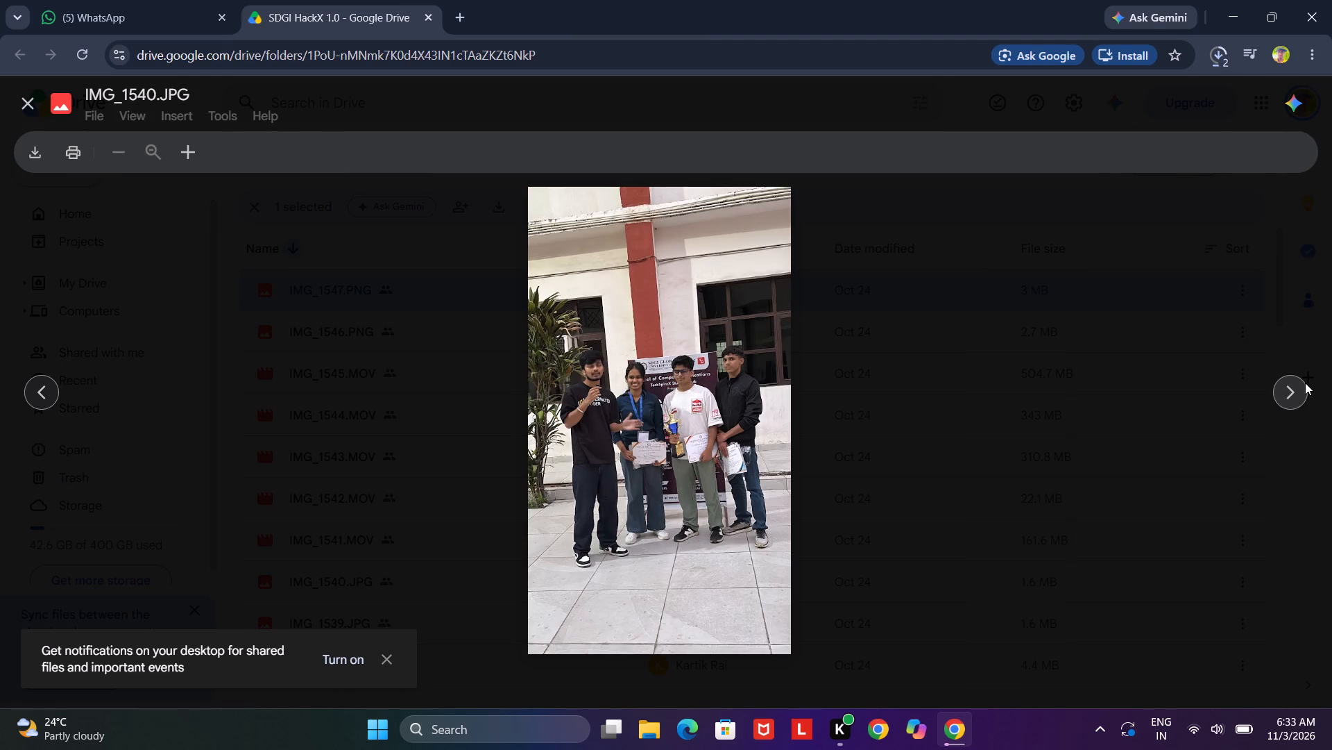
pyautogui.click(1305, 383)
pyautogui.click(1305, 383)
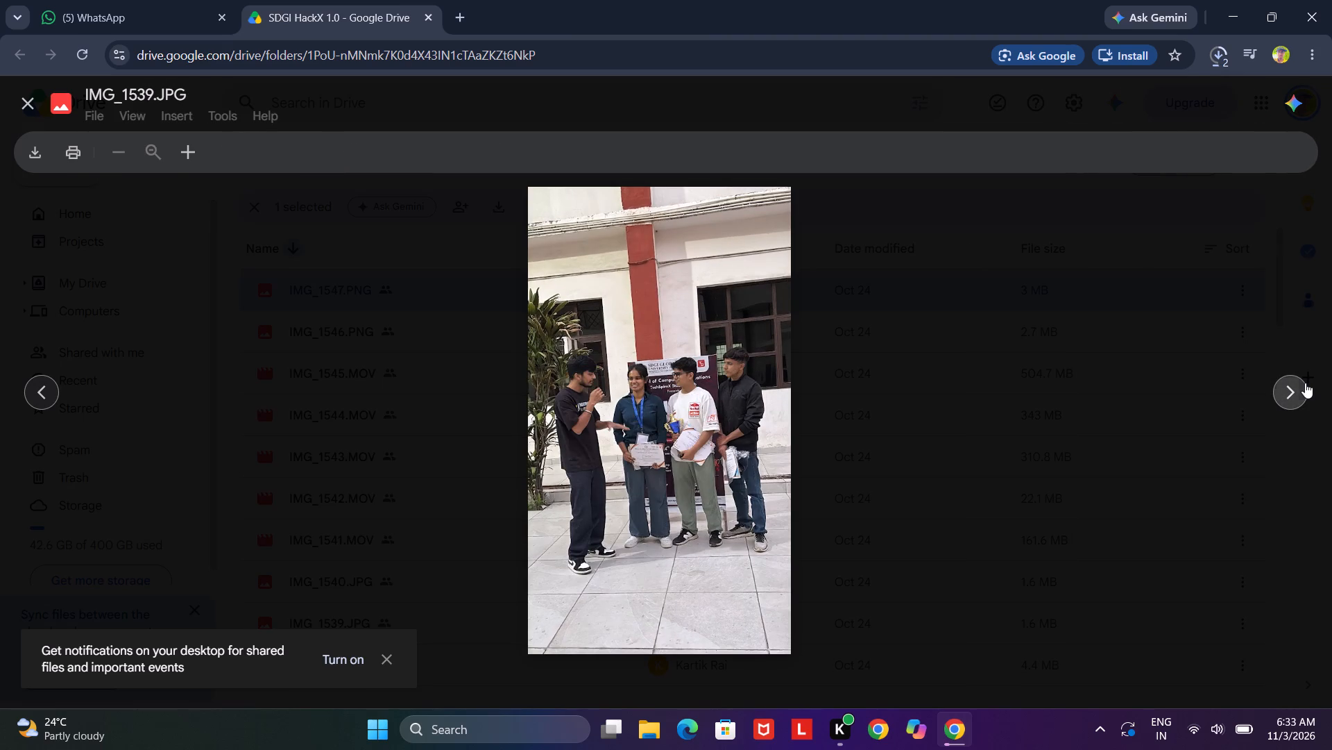
pyautogui.click(1305, 383)
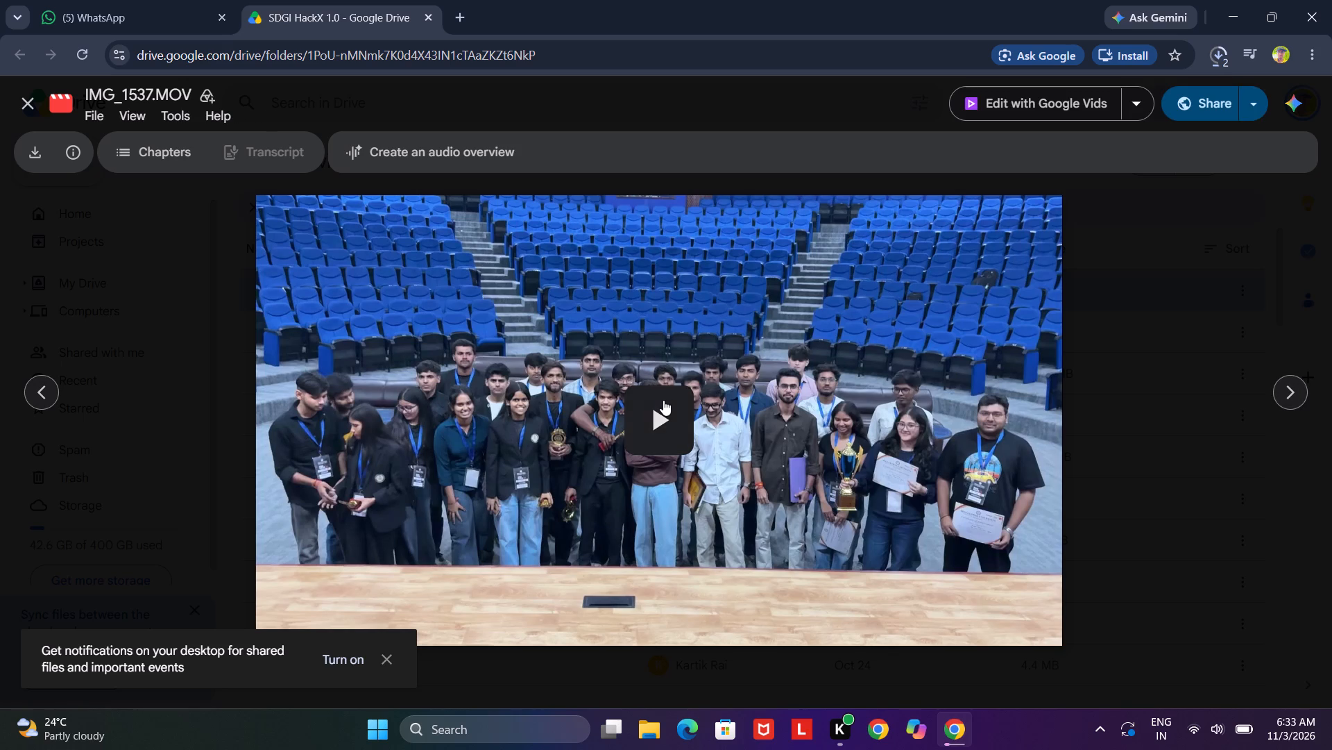
# Play the IMG_1537.MOV group video from the auditorium and download it, checking the progress in the recent downloads.
pyautogui.click(663, 400)
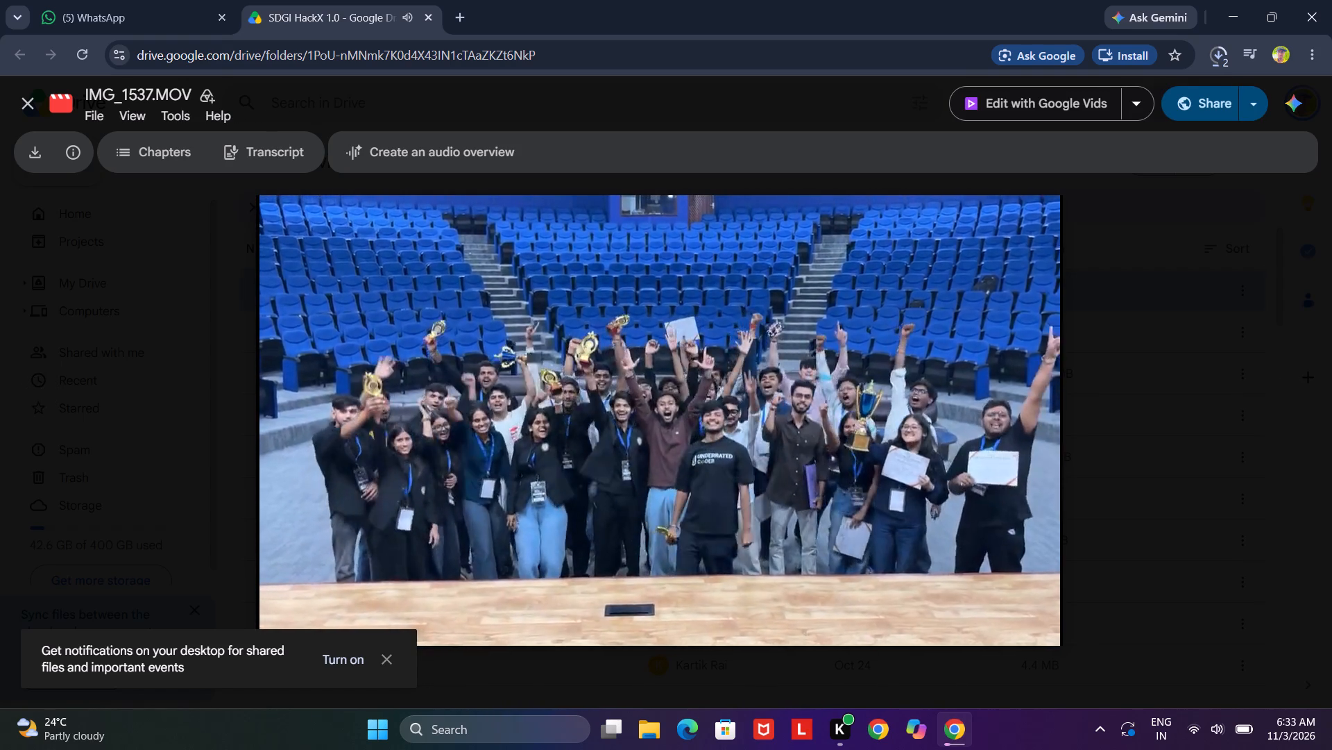
pyautogui.click(38, 151)
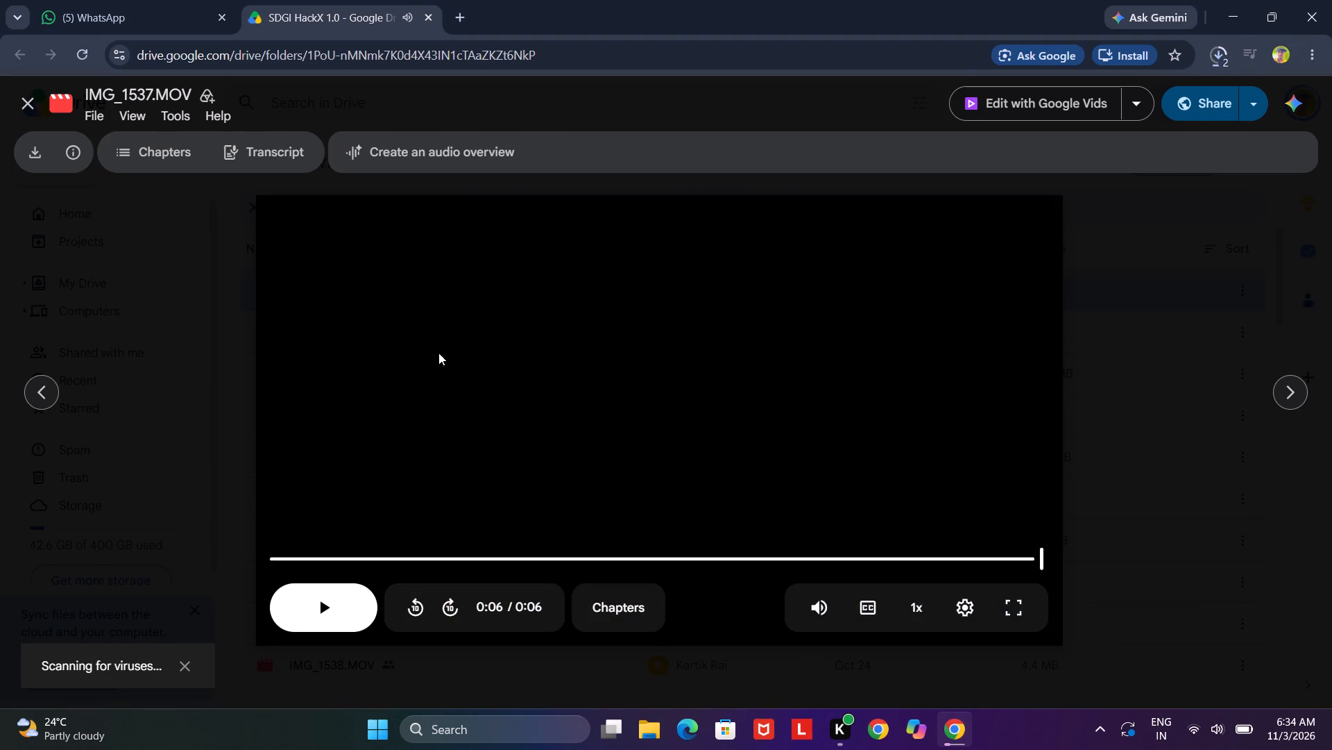
pyautogui.click(45, 161)
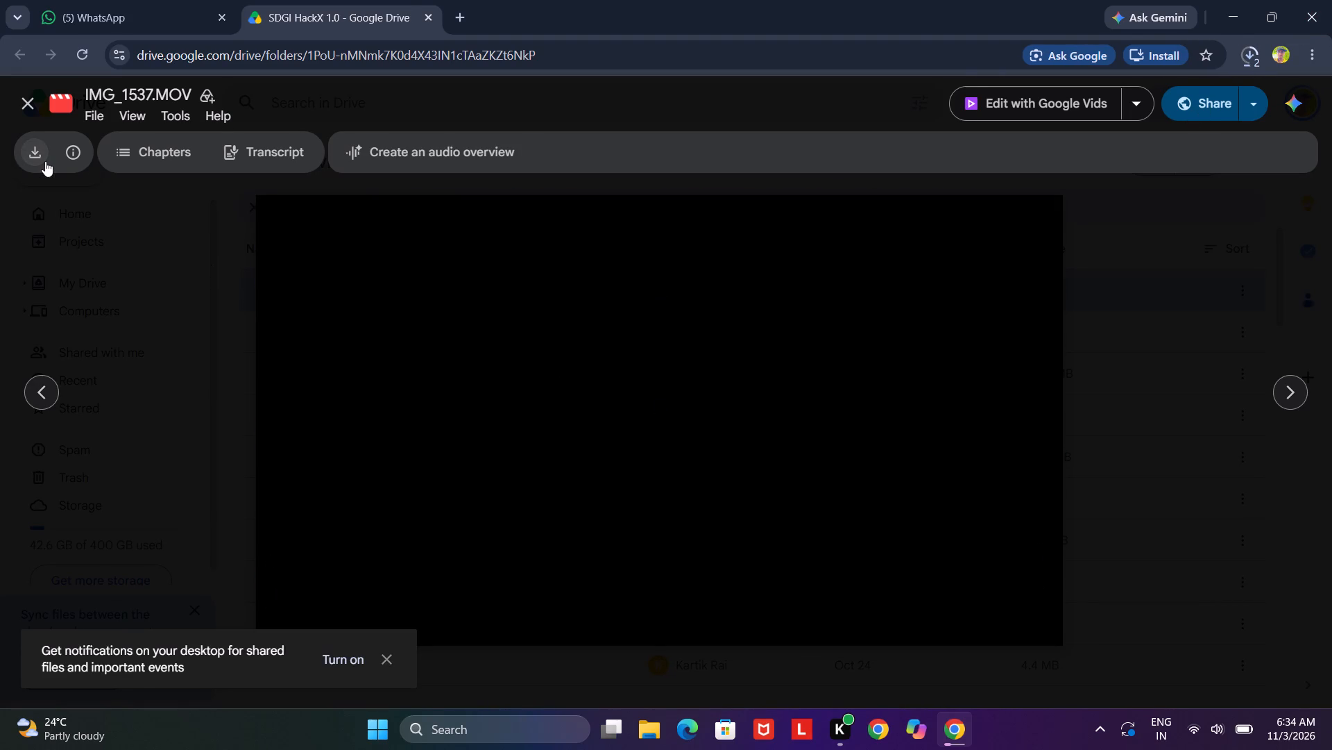
pyautogui.click(349, 653)
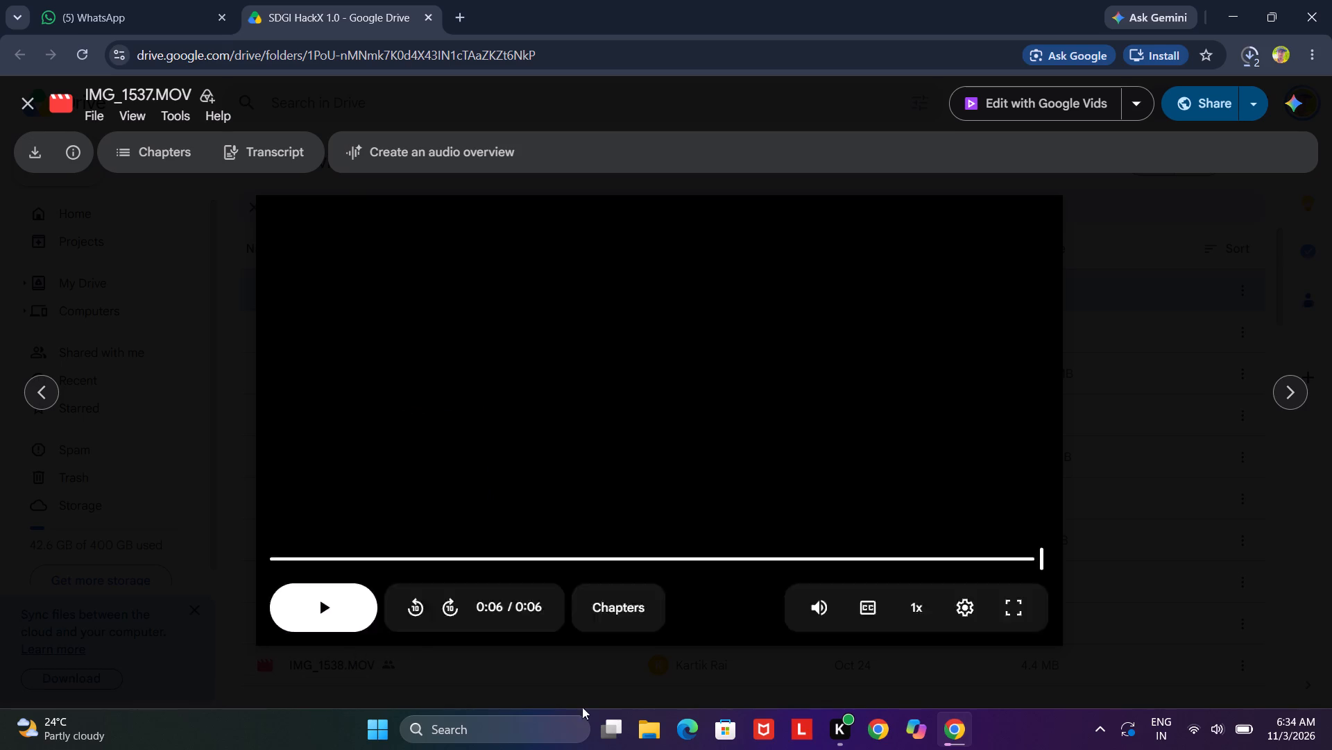
pyautogui.click(29, 153)
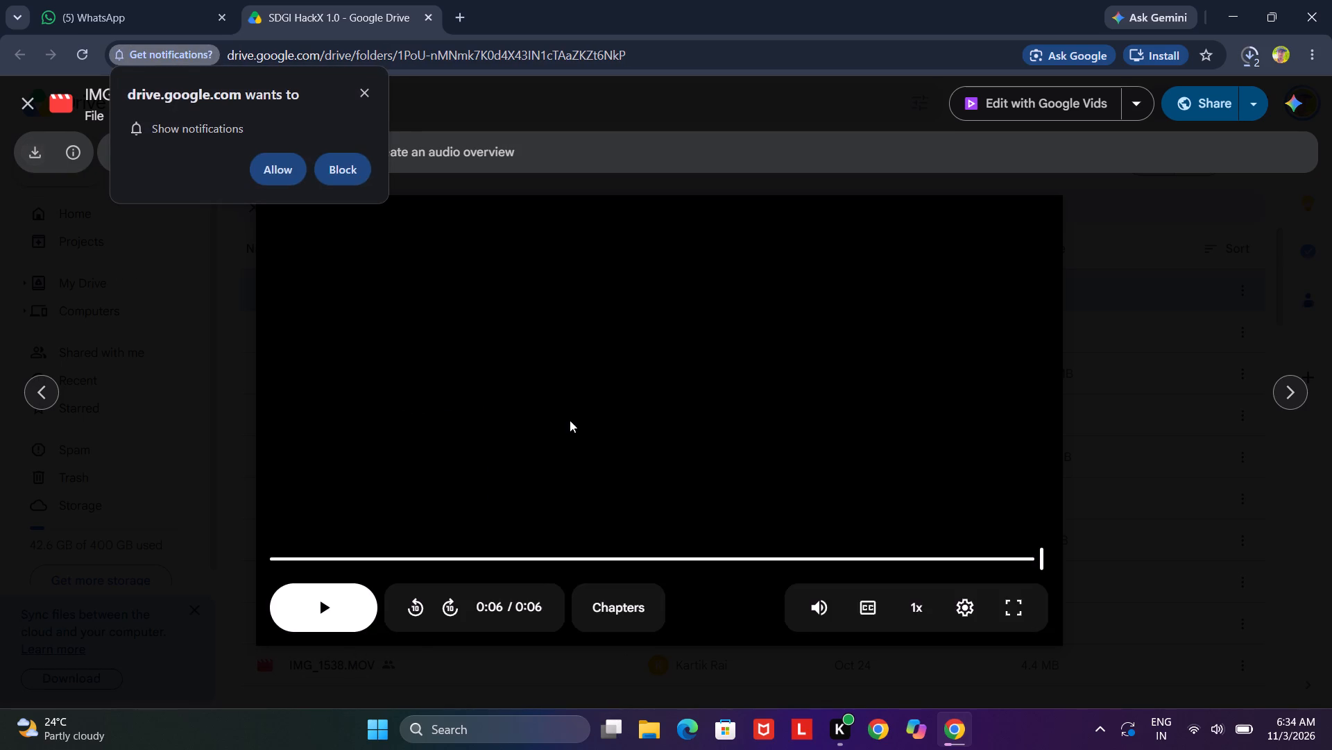
pyautogui.doubleClick(366, 83)
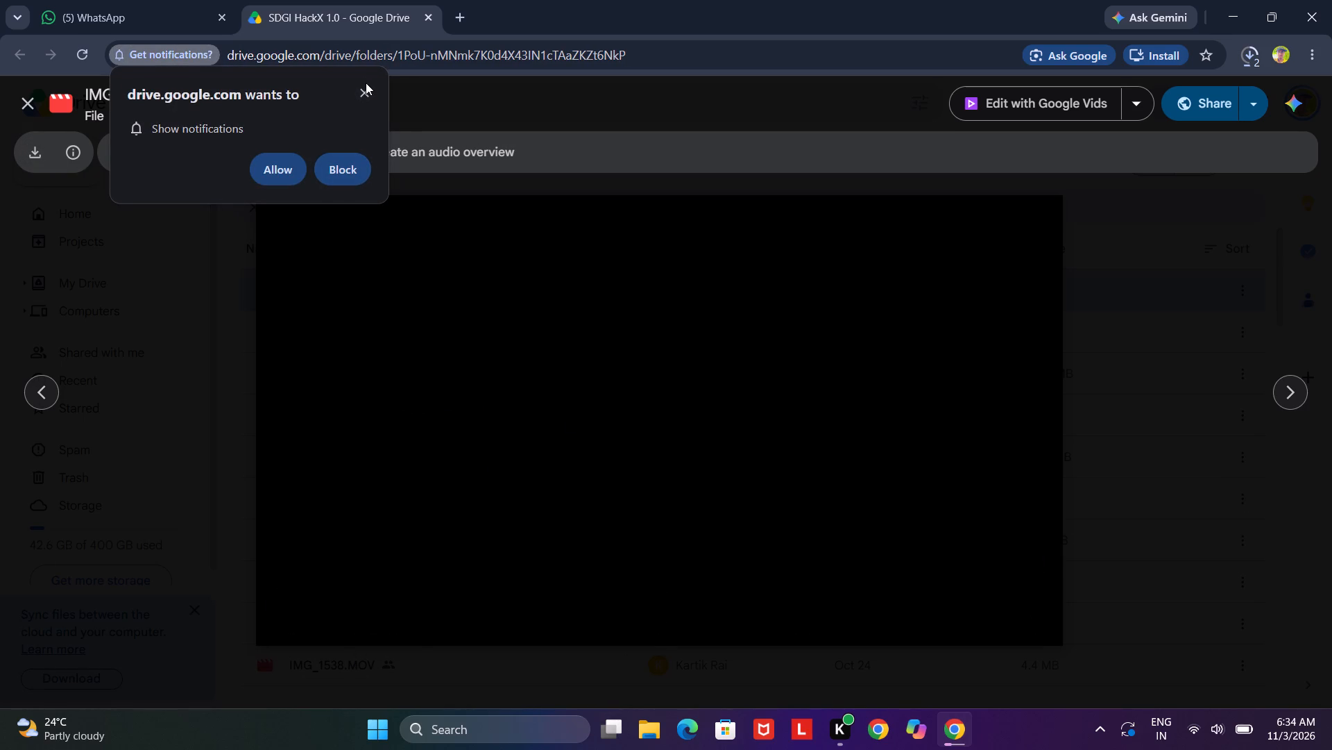
pyautogui.click(365, 85)
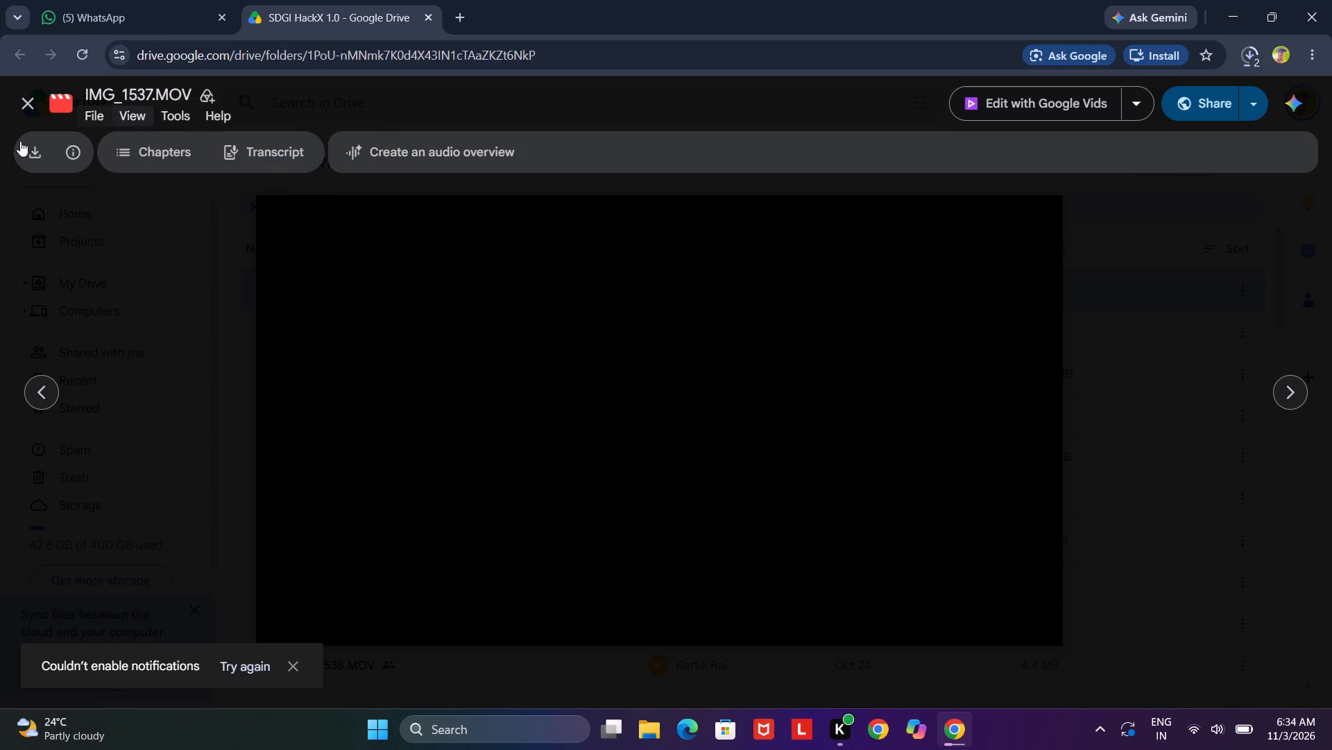
pyautogui.click(443, 565)
pyautogui.click(263, 669)
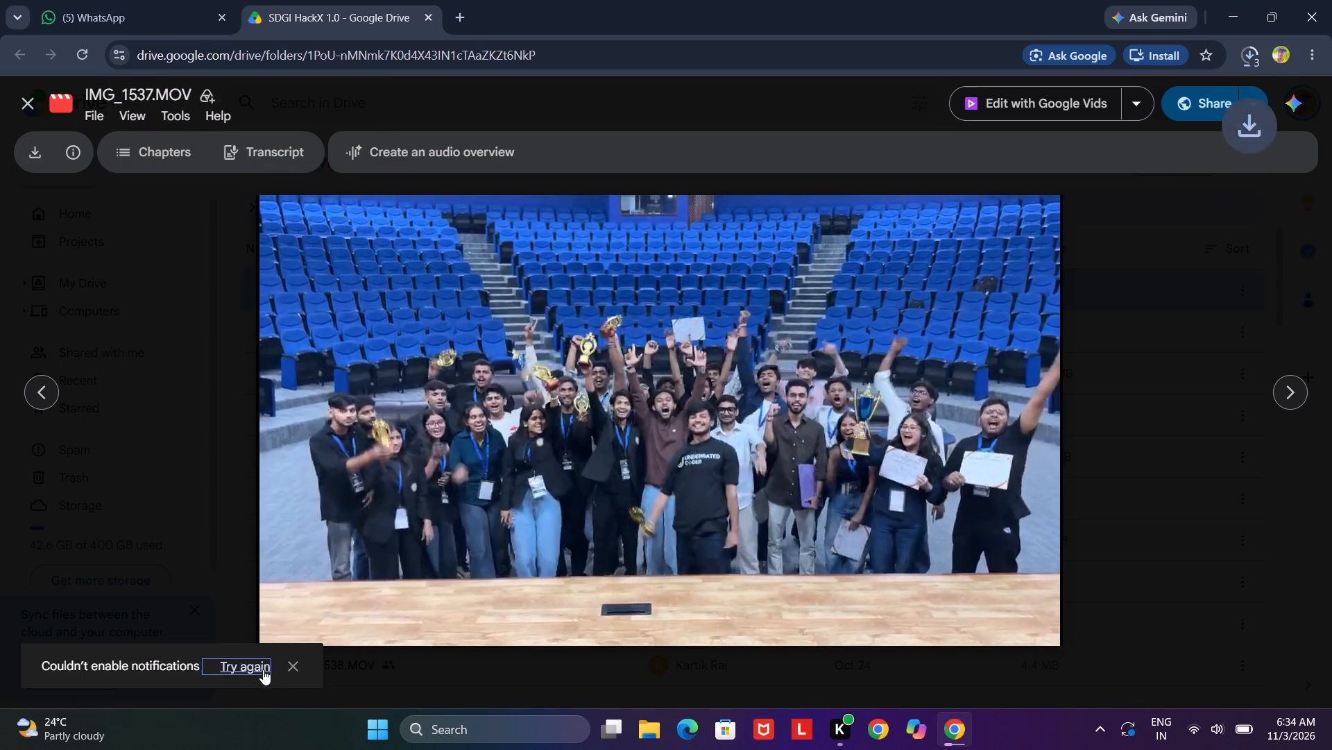
pyautogui.click(1255, 51)
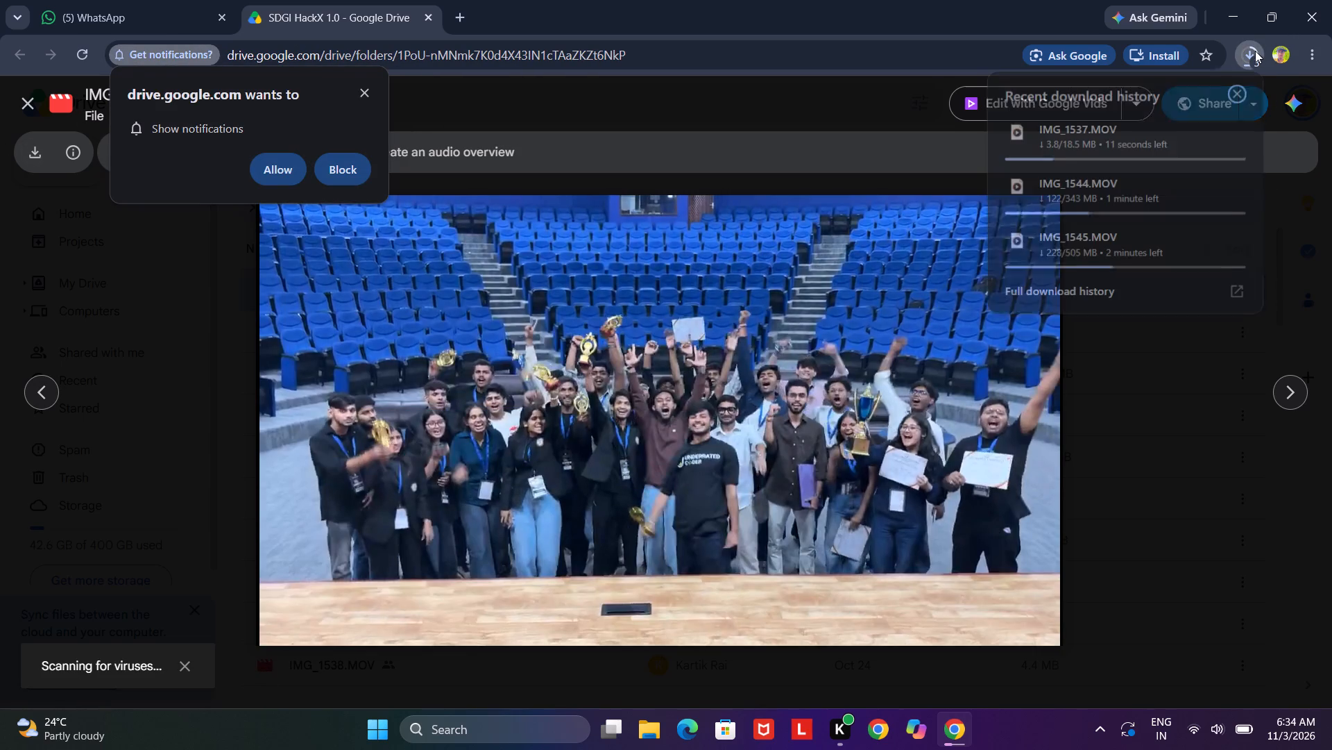
# Move on to the IMG_1536.HEIC group photo and allow Google Drive to show notifications.
pyautogui.click(1282, 399)
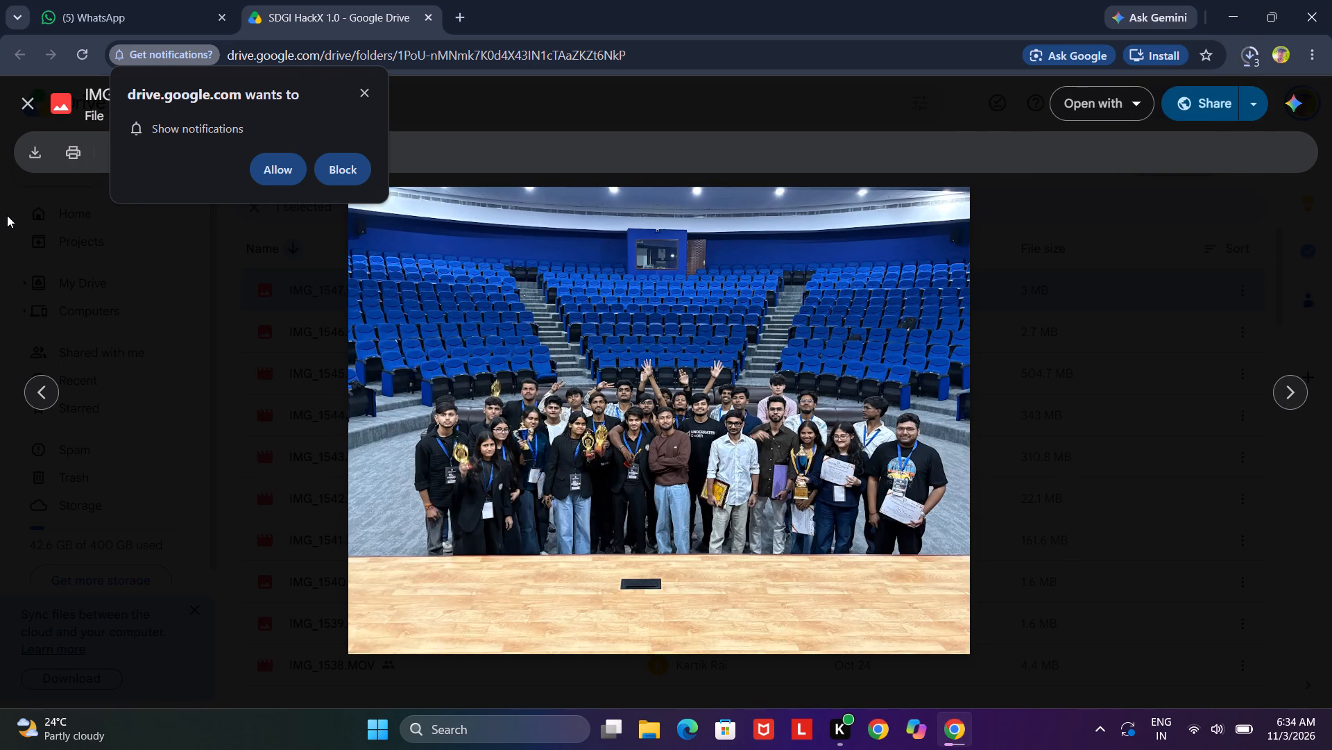
pyautogui.click(37, 167)
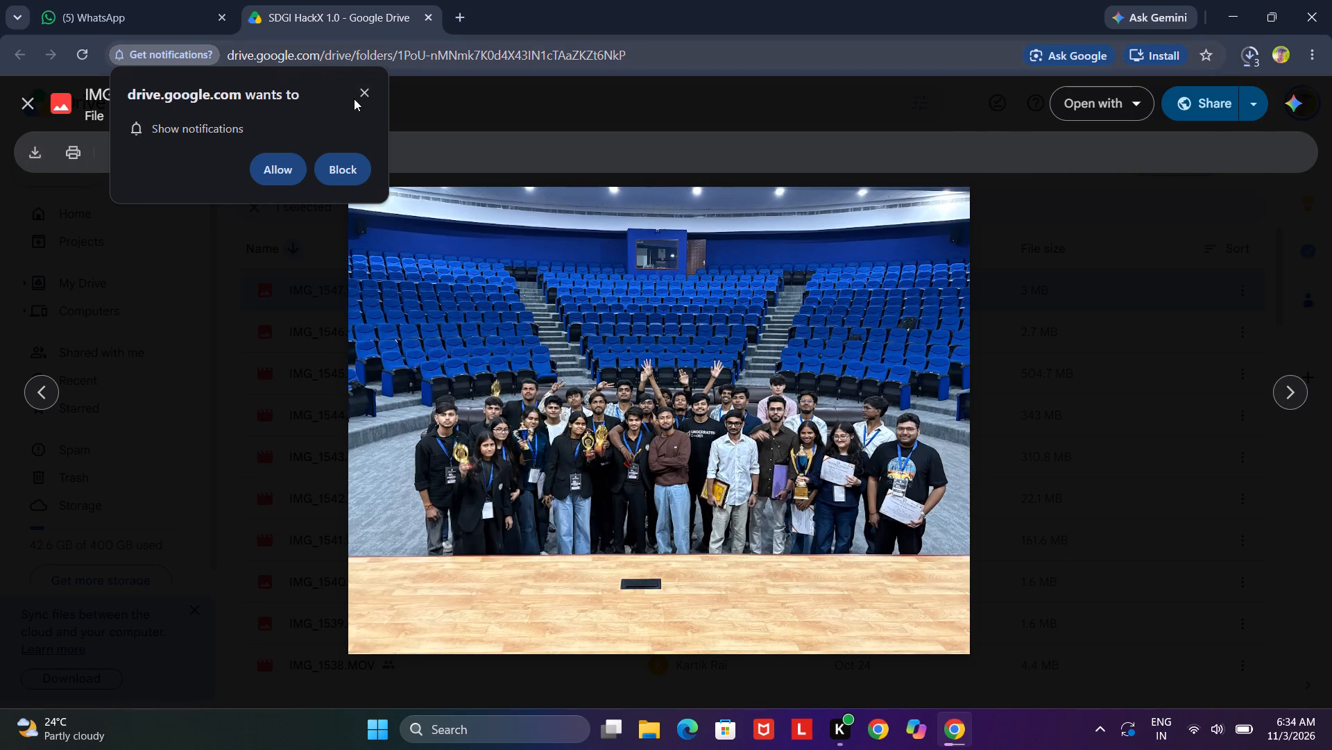
pyautogui.click(360, 95)
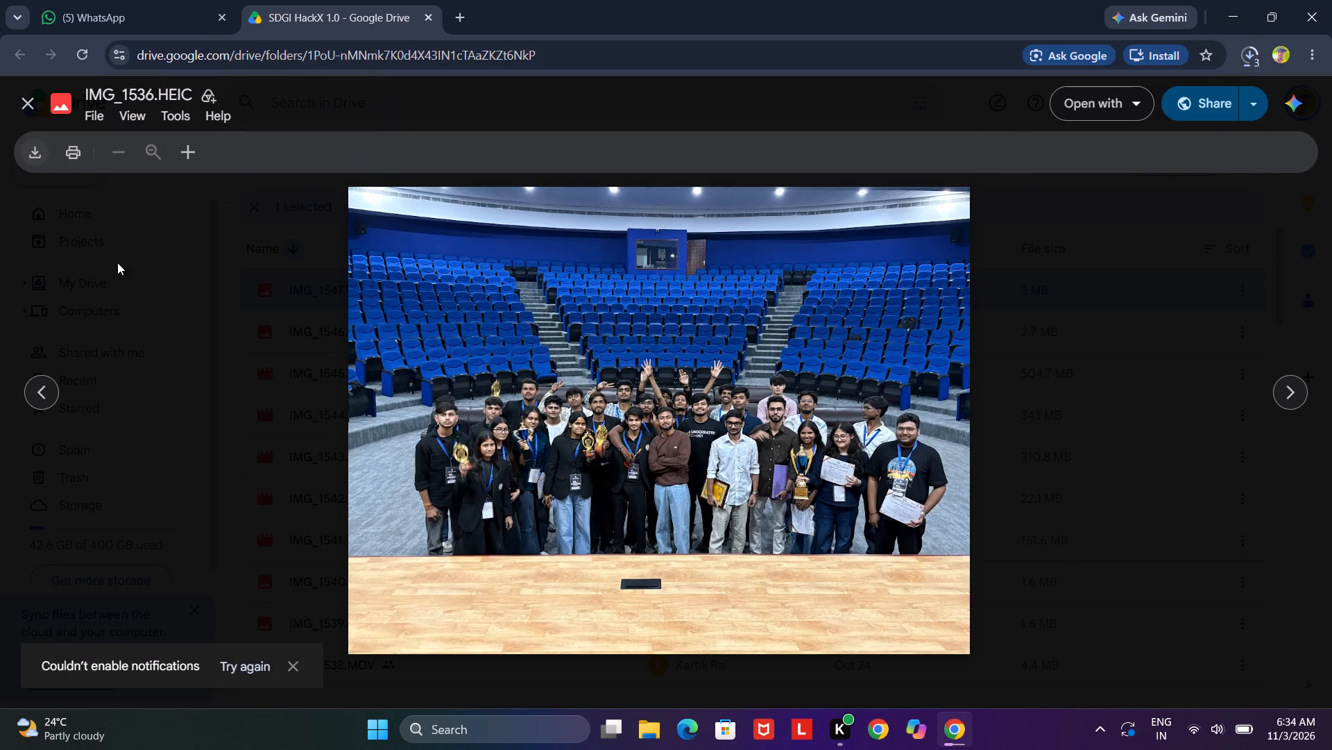
pyautogui.click(239, 670)
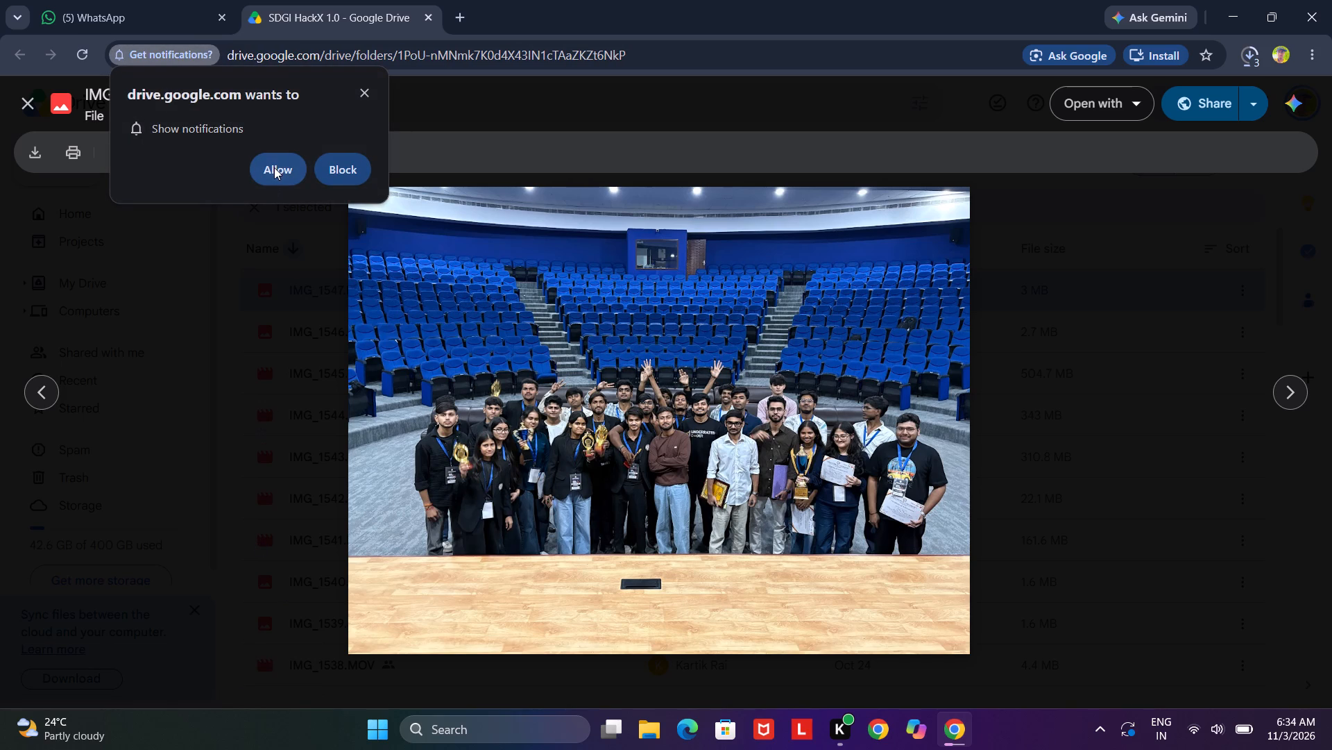
pyautogui.click(274, 167)
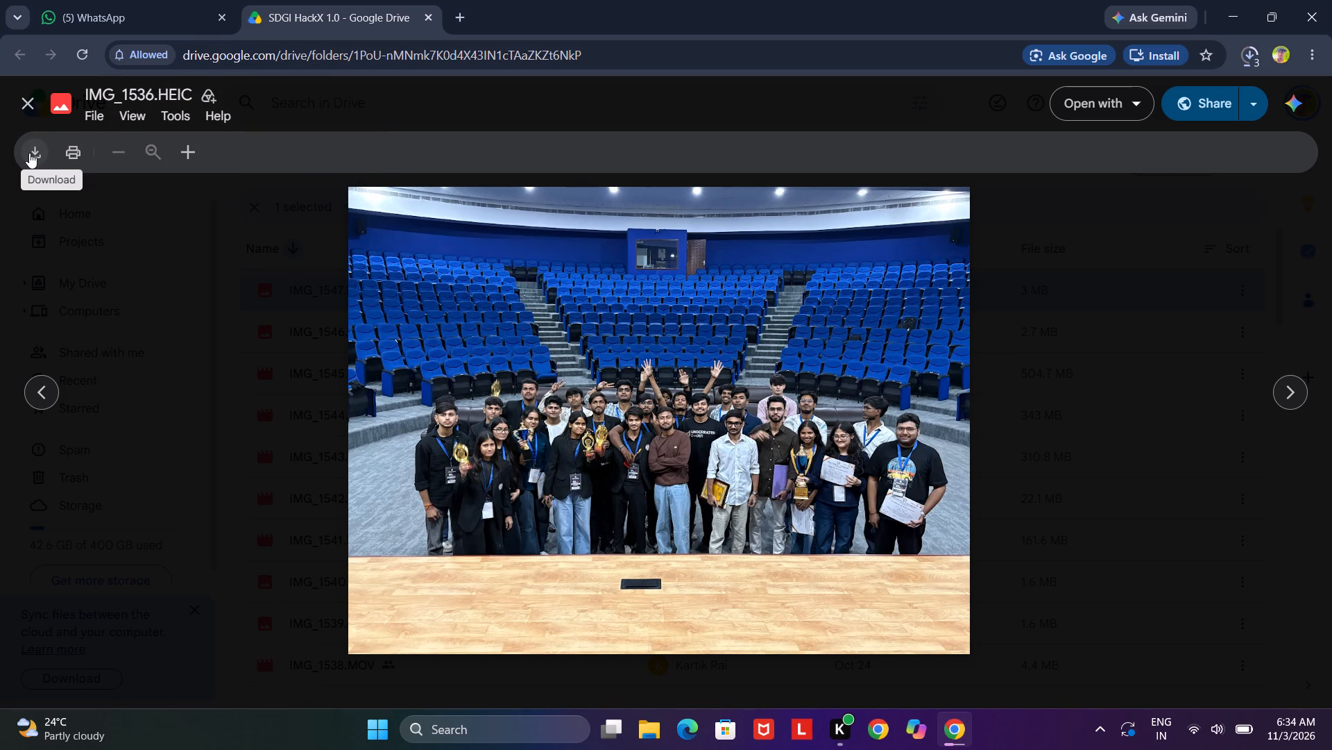
# Download the IMG_1536.HEIC group photo taken in the auditorium.
pyautogui.click(29, 153)
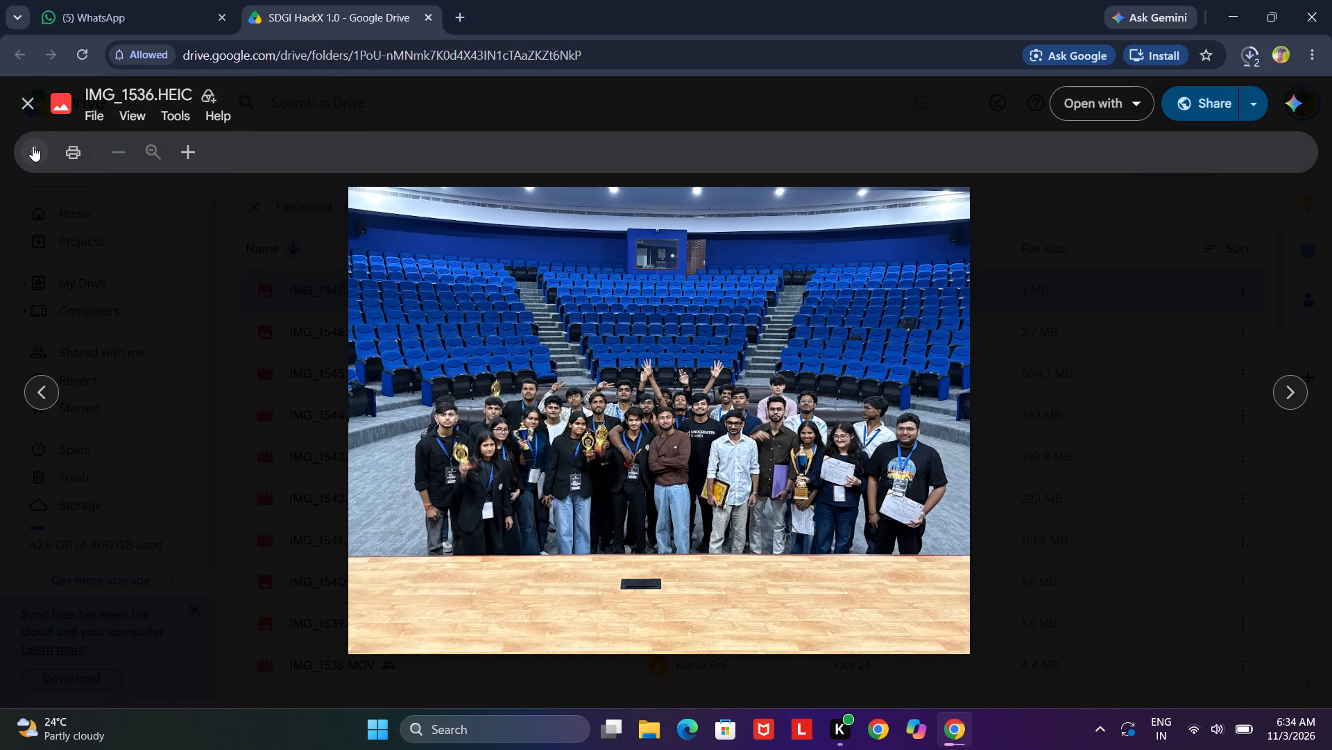
pyautogui.click(33, 146)
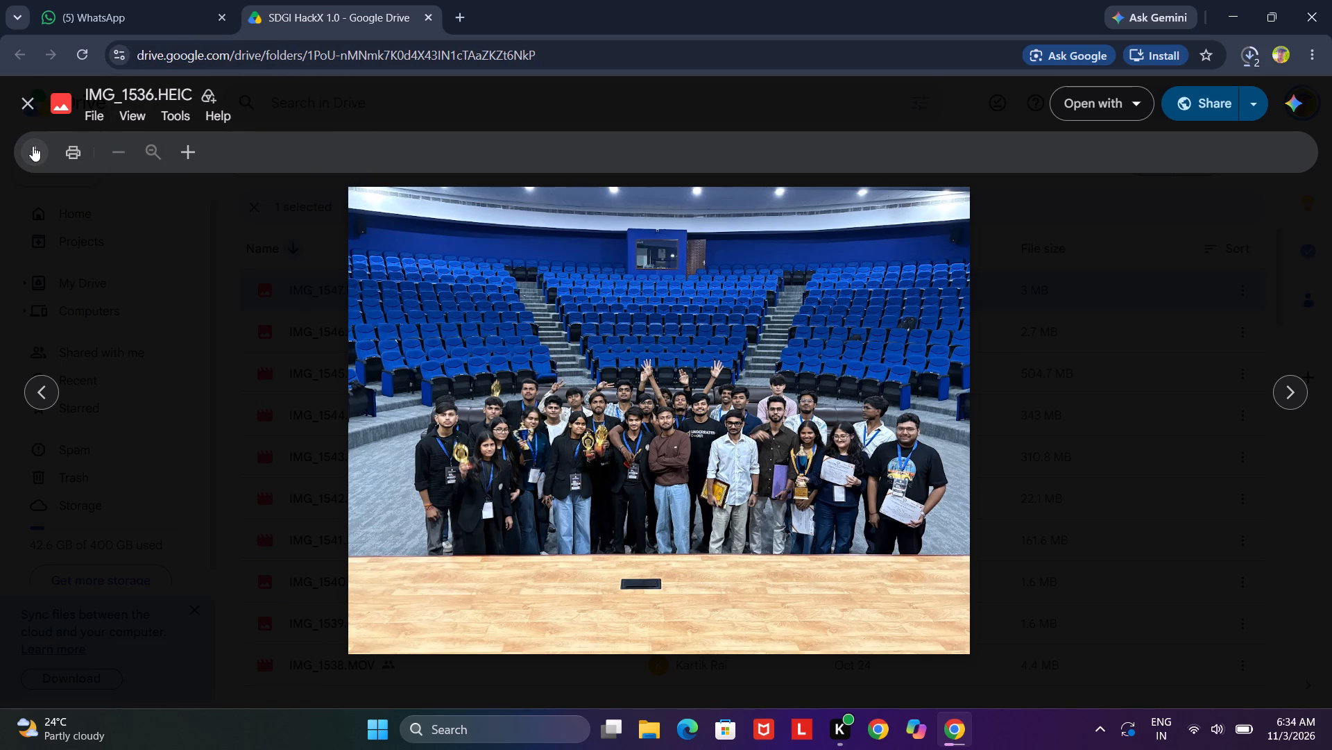
pyautogui.click(33, 146)
# Close the IMG_1536.HEIC preview and return to the SDGI HackX 1.0 folder's file list.
pyautogui.click(1203, 725)
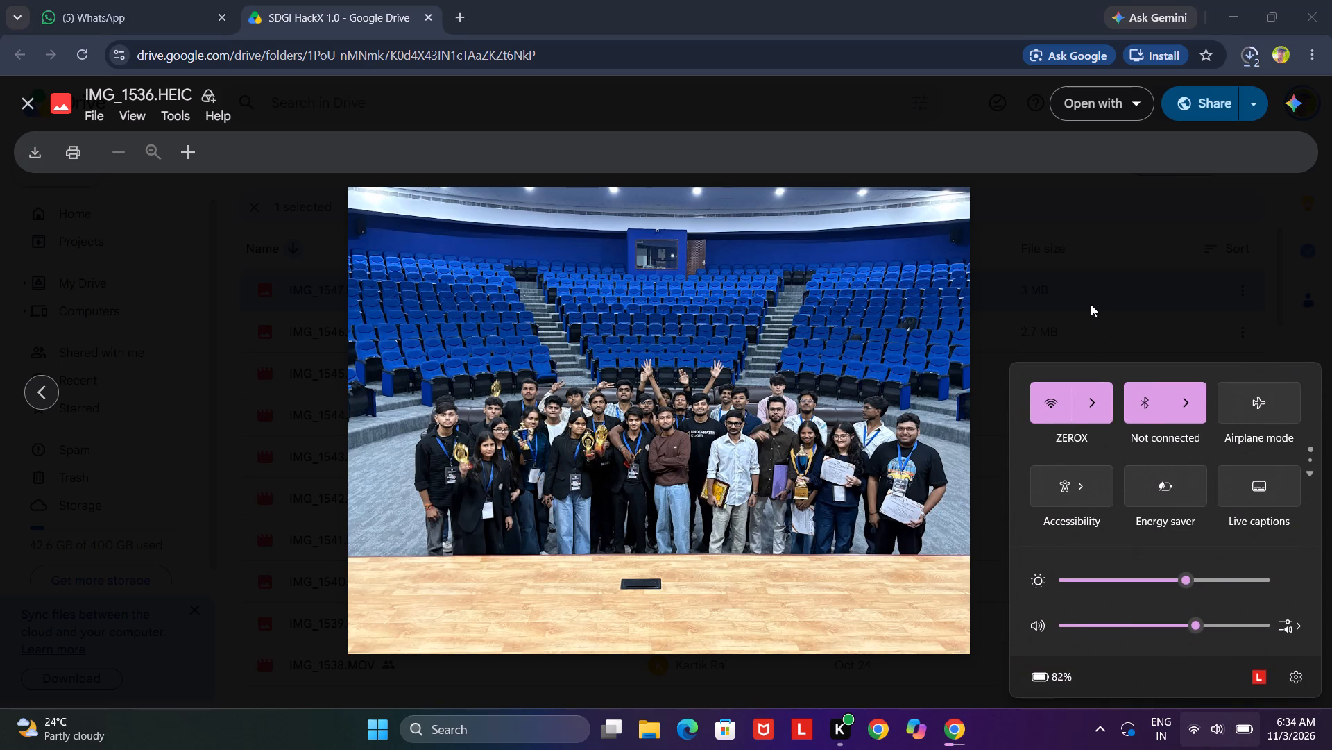
pyautogui.click(1091, 304)
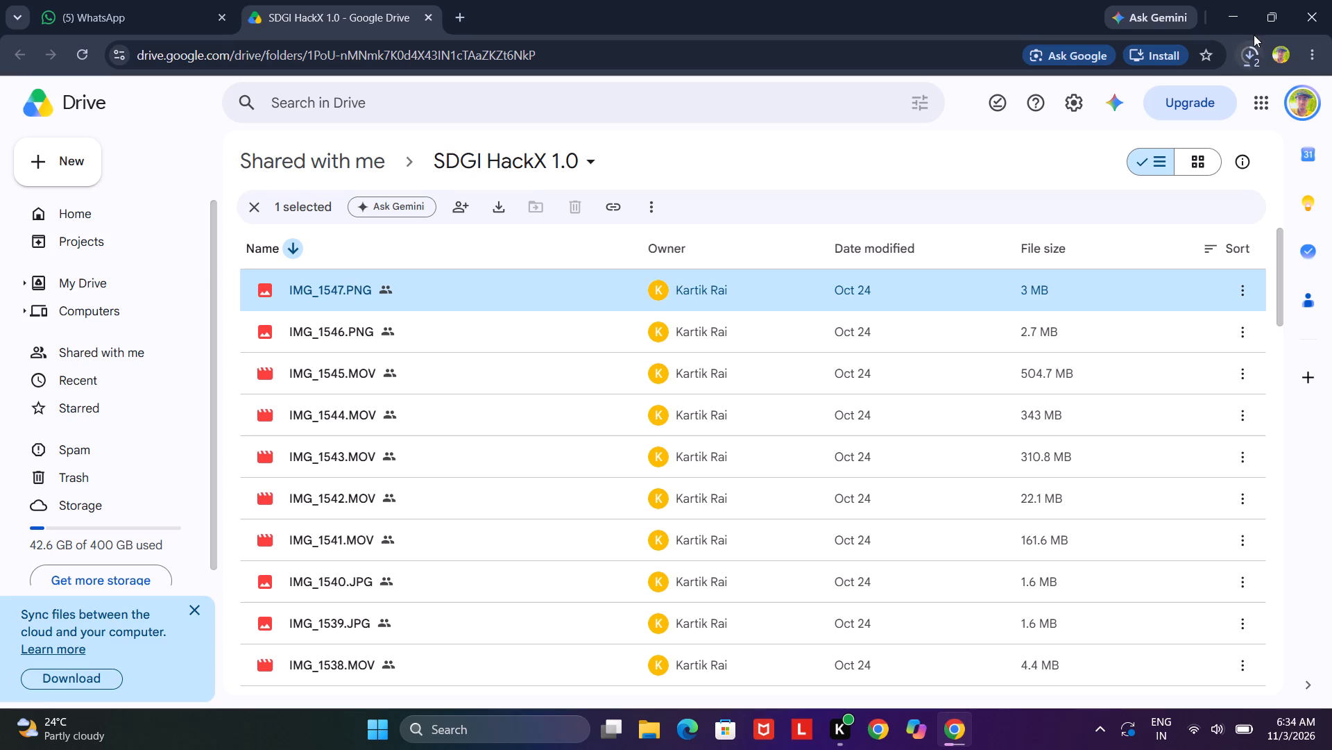
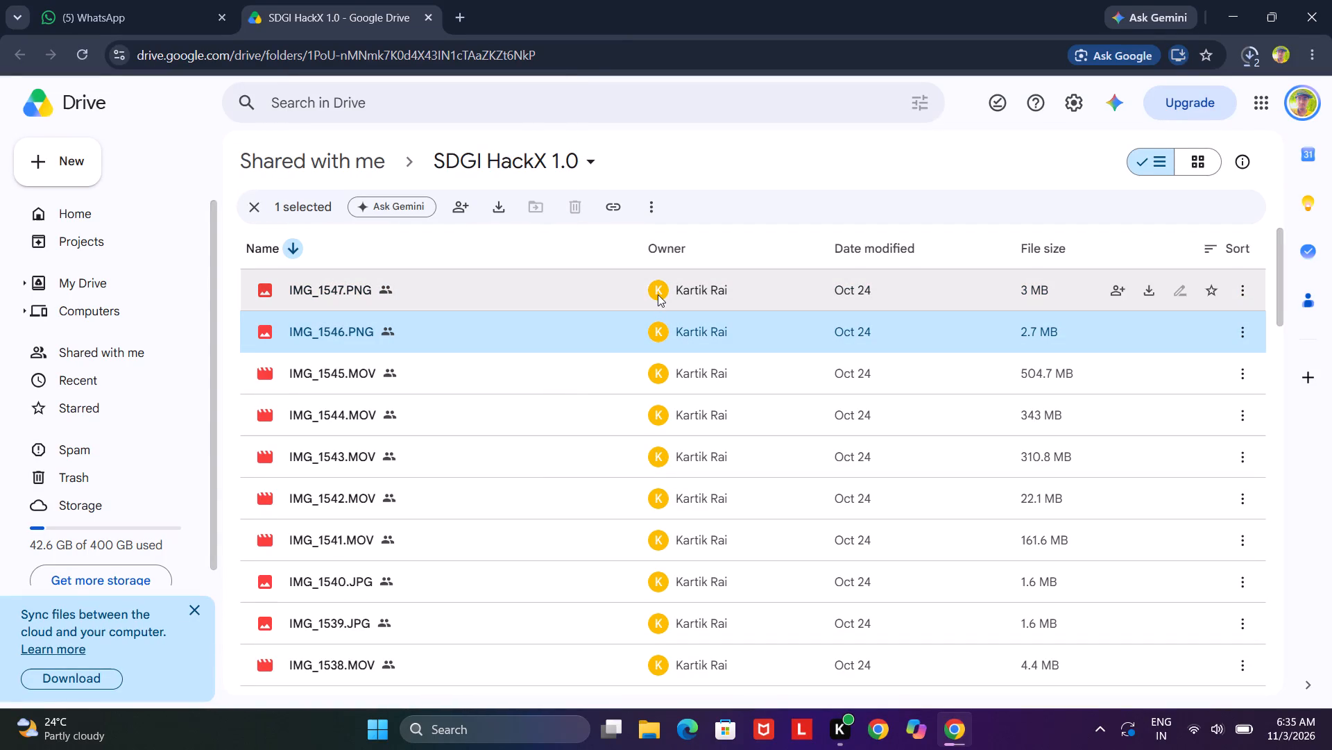
# Dismiss the Google Drive notice about syncing files between the cloud and the computer.
pyautogui.doubleClick(323, 313)
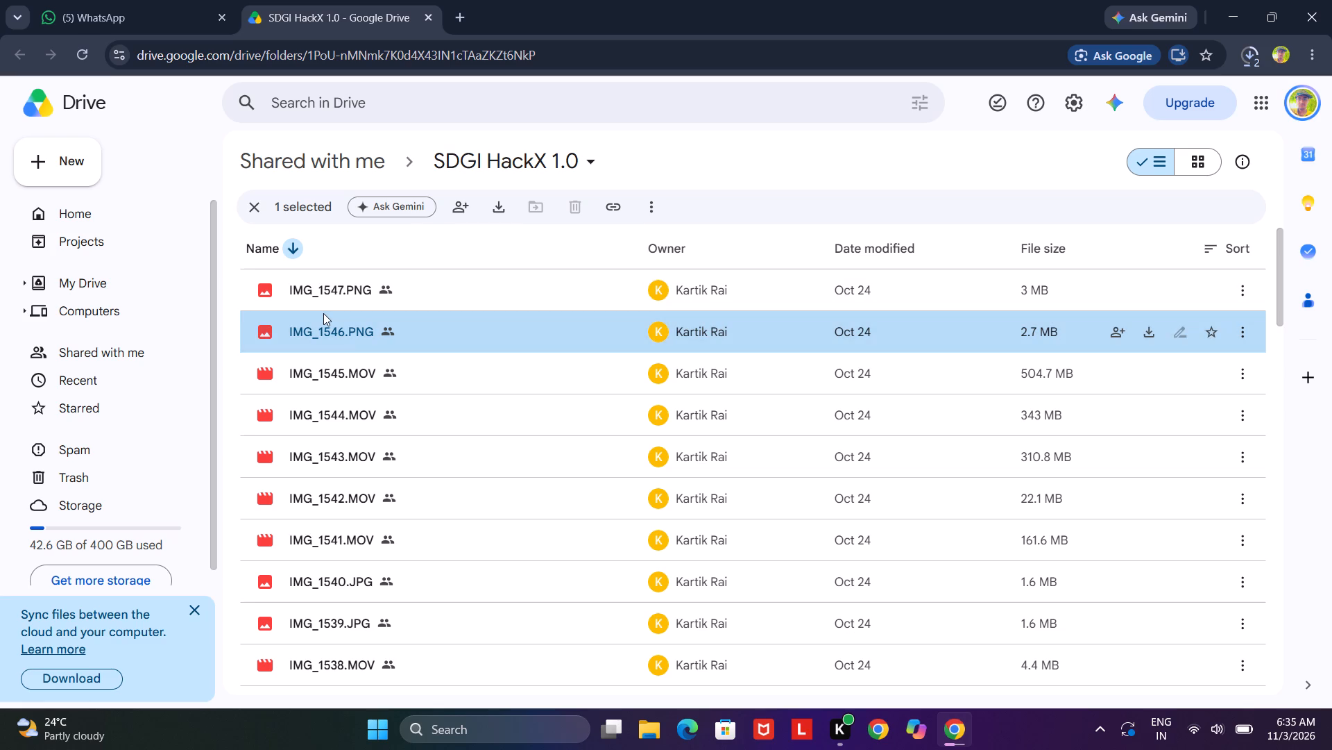
pyautogui.click(194, 606)
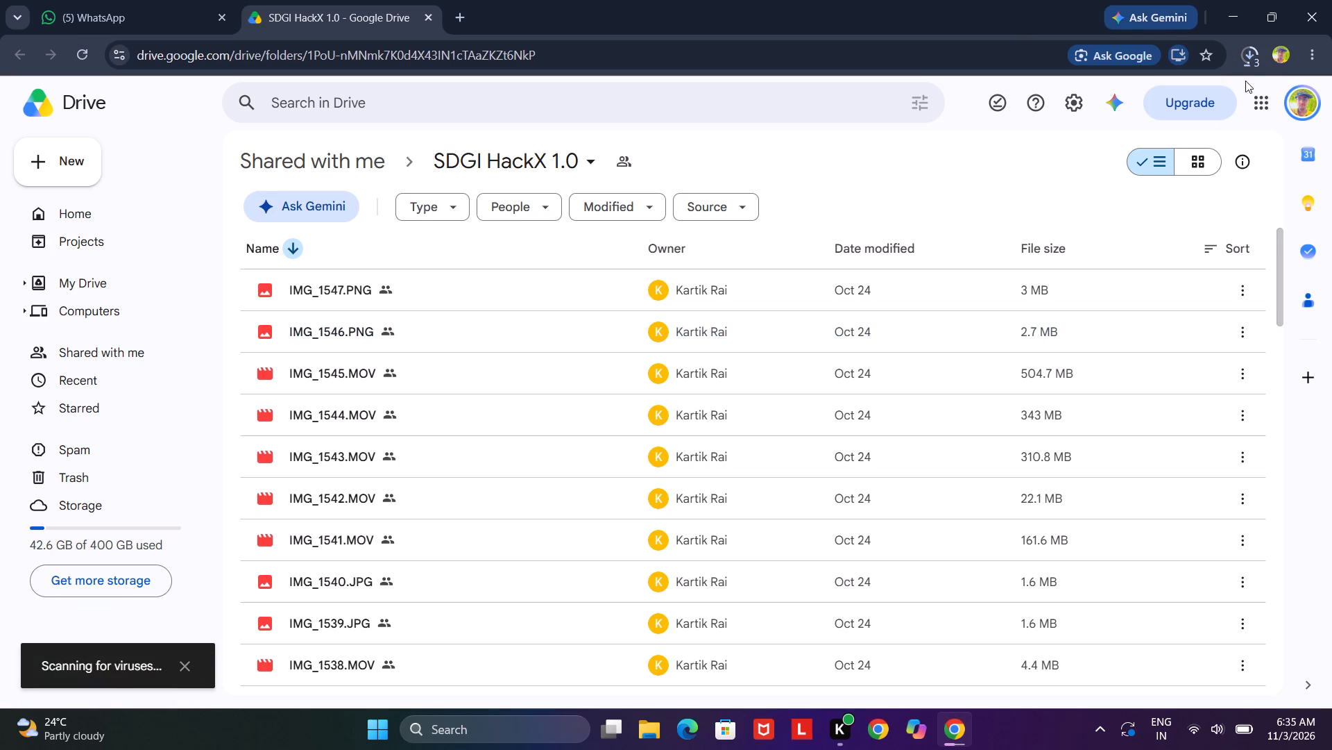
# Allow Google Drive to download multiple files.
pyautogui.click(1261, 66)
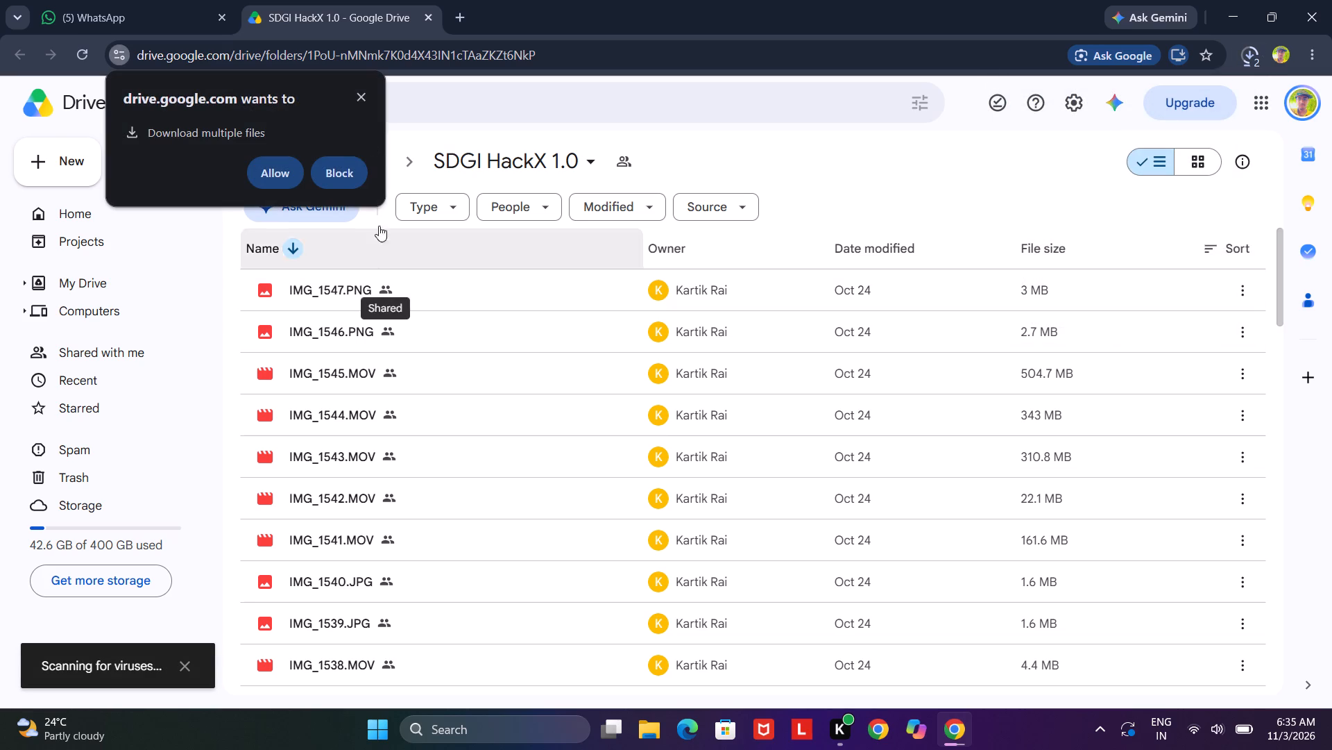
pyautogui.click(283, 185)
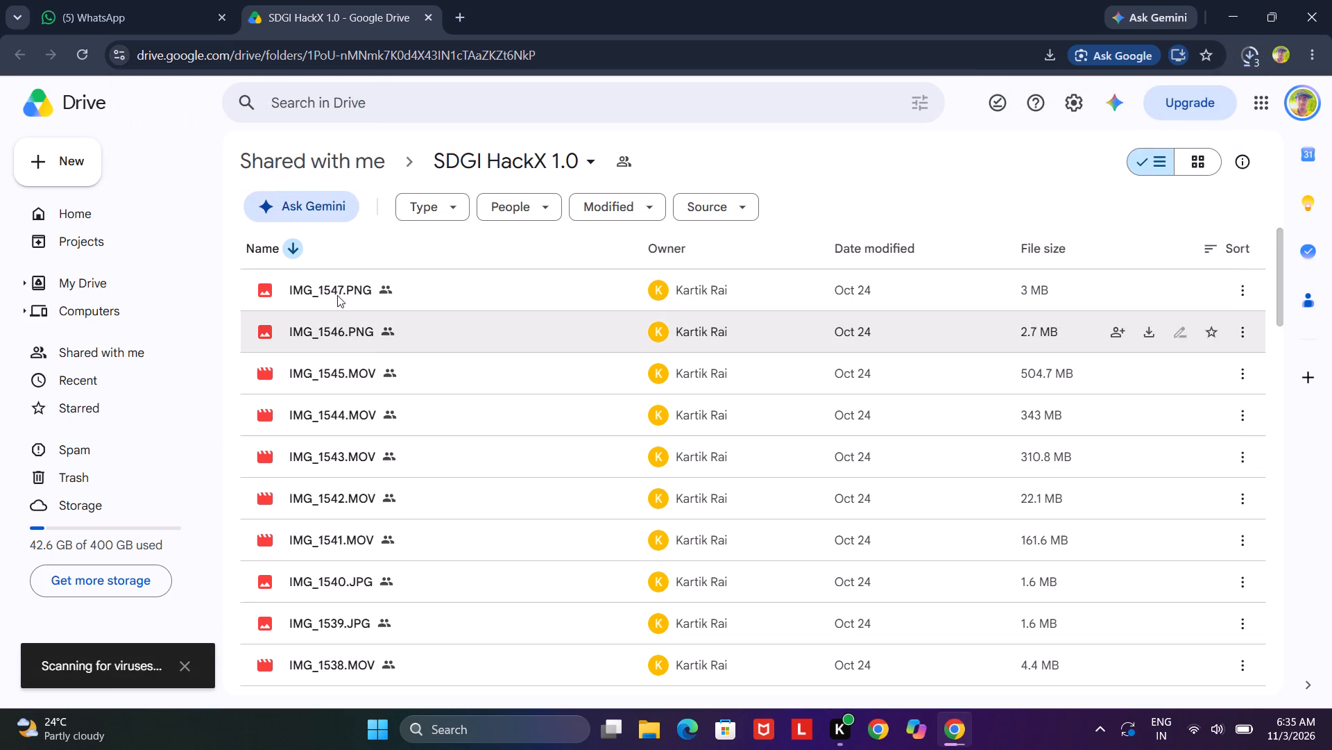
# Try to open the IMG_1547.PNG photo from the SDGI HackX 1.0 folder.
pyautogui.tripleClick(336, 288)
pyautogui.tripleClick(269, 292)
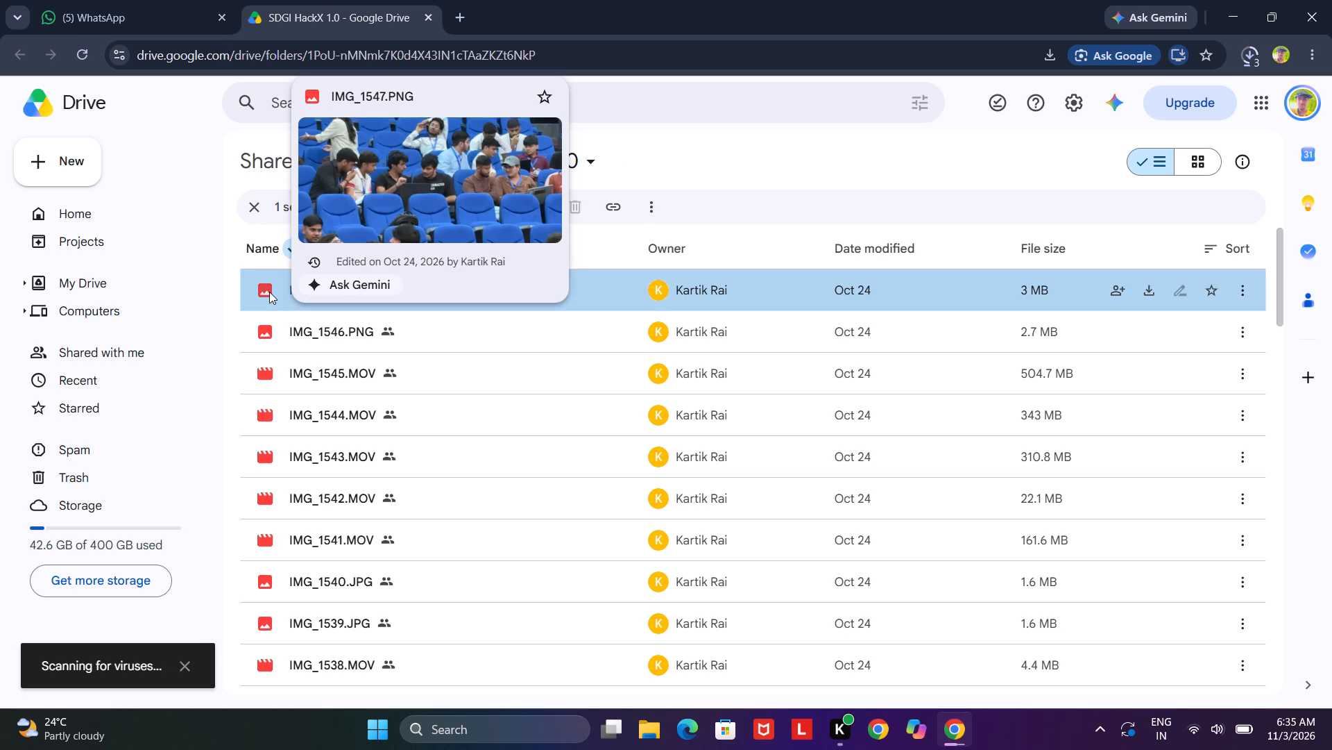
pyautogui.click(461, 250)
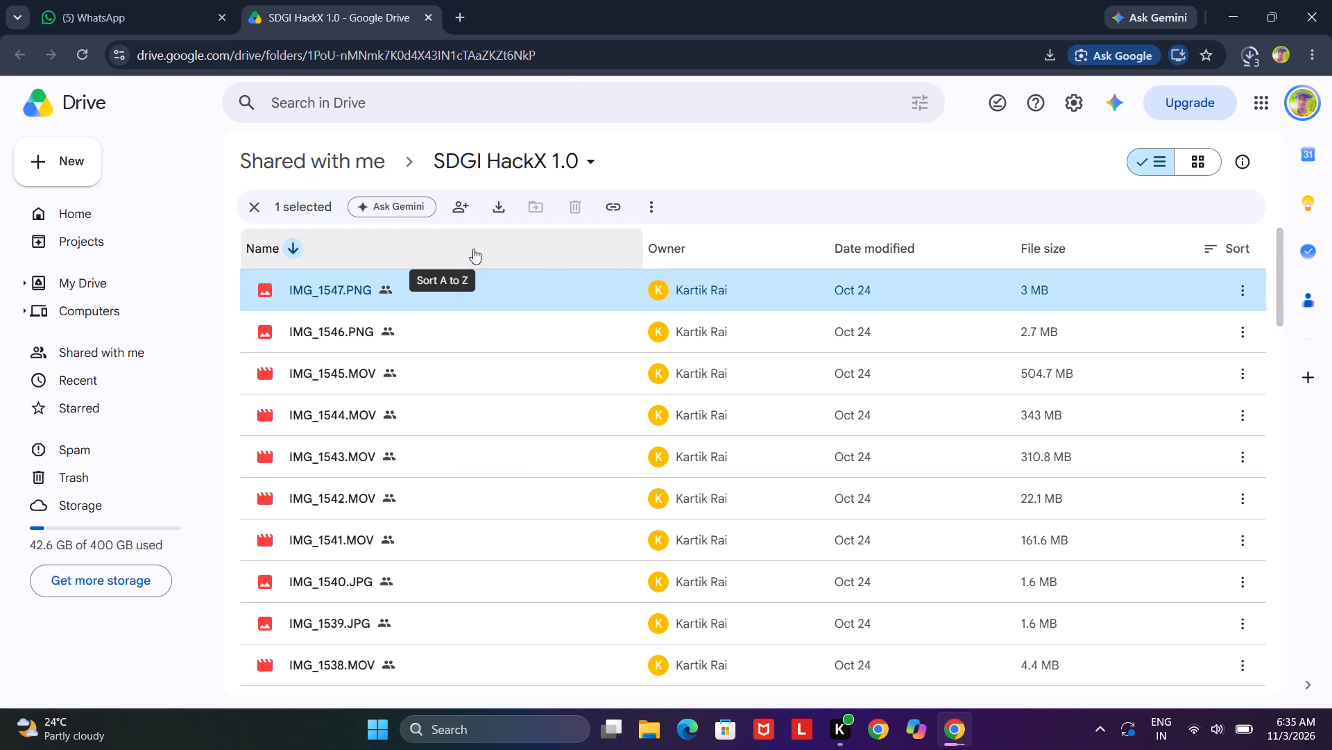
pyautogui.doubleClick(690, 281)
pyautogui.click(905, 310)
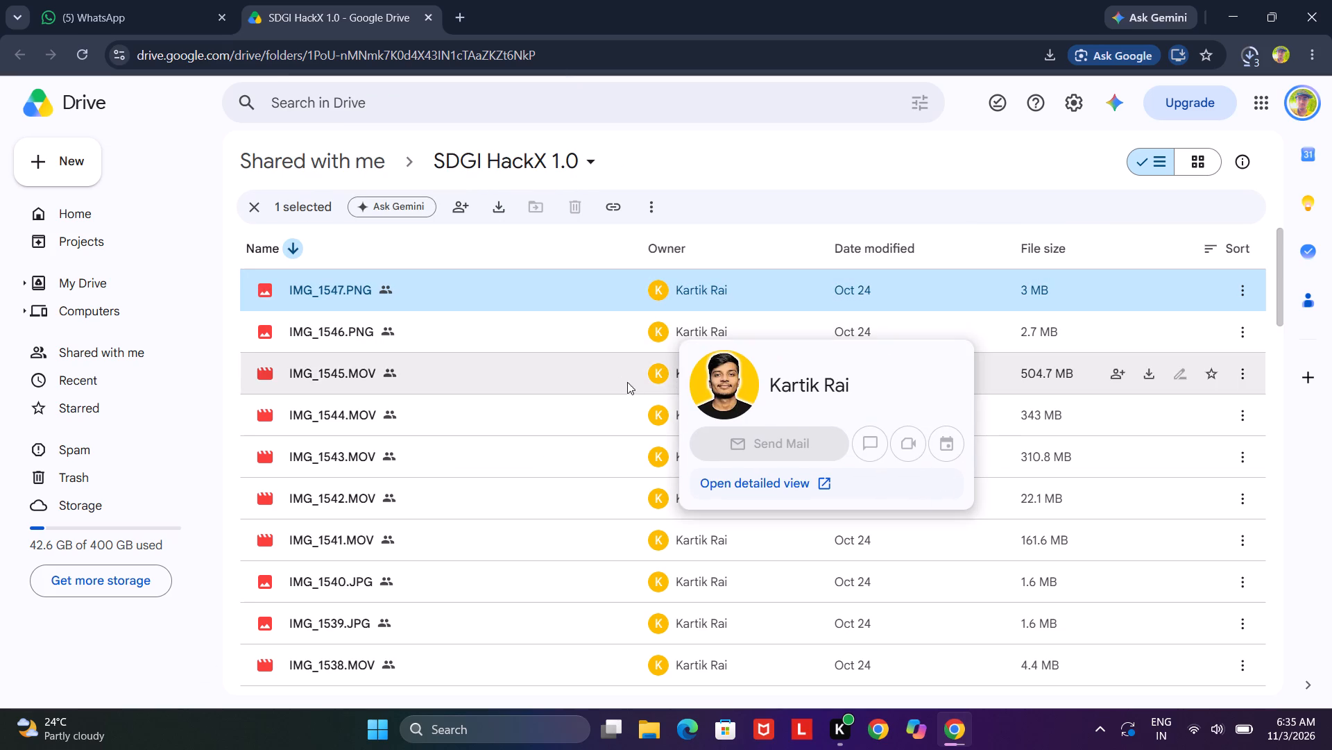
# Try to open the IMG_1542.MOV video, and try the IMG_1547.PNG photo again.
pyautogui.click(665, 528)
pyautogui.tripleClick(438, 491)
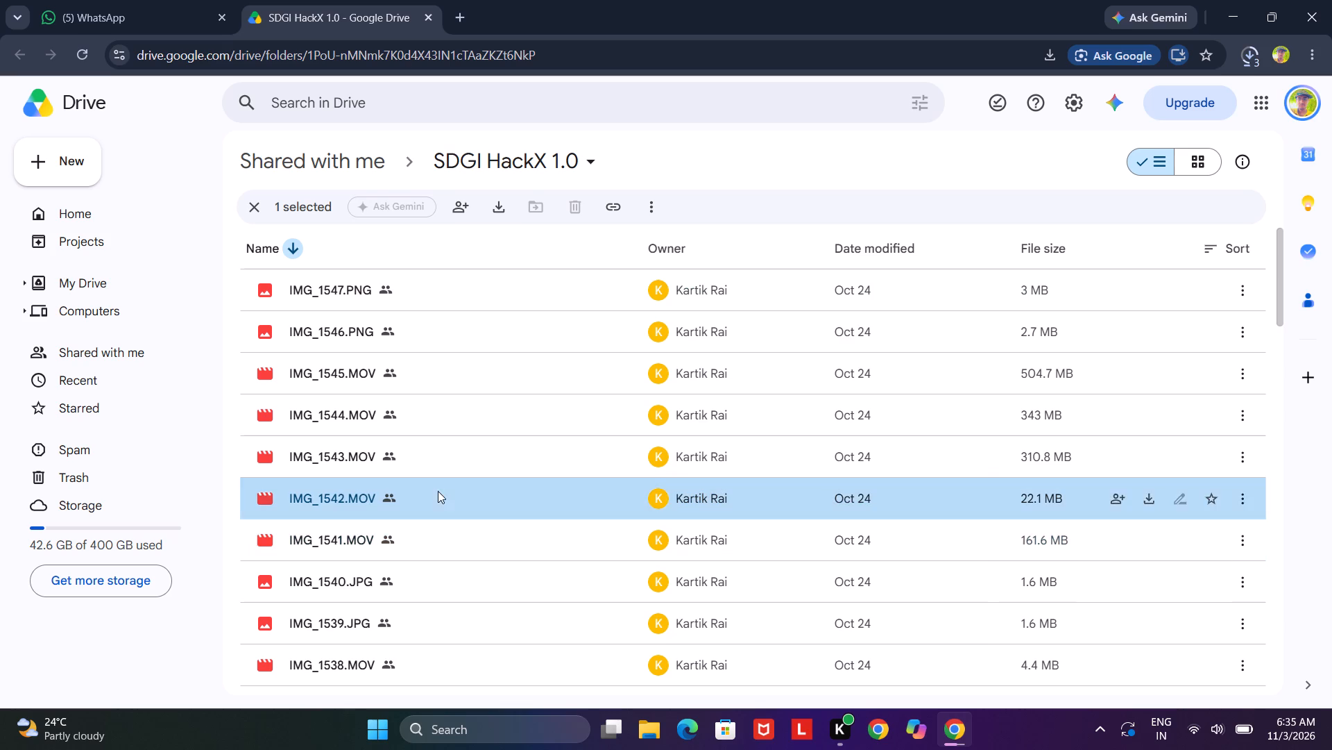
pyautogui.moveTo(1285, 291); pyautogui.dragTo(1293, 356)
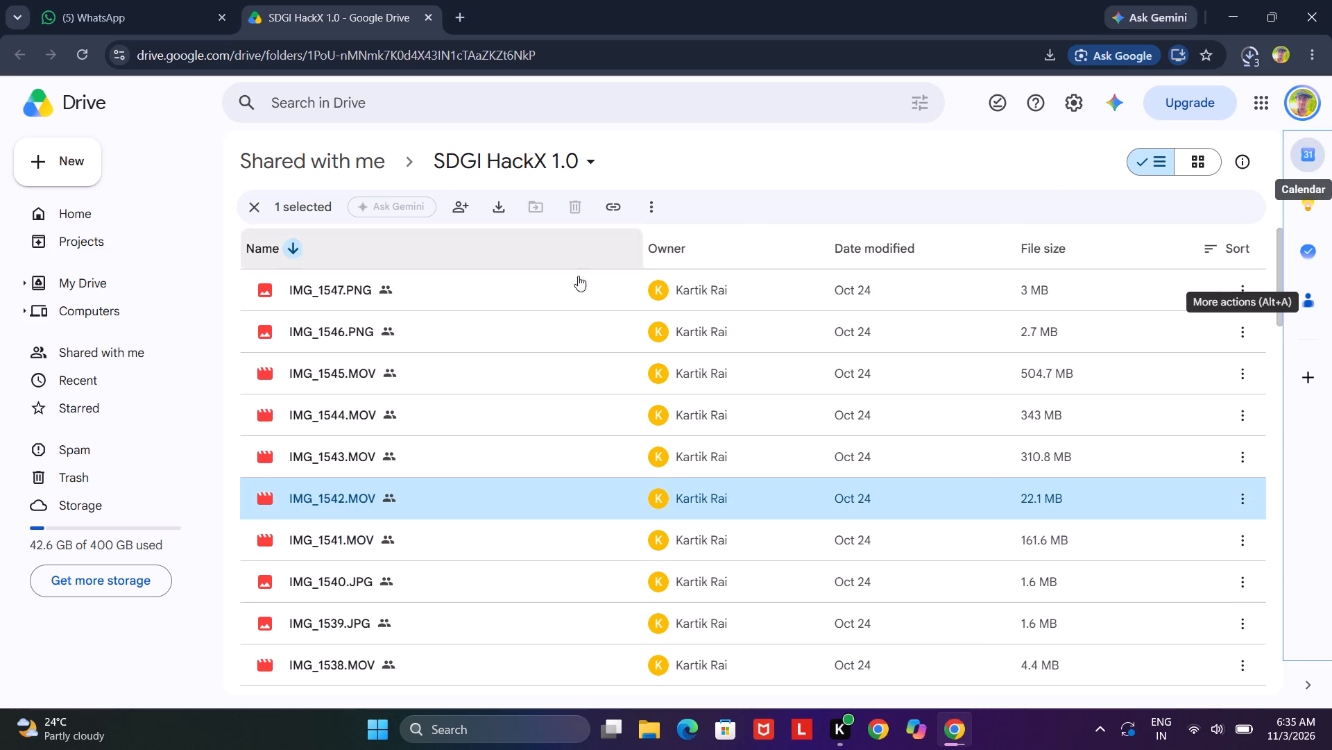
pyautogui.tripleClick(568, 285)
# Bring up the available ways of opening the IMG_1546.PNG photo.
pyautogui.tripleClick(388, 316)
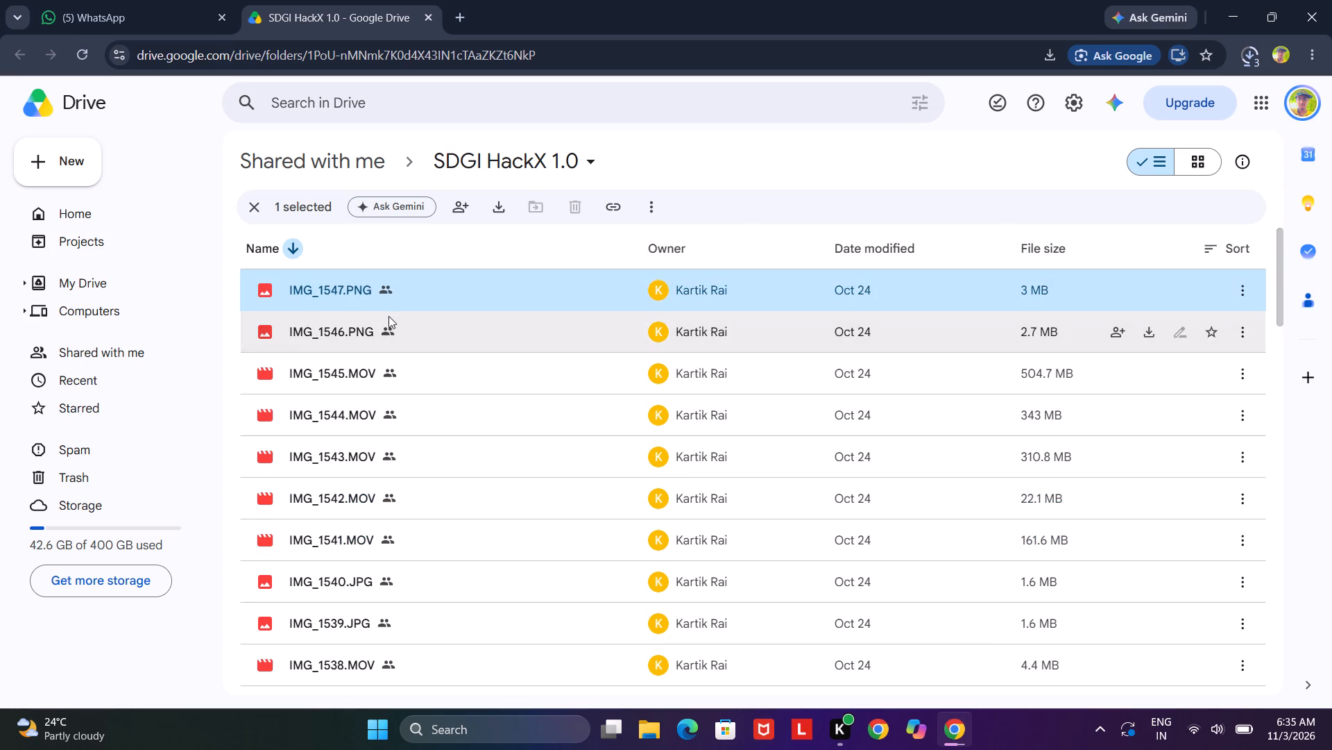
pyautogui.rightClick(388, 316)
pyautogui.click(434, 329)
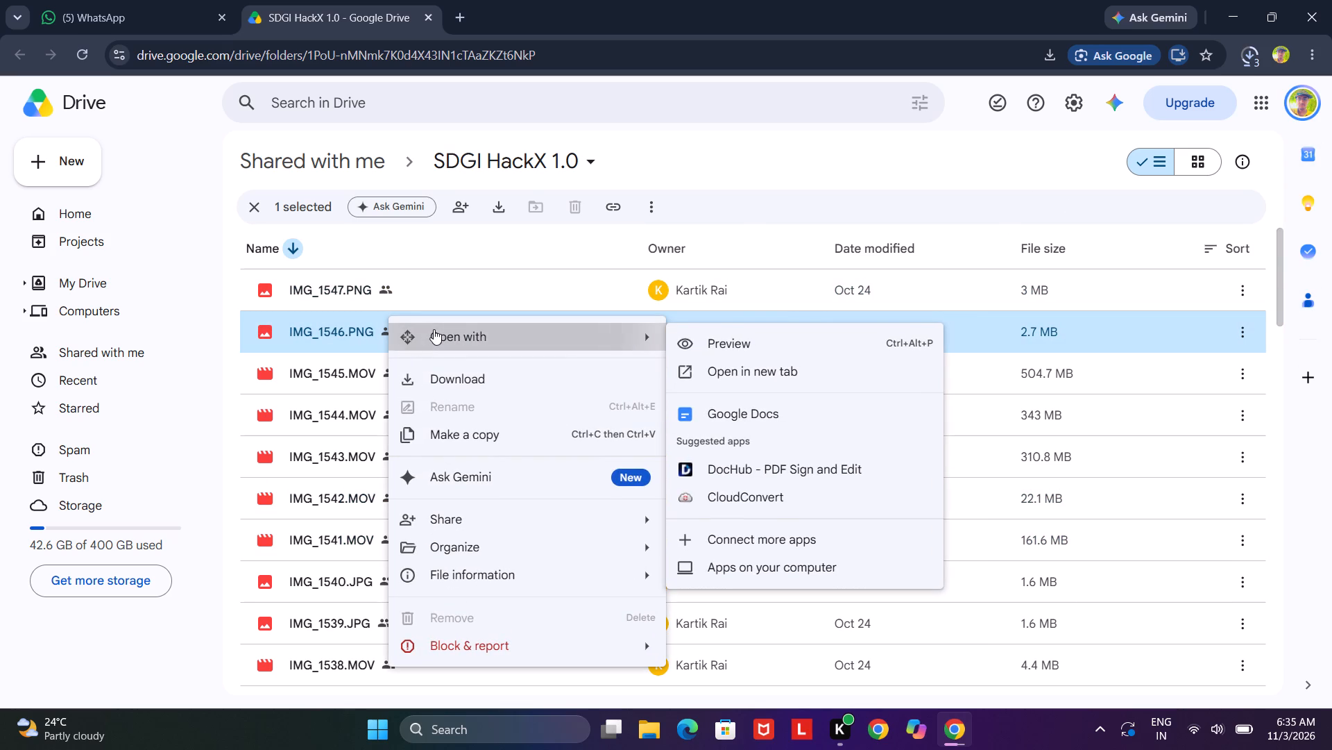
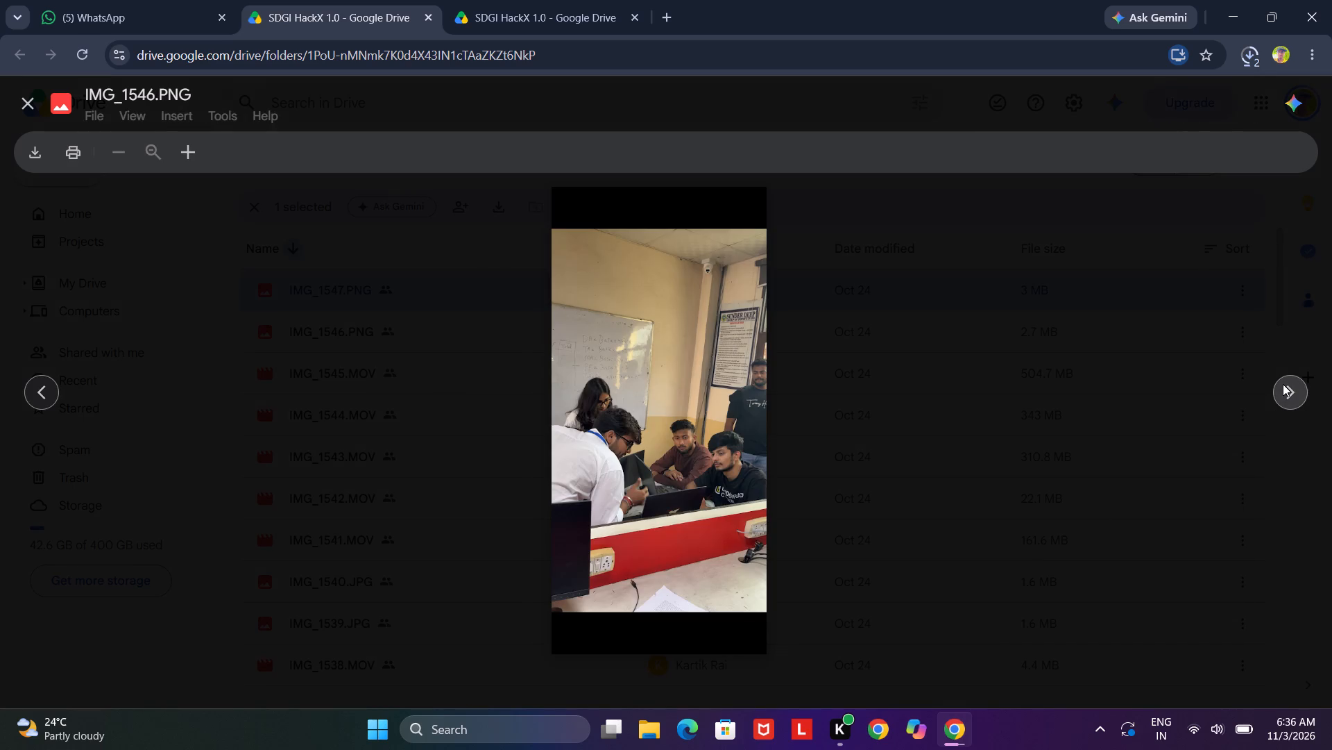
# Move on from the IMG_1546.PNG photo to the IMG_1545.MOV video in the folder preview.
pyautogui.click(1283, 384)
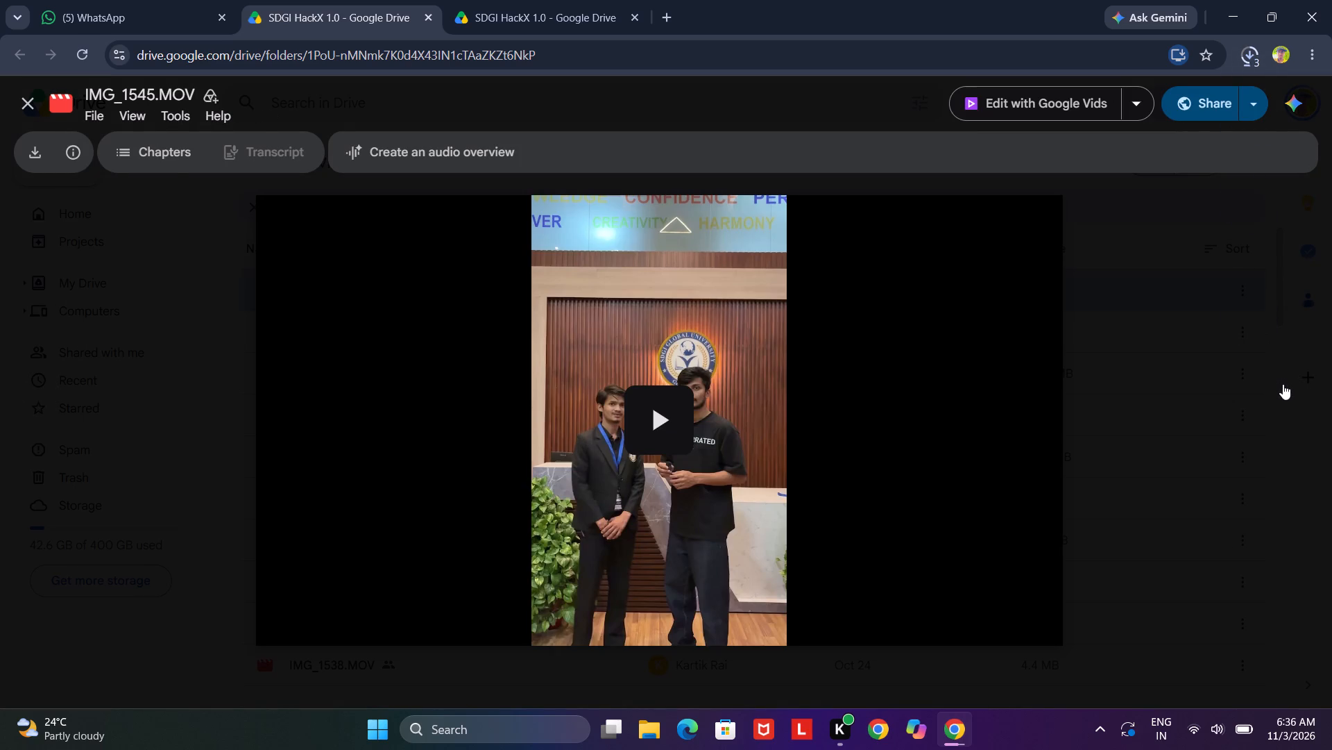
# Browse the folder's previews from IMG_1545.MOV to IMG_1537.MOV and download the auditorium group video IMG_1537.MOV.
pyautogui.click(1283, 384)
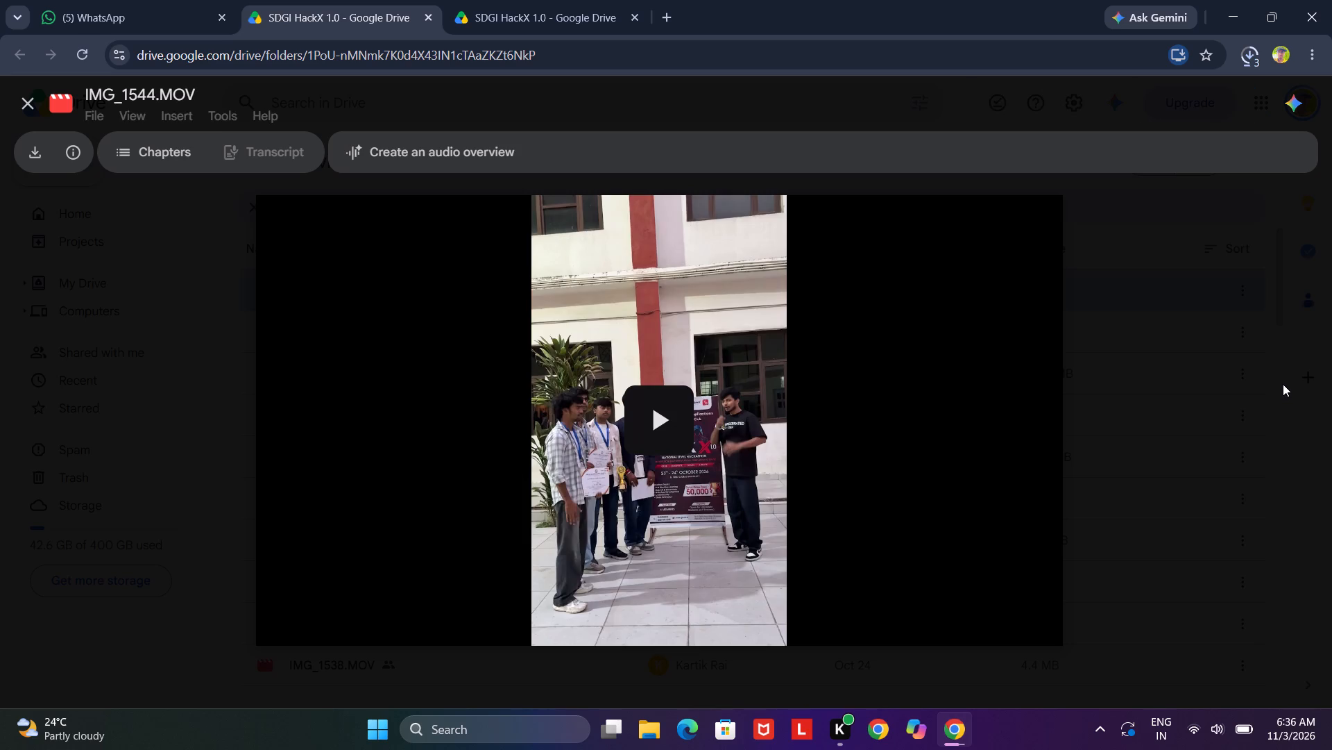
pyautogui.click(1283, 408)
pyautogui.click(1283, 408)
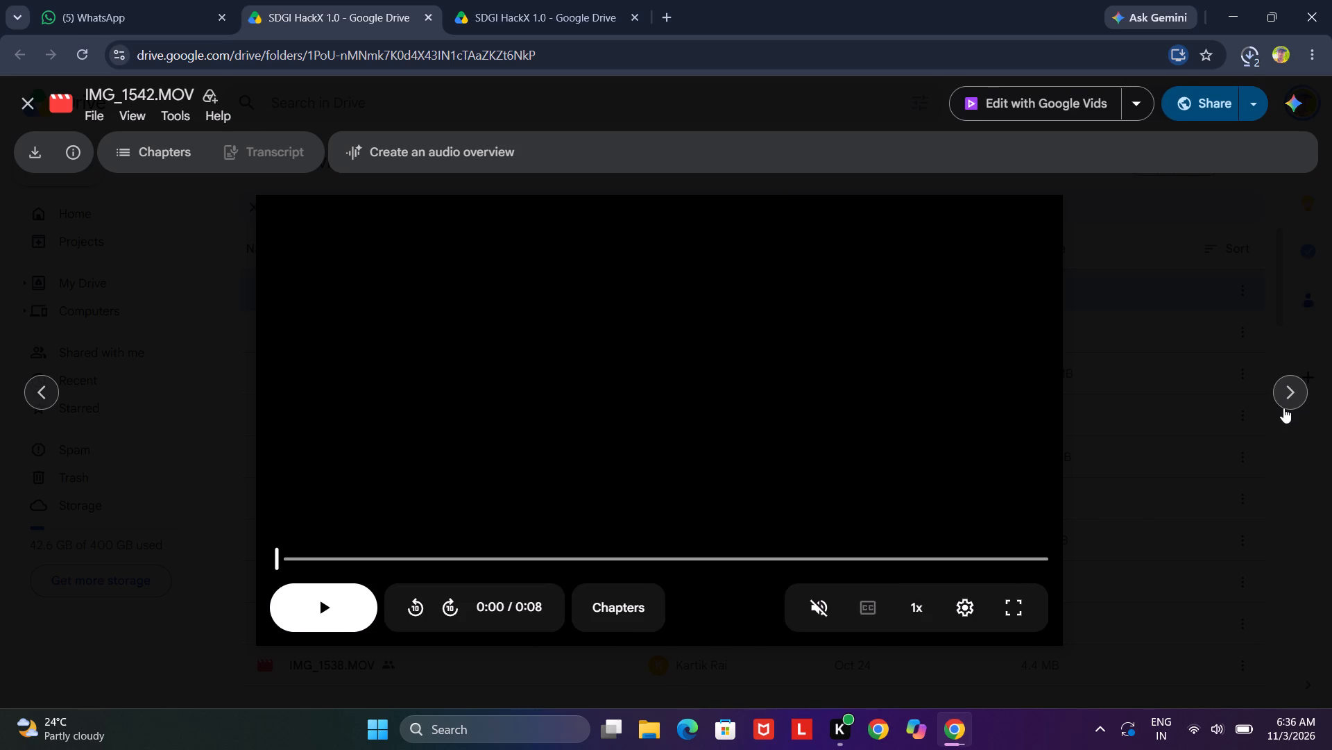
pyautogui.click(1283, 408)
pyautogui.click(1283, 408)
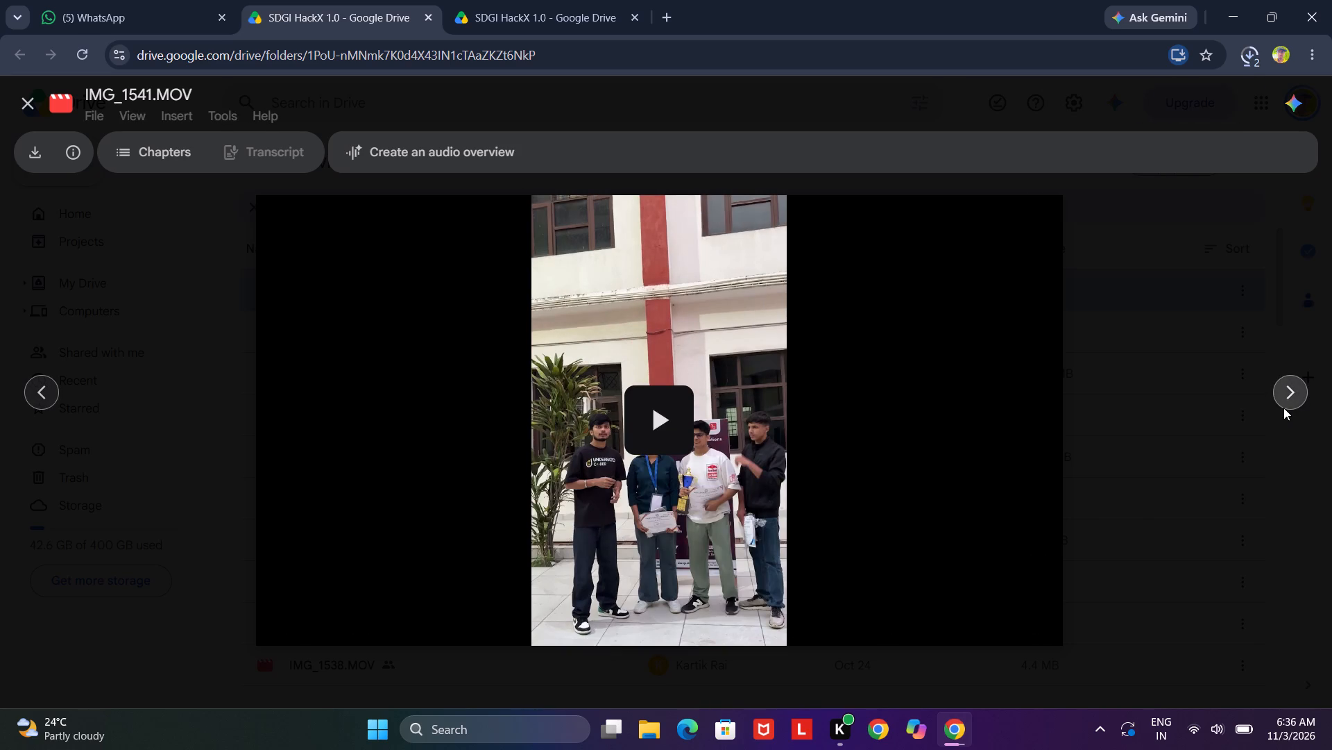
pyautogui.click(1283, 408)
pyautogui.click(1283, 408)
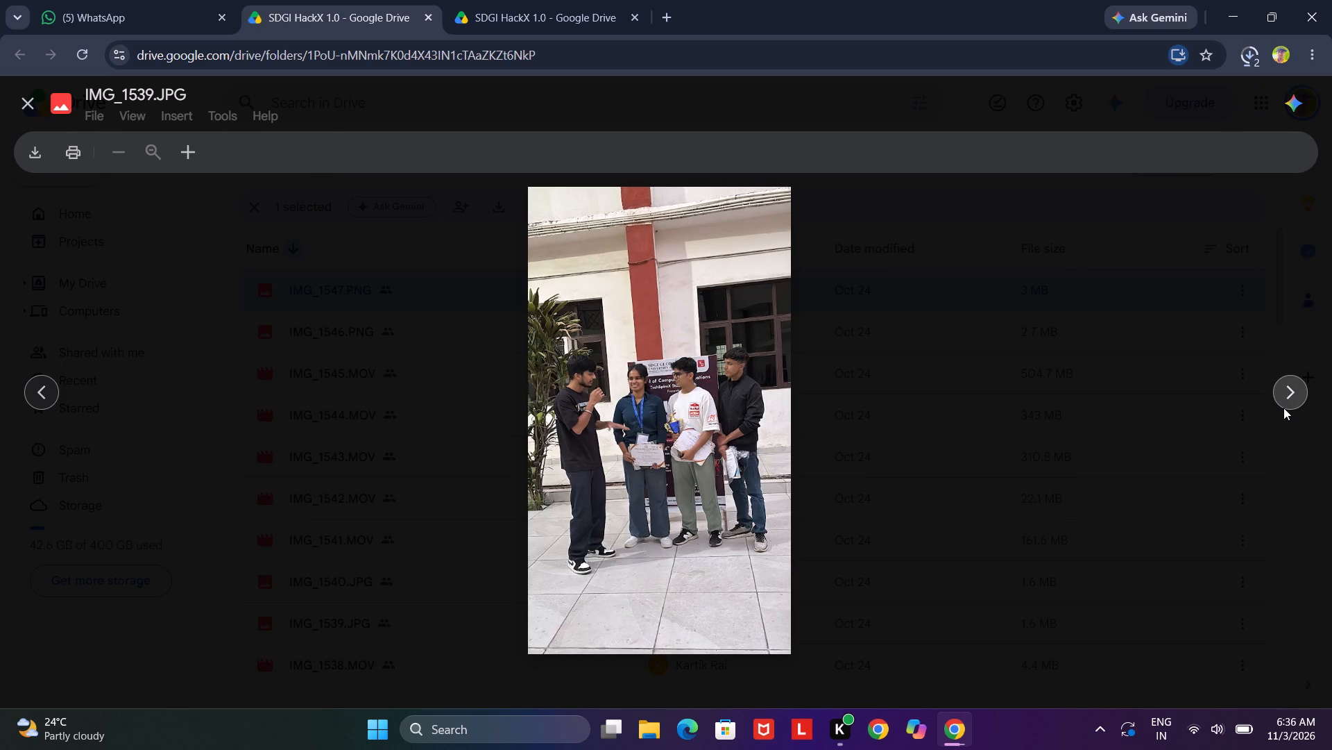
pyautogui.click(1283, 408)
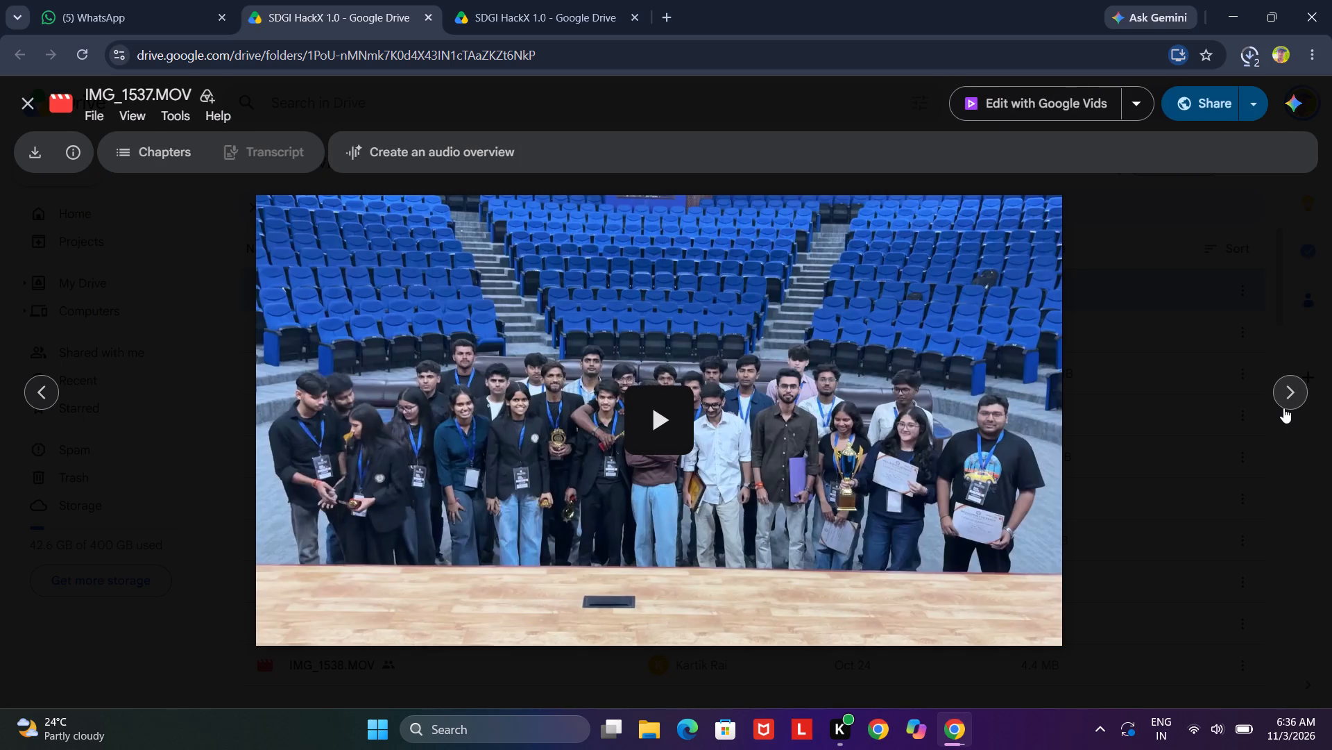
pyautogui.click(45, 151)
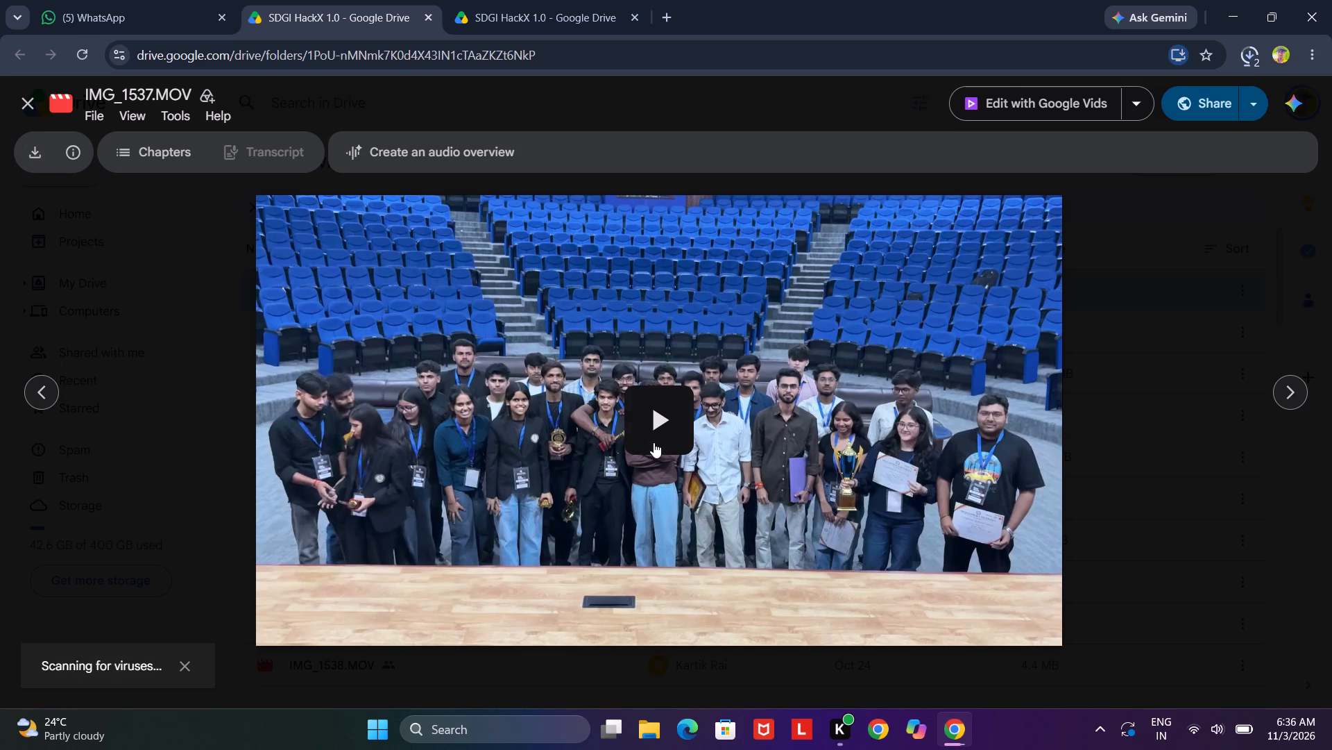
# Play the auditorium group video IMG_1537.MOV in the preview to review it.
pyautogui.click(654, 442)
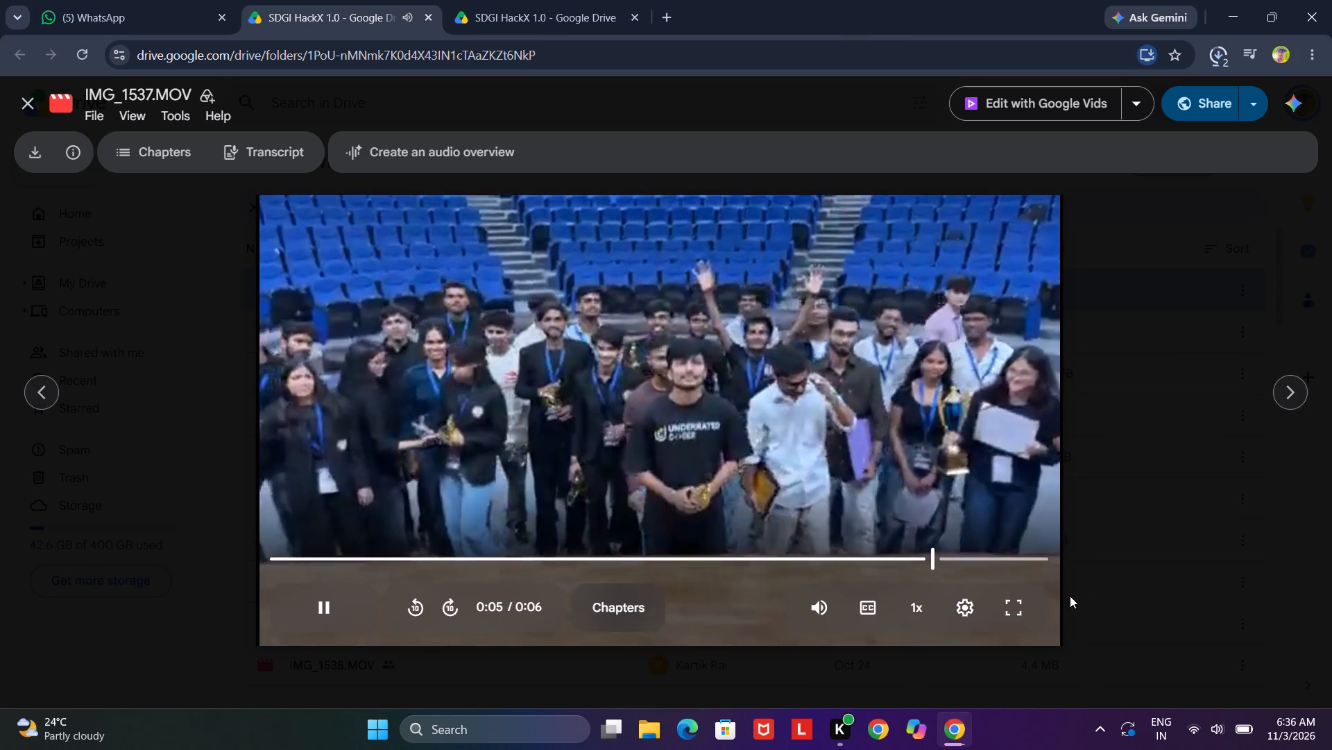
# Download the auditorium group photos IMG_1536.HEIC and IMG_1533.HEIC from the folder previews.
pyautogui.click(1277, 392)
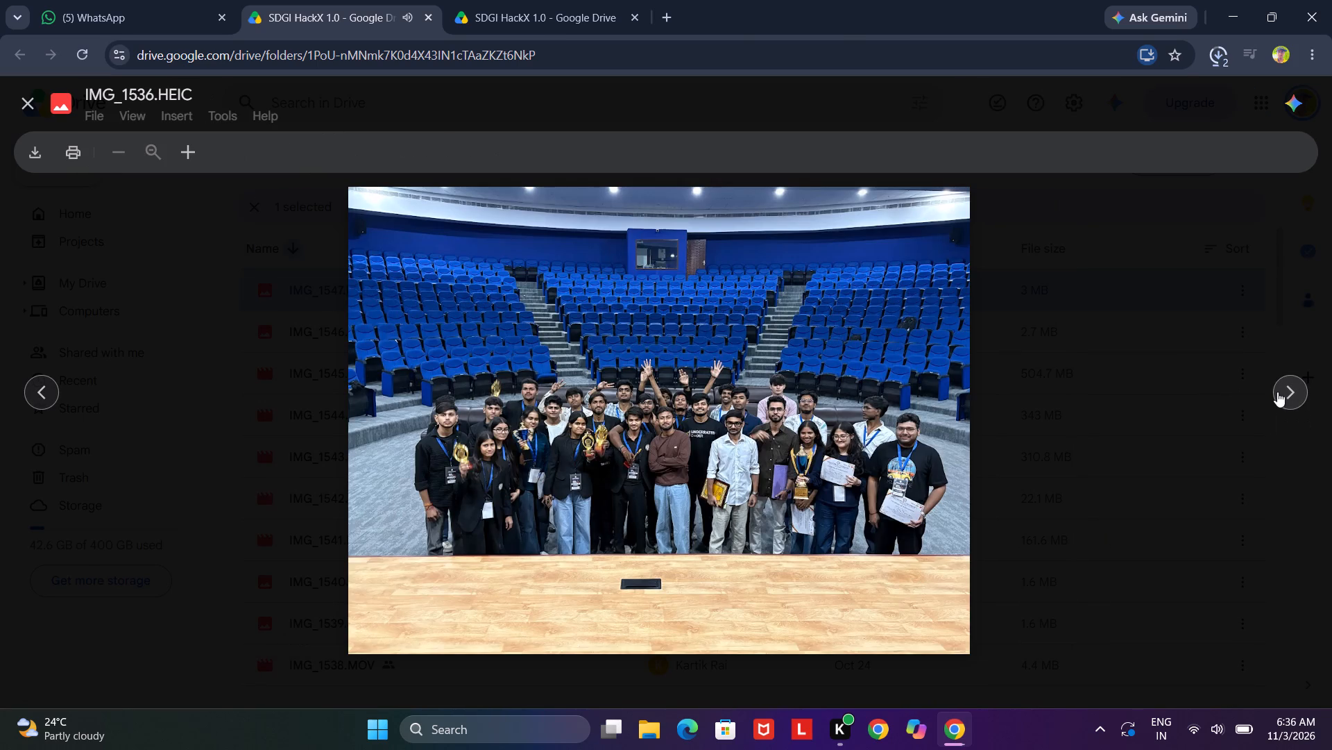
pyautogui.click(29, 160)
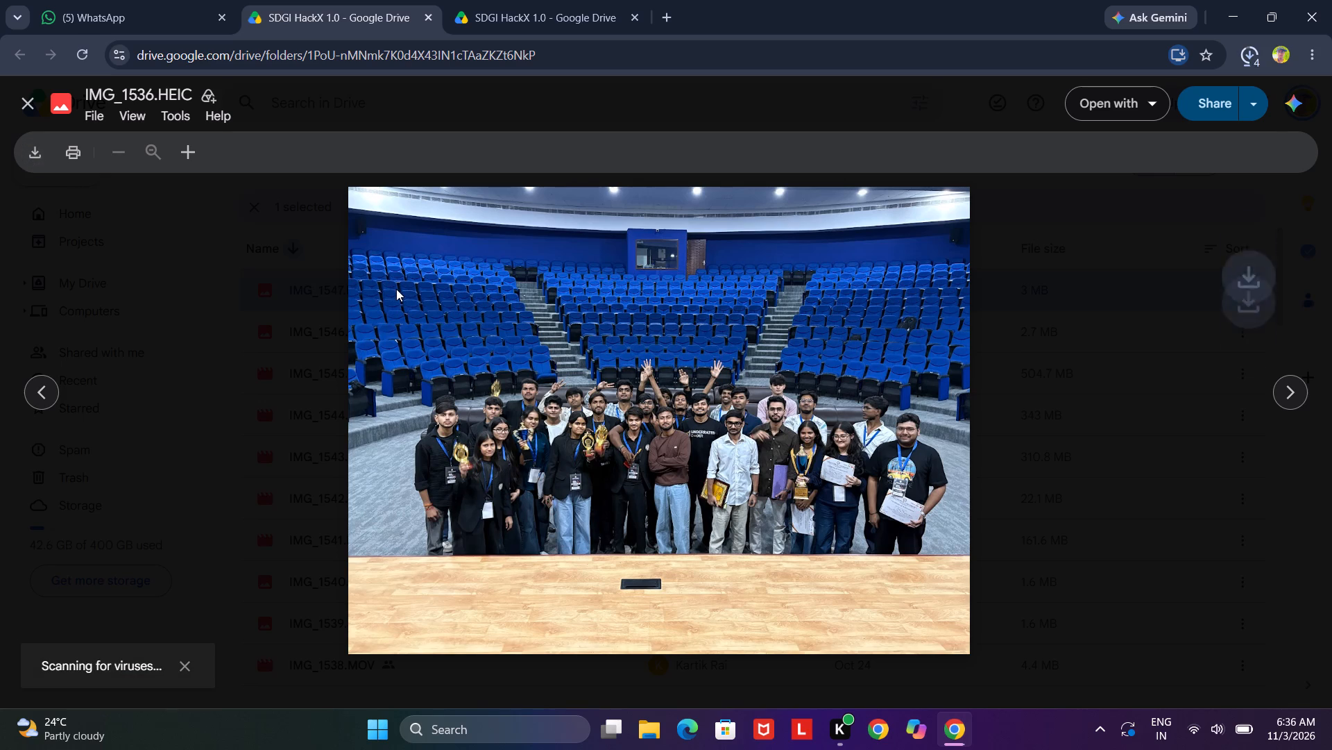
pyautogui.click(1297, 401)
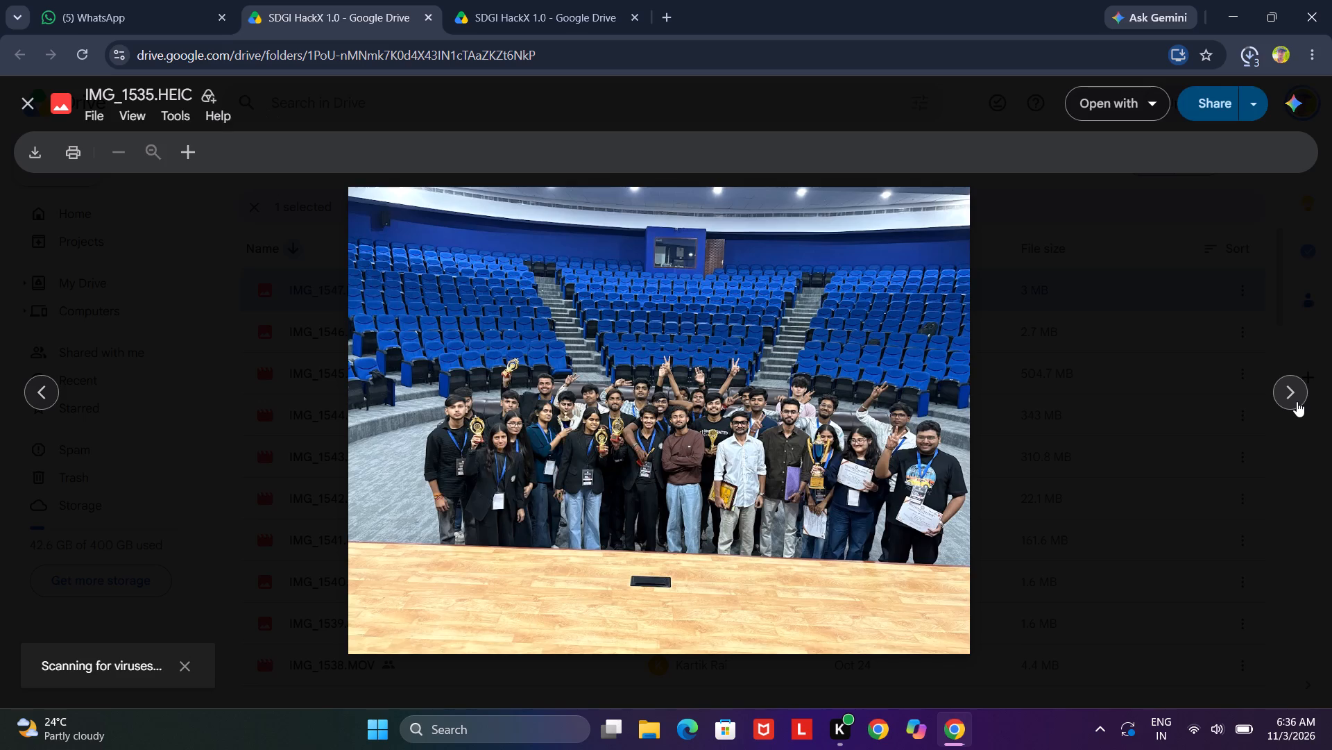
pyautogui.click(1297, 401)
pyautogui.click(1297, 401)
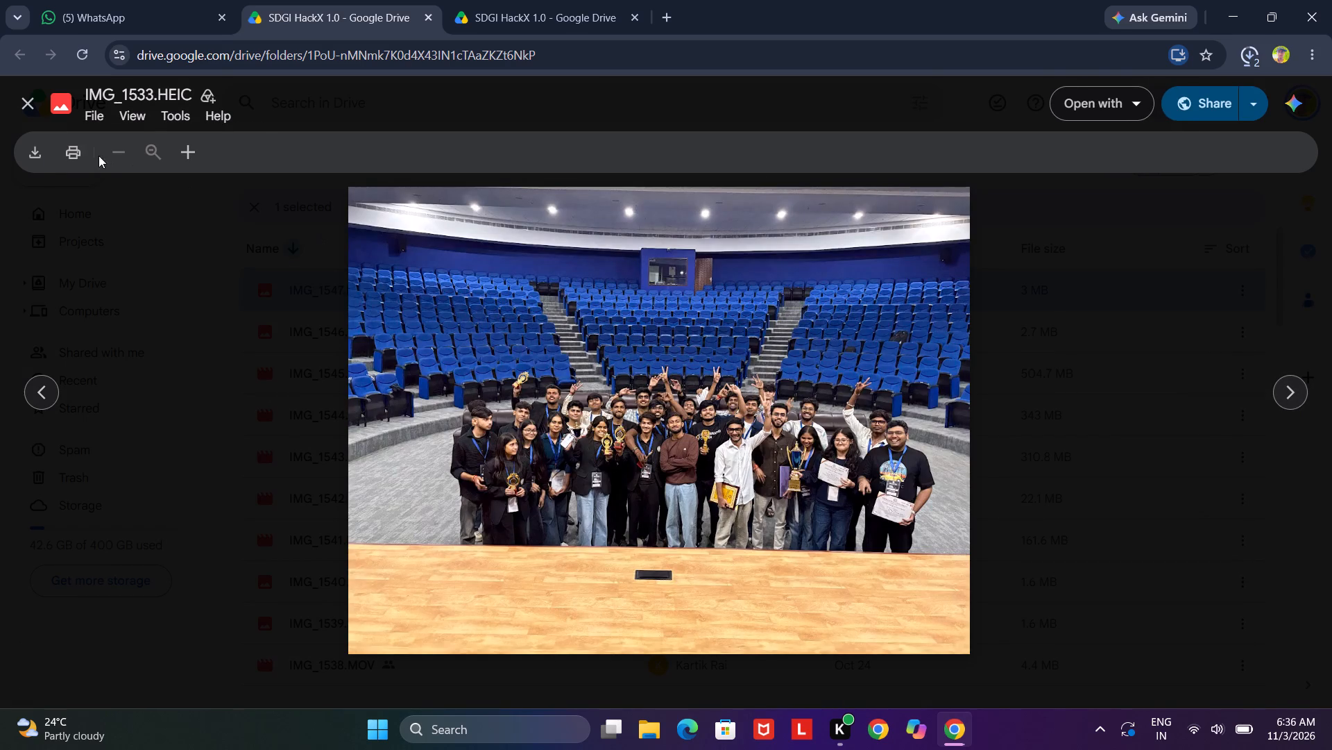
pyautogui.click(40, 157)
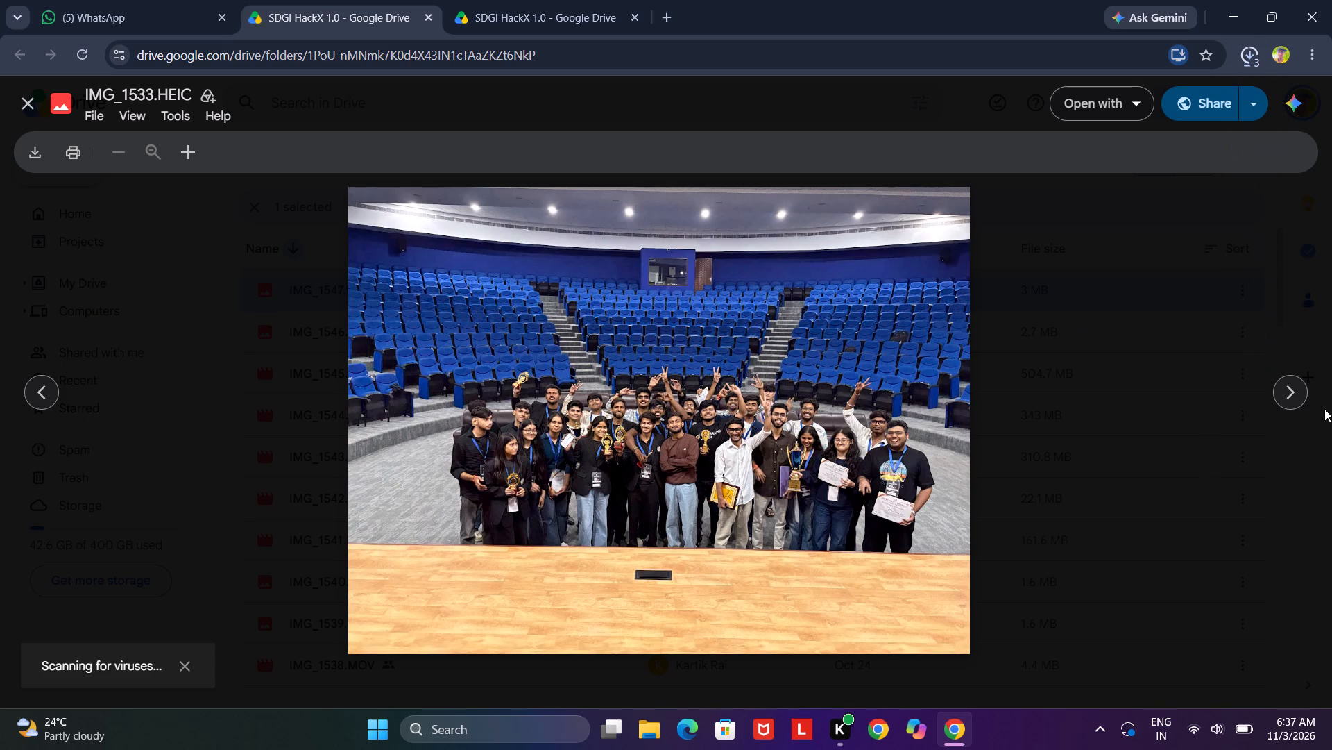
# Download the team photos with the prize cheque, IMG_1532.HEIC and IMG_1528.HEIC, from the folder previews.
pyautogui.click(1298, 395)
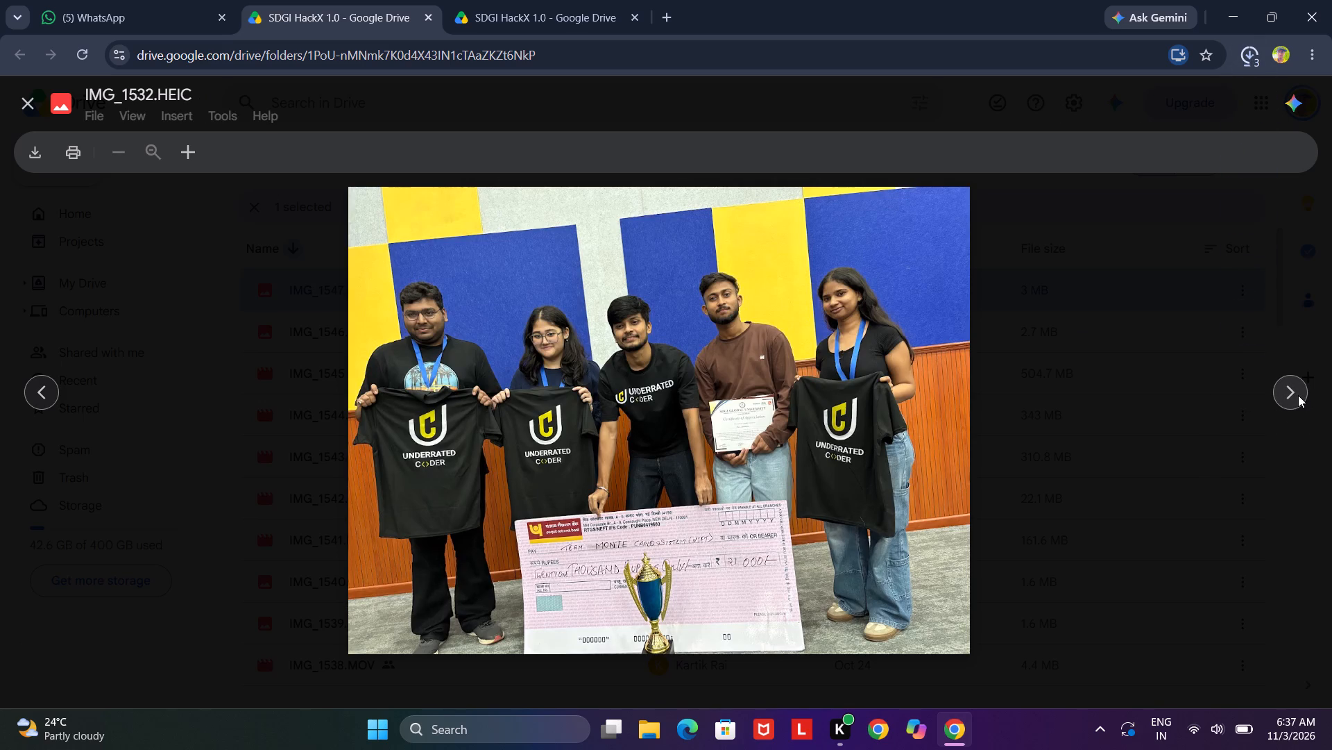
pyautogui.click(28, 160)
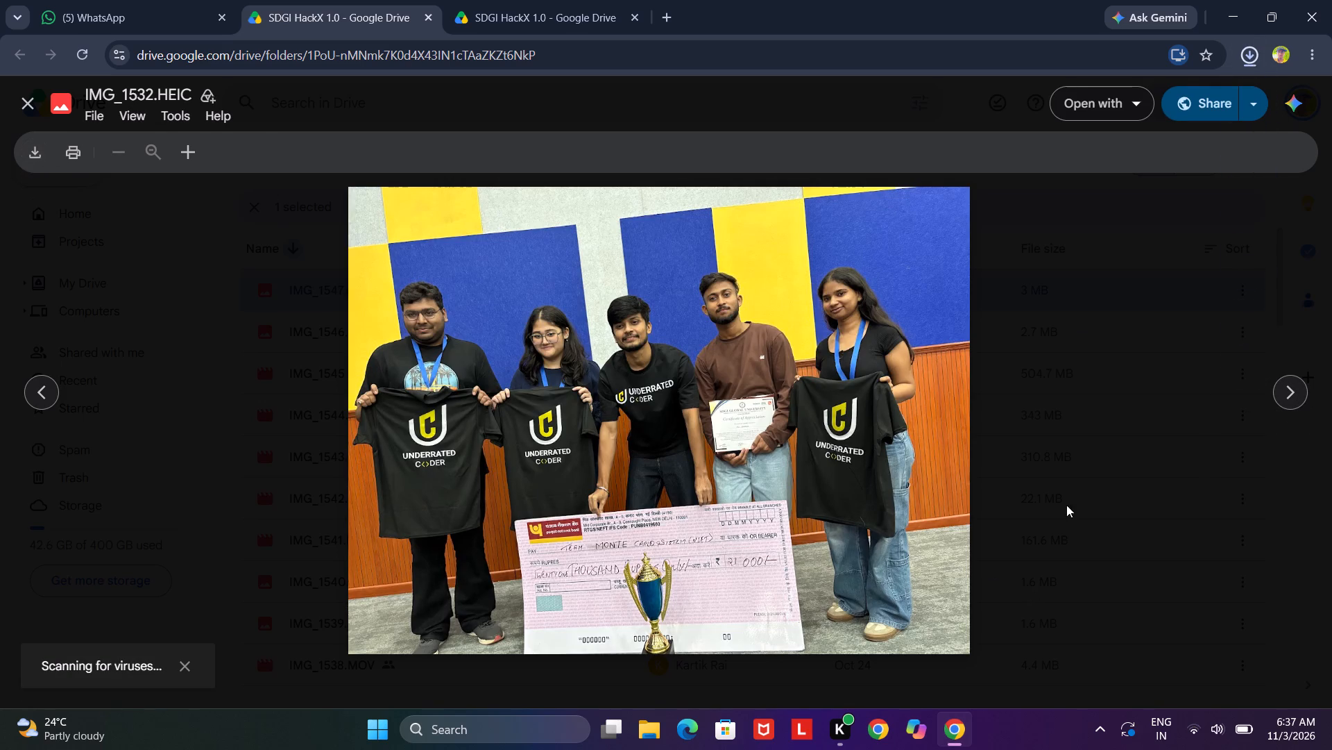
pyautogui.click(1303, 387)
pyautogui.click(1303, 387)
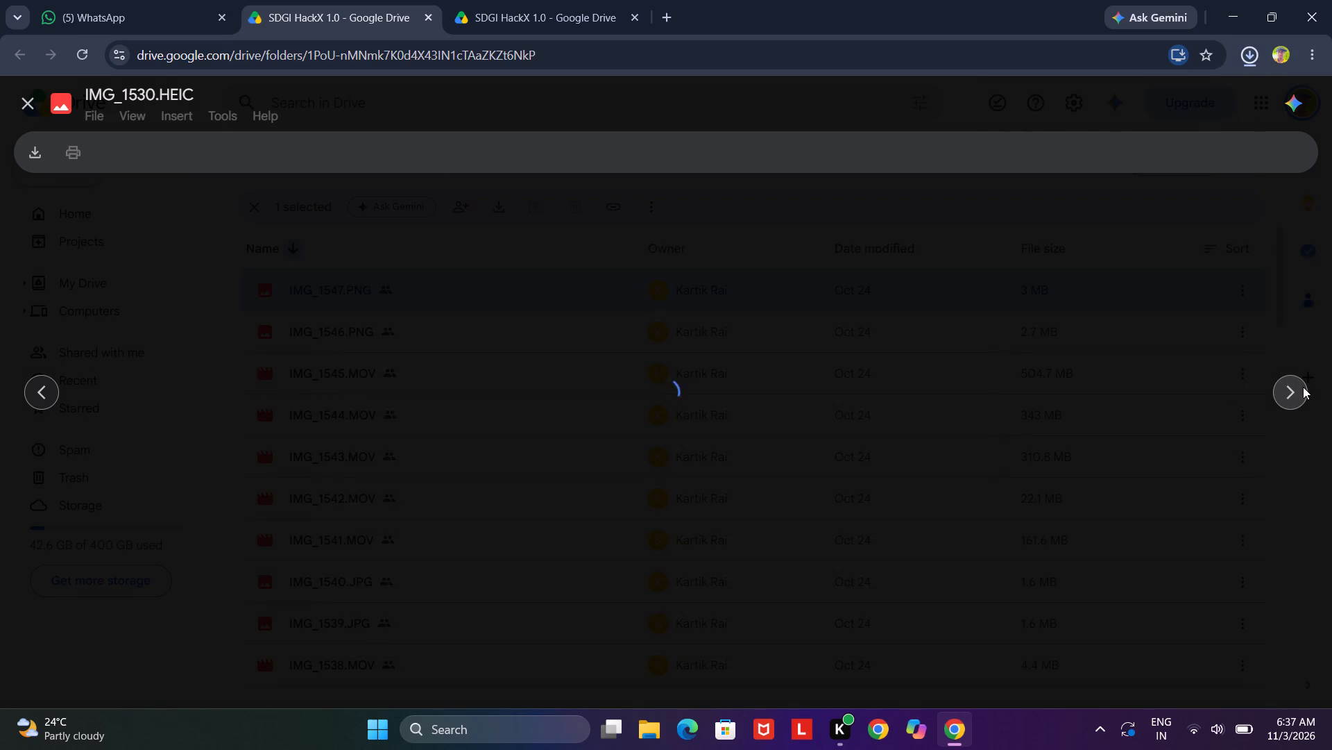
pyautogui.click(1303, 387)
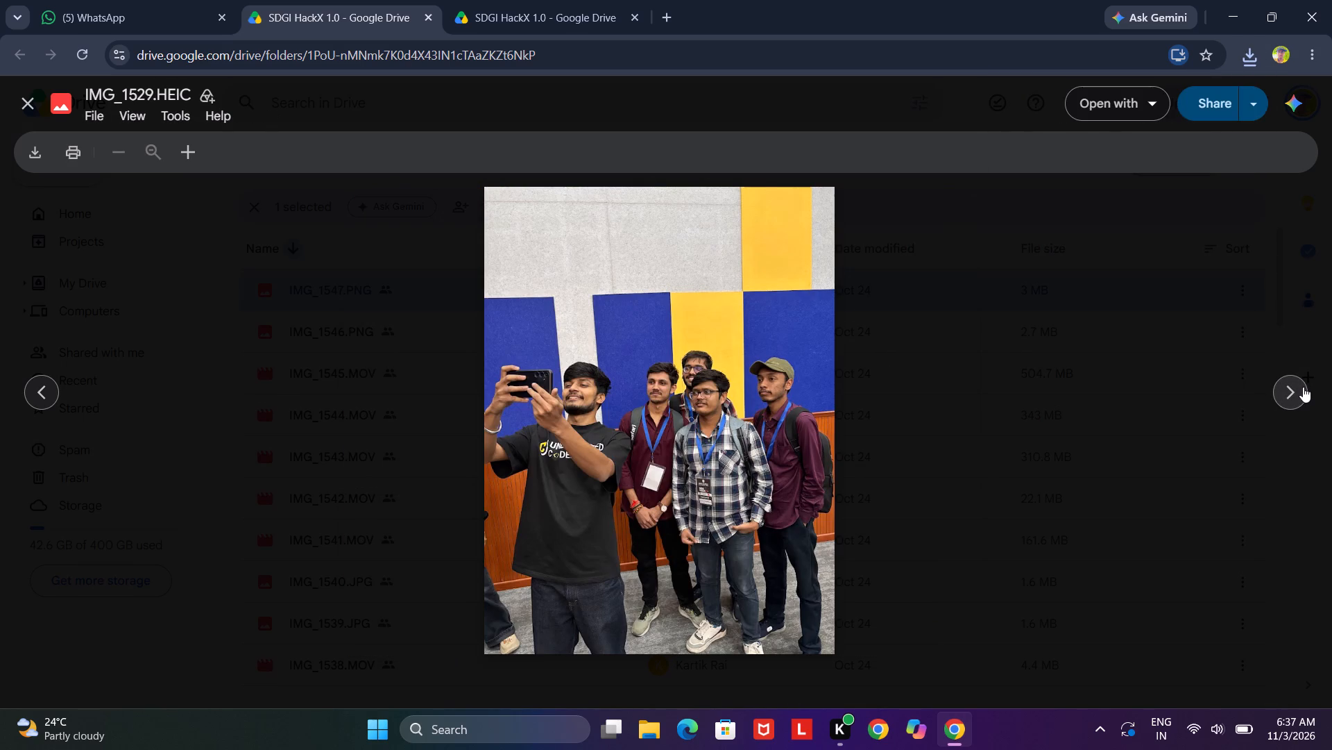
pyautogui.click(1303, 387)
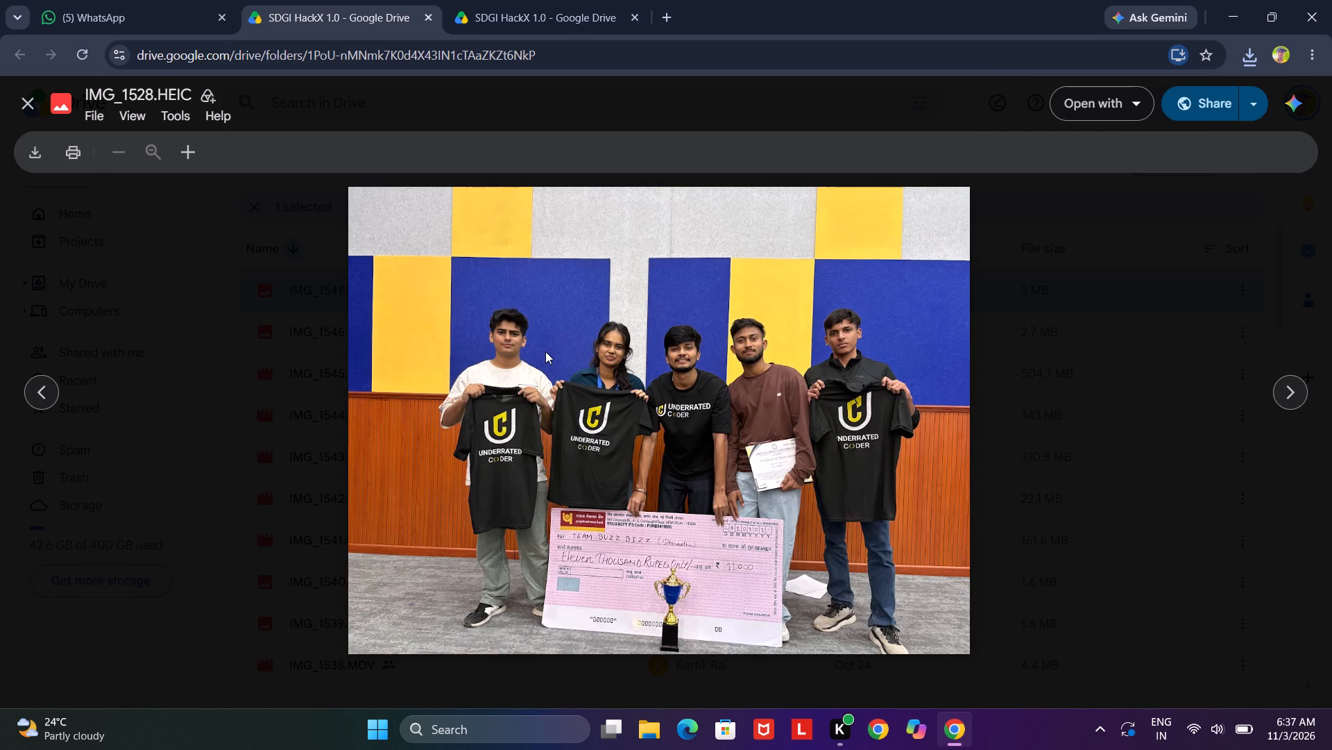
pyautogui.click(36, 136)
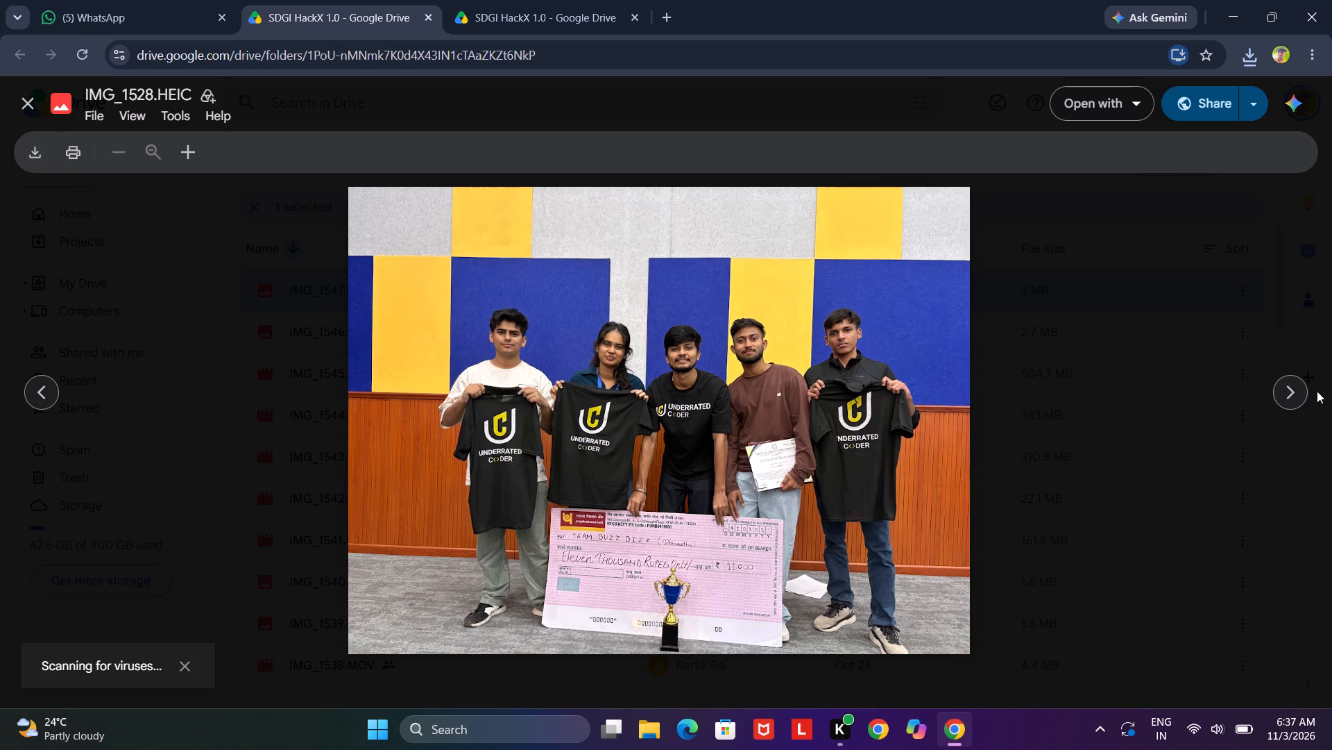
# Browse past the similar cheque photos and download the team T-shirt photo IMG_1520.HEIC.
pyautogui.click(1298, 400)
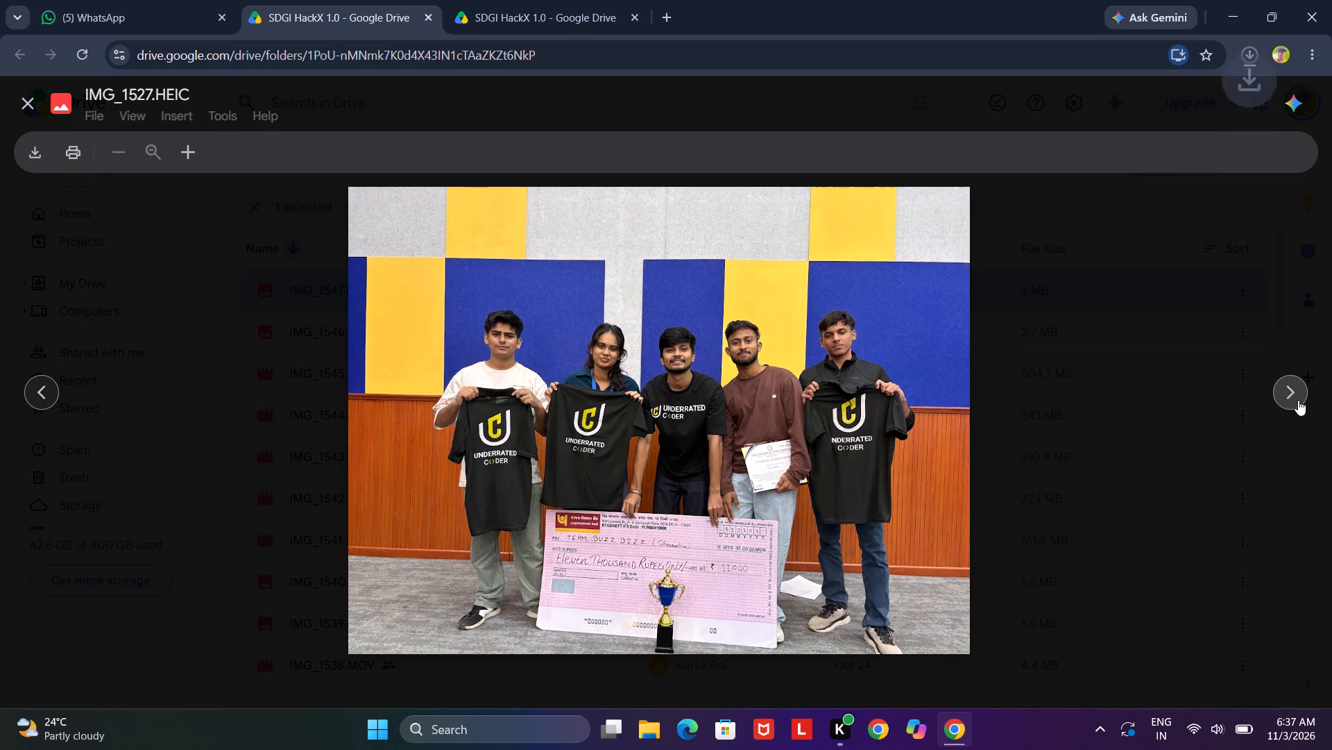
pyautogui.click(1298, 400)
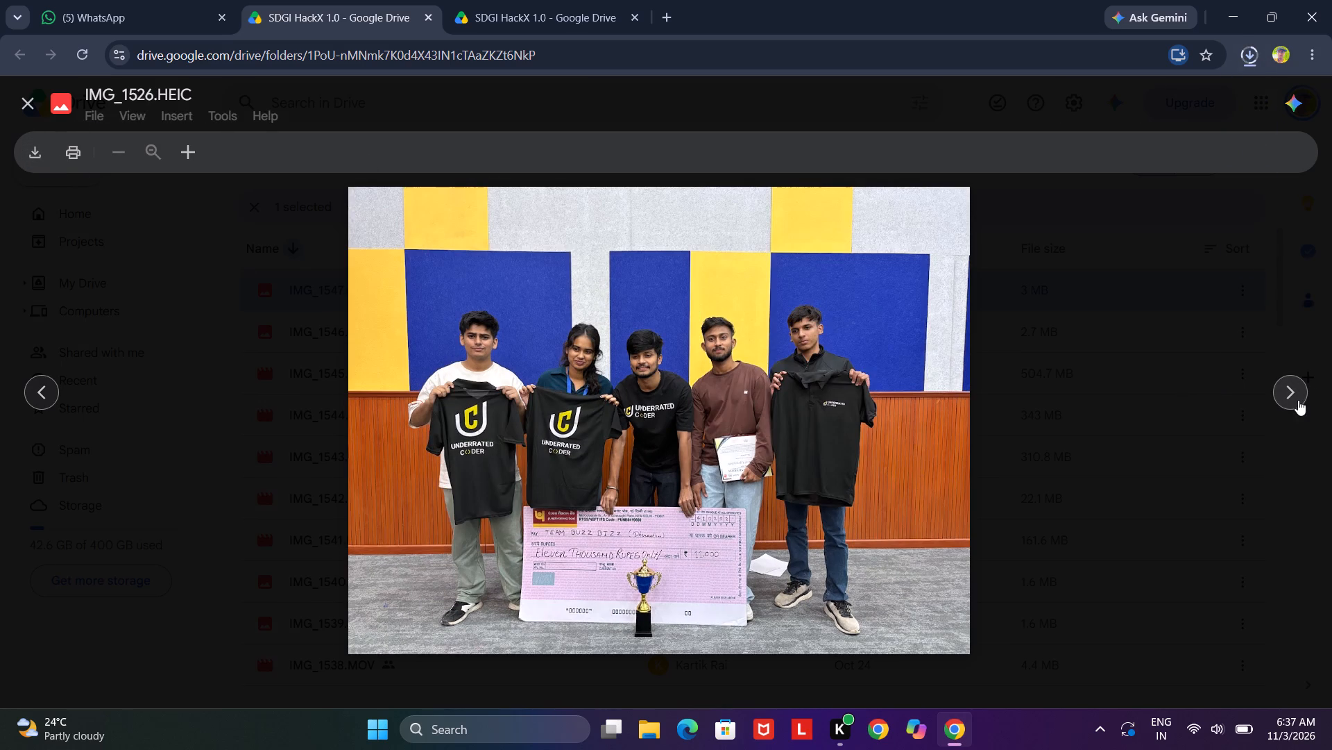
pyautogui.click(1298, 400)
pyautogui.click(1298, 400)
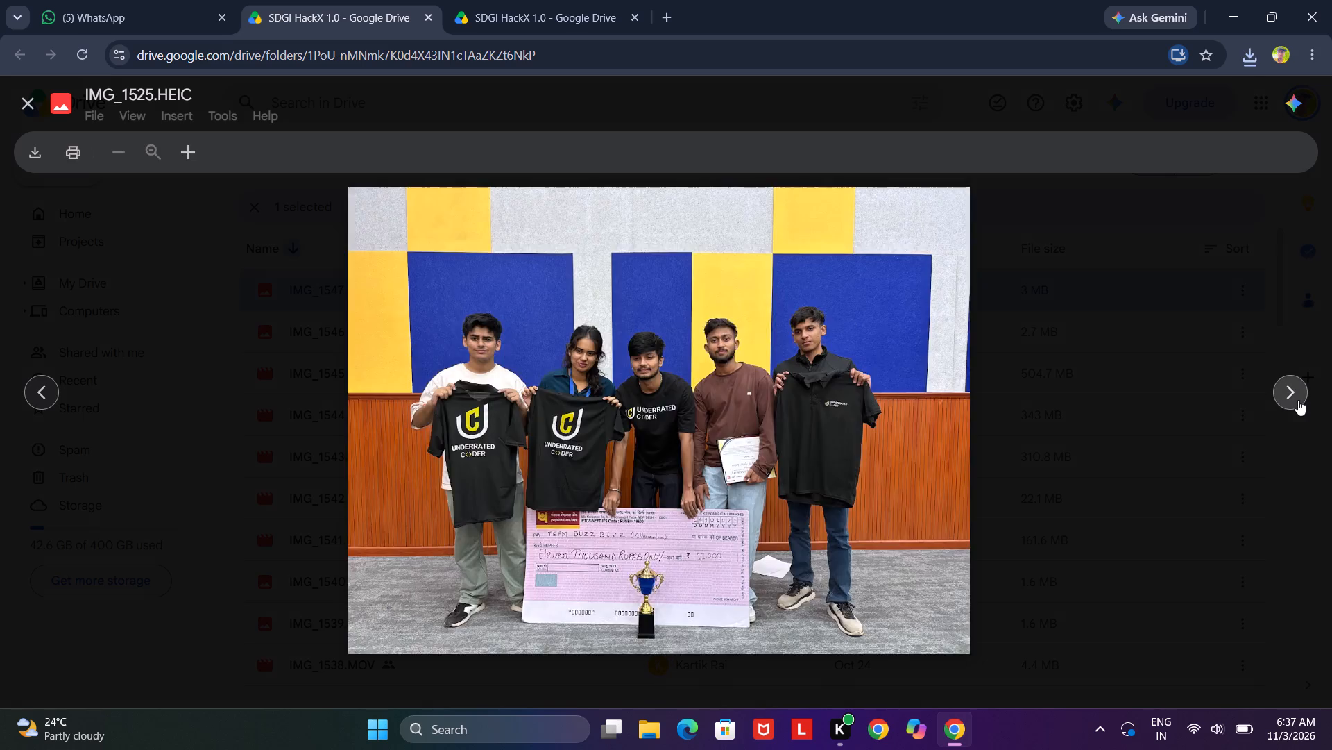
pyautogui.click(1298, 400)
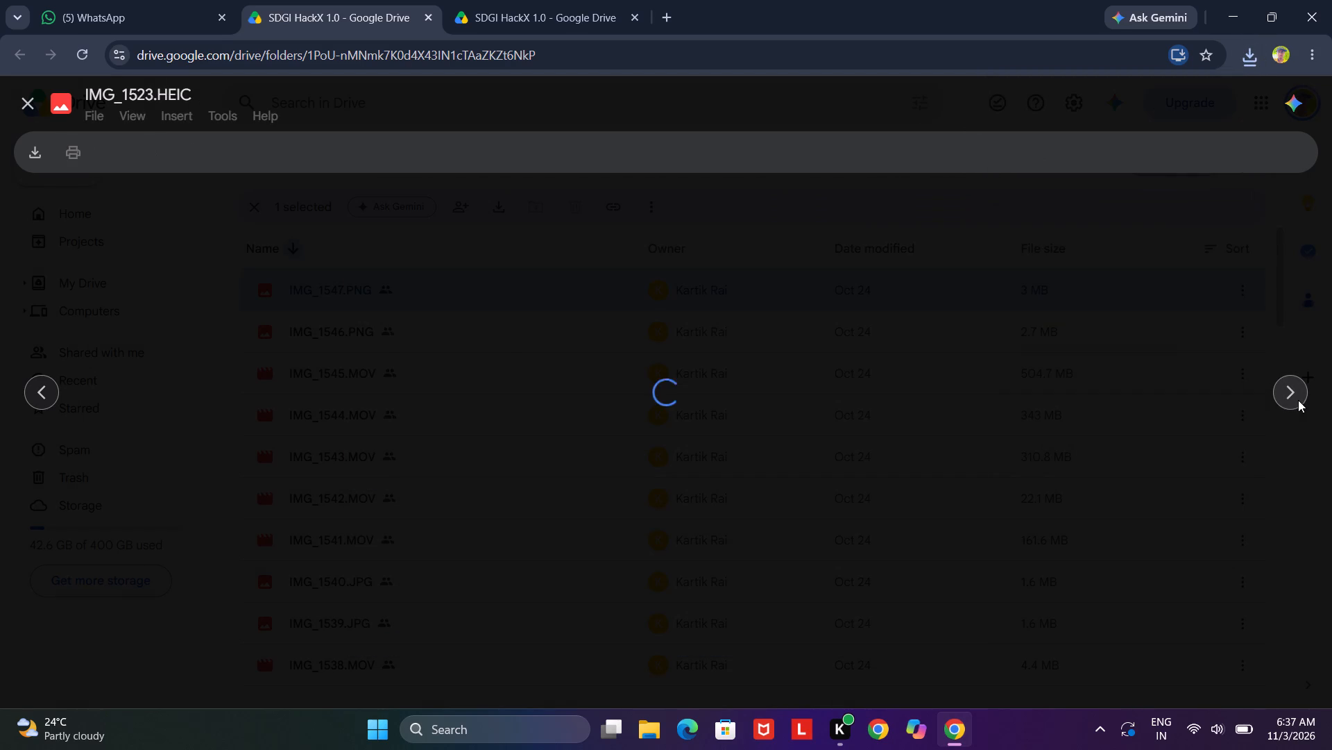
pyautogui.click(1298, 400)
pyautogui.click(1298, 400)
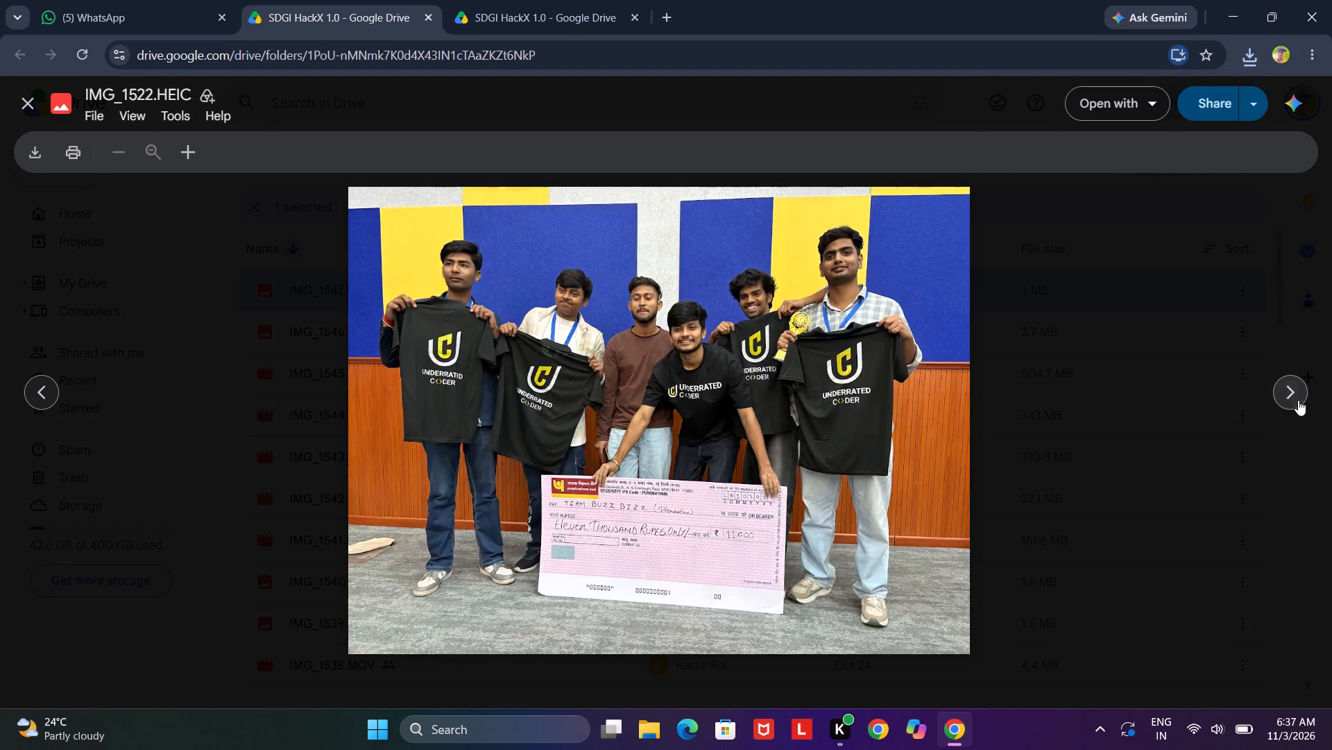
pyautogui.click(1298, 400)
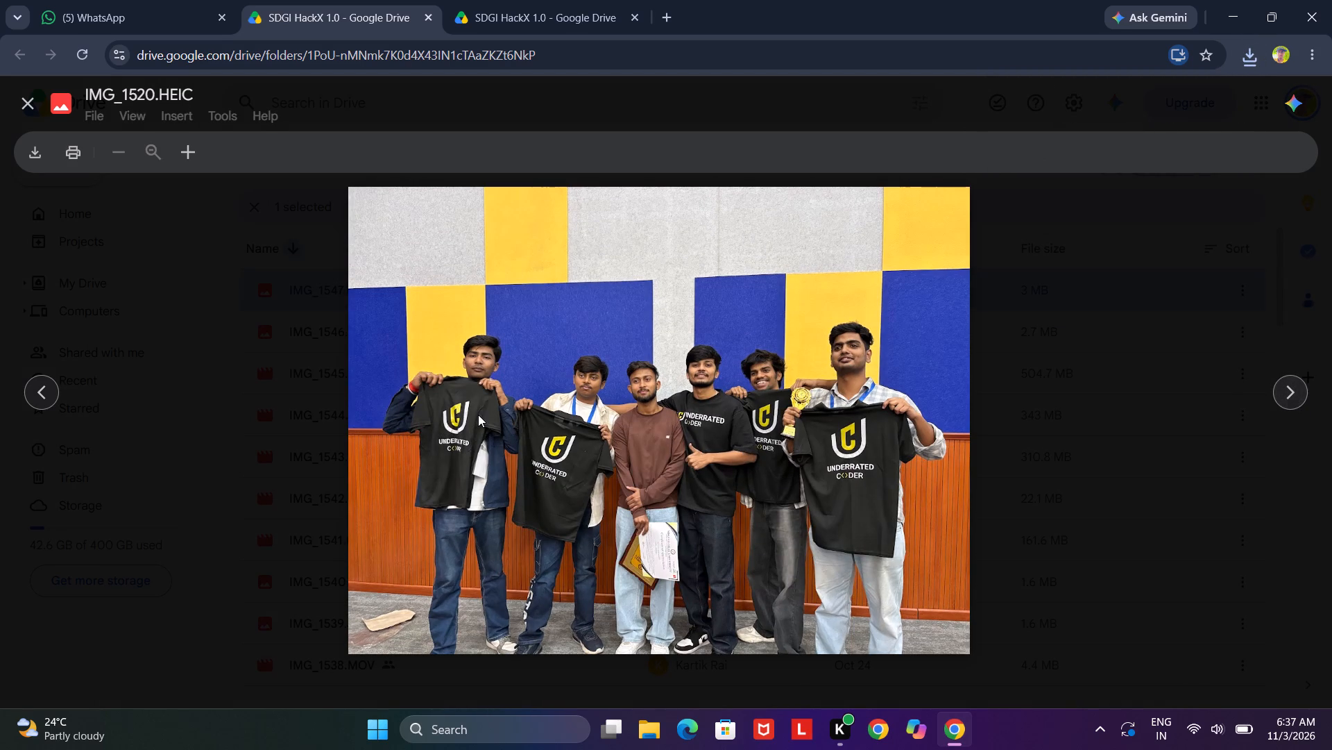
pyautogui.click(34, 160)
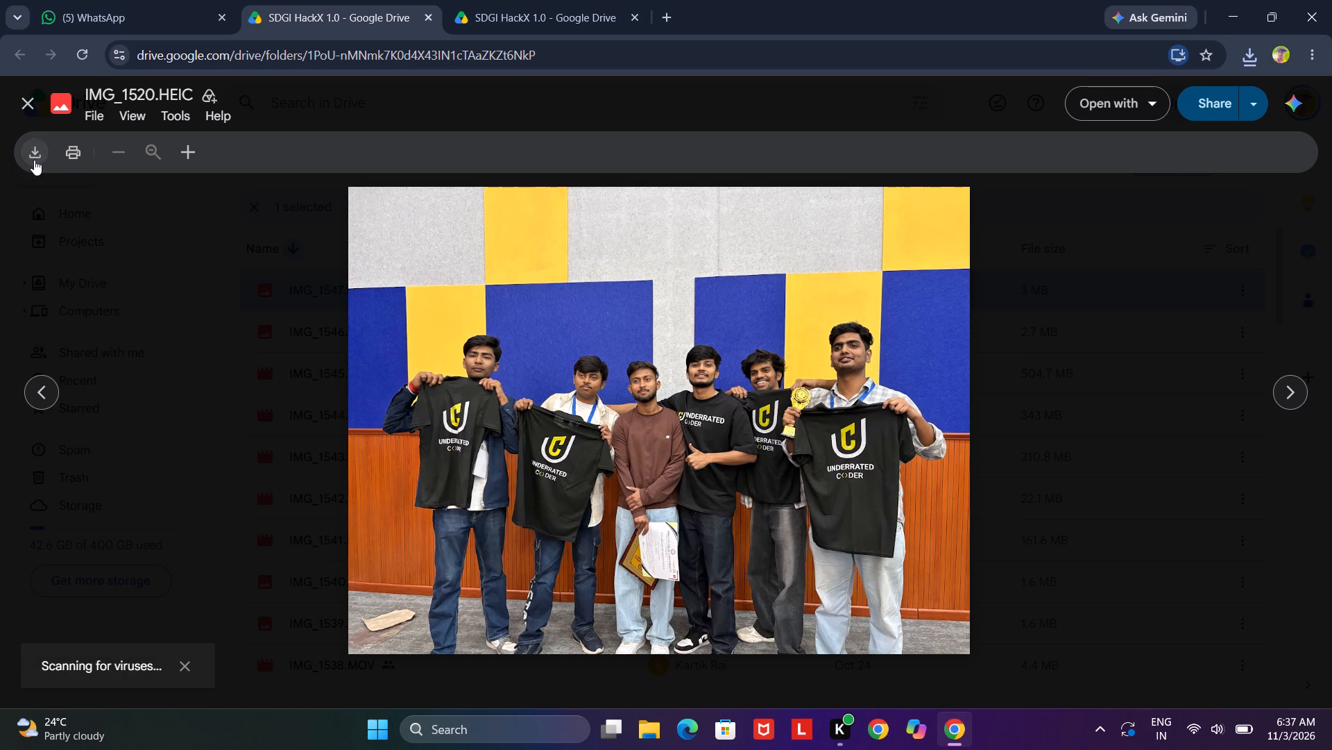
# Browse the following two-person trophy photos and download IMG_1512.HEIC.
pyautogui.click(1303, 399)
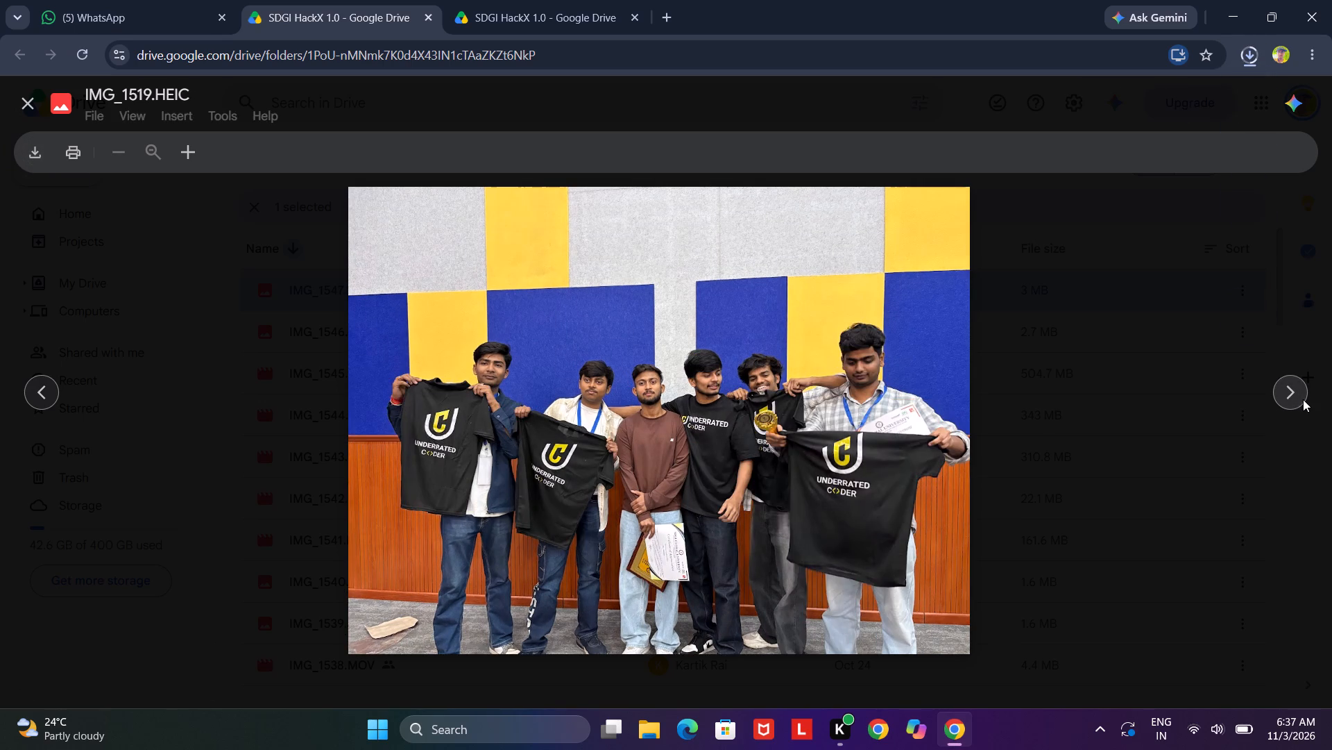
pyautogui.click(1303, 399)
pyautogui.click(1303, 399)
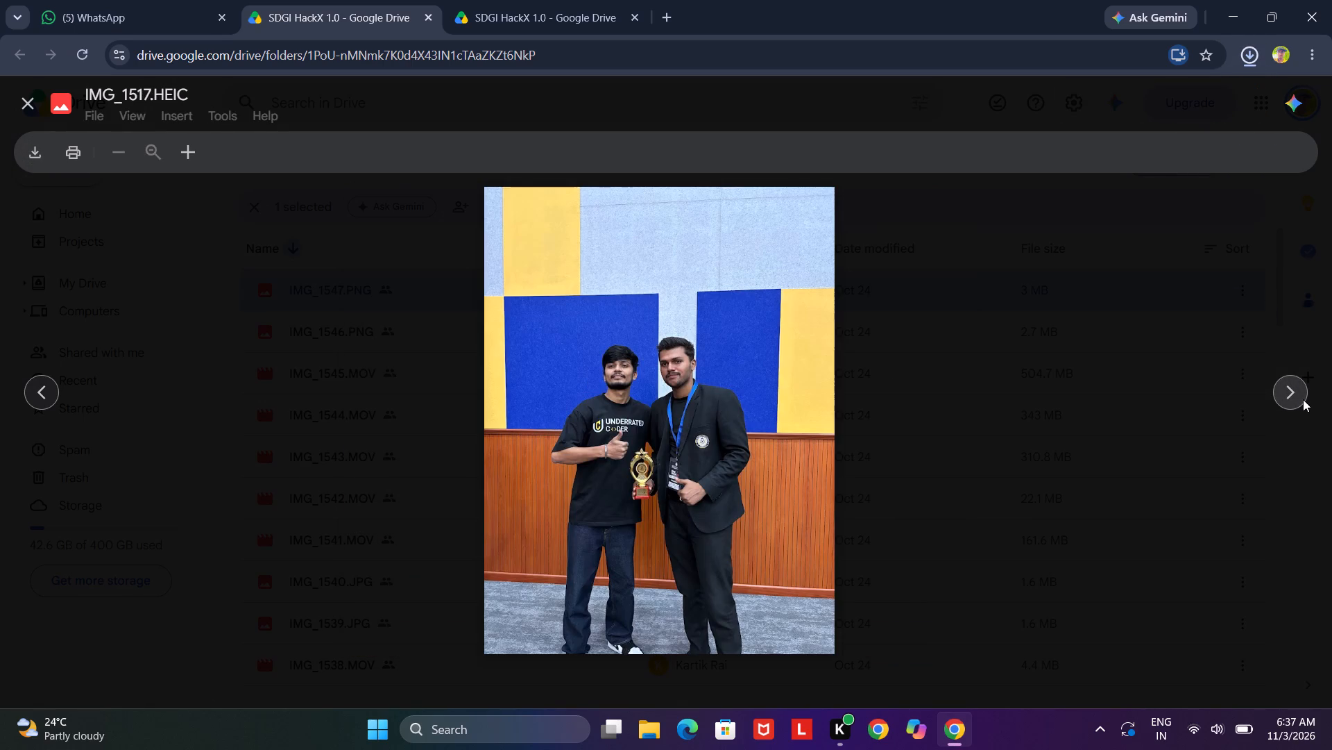
pyautogui.click(1303, 399)
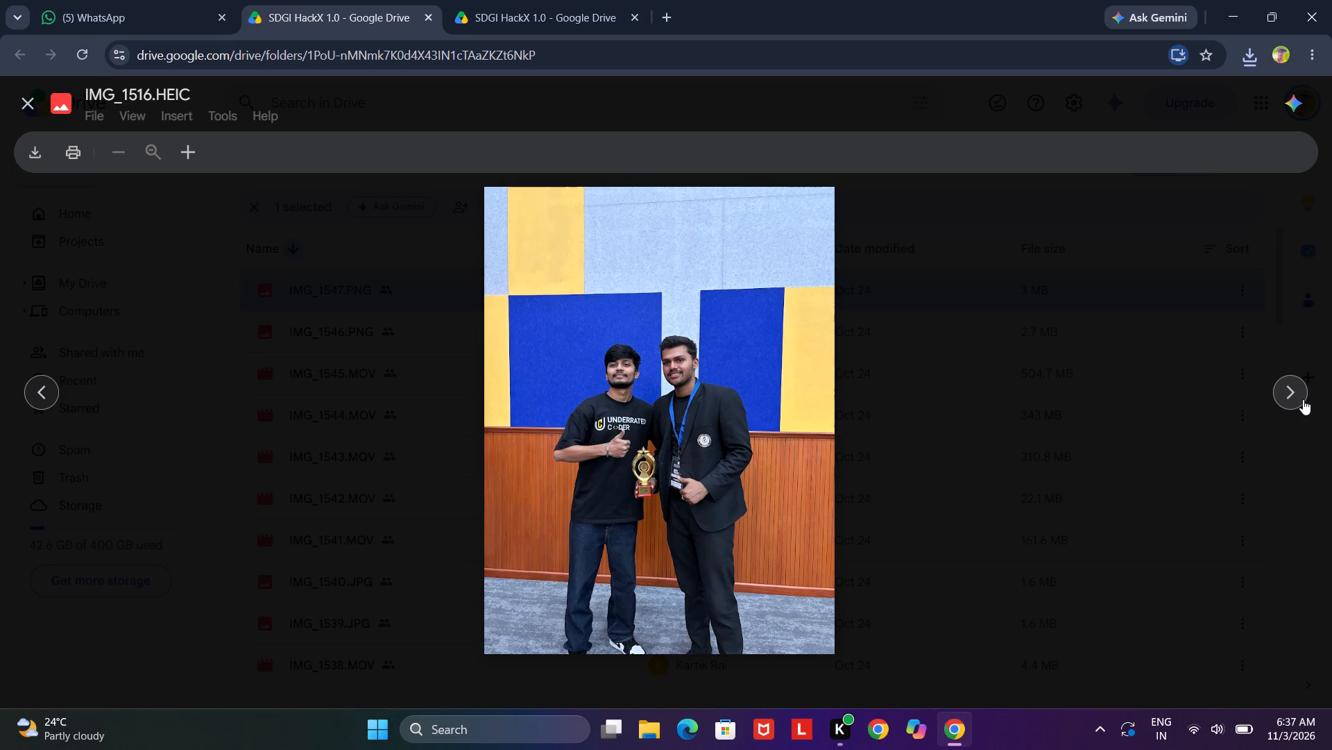
pyautogui.click(1303, 399)
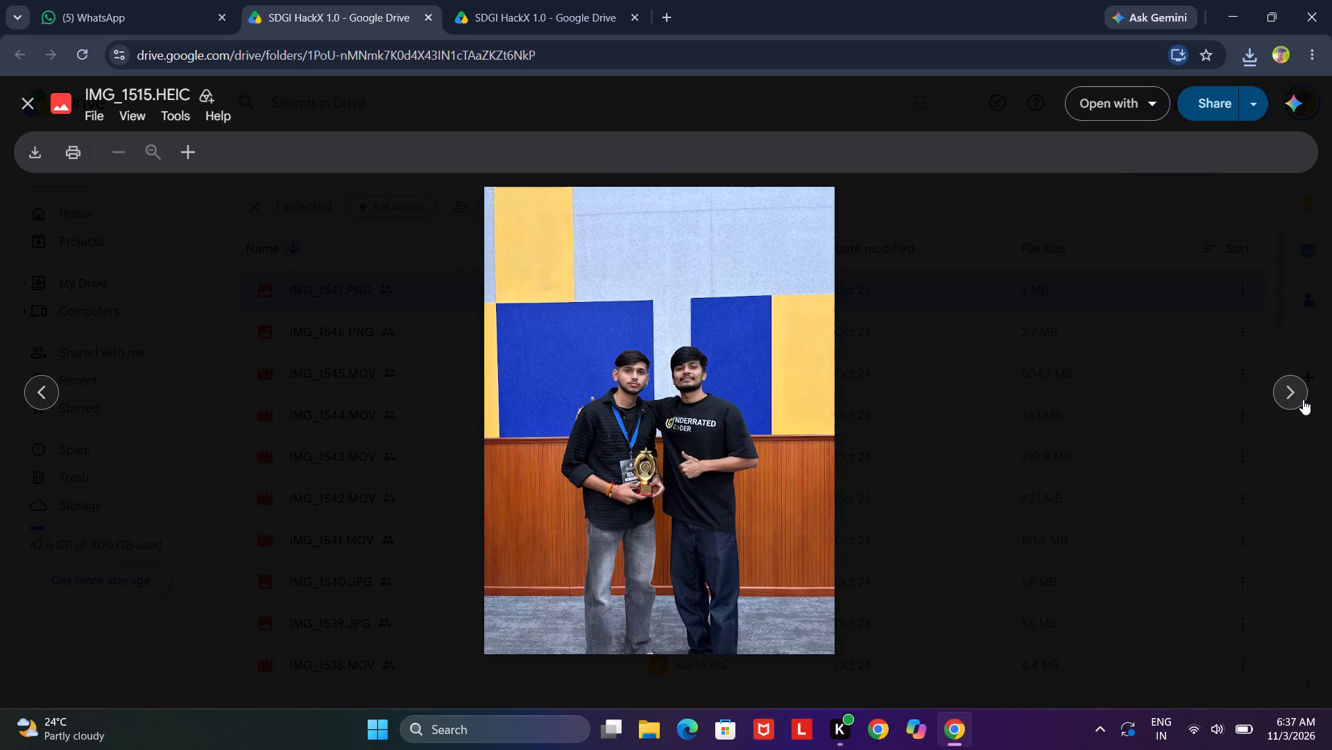
pyautogui.click(1303, 399)
pyautogui.click(1303, 399)
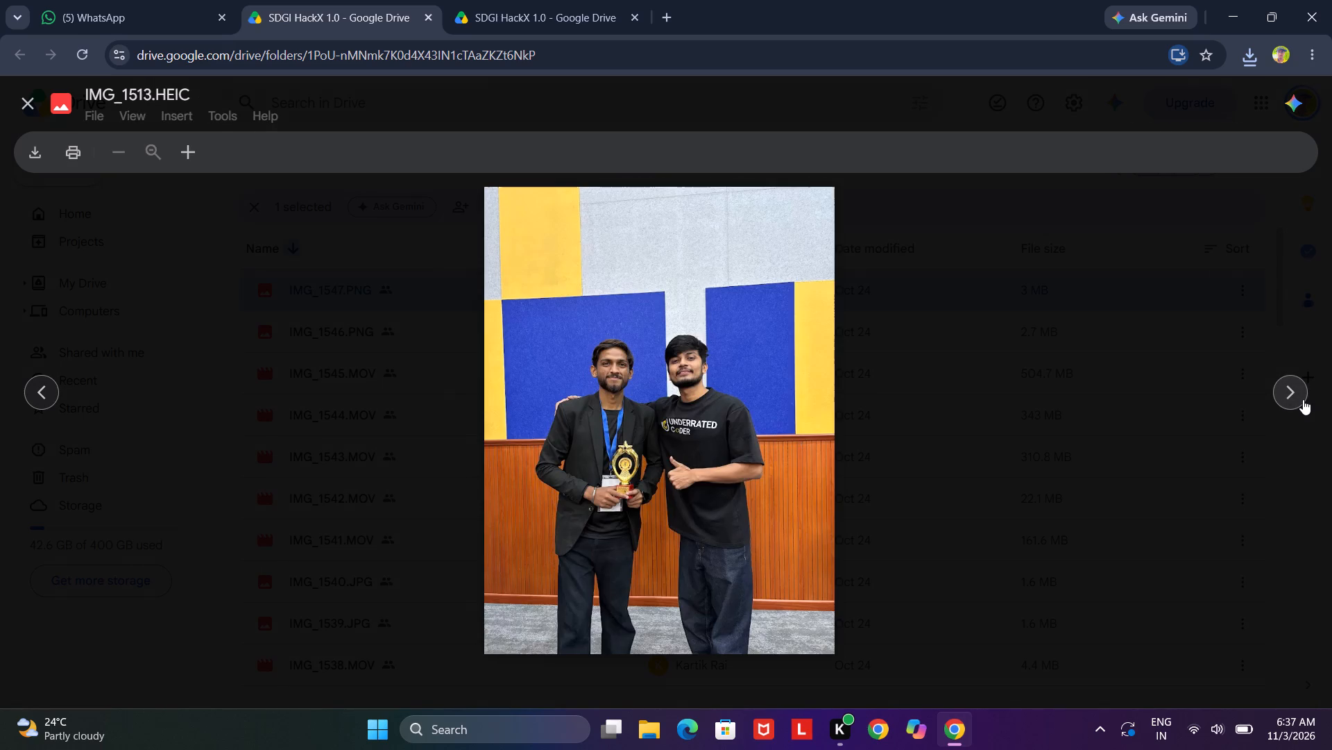
pyautogui.click(1303, 399)
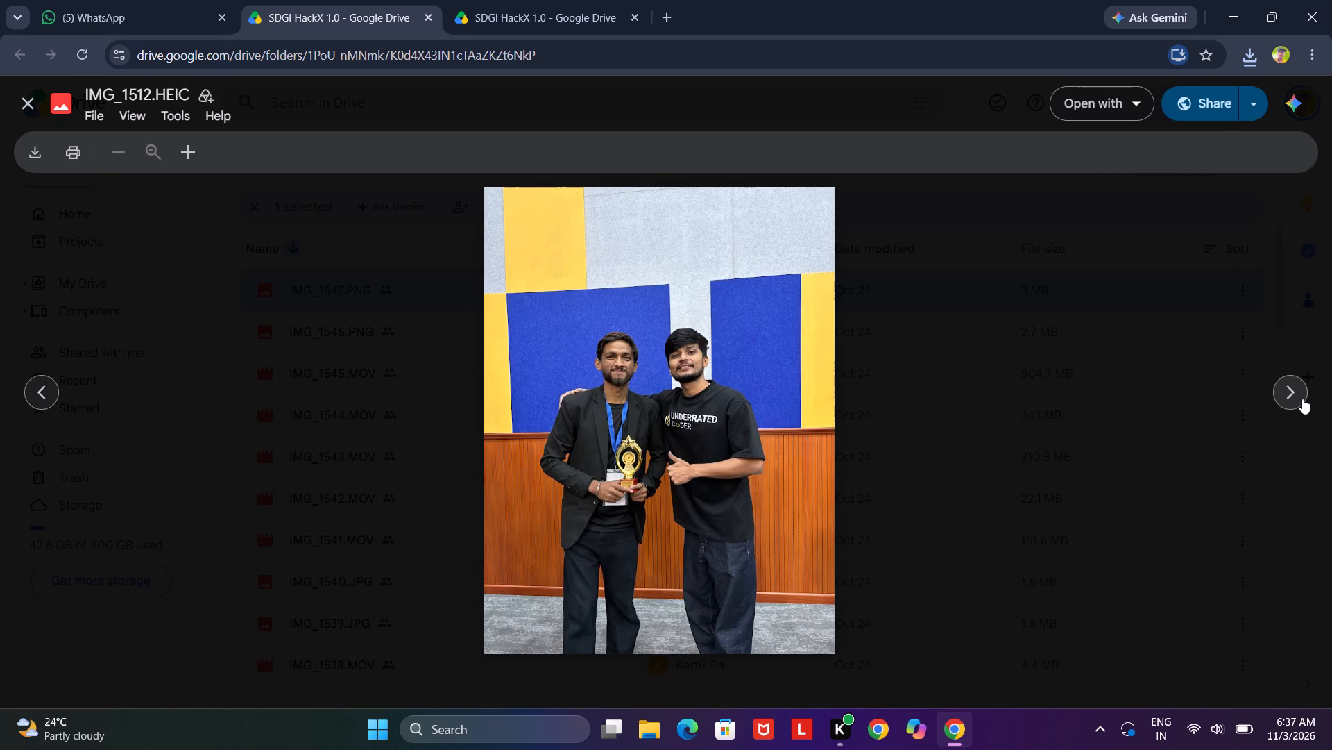
pyautogui.click(33, 160)
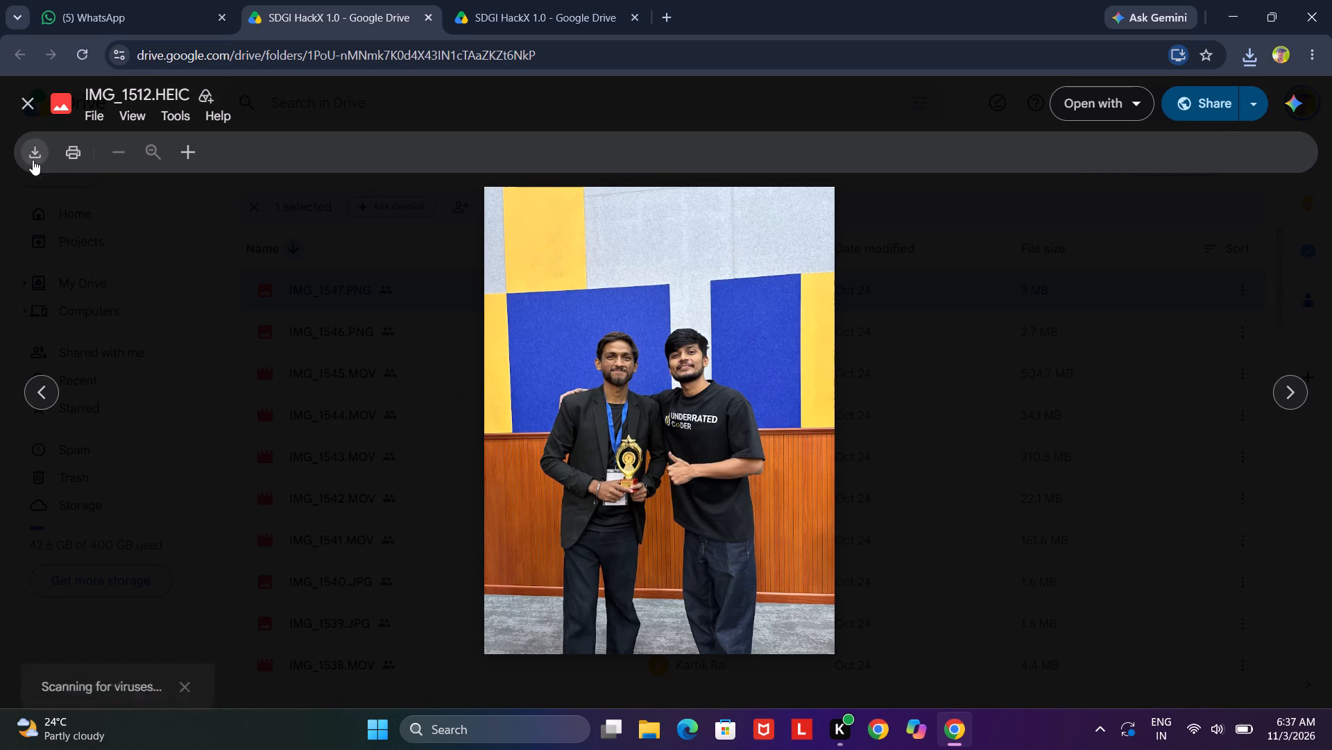
# Look through the trophy, certificate and prize-cheque photos from IMG_1511.HEIC to IMG_1499.HEIC in the preview, ending back at the folder list.
pyautogui.click(1280, 393)
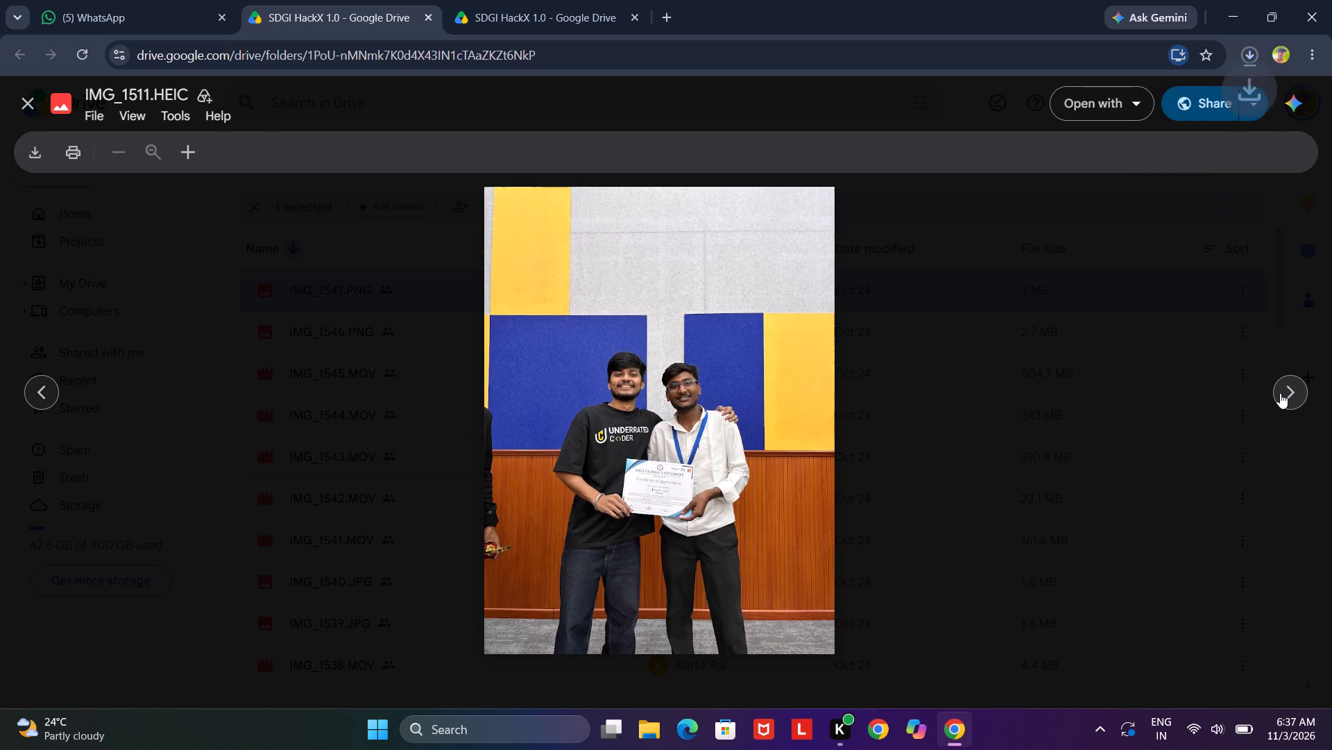
pyautogui.click(1280, 393)
pyautogui.click(1280, 393)
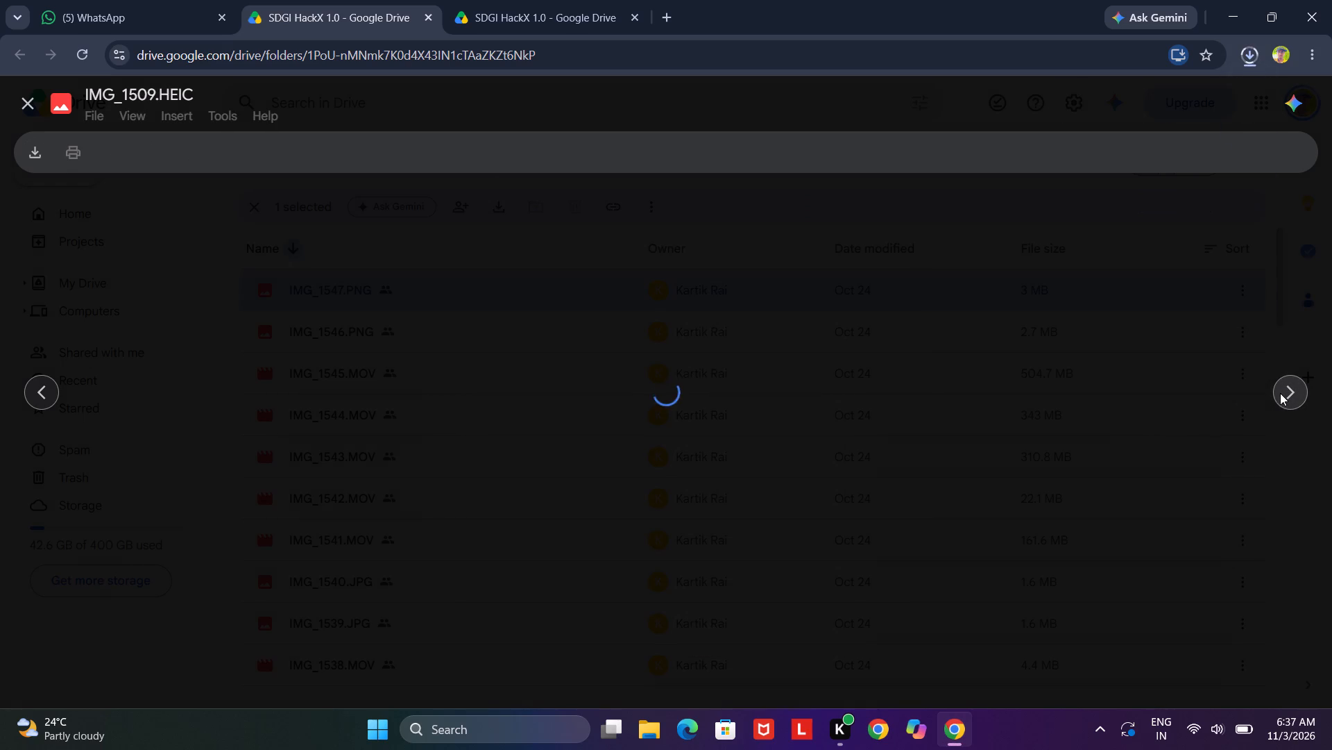
pyautogui.click(1280, 393)
pyautogui.click(1280, 393)
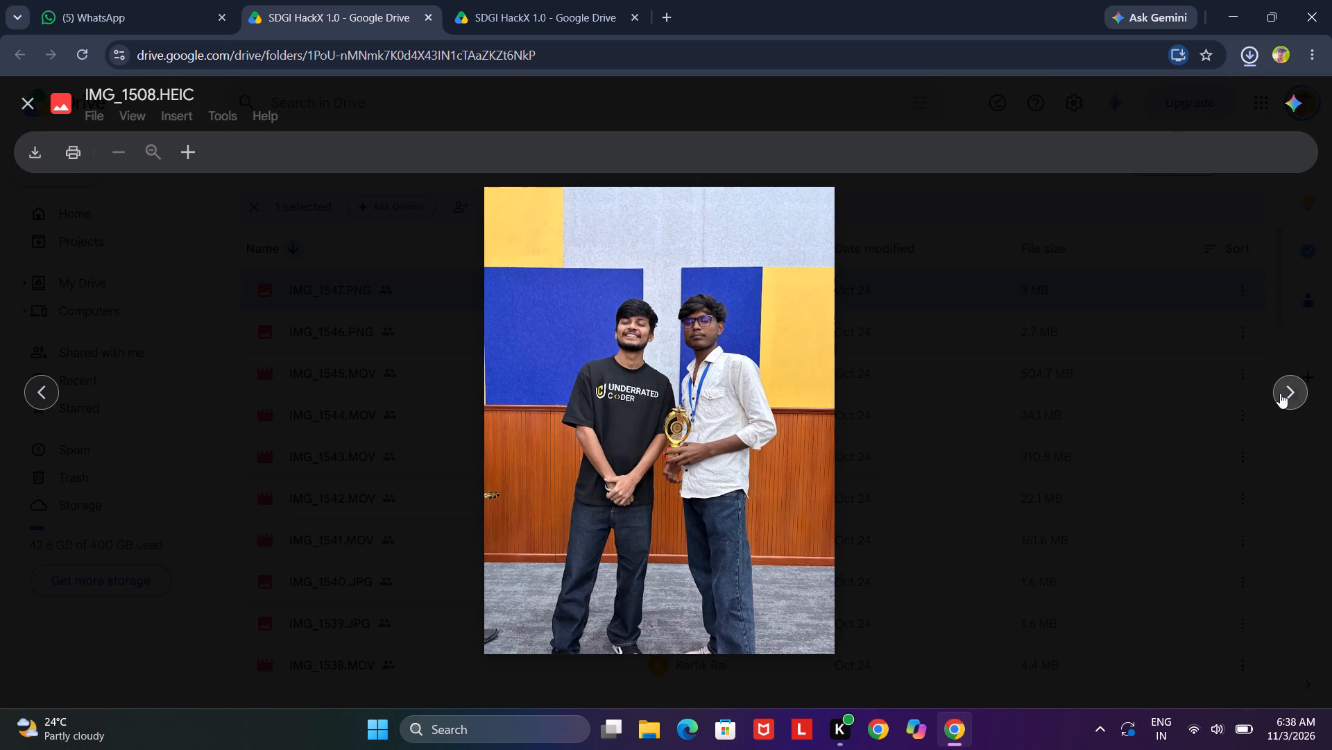
pyautogui.click(1280, 393)
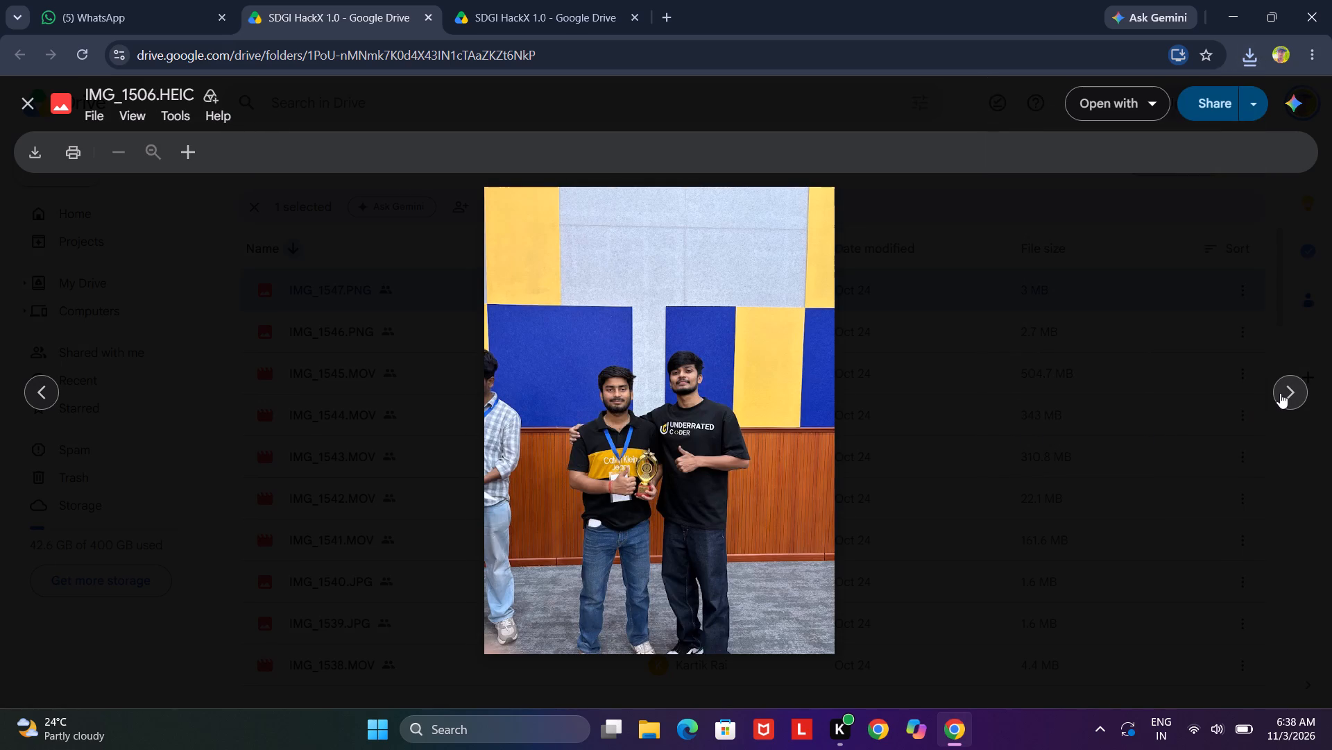
pyautogui.click(1280, 393)
pyautogui.click(1280, 393)
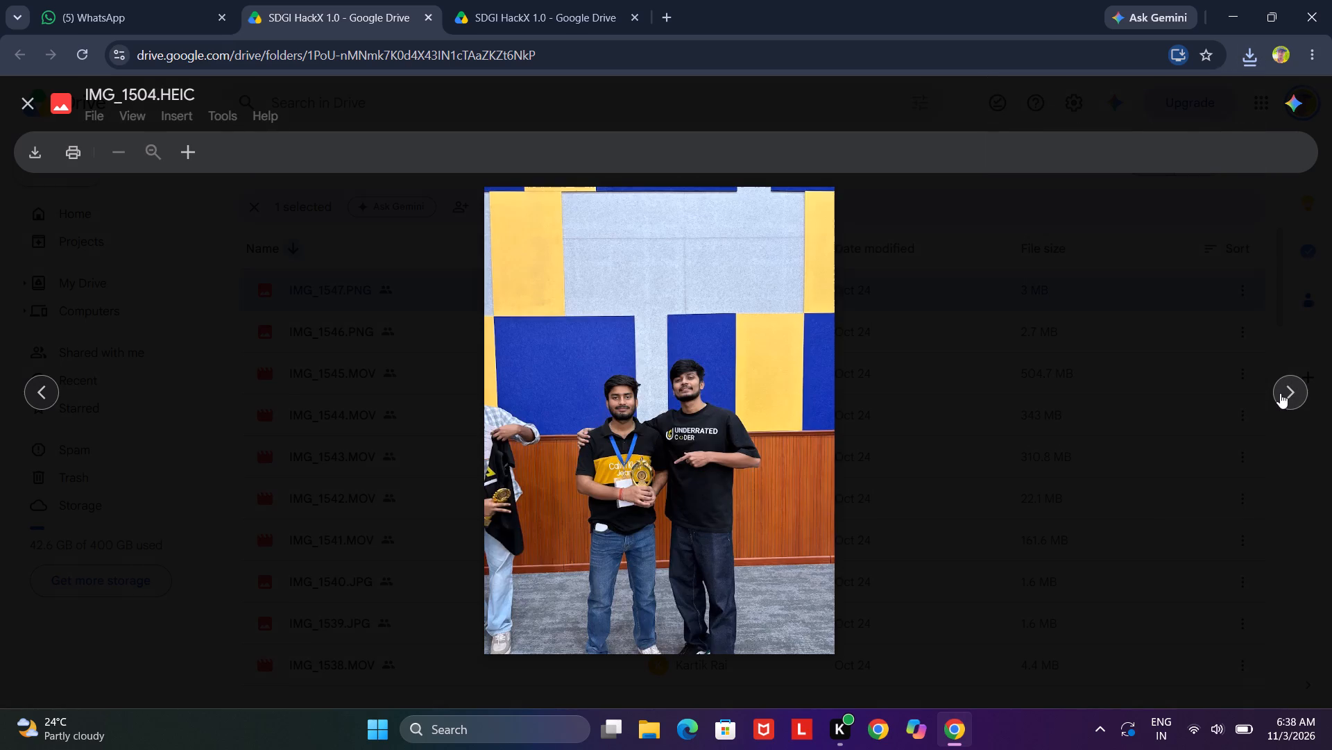
pyautogui.click(1280, 393)
pyautogui.click(1280, 393)
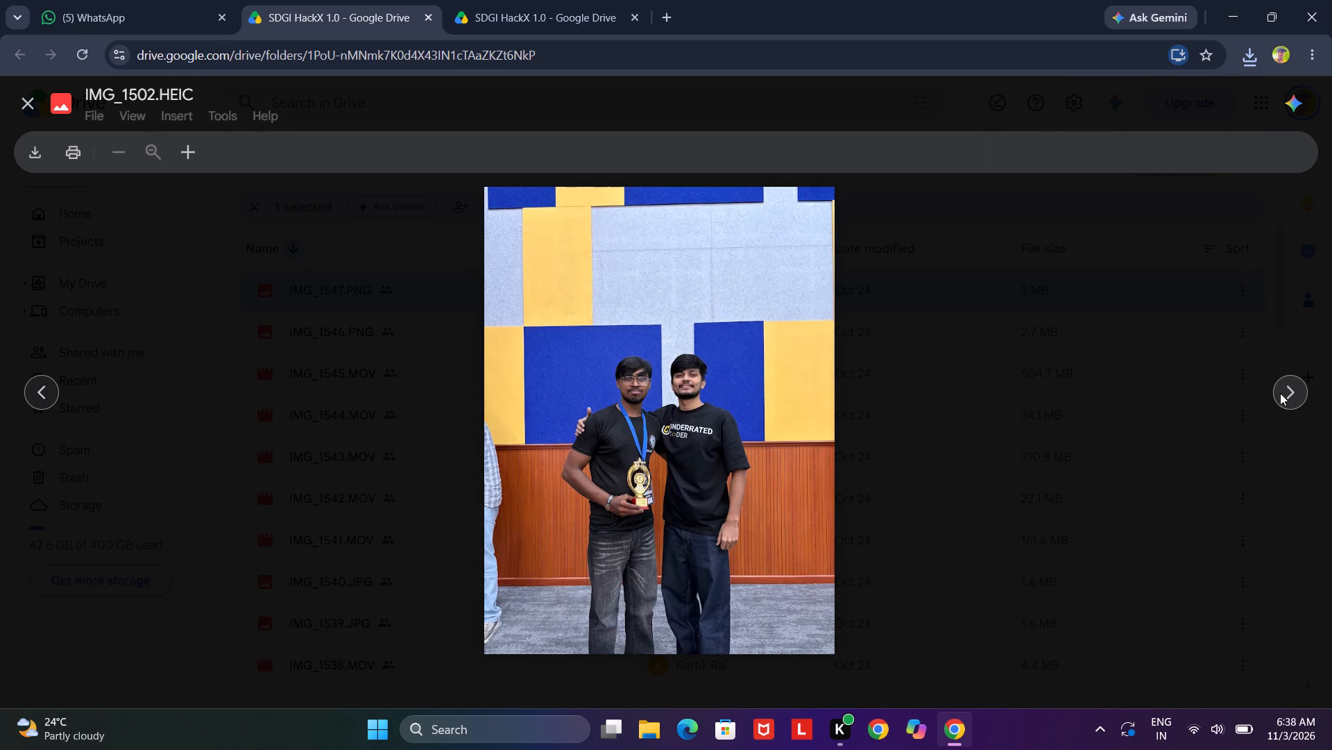
pyautogui.click(1280, 393)
pyautogui.click(1280, 393)
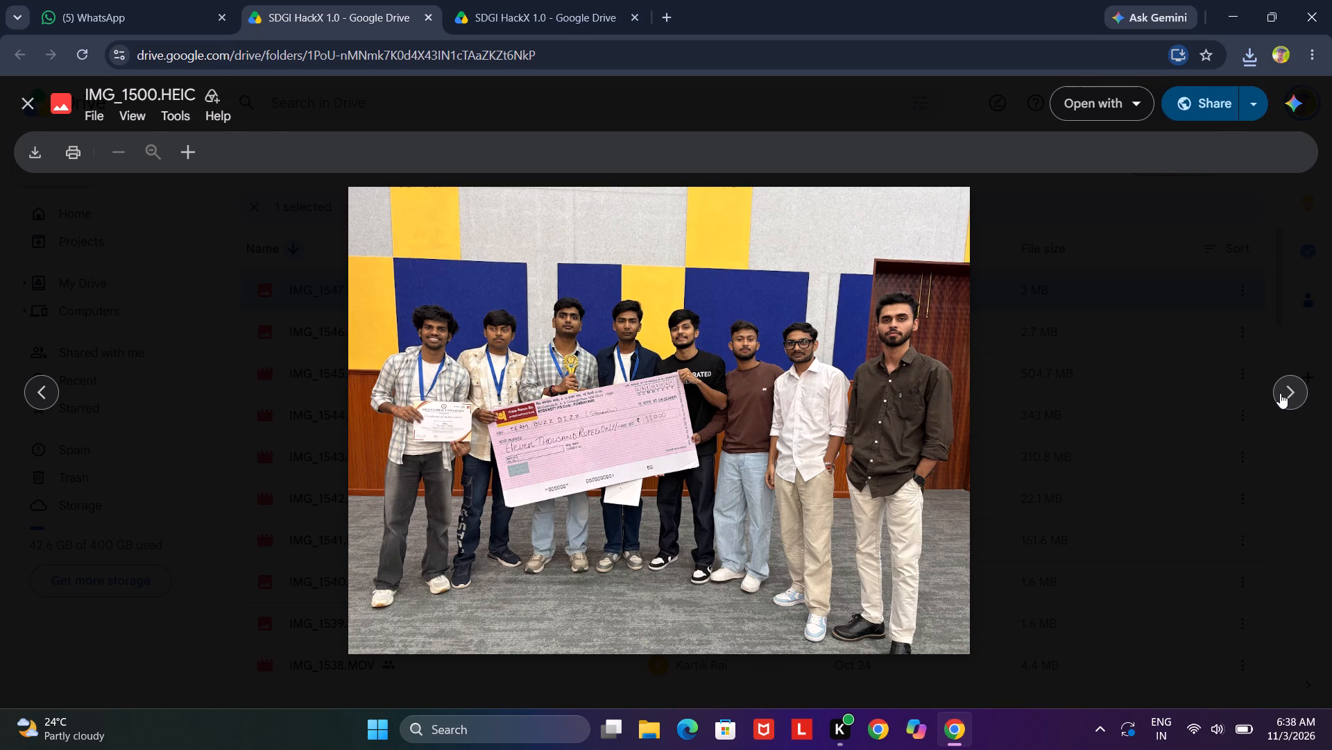
pyautogui.click(1280, 393)
pyautogui.click(1280, 393)
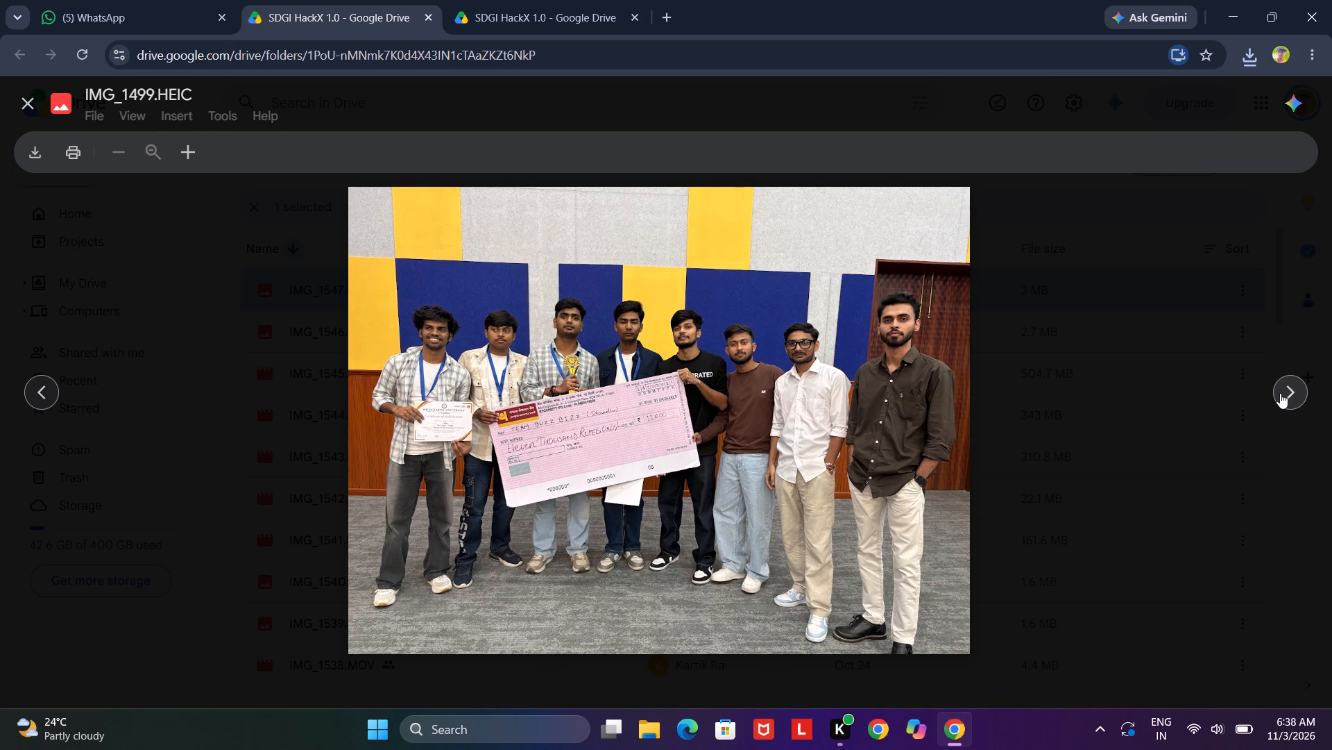
pyautogui.click(1280, 393)
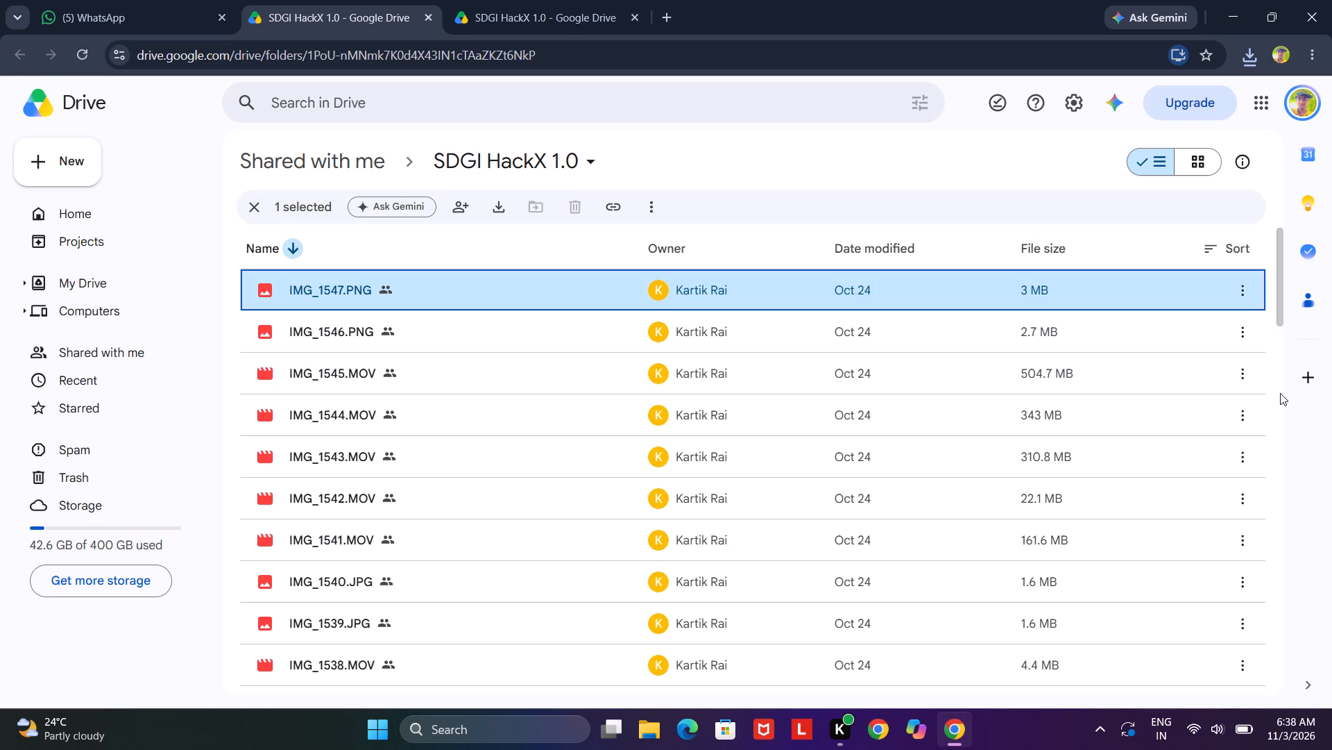
pyautogui.moveTo(1279, 301); pyautogui.dragTo(1329, 741)
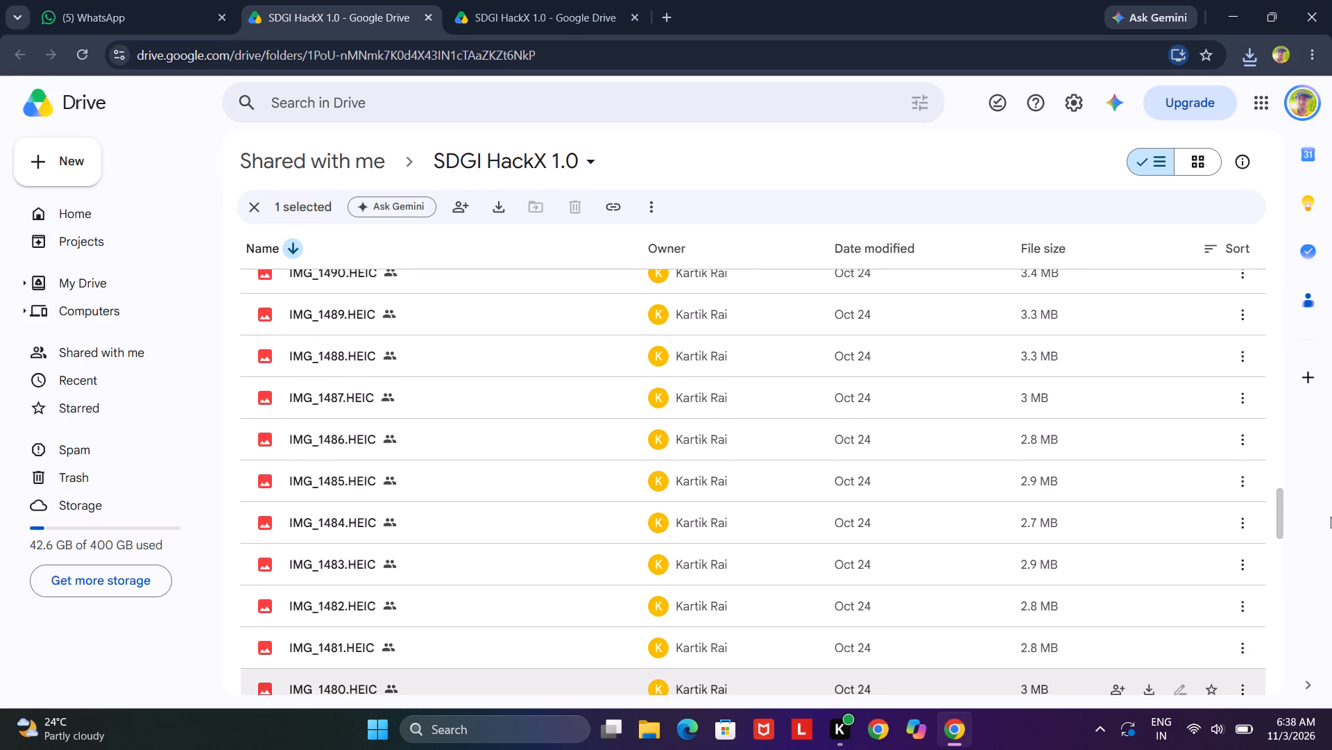
pyautogui.moveTo(1286, 519); pyautogui.dragTo(1303, 606)
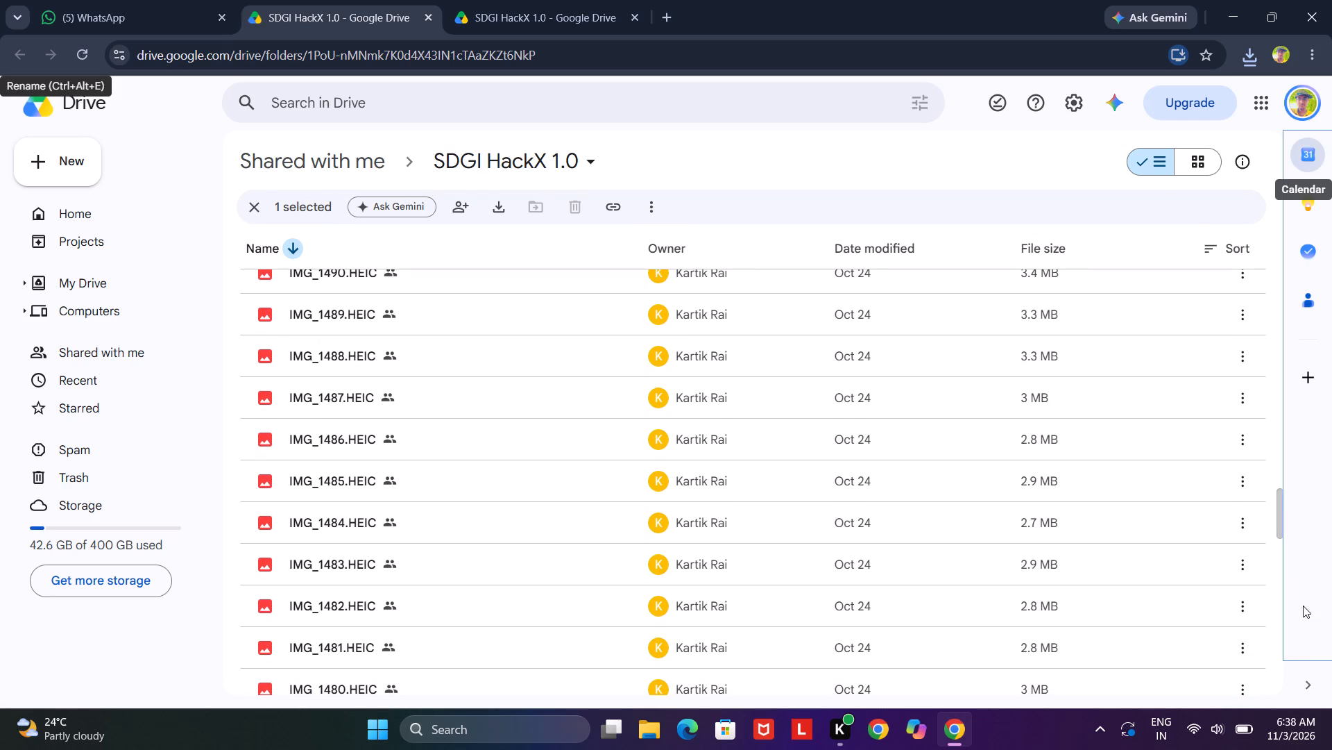
pyautogui.moveTo(1303, 606); pyautogui.dragTo(1309, 638)
pyautogui.moveTo(1279, 525); pyautogui.dragTo(1292, 683)
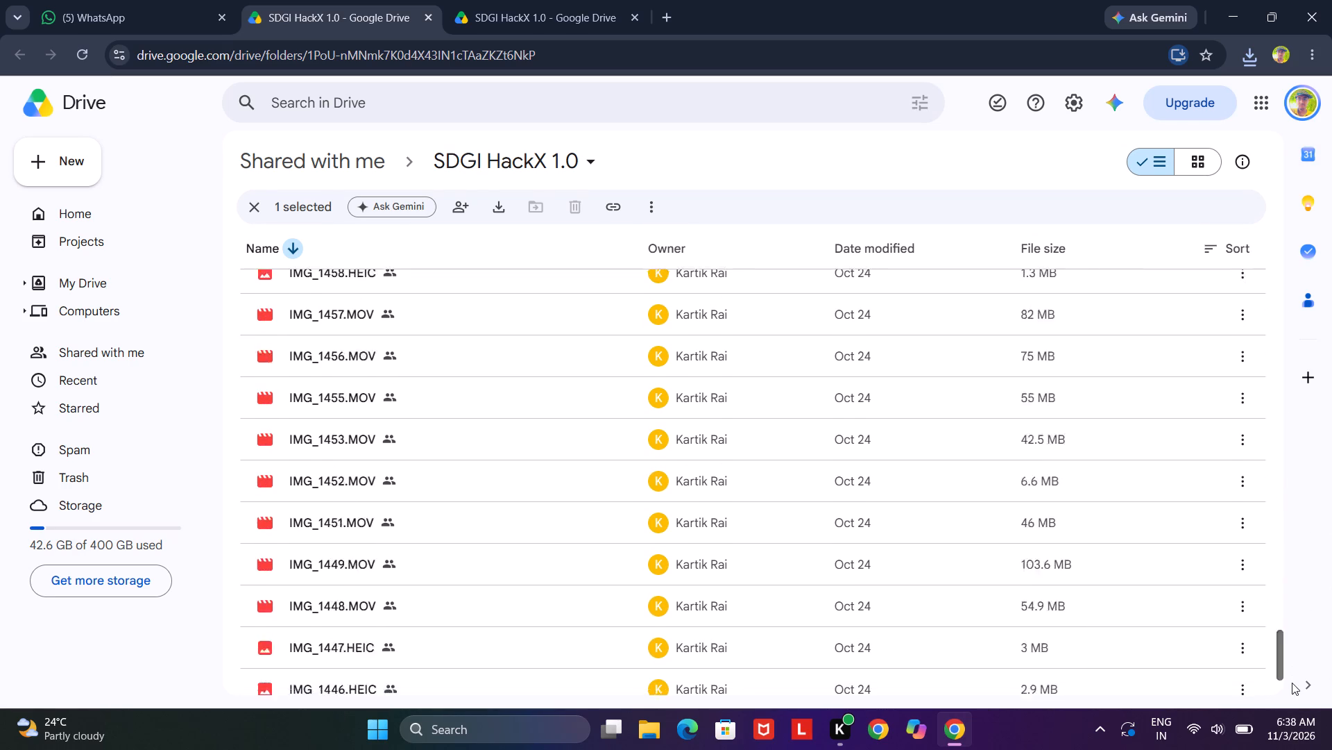
pyautogui.moveTo(1292, 683); pyautogui.dragTo(1292, 693)
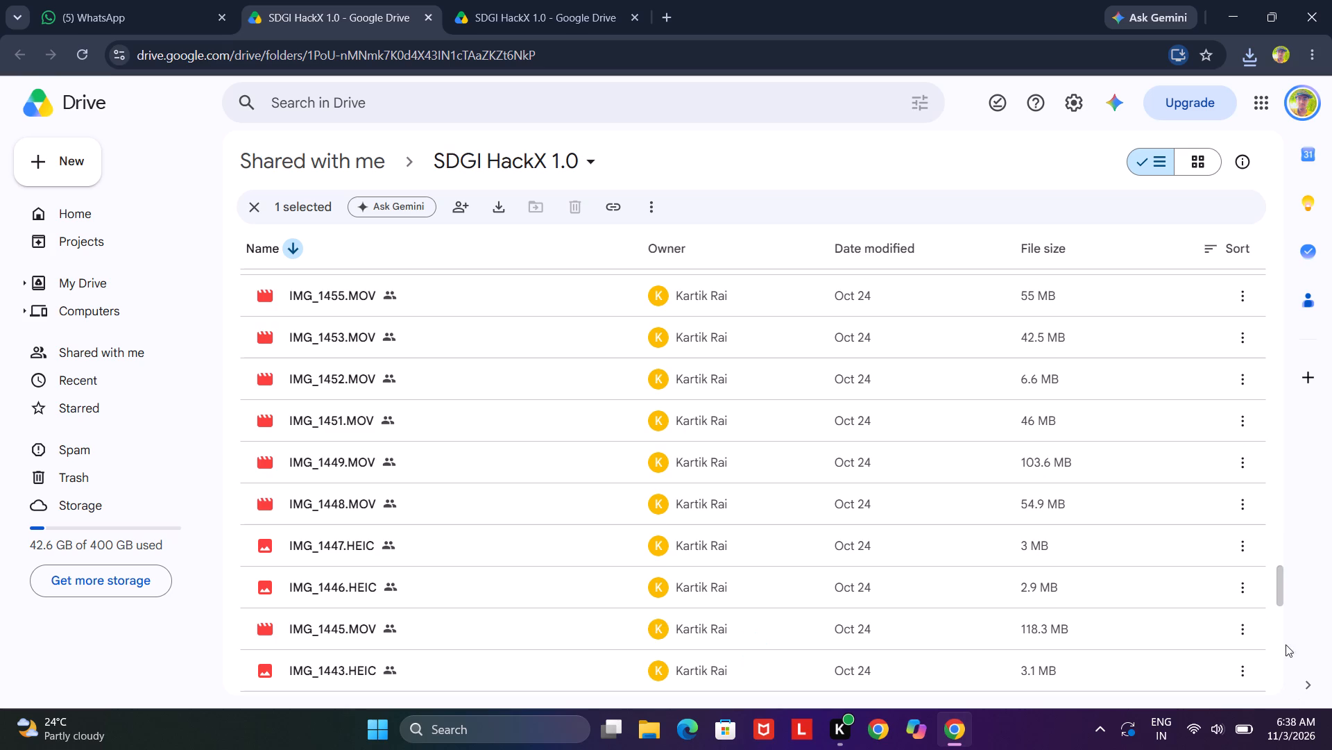
pyautogui.moveTo(1281, 587); pyautogui.dragTo(1300, 712)
pyautogui.tripleClick(493, 590)
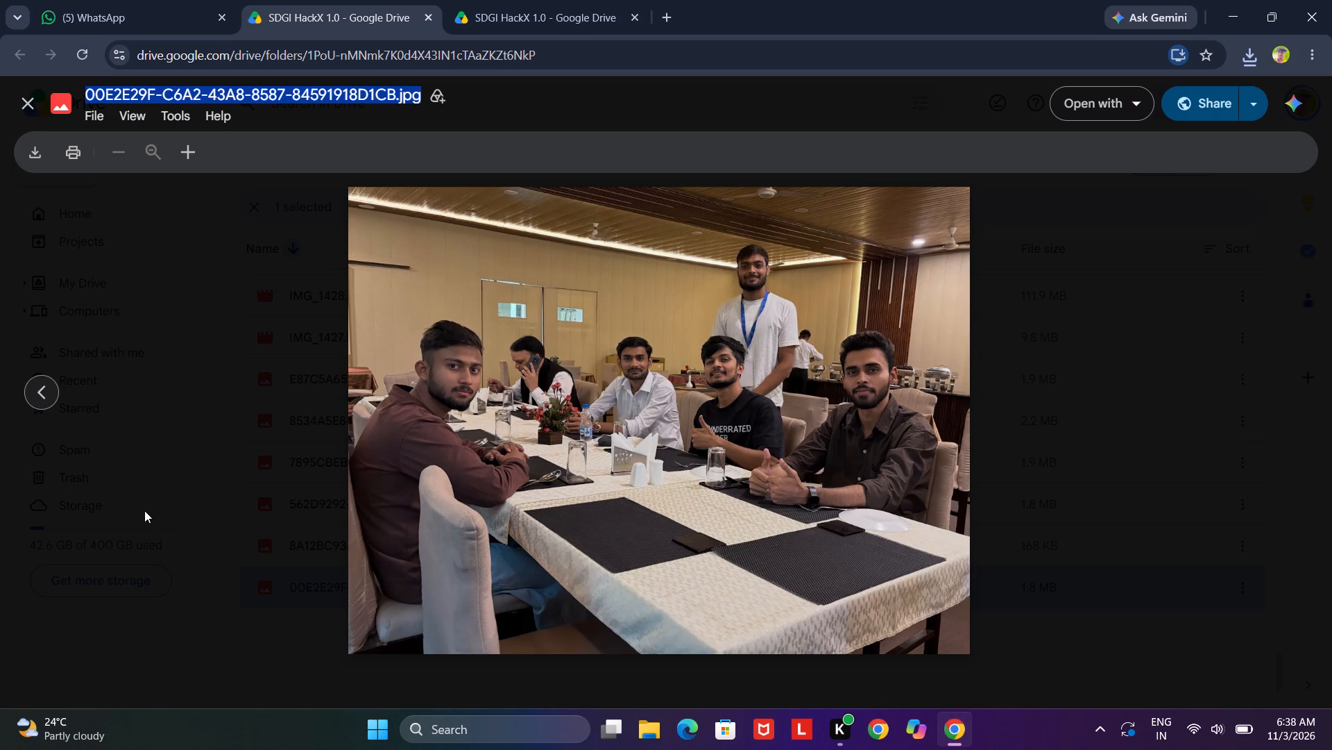
pyautogui.click(42, 390)
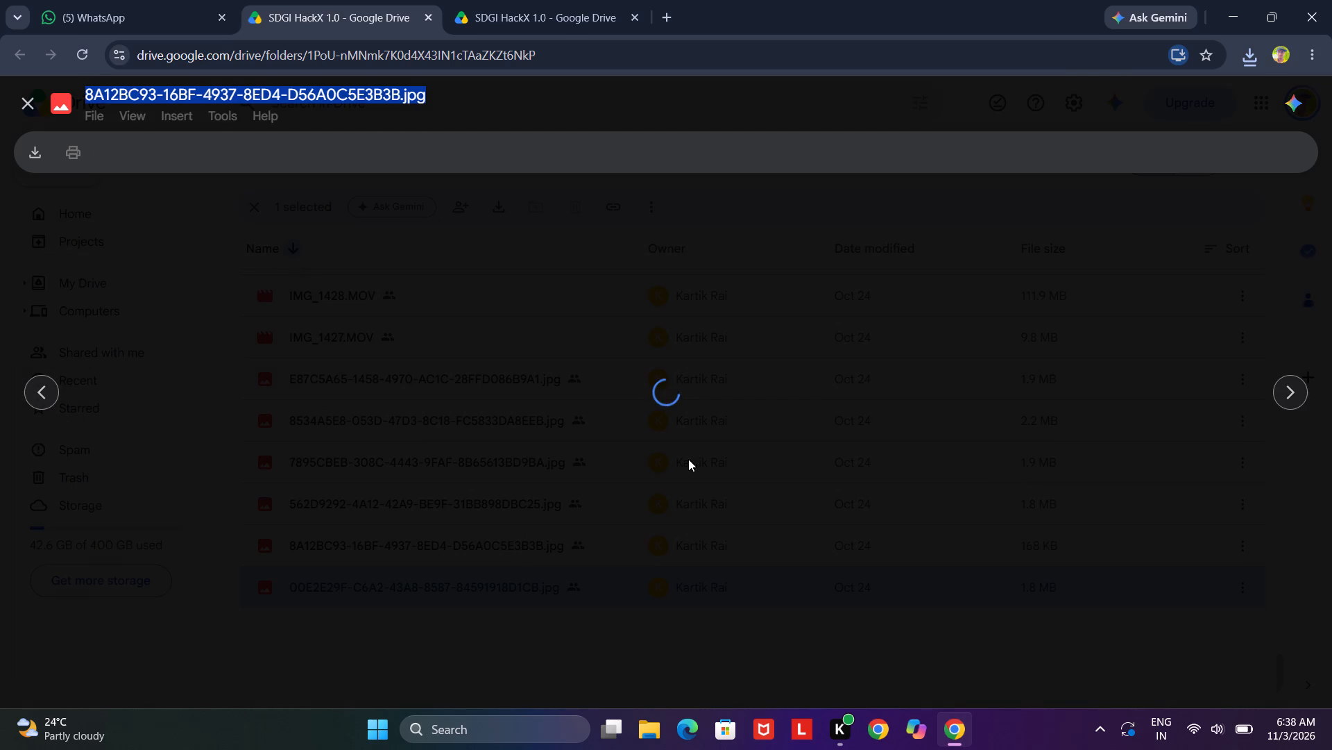
pyautogui.click(1285, 392)
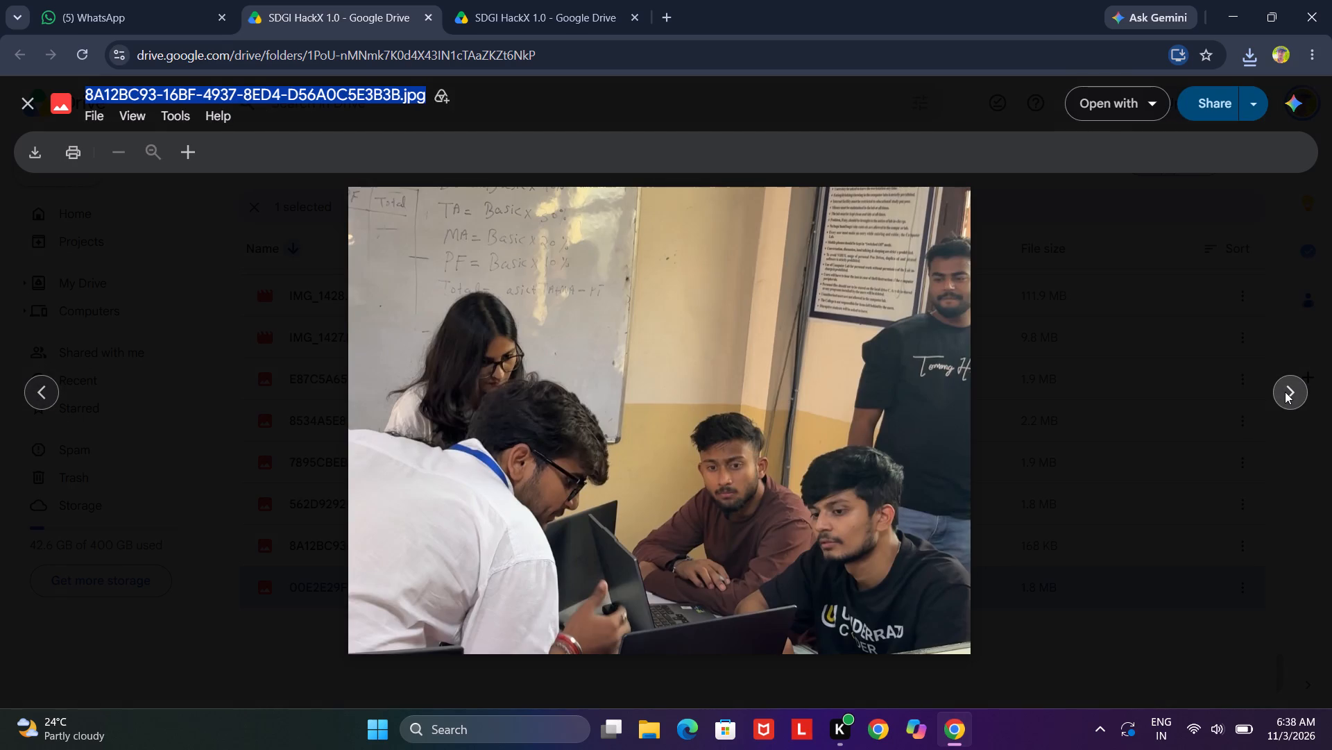
pyautogui.click(1285, 392)
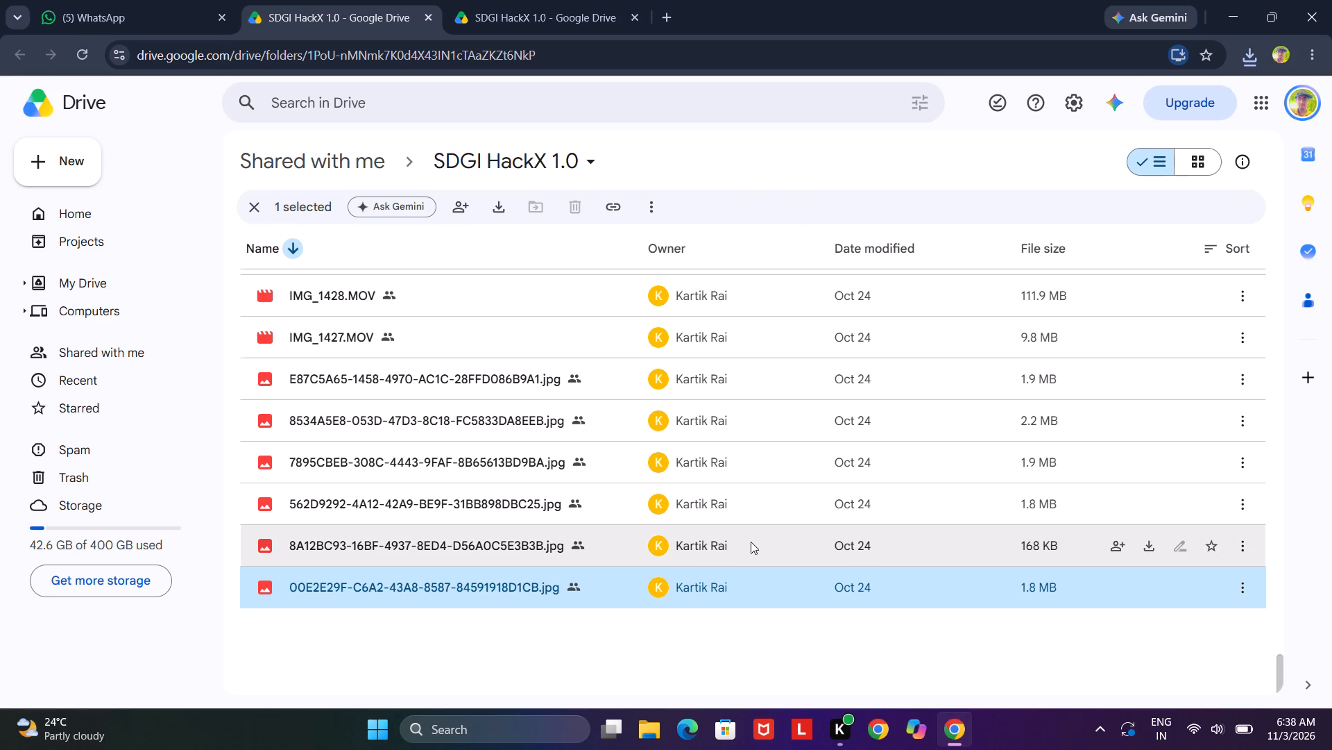
pyautogui.tripleClick(530, 542)
pyautogui.click(40, 382)
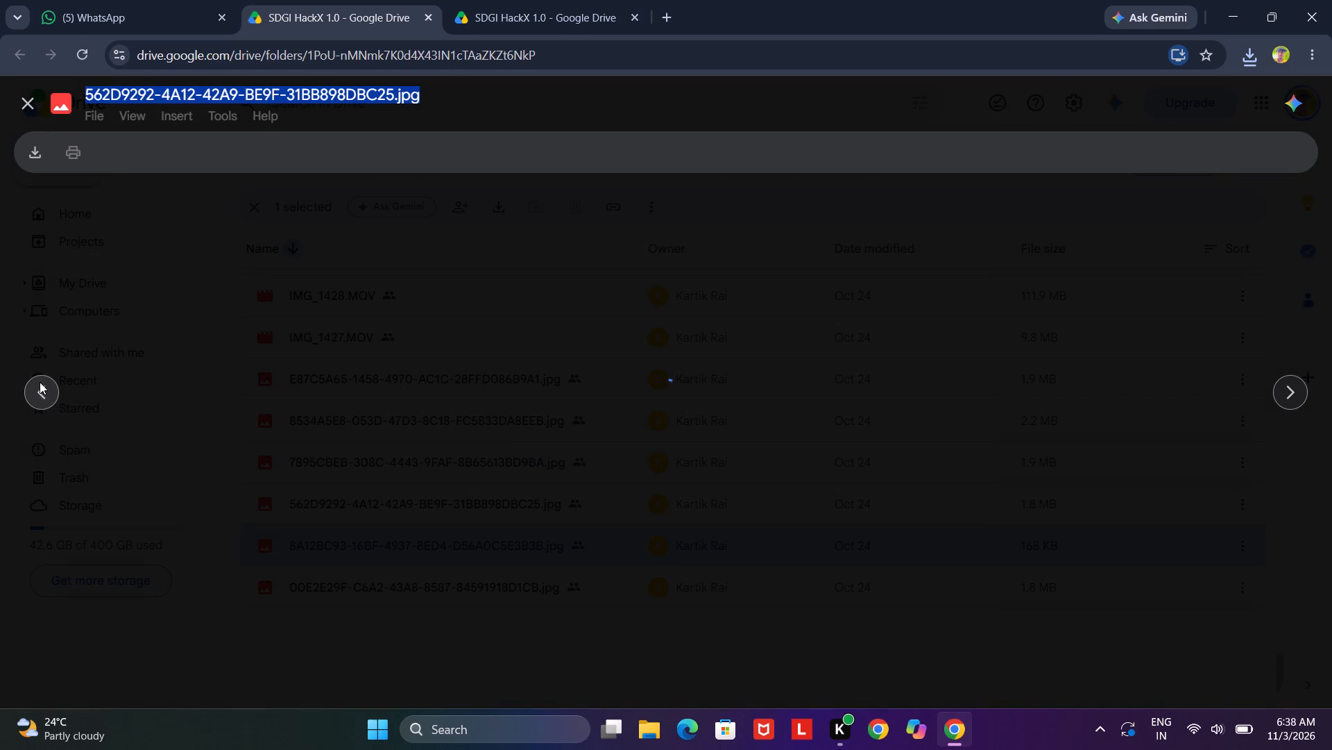
pyautogui.click(40, 382)
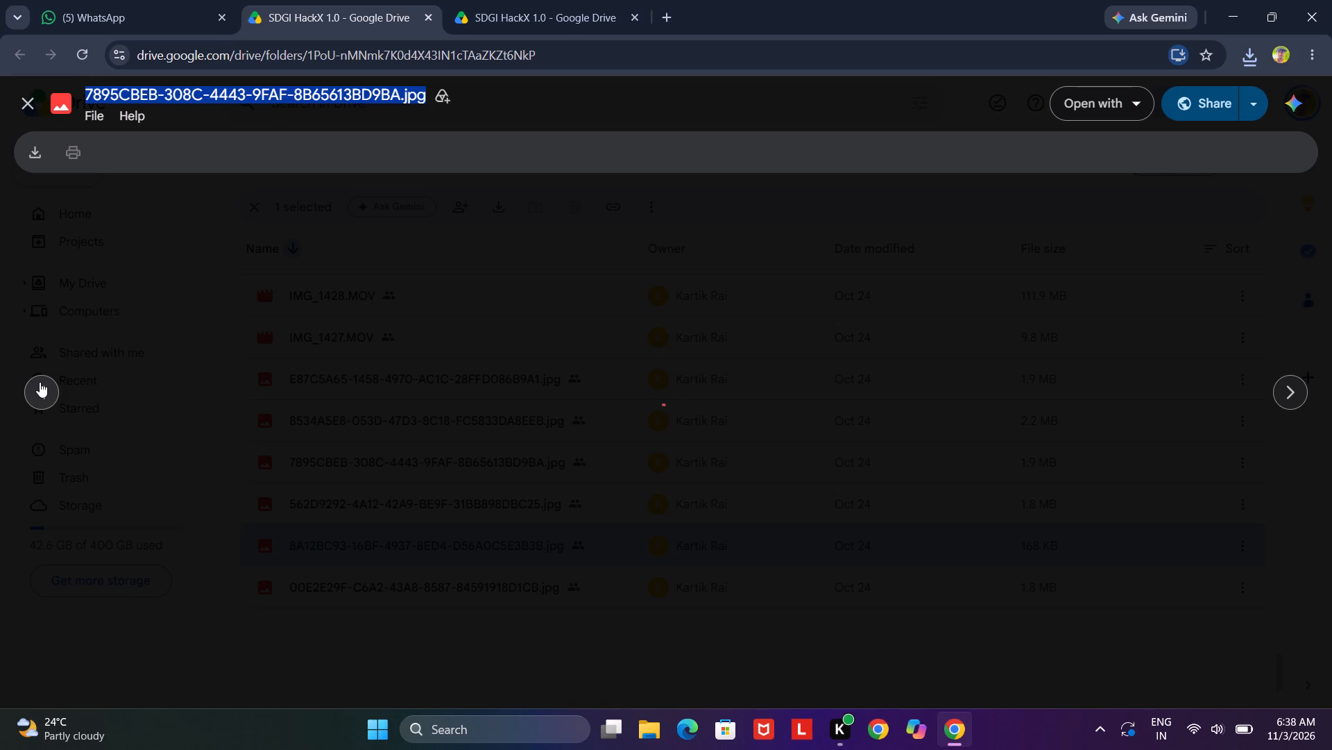
pyautogui.click(40, 382)
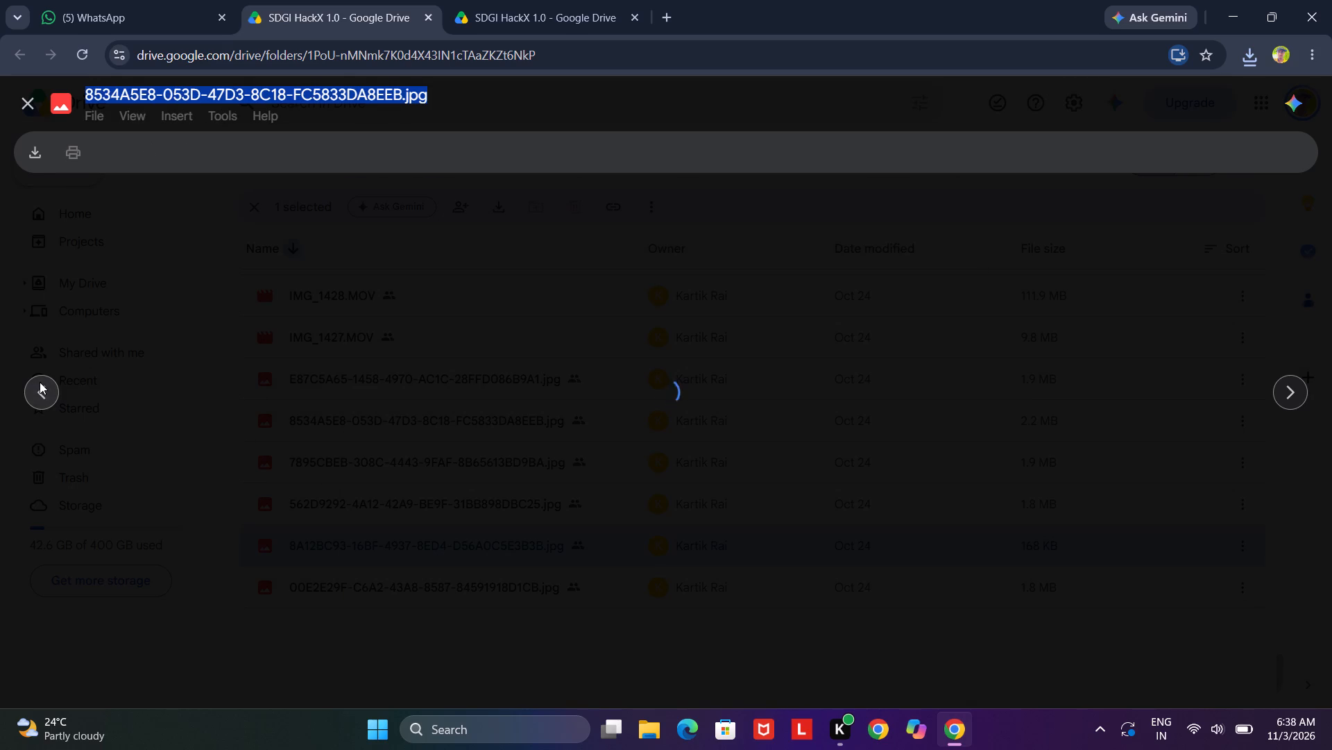
pyautogui.click(40, 382)
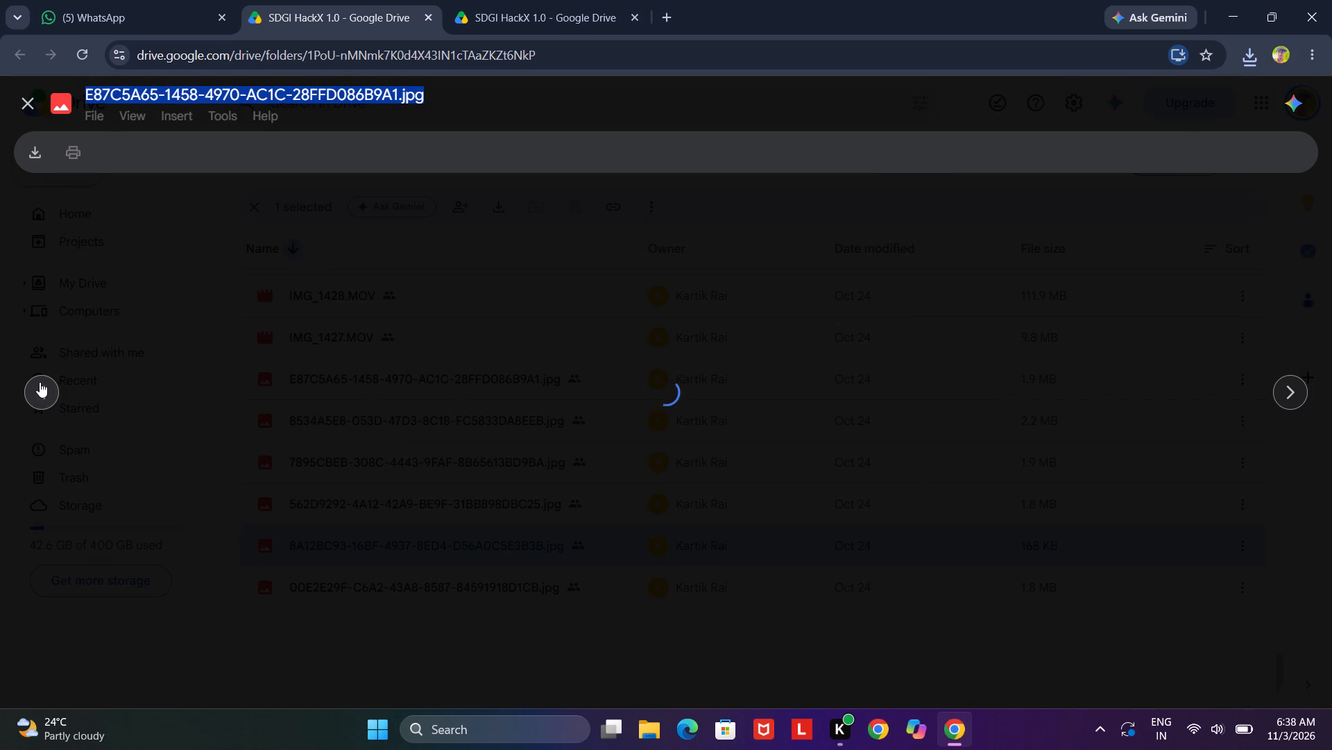
# Open the video IMG_1427.MOV and play its preview.
pyautogui.click(40, 382)
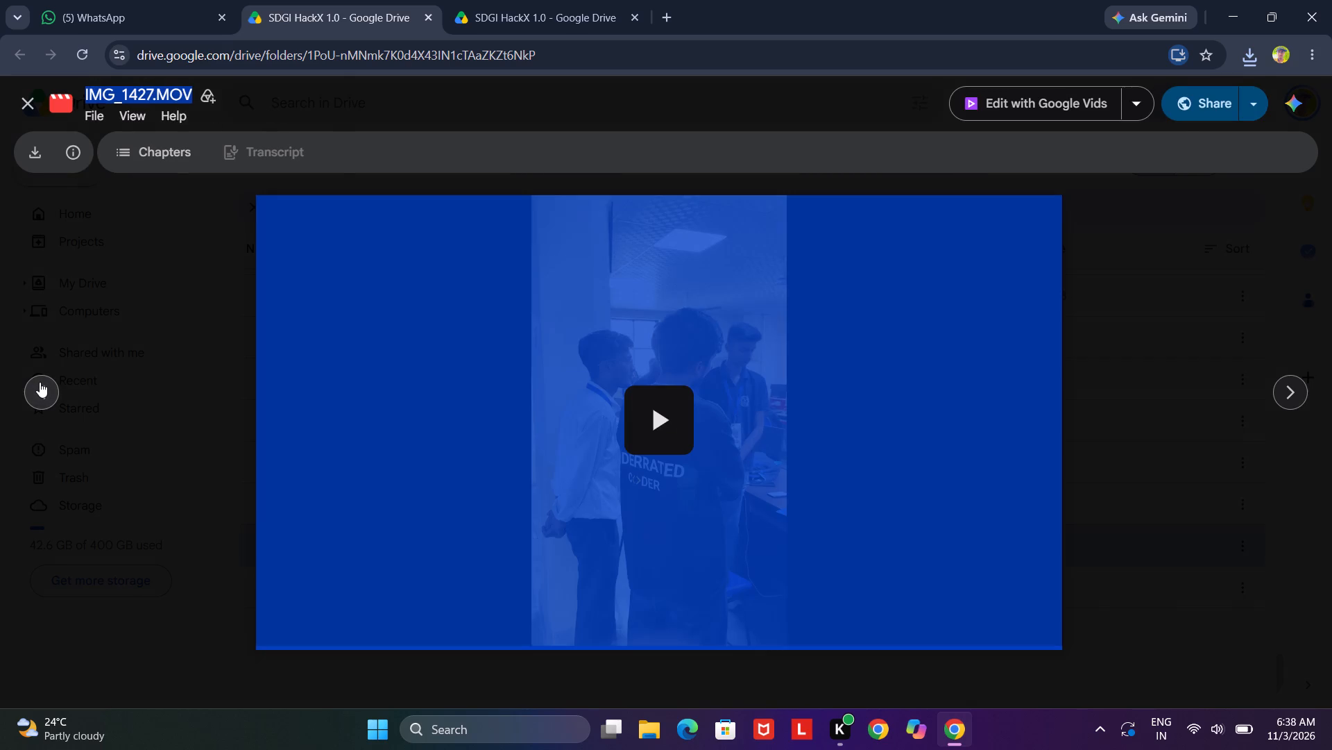
pyautogui.click(642, 394)
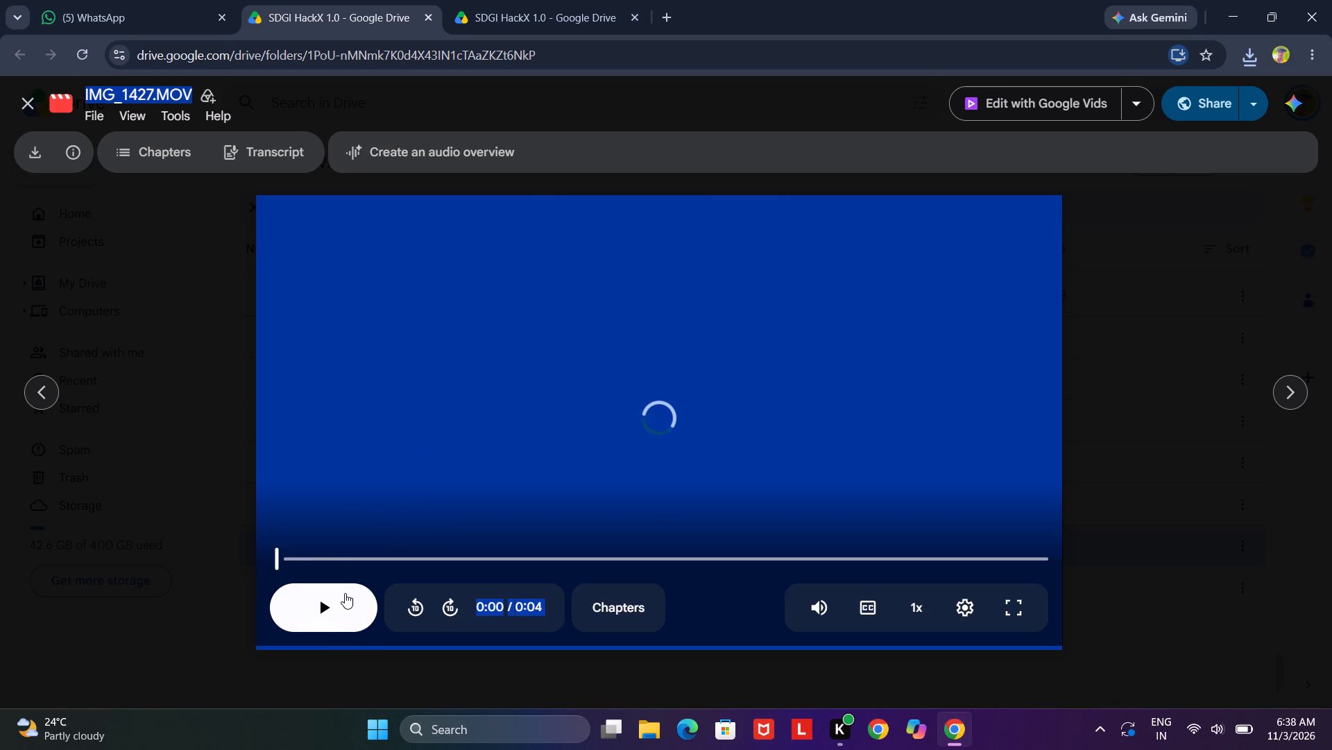
pyautogui.click(325, 616)
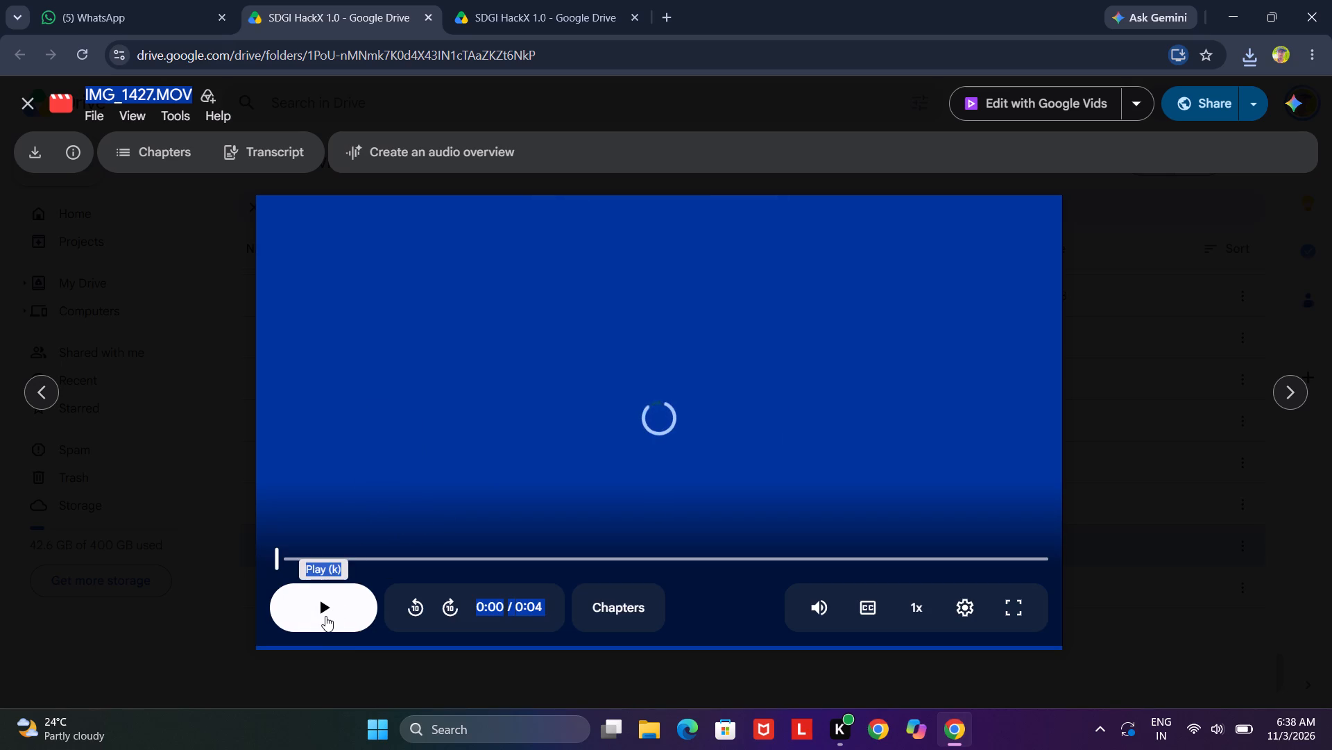
# Look through the computer-lab videos and photos from IMG_1428.MOV to IMG_1437.HEIC.
pyautogui.click(49, 400)
pyautogui.click(49, 400)
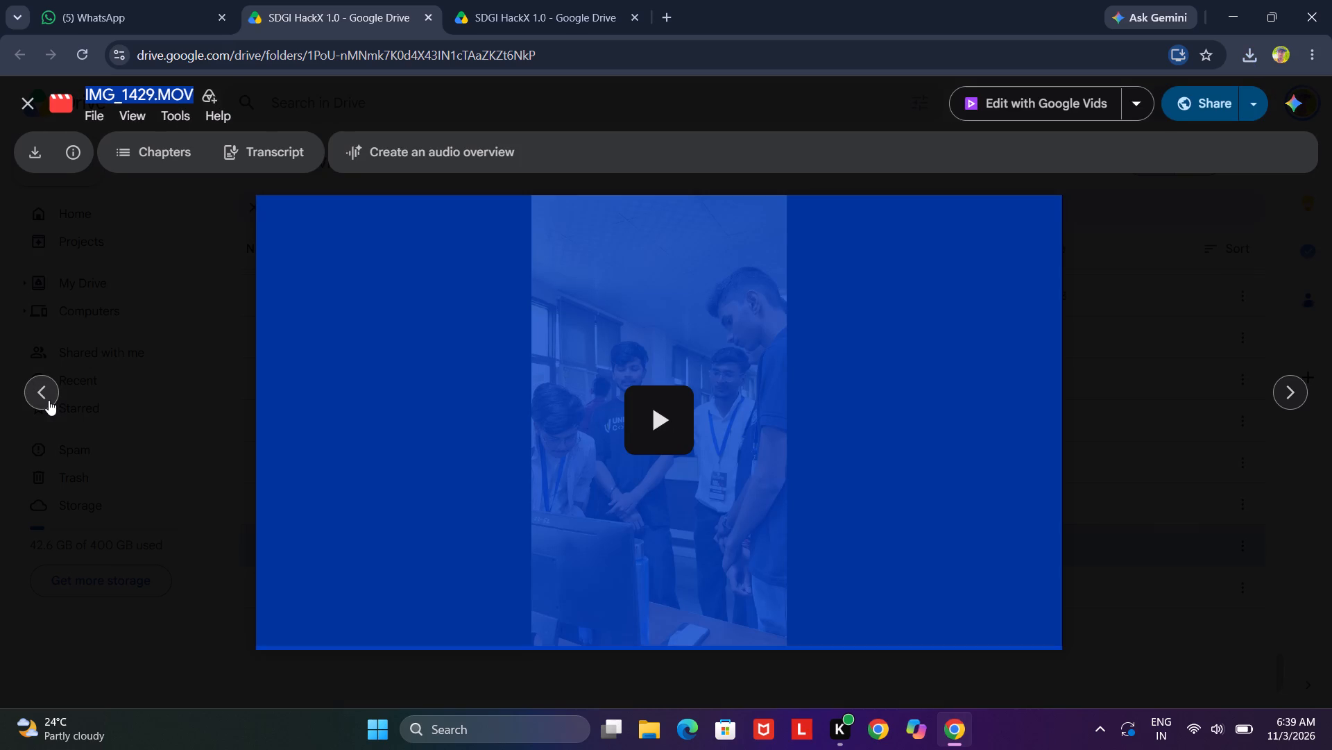
pyautogui.click(49, 400)
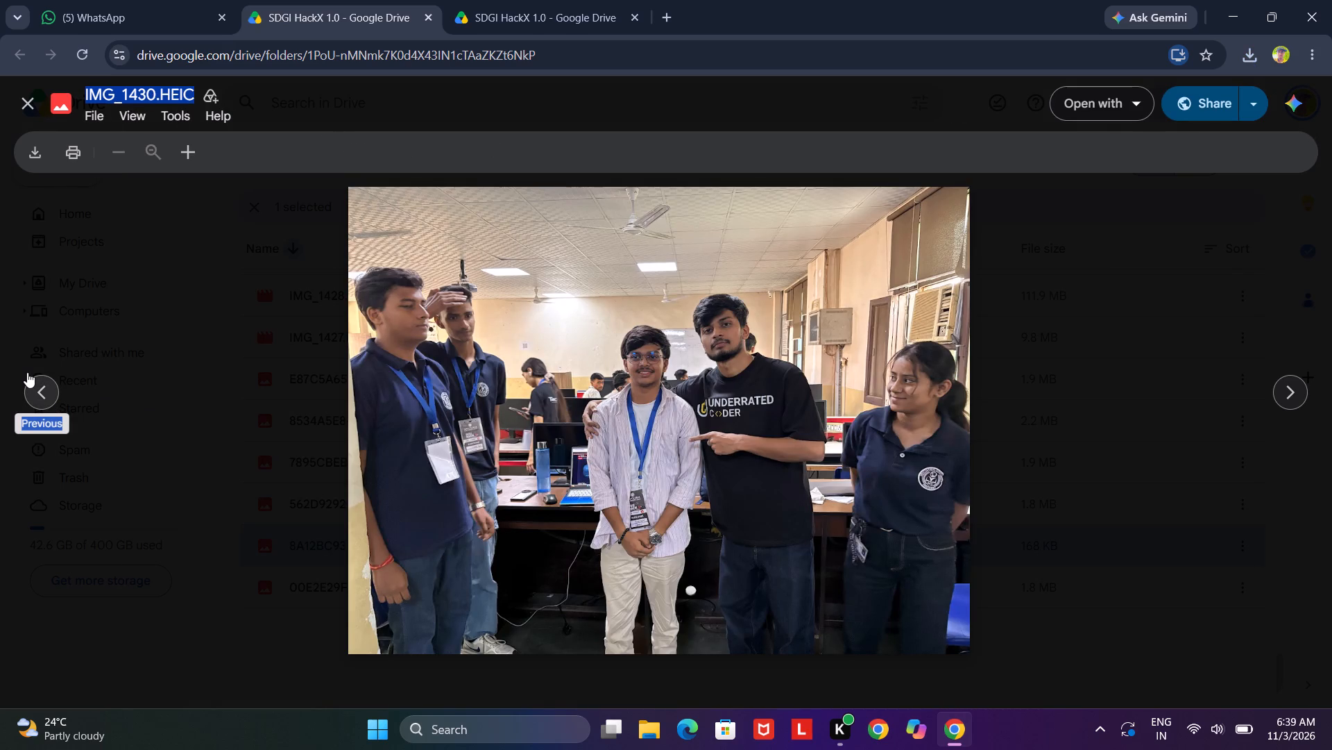
pyautogui.click(40, 399)
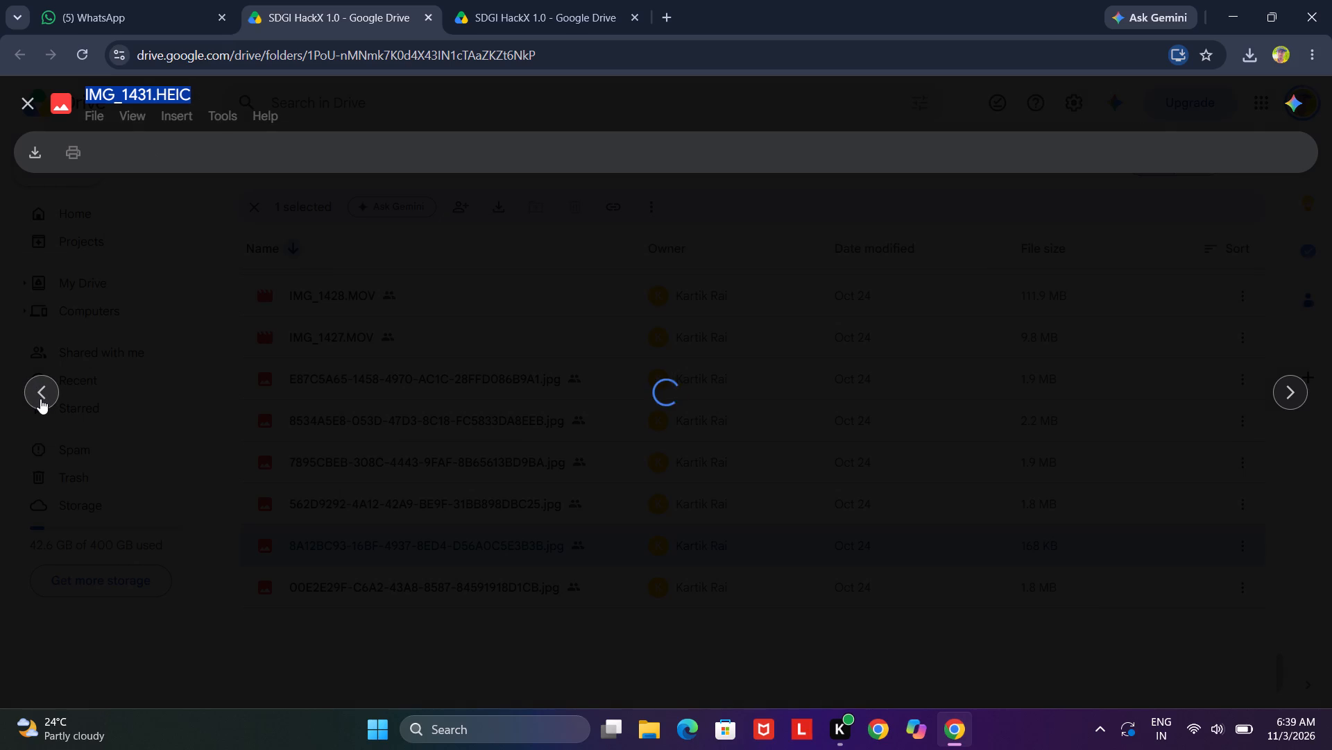
pyautogui.click(40, 399)
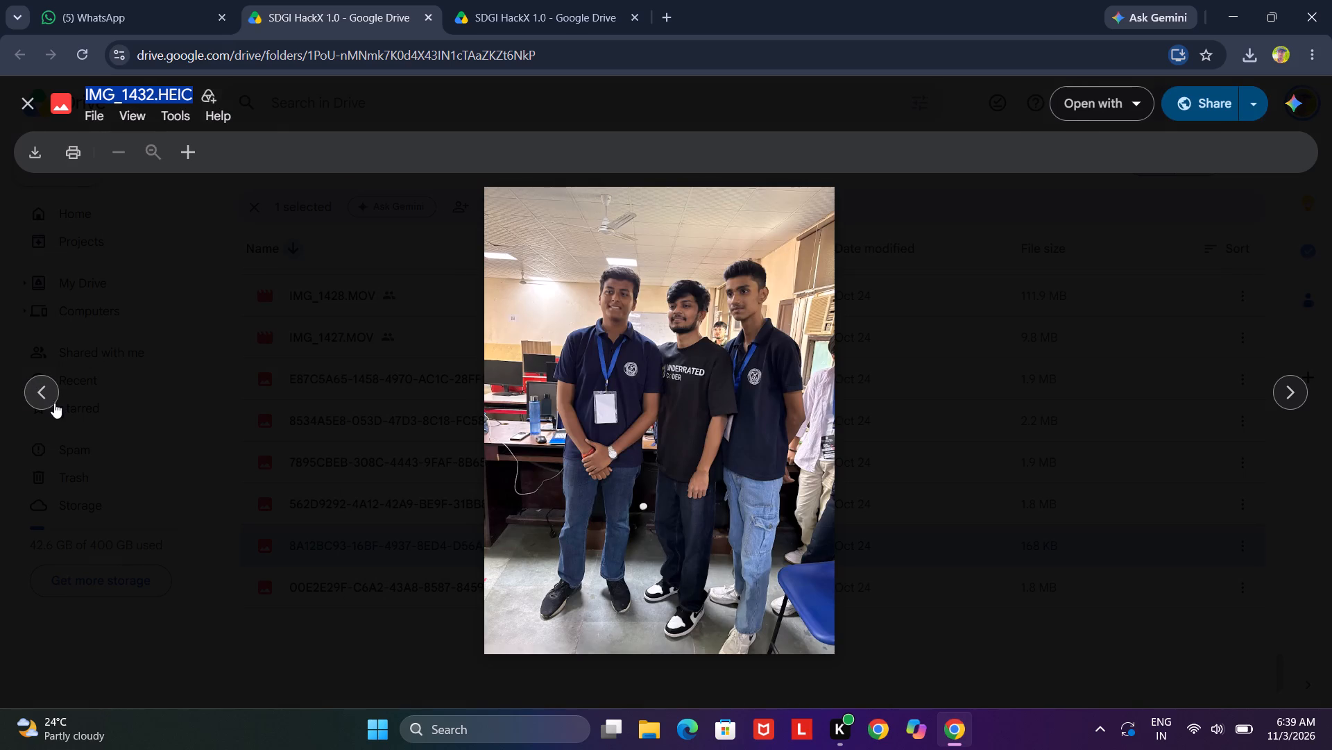
pyautogui.click(55, 401)
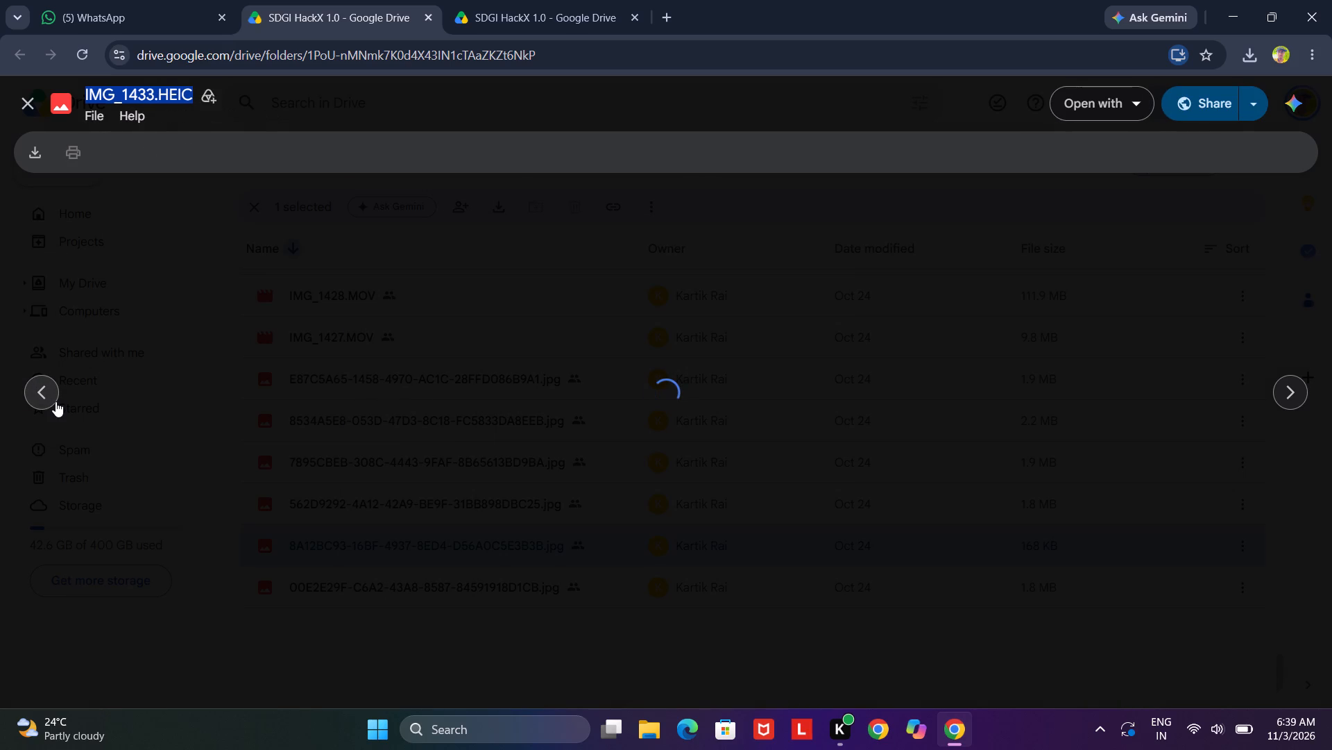
pyautogui.click(55, 401)
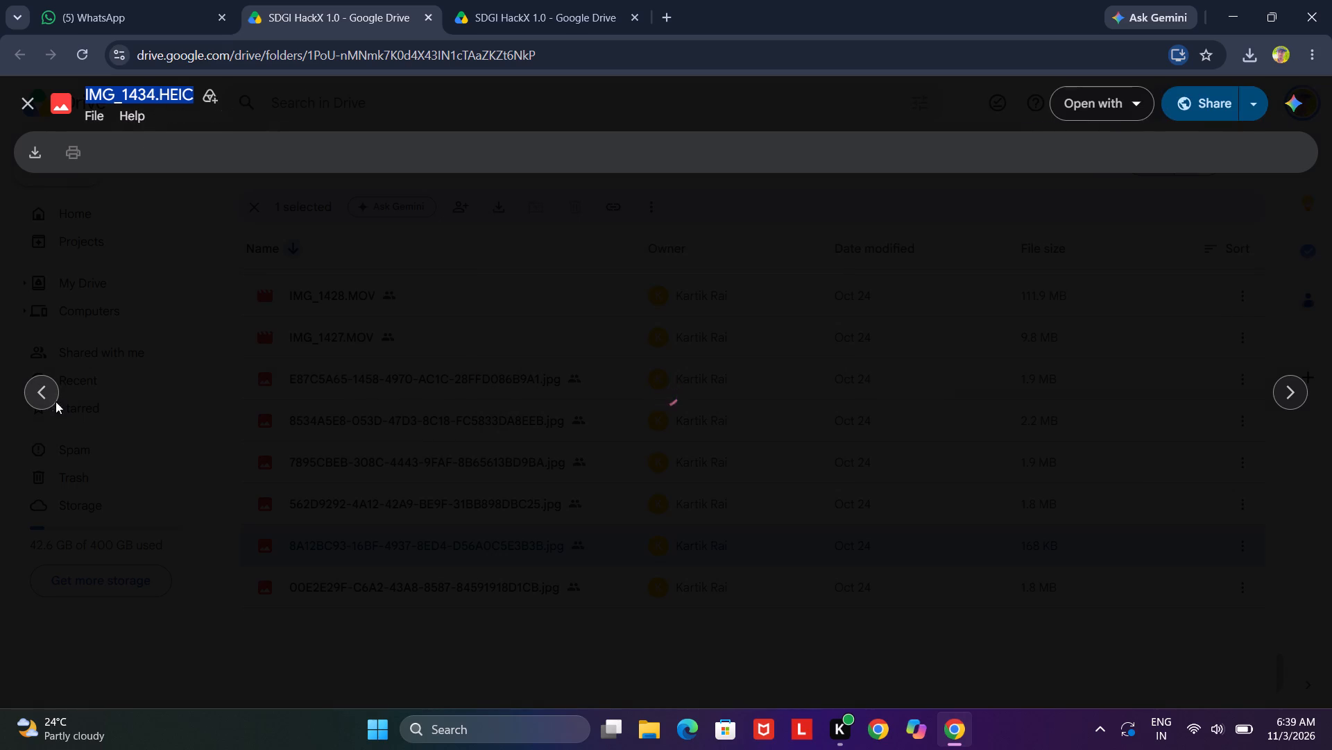
pyautogui.click(55, 401)
pyautogui.click(55, 401)
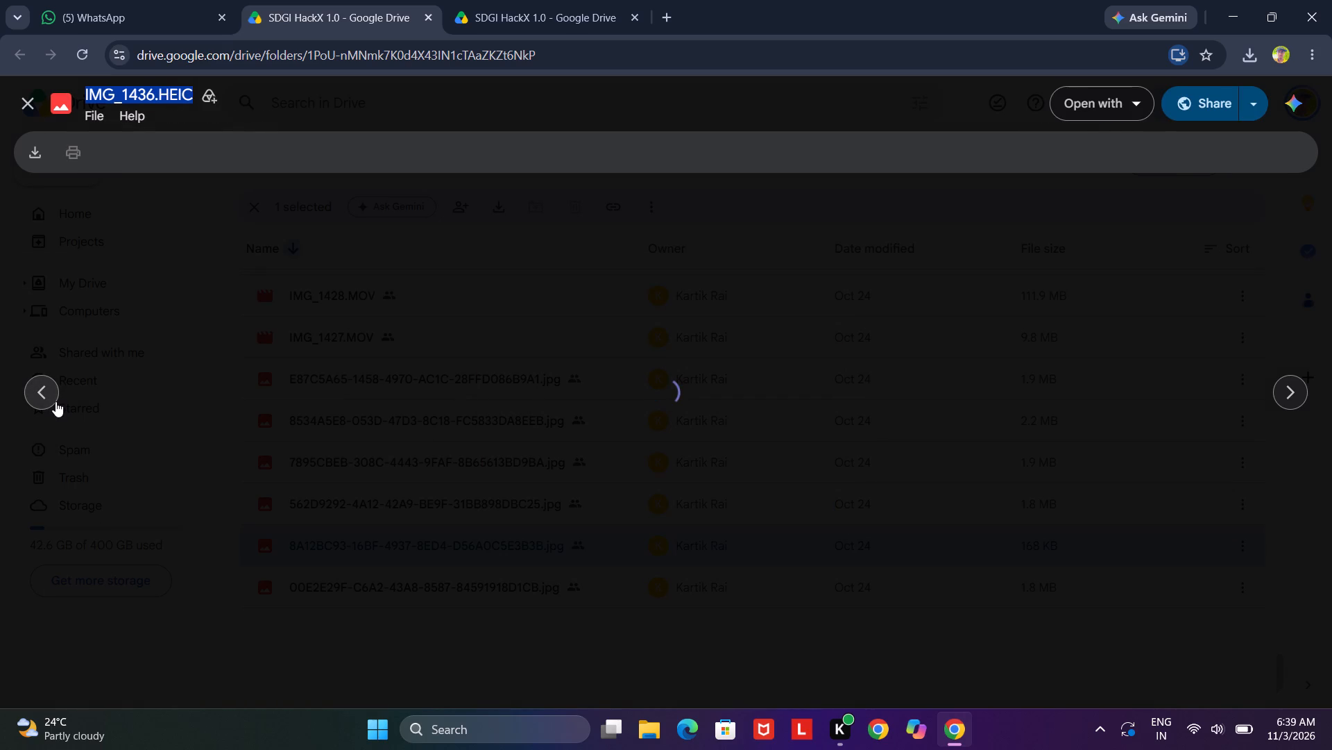
pyautogui.click(55, 401)
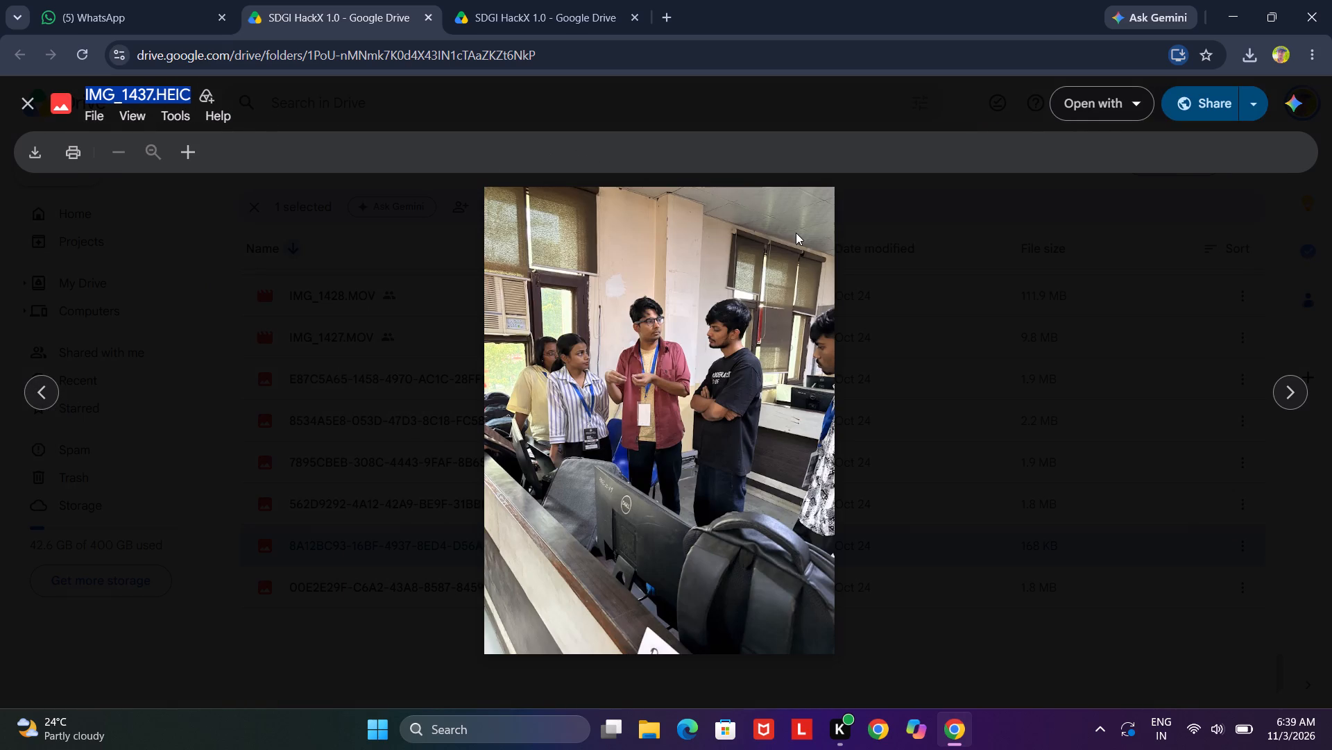
# Examine the following lab mentoring photos and videos from IMG_1438.HEIC to IMG_1442.MOV.
pyautogui.click(40, 398)
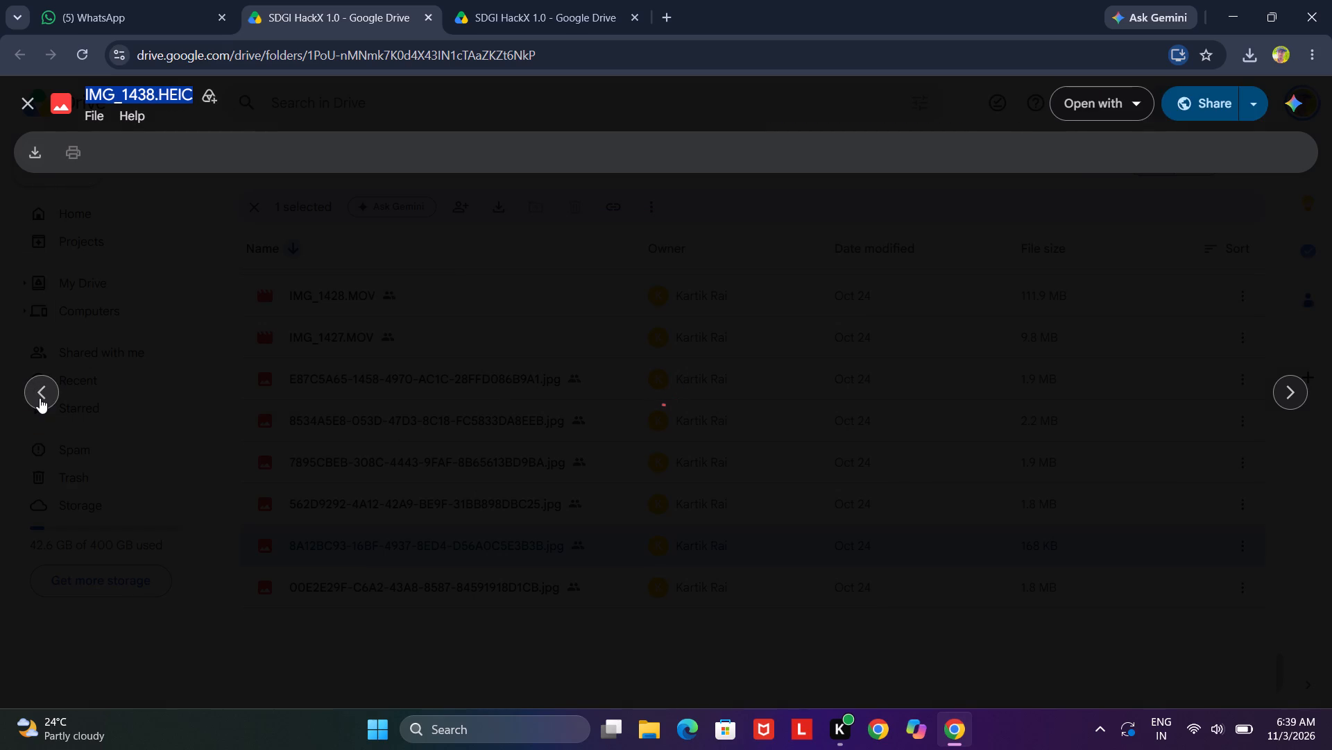
pyautogui.rightClick(40, 398)
pyautogui.moveTo(18, 349); pyautogui.dragTo(48, 385)
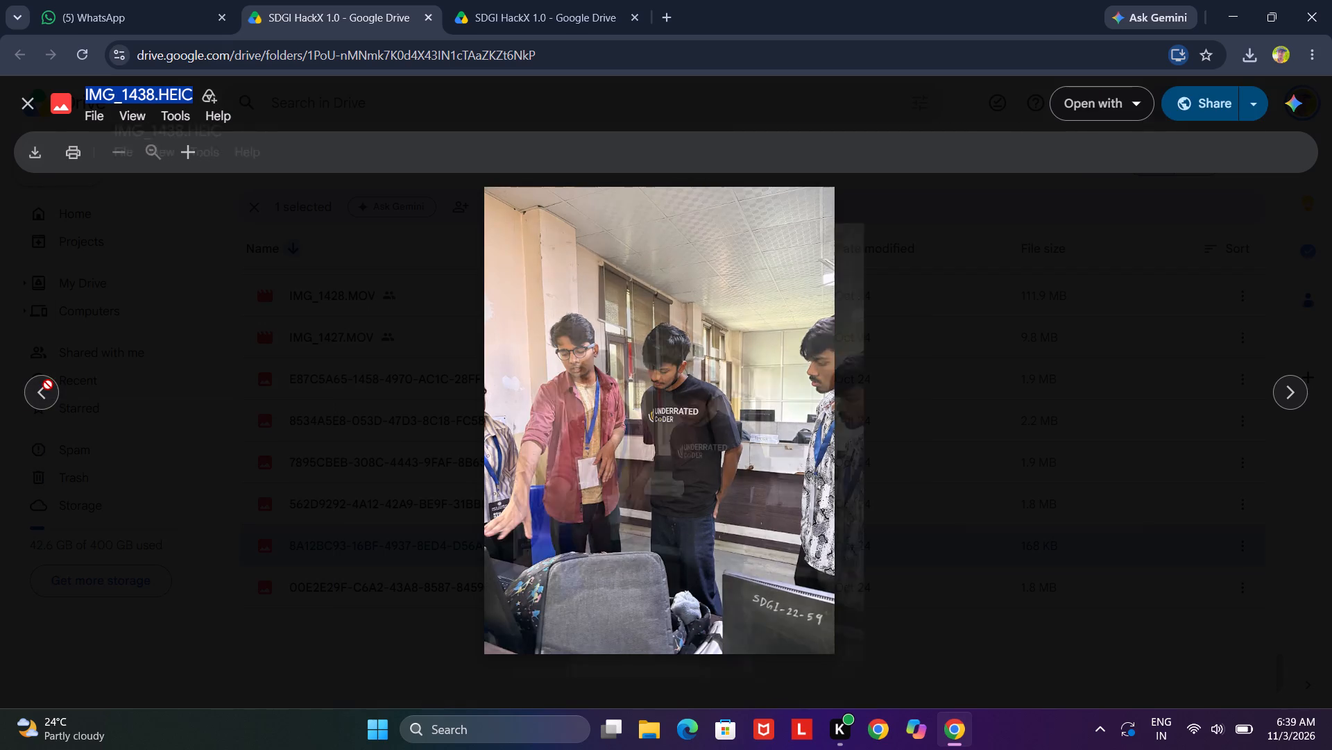
pyautogui.moveTo(48, 385); pyautogui.dragTo(48, 384)
pyautogui.click(48, 384)
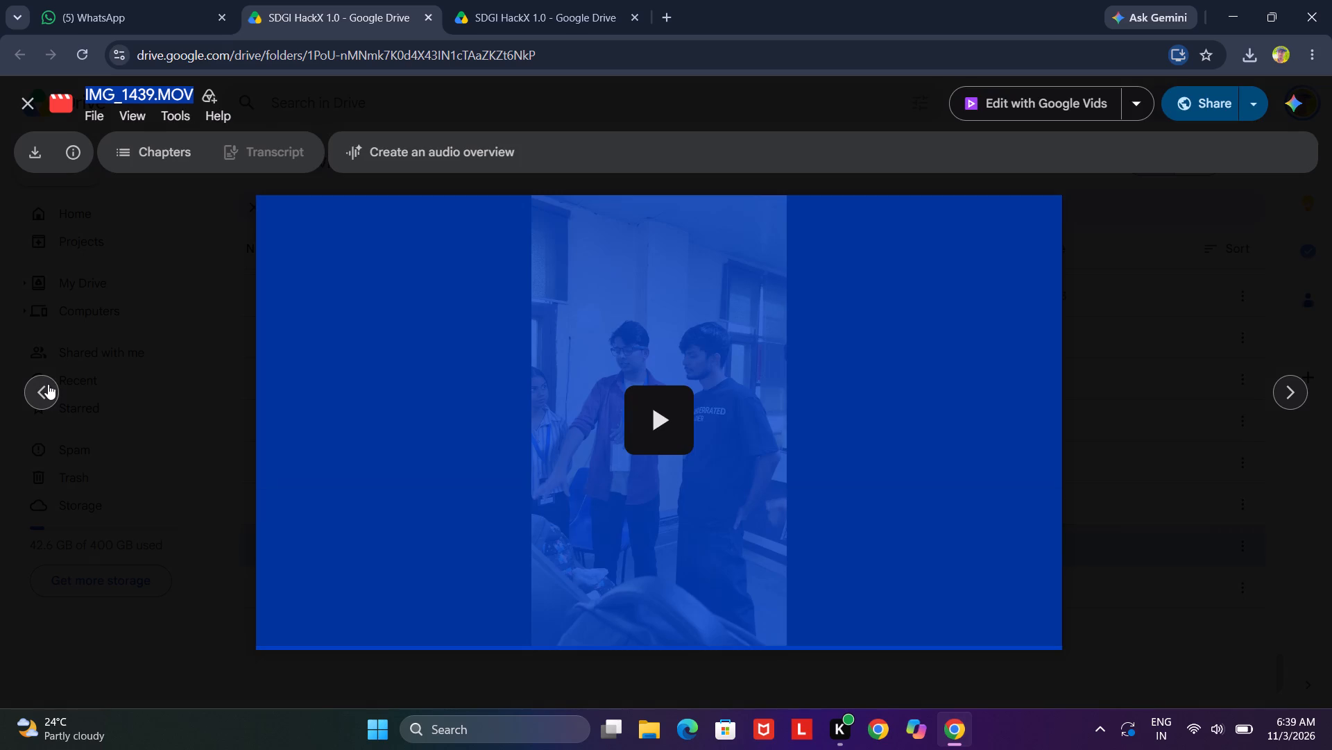
pyautogui.click(48, 384)
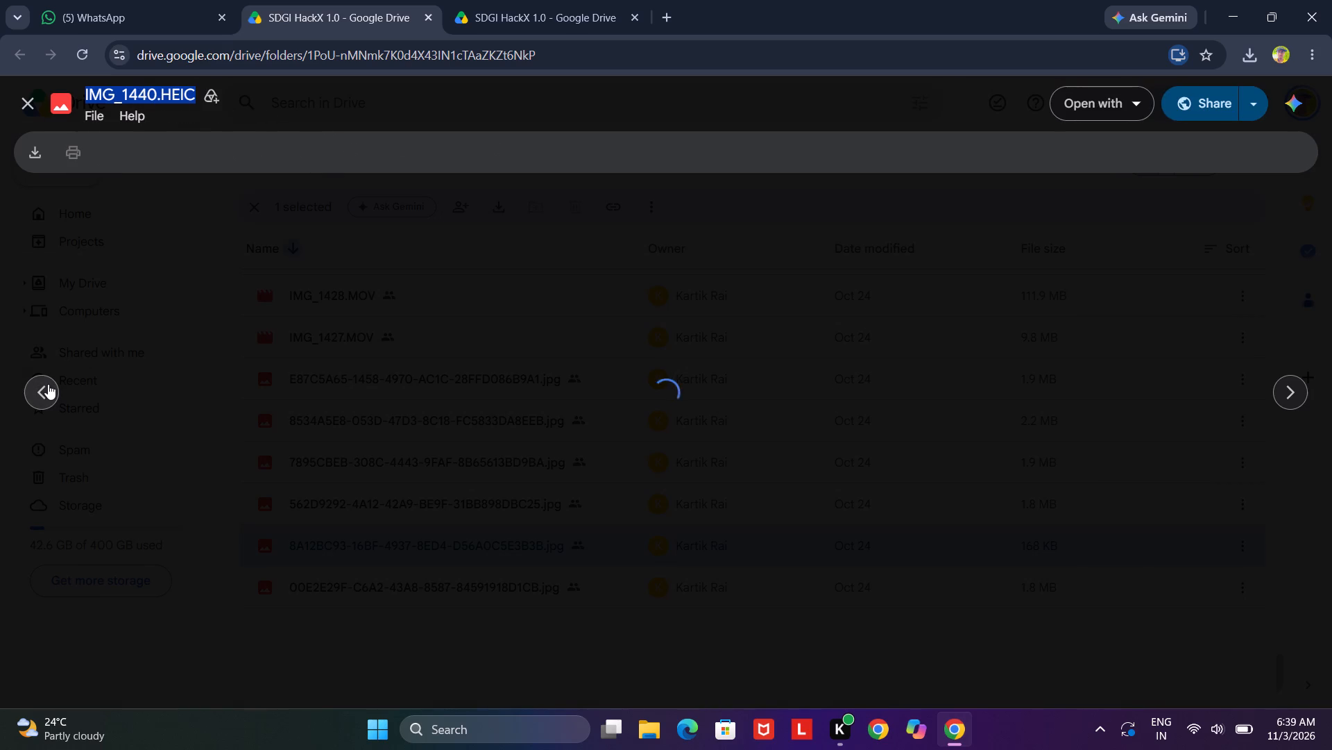
pyautogui.click(48, 384)
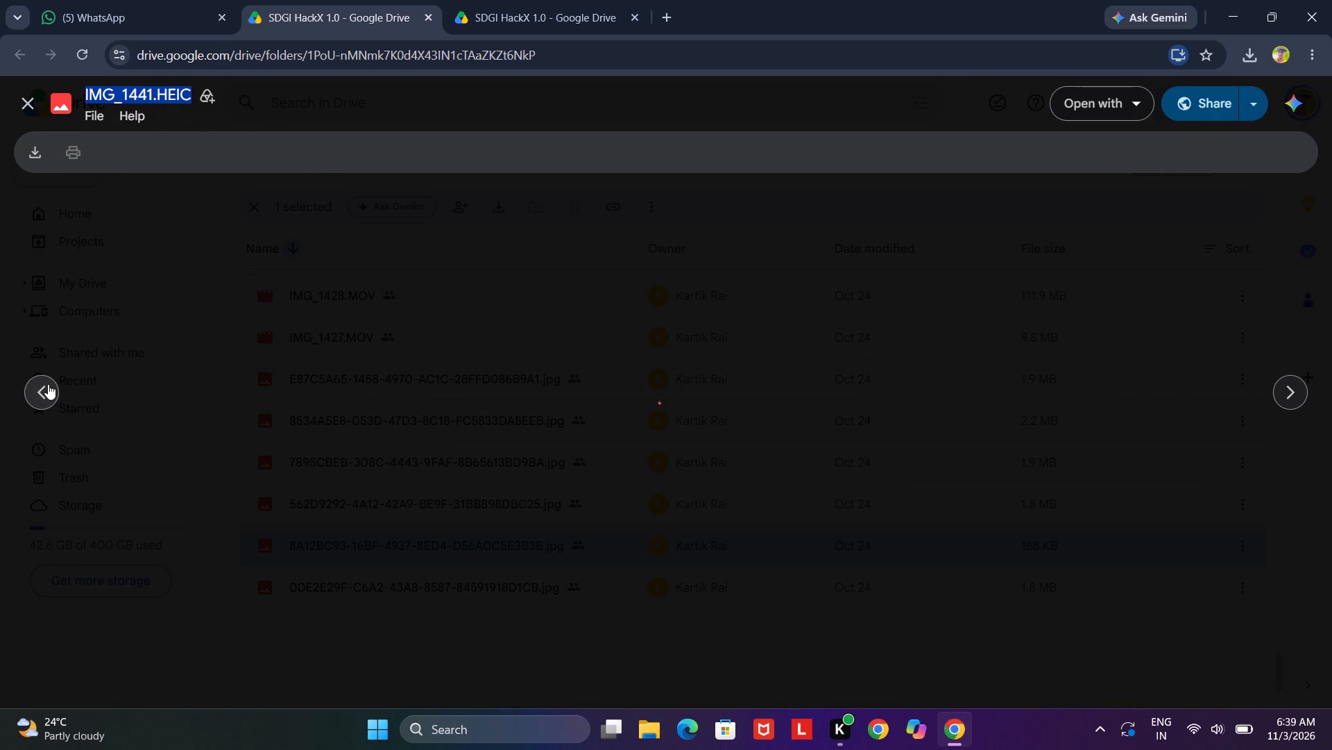
pyautogui.click(48, 384)
pyautogui.click(48, 384)
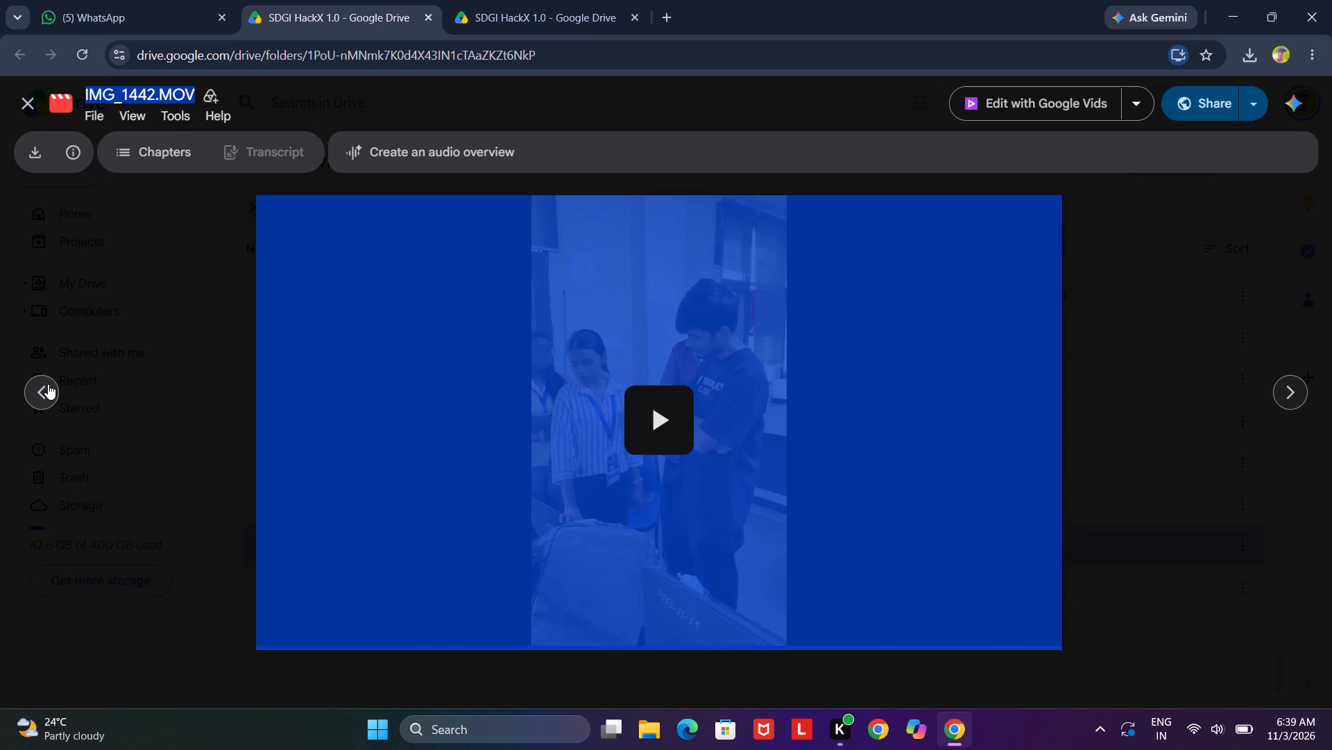
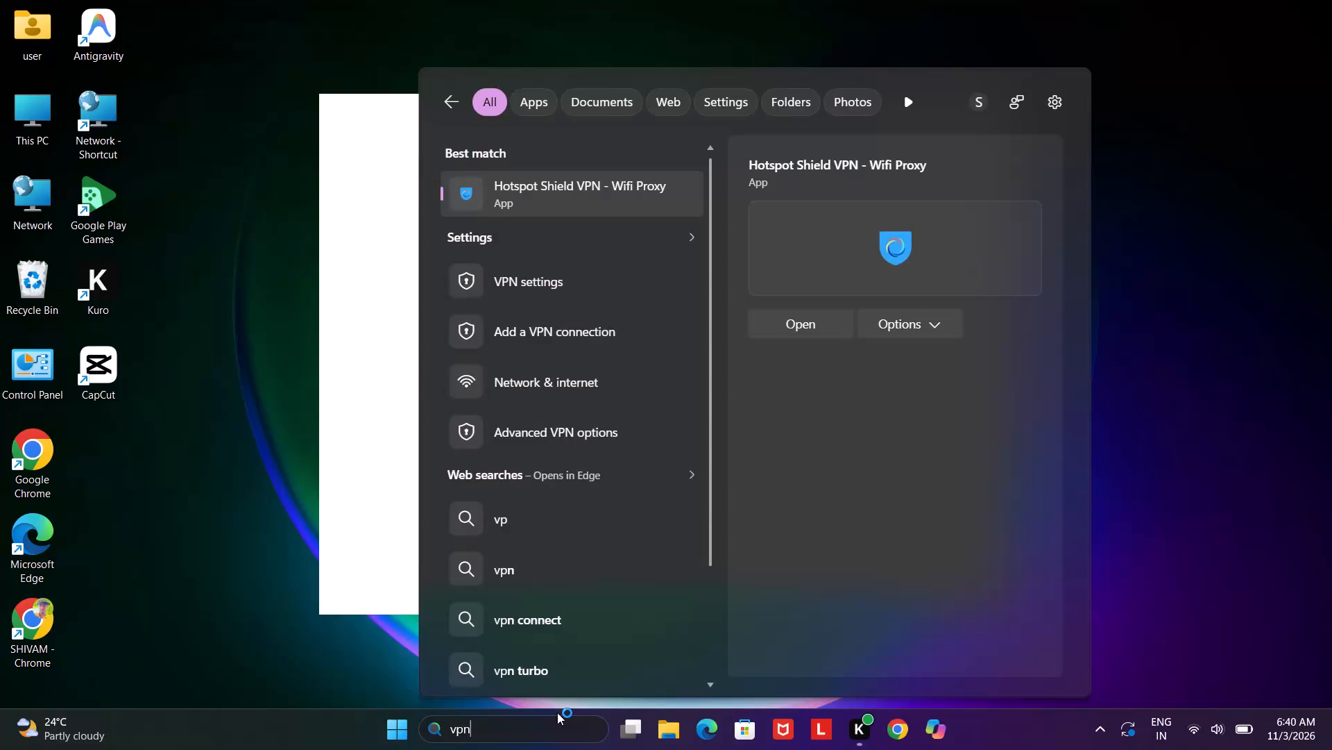
# Launch Hotspot Shield VPN, skip the Premium upgrade offer, connect with automatic location, dismiss the review request and minimize its window.
pyautogui.click(771, 312)
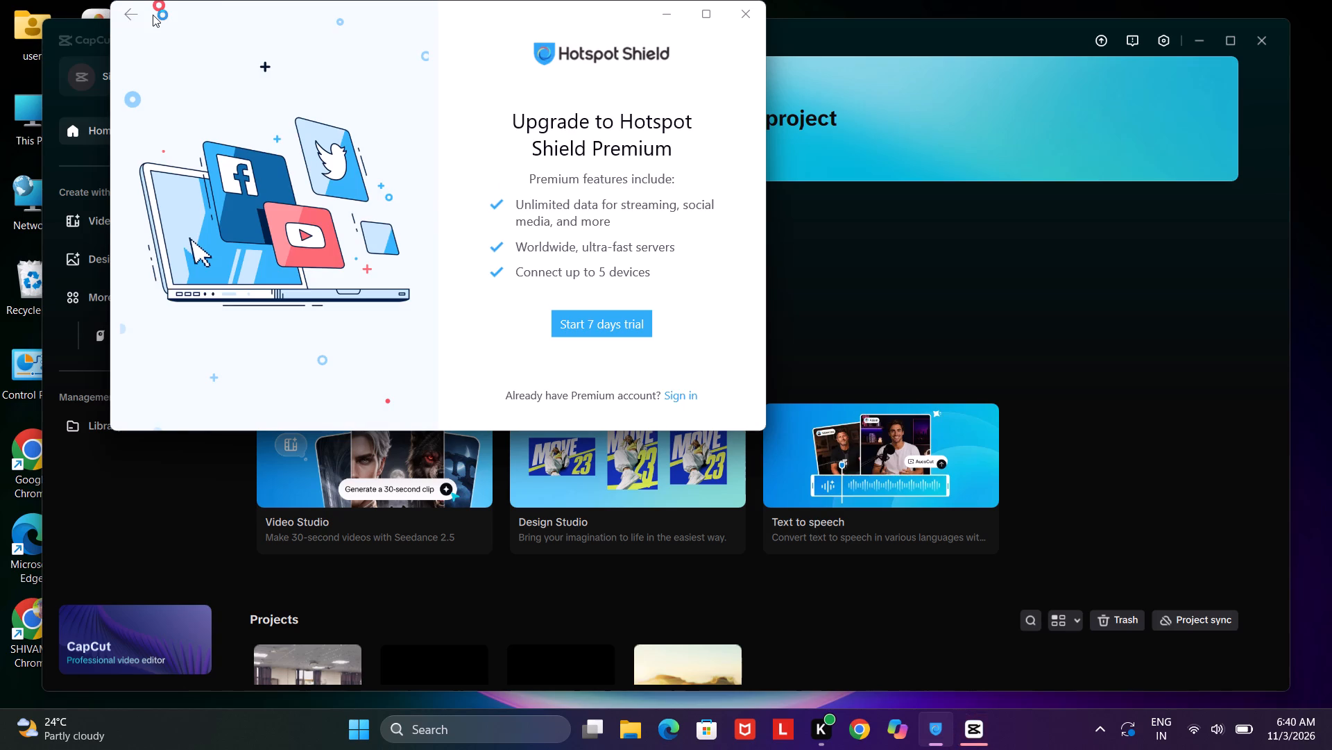
pyautogui.click(153, 15)
pyautogui.click(139, 15)
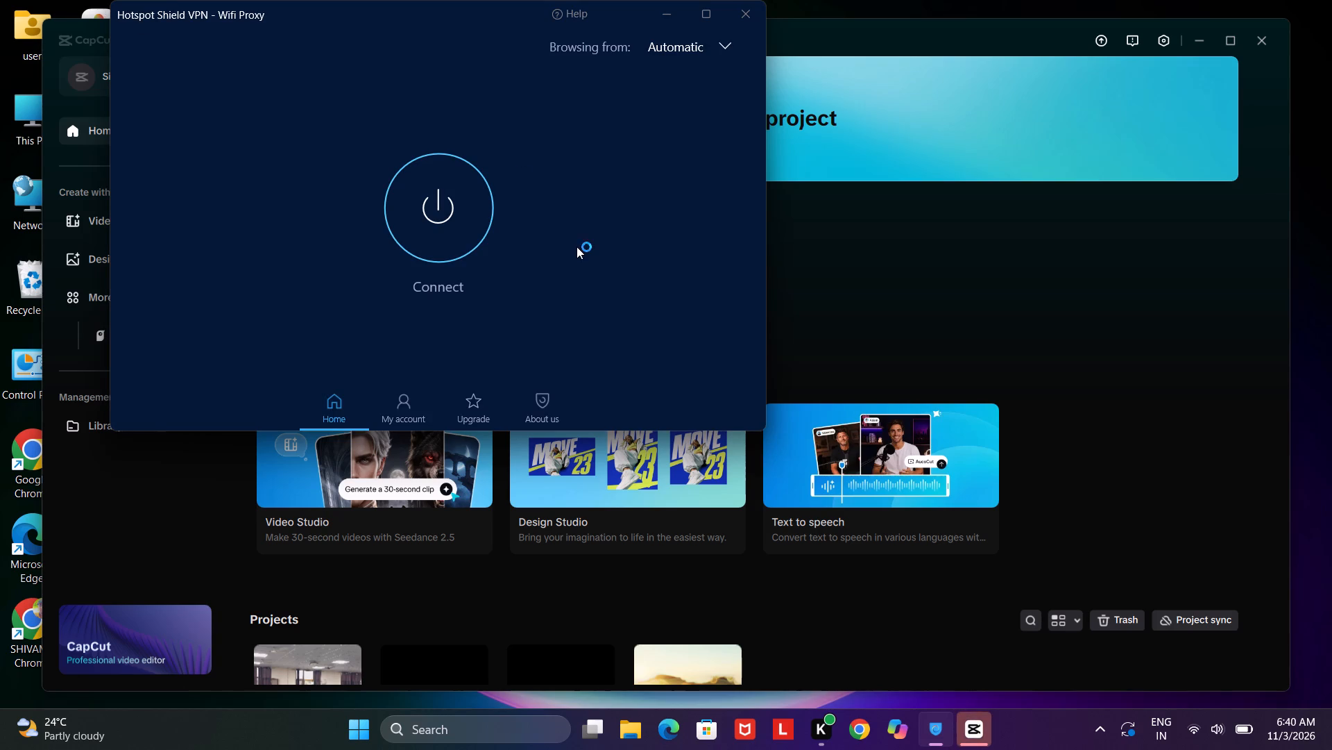
pyautogui.click(477, 226)
pyautogui.click(450, 213)
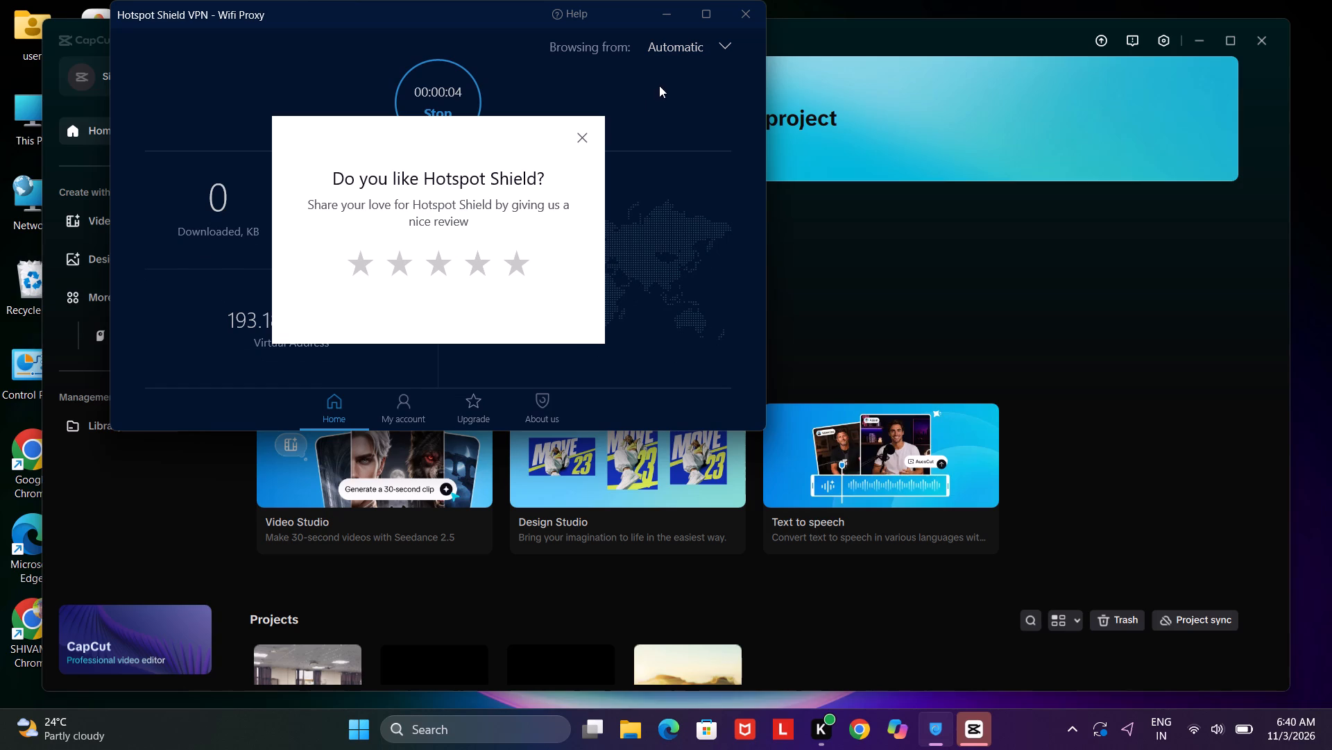
pyautogui.click(588, 138)
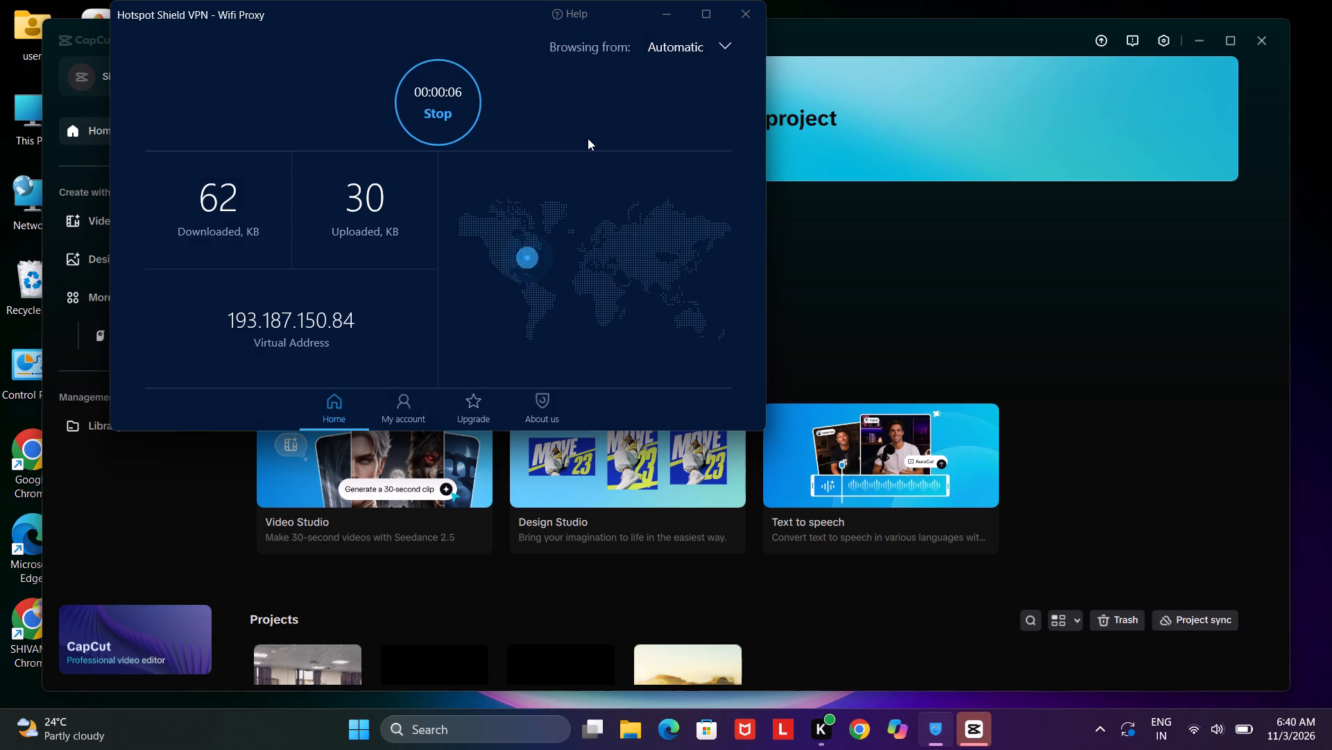
pyautogui.click(660, 11)
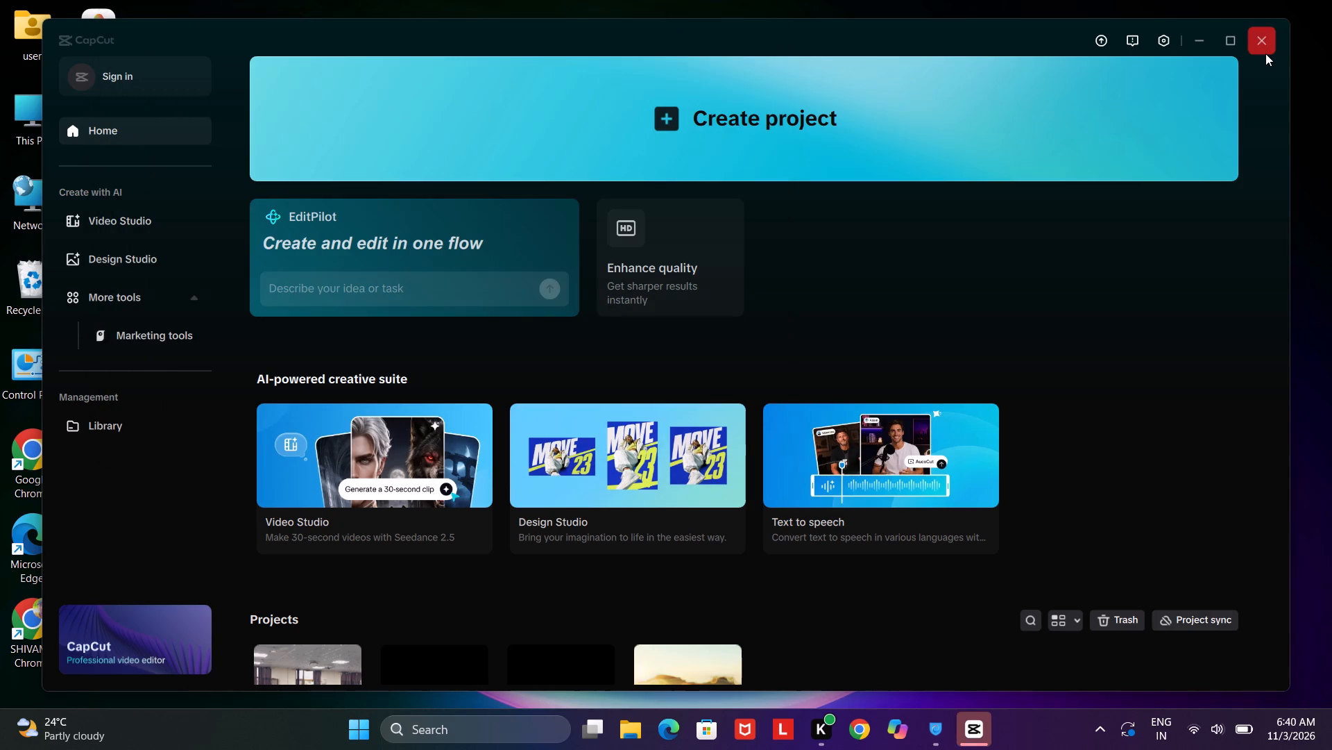
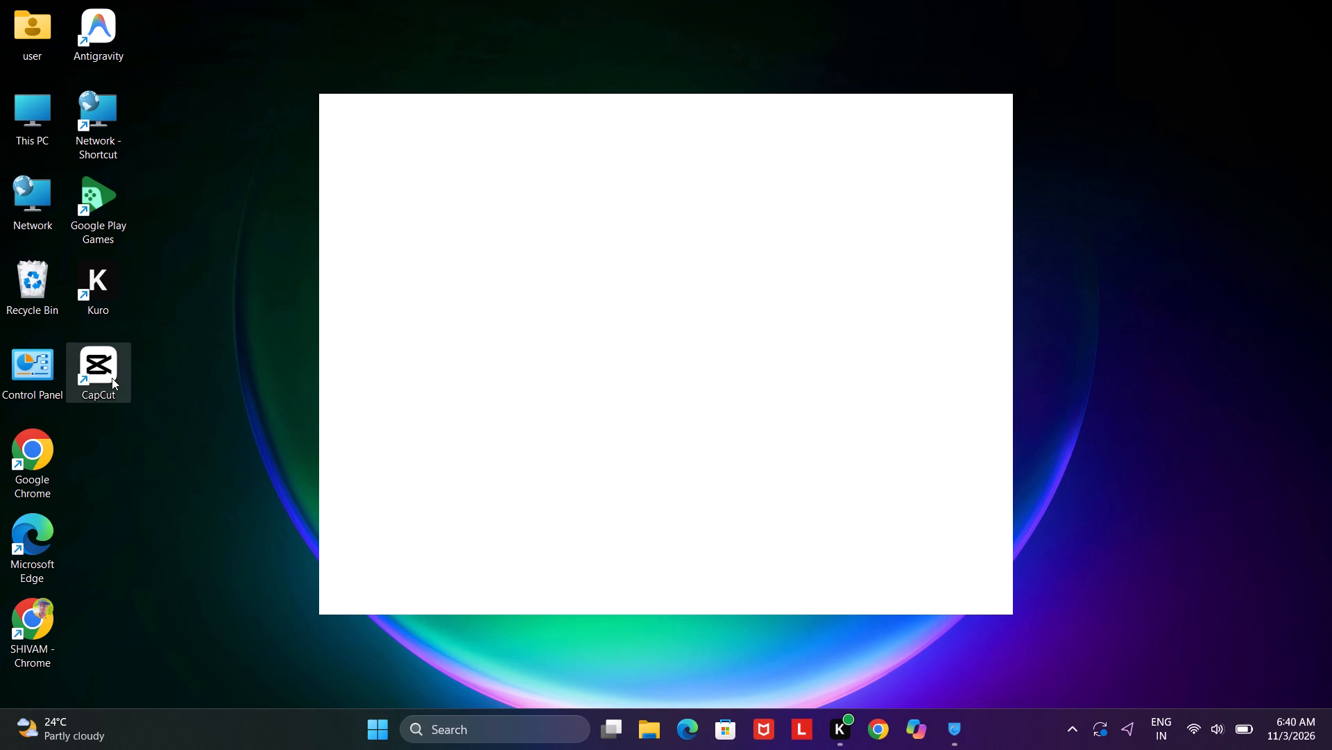
# Launch CapCut from the desktop.
pyautogui.click(112, 378)
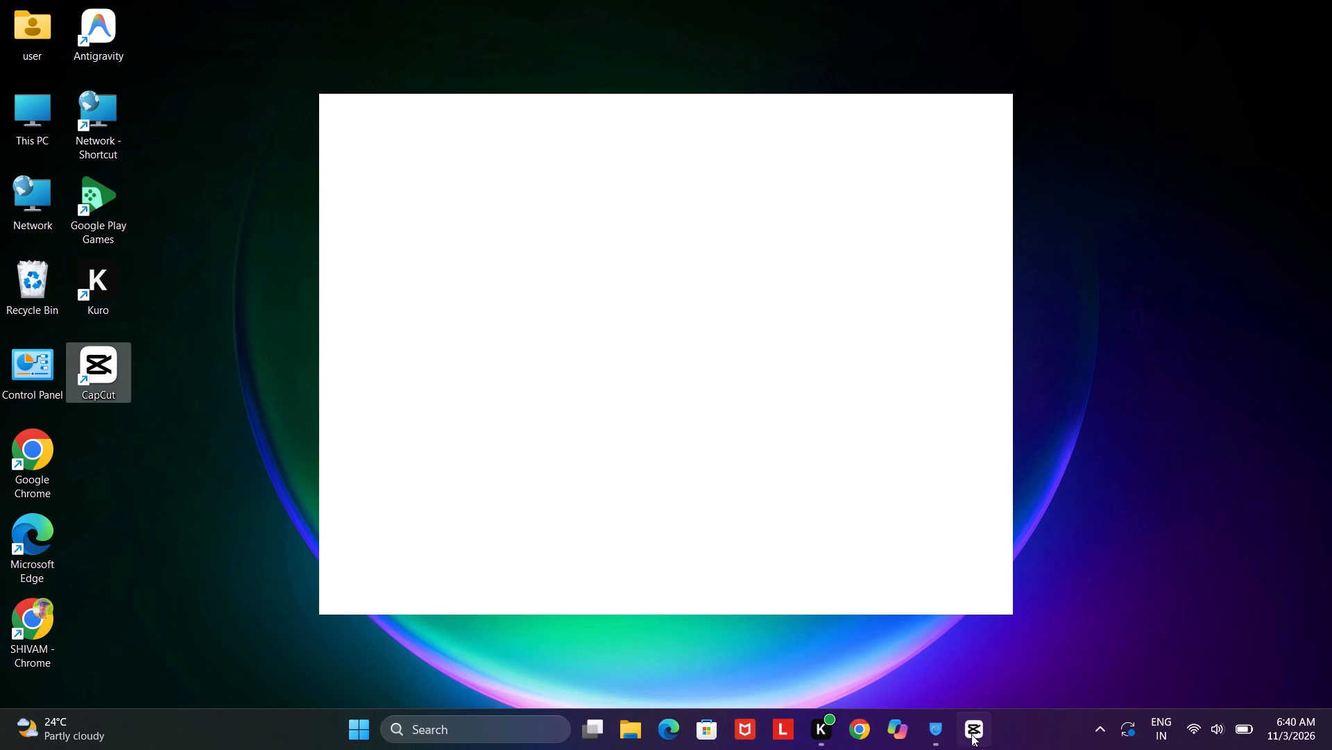
# Launch the CapCut video editor.
pyautogui.click(972, 734)
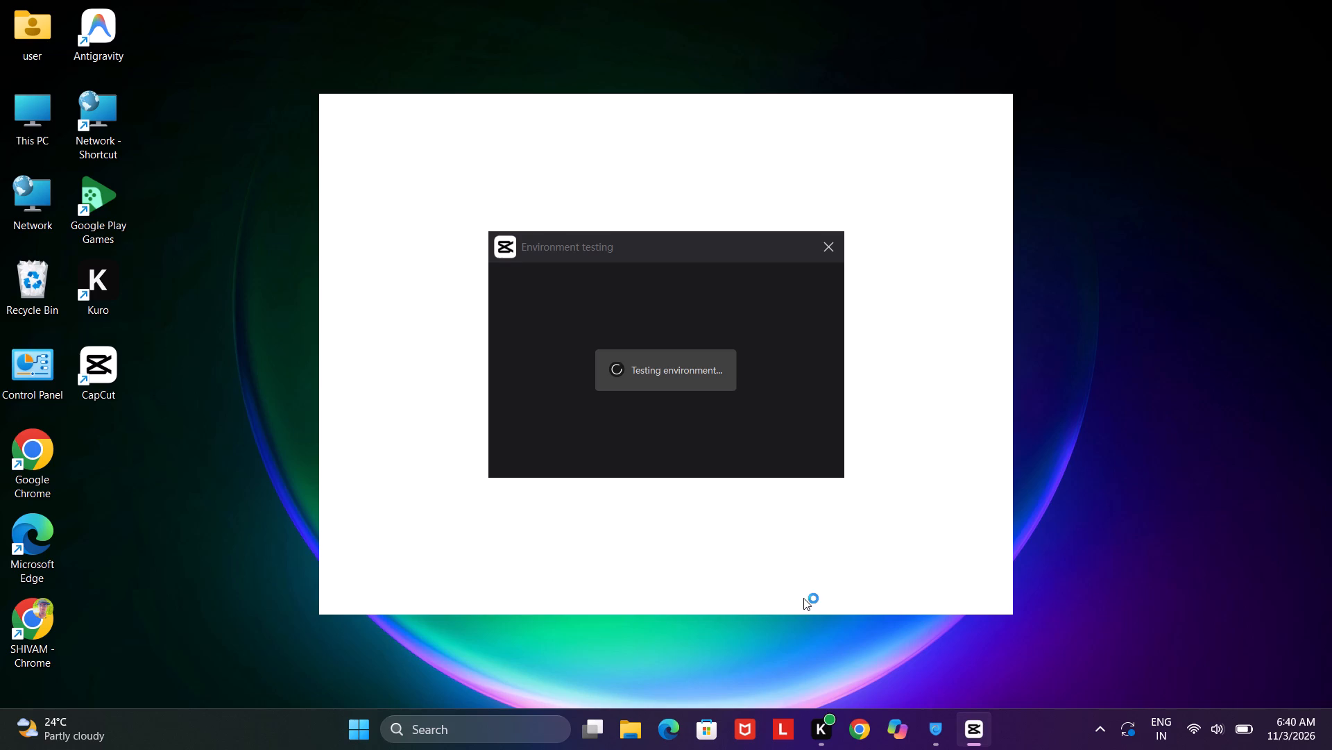
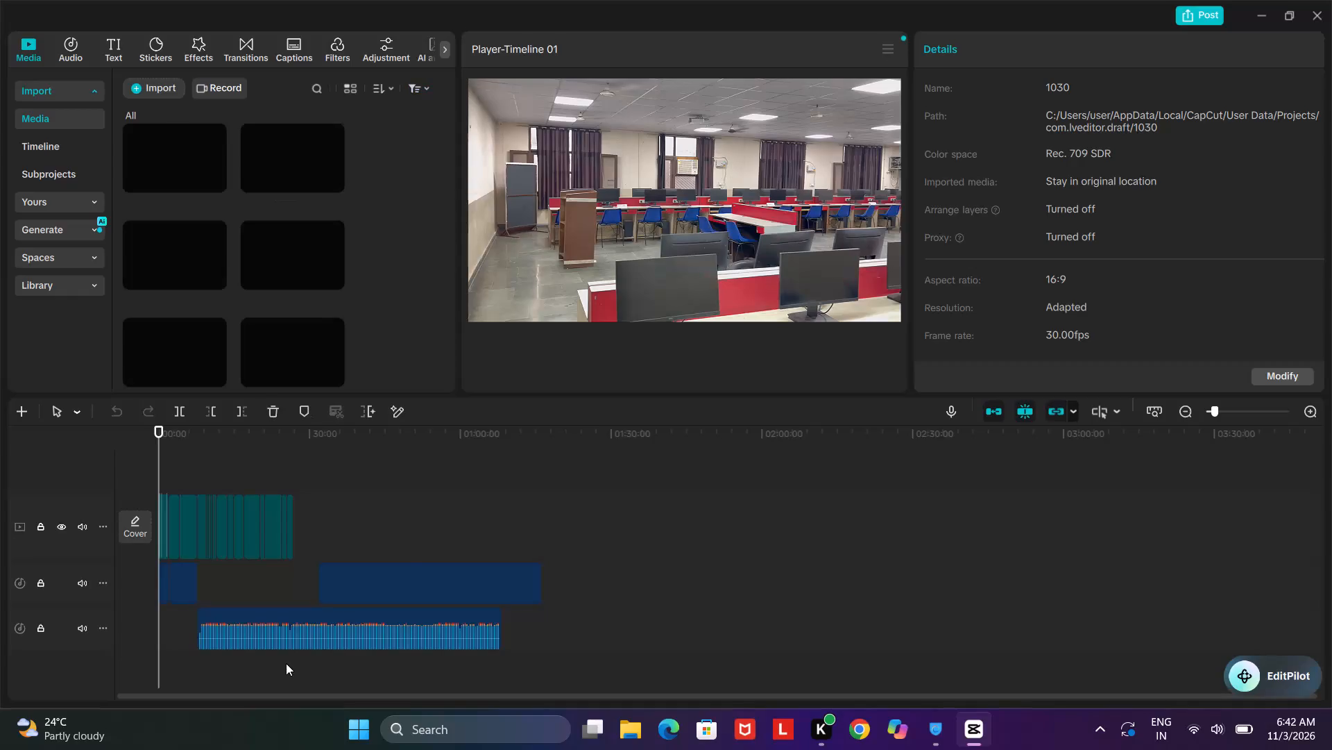
# Play and scrub through the opening section, from the empty lab through IMG_3827 and IMG_3838 to the IMG_3867 audience clip.
pyautogui.hscroll(3, 286, 663)
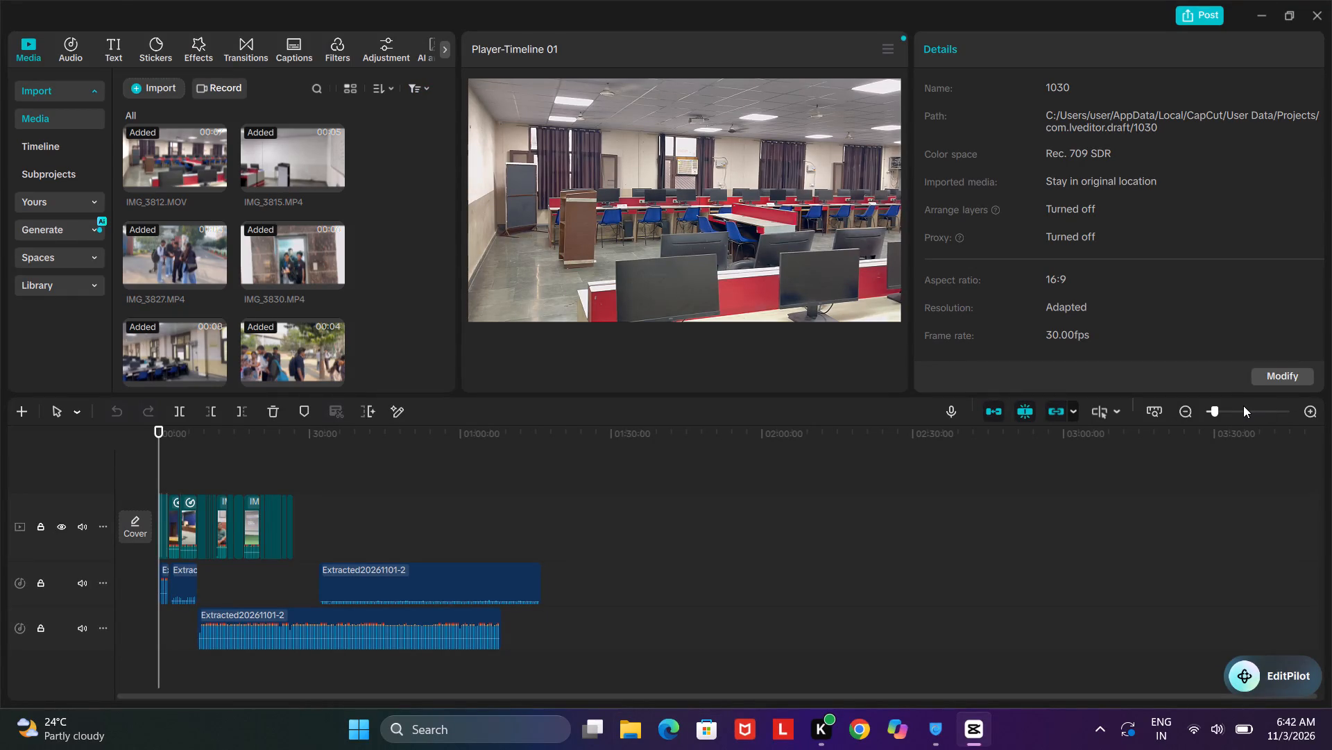
pyautogui.click(1242, 406)
pyautogui.click(1231, 408)
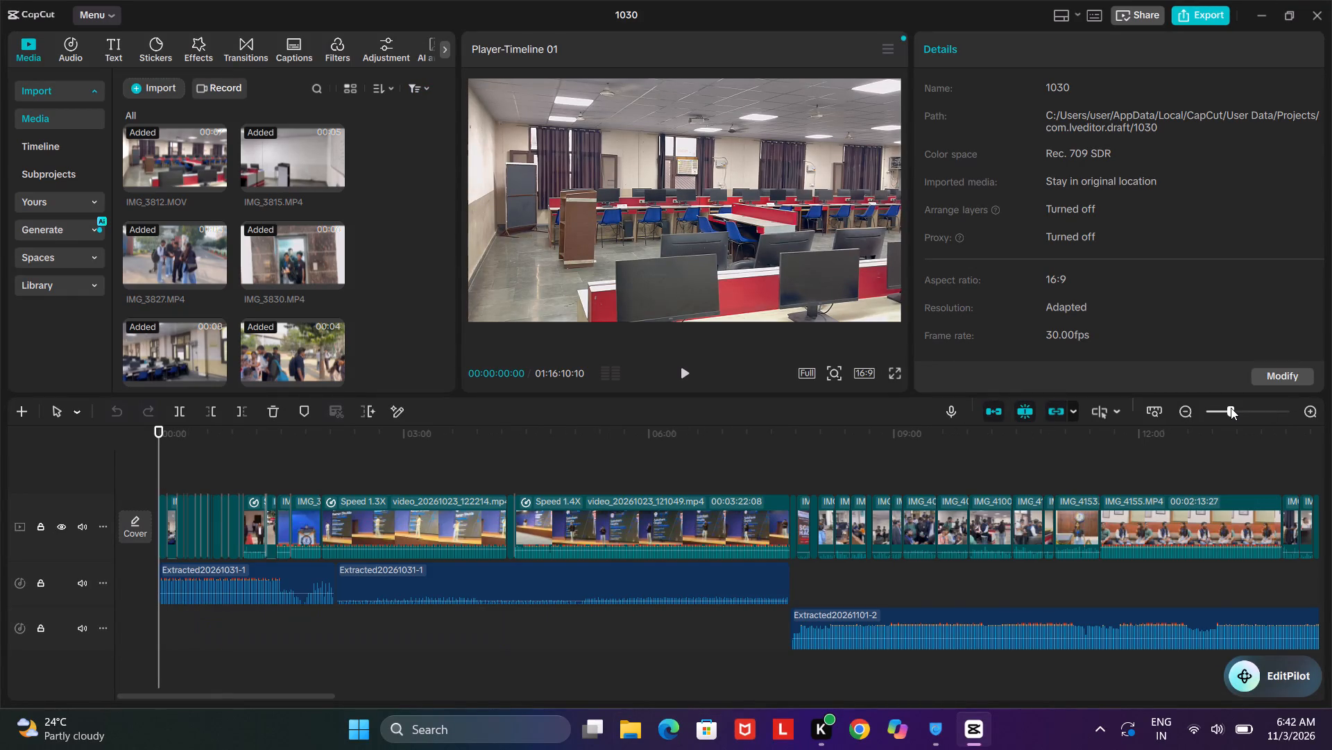
pyautogui.click(689, 377)
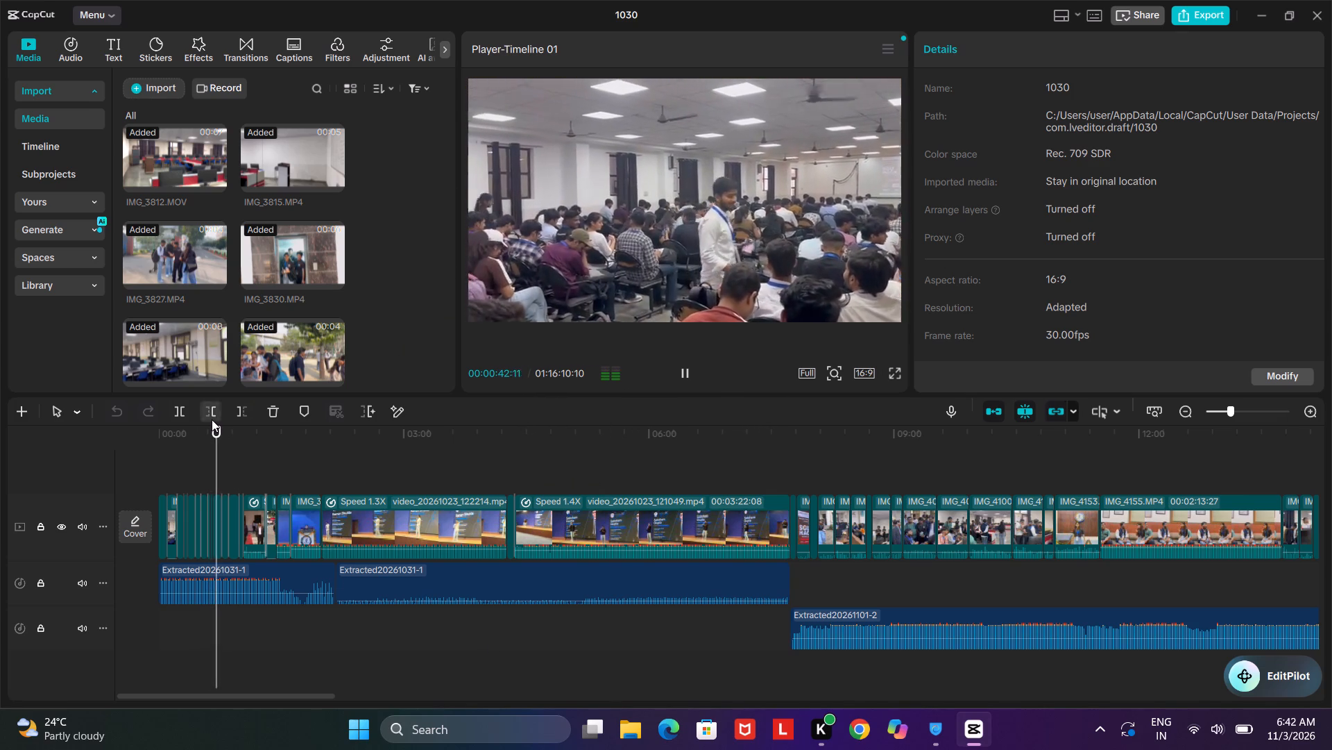
pyautogui.moveTo(214, 430); pyautogui.dragTo(187, 435)
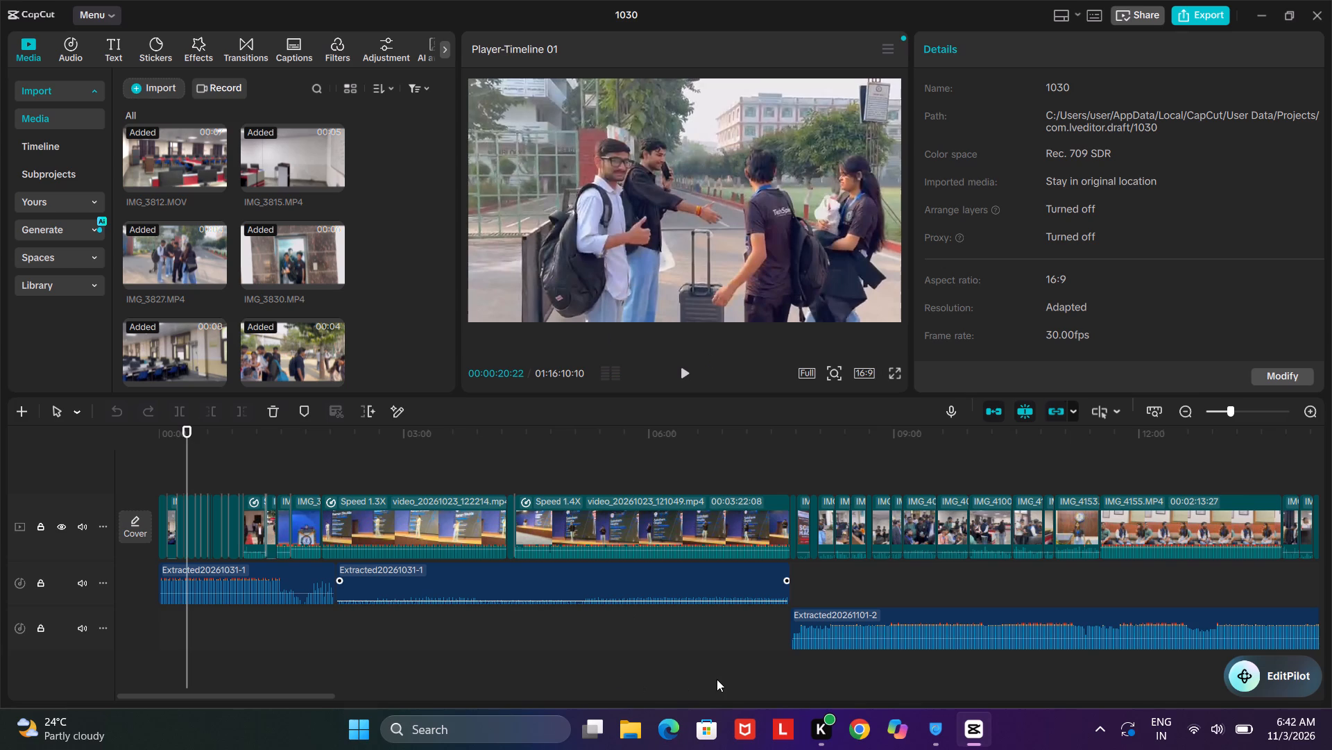
pyautogui.click(1253, 406)
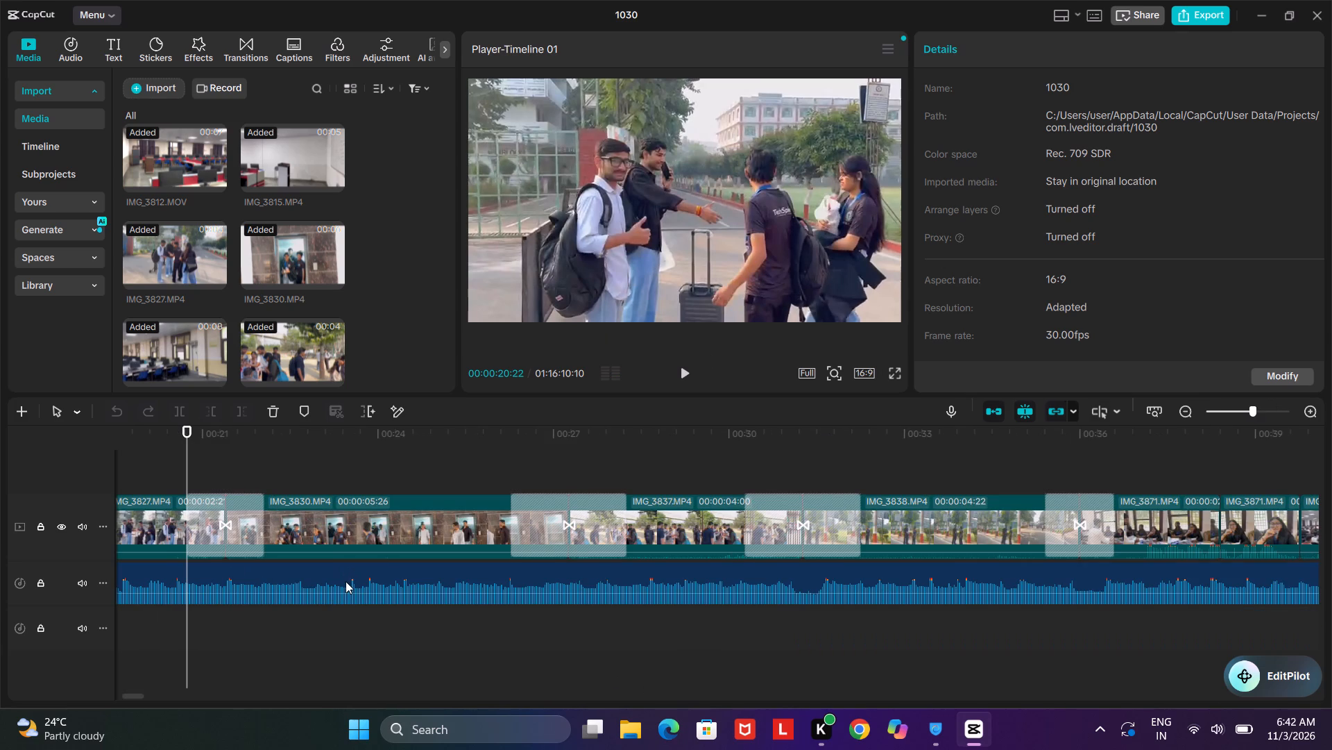
pyautogui.moveTo(188, 442); pyautogui.dragTo(180, 444)
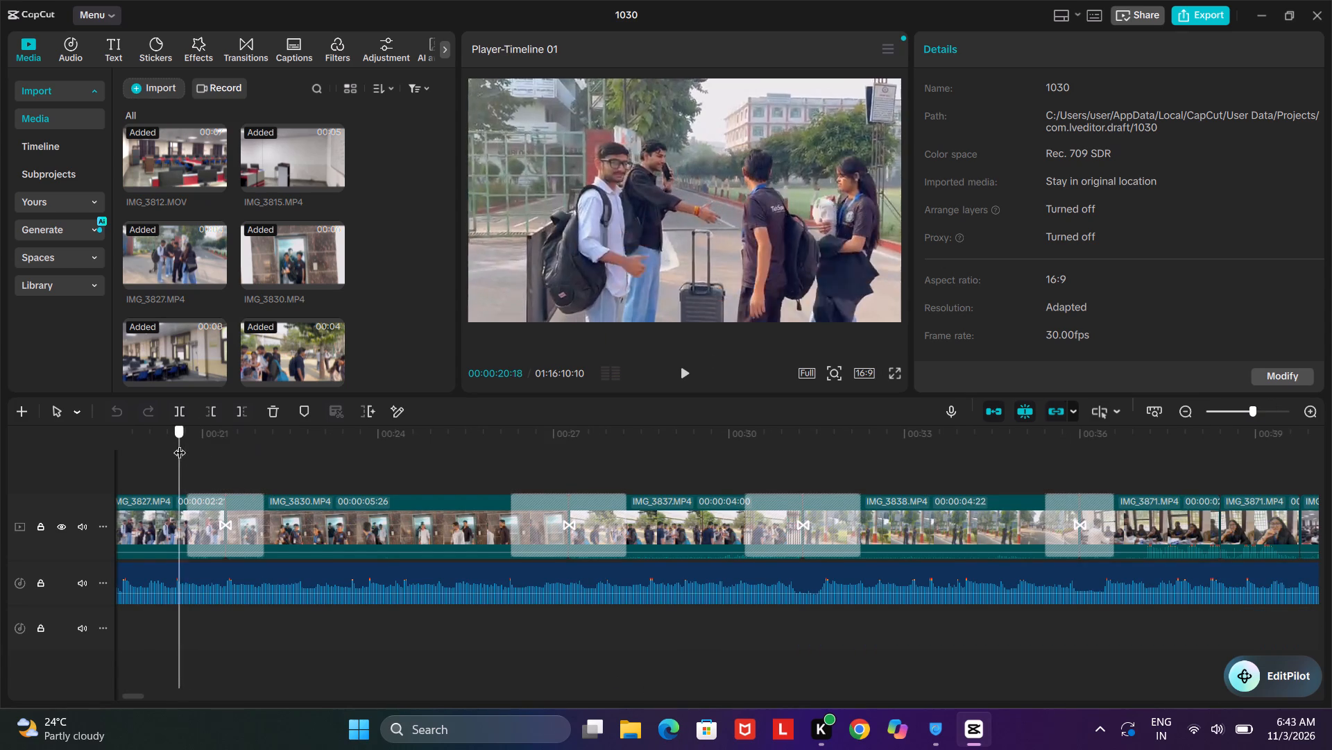
pyautogui.moveTo(180, 444); pyautogui.dragTo(583, 483)
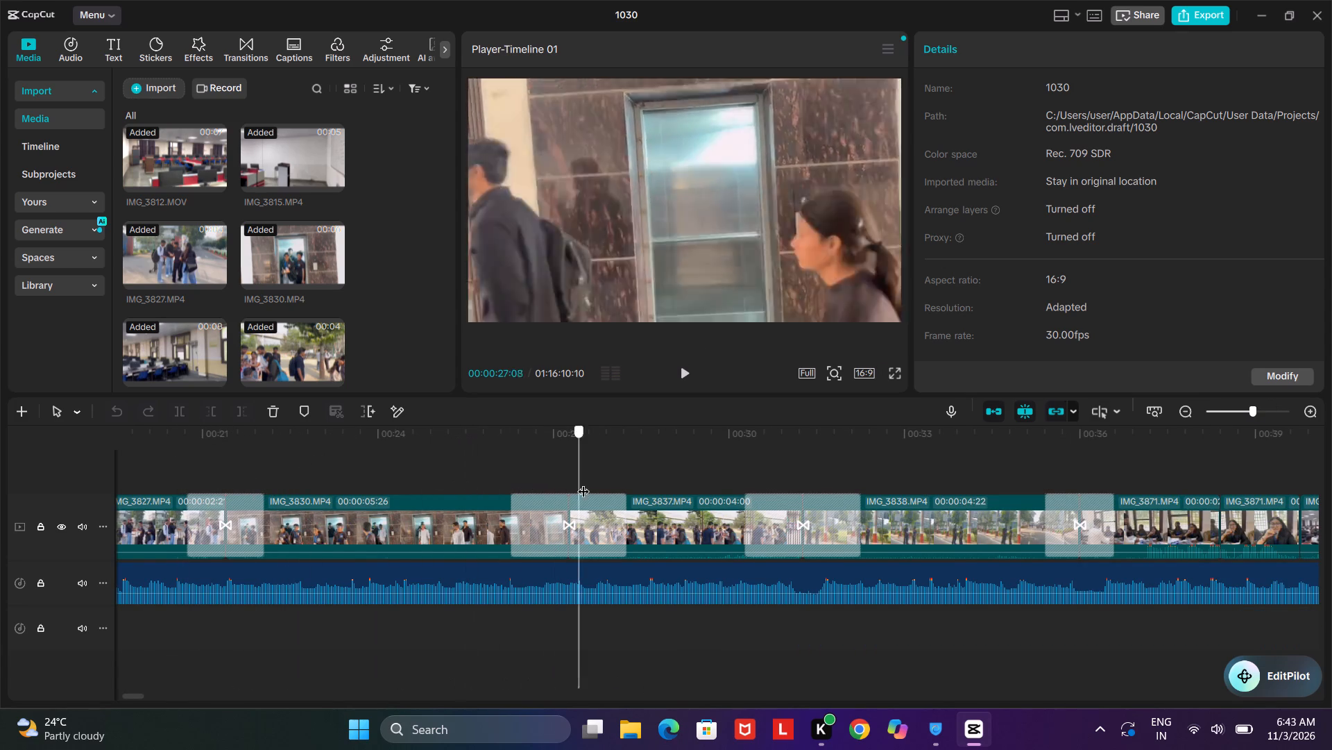
pyautogui.moveTo(583, 483); pyautogui.dragTo(910, 482)
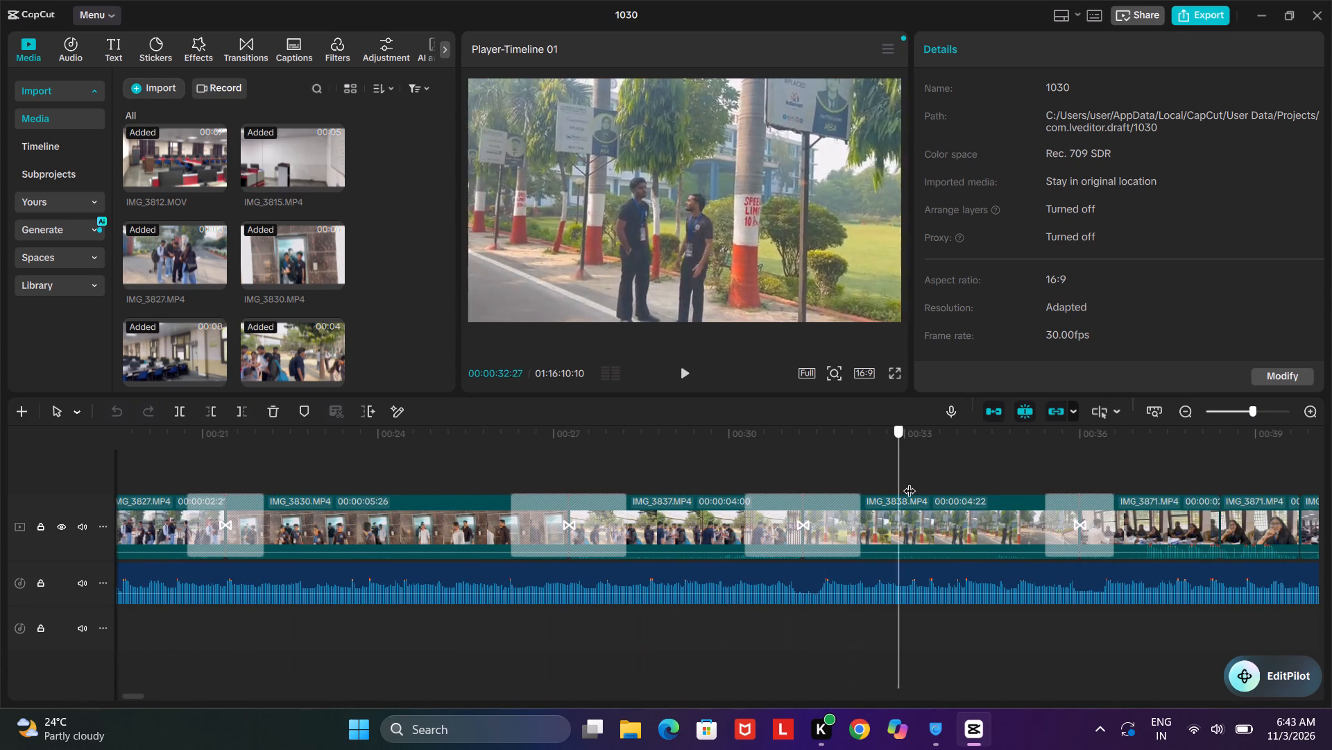
pyautogui.moveTo(910, 482); pyautogui.dragTo(694, 523)
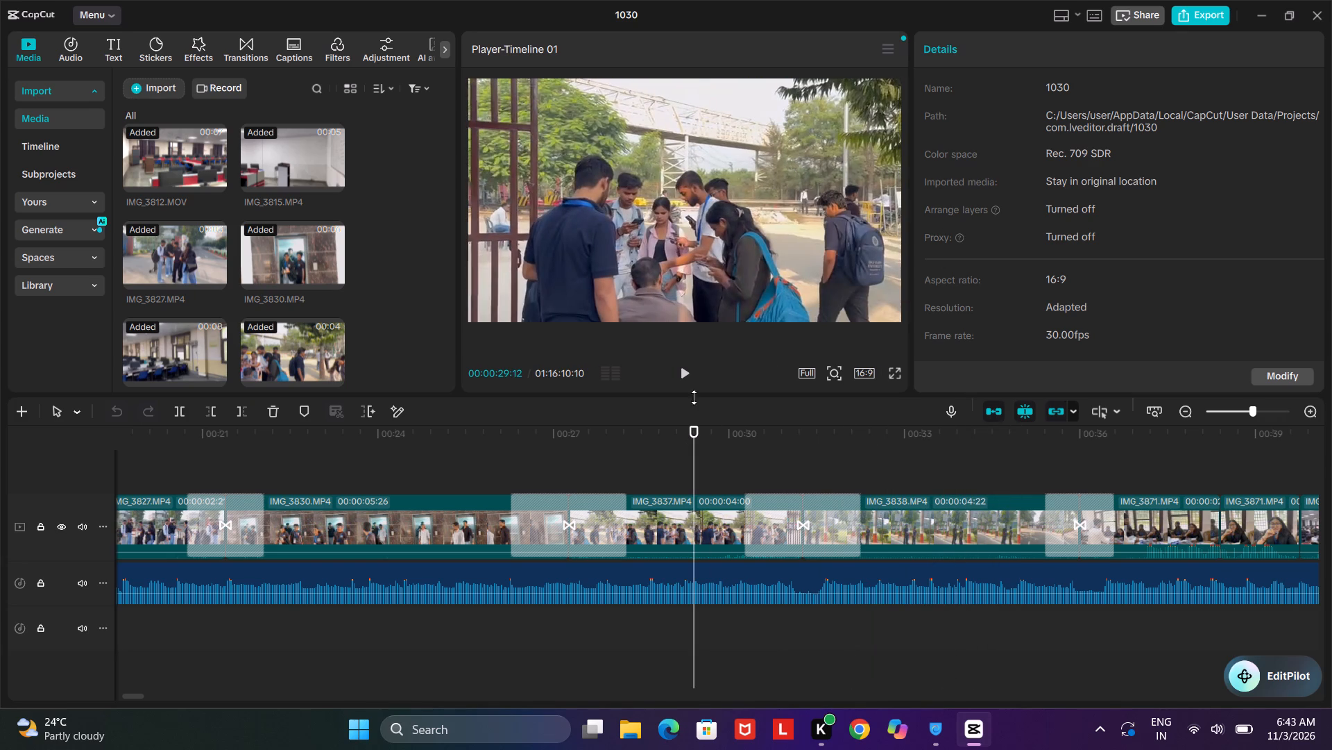
pyautogui.click(687, 372)
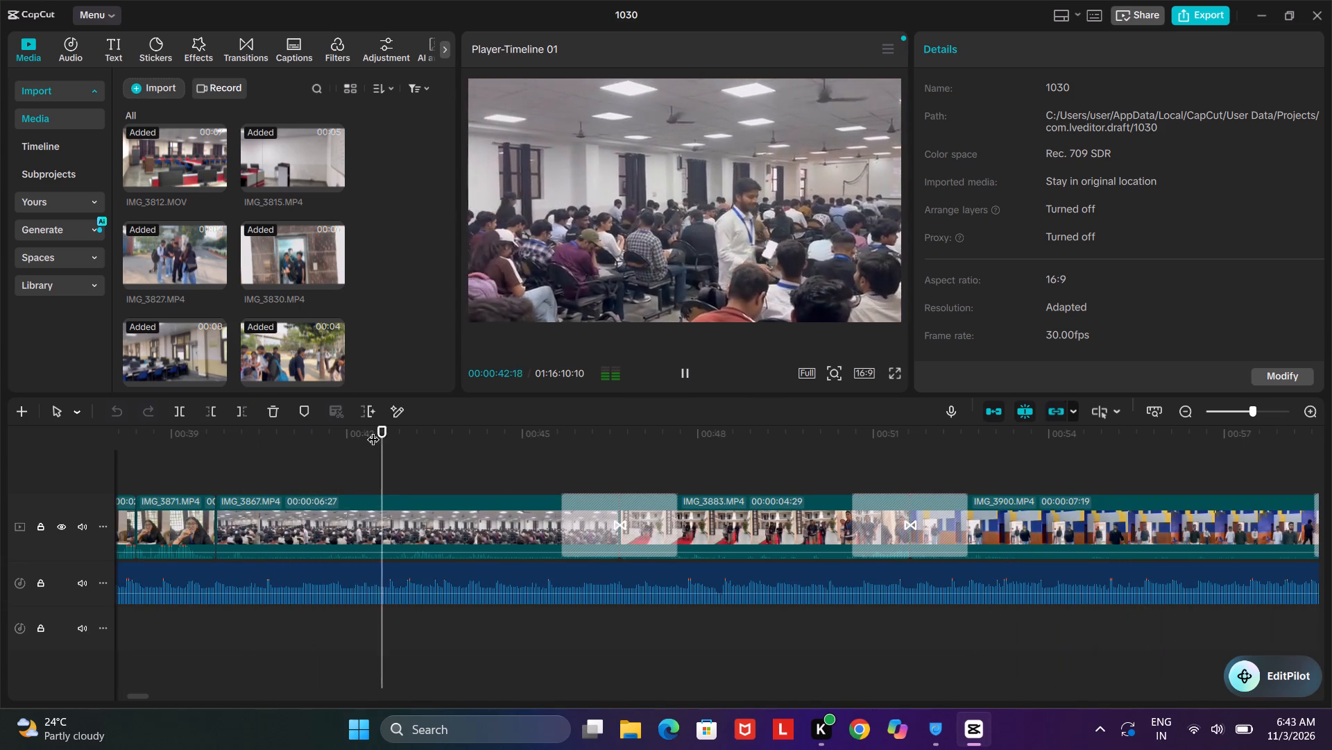
# Apply the trending Move Cloud video effect to the second IMG_3871 clip, just before IMG_3867.
pyautogui.moveTo(373, 431); pyautogui.dragTo(210, 478)
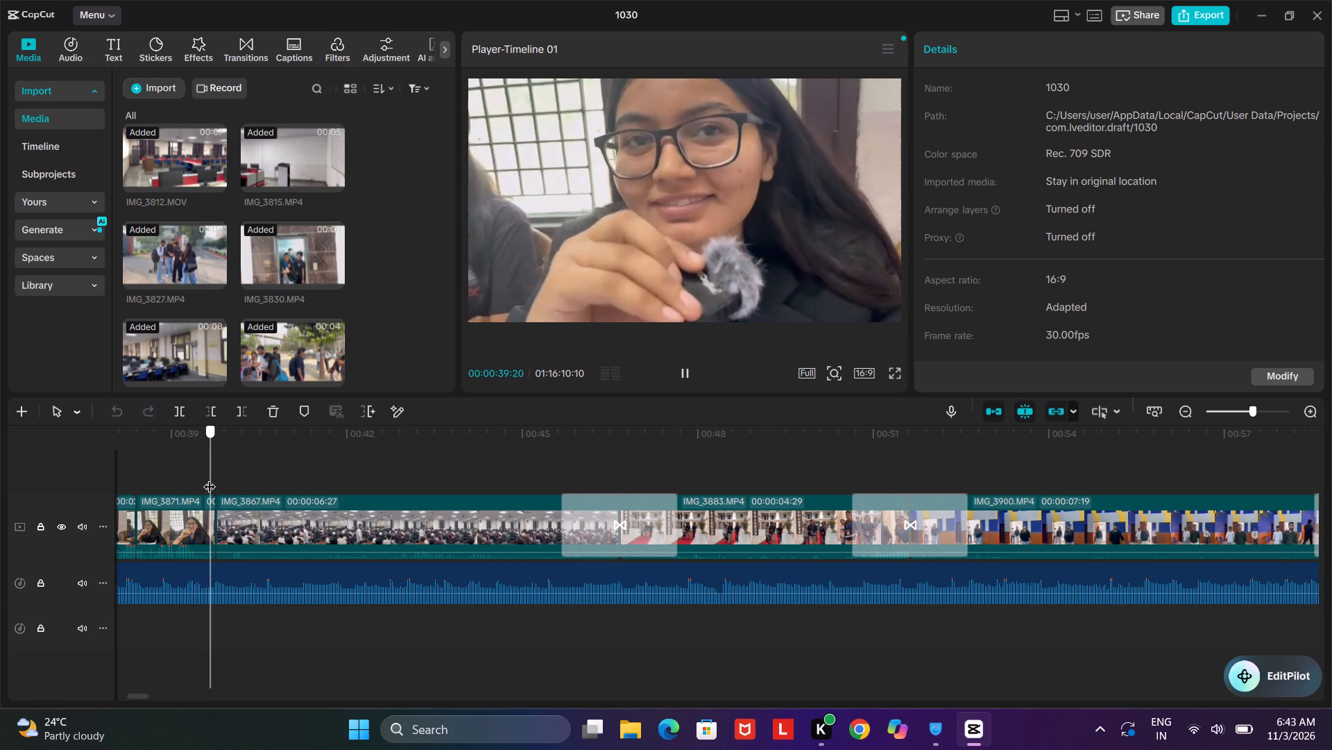
pyautogui.moveTo(210, 478); pyautogui.dragTo(217, 477)
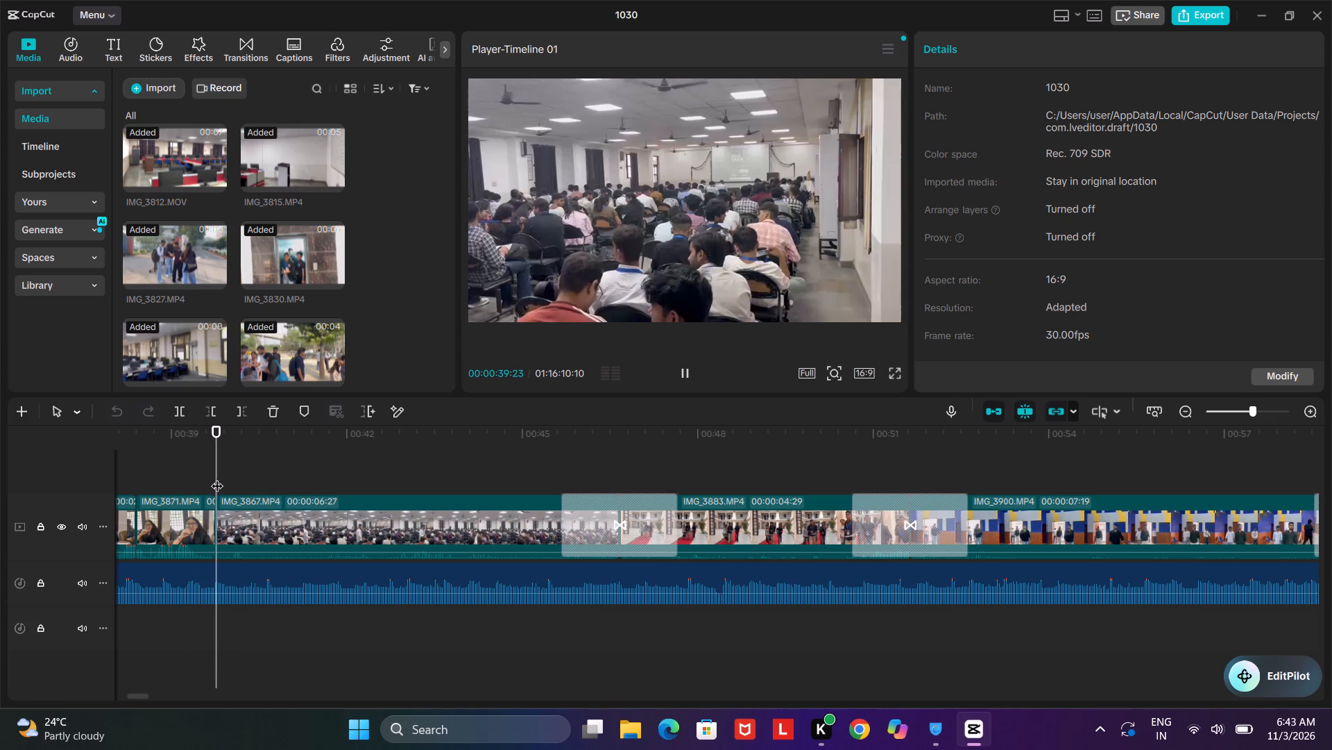
pyautogui.click(194, 46)
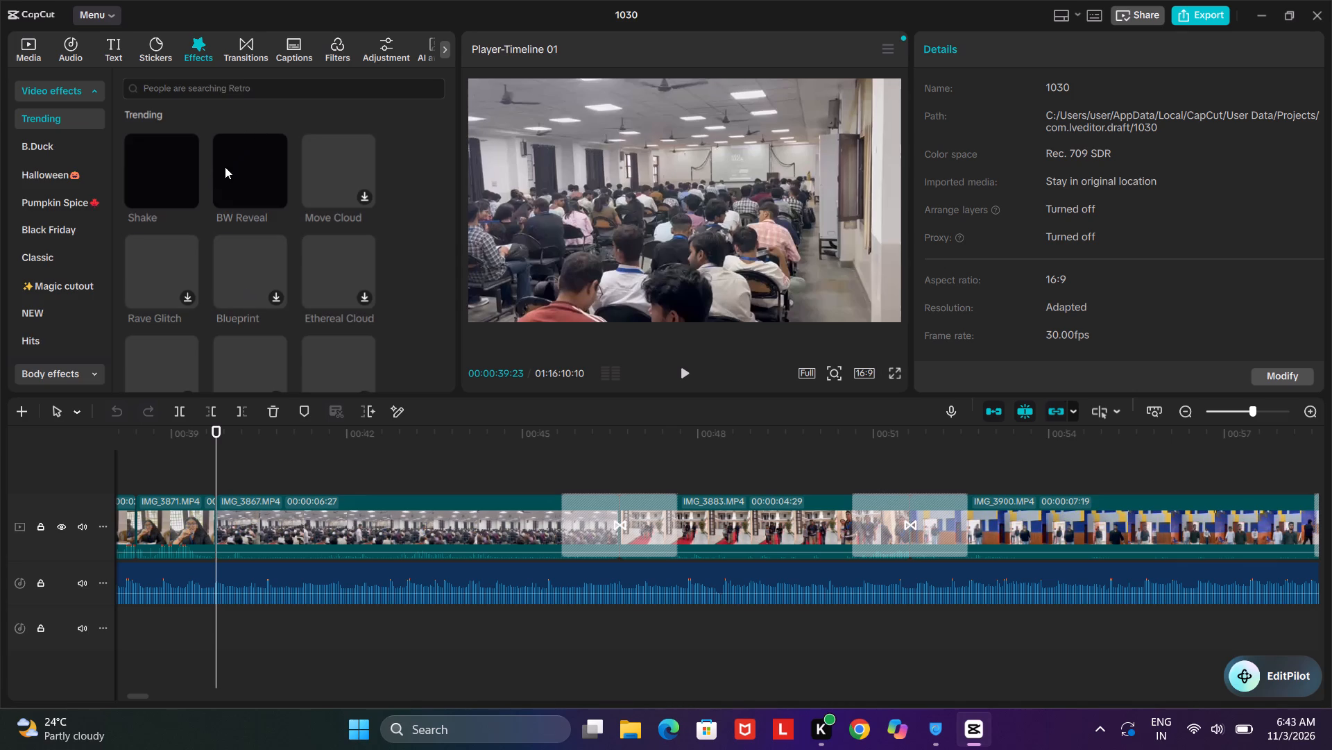
pyautogui.click(182, 197)
pyautogui.click(188, 195)
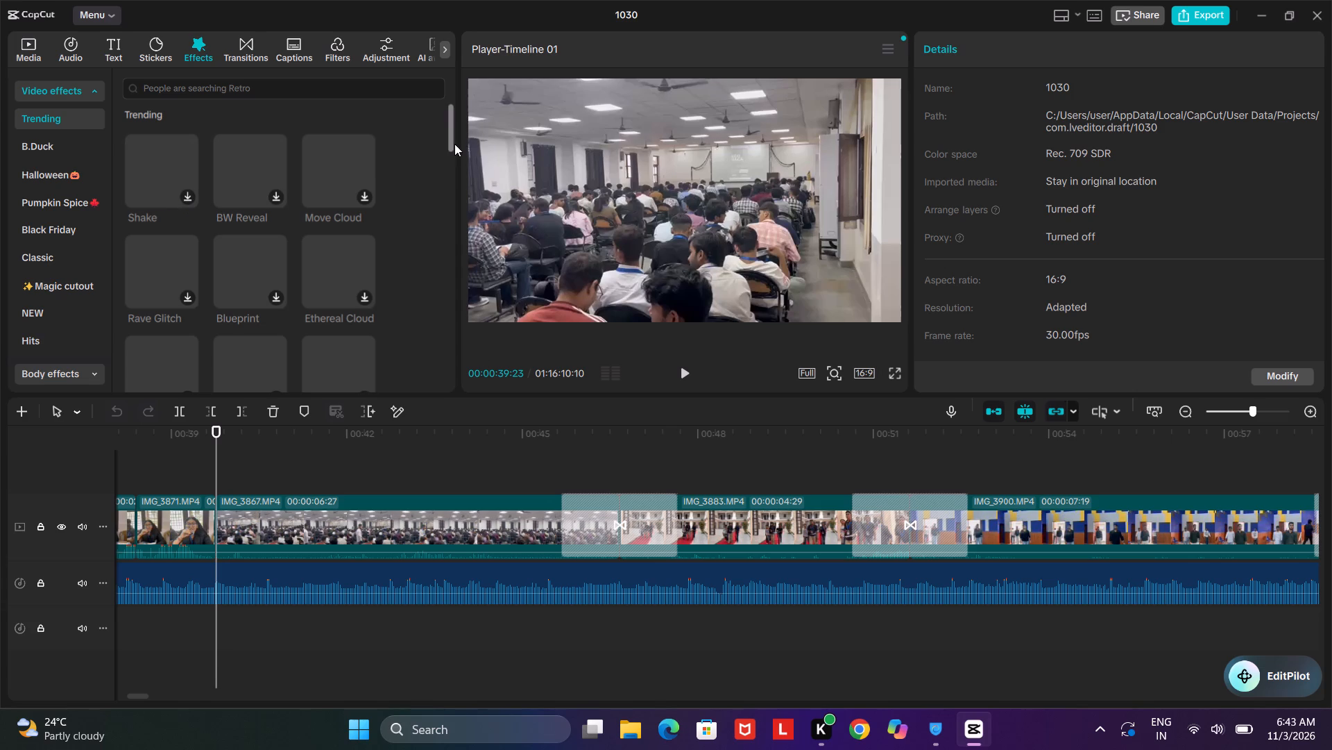
pyautogui.moveTo(450, 144); pyautogui.dragTo(460, 126)
pyautogui.doubleClick(364, 194)
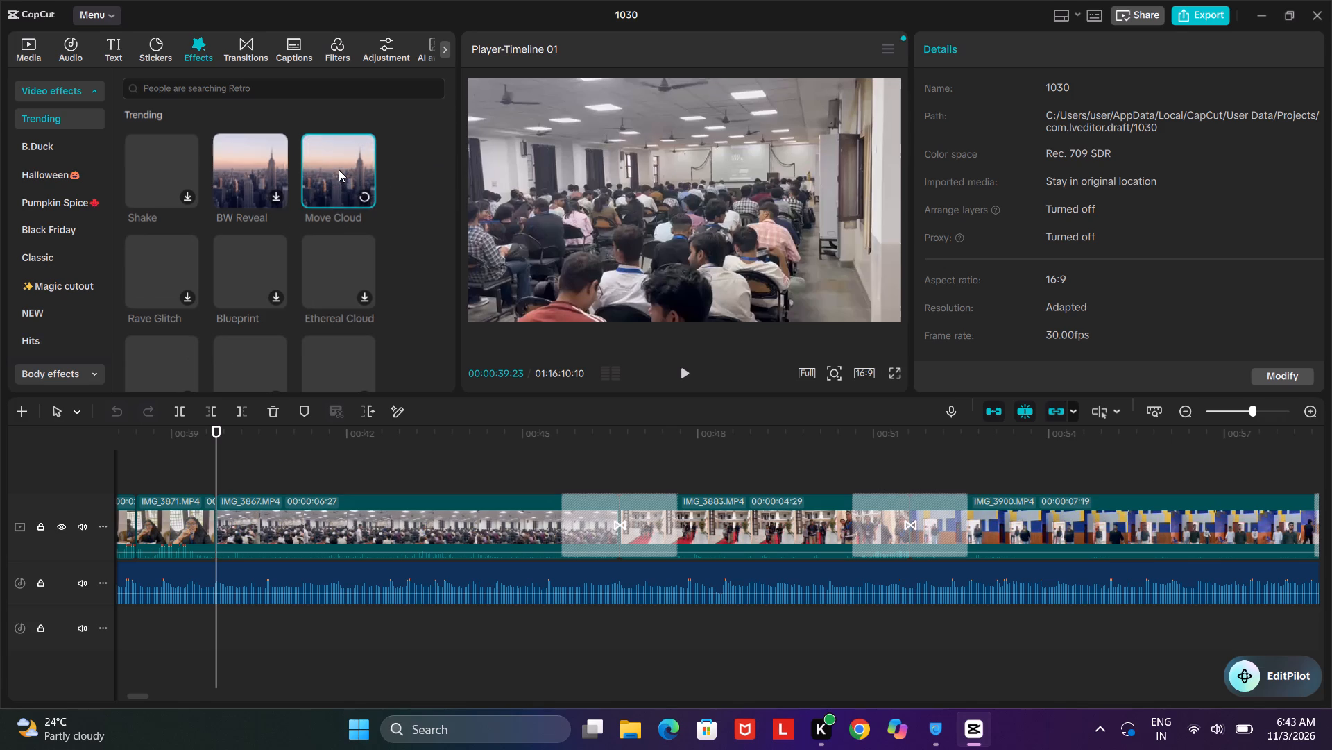
pyautogui.moveTo(339, 169); pyautogui.dragTo(182, 517)
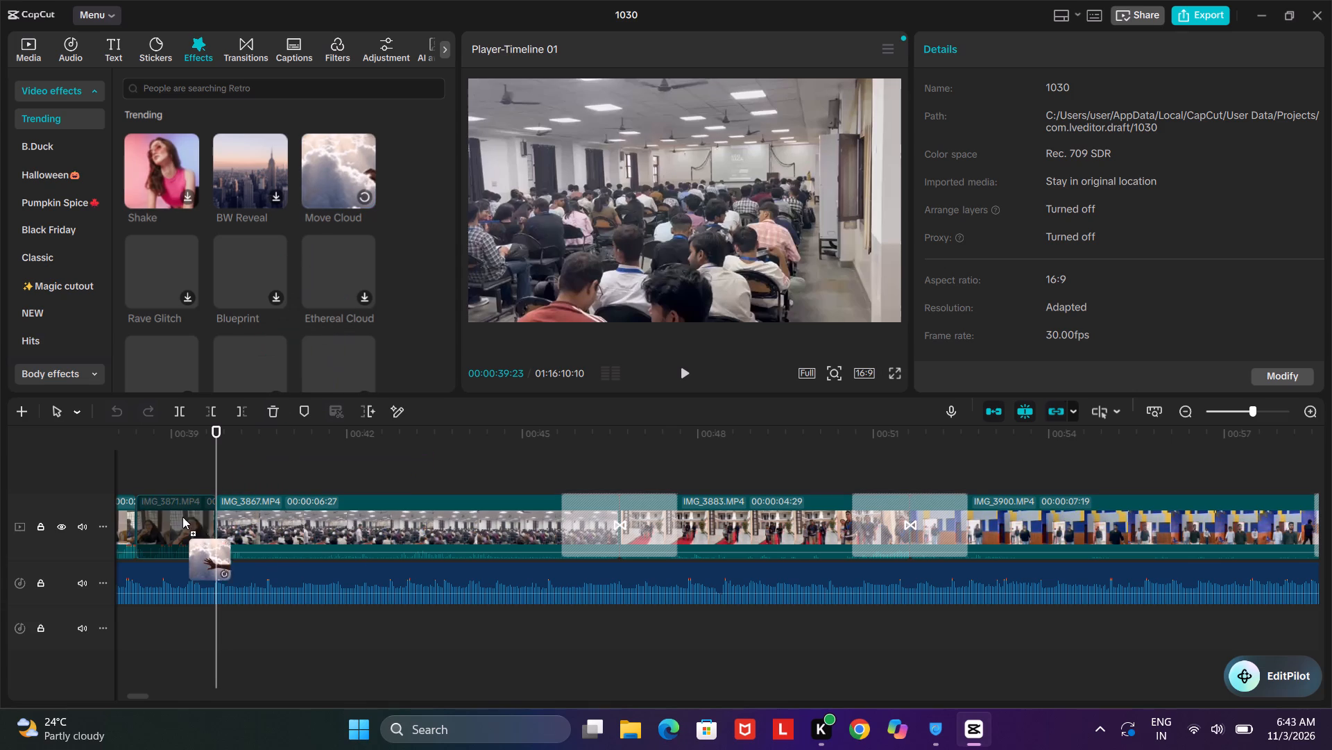
pyautogui.moveTo(182, 517); pyautogui.dragTo(185, 516)
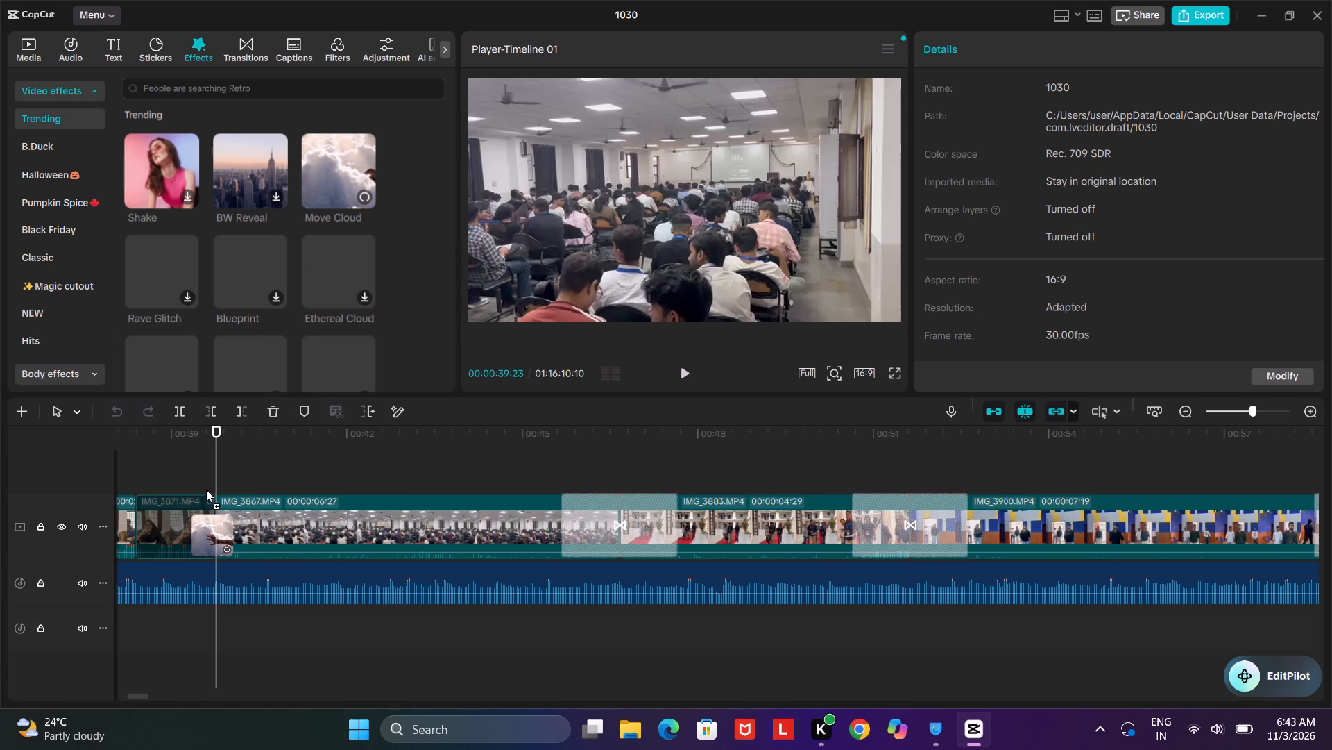
pyautogui.click(207, 489)
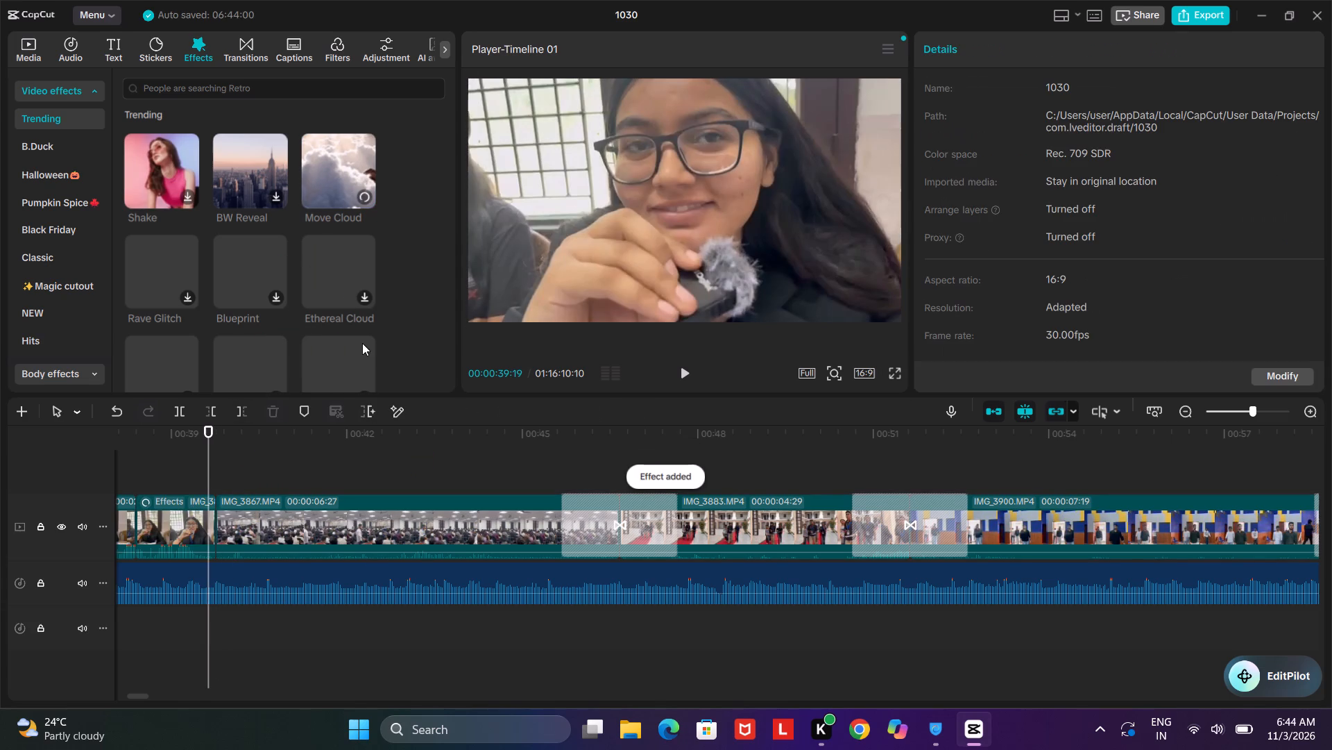
# Add a separate Move Cloud effect segment above the IMG_3871 to IMG_3867 cut, starting at about 00:39.
pyautogui.click(205, 434)
pyautogui.click(692, 383)
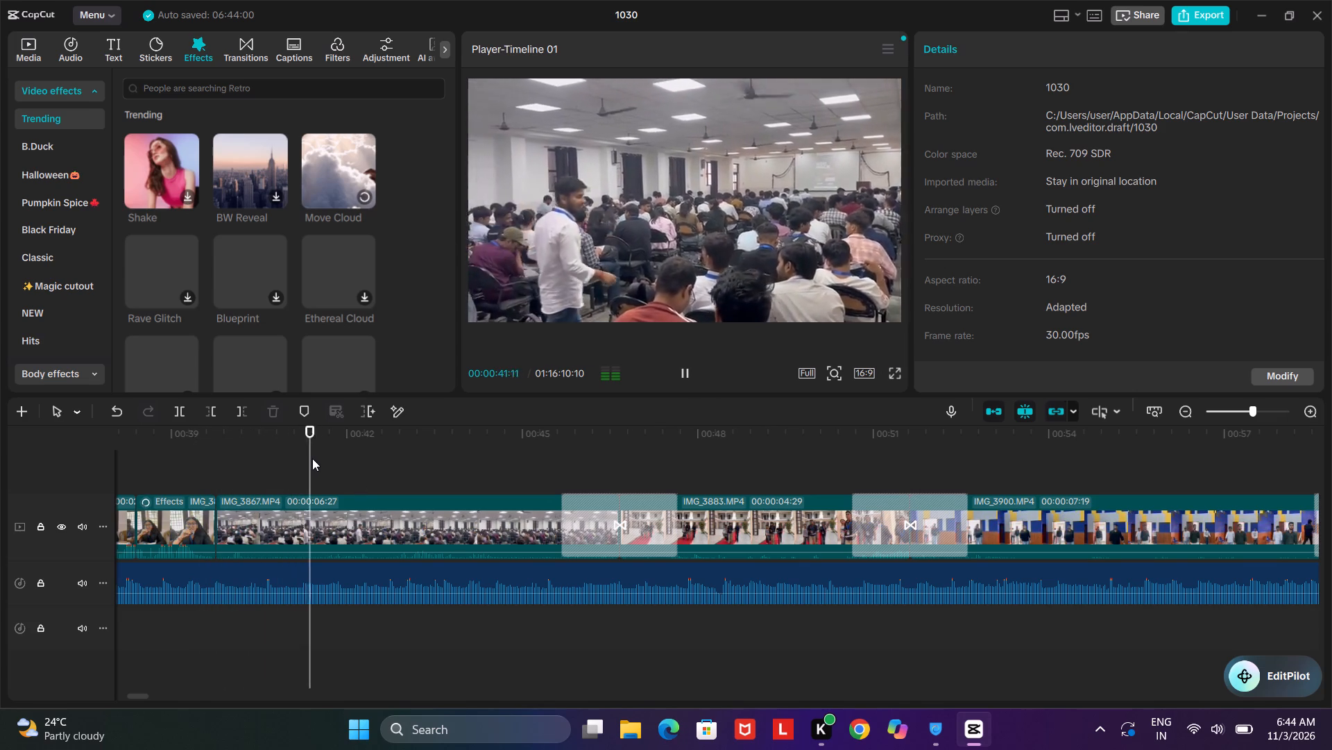
pyautogui.moveTo(312, 458); pyautogui.dragTo(201, 473)
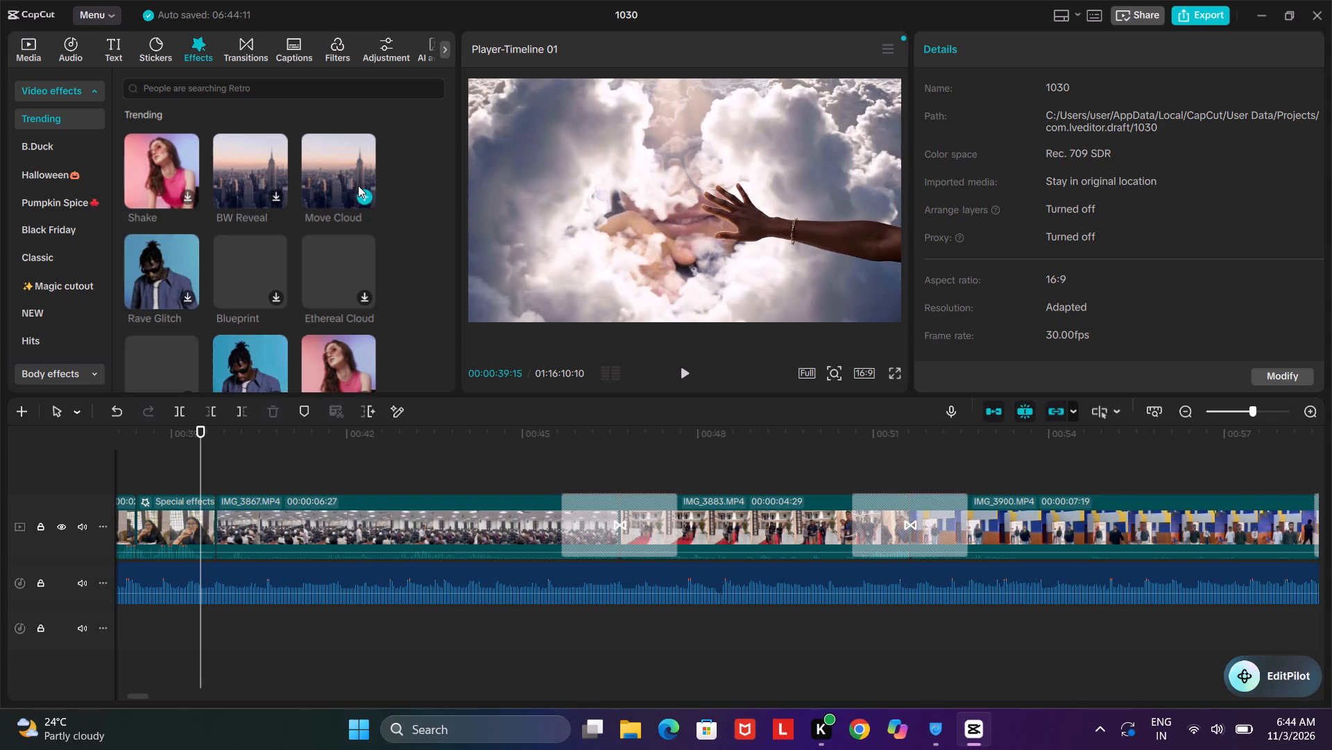
pyautogui.click(1207, 719)
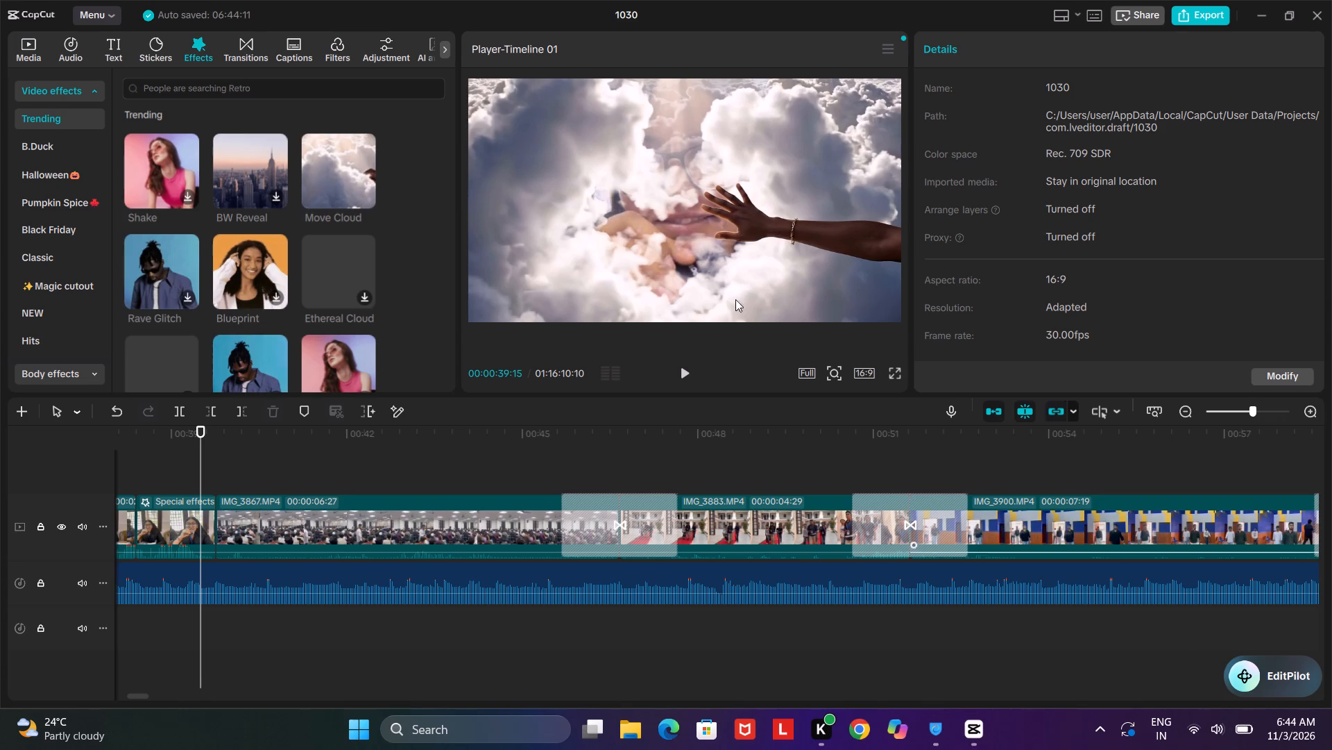
pyautogui.click(364, 199)
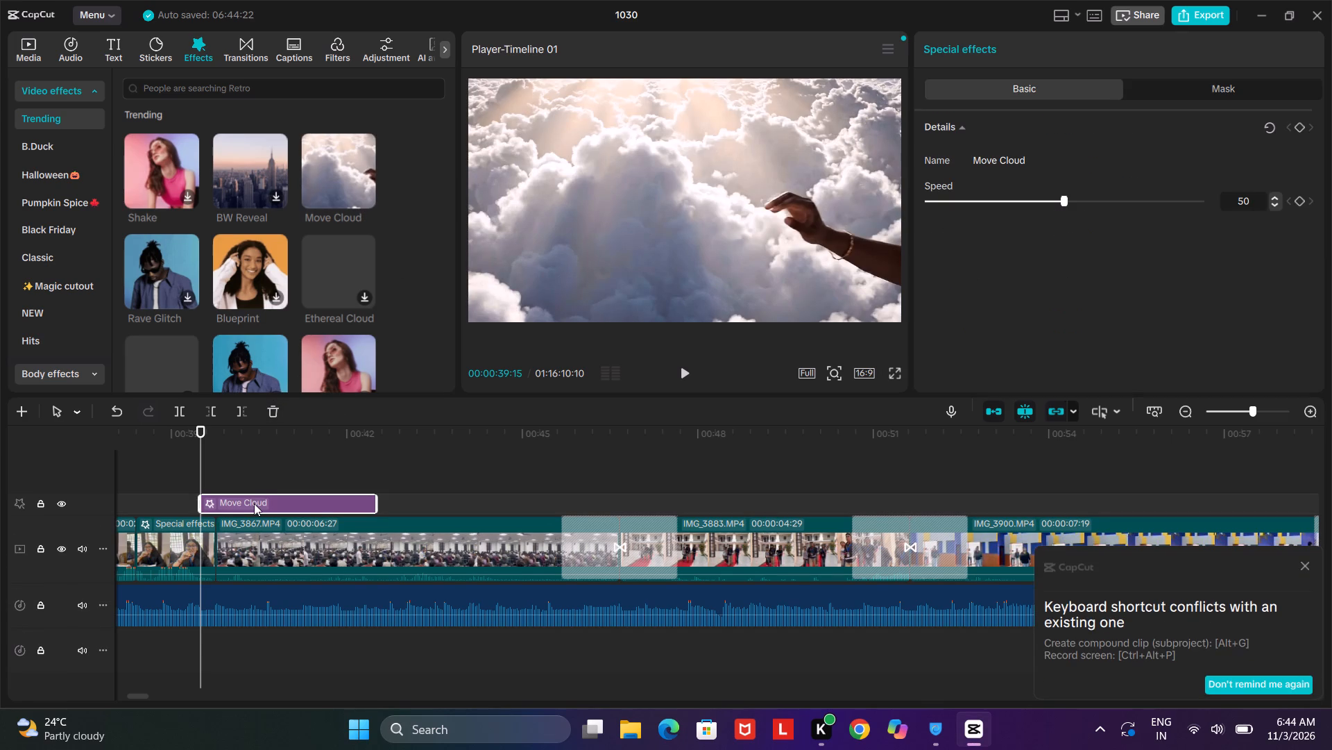
pyautogui.moveTo(254, 503); pyautogui.dragTo(235, 506)
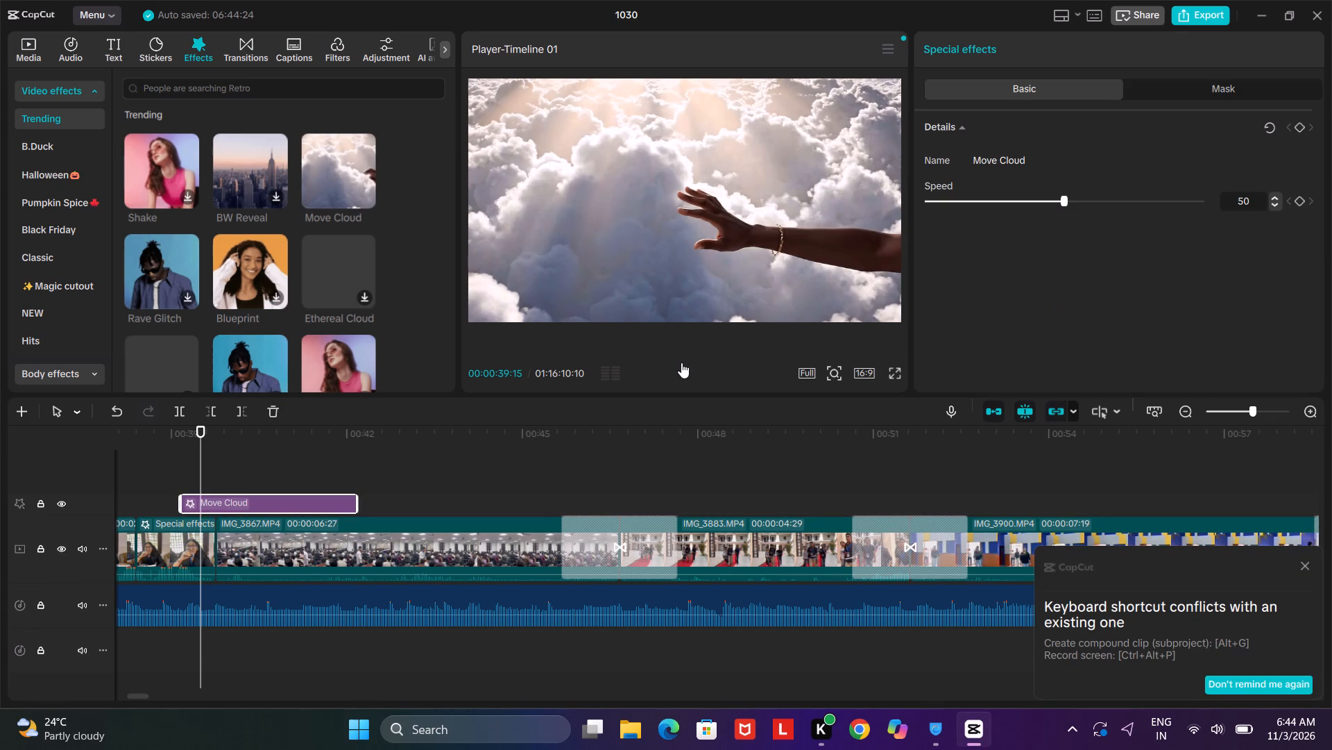
# Set the Move Cloud effect segment's speed to 26.
pyautogui.click(681, 362)
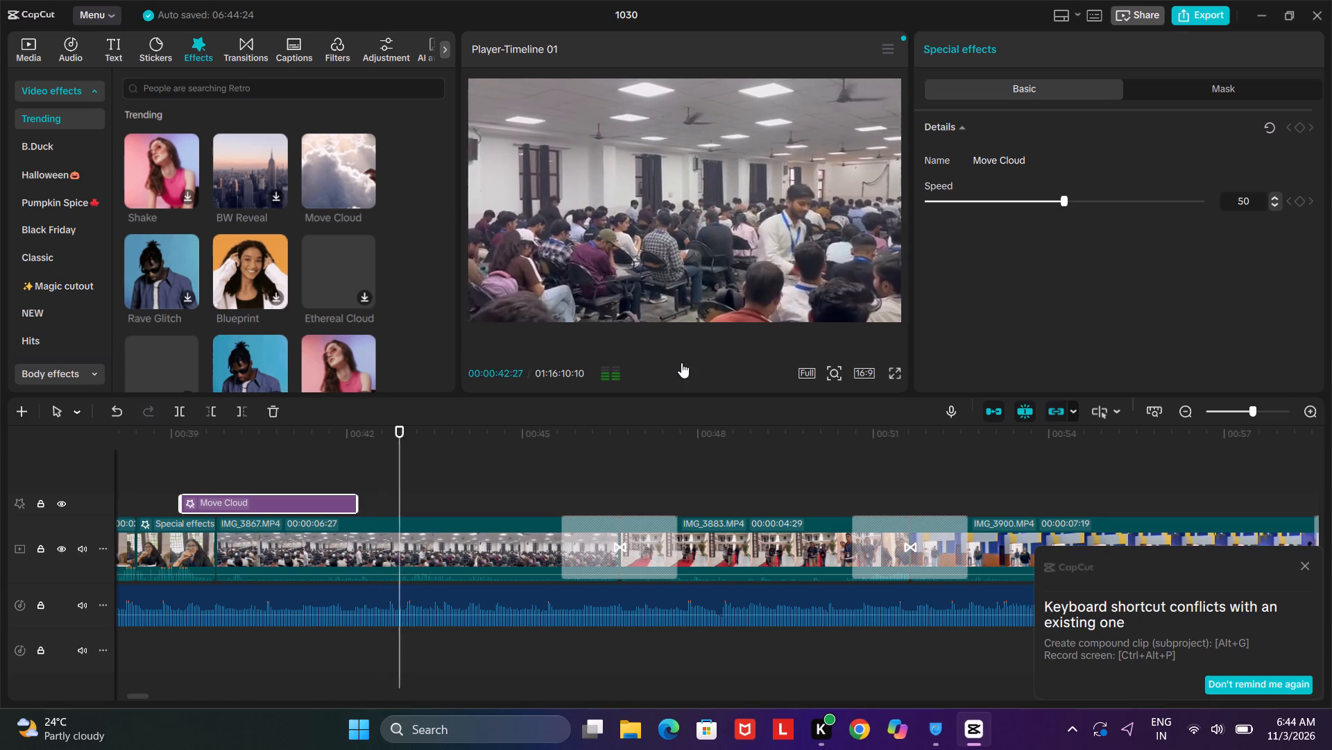
pyautogui.click(999, 201)
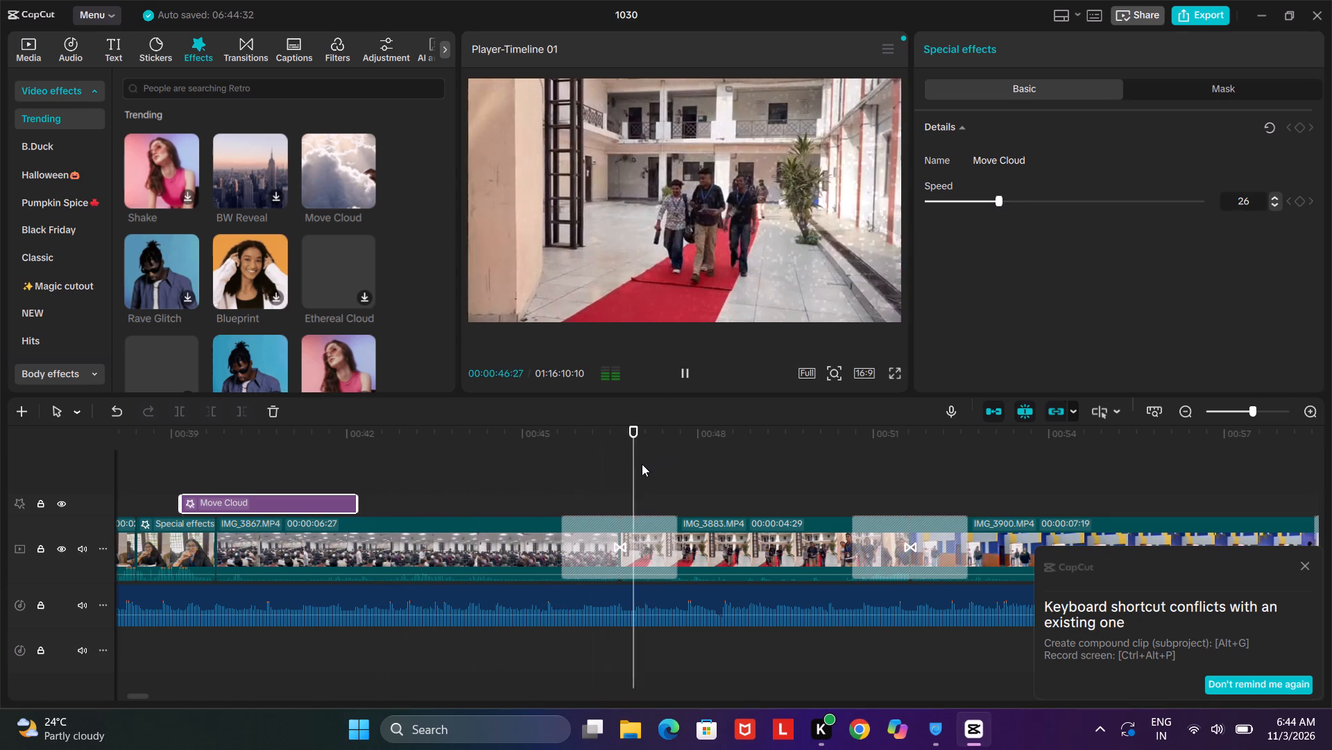
# Preview the Move Cloud effect across the cut from IMG_3871 to IMG_3867.
pyautogui.moveTo(642, 464); pyautogui.dragTo(341, 576)
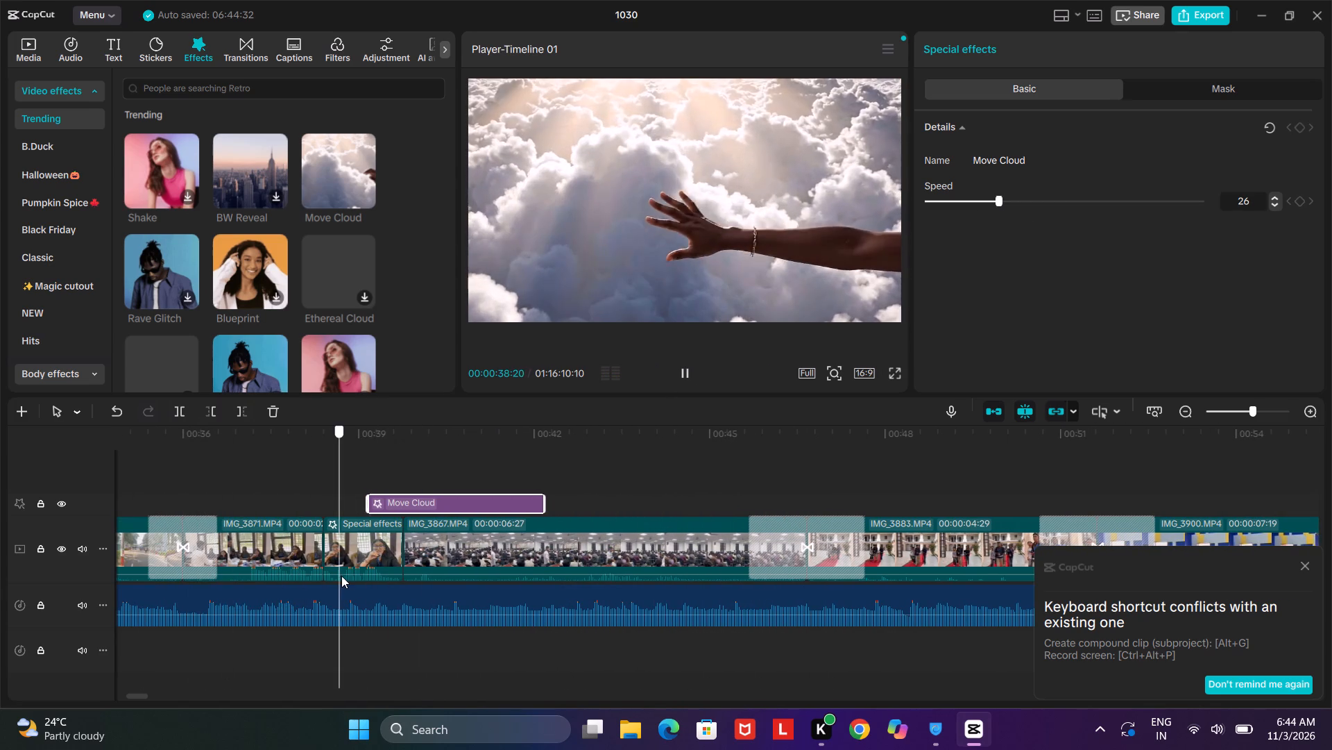
pyautogui.moveTo(341, 576); pyautogui.dragTo(342, 575)
pyautogui.click(686, 377)
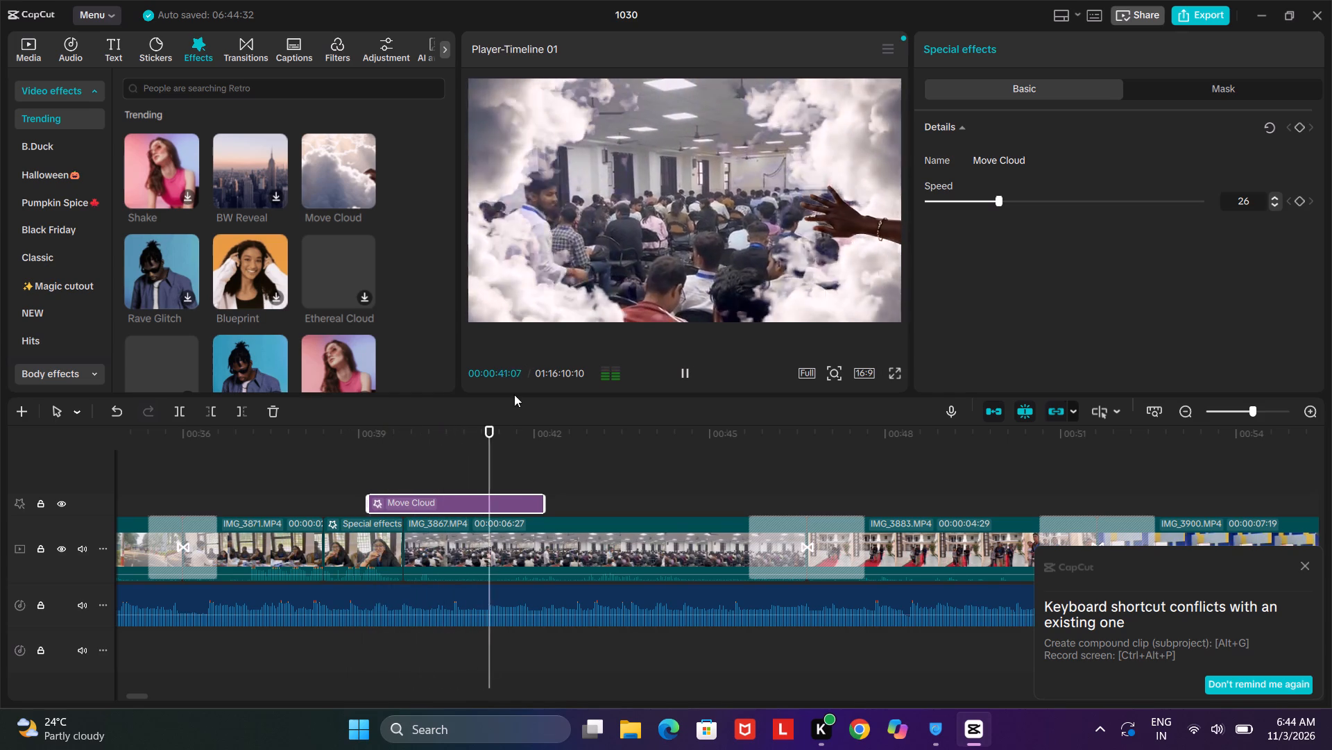
pyautogui.moveTo(460, 515); pyautogui.dragTo(464, 492)
pyautogui.moveTo(464, 492); pyautogui.dragTo(494, 495)
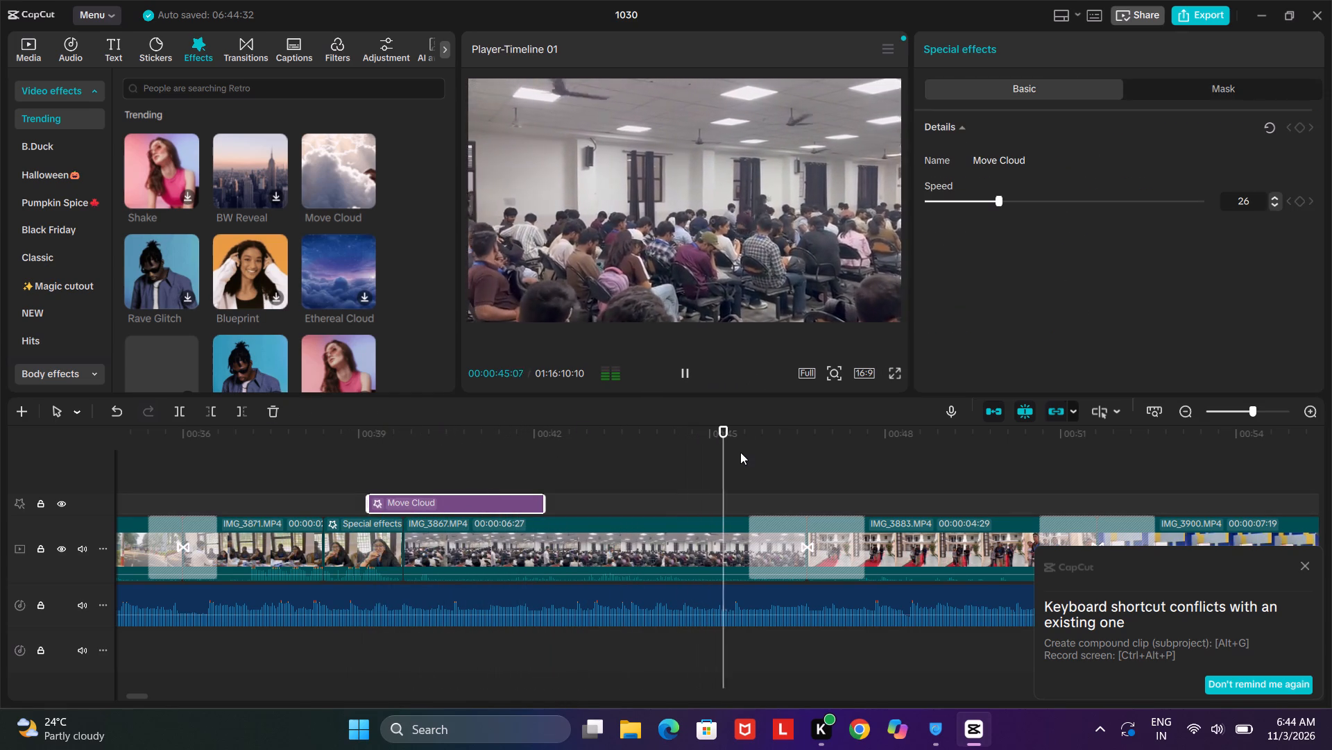
pyautogui.click(678, 376)
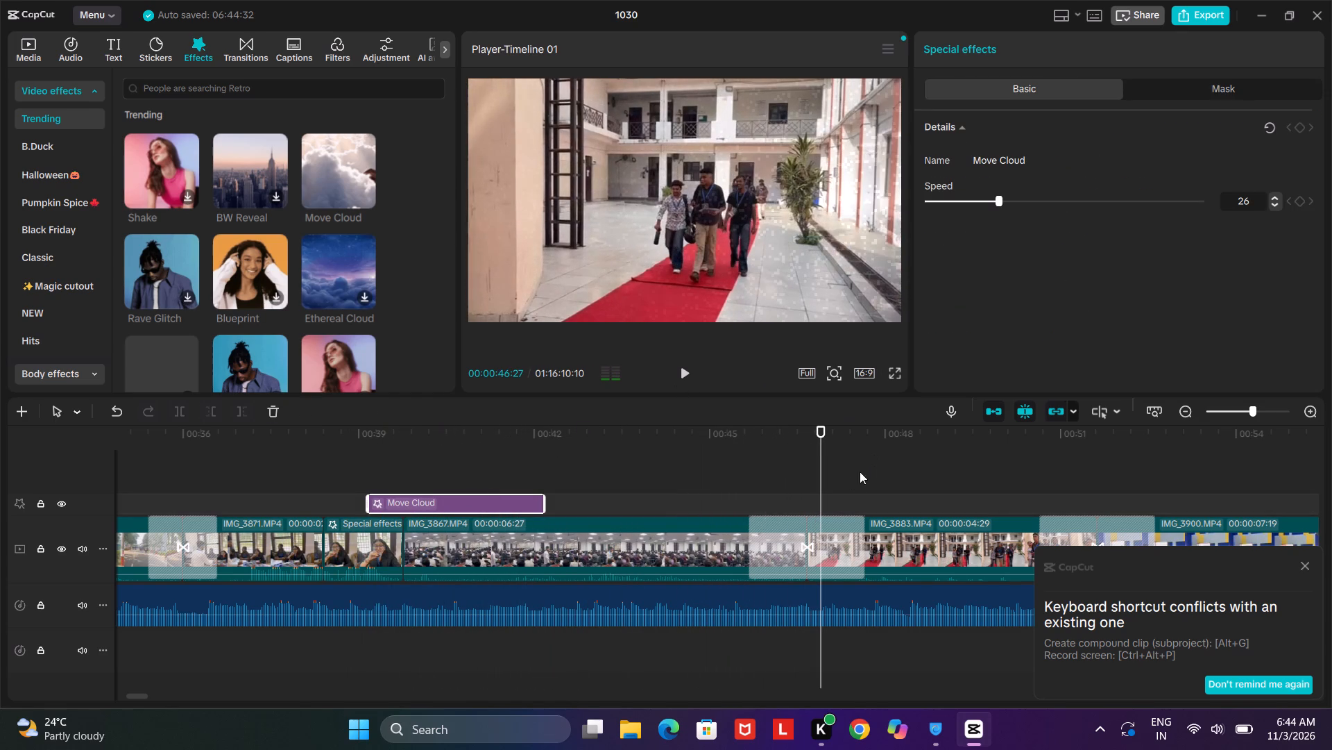
pyautogui.moveTo(817, 429); pyautogui.dragTo(357, 515)
pyautogui.click(678, 369)
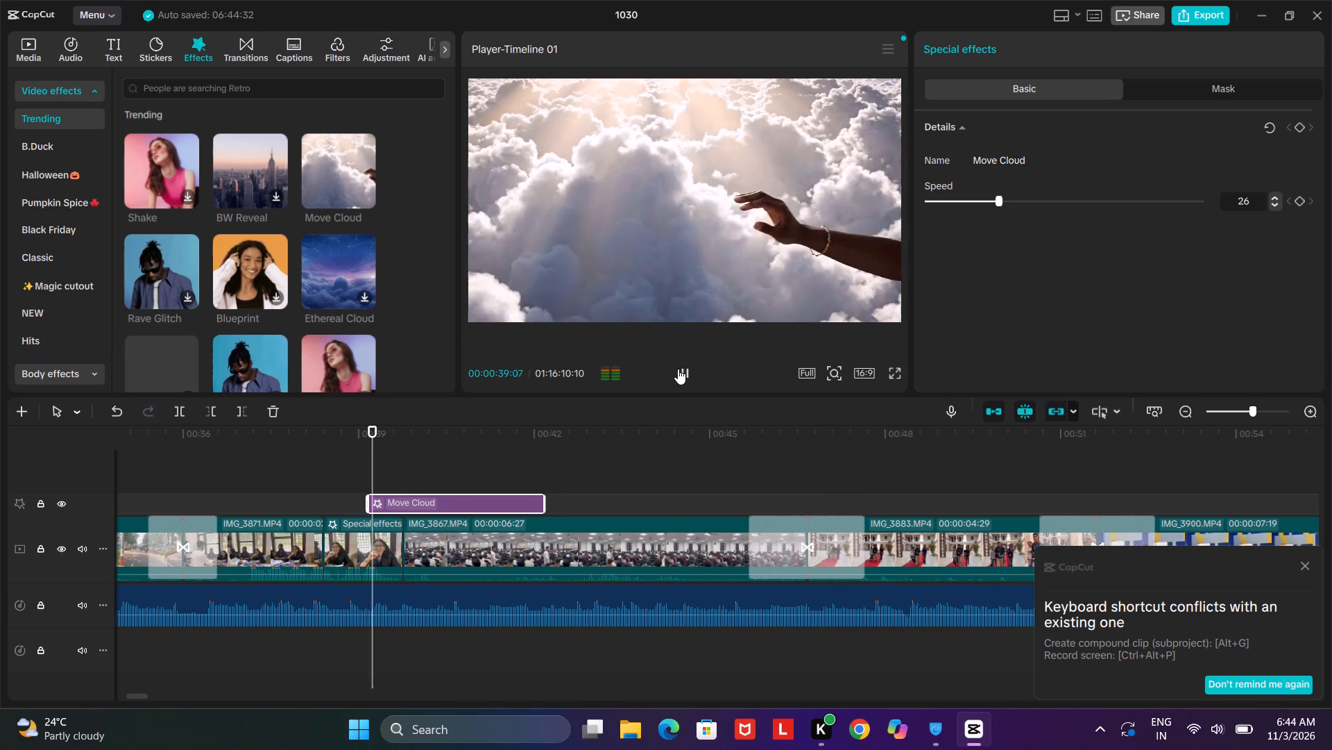
pyautogui.click(678, 369)
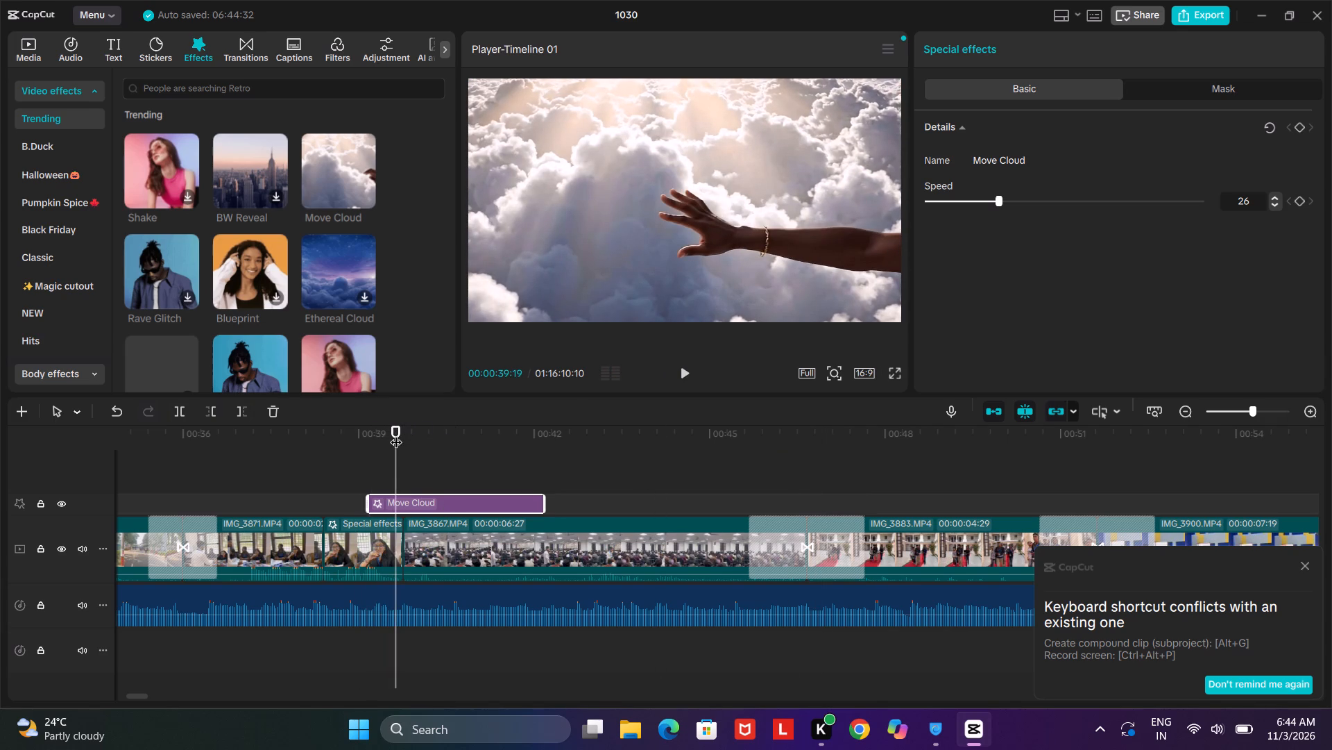
pyautogui.moveTo(396, 433); pyautogui.dragTo(283, 446)
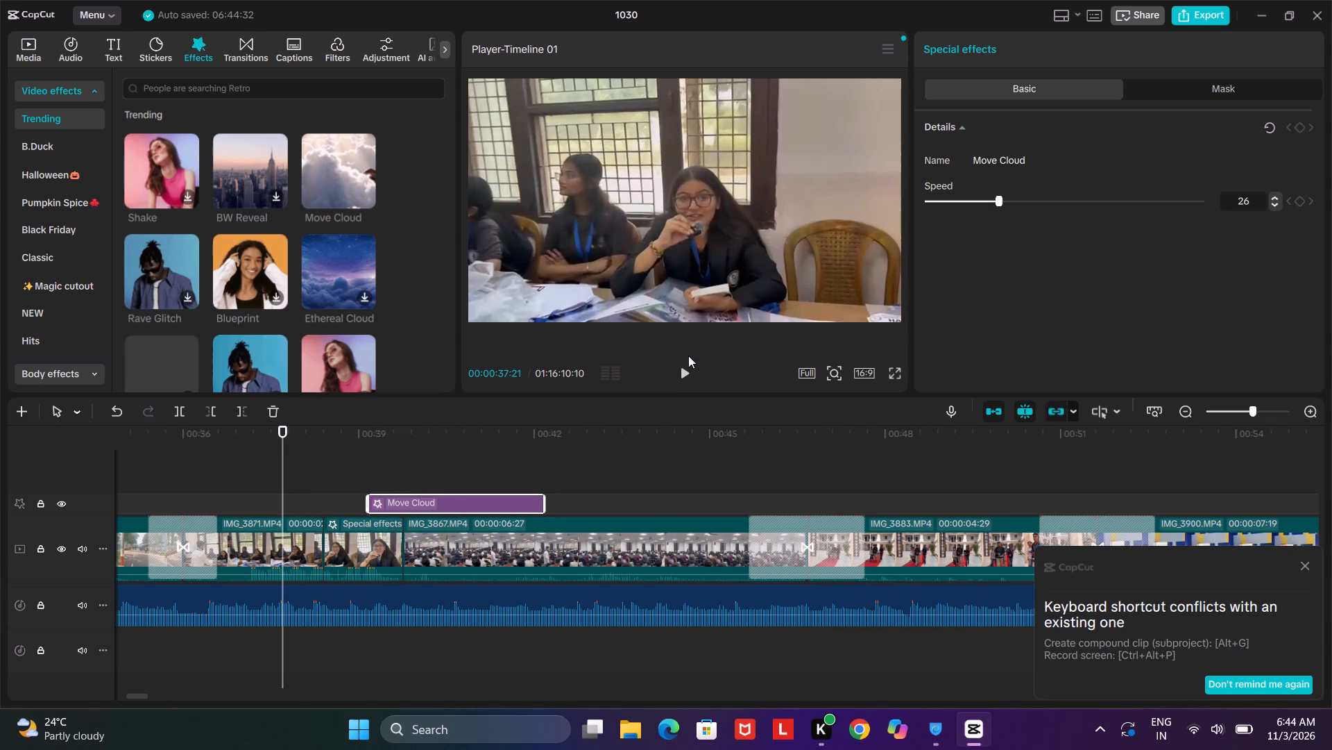
pyautogui.click(684, 372)
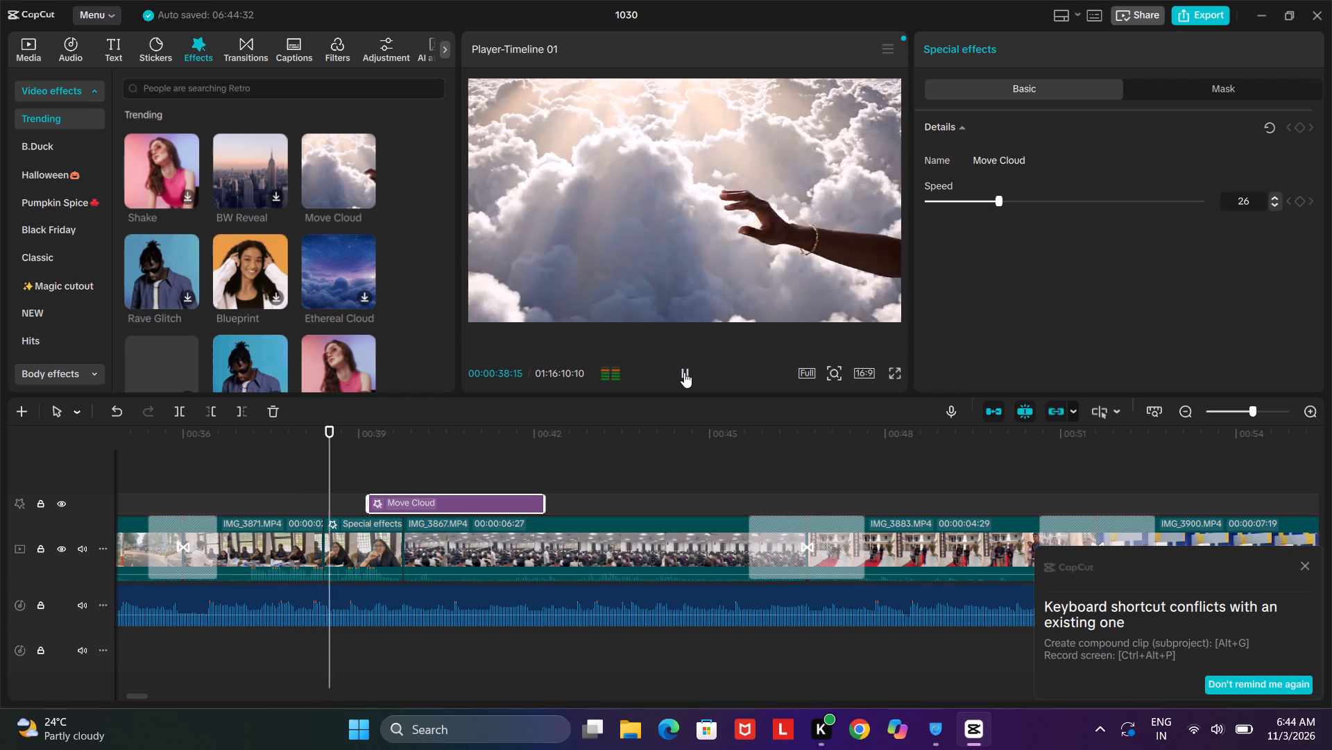
pyautogui.click(684, 372)
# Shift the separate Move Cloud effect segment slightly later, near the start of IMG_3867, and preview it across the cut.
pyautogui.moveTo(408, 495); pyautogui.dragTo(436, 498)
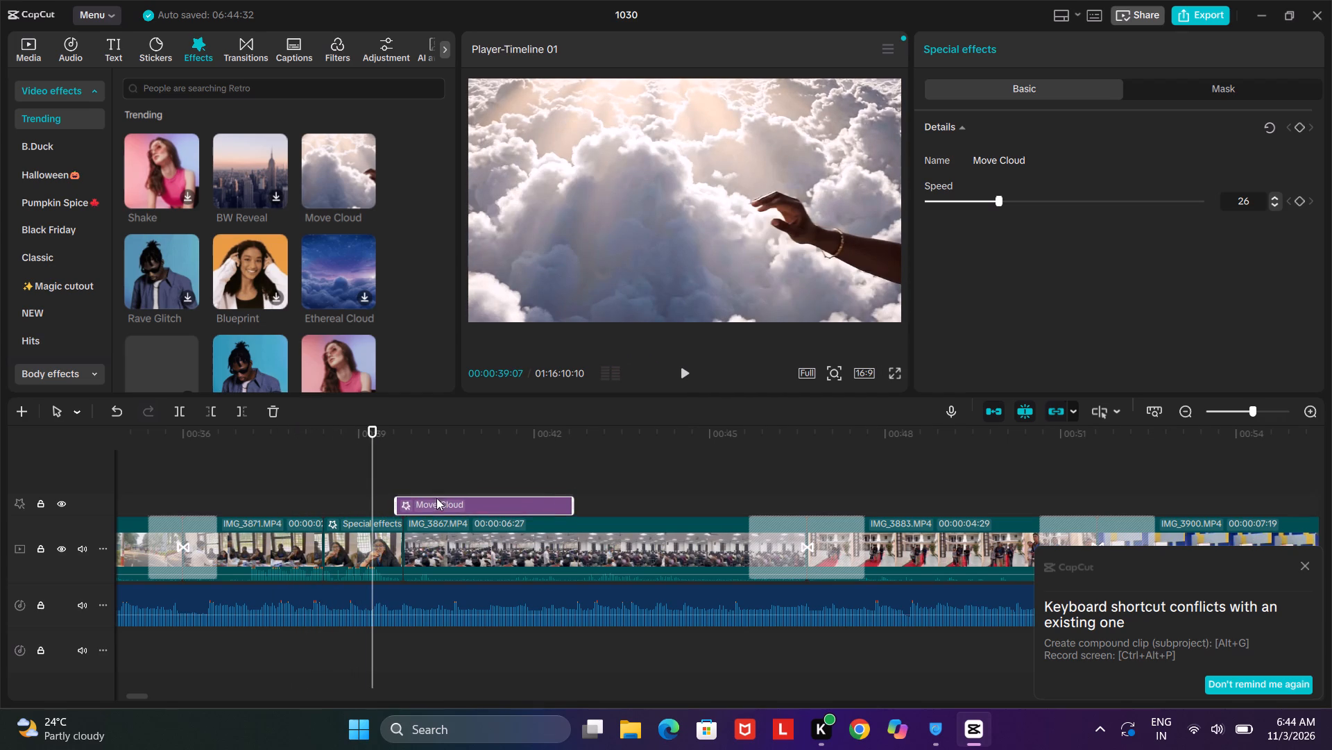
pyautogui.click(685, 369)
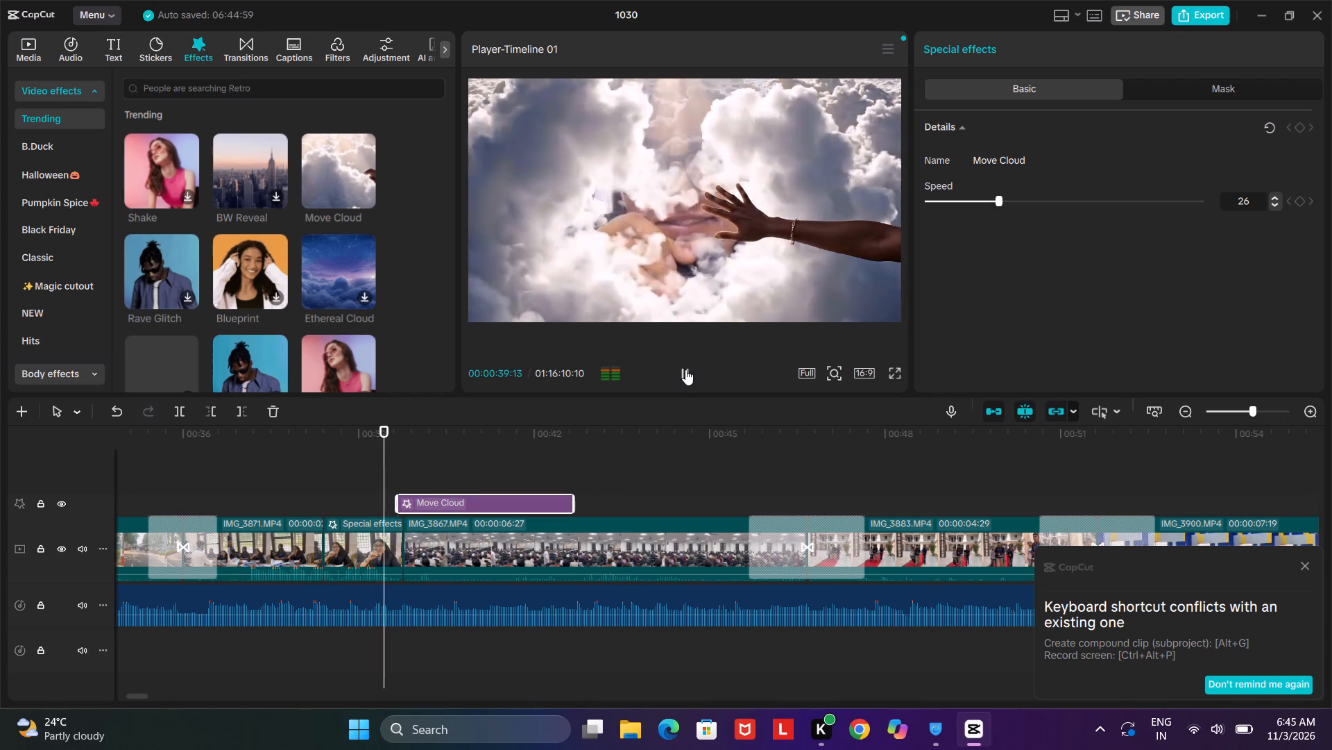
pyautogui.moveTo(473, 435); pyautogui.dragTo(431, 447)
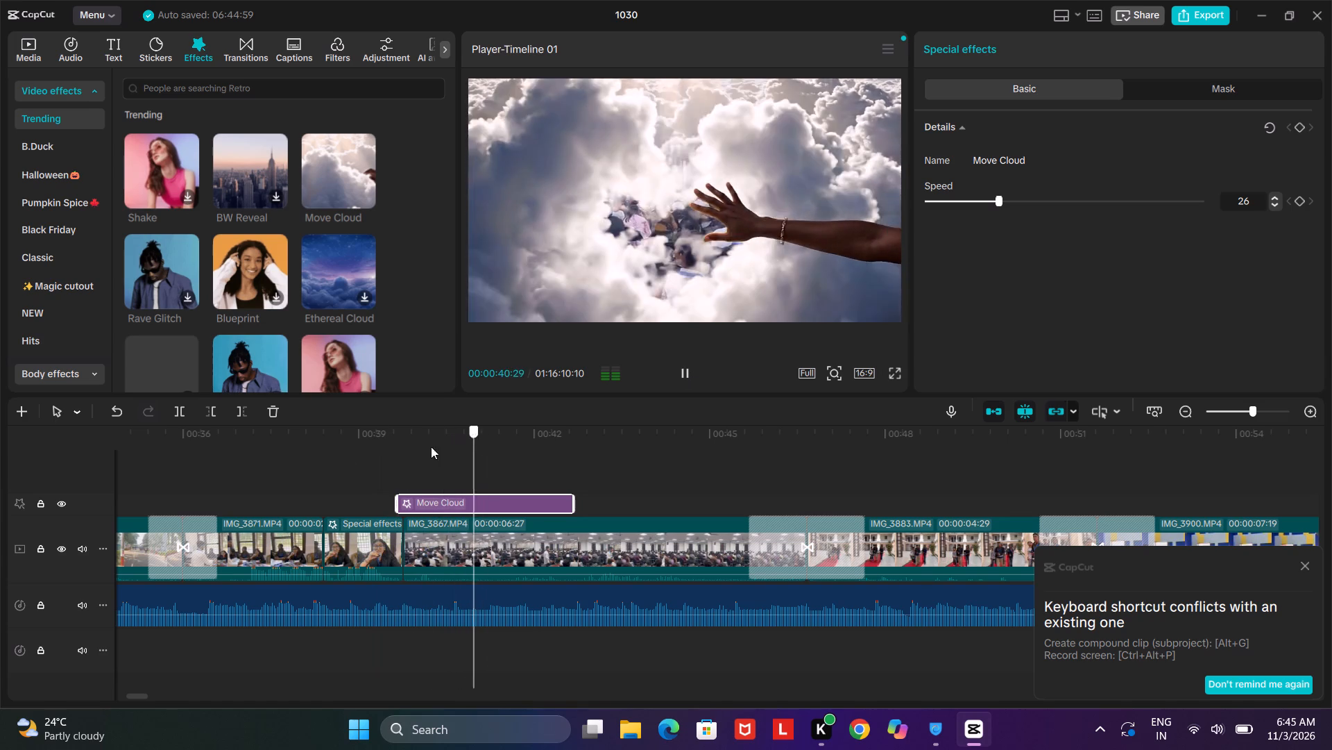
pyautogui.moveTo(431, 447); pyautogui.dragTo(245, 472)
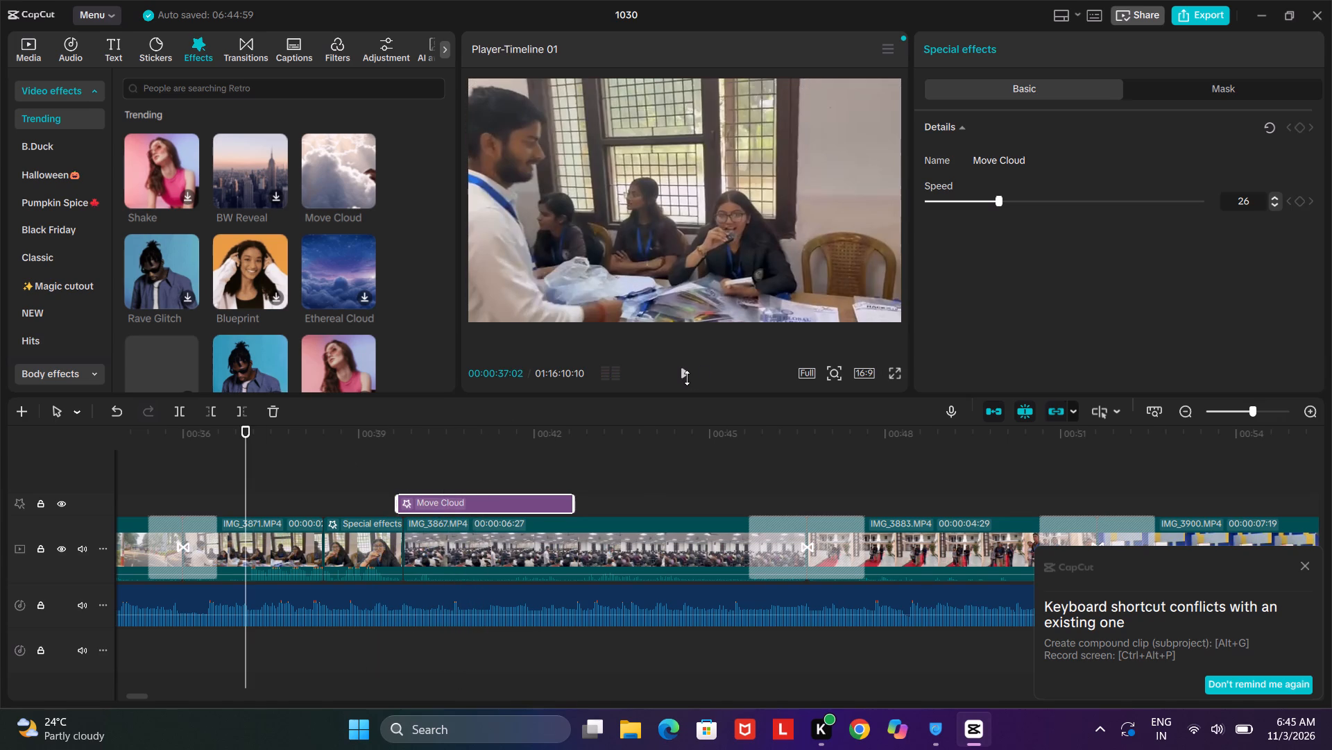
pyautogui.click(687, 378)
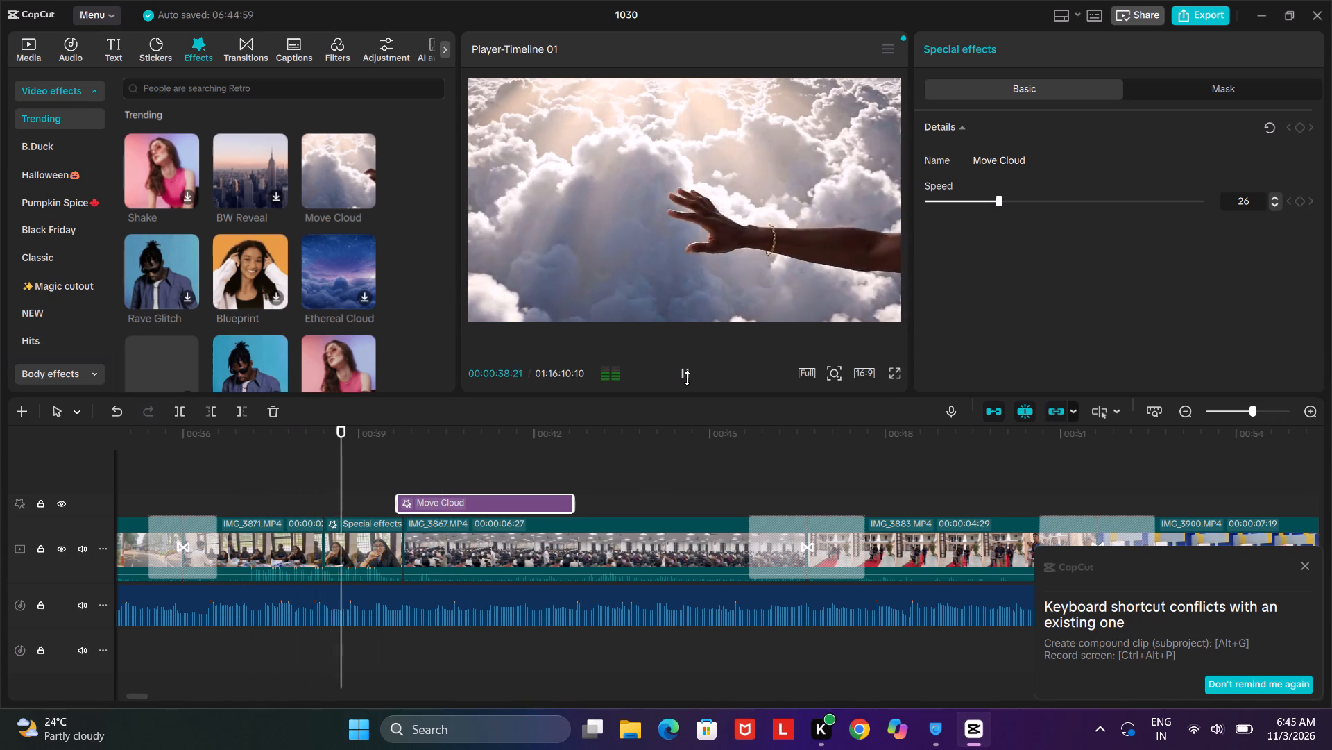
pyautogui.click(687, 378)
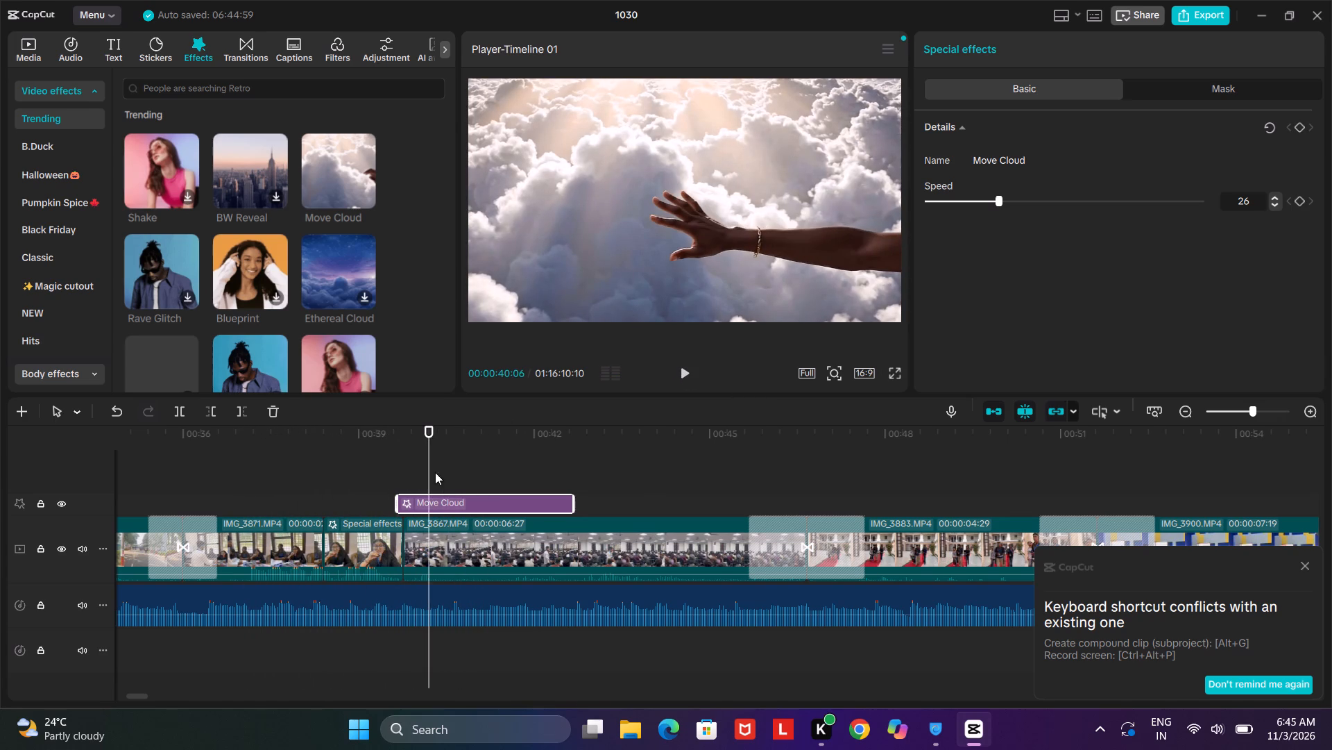
# Delete the separate Move Cloud effect segment above IMG_3867.
pyautogui.click(429, 499)
pyautogui.click(273, 413)
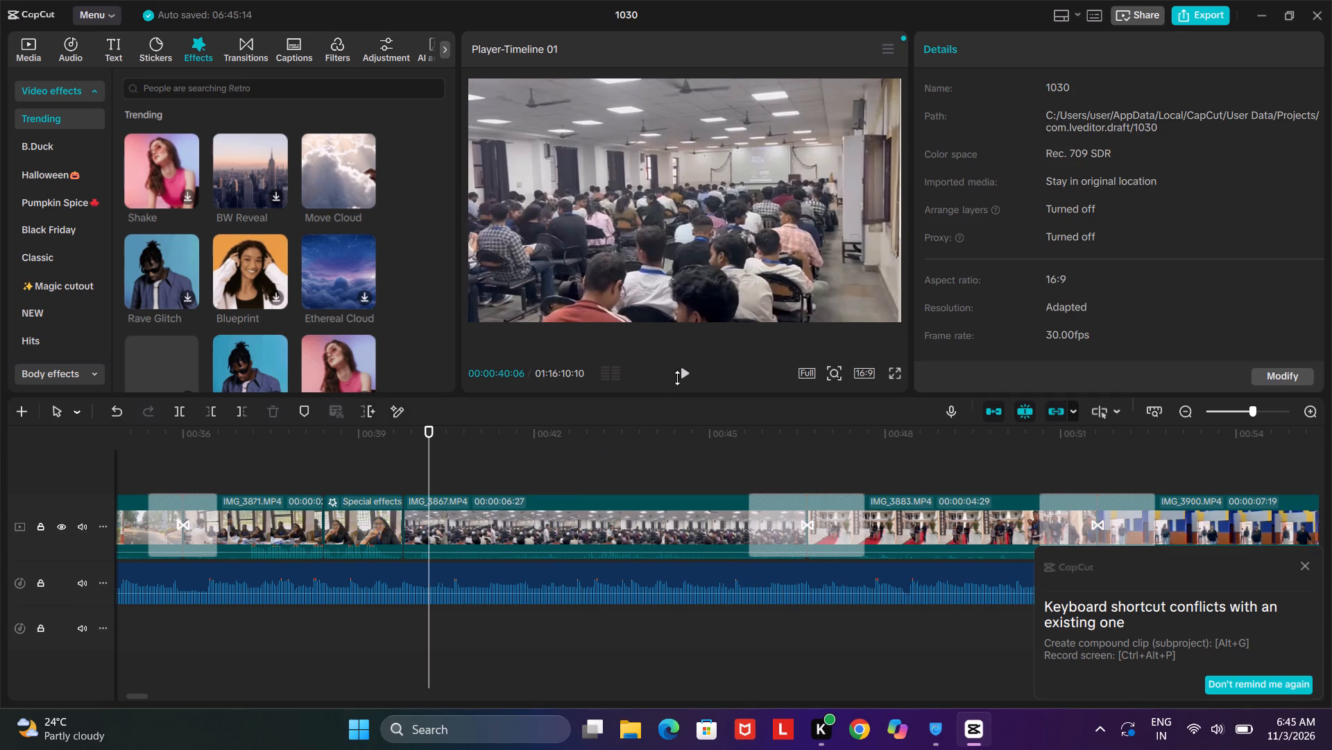
# Play the timeline from 00:00:40:06 to review IMG_3867 and the following clips, dismissing the keyboard shortcut conflict notice.
pyautogui.click(695, 376)
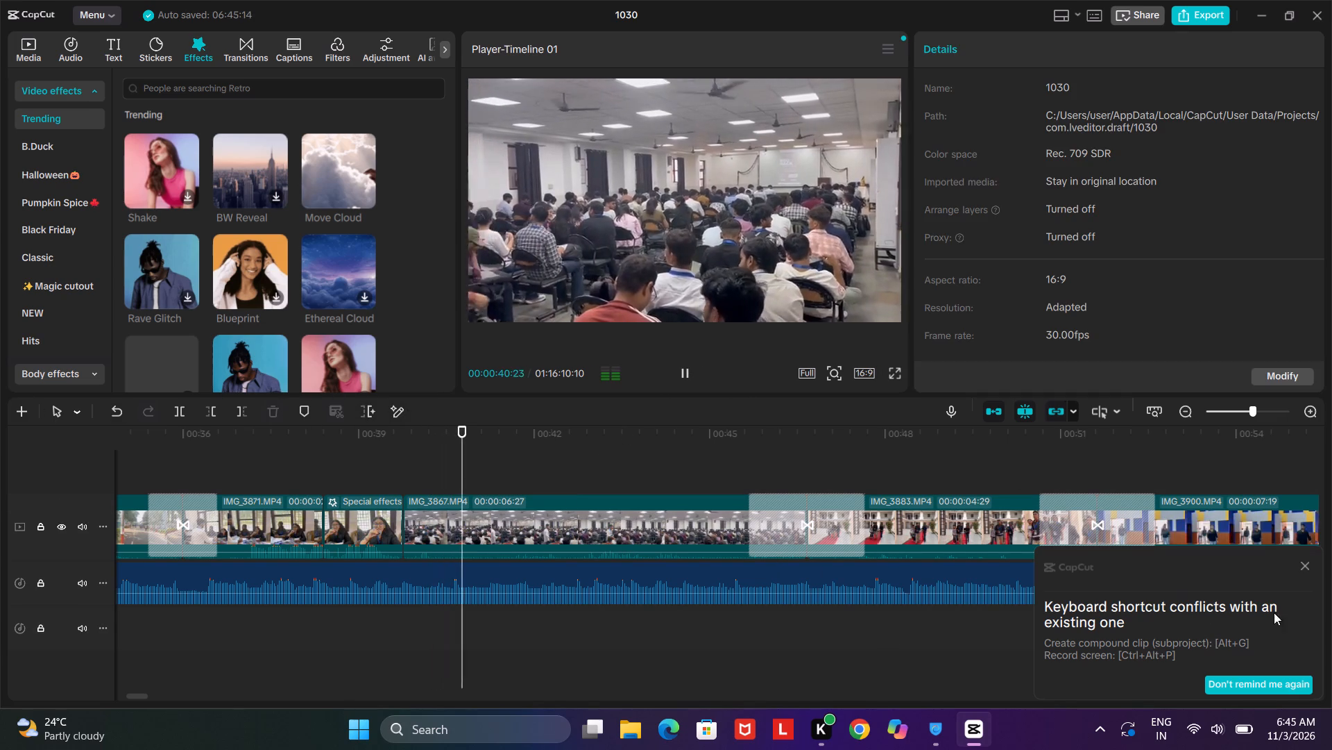
pyautogui.click(1308, 569)
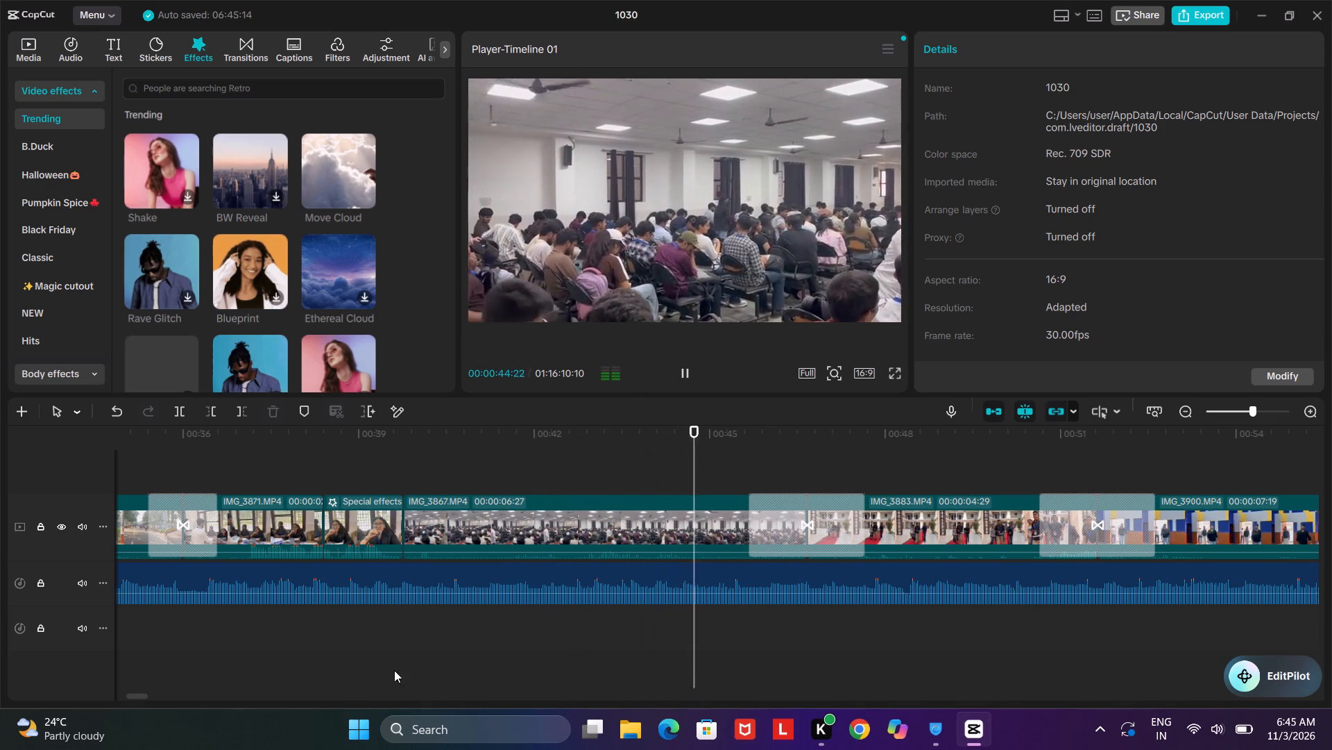
pyautogui.doubleClick(139, 698)
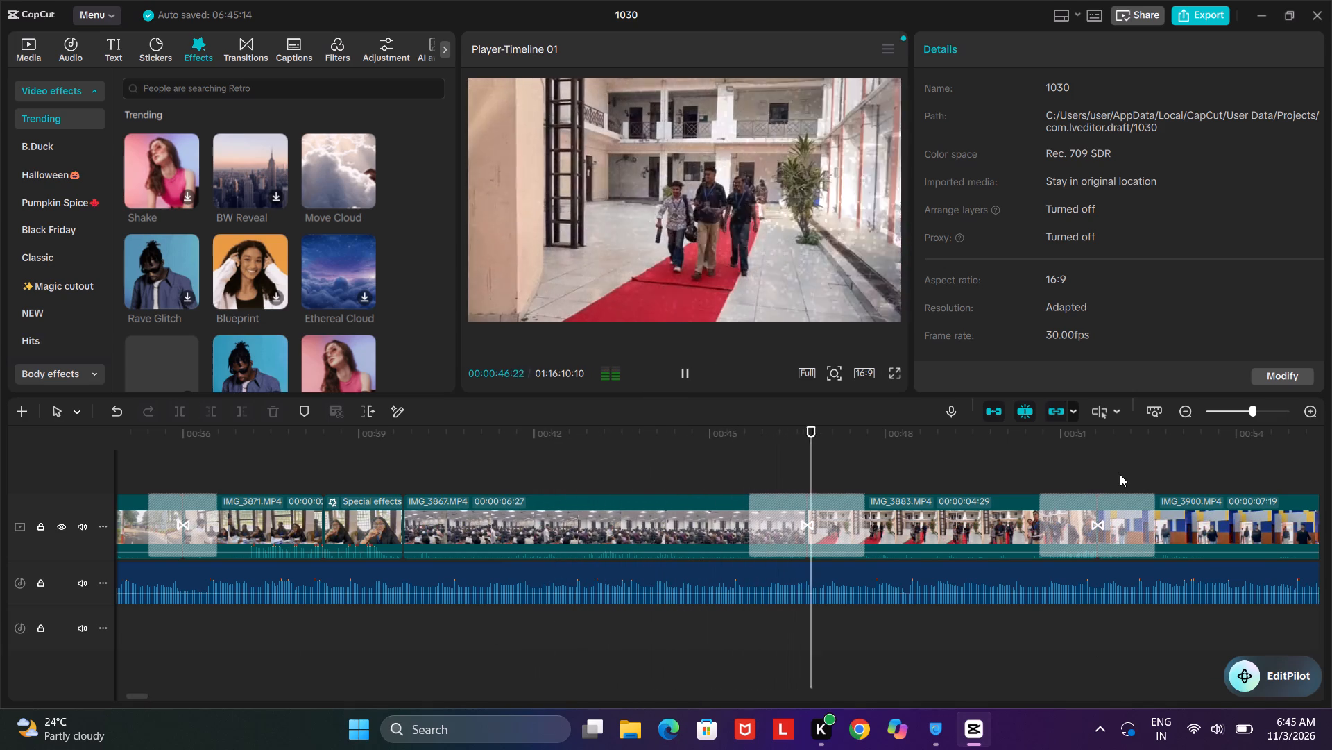
# Set the speed of the 1.2X red-carpet clip after 01:00 to 1.39x.
pyautogui.click(1239, 408)
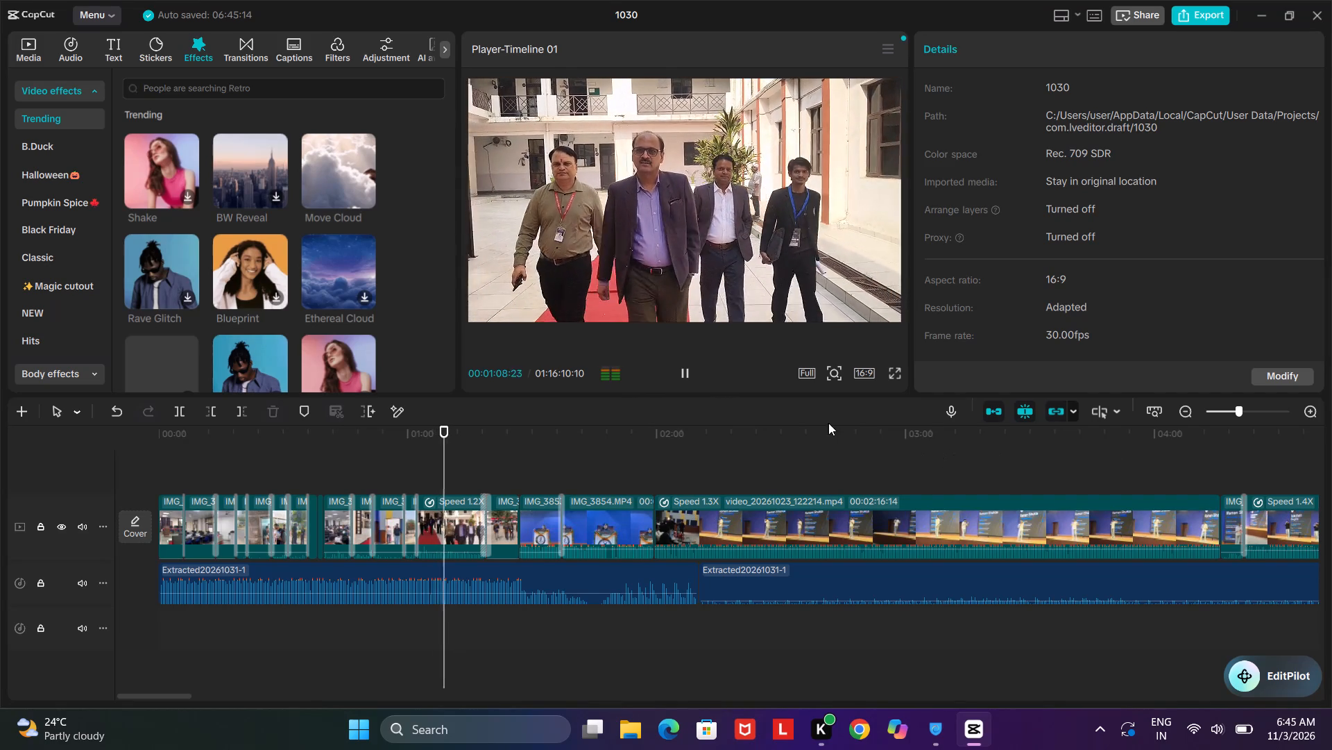
pyautogui.click(438, 511)
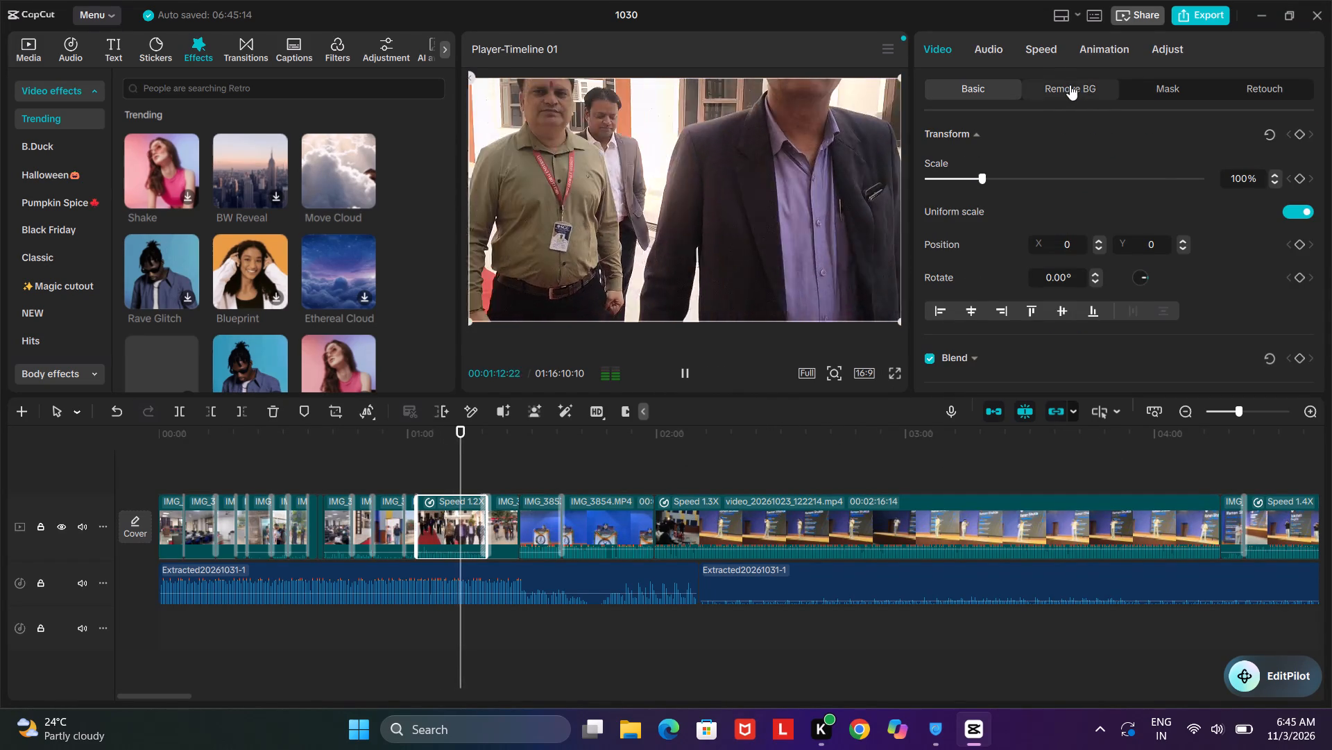
pyautogui.click(1046, 57)
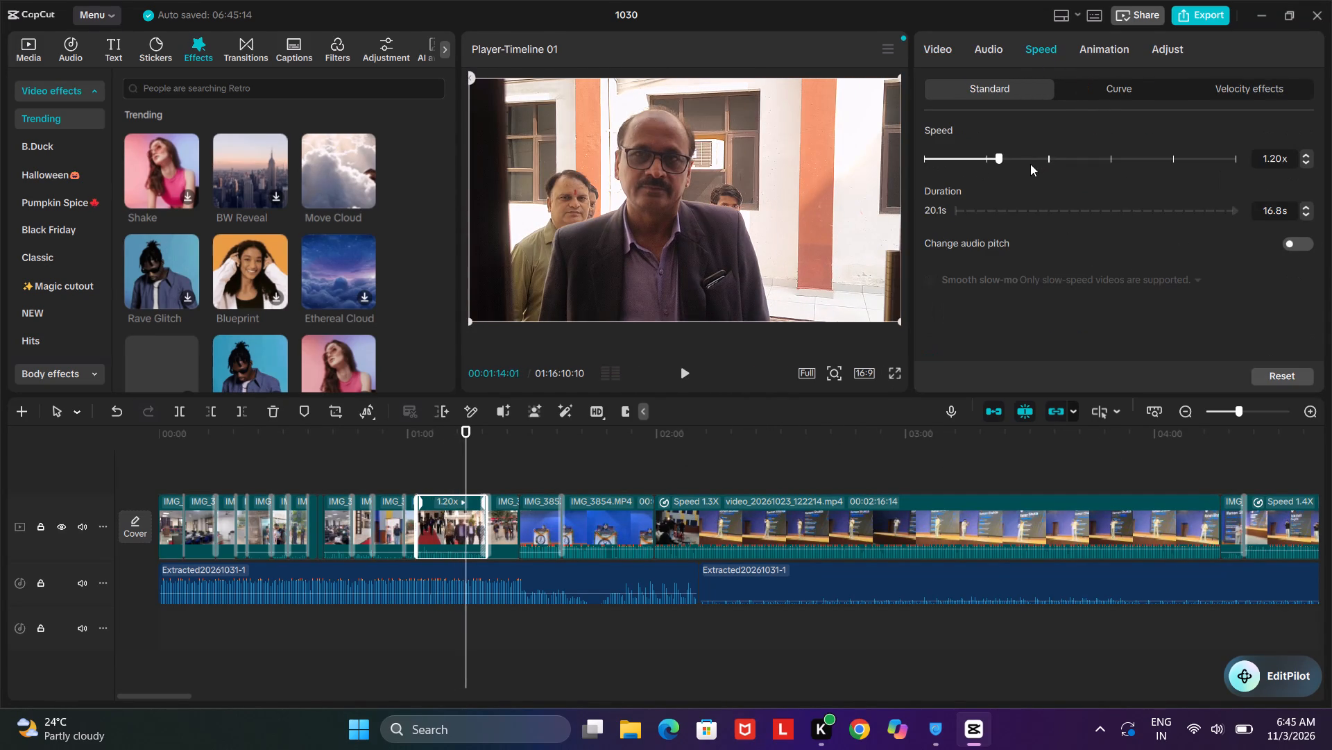
pyautogui.click(1011, 159)
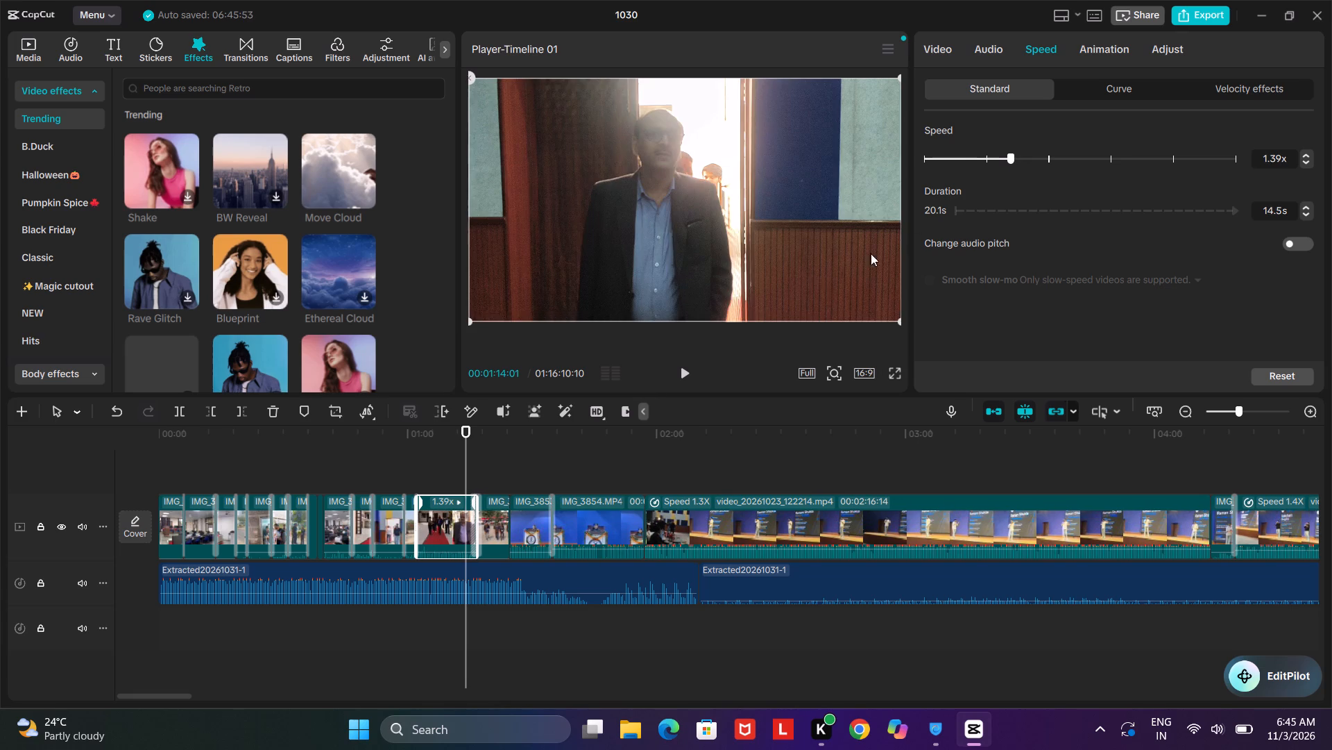
# Preview the sped-up red-carpet clip from its beginning at about 00:01:02.
pyautogui.click(688, 370)
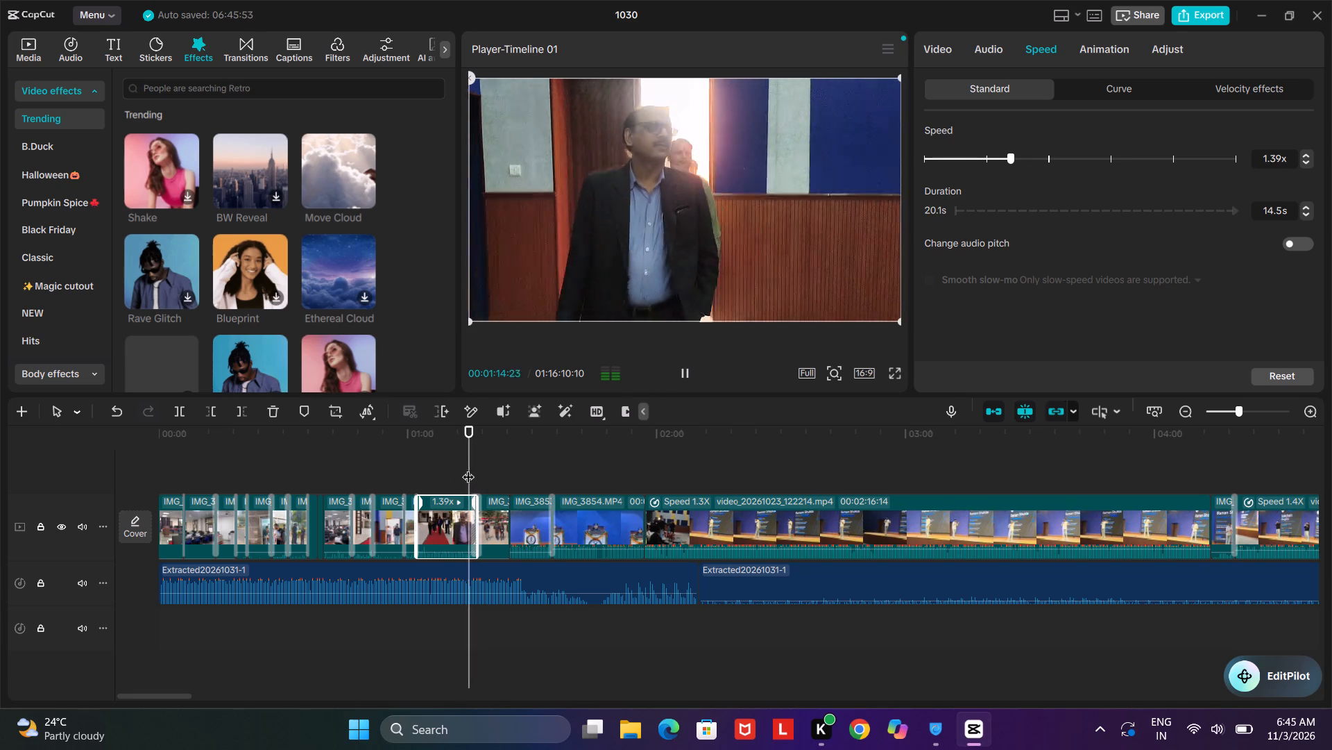
pyautogui.moveTo(470, 466); pyautogui.dragTo(415, 483)
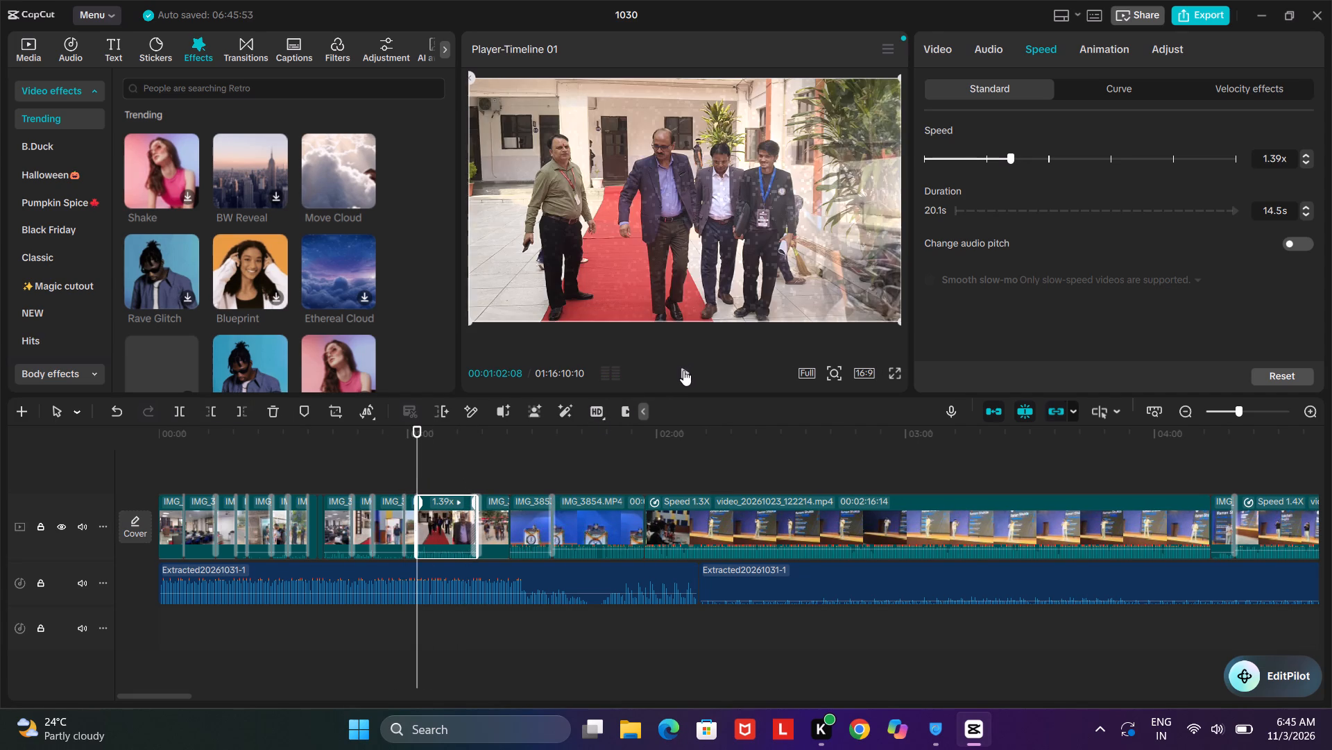
pyautogui.click(683, 370)
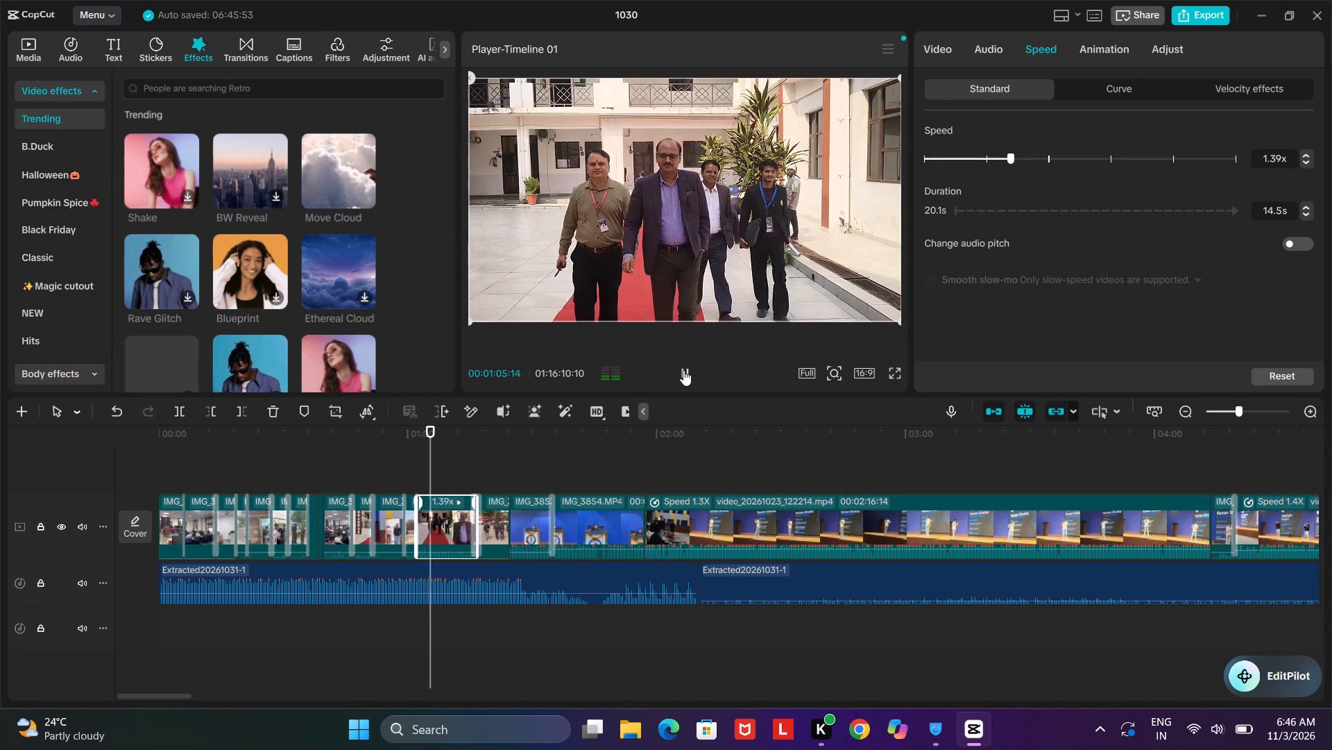
# Lower the red-carpet clip's audio volume to -14.8 dB.
pyautogui.click(467, 521)
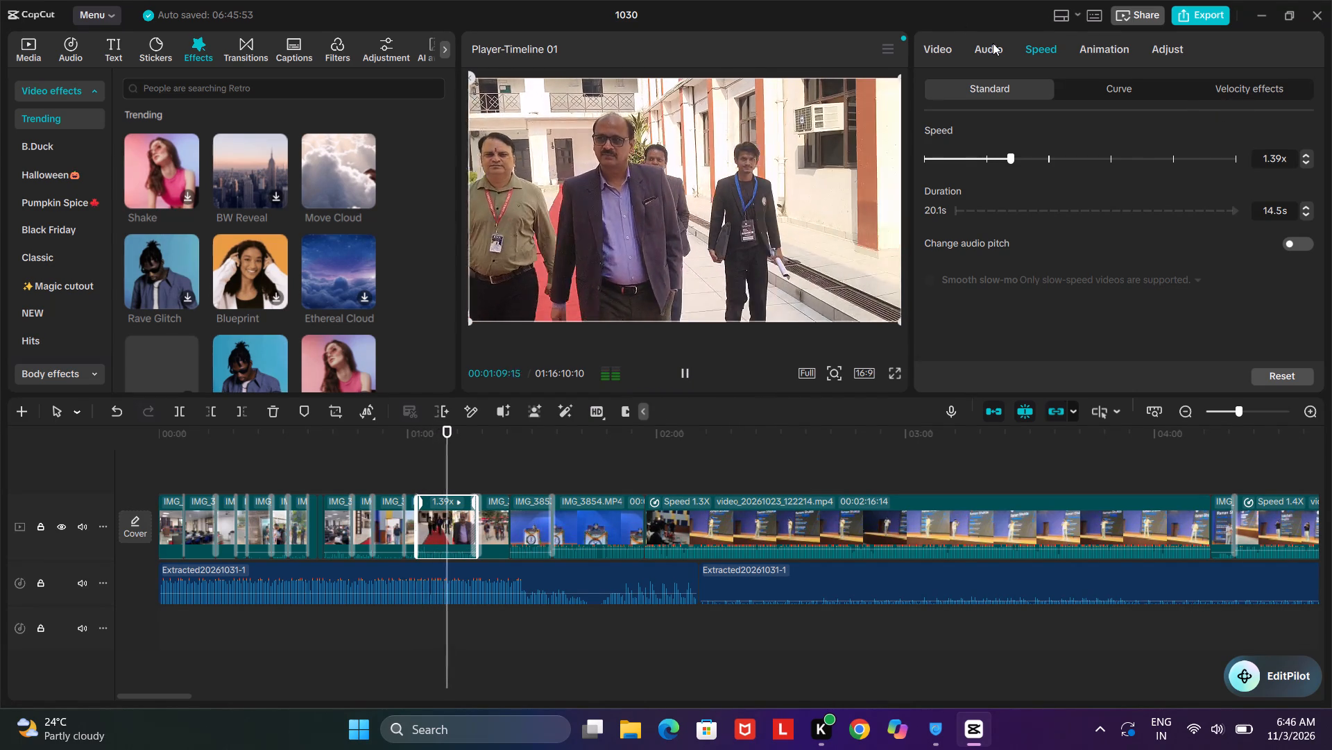
pyautogui.click(993, 43)
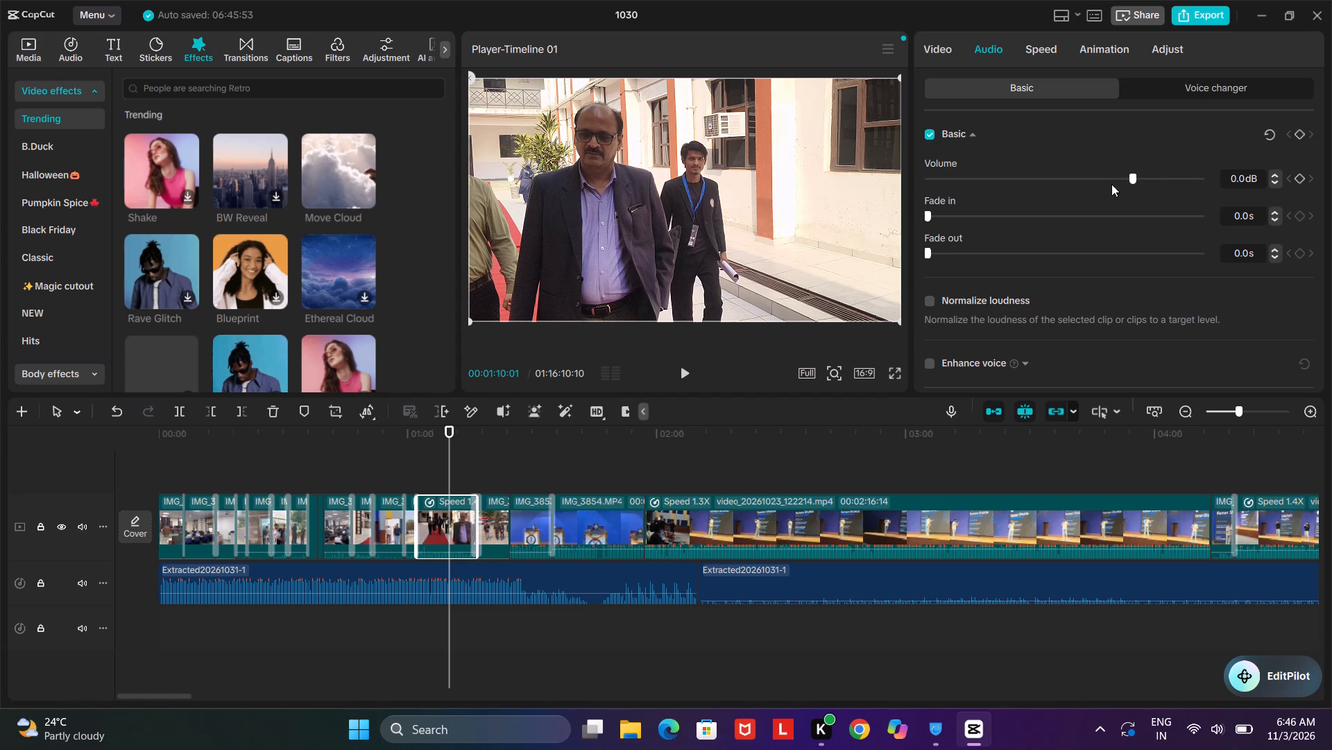
pyautogui.click(1079, 174)
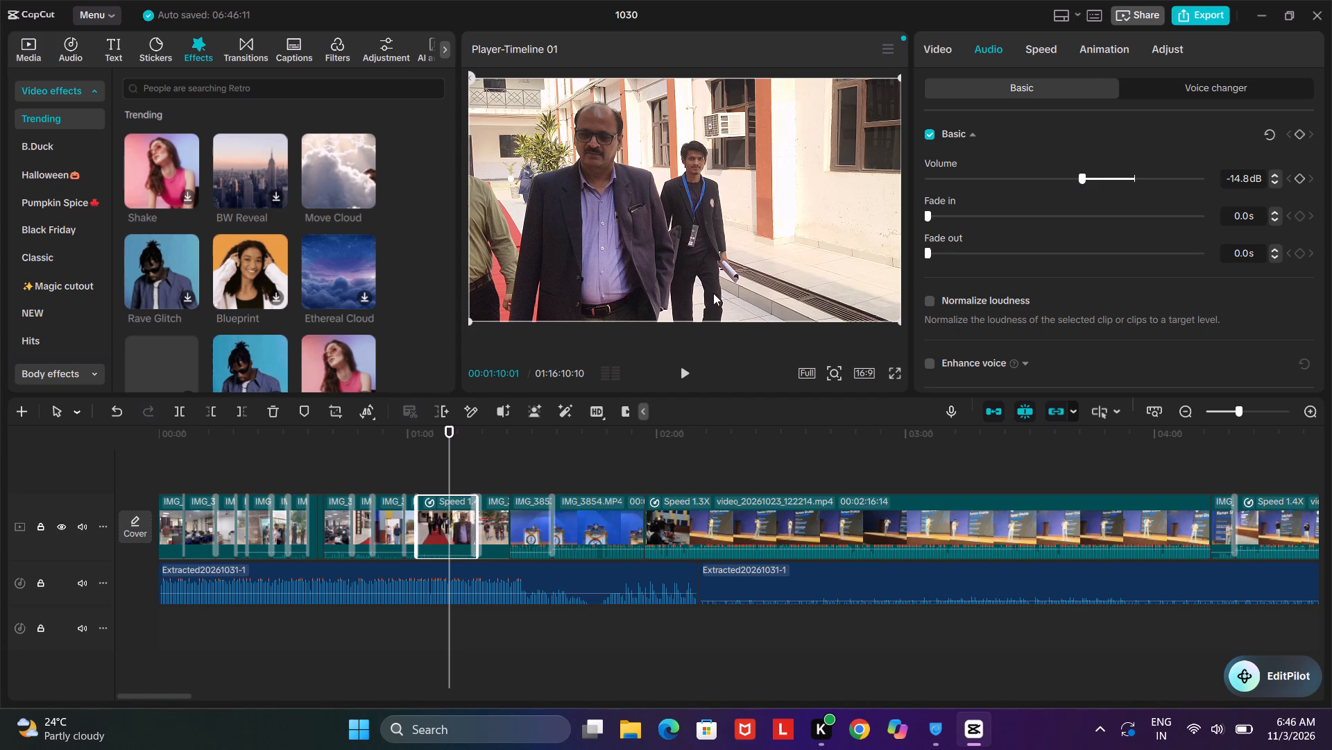
# Replay the red-carpet clip from about 00:01:02 to check its audio level.
pyautogui.click(690, 384)
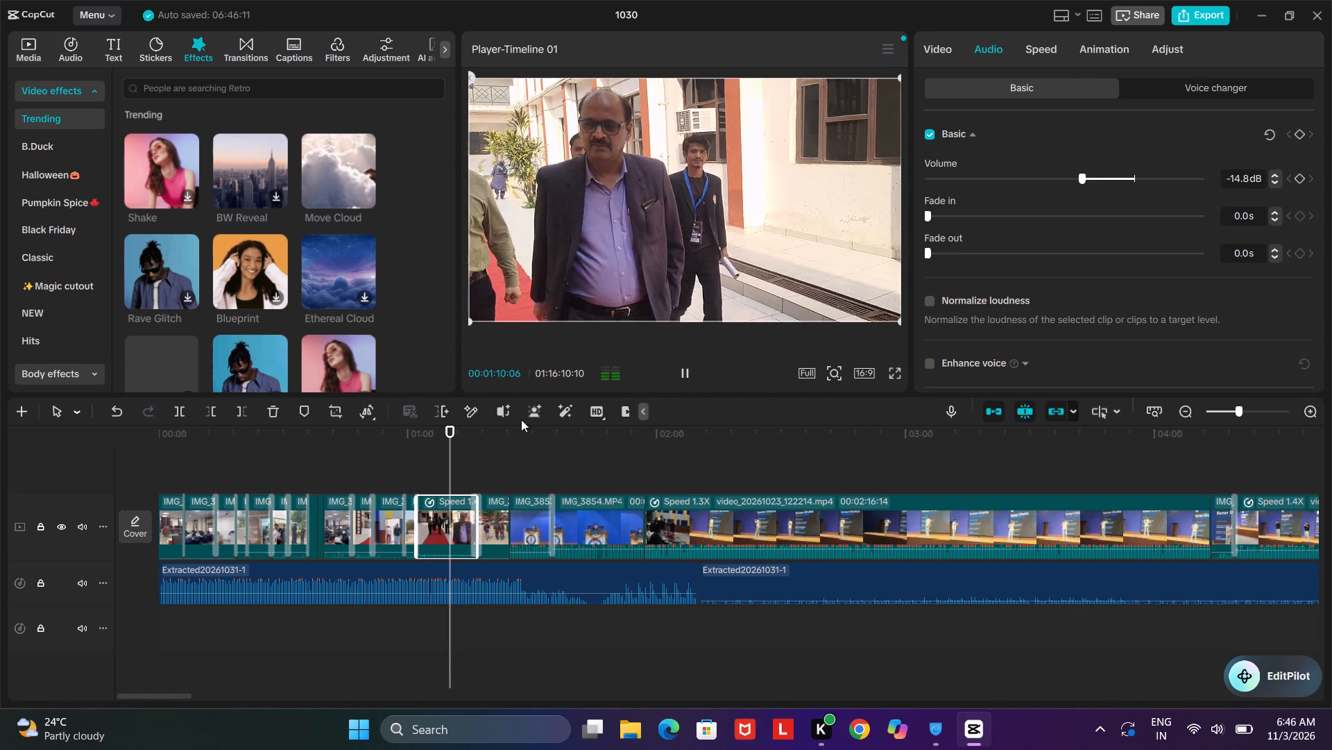
pyautogui.moveTo(459, 428); pyautogui.dragTo(418, 442)
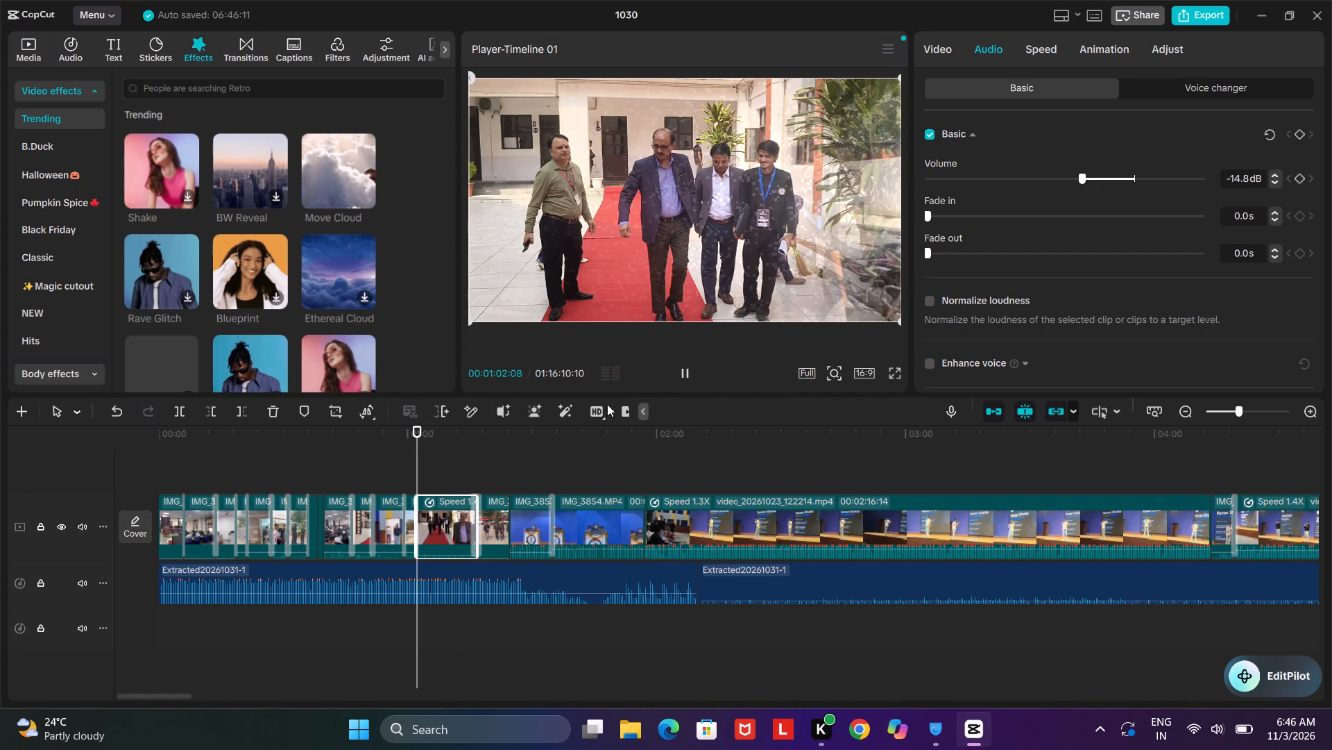
pyautogui.click(694, 376)
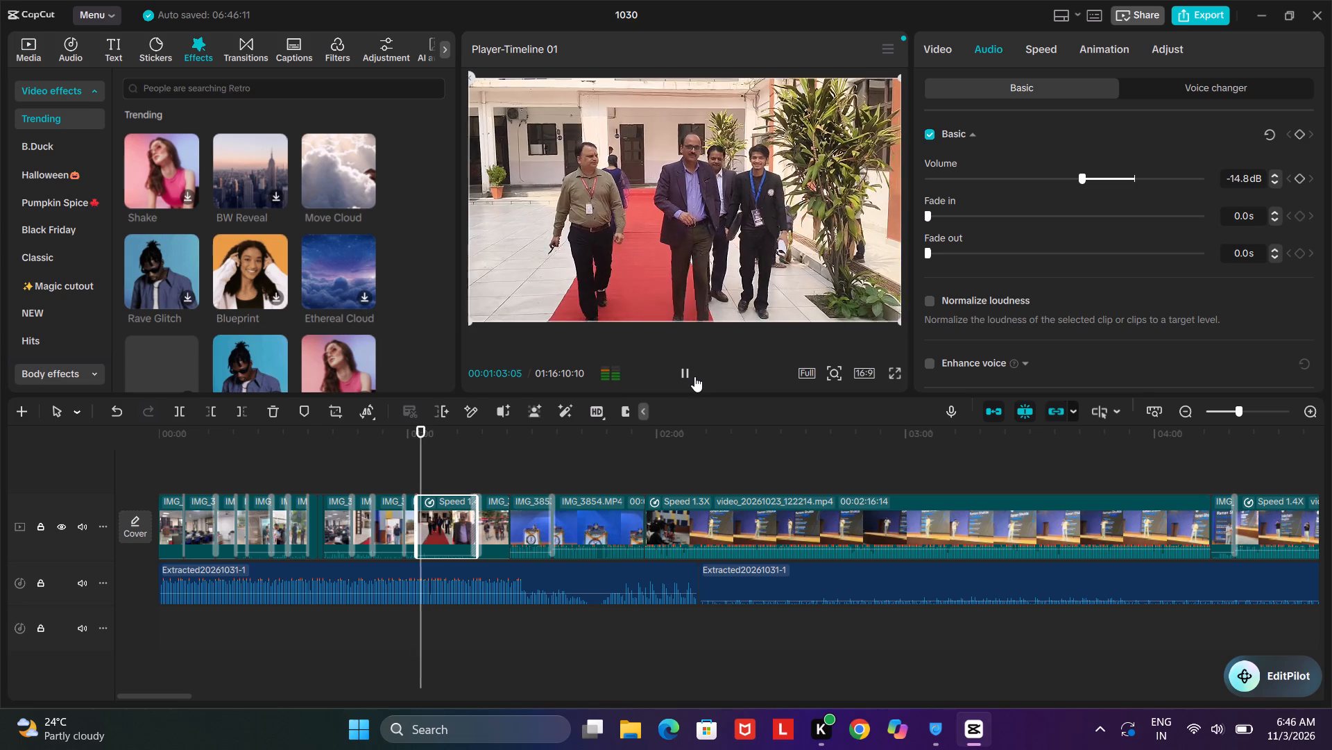
pyautogui.click(694, 376)
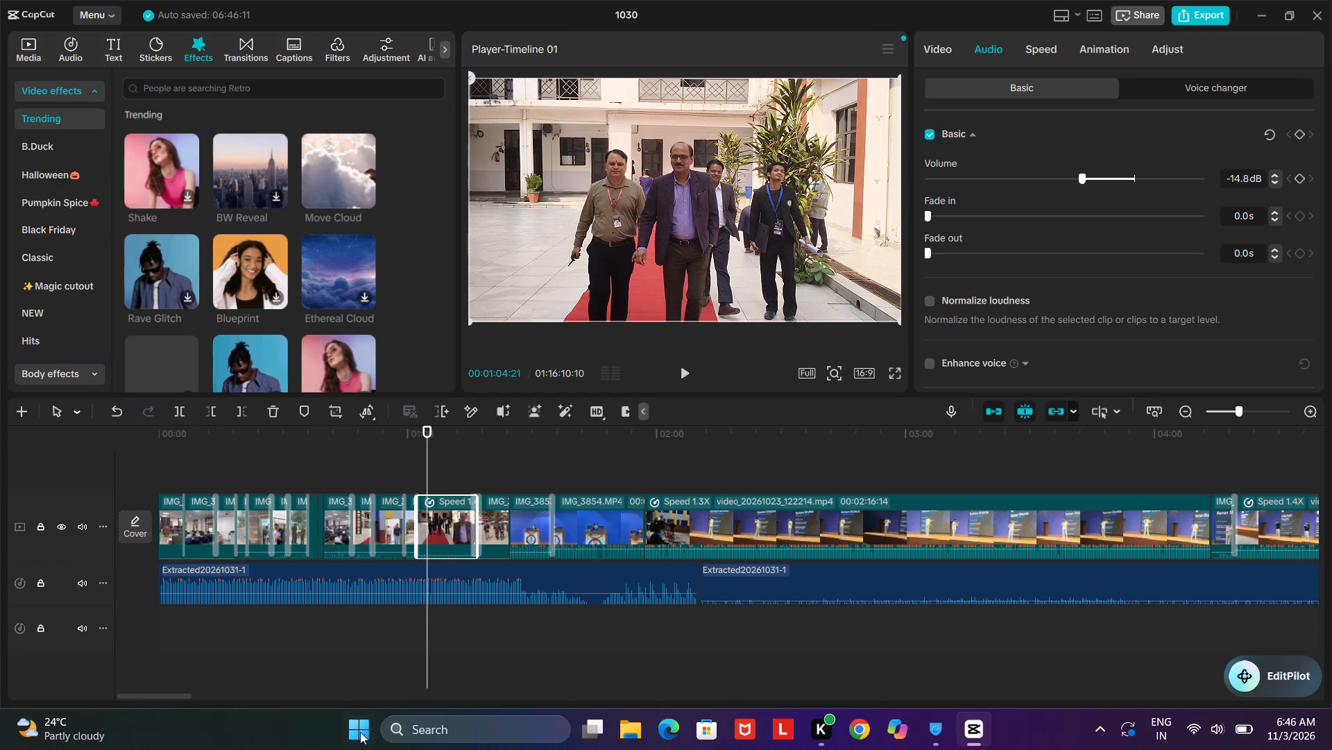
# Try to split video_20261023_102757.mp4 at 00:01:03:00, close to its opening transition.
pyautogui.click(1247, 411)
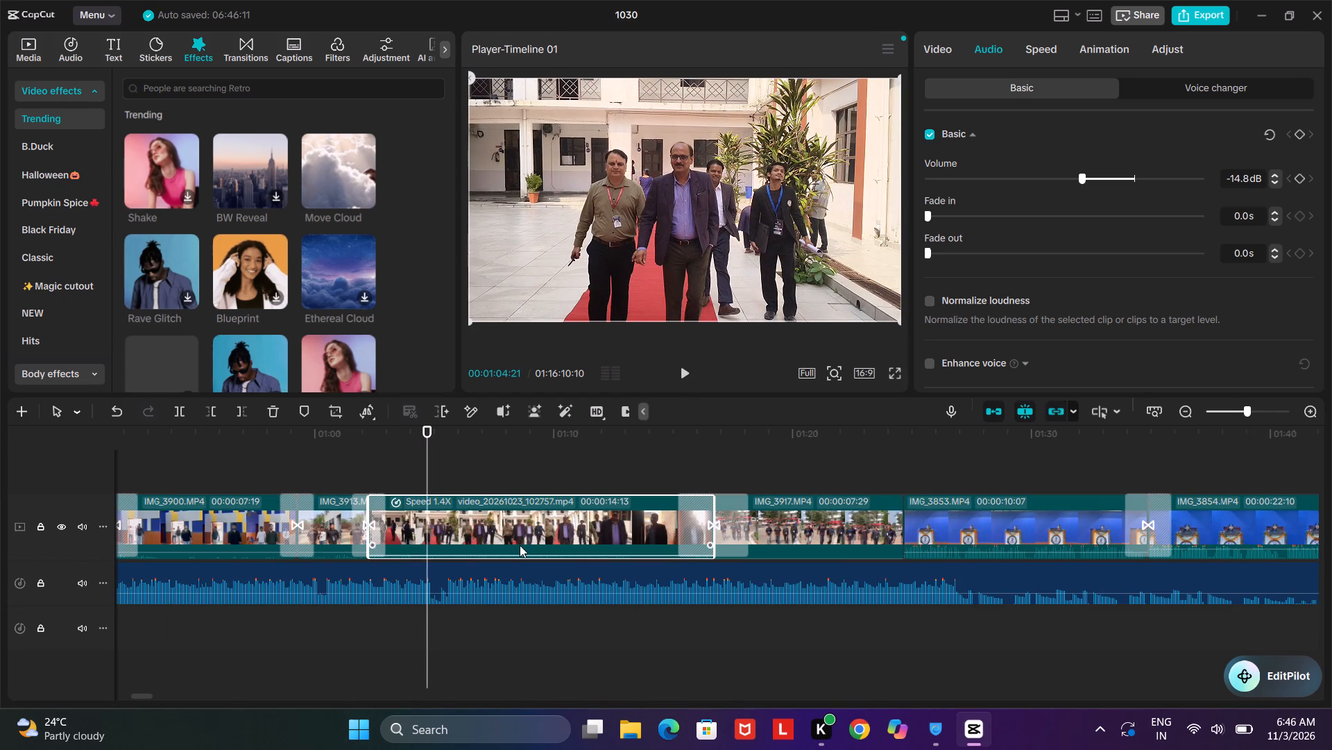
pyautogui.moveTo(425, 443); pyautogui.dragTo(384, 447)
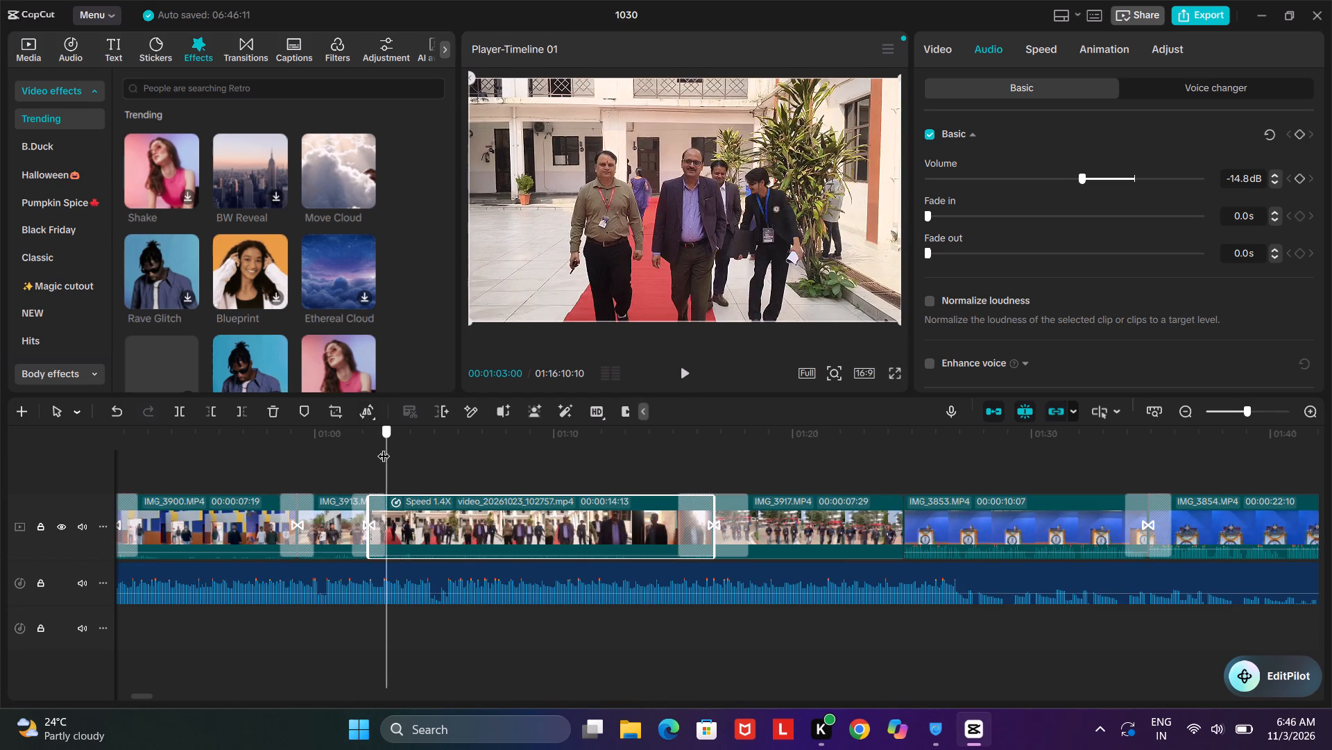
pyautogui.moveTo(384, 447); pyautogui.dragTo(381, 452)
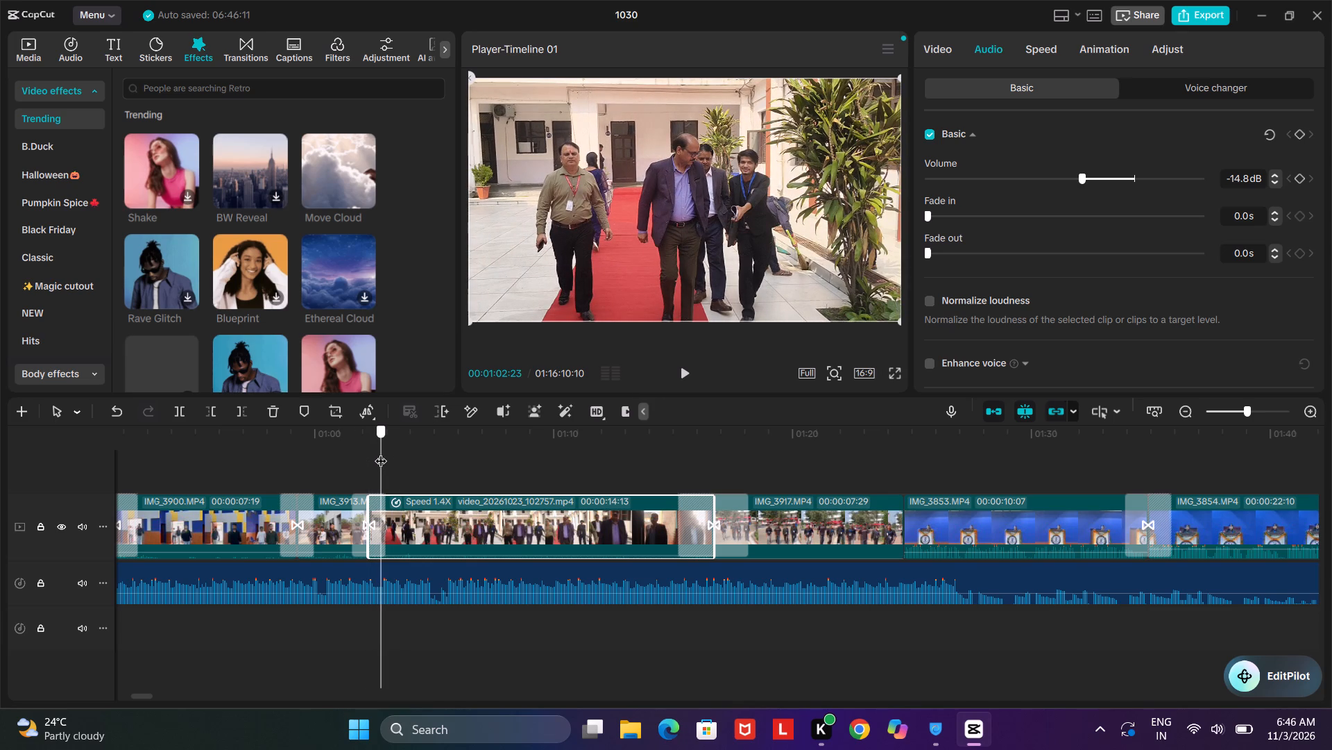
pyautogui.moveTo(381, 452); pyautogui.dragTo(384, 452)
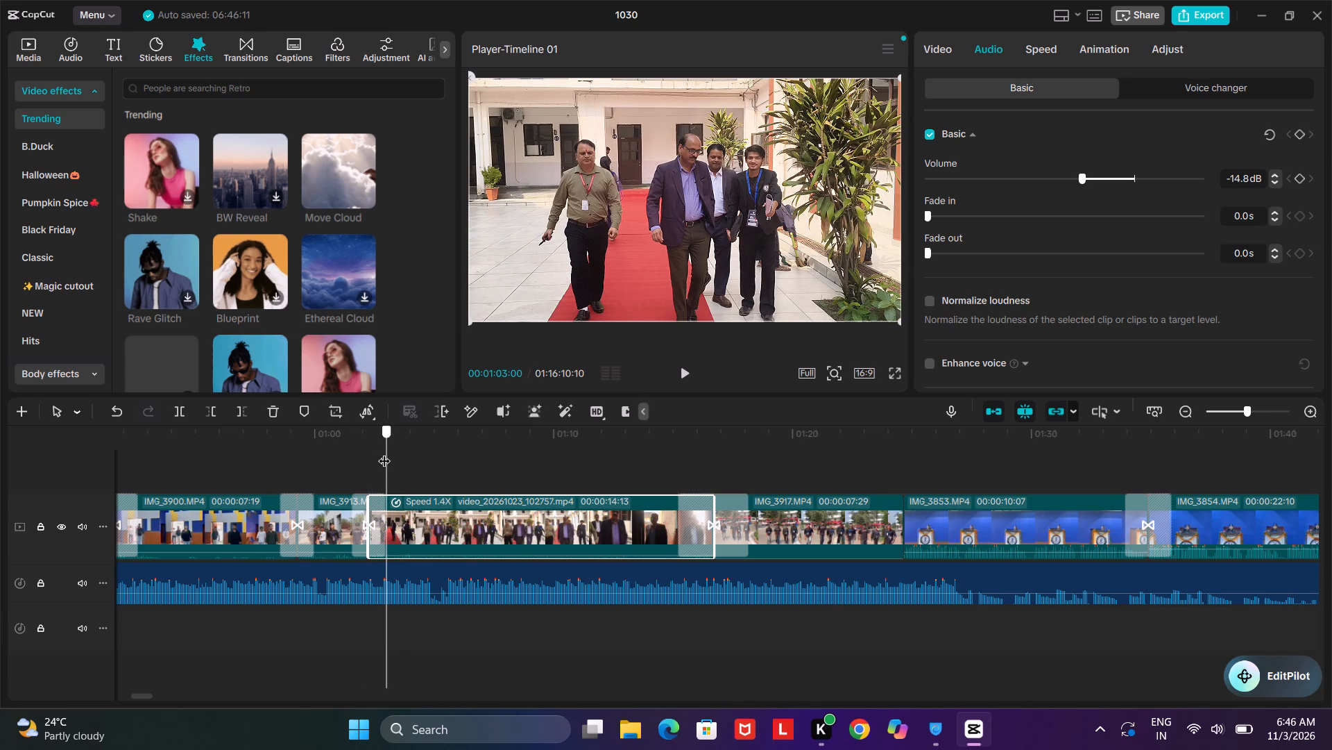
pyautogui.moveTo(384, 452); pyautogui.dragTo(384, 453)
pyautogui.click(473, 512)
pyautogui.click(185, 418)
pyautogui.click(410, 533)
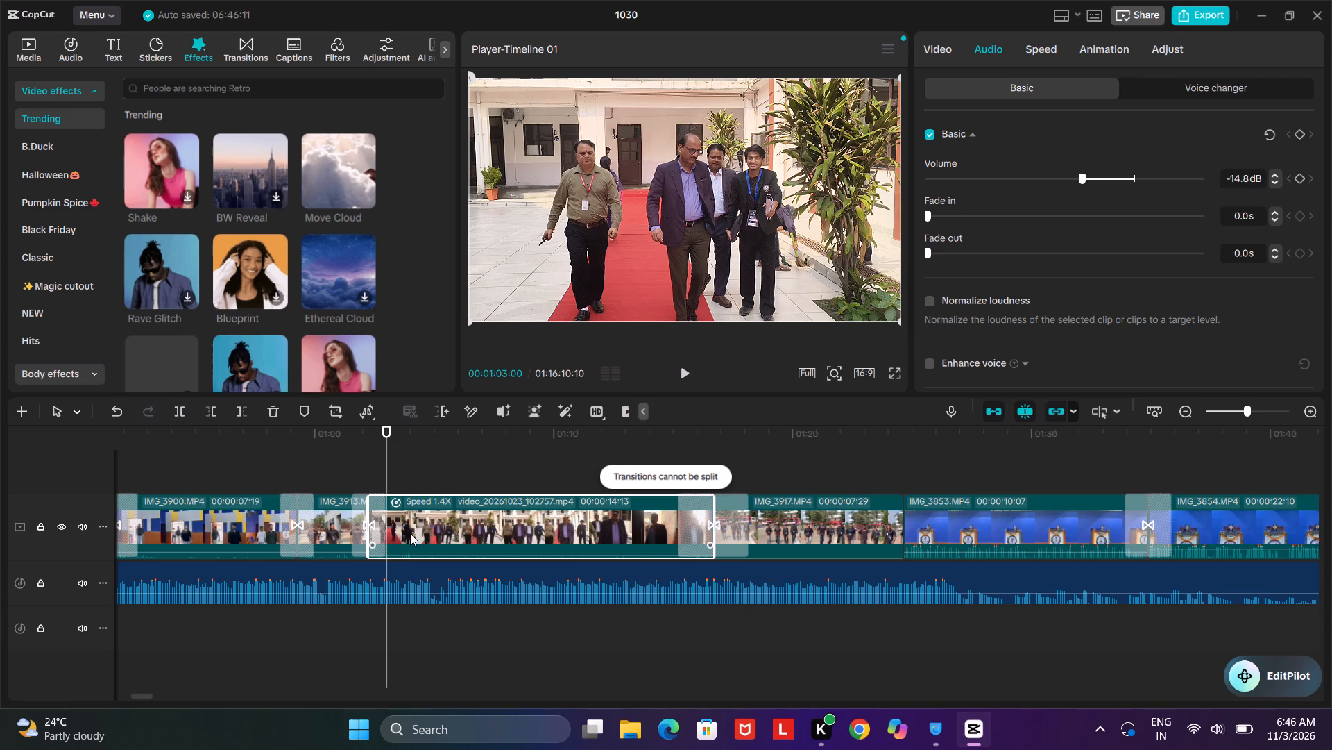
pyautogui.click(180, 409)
# Split video_20261023_102757.mp4 at 00:01:03:12, just past its opening transition.
pyautogui.moveTo(385, 432); pyautogui.dragTo(396, 435)
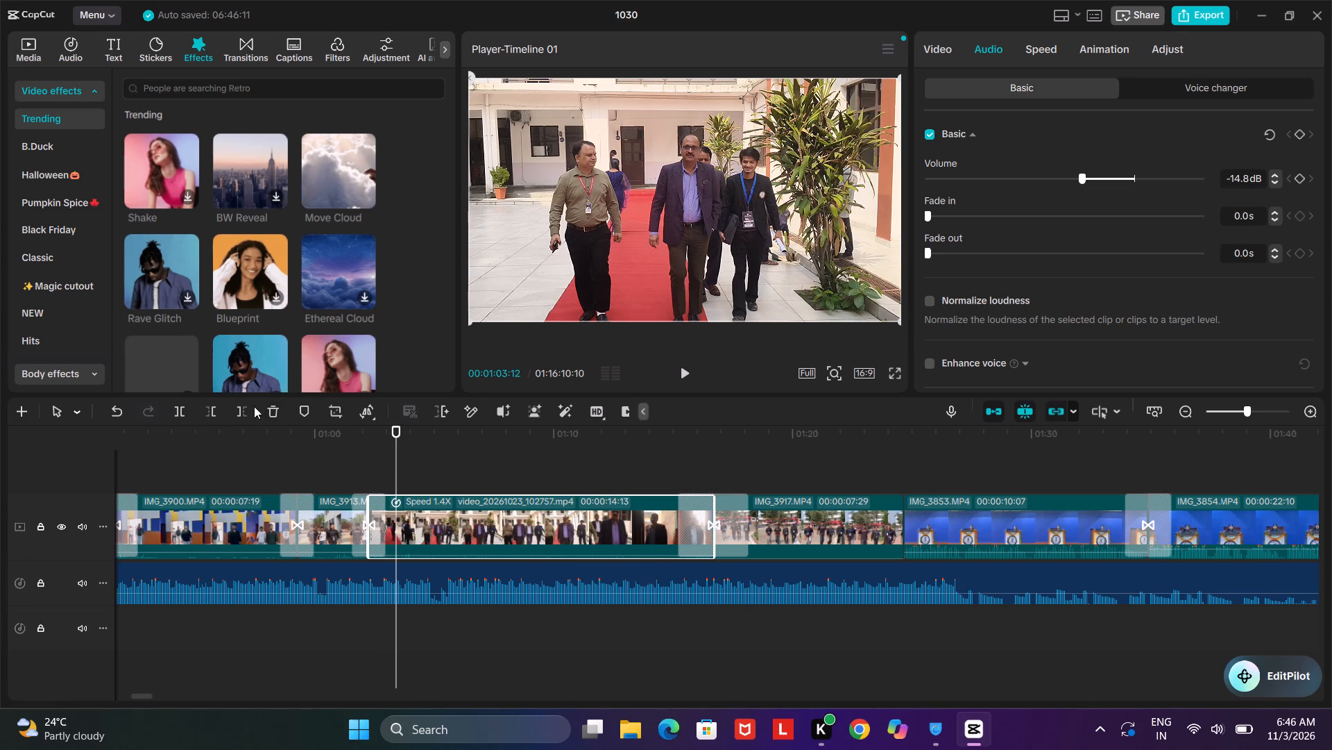
pyautogui.click(179, 412)
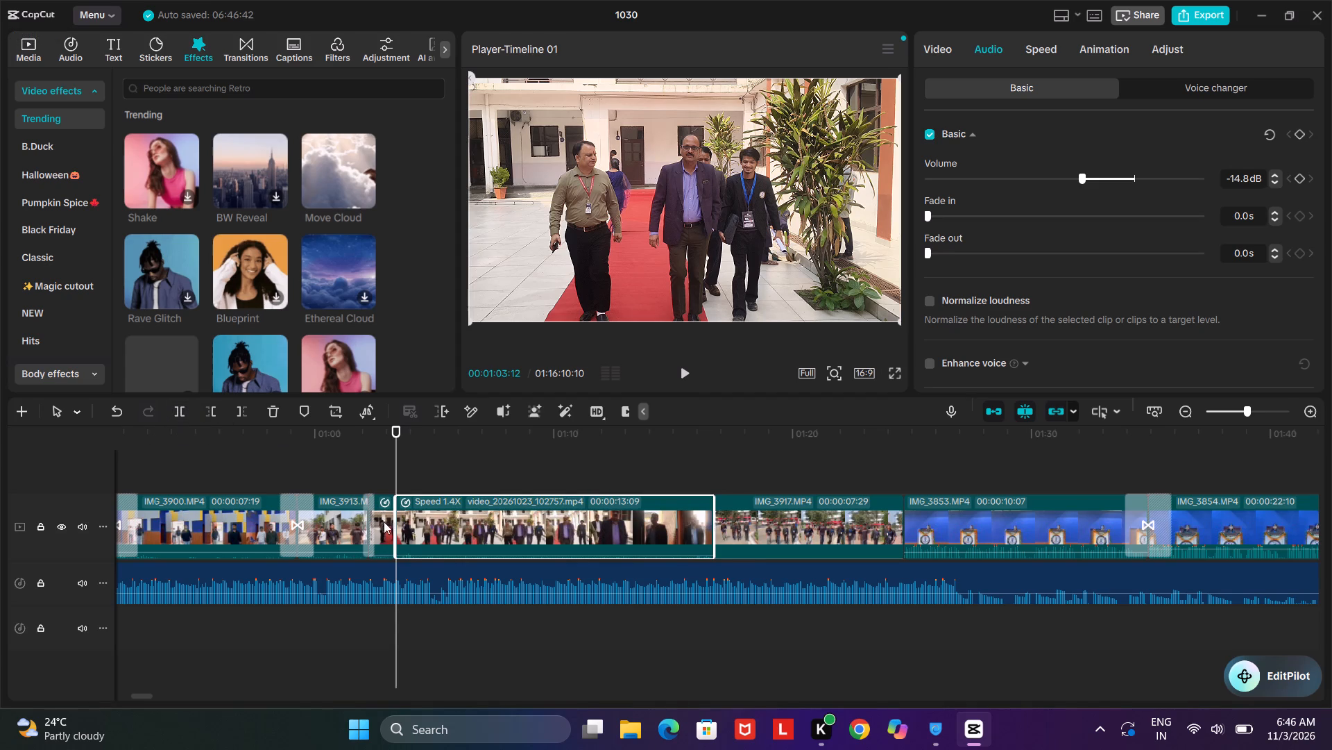
# Delete the short leftover piece of video_20261023_102757.mp4 before the split at 00:01:03:12.
pyautogui.click(386, 519)
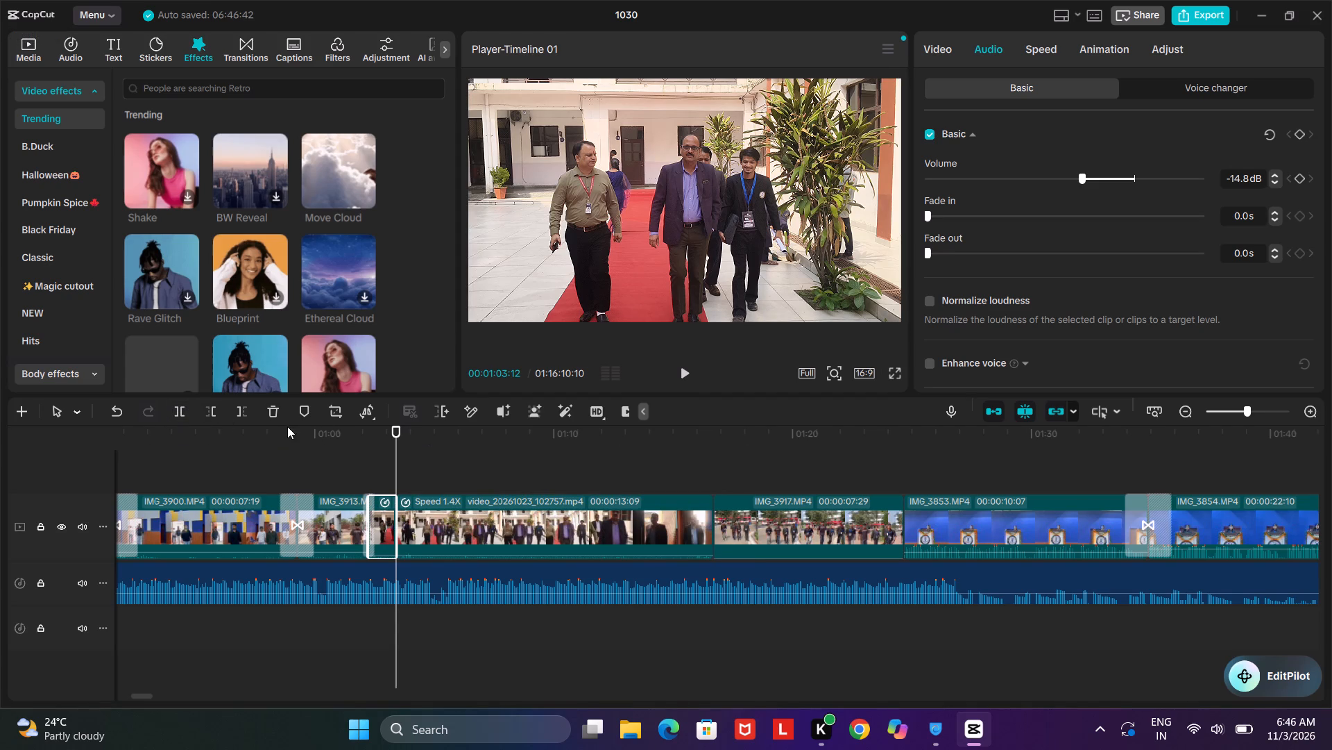
pyautogui.click(272, 408)
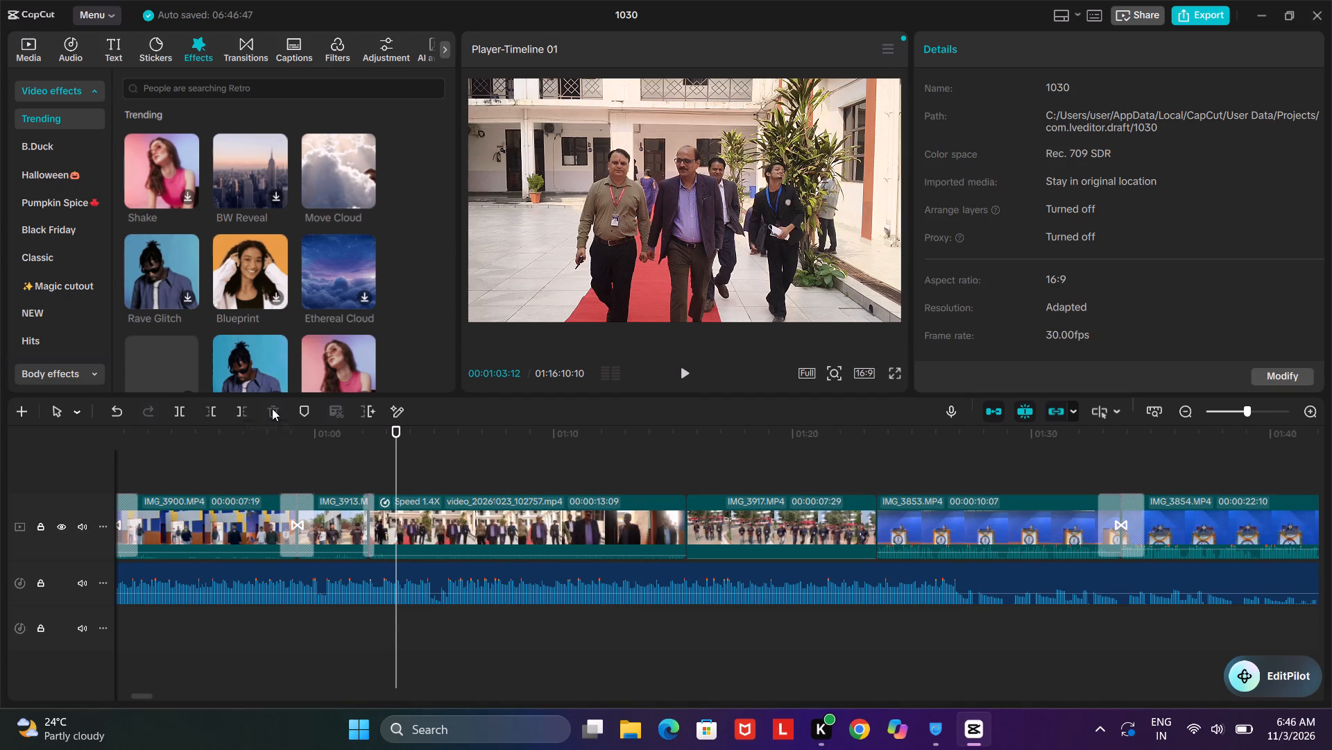
# Play the timeline from about 00:01:00 to review the trimmed red-carpet clip and the clips that follow it.
pyautogui.moveTo(393, 431); pyautogui.dragTo(345, 444)
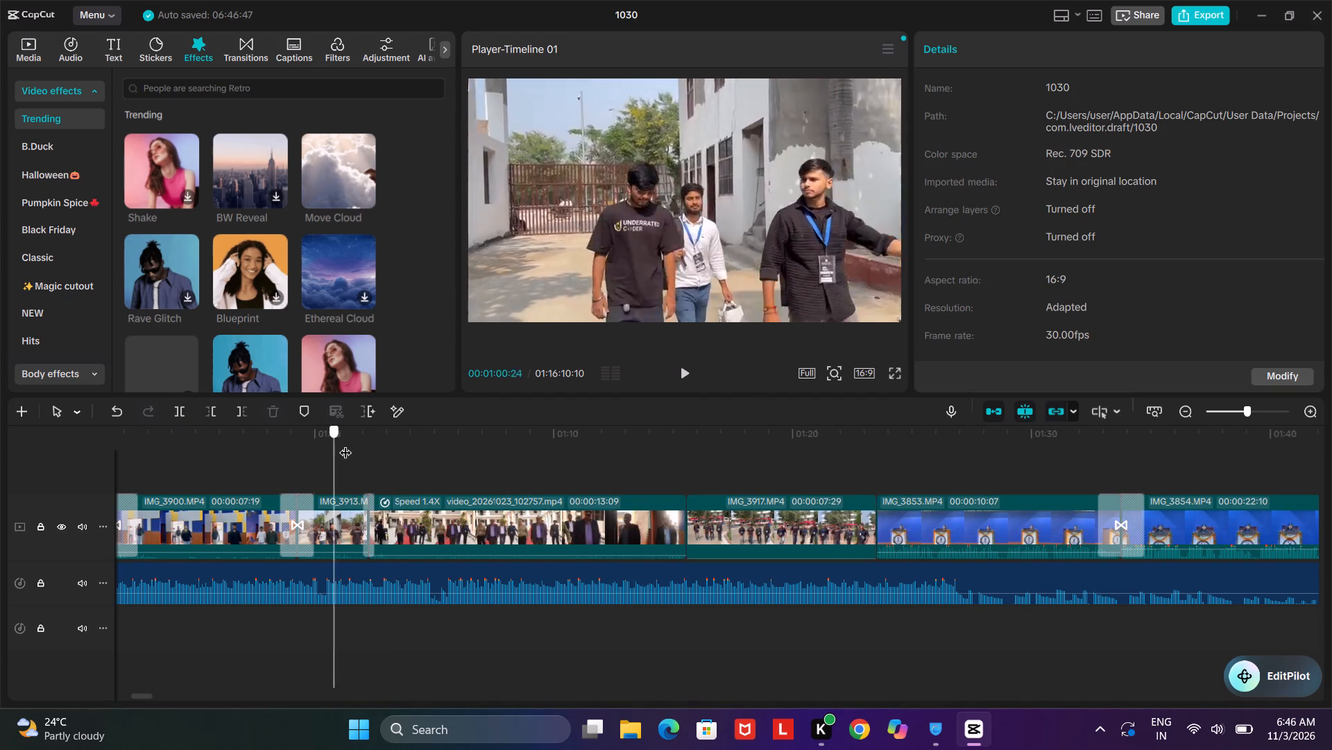
pyautogui.moveTo(345, 444); pyautogui.dragTo(348, 443)
pyautogui.click(681, 366)
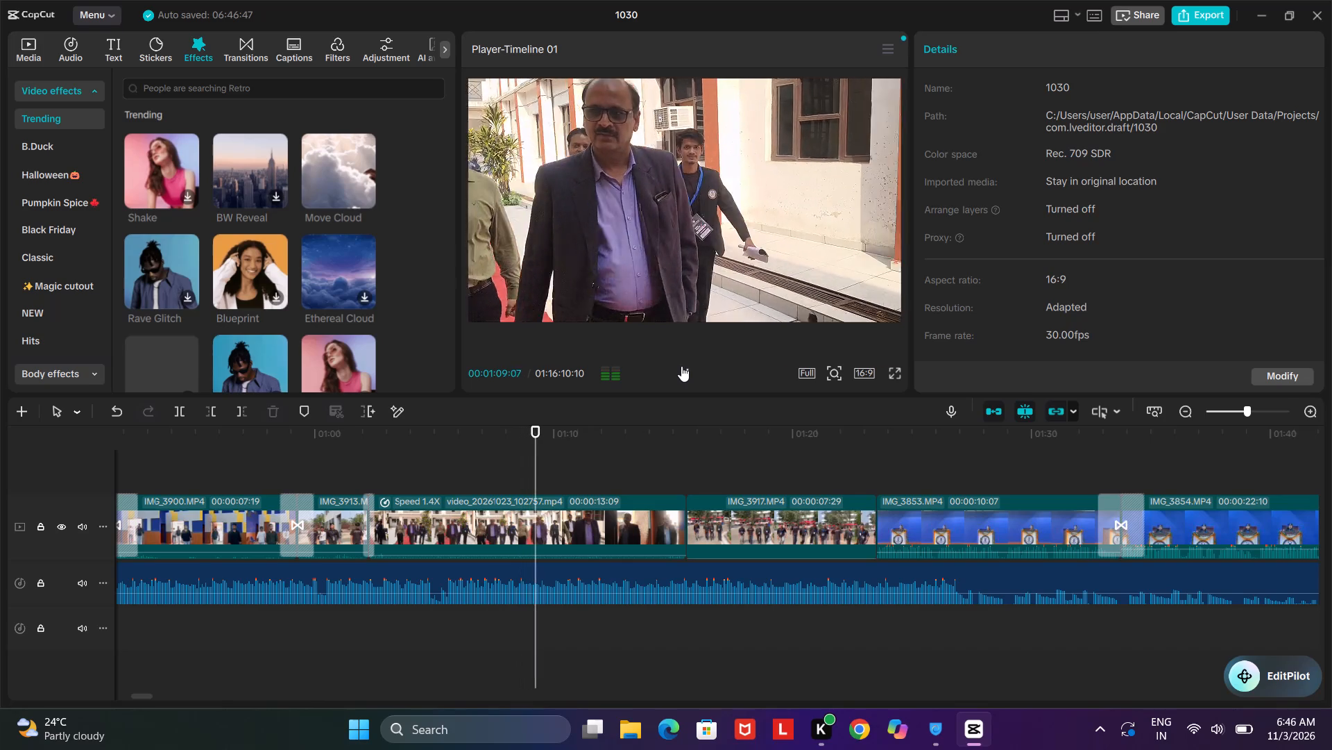
pyautogui.click(681, 366)
pyautogui.click(681, 366)
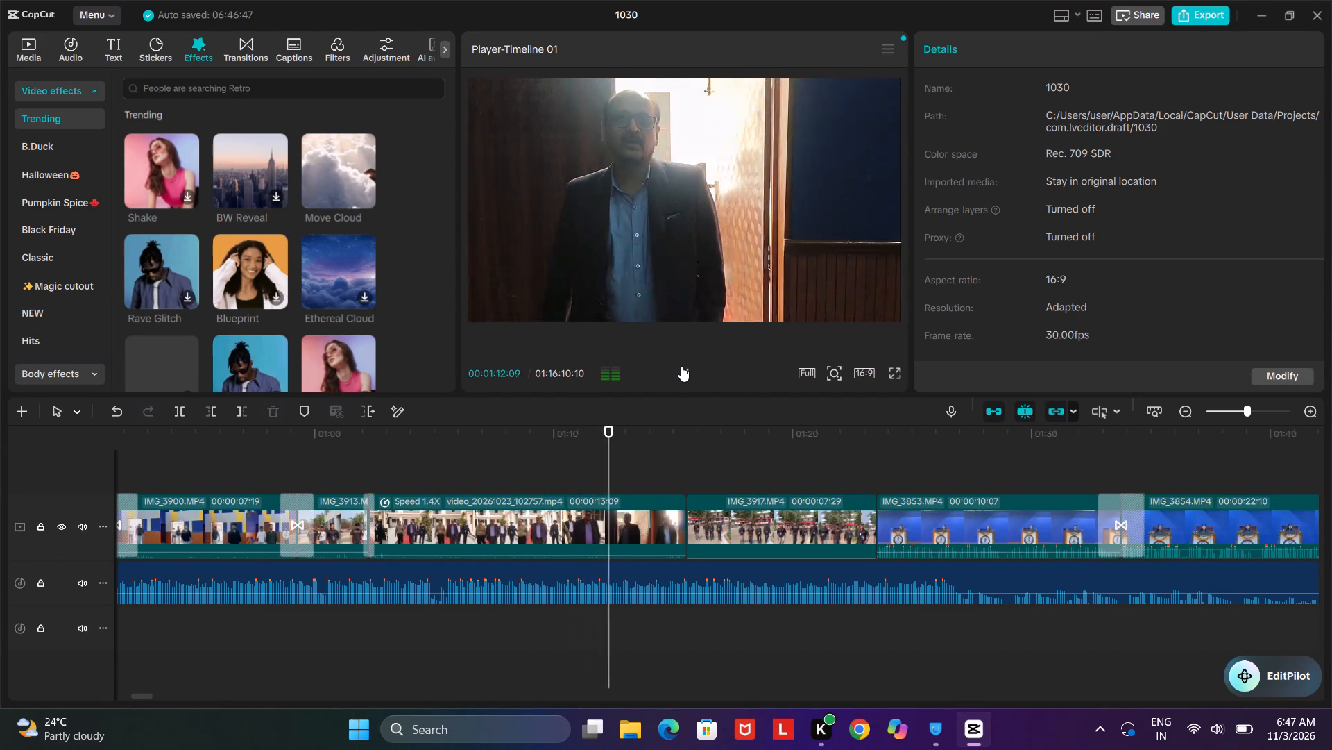
pyautogui.click(681, 366)
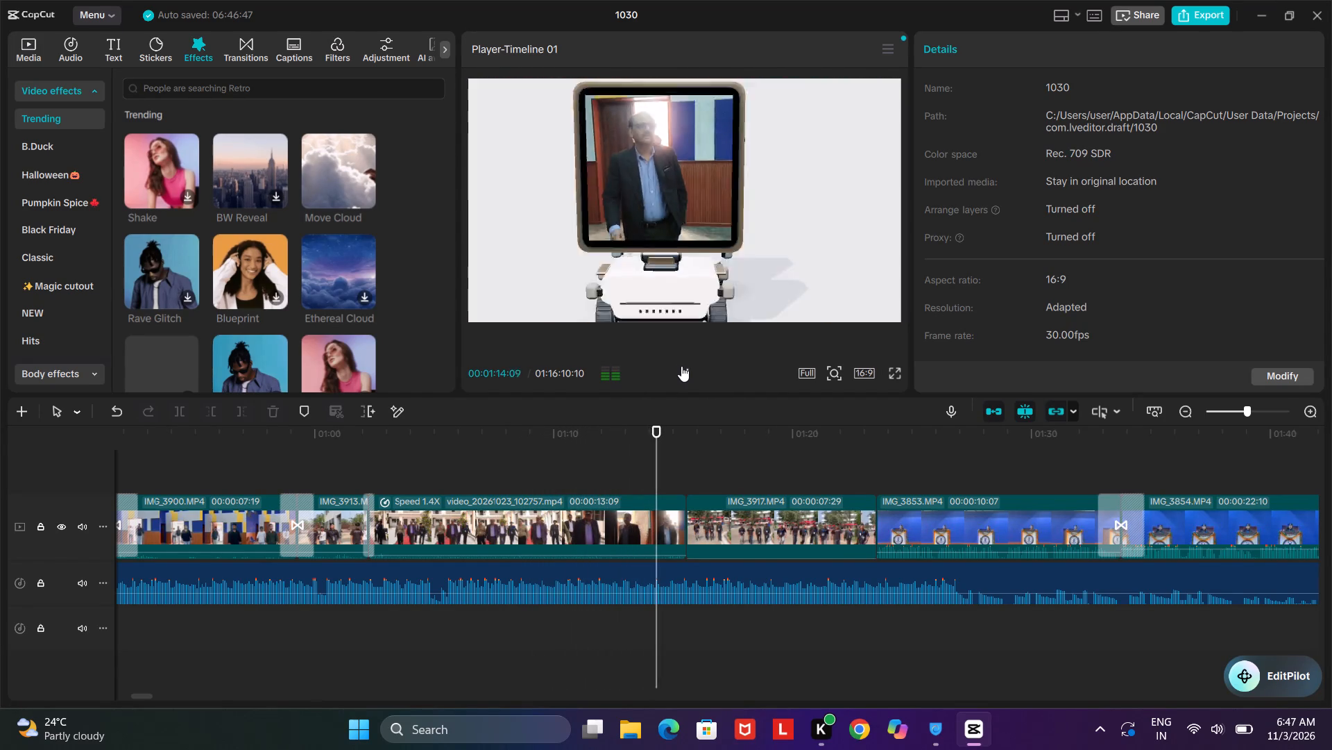
pyautogui.click(681, 366)
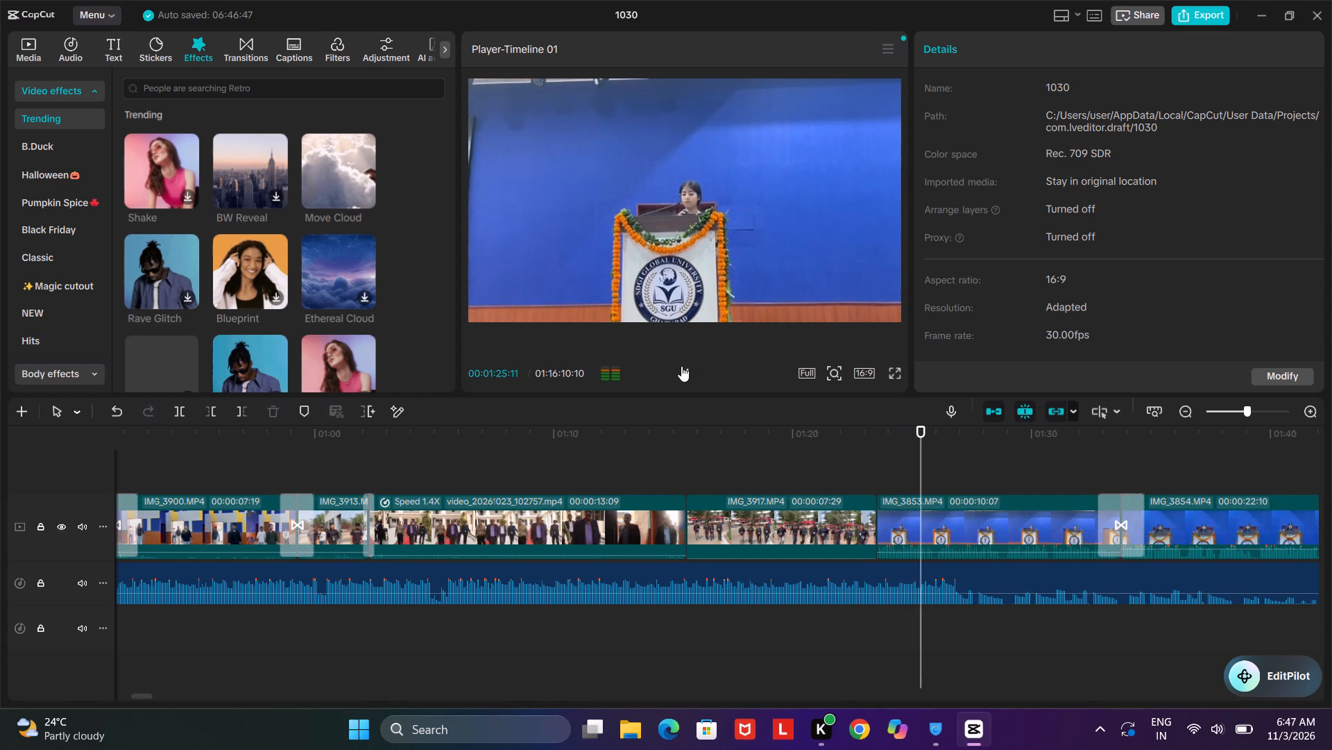
# Split the extracted audio at 00:01:23:16, where IMG_3853.MP4 begins.
pyautogui.click(895, 679)
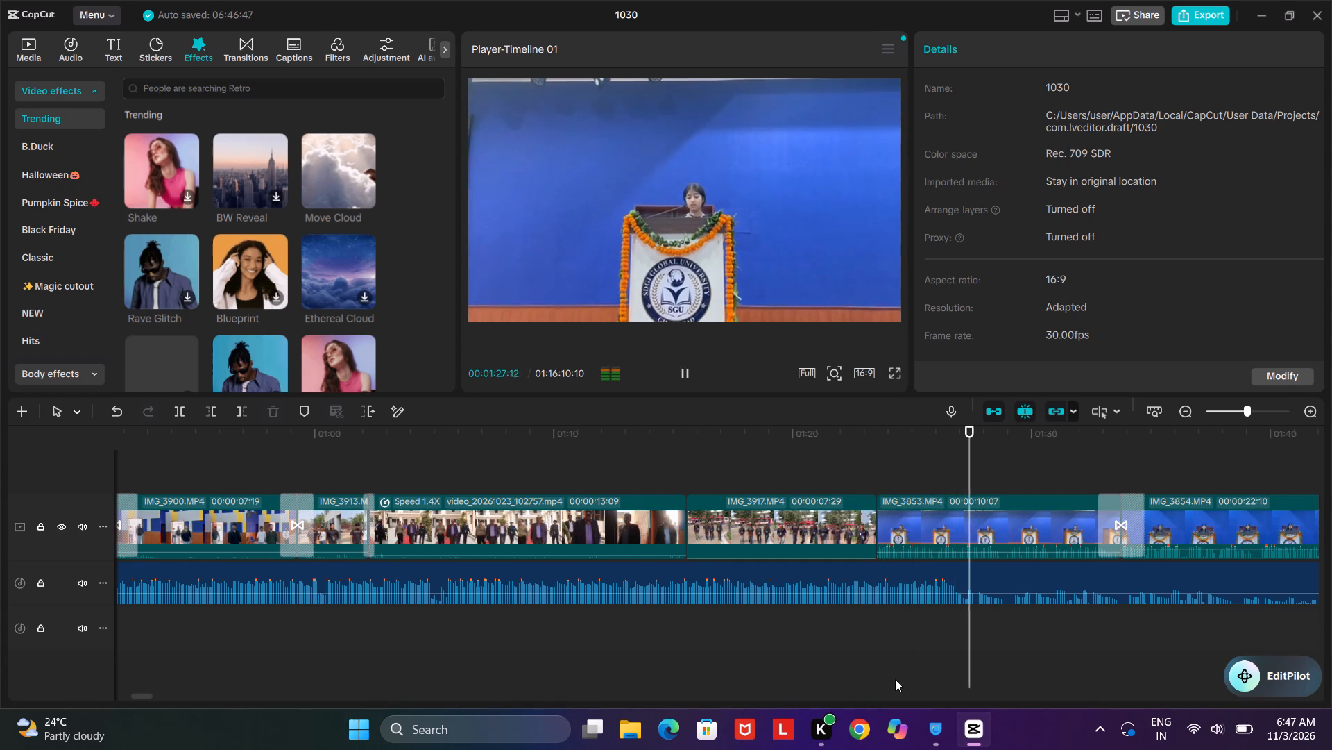
pyautogui.moveTo(893, 440); pyautogui.dragTo(872, 442)
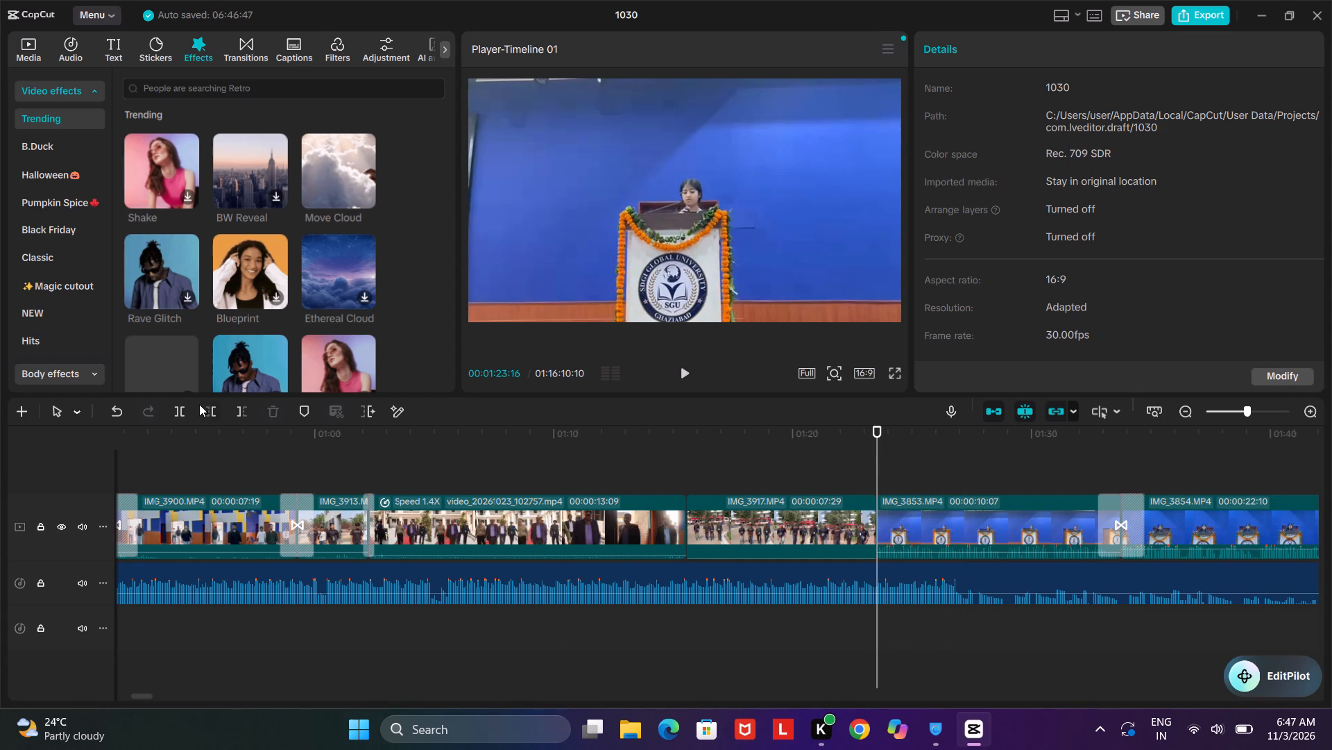
pyautogui.click(724, 598)
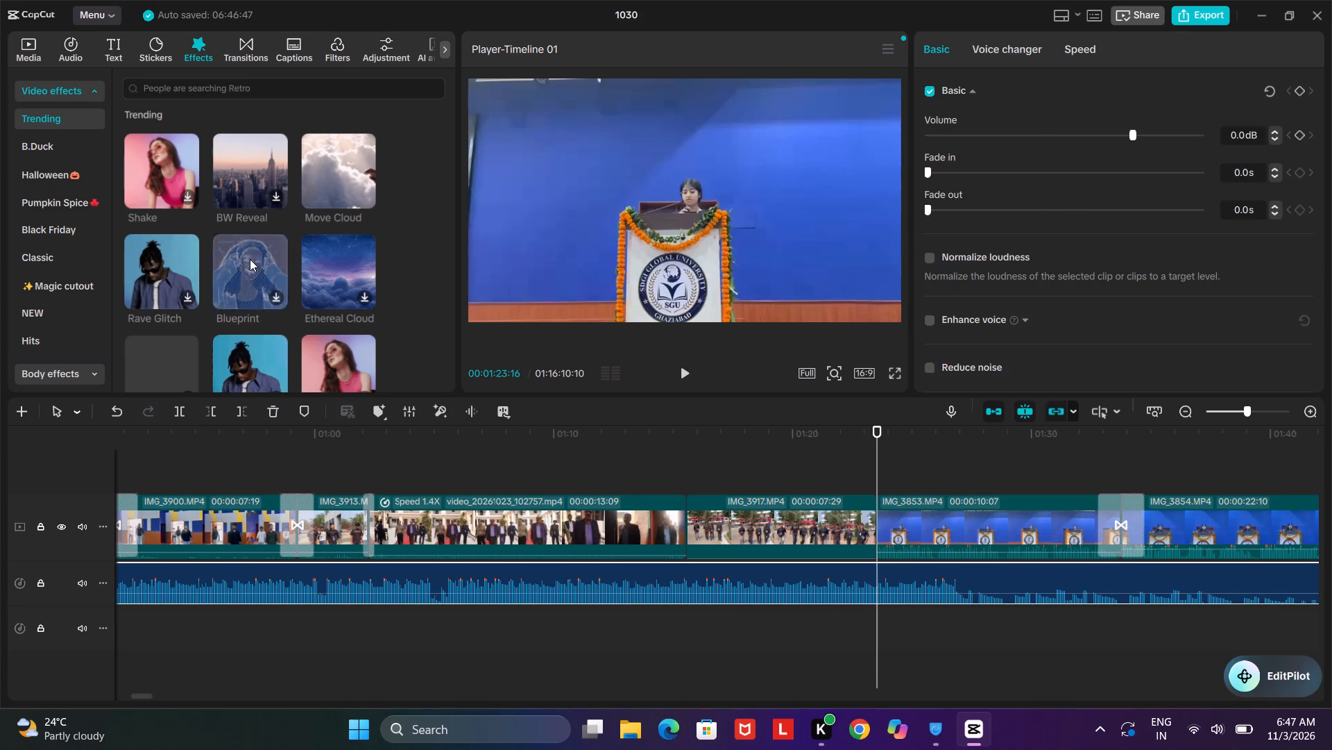
pyautogui.click(187, 413)
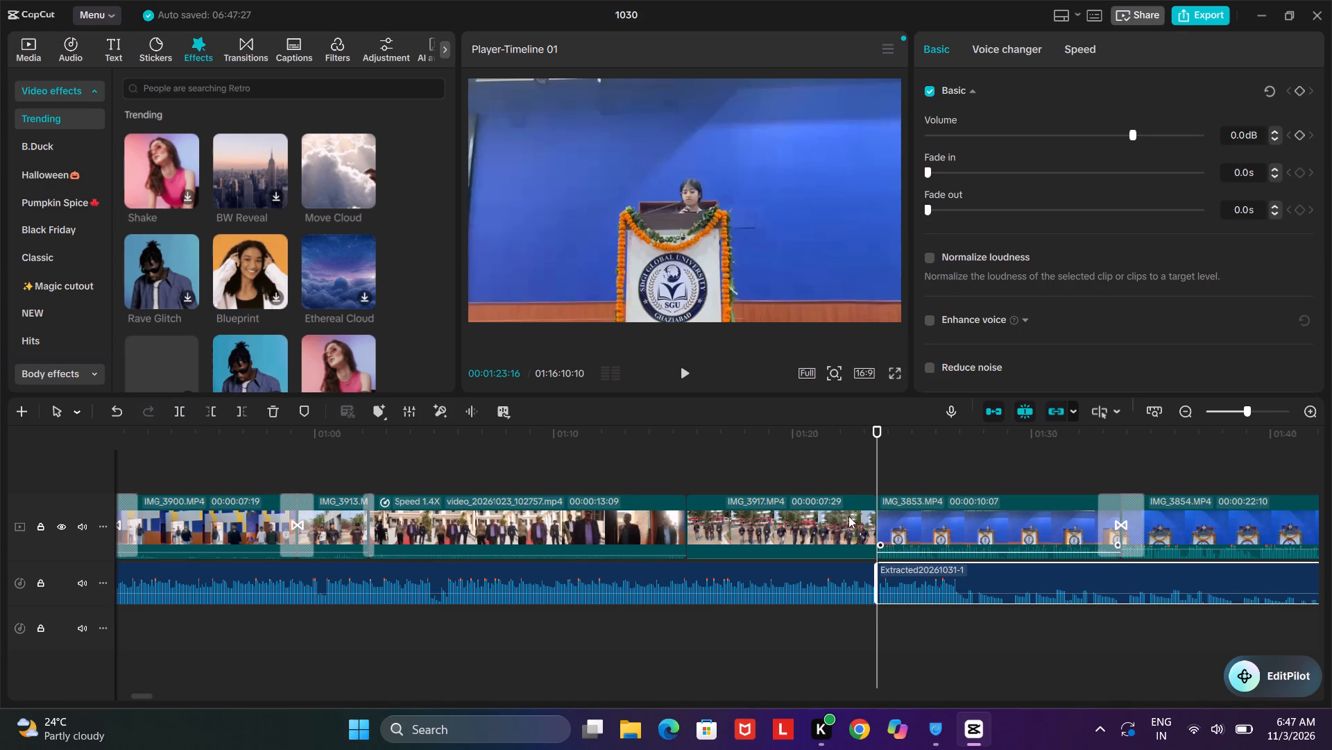
# Split the extracted audio again at 00:01:27:10 and delete the piece between the two cuts.
pyautogui.moveTo(877, 429); pyautogui.dragTo(954, 443)
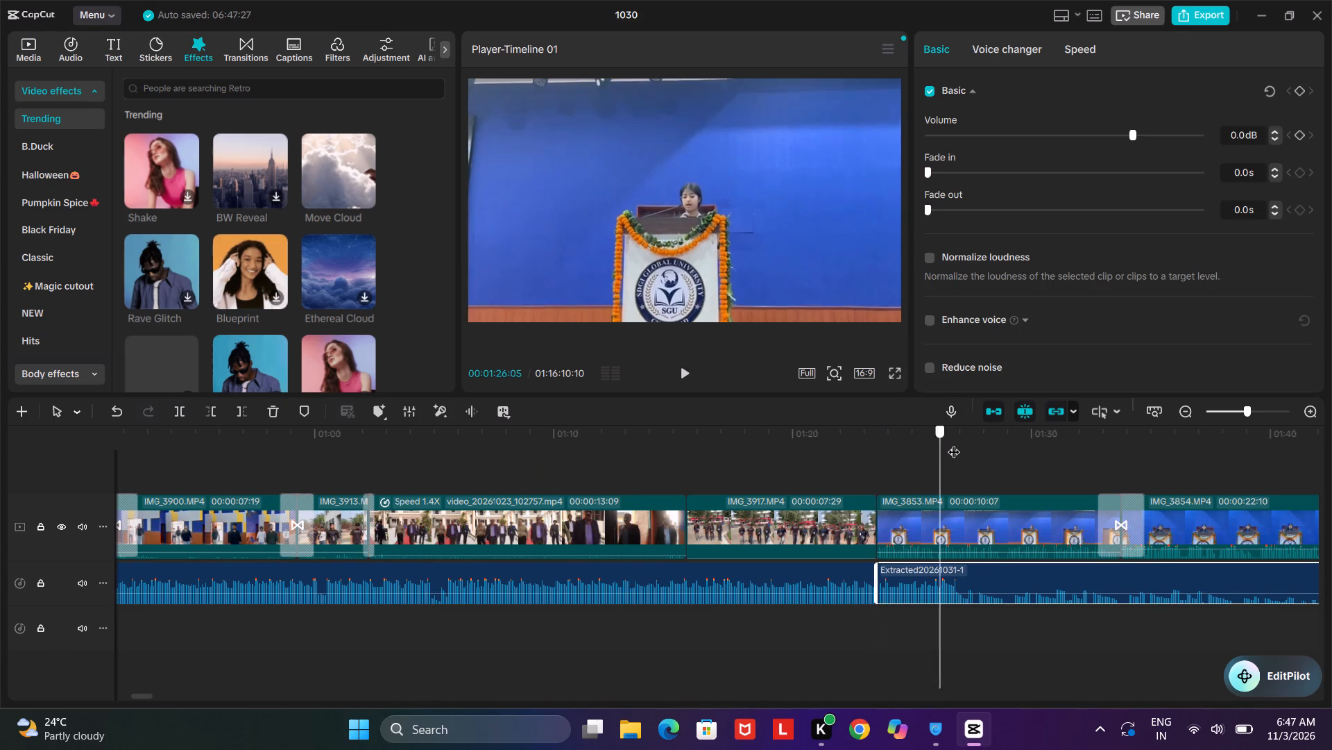
pyautogui.moveTo(954, 443); pyautogui.dragTo(968, 445)
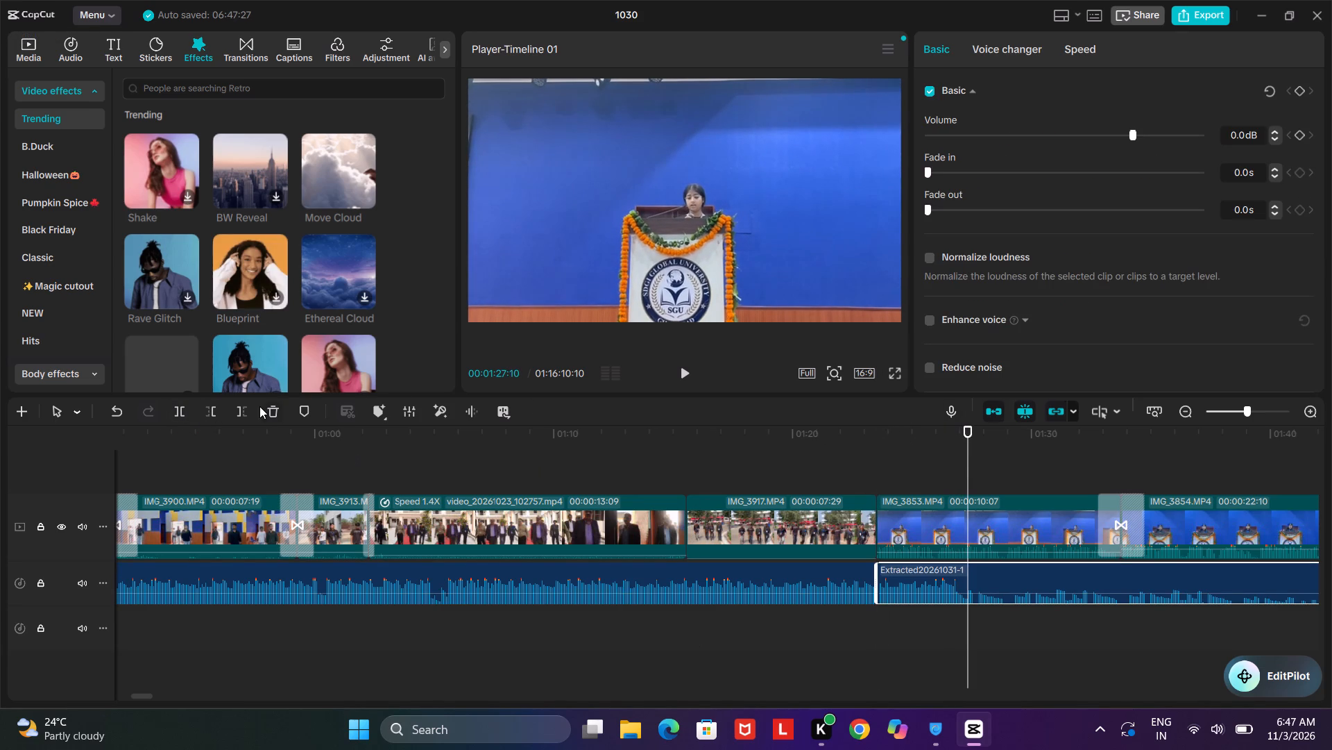
pyautogui.click(185, 412)
pyautogui.click(918, 597)
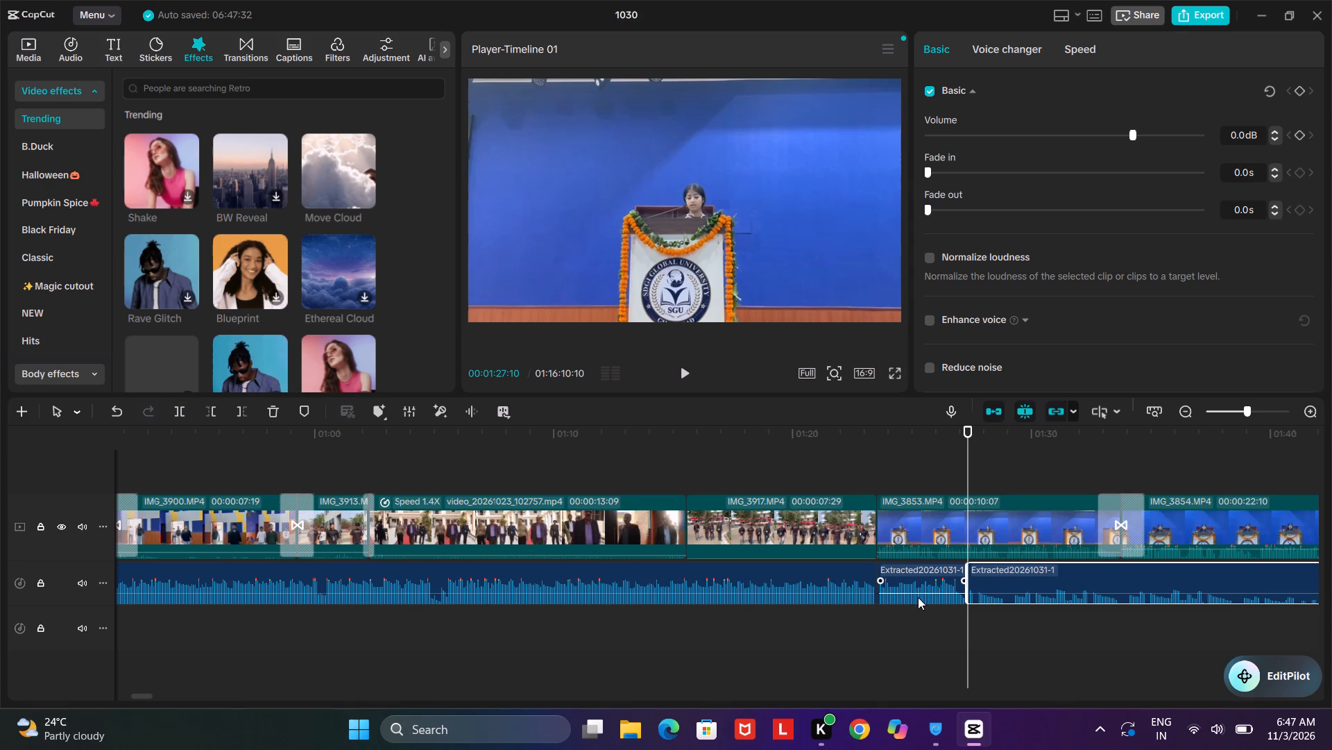
pyautogui.click(275, 408)
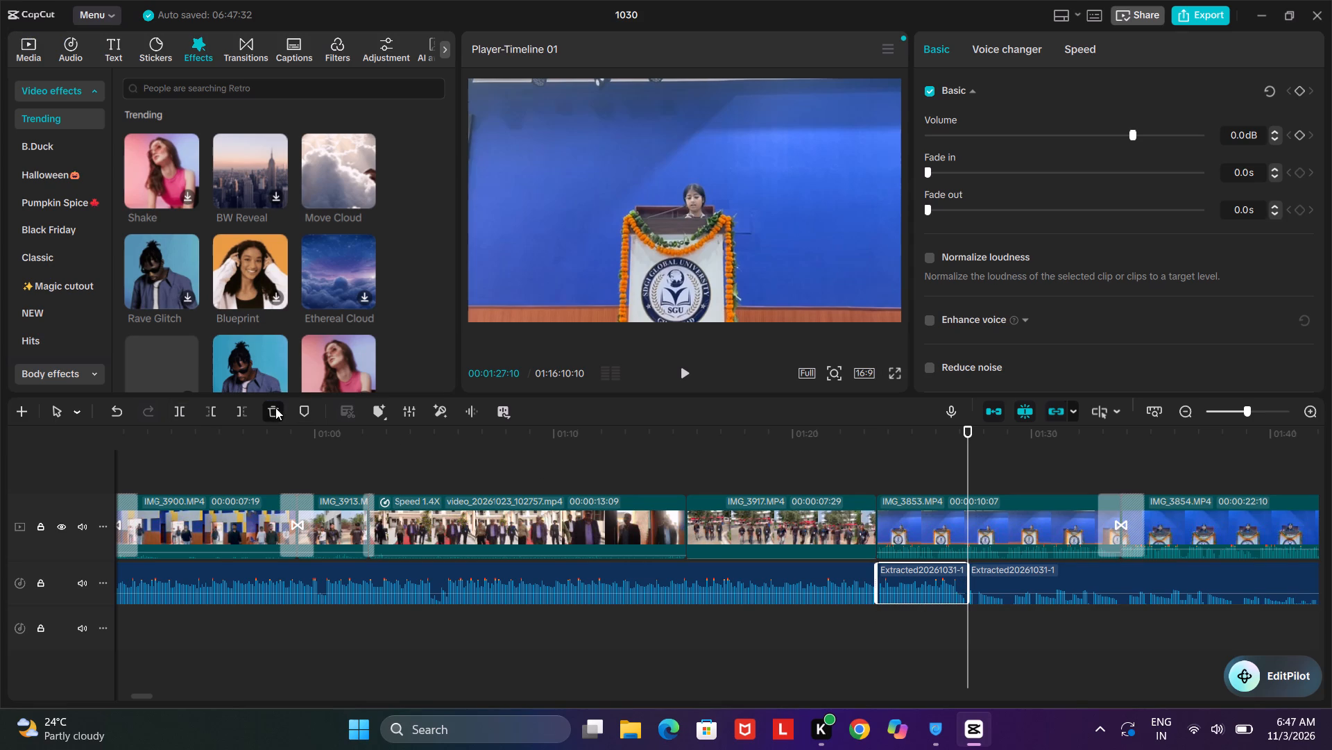
# Move the remaining extracted audio segment earlier so it starts with IMG_3853.MP4 at 00:01:23:16.
pyautogui.click(1086, 562)
pyautogui.moveTo(1086, 562); pyautogui.dragTo(987, 566)
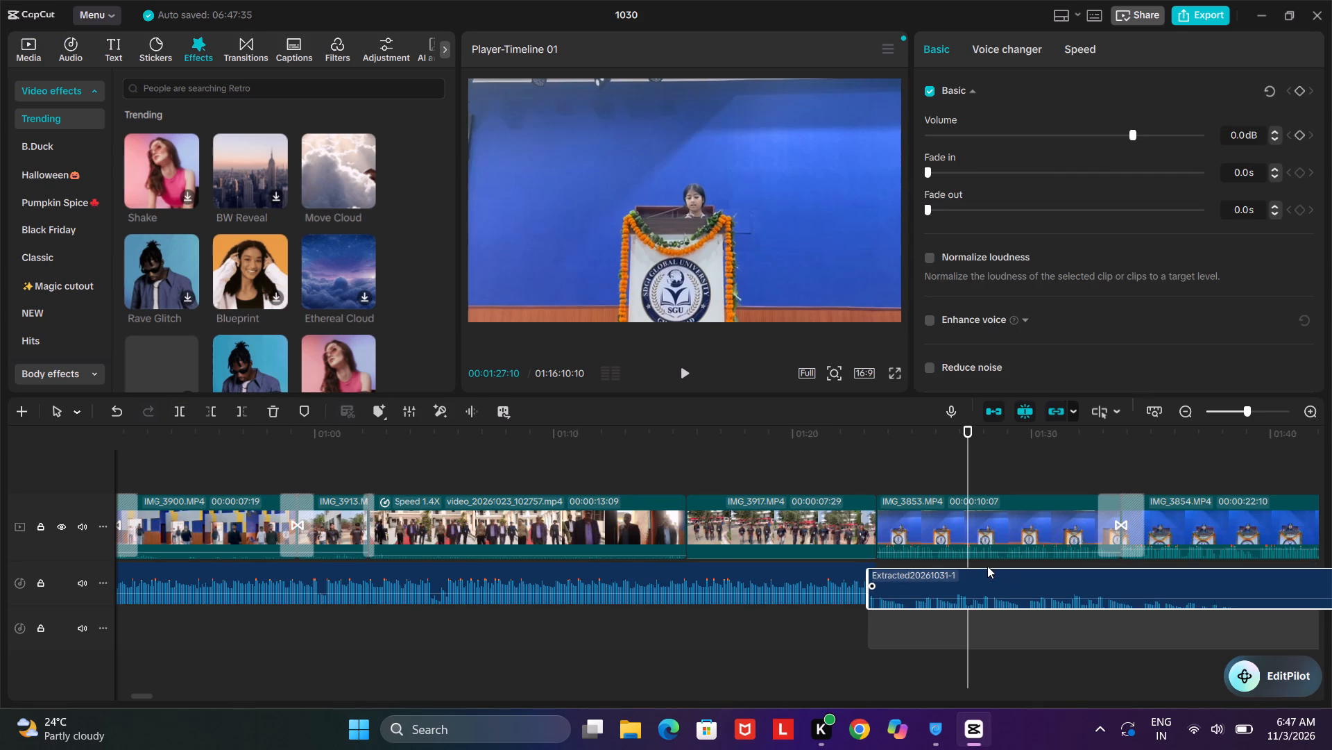
pyautogui.moveTo(987, 566); pyautogui.dragTo(999, 561)
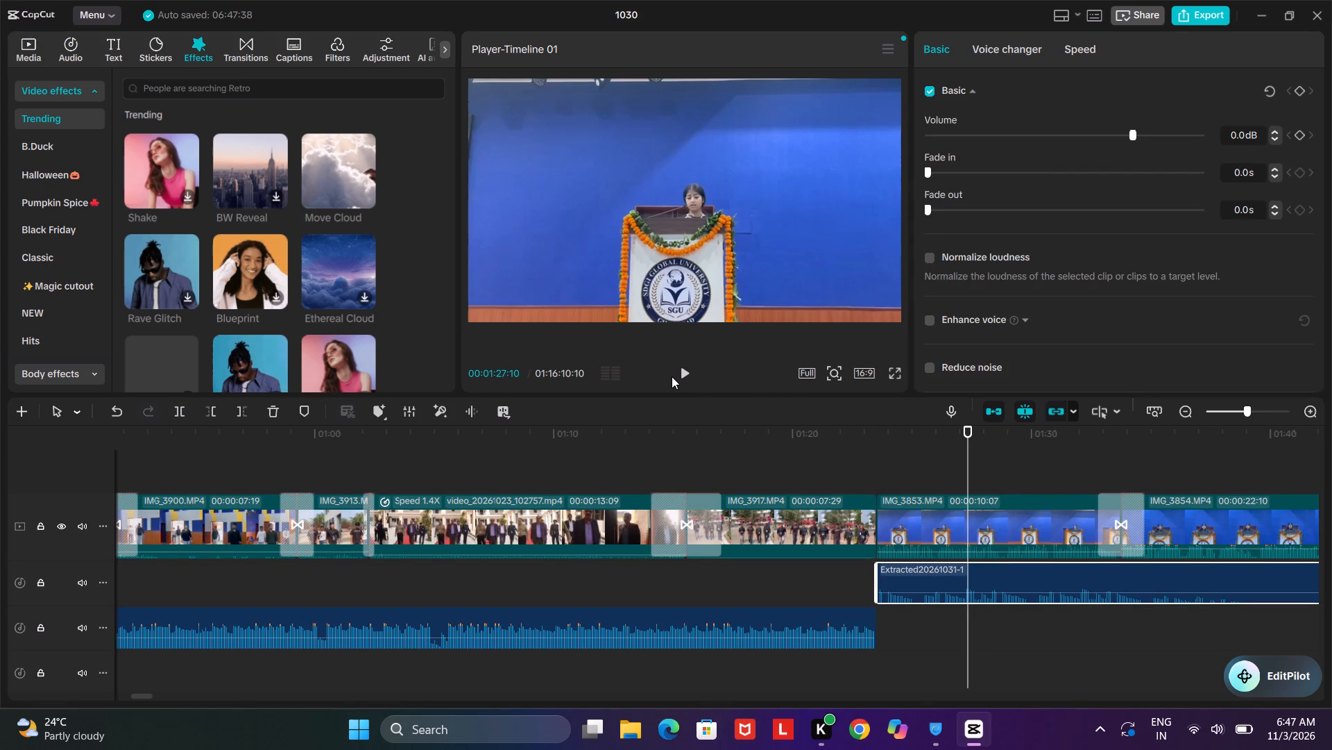
# Play from 00:01:27:10 into video_20261023_122214.mp4 to check the moved audio against the podium clips.
pyautogui.click(672, 376)
pyautogui.click(697, 368)
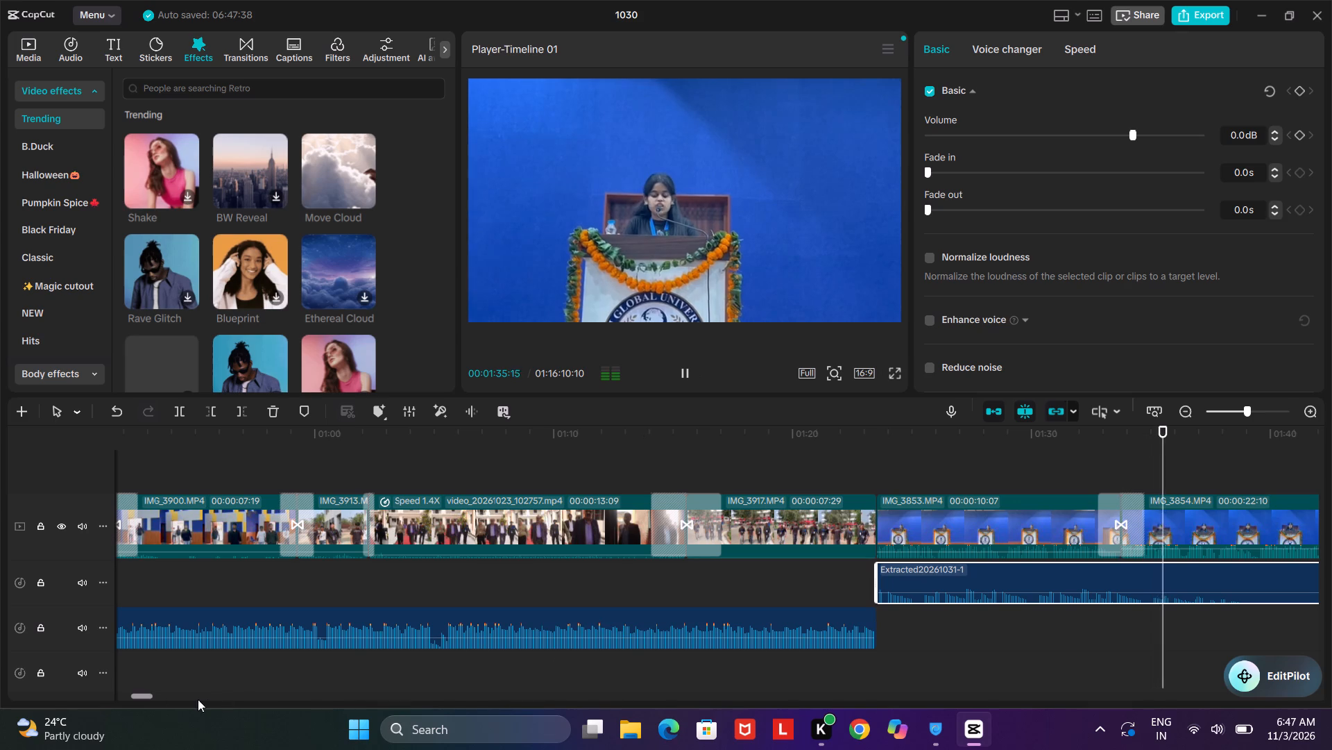
pyautogui.moveTo(145, 691); pyautogui.dragTo(155, 695)
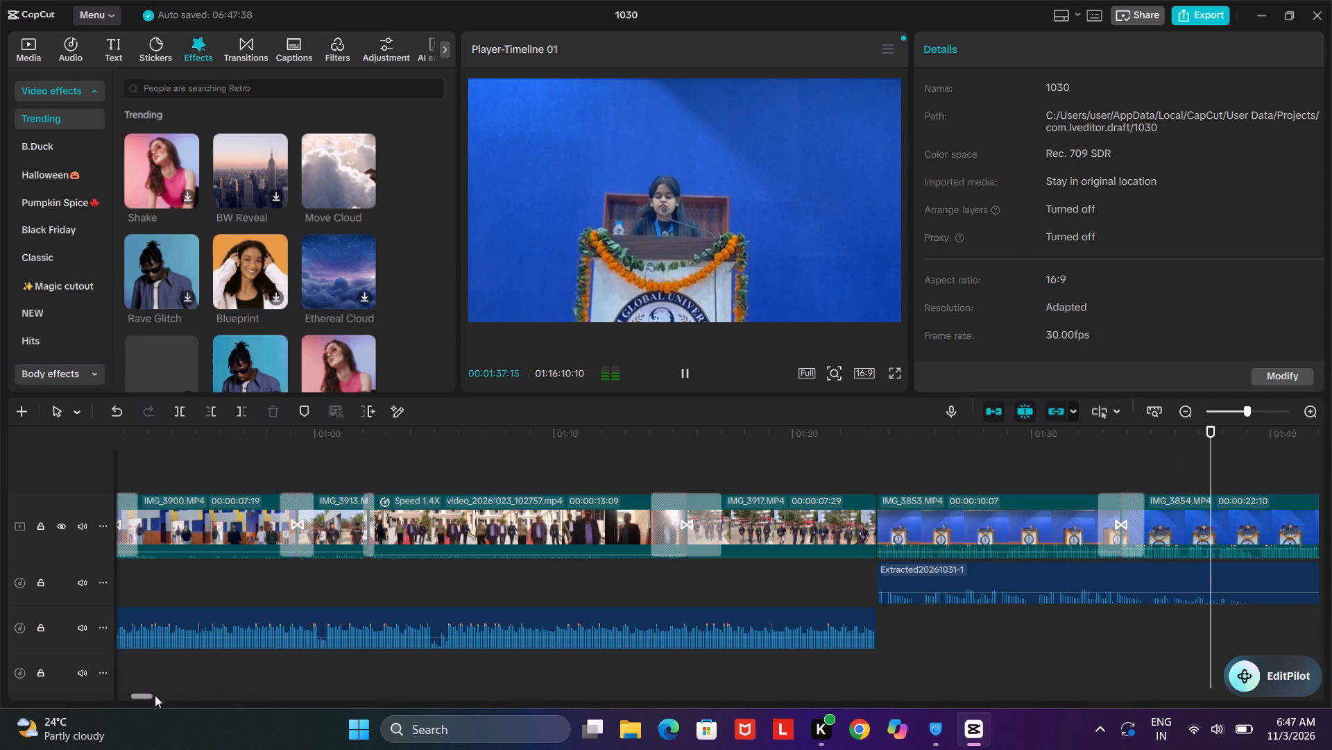
pyautogui.moveTo(142, 700); pyautogui.dragTo(150, 701)
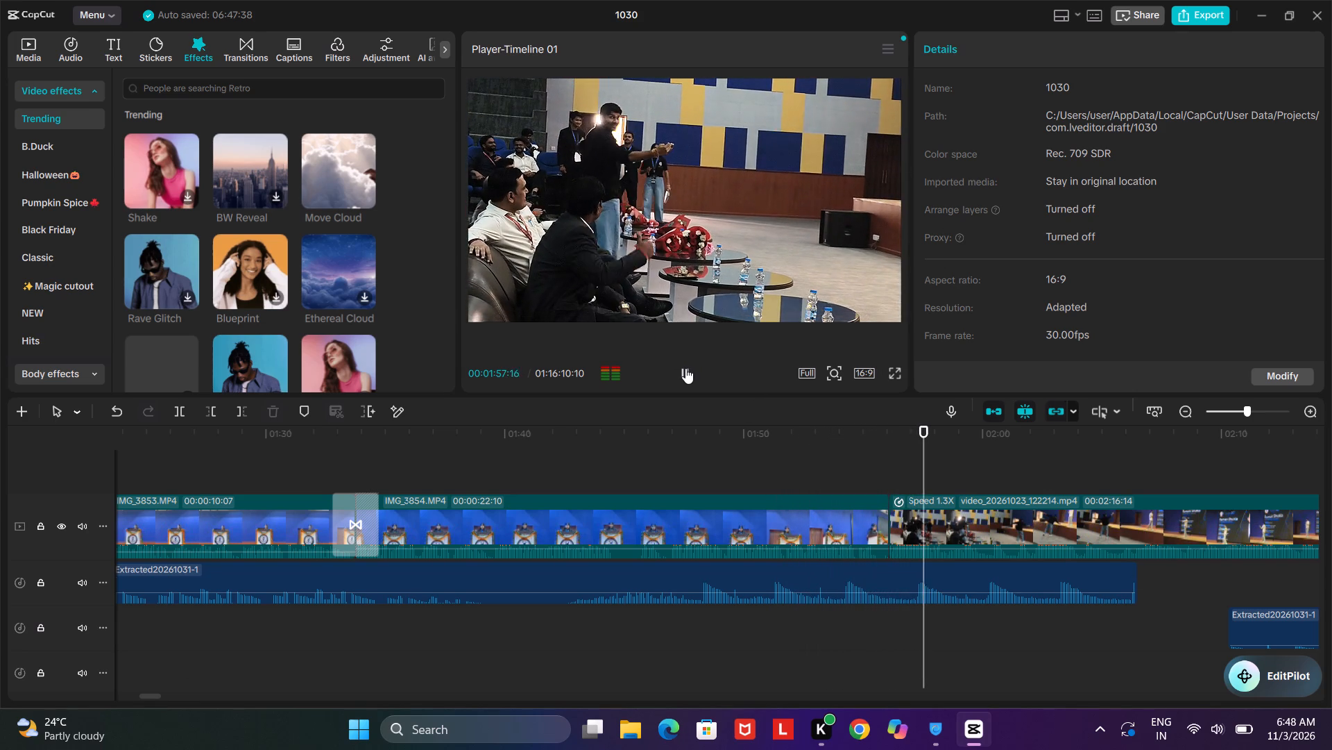
pyautogui.click(685, 368)
# Add the Move Cloud effect at 00:01:55:24, over the cut from IMG_3854.MP4 to video_20261023_122214.mp4, and preview it.
pyautogui.moveTo(932, 429); pyautogui.dragTo(884, 443)
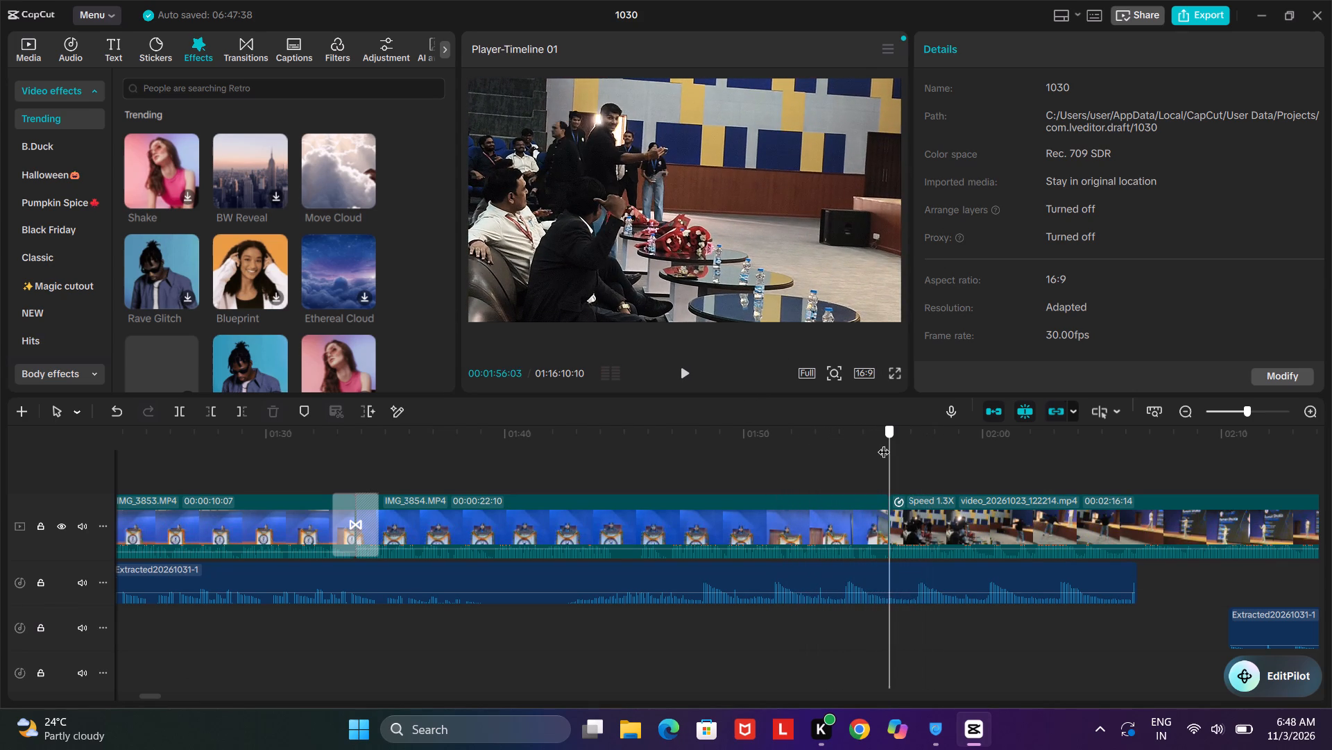
pyautogui.moveTo(884, 443); pyautogui.dragTo(882, 443)
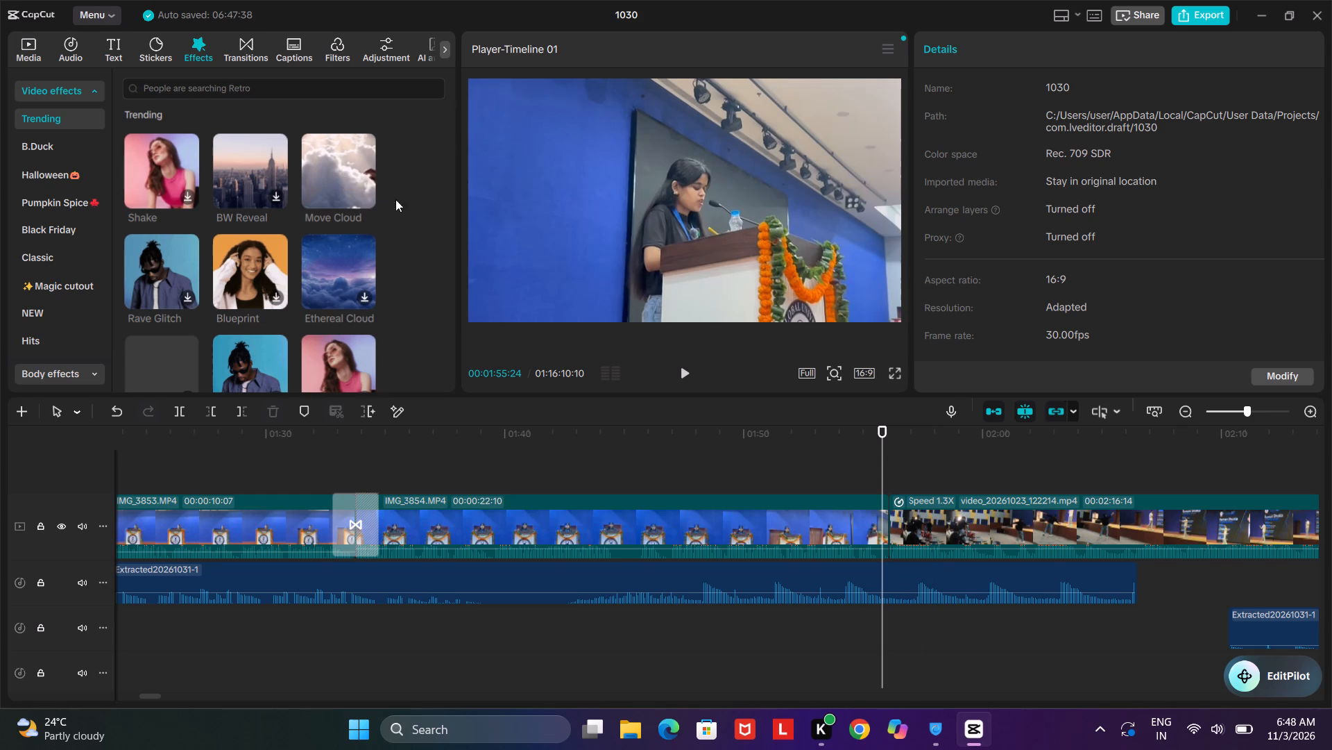
pyautogui.click(361, 192)
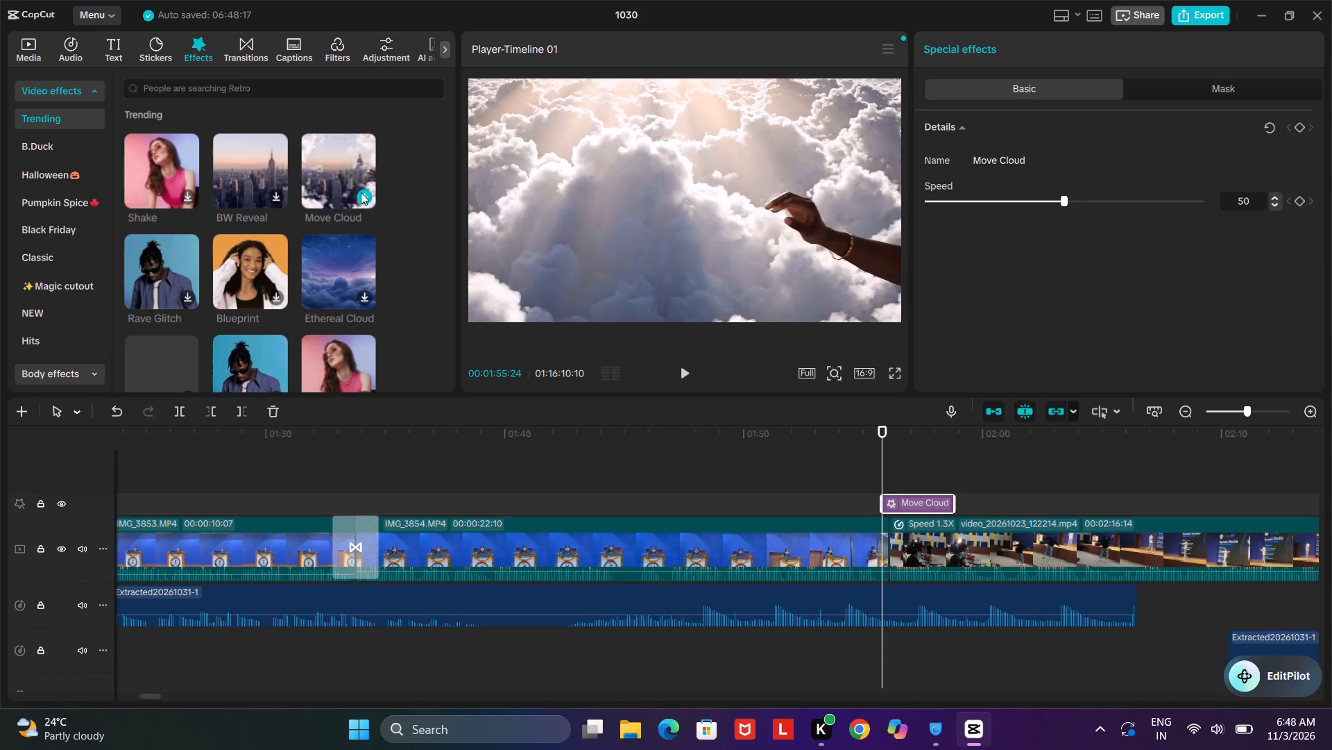
pyautogui.click(685, 372)
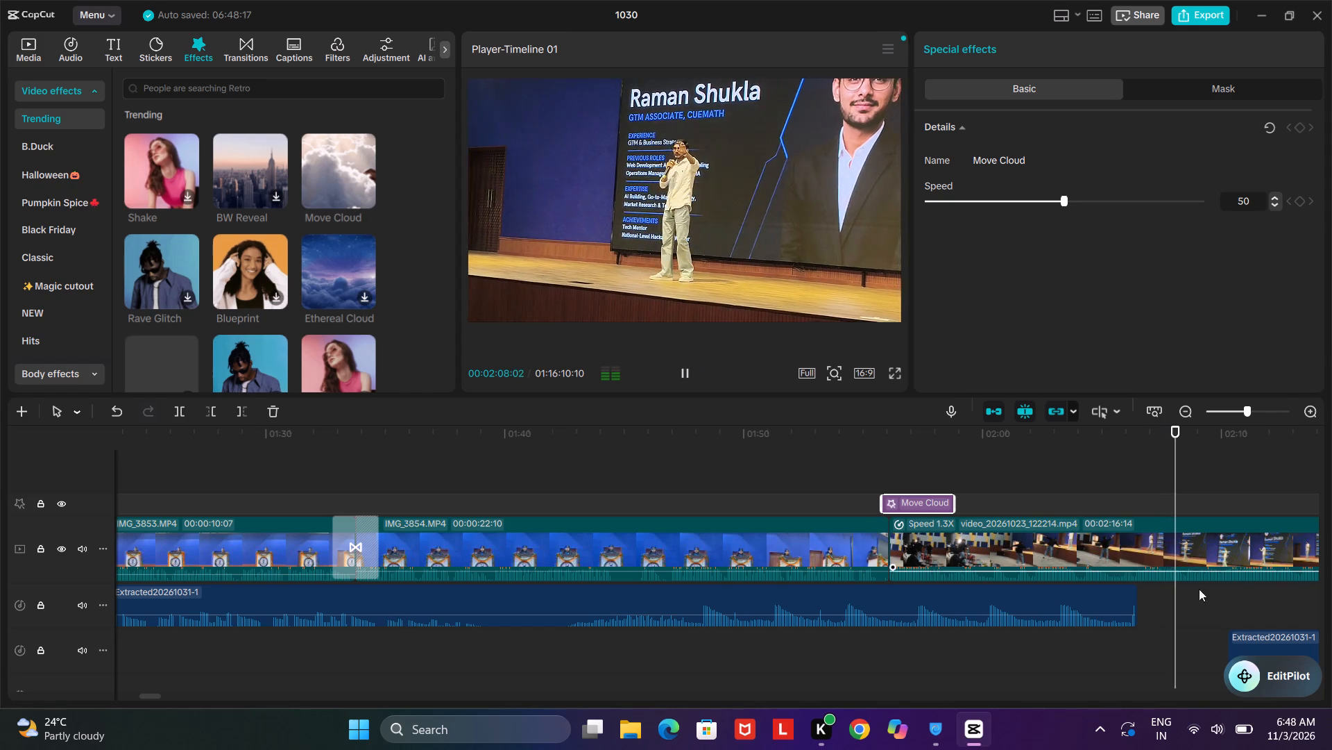
# Move the extracted audio segment under video_20261023_122214.mp4 earlier so it starts just before the preceding audio segment ends.
pyautogui.moveTo(1270, 649); pyautogui.dragTo(1245, 644)
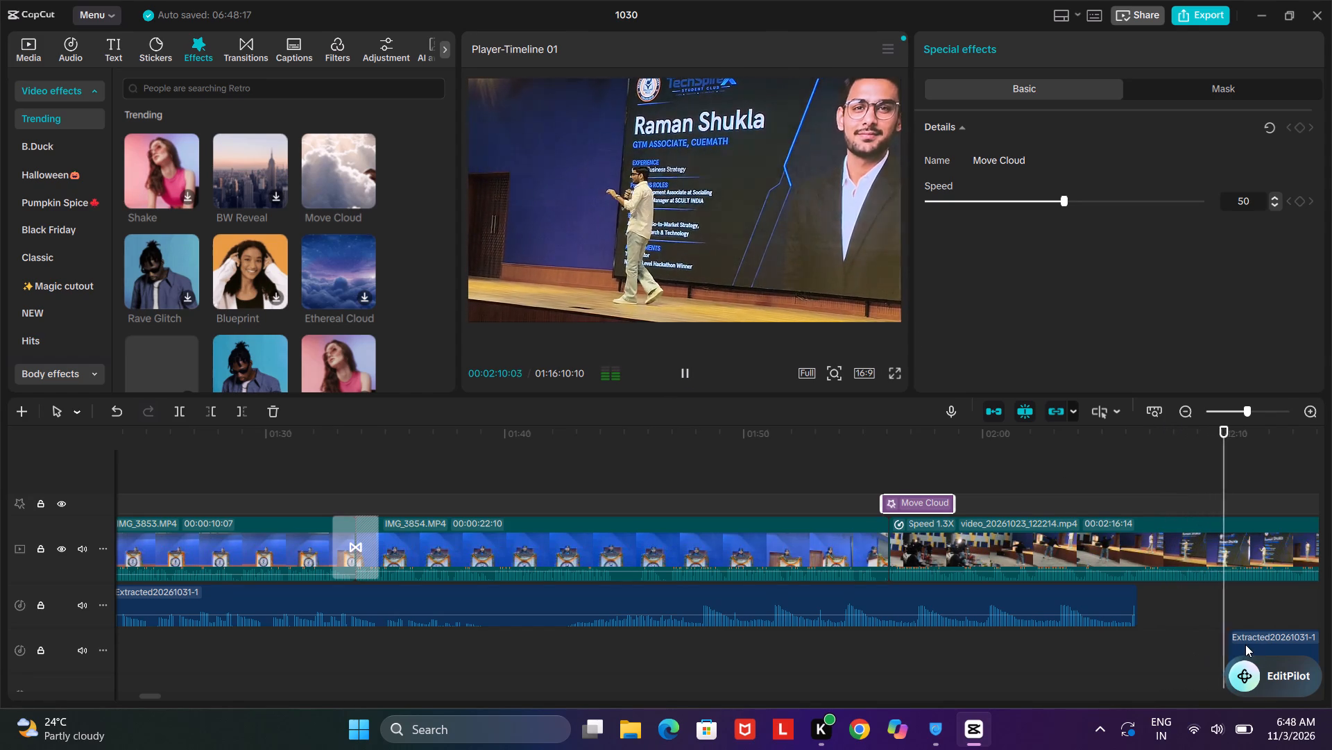
pyautogui.moveTo(1245, 644); pyautogui.dragTo(765, 742)
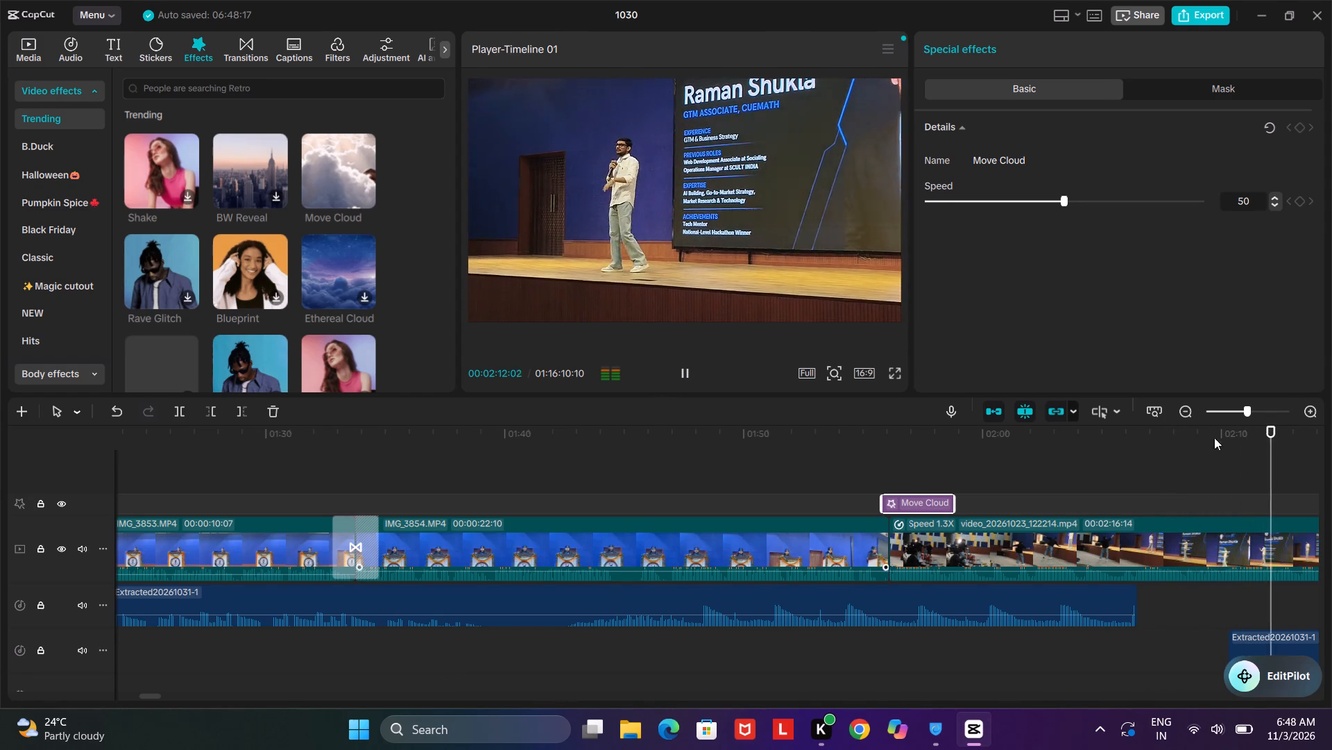
pyautogui.click(1238, 412)
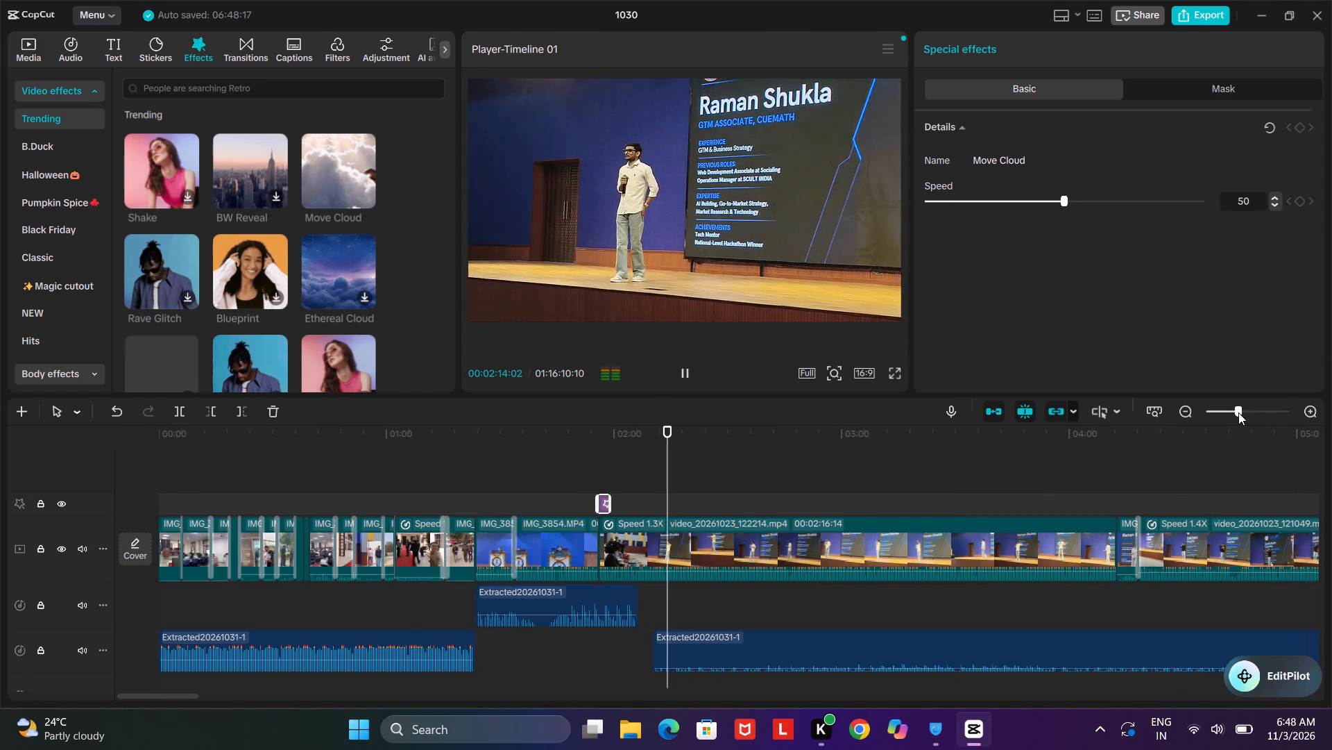
pyautogui.moveTo(810, 669); pyautogui.dragTo(795, 670)
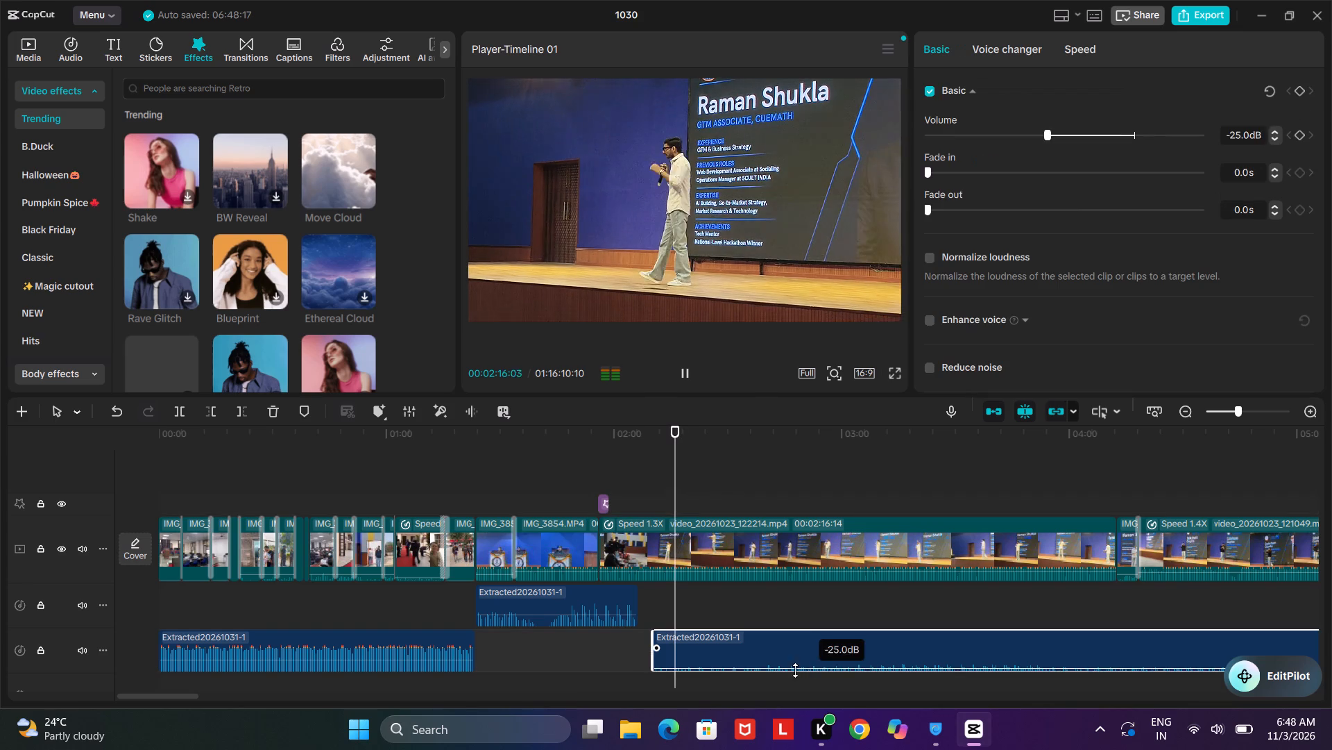
pyautogui.moveTo(795, 670); pyautogui.dragTo(756, 671)
pyautogui.moveTo(742, 658); pyautogui.dragTo(713, 662)
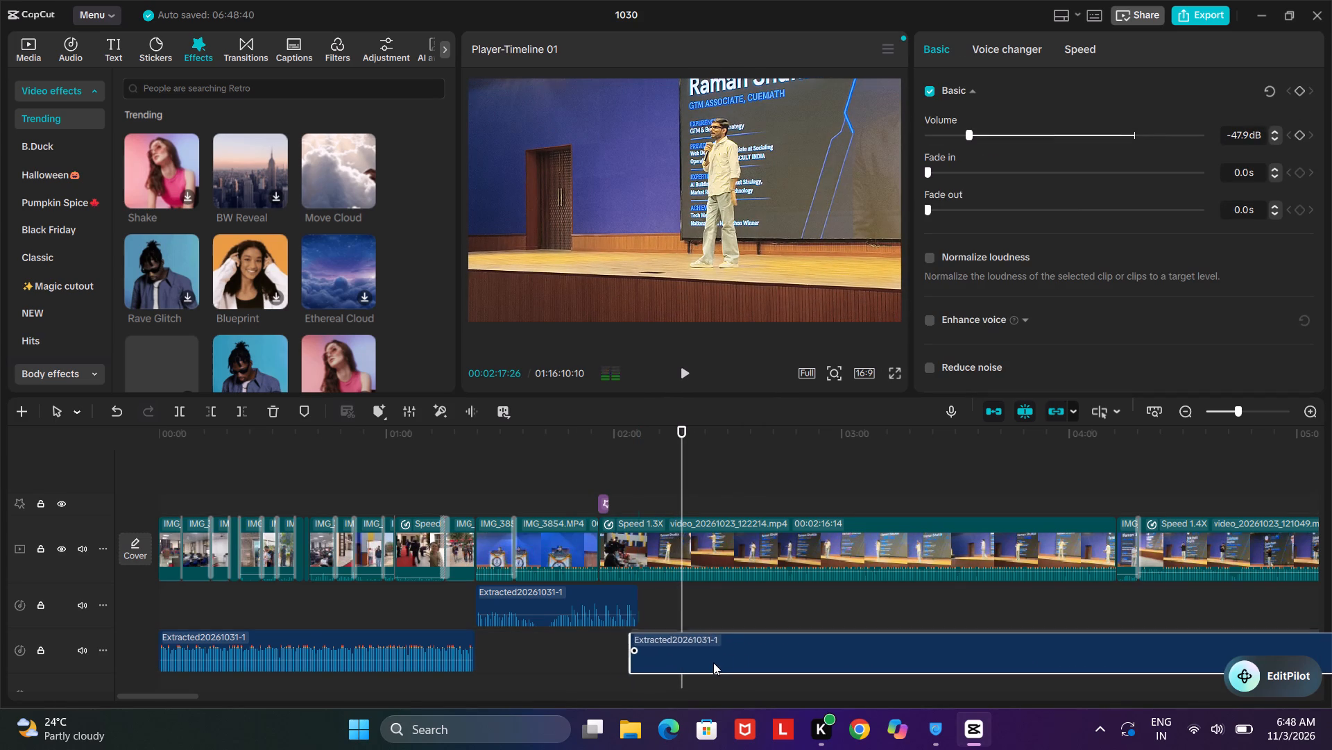
pyautogui.moveTo(713, 662); pyautogui.dragTo(719, 662)
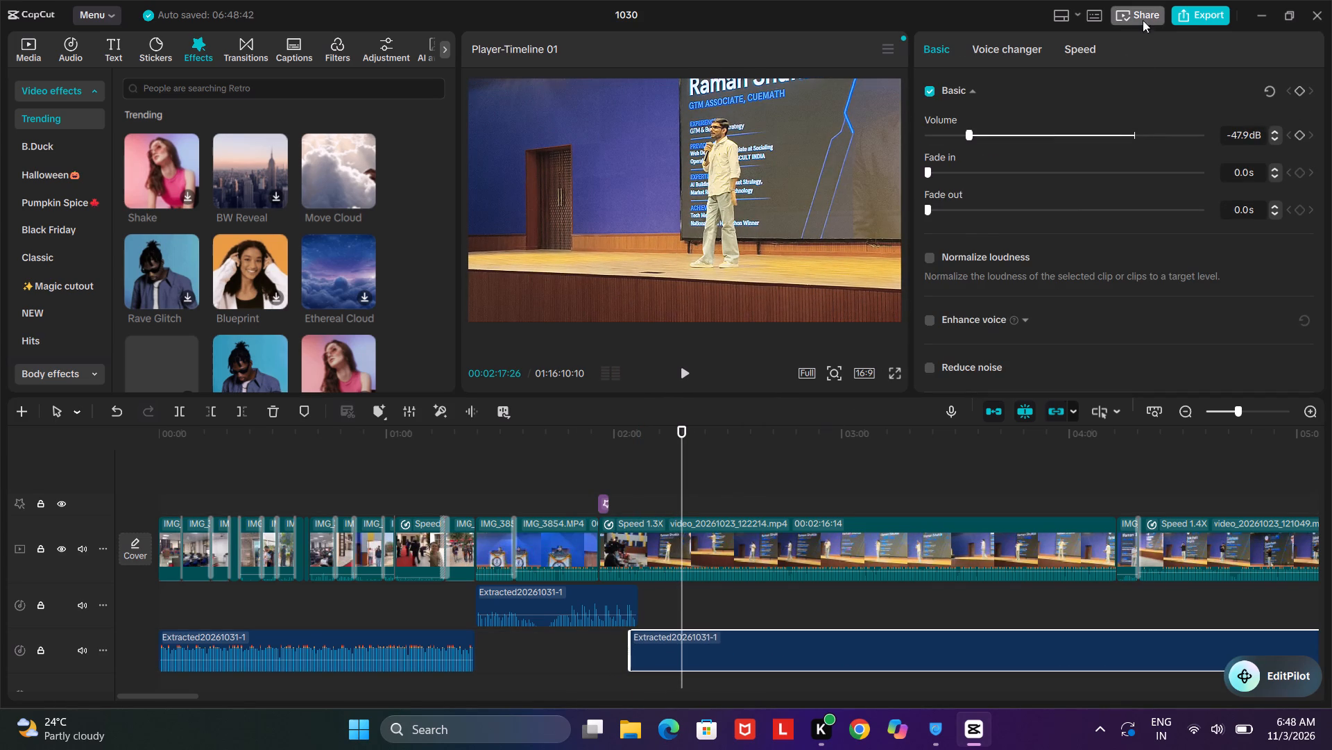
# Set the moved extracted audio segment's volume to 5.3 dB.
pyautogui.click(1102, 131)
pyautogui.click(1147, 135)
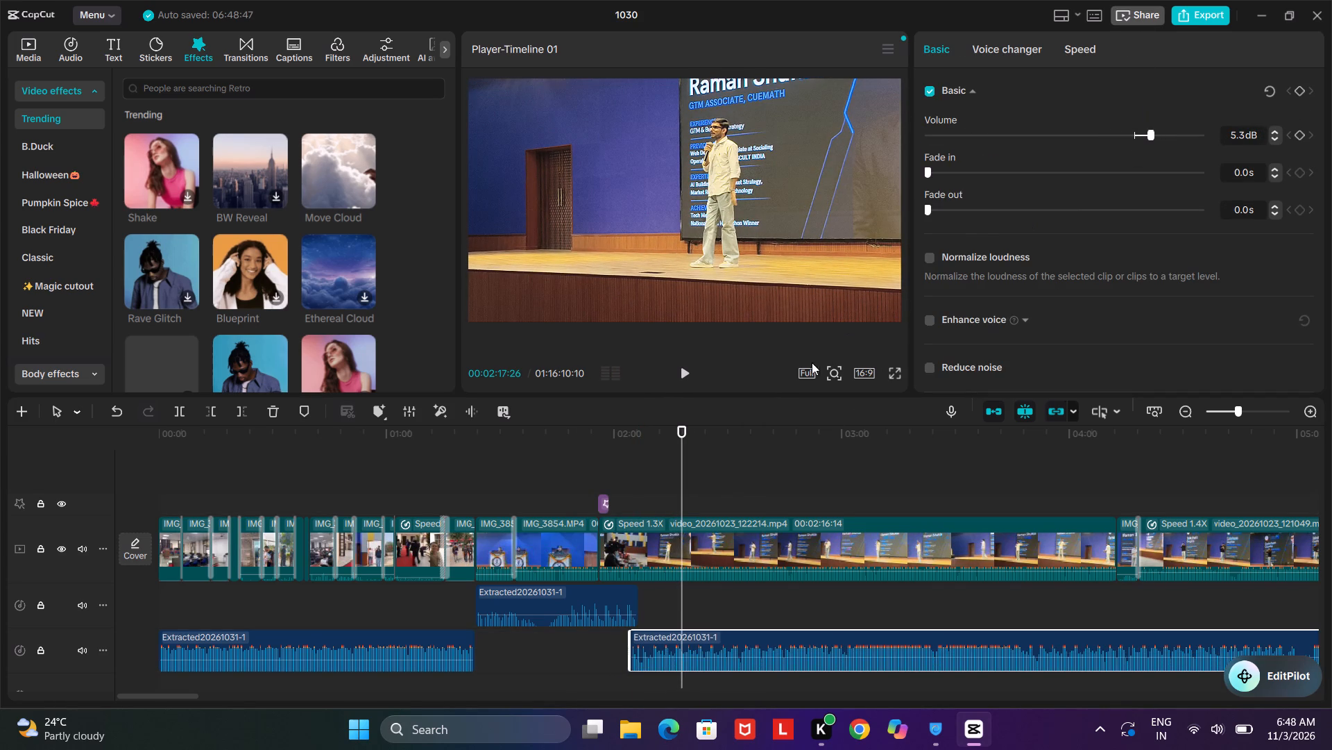
# Play the moved audio from 00:02:17:26 and set its volume to 0.0 dB.
pyautogui.click(691, 376)
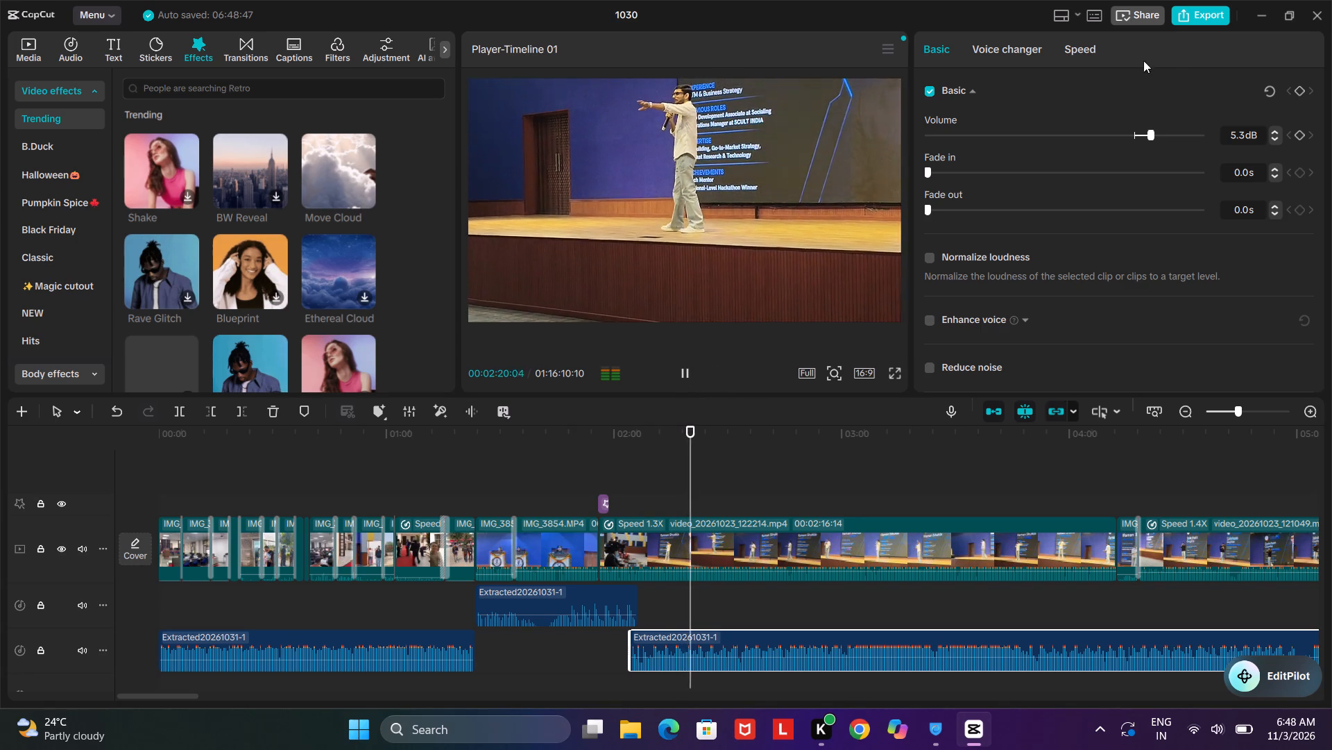
pyautogui.click(1121, 132)
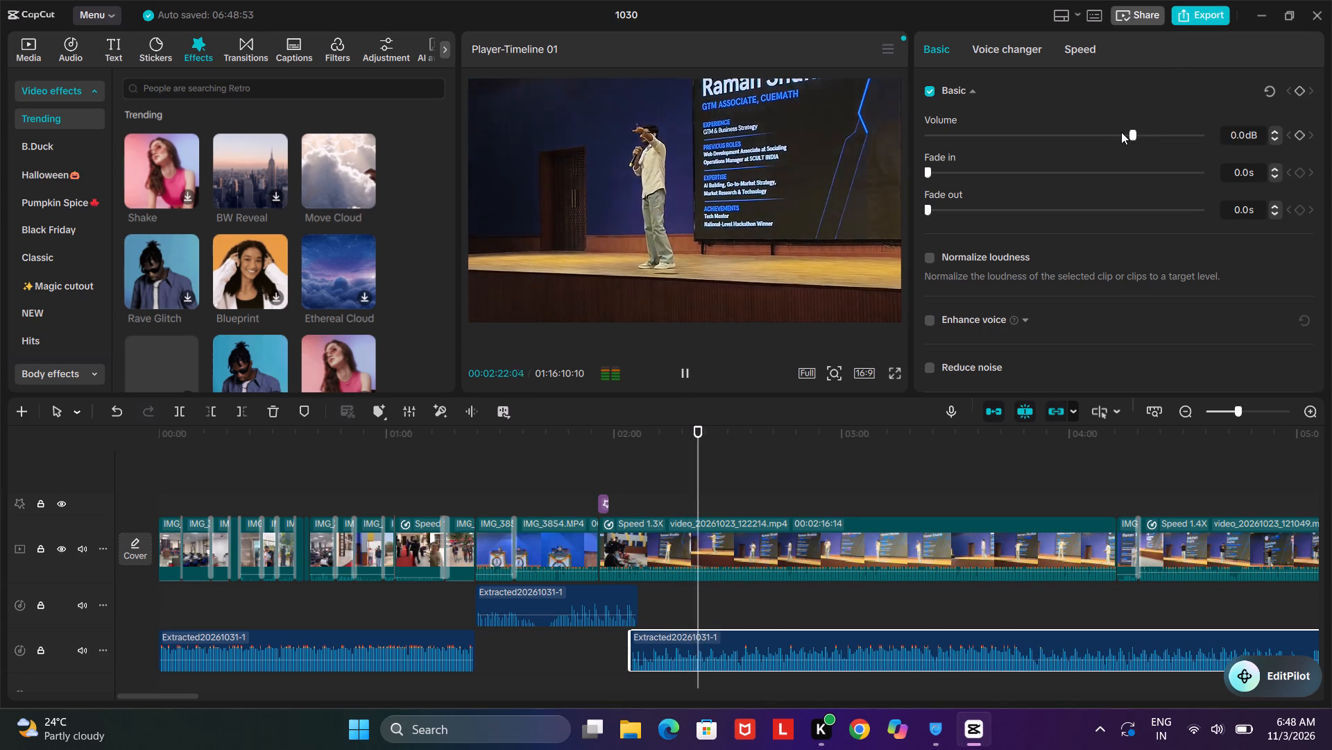
# Lower the selected extracted audio segment's volume to -3.8 dB and play the timeline from 00:01:53:07 to check it.
pyautogui.click(1121, 132)
pyautogui.moveTo(1131, 133); pyautogui.dragTo(1122, 138)
pyautogui.click(1122, 138)
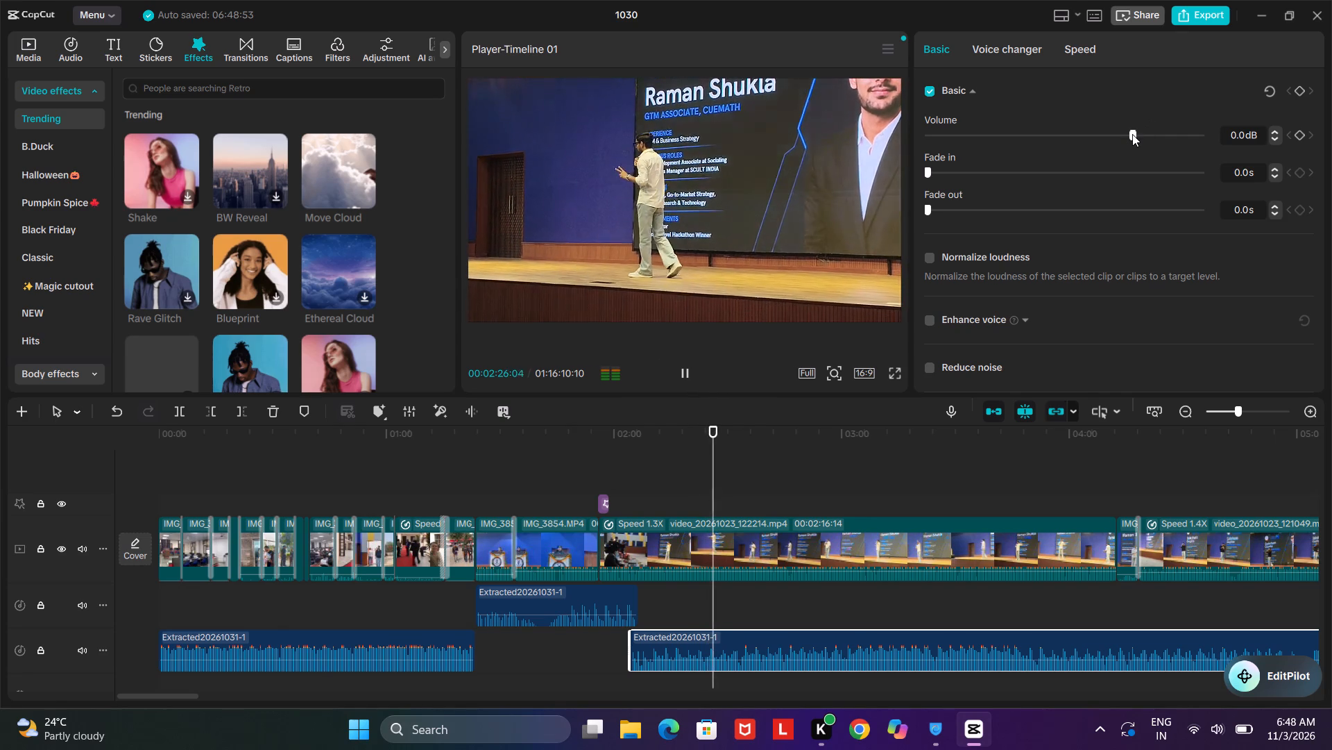
pyautogui.moveTo(1132, 134); pyautogui.dragTo(1120, 135)
pyautogui.click(1120, 135)
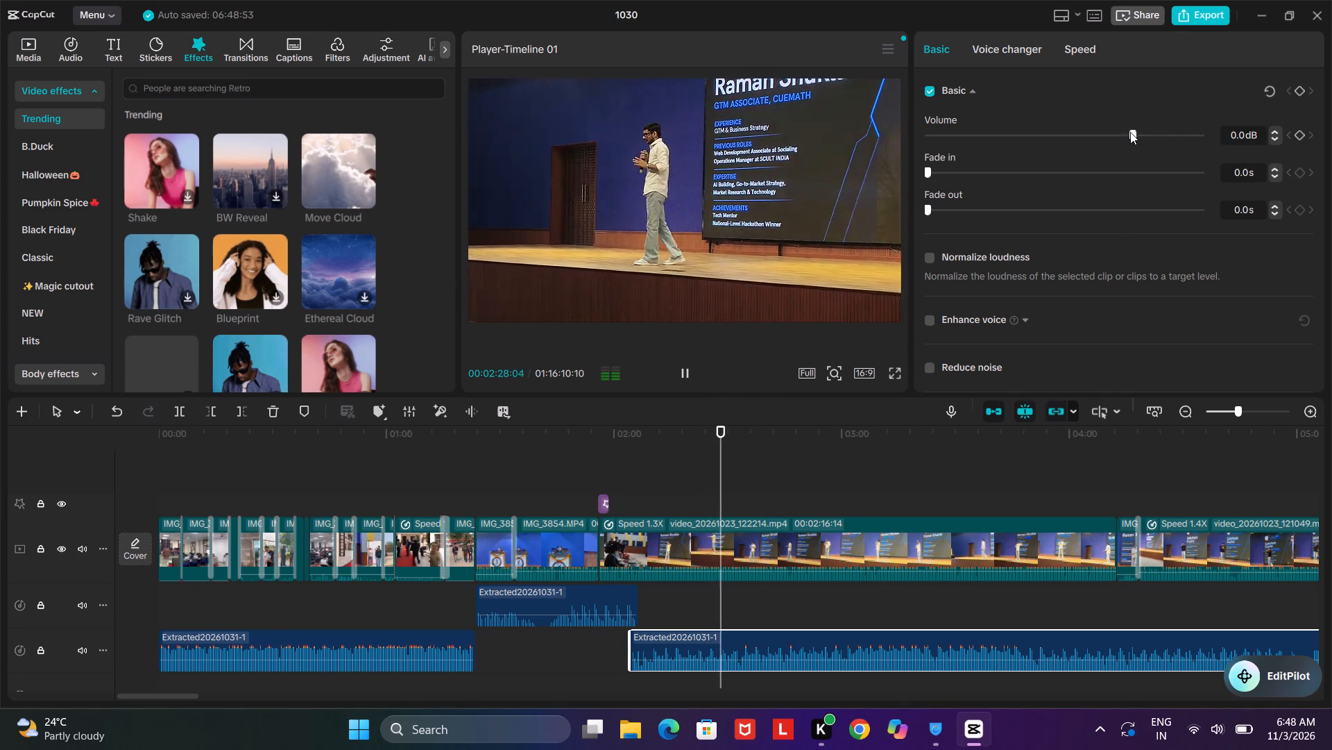
pyautogui.moveTo(1132, 132); pyautogui.dragTo(1116, 132)
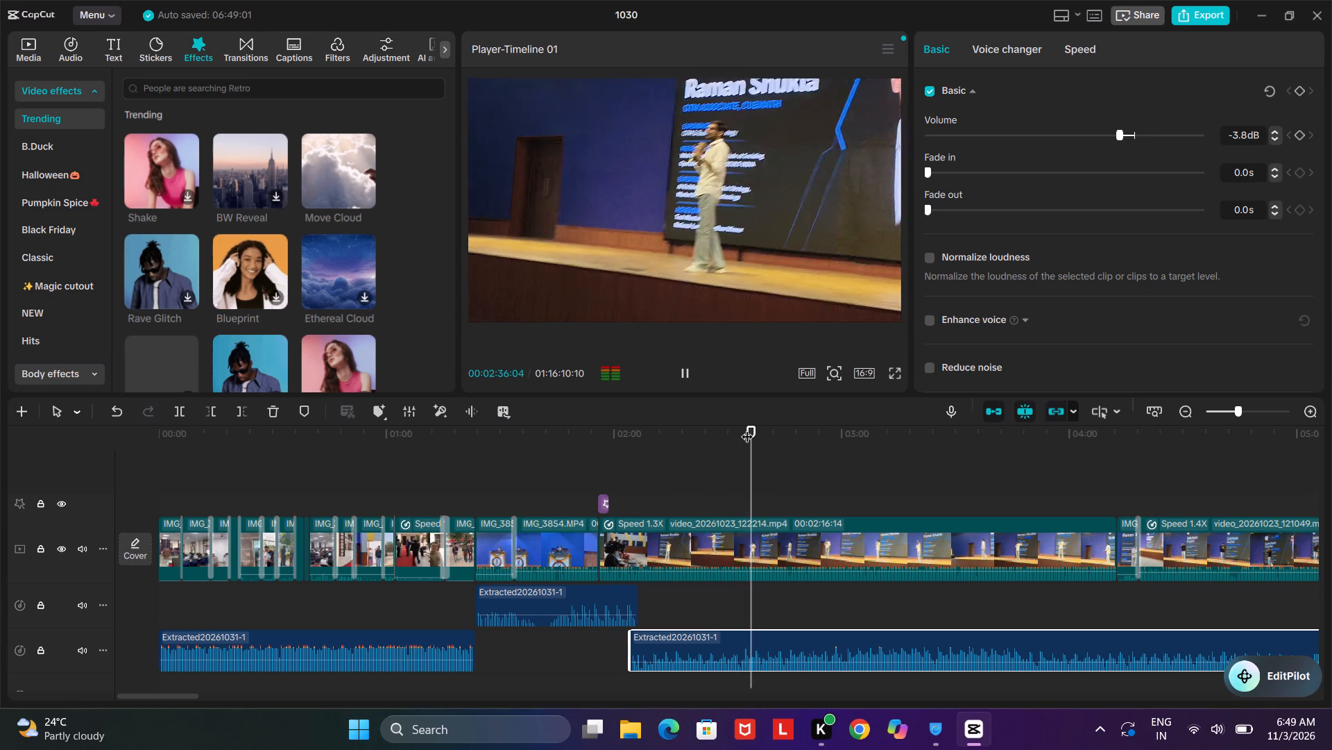
pyautogui.moveTo(748, 428); pyautogui.dragTo(588, 479)
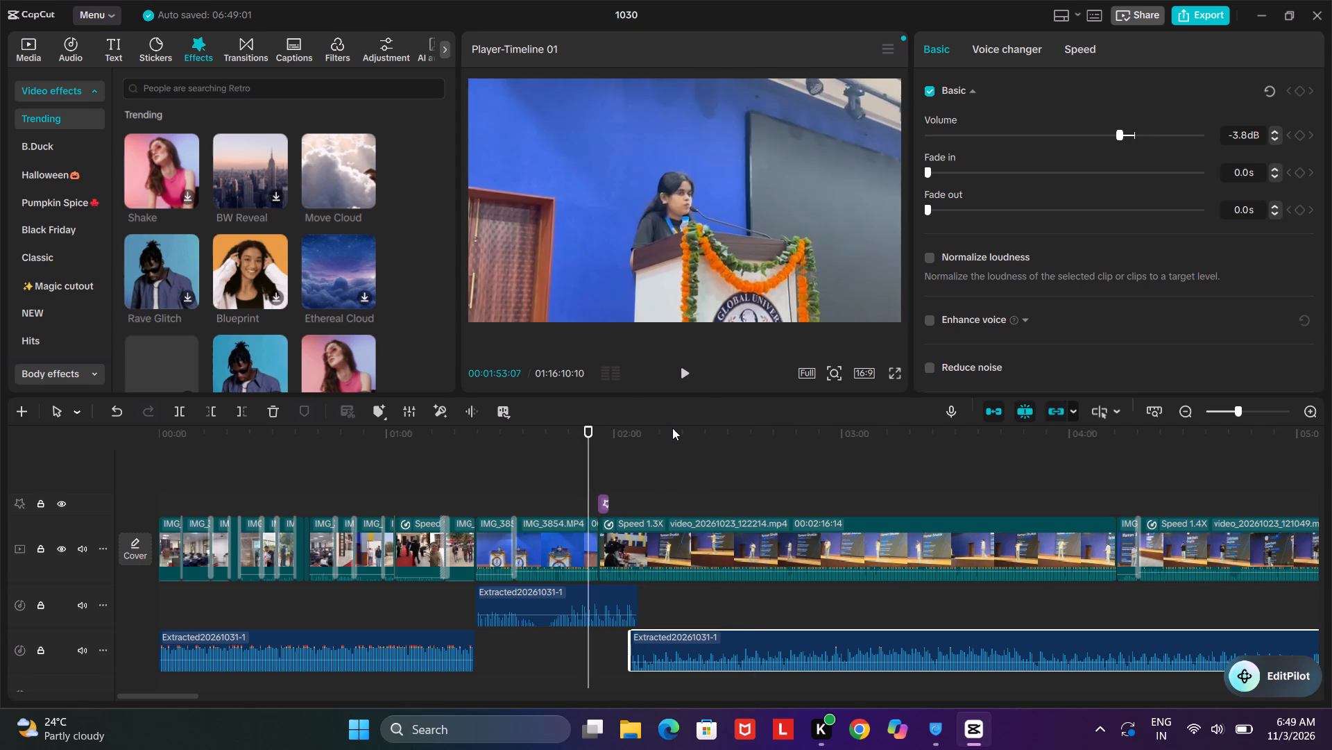
pyautogui.click(683, 381)
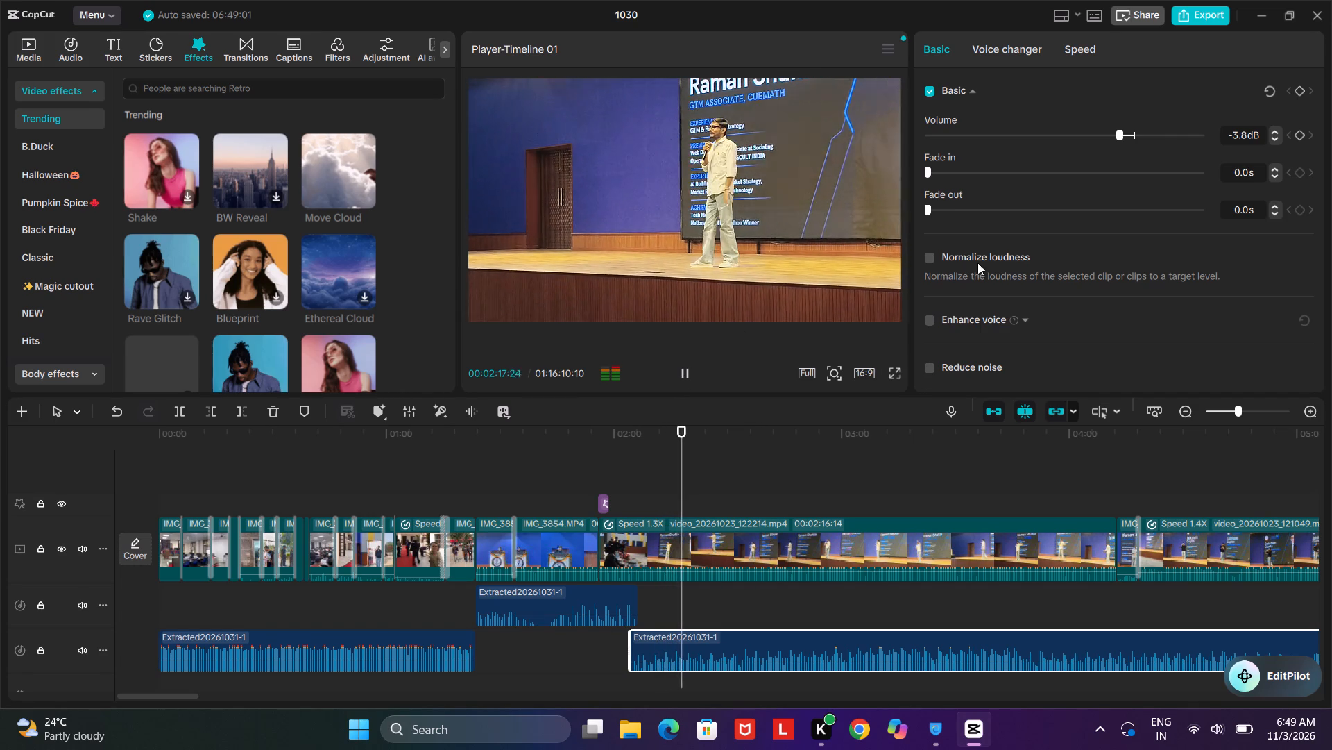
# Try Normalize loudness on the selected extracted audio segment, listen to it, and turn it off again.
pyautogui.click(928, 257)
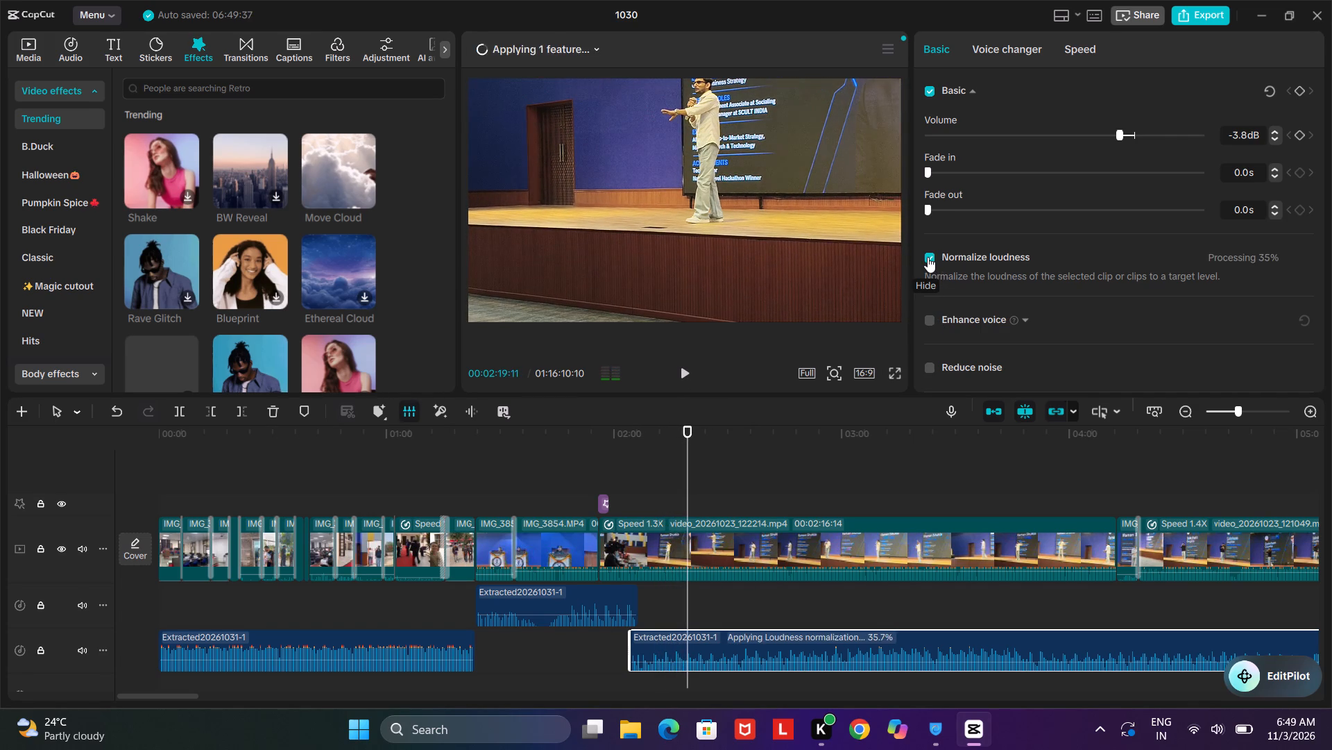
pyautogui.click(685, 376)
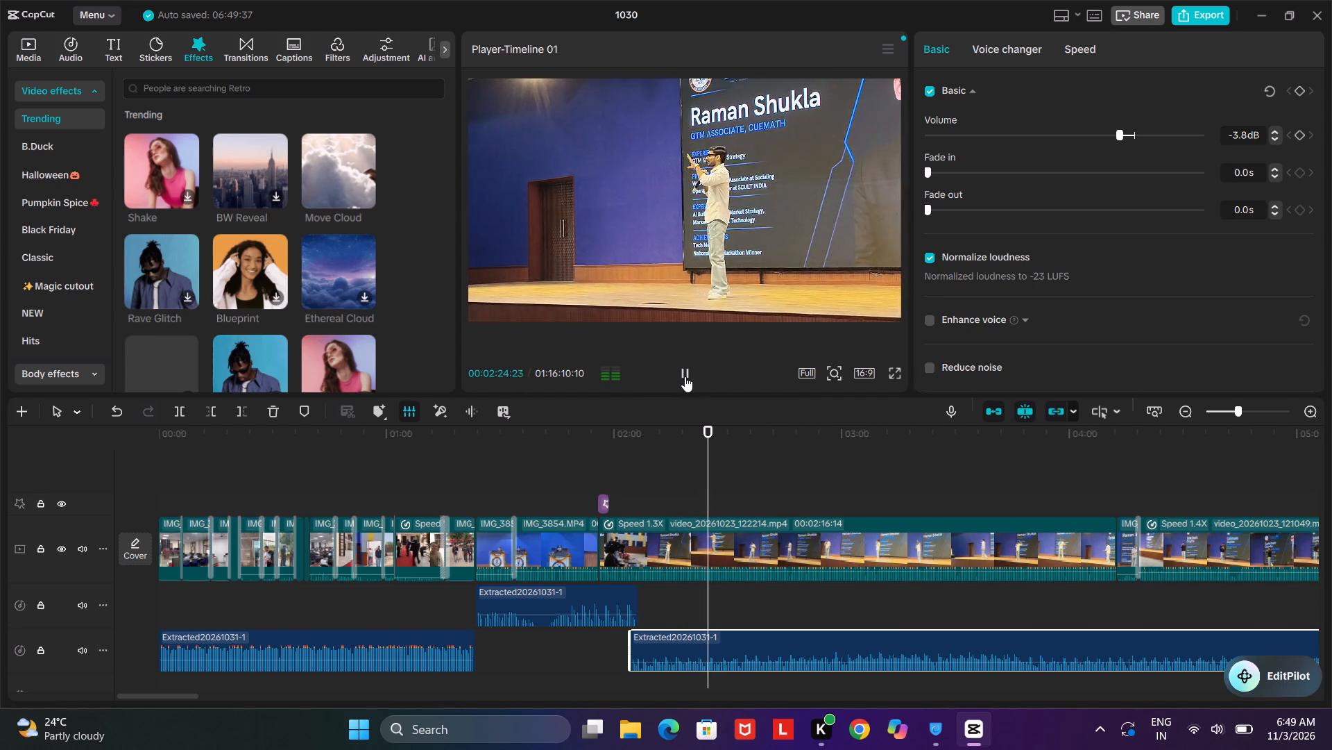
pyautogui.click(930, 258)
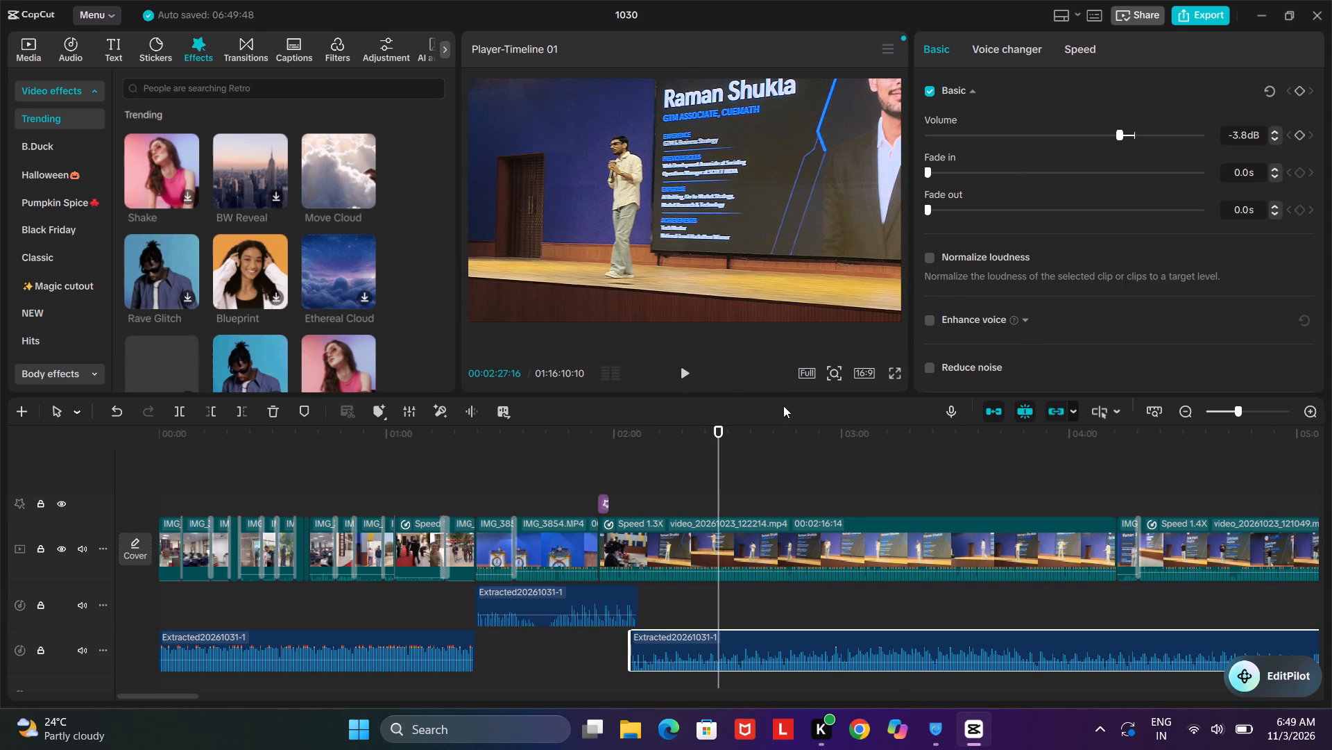
# Apply Reduce noise to the selected extracted audio segment and play it back to compare the sound.
pyautogui.click(683, 387)
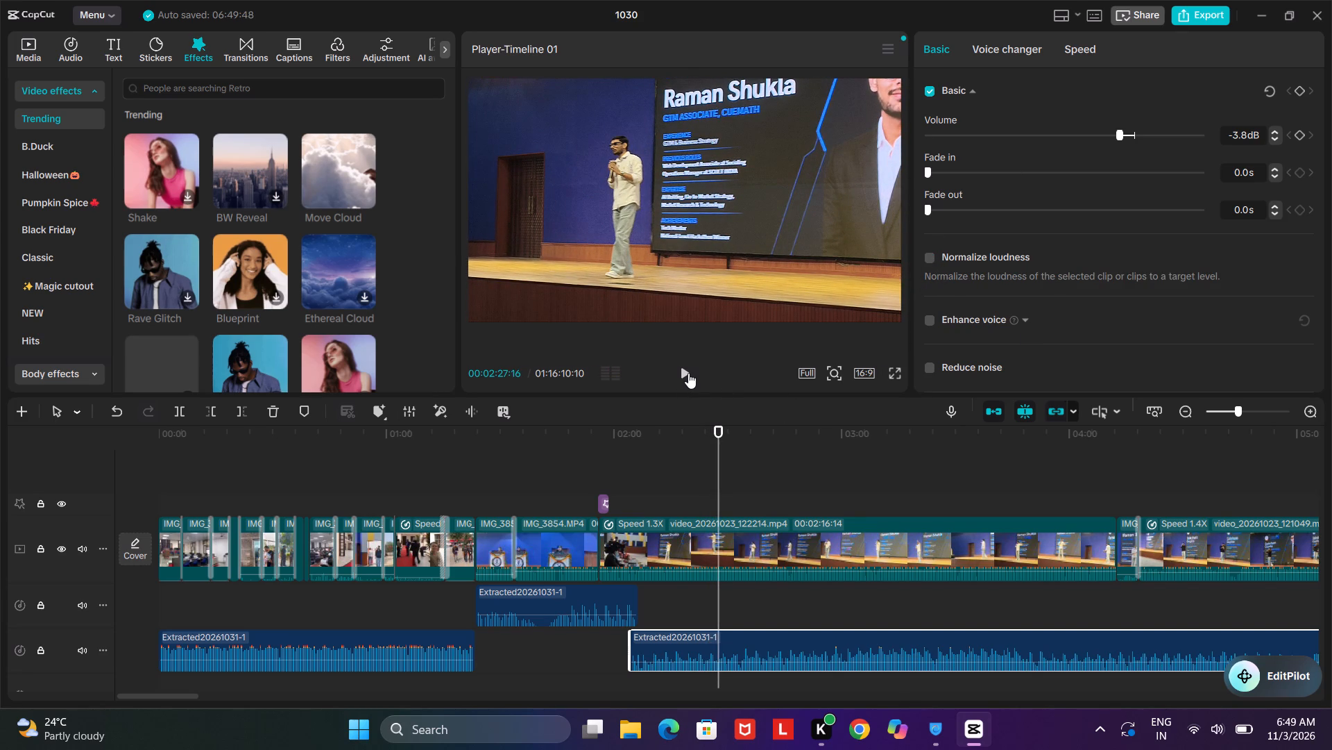
pyautogui.click(688, 373)
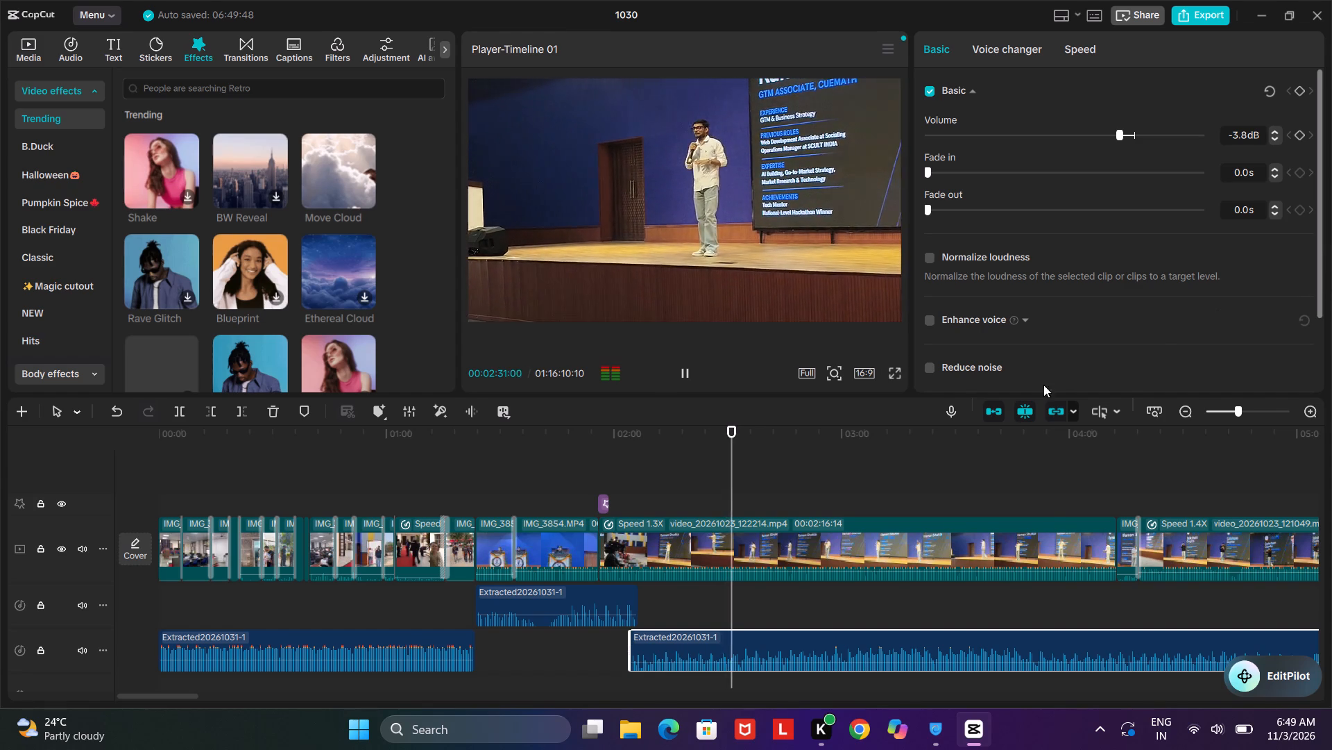
pyautogui.click(930, 364)
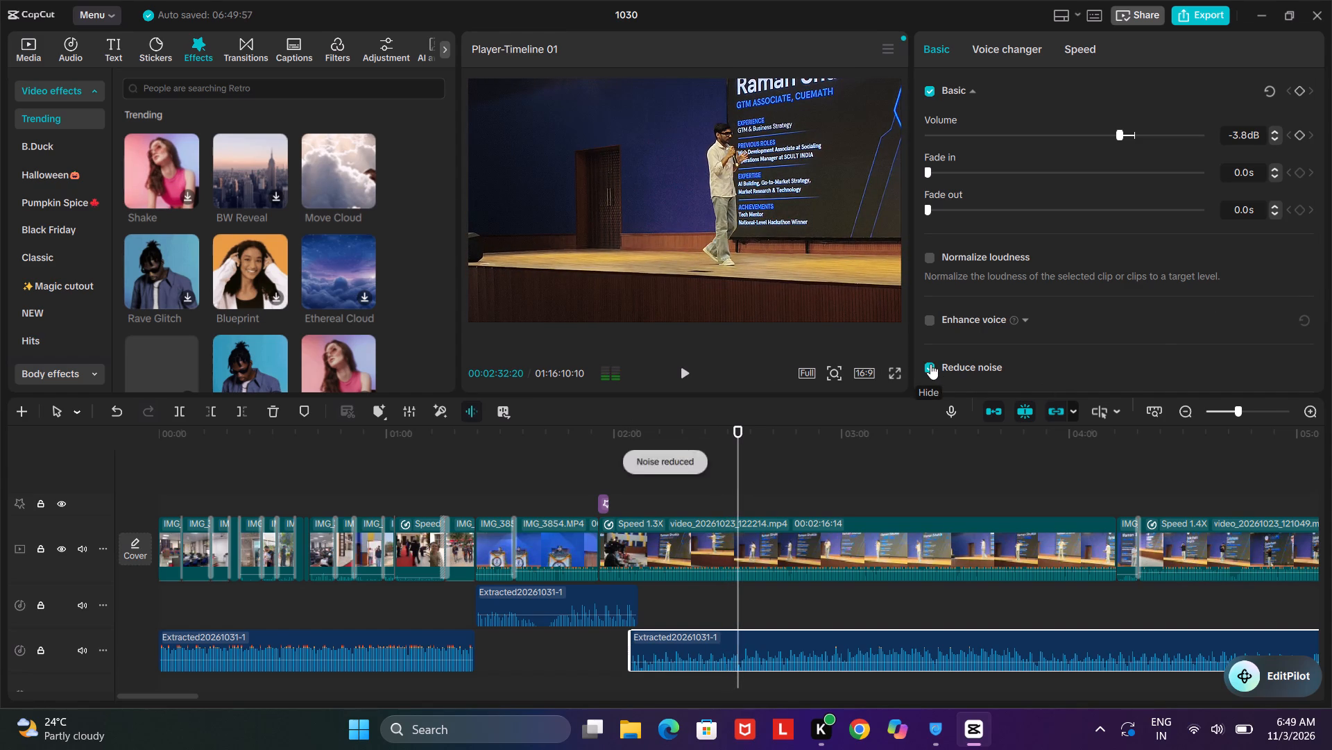
pyautogui.click(682, 375)
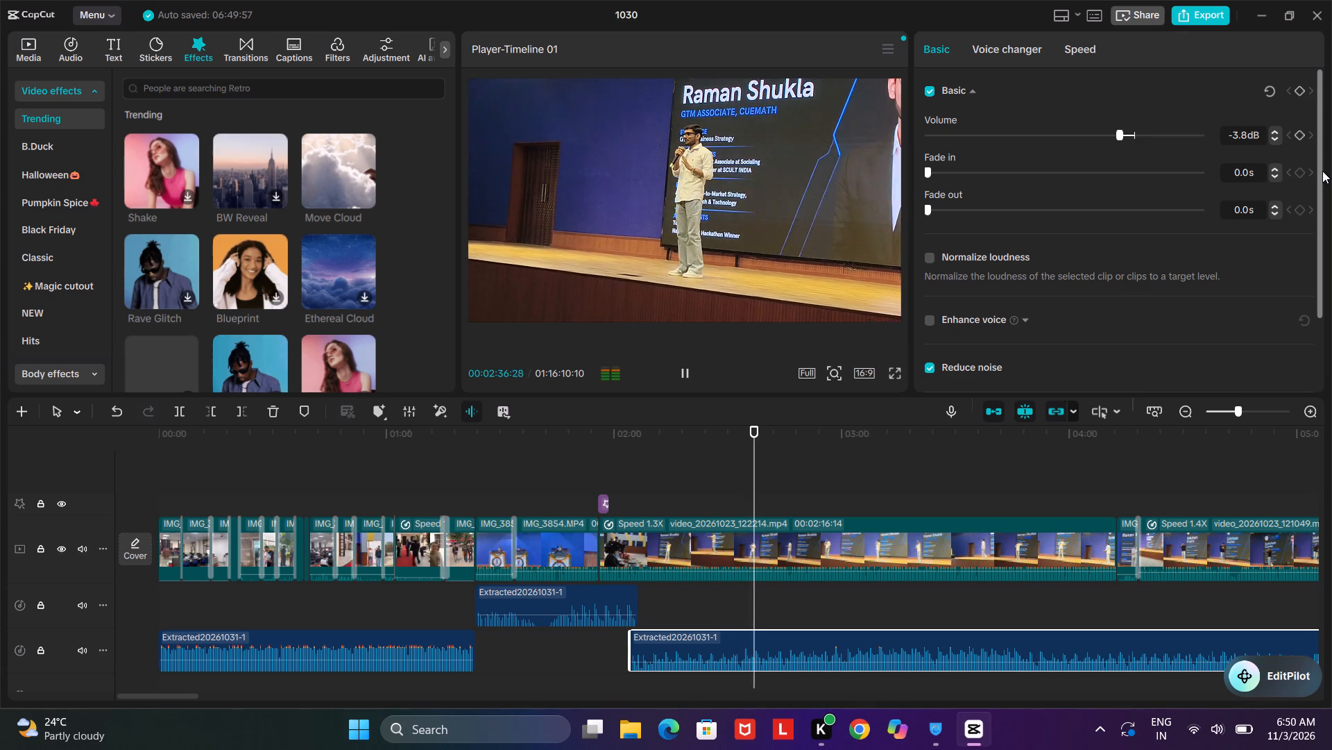
pyautogui.moveTo(1322, 171); pyautogui.dragTo(1331, 265)
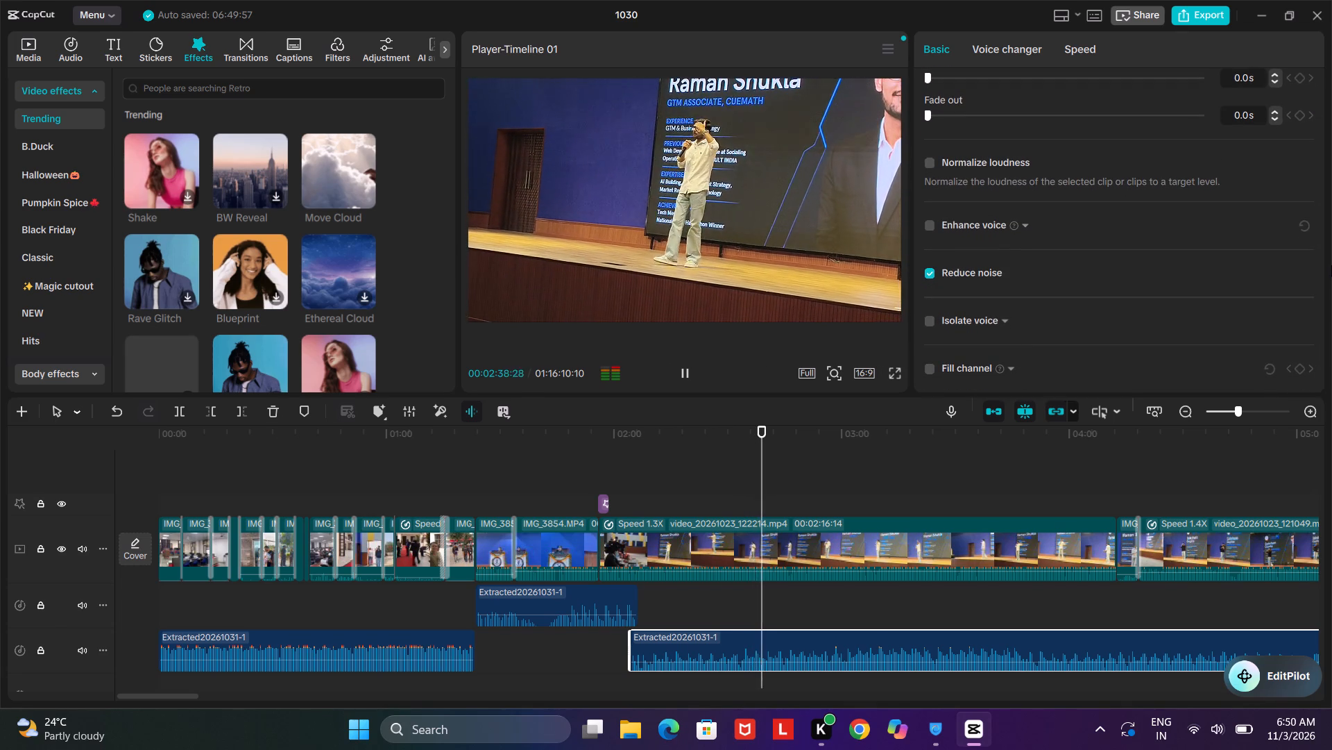
pyautogui.moveTo(1331, 265); pyautogui.dragTo(1322, 197)
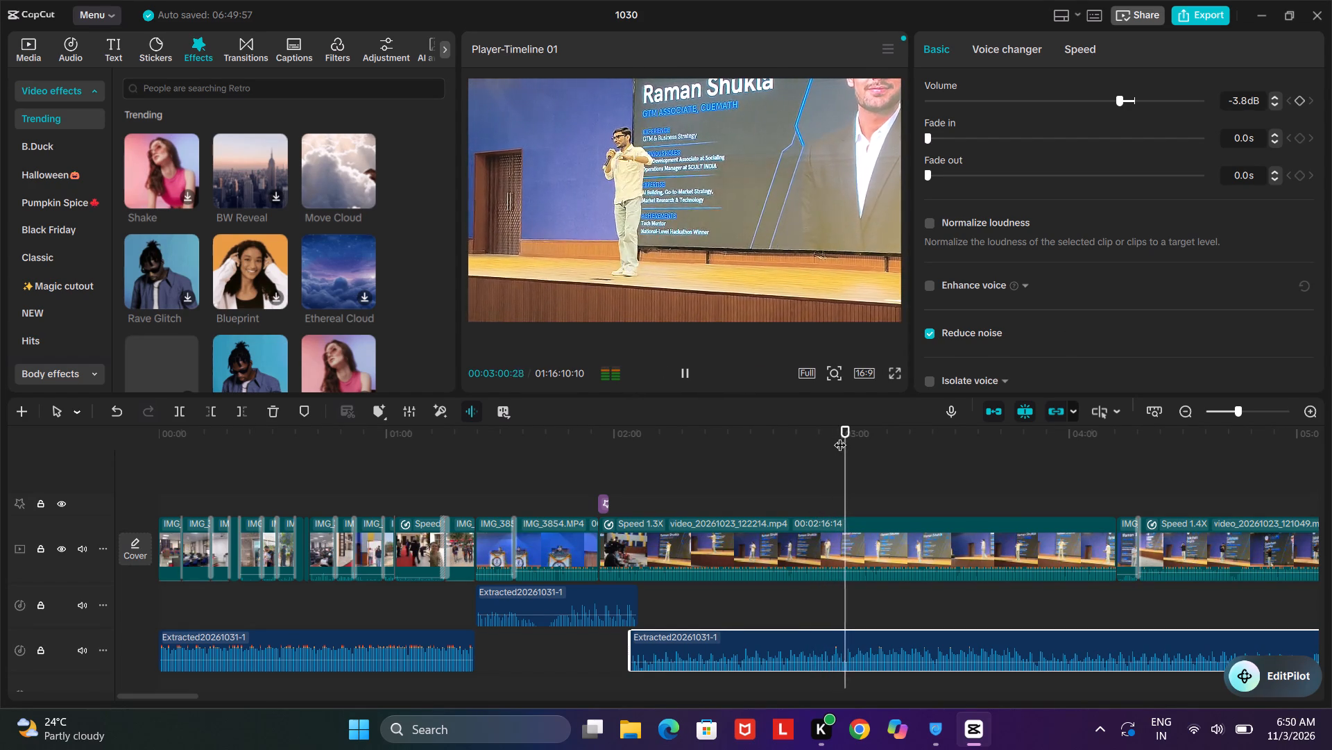
# Move the playhead to 00:01:58:24 and browse the text effects, including Trending, B.Duck, Halloween, Classic and Black Friday.
pyautogui.moveTo(846, 422); pyautogui.dragTo(868, 435)
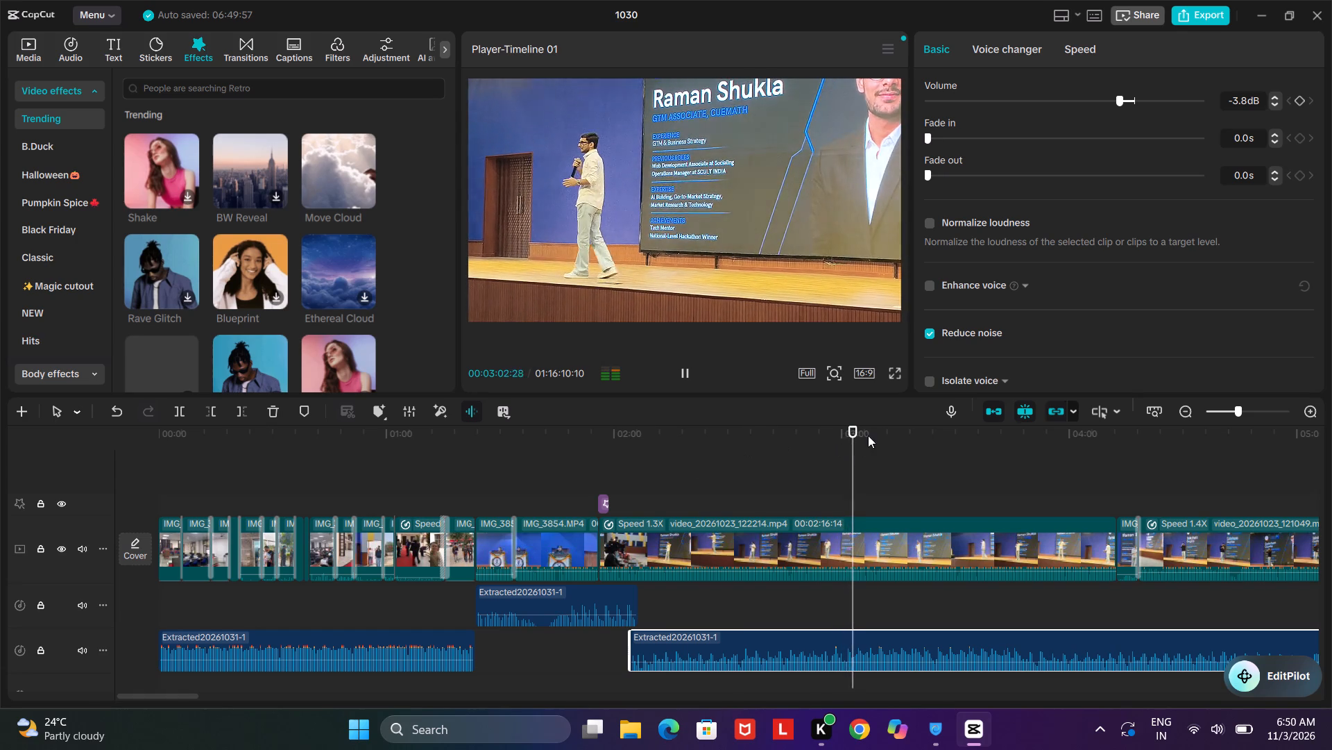
pyautogui.moveTo(868, 435); pyautogui.dragTo(853, 435)
pyautogui.moveTo(853, 435); pyautogui.dragTo(598, 485)
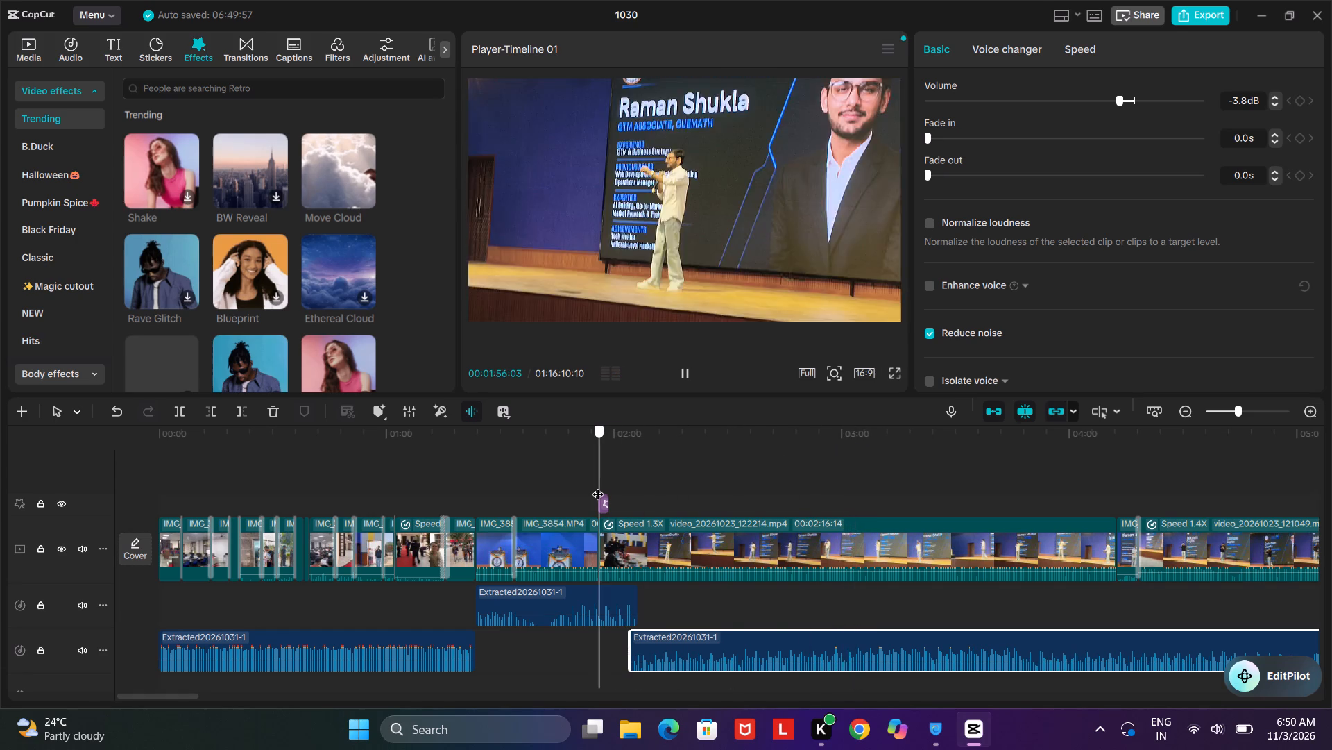
pyautogui.moveTo(598, 485); pyautogui.dragTo(612, 485)
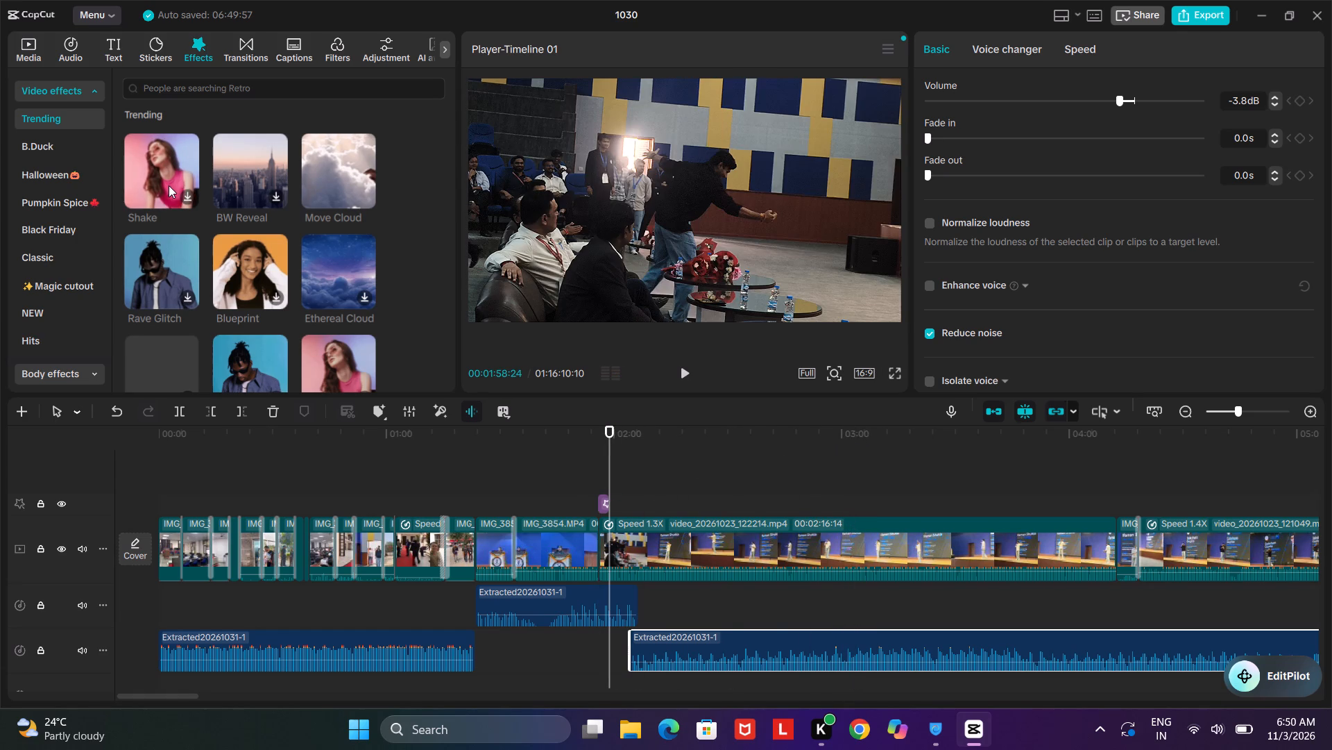
pyautogui.click(115, 40)
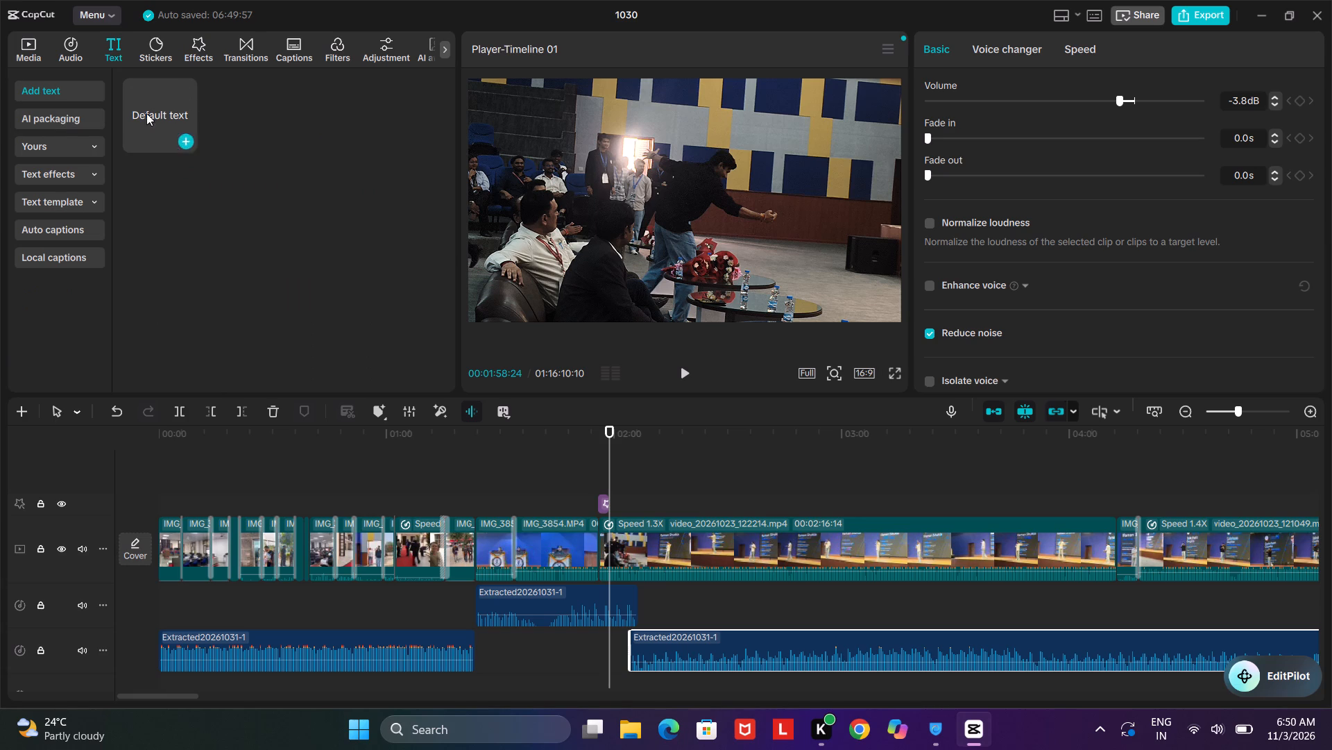
pyautogui.click(55, 172)
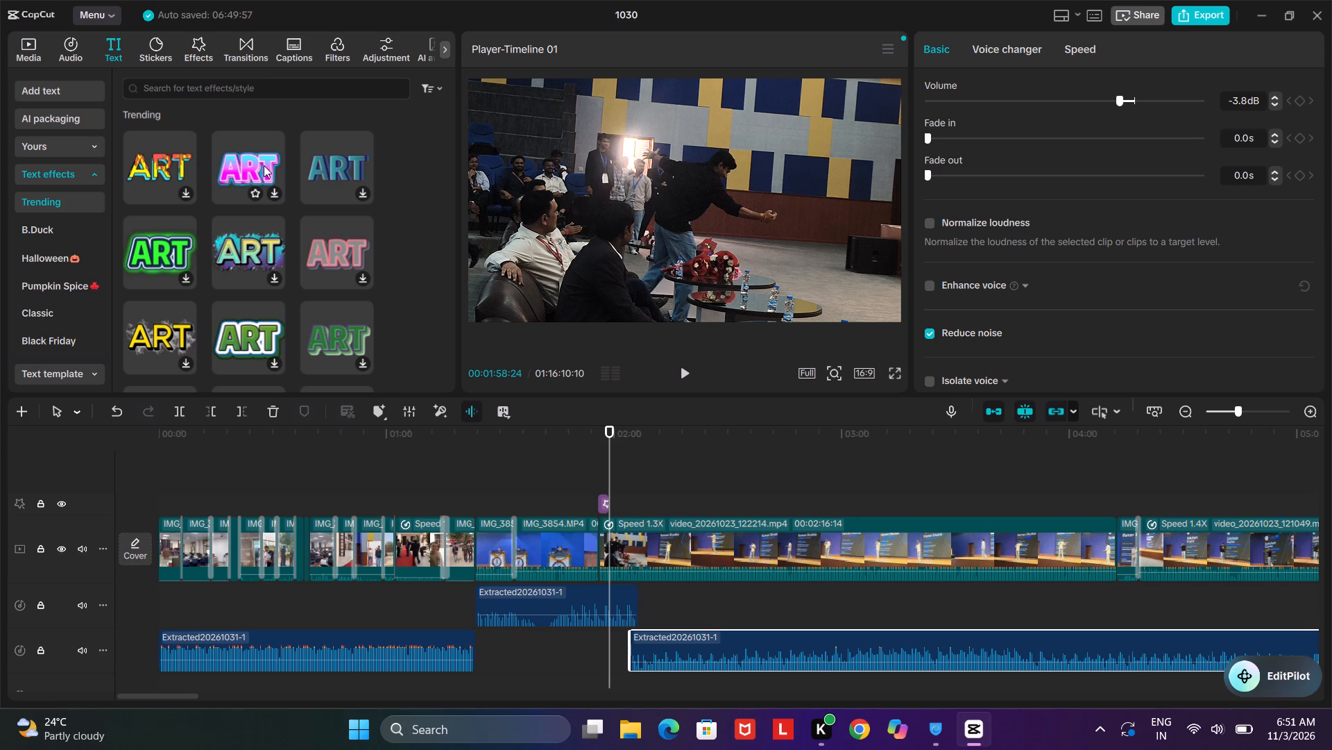
pyautogui.click(52, 227)
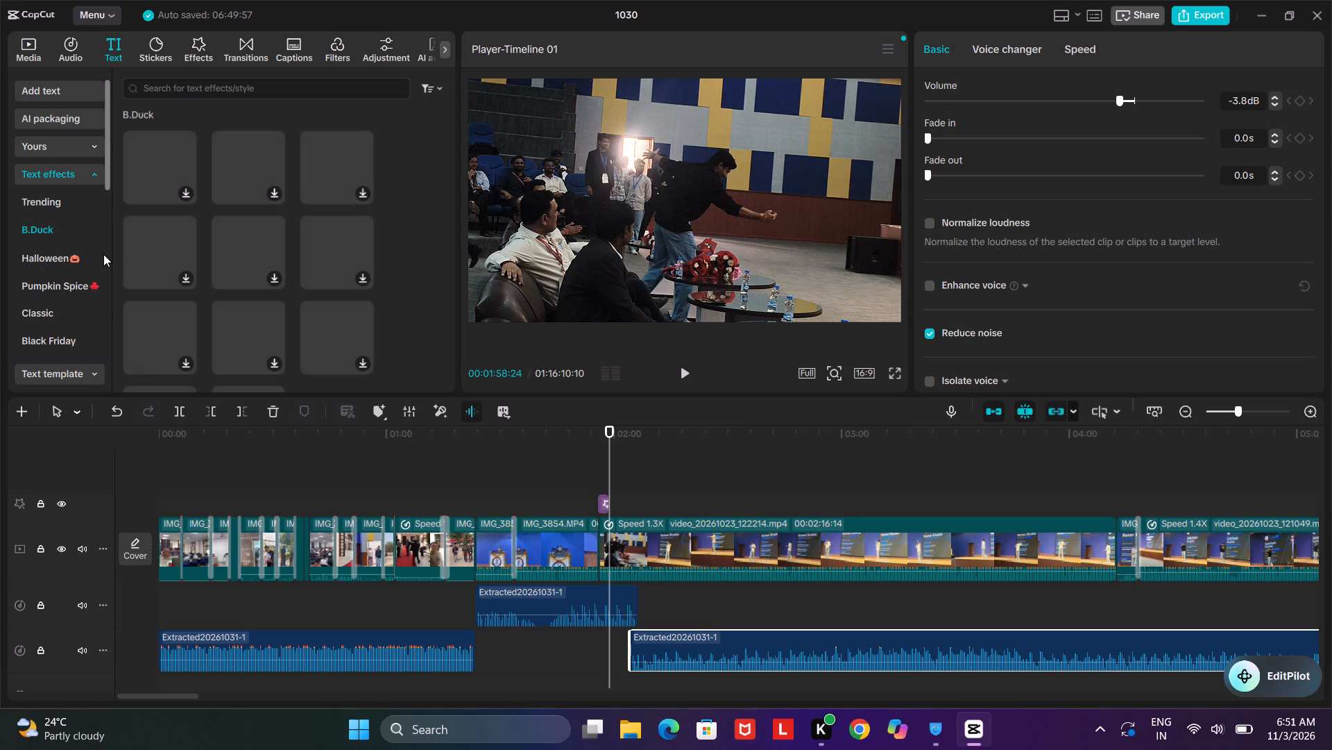
pyautogui.click(46, 260)
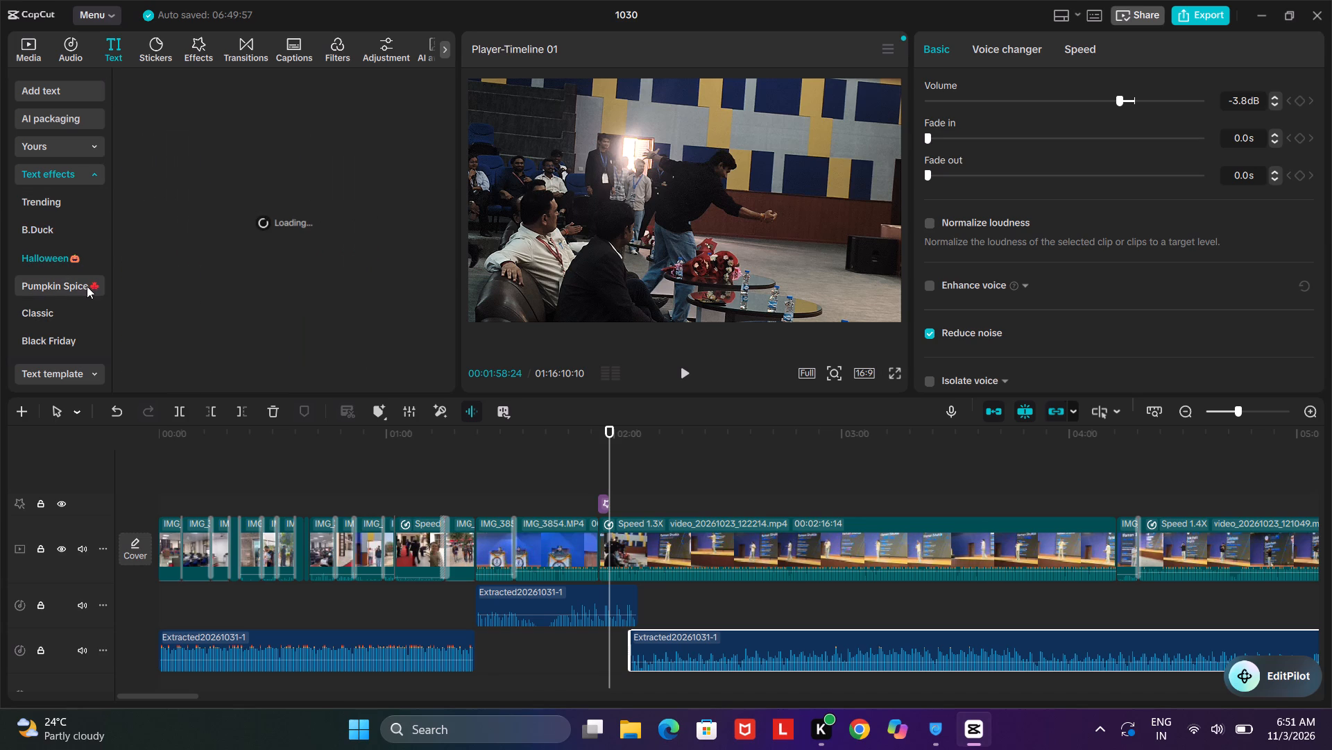
pyautogui.click(76, 303)
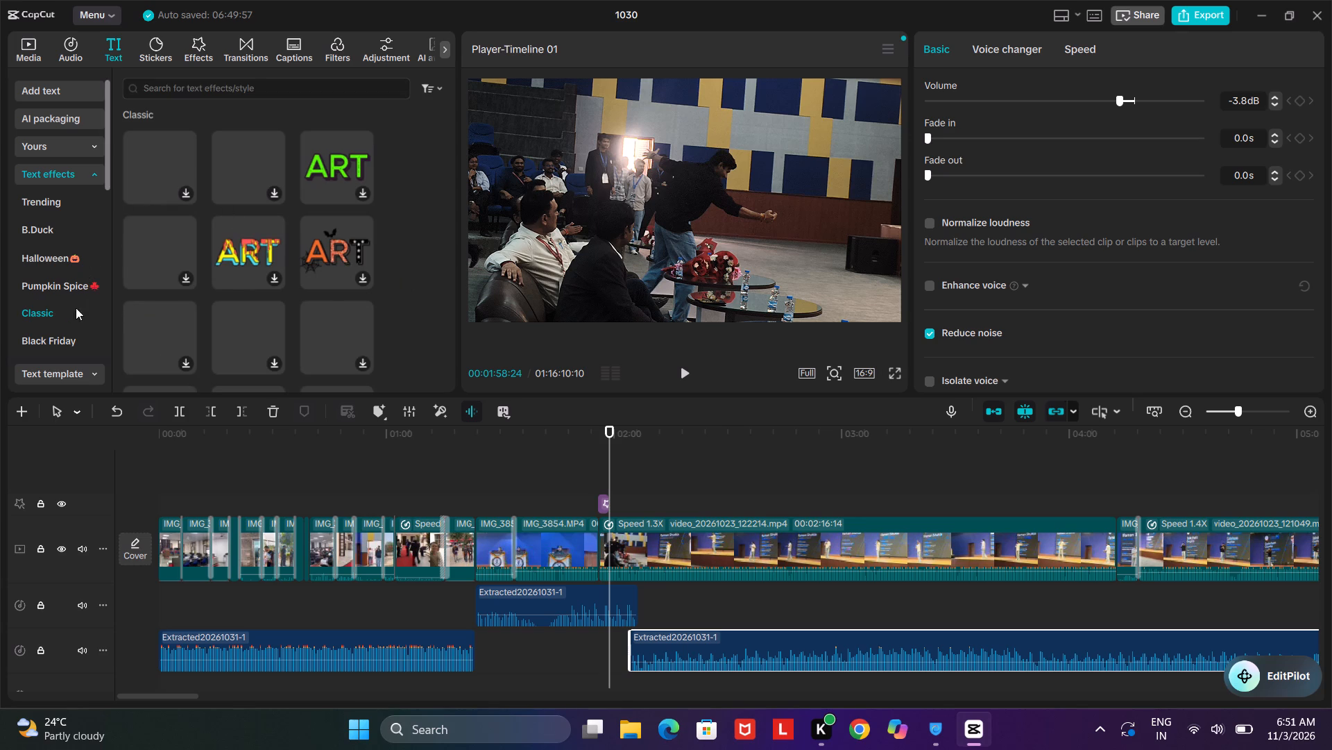
pyautogui.click(68, 344)
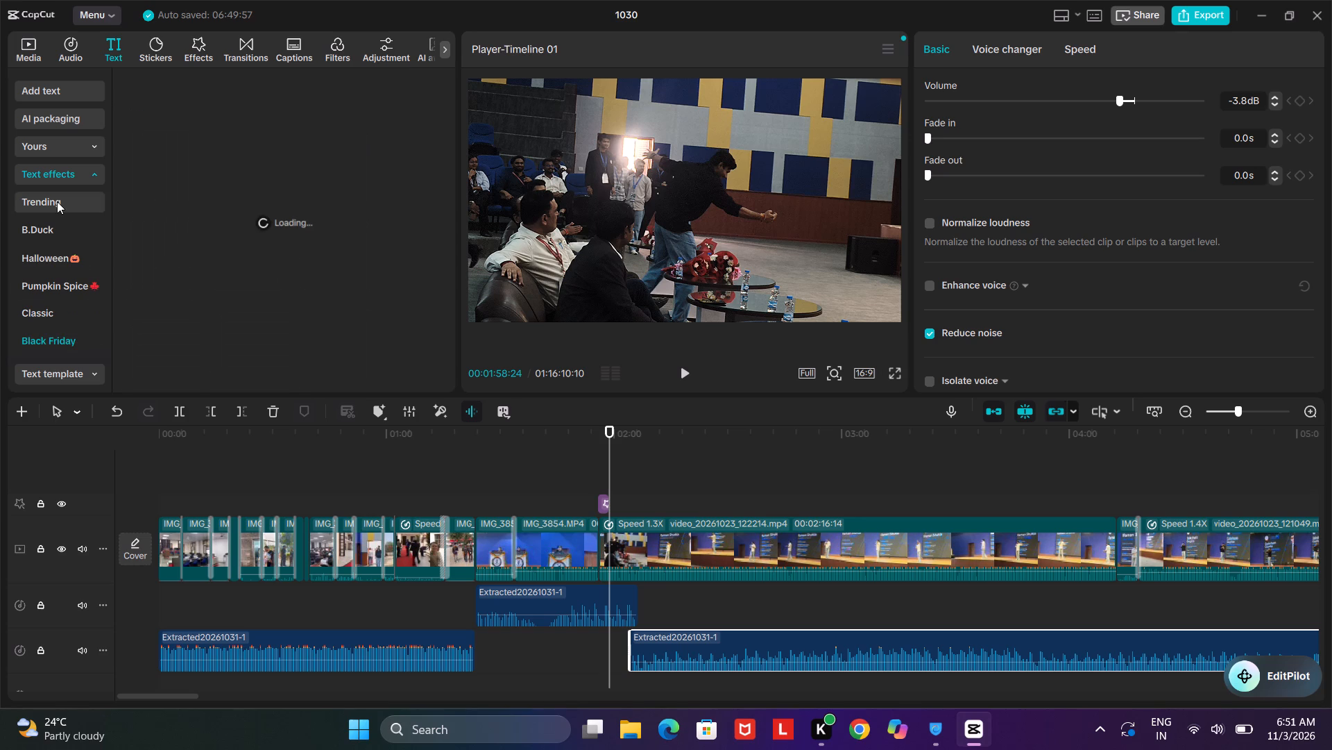
# Look through the AI packaging option, the Favorites, Presets and AI fonts sections, and the Black Friday text effects.
pyautogui.click(71, 127)
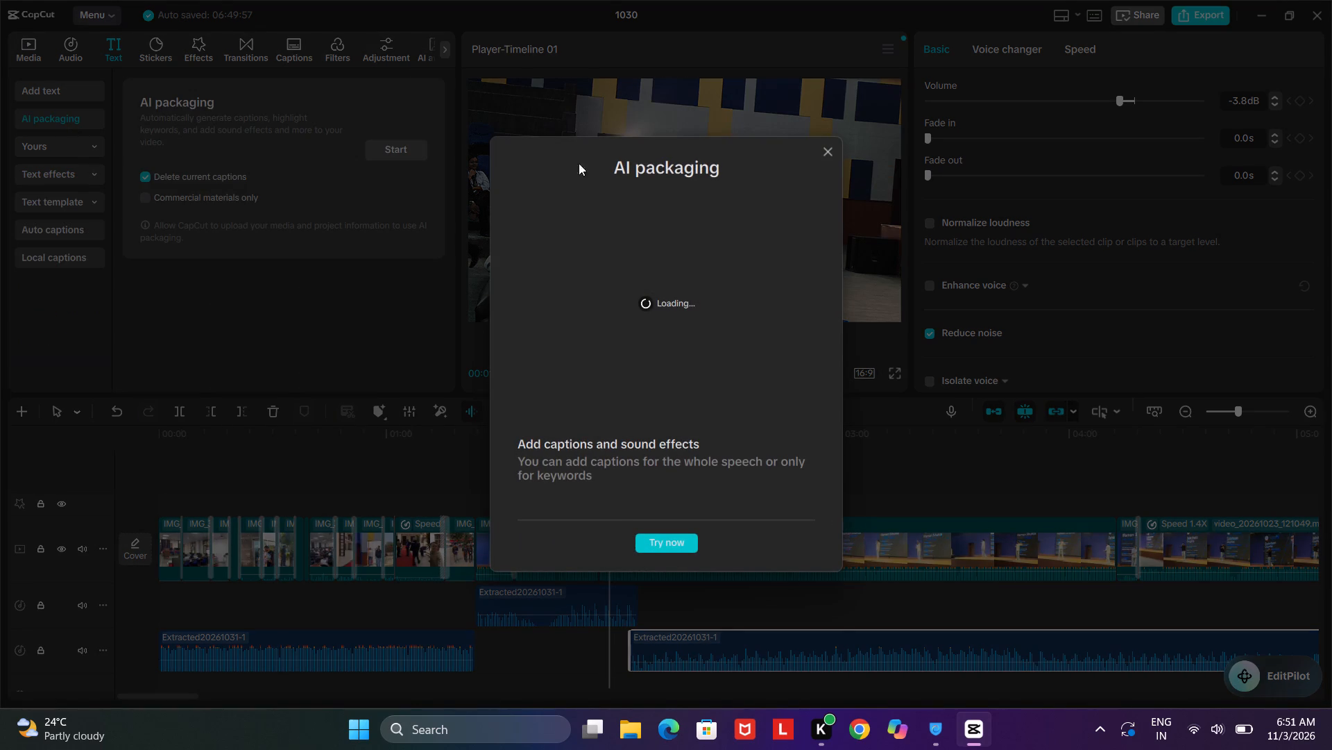
pyautogui.click(828, 155)
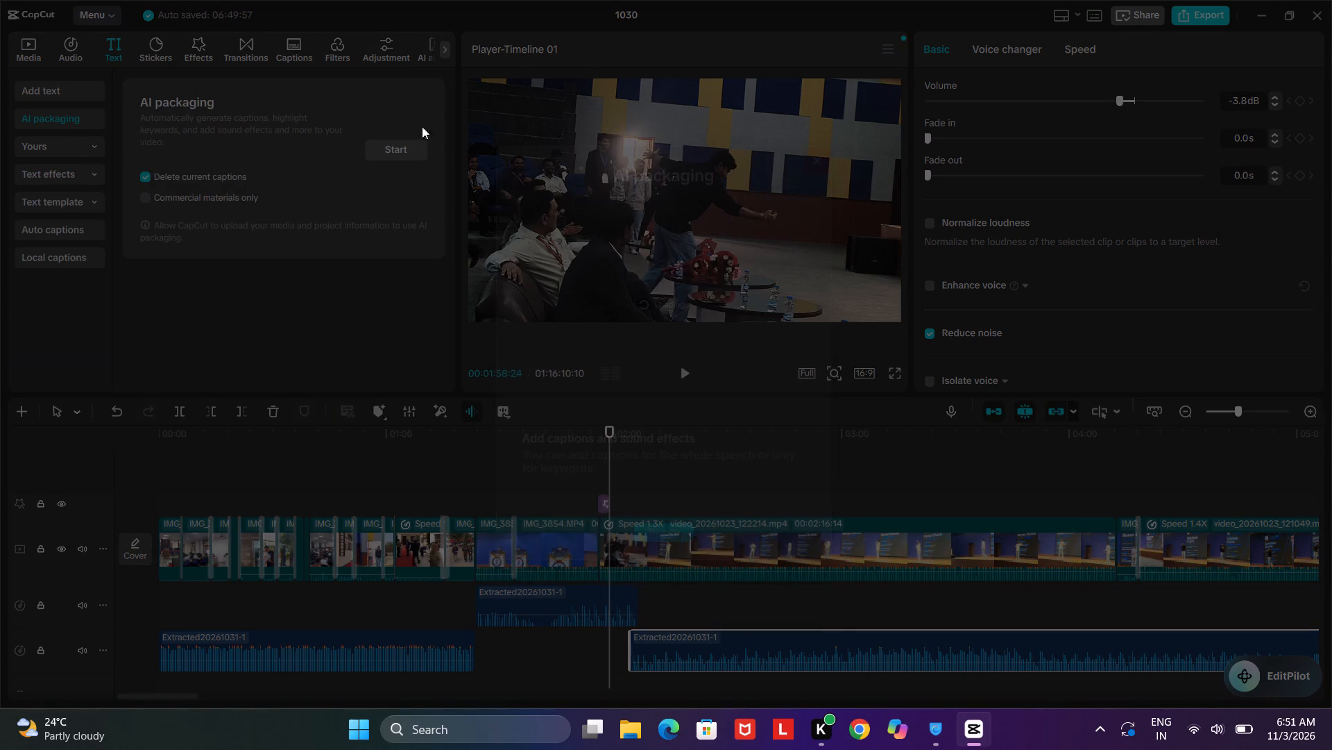
pyautogui.click(163, 122)
pyautogui.click(62, 148)
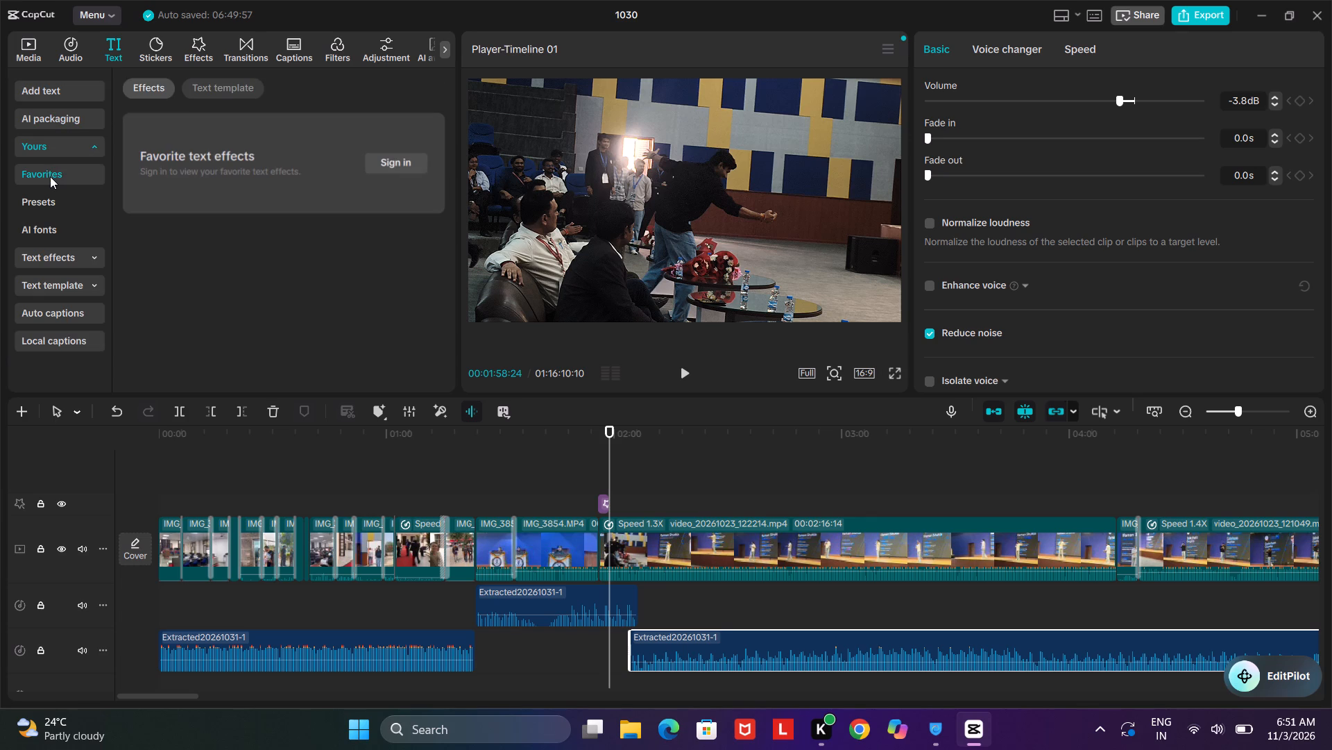
pyautogui.click(46, 192)
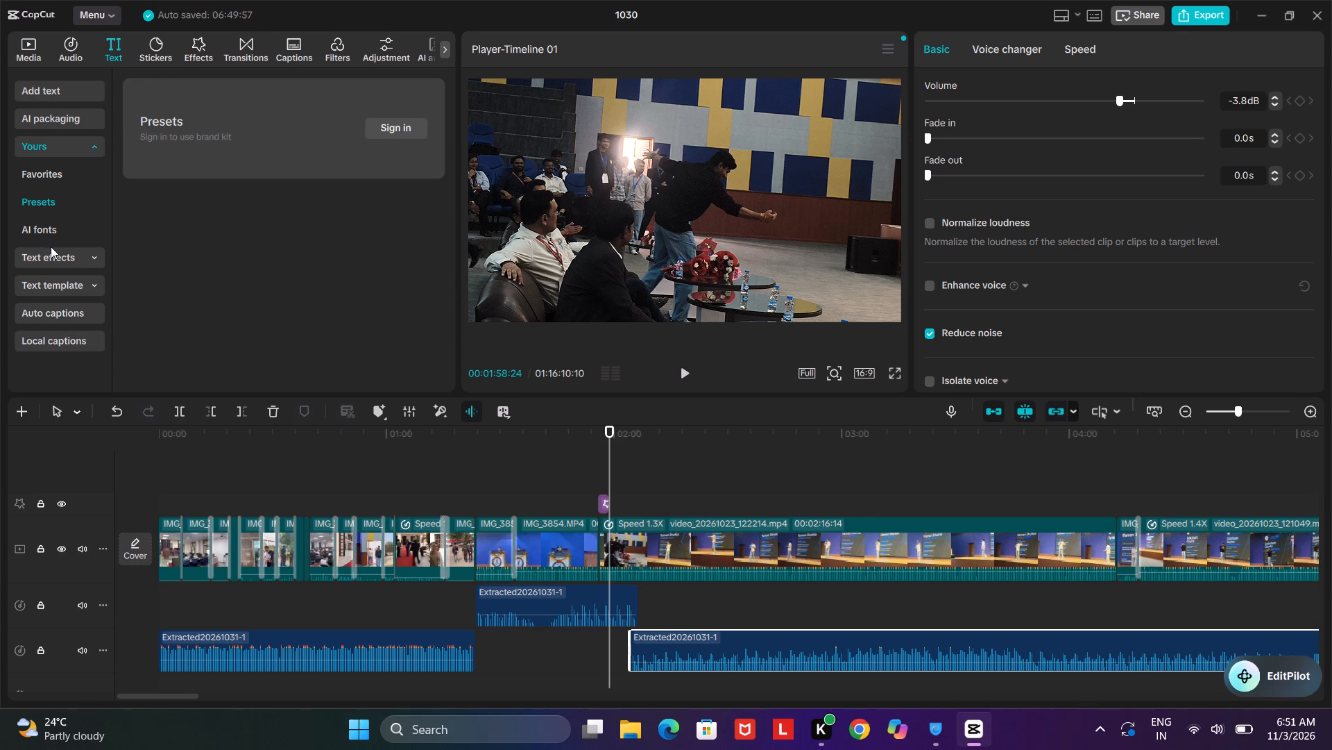
pyautogui.click(56, 226)
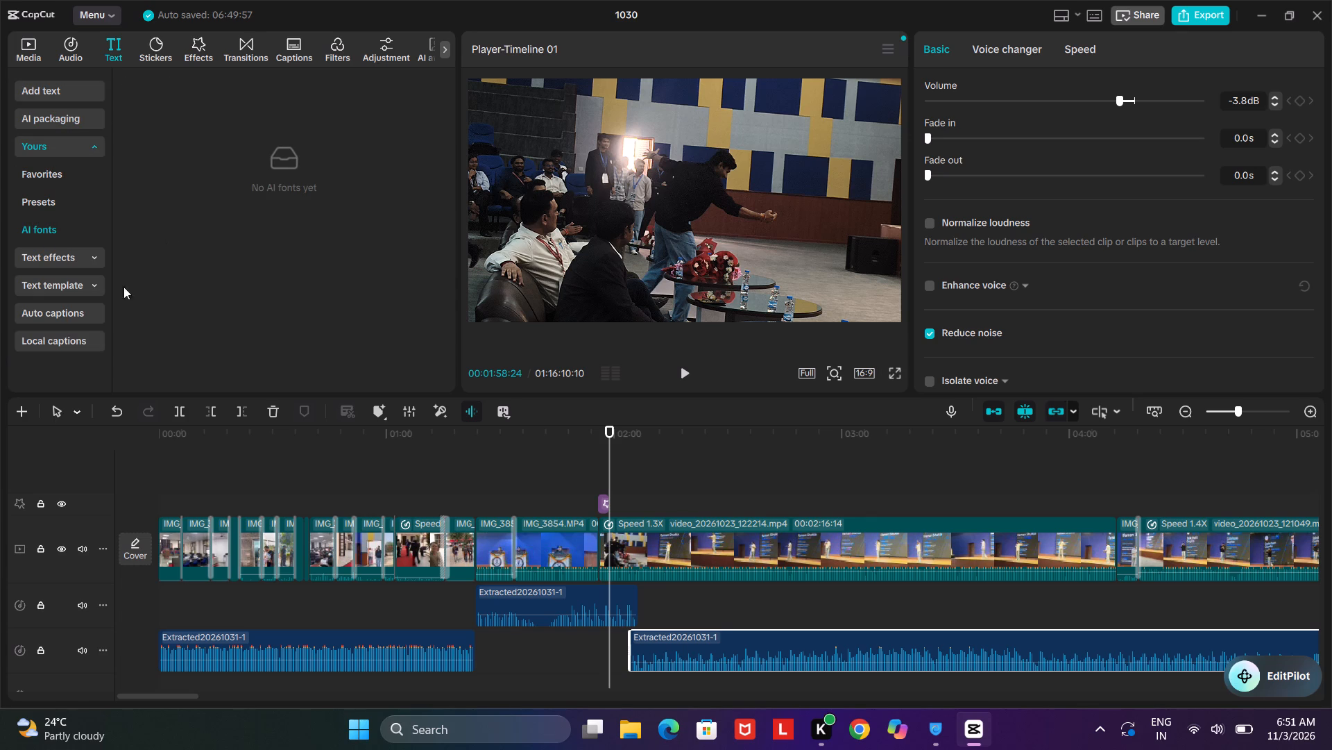
pyautogui.click(87, 265)
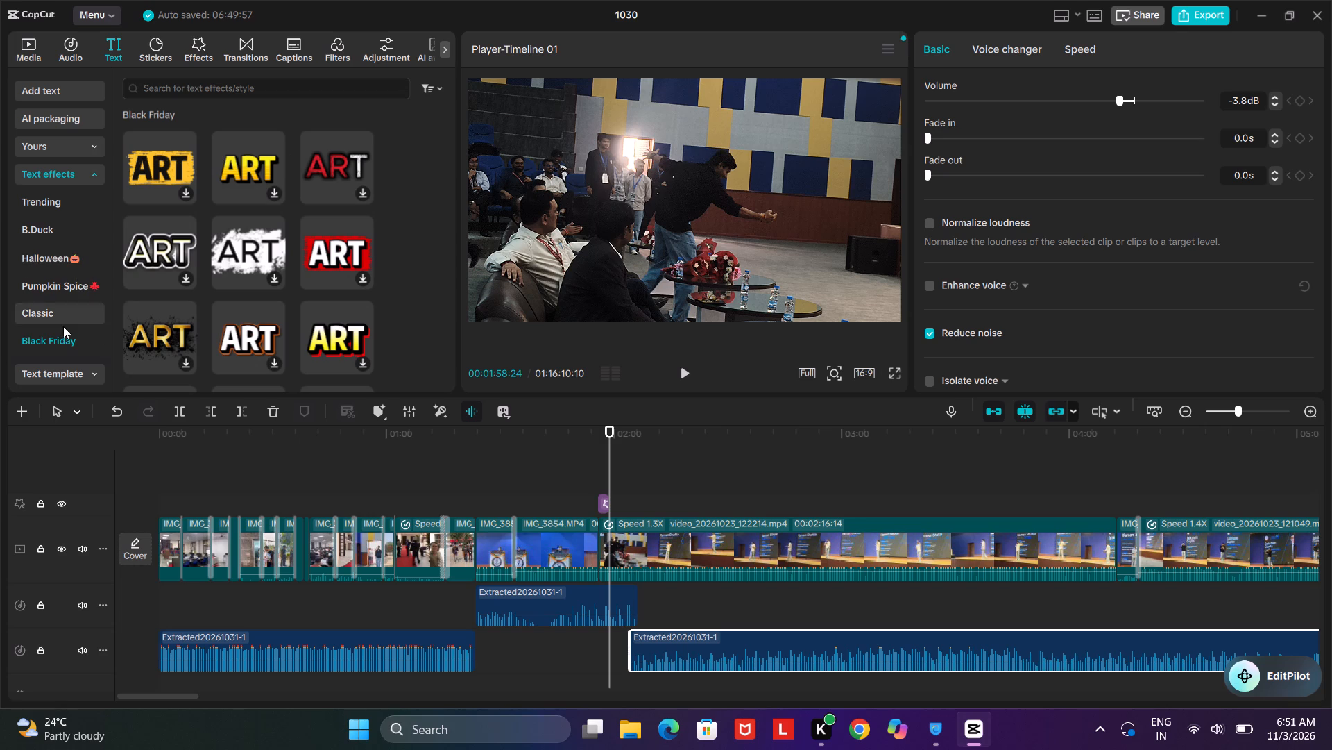
# Browse the Trending text templates for a title style that suits the video.
pyautogui.click(78, 374)
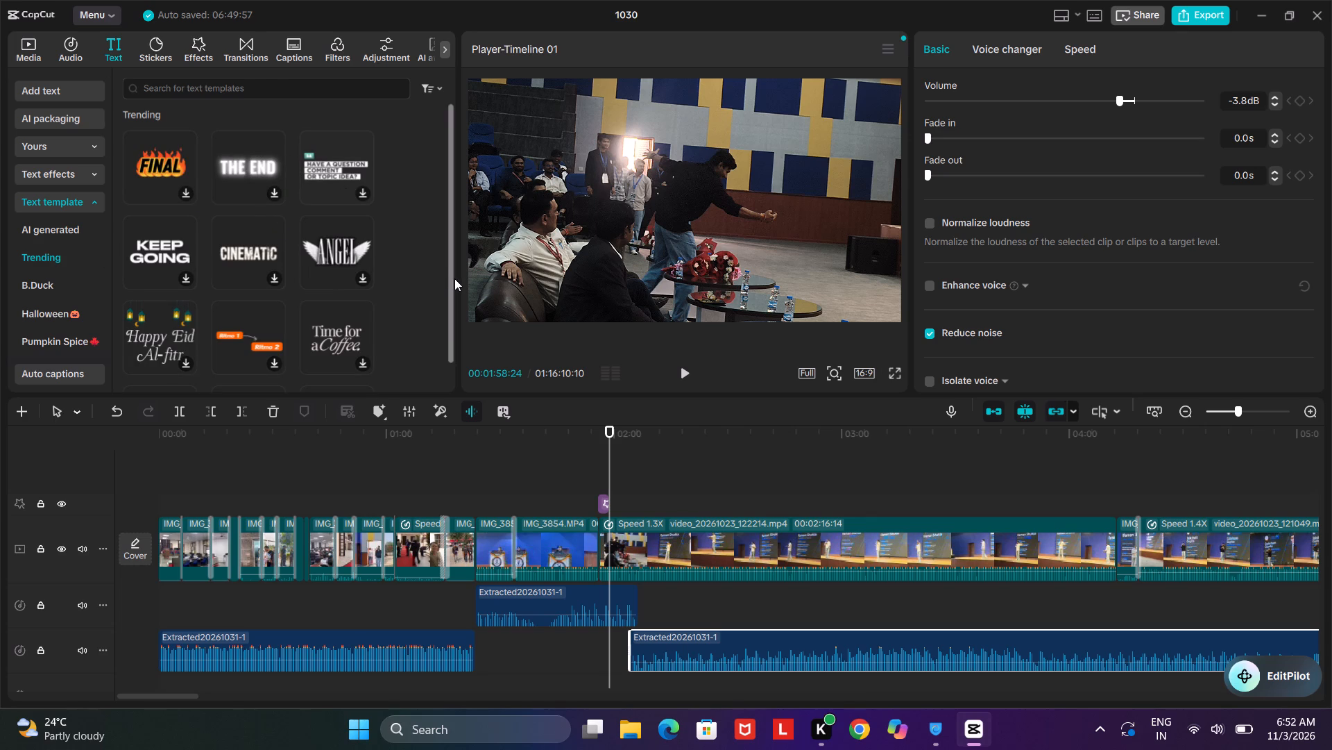
pyautogui.moveTo(454, 278); pyautogui.dragTo(450, 324)
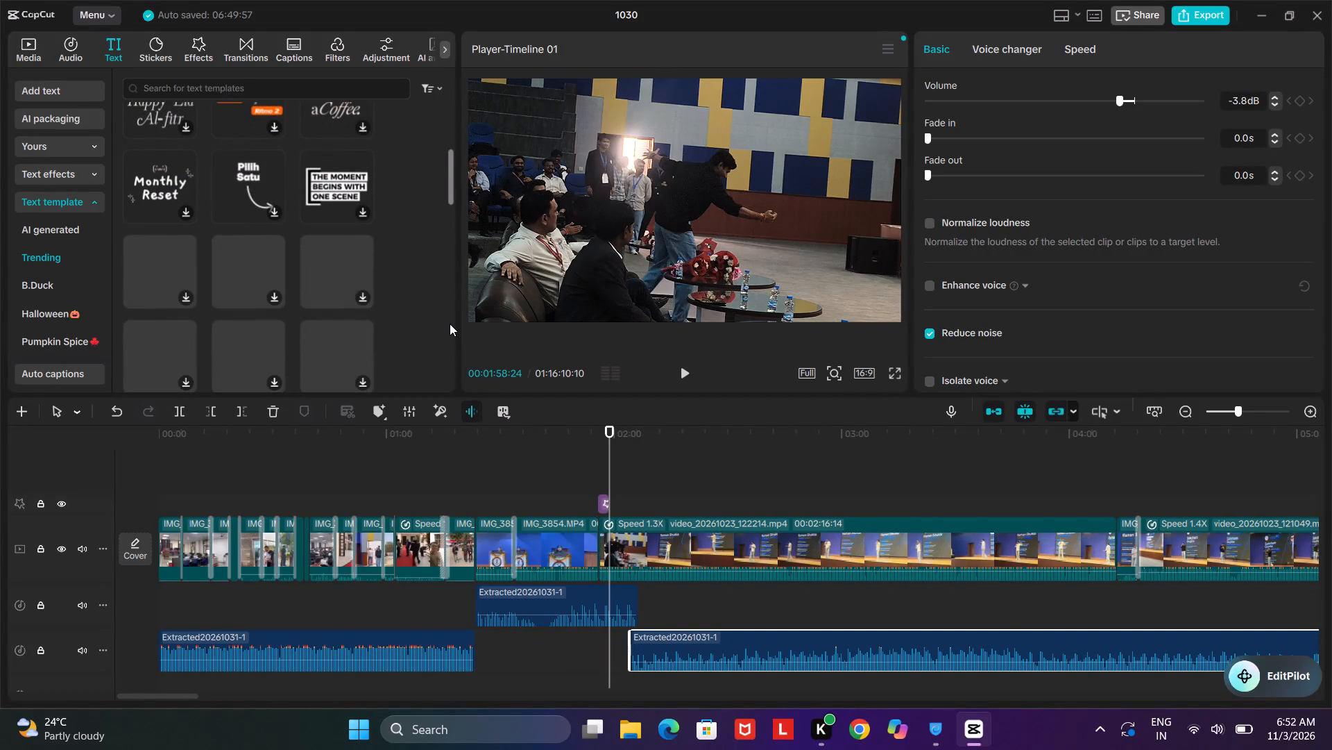
pyautogui.moveTo(450, 324); pyautogui.dragTo(456, 306)
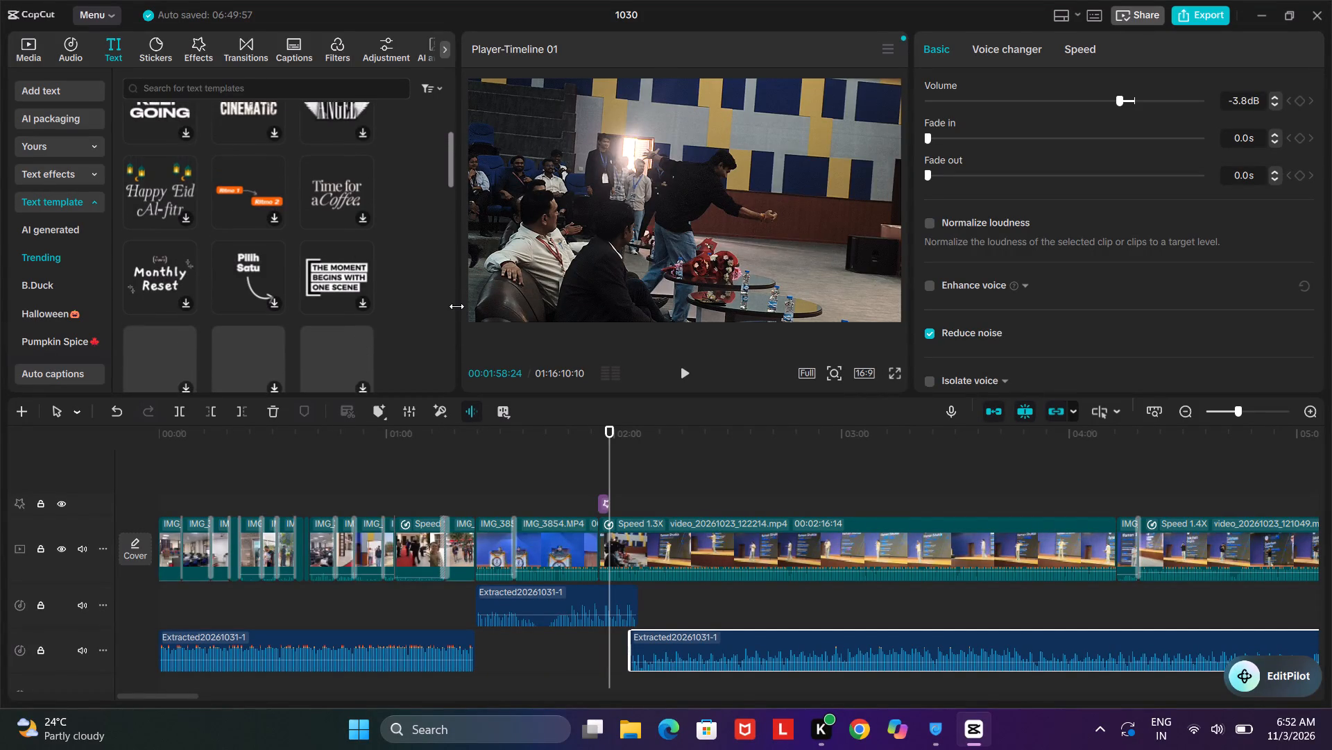
pyautogui.moveTo(456, 306); pyautogui.dragTo(456, 317)
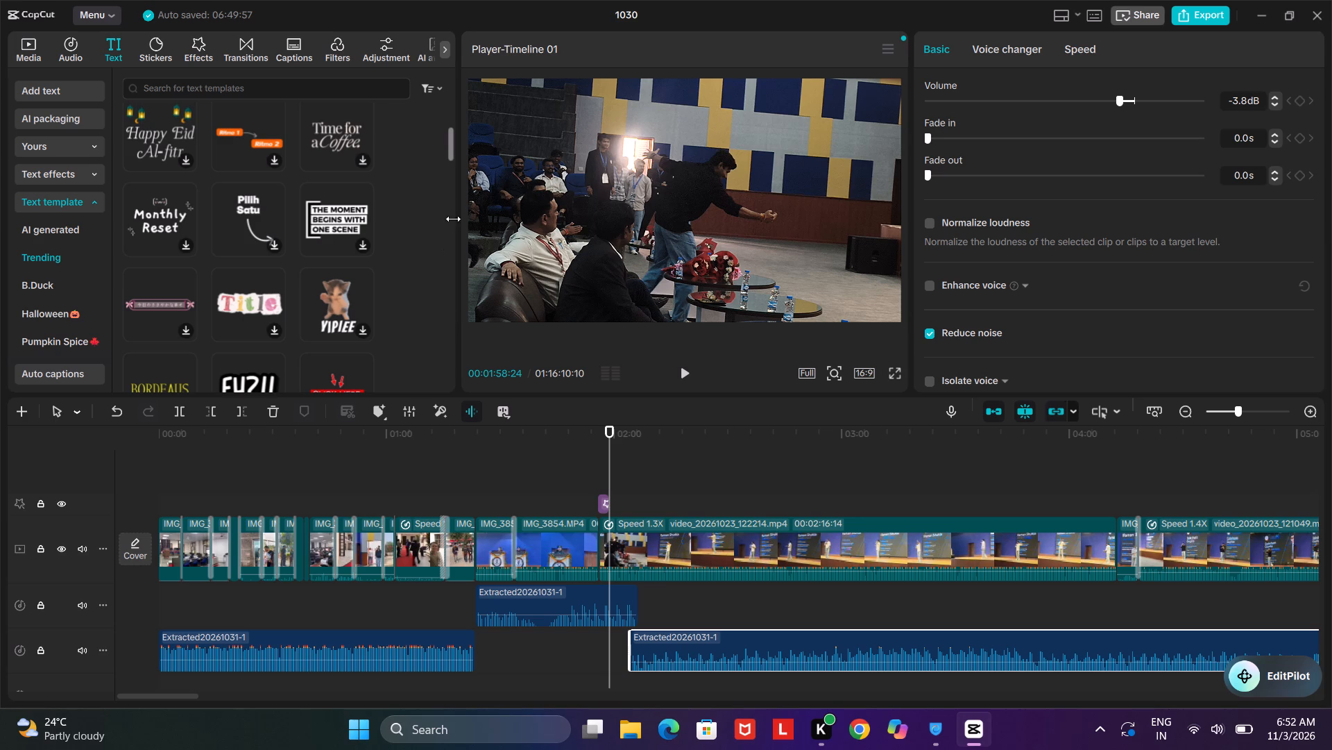
pyautogui.moveTo(452, 147); pyautogui.dragTo(452, 162)
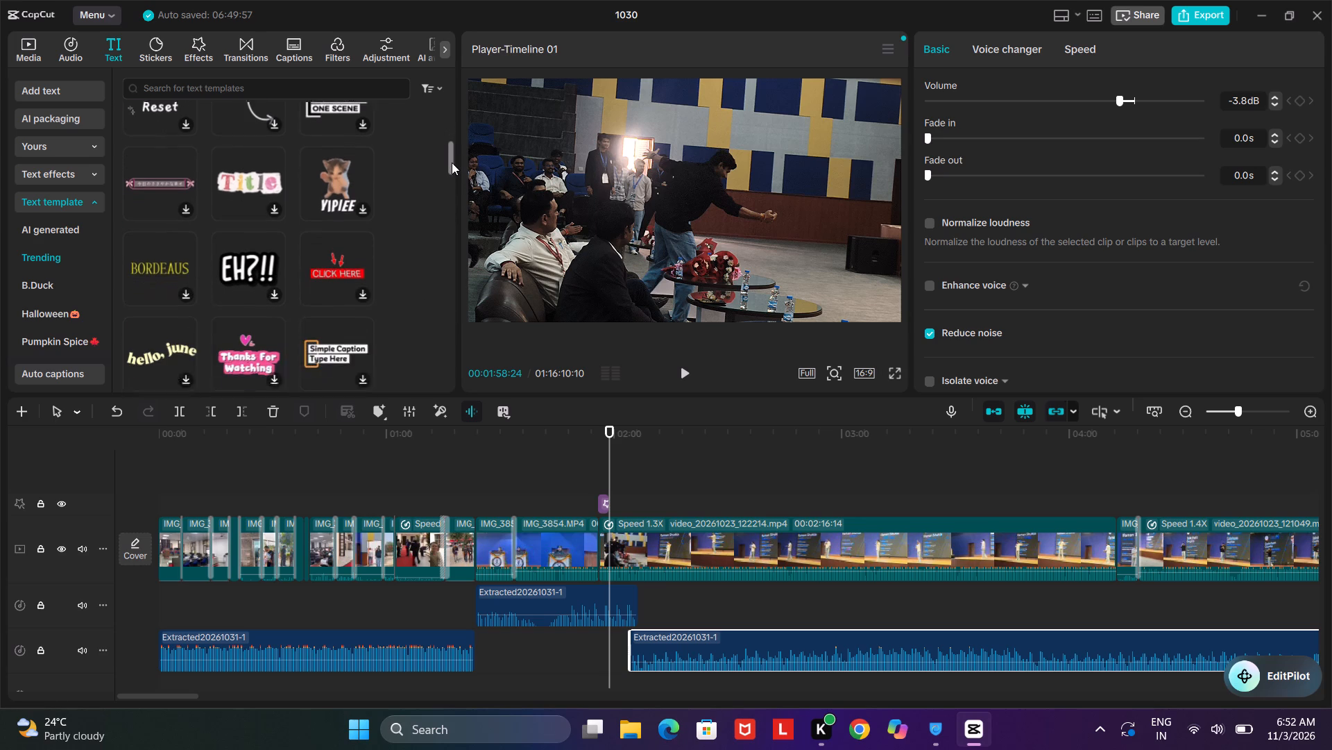
pyautogui.moveTo(452, 162); pyautogui.dragTo(453, 180)
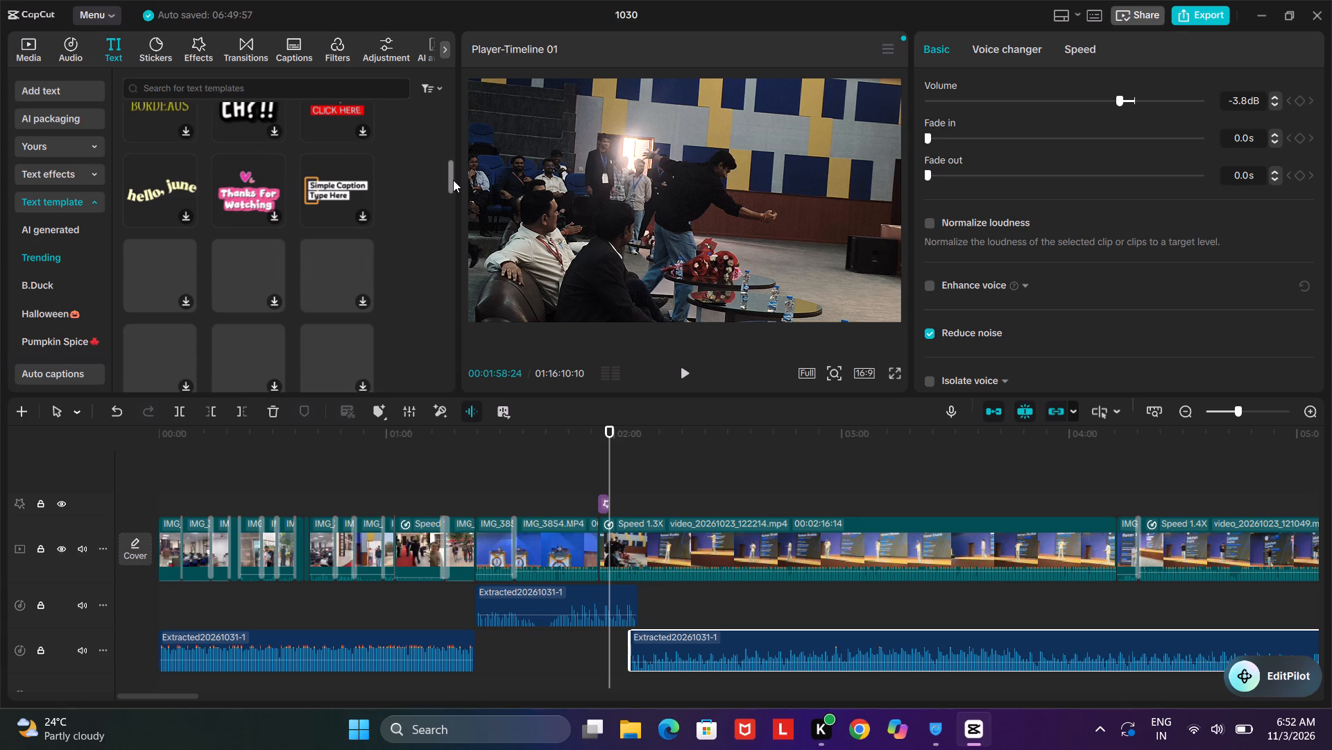
pyautogui.moveTo(453, 180); pyautogui.dragTo(453, 168)
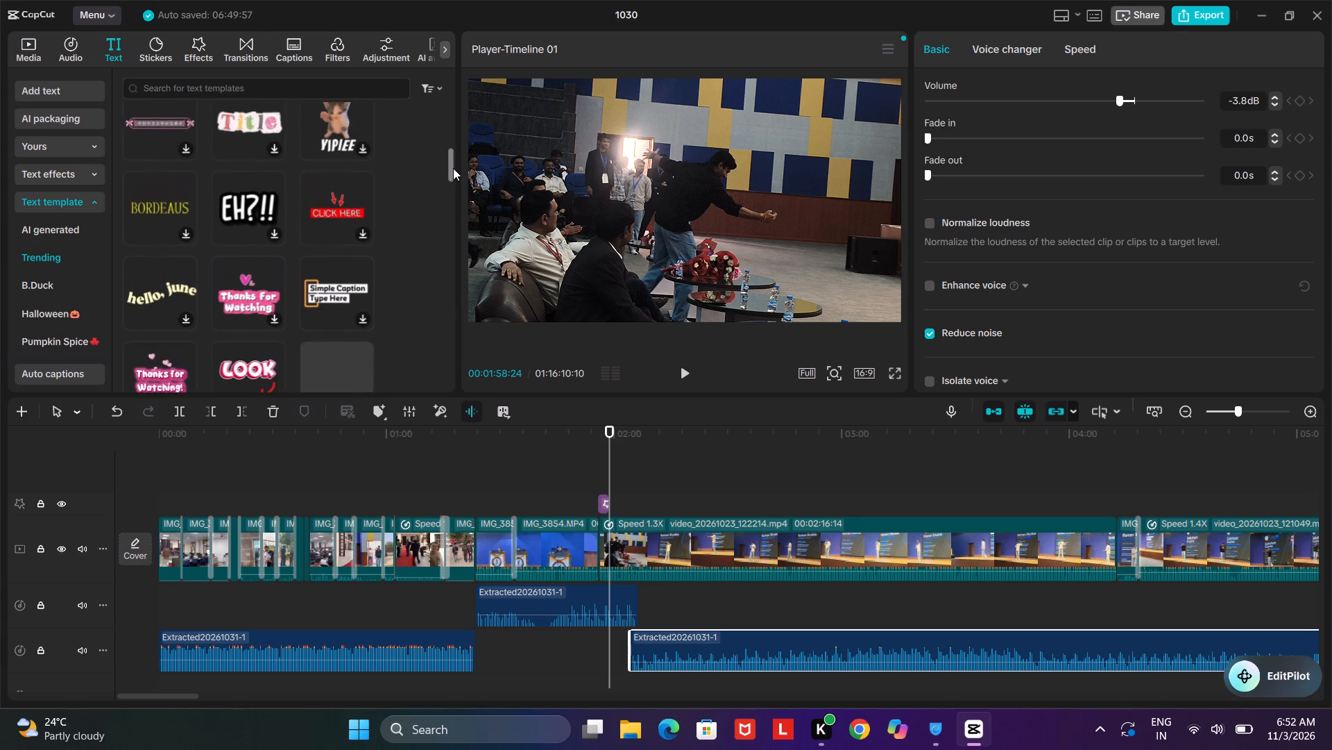
pyautogui.moveTo(453, 168); pyautogui.dragTo(449, 204)
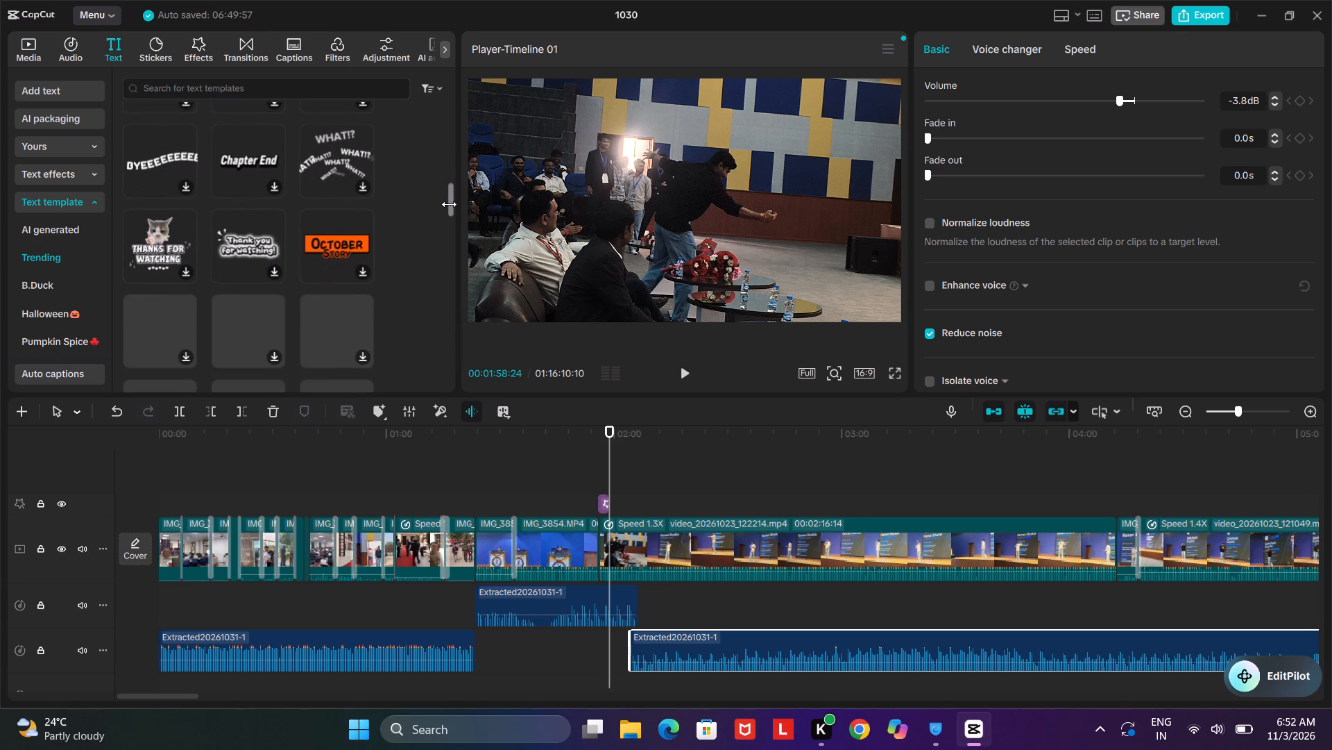
pyautogui.moveTo(449, 204); pyautogui.dragTo(451, 116)
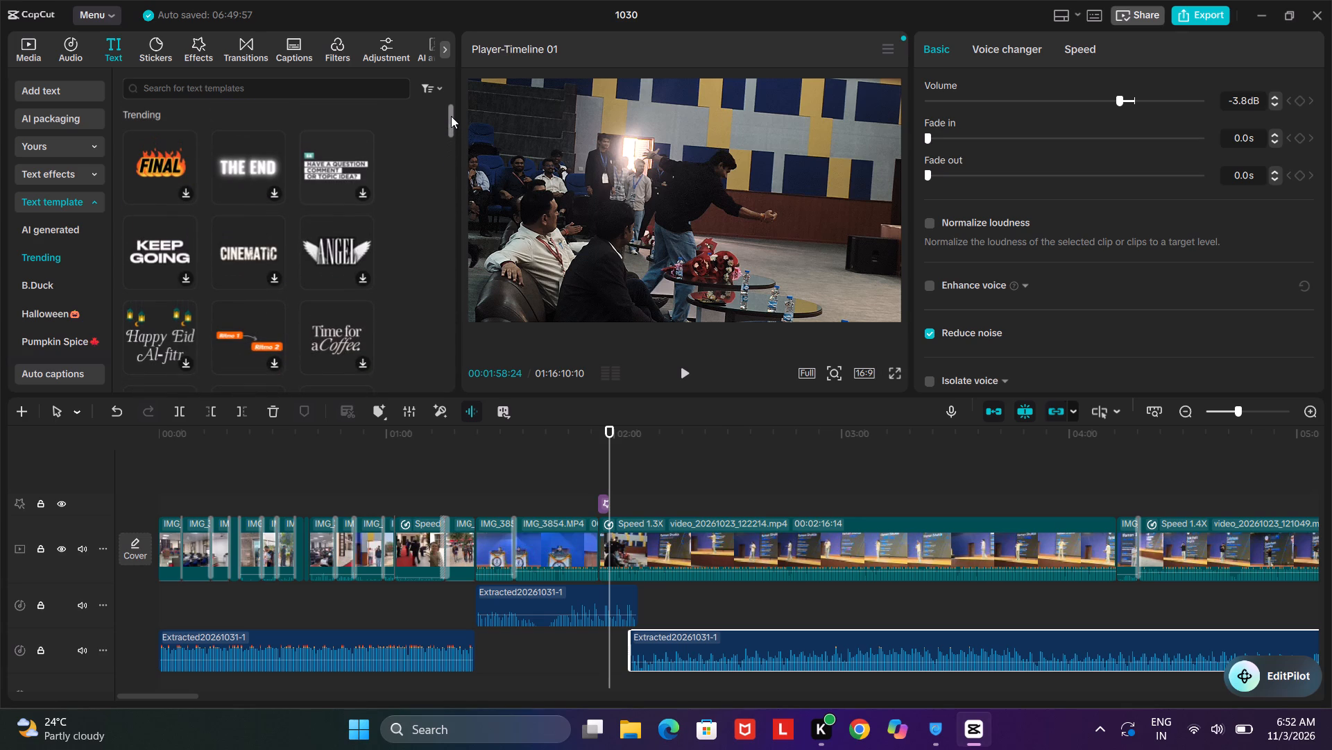
pyautogui.moveTo(451, 116); pyautogui.dragTo(450, 112)
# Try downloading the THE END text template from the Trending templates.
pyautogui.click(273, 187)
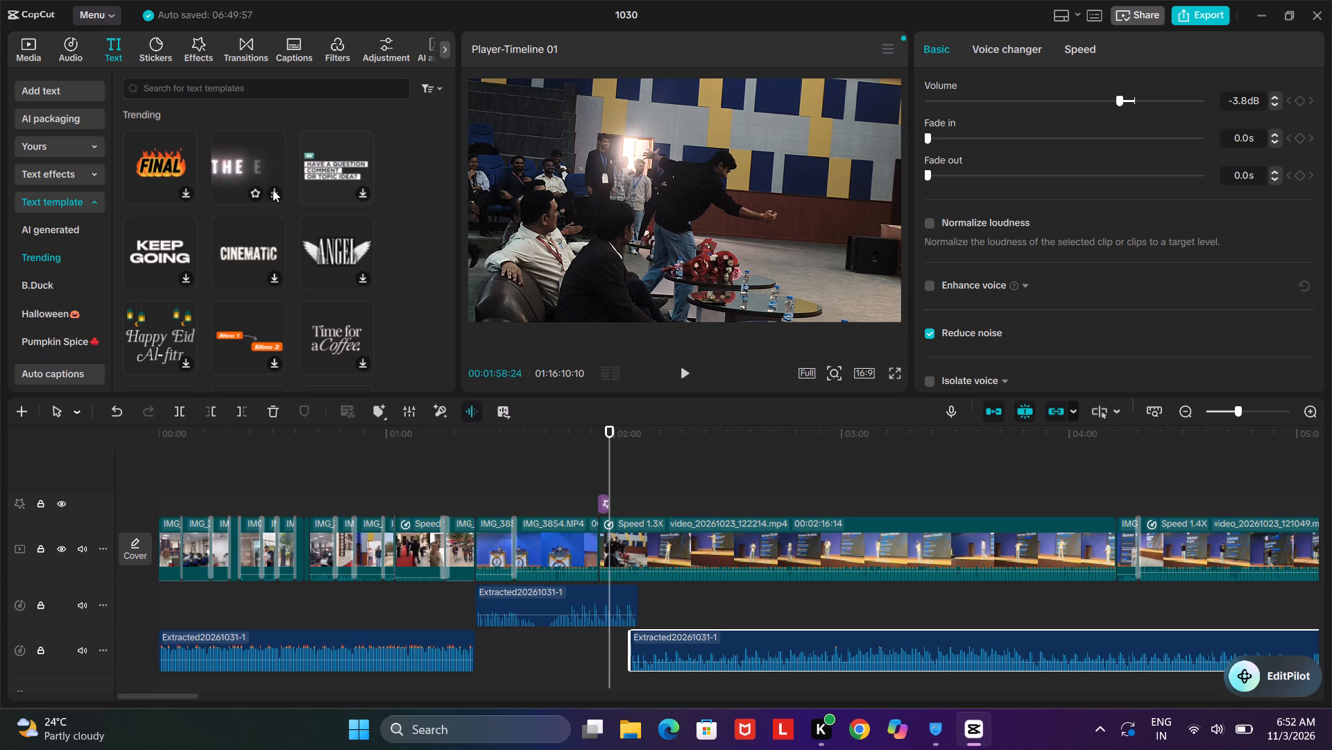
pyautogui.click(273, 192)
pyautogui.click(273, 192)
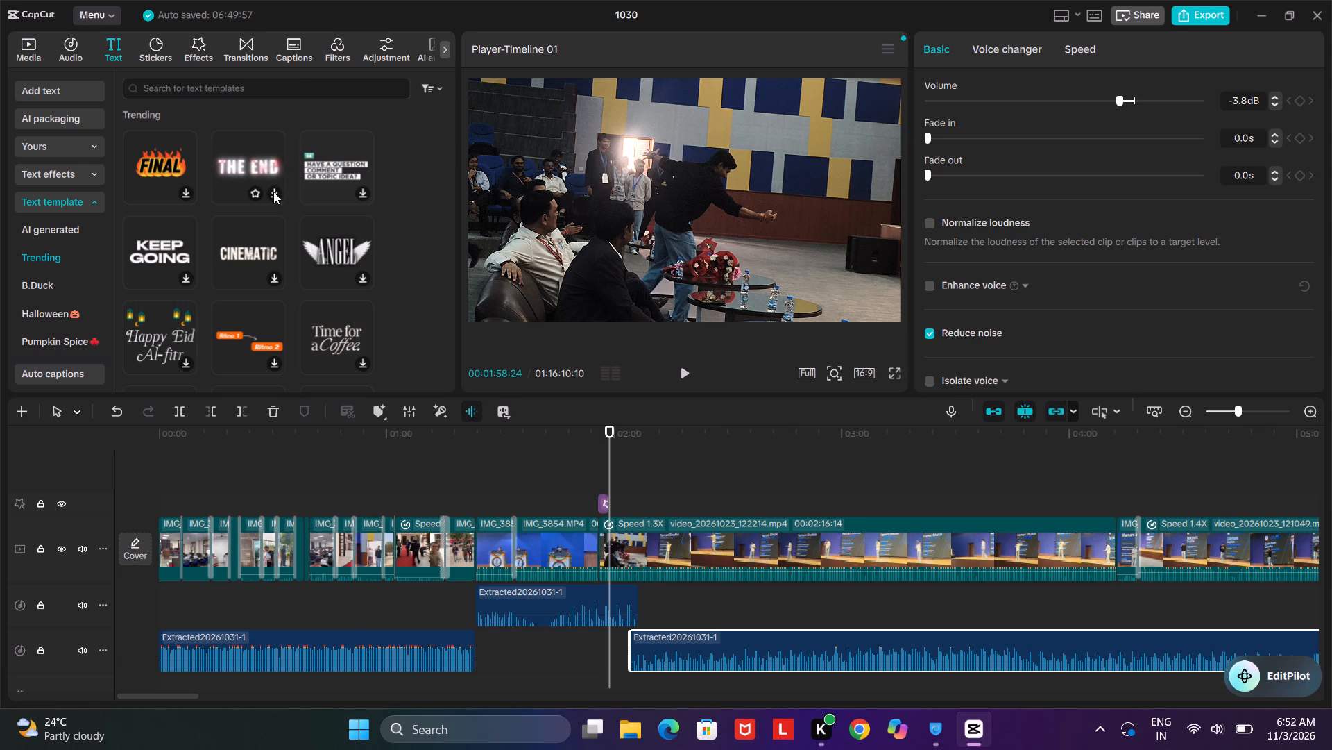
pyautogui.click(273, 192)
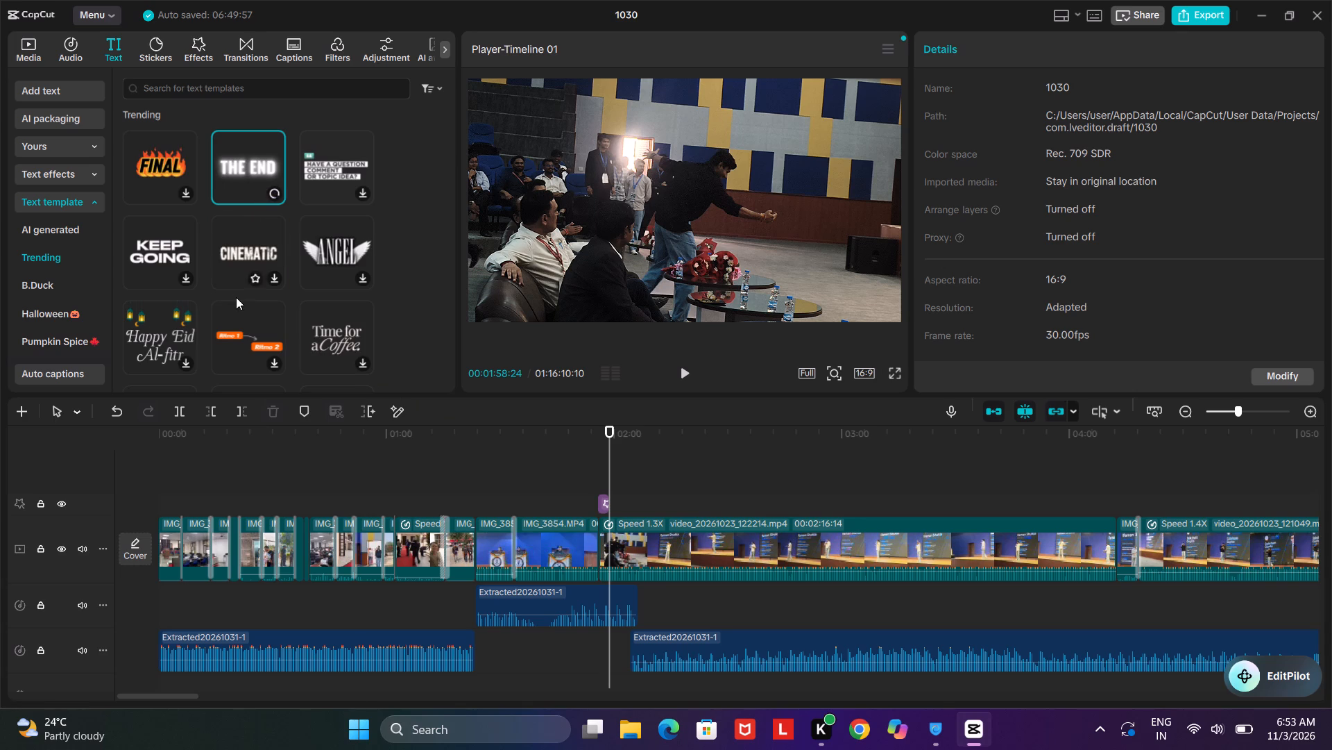
# Download the CINEMATIC text template, preview it, and add it to the timeline at 00:01:58:24.
pyautogui.click(269, 277)
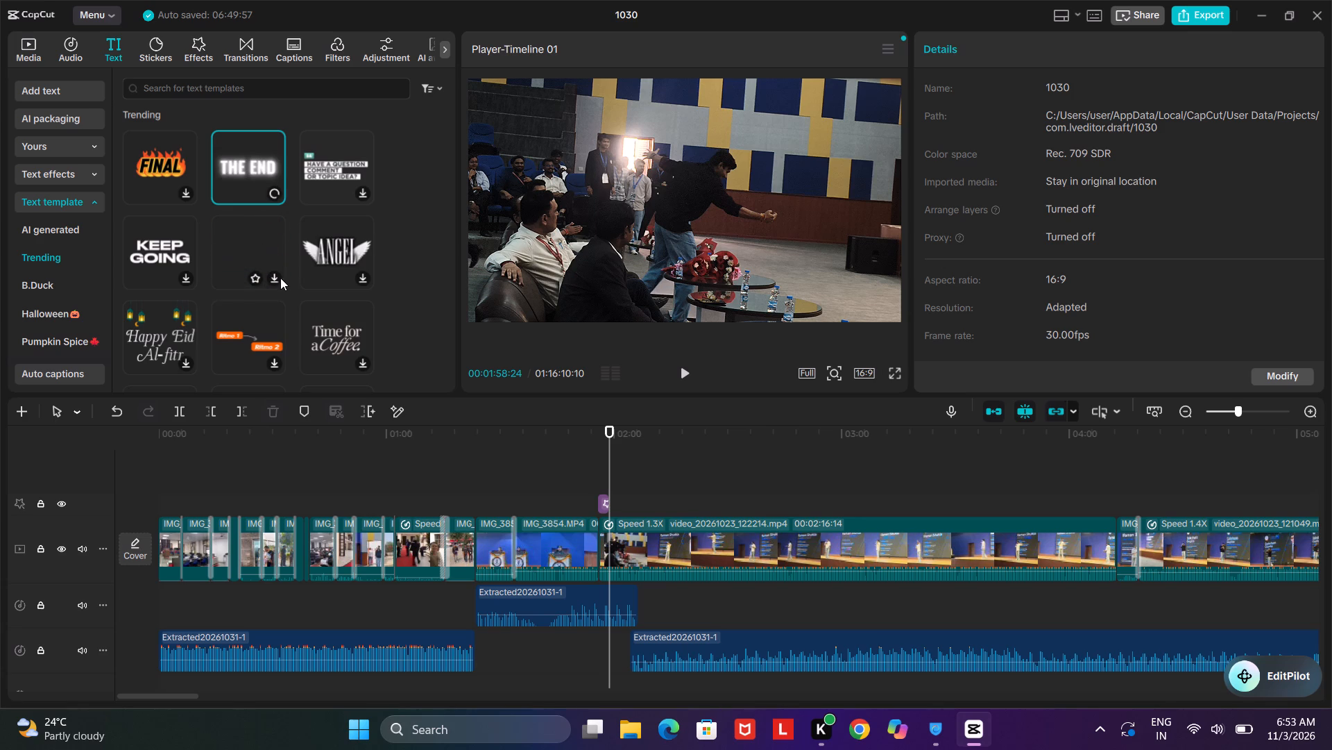
pyautogui.doubleClick(273, 278)
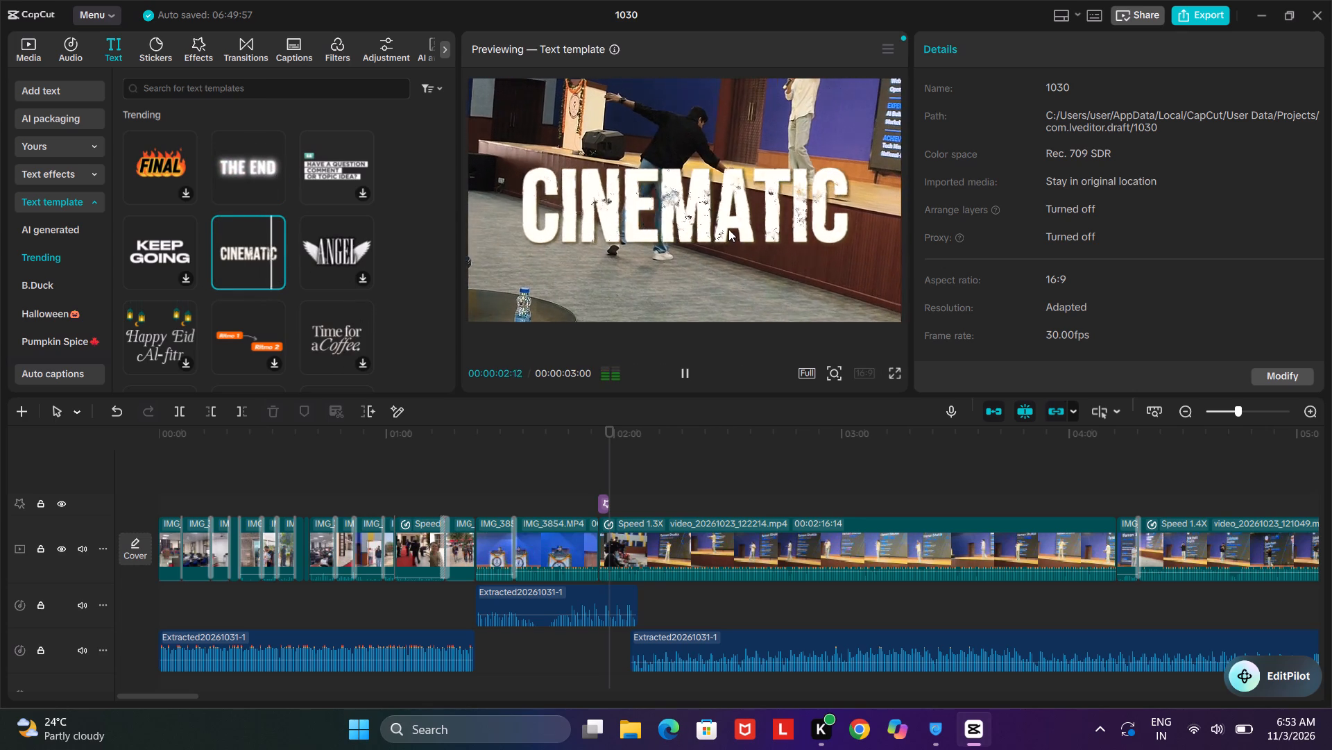
pyautogui.click(728, 229)
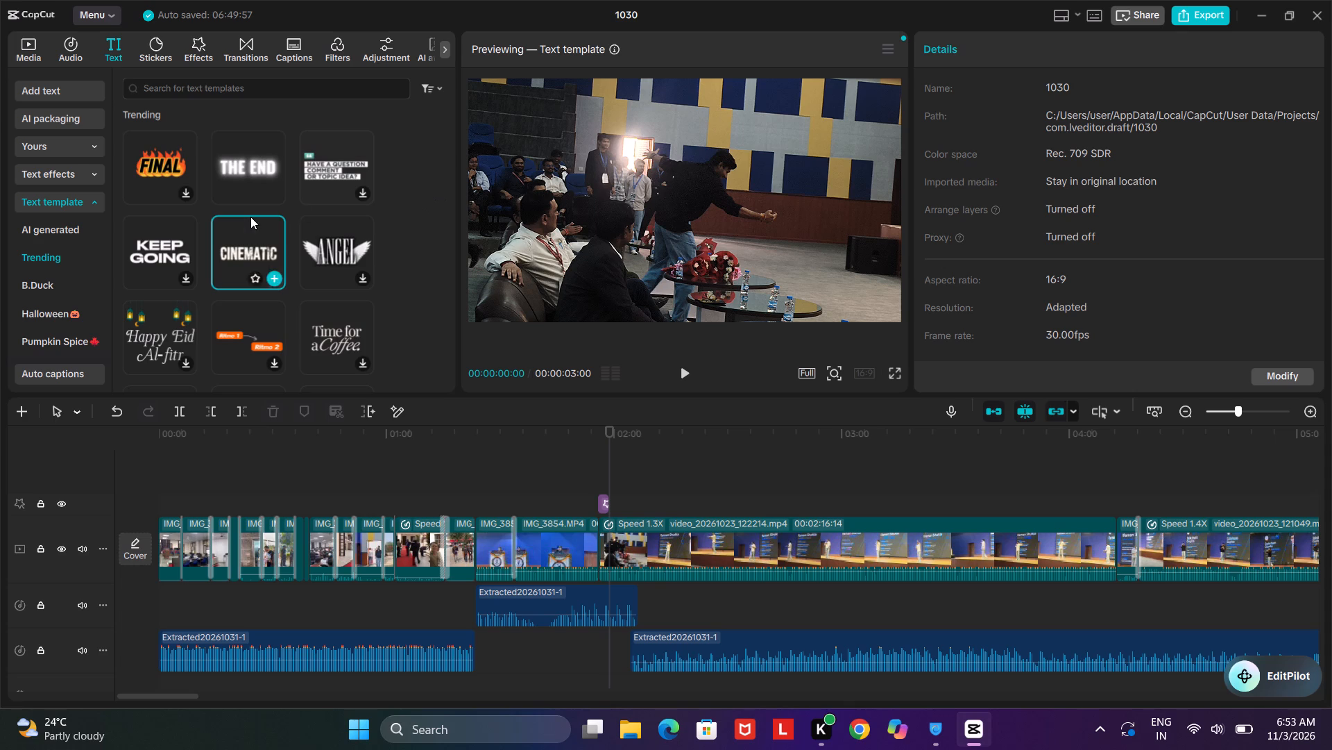
pyautogui.click(250, 217)
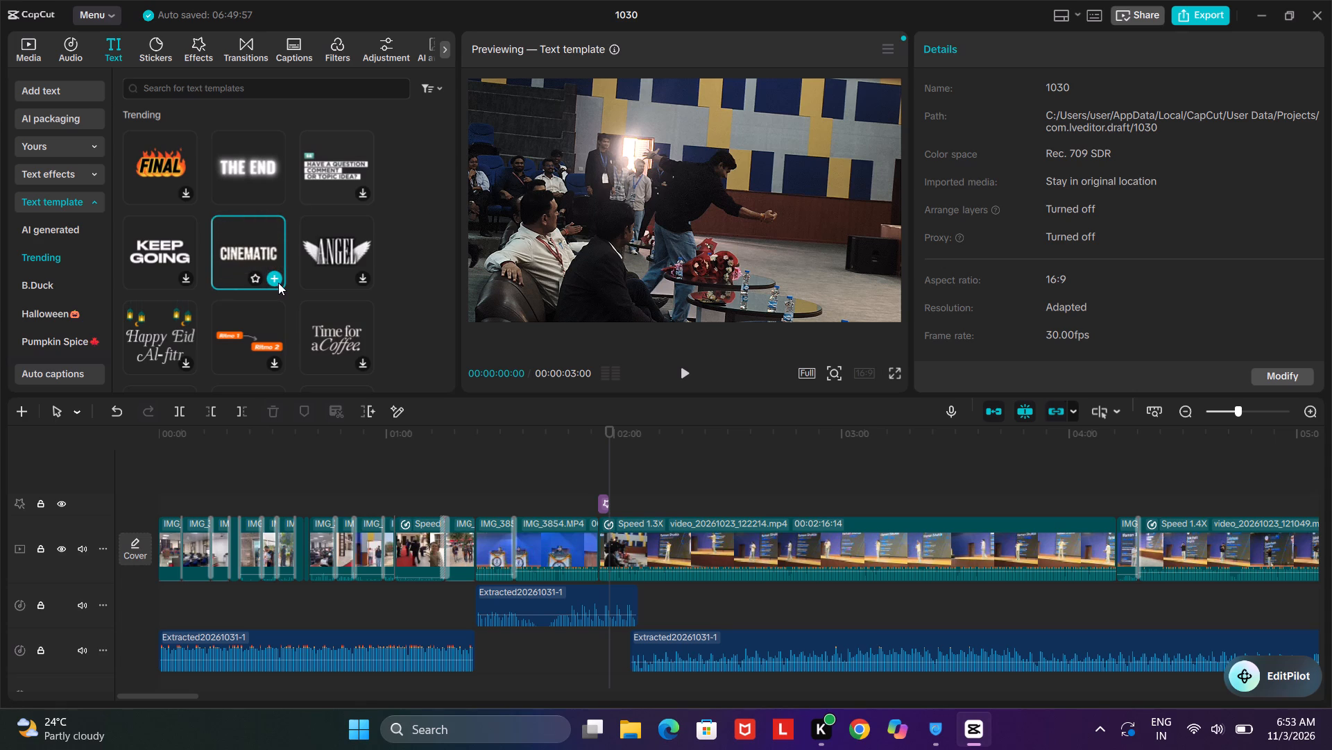
pyautogui.click(278, 287)
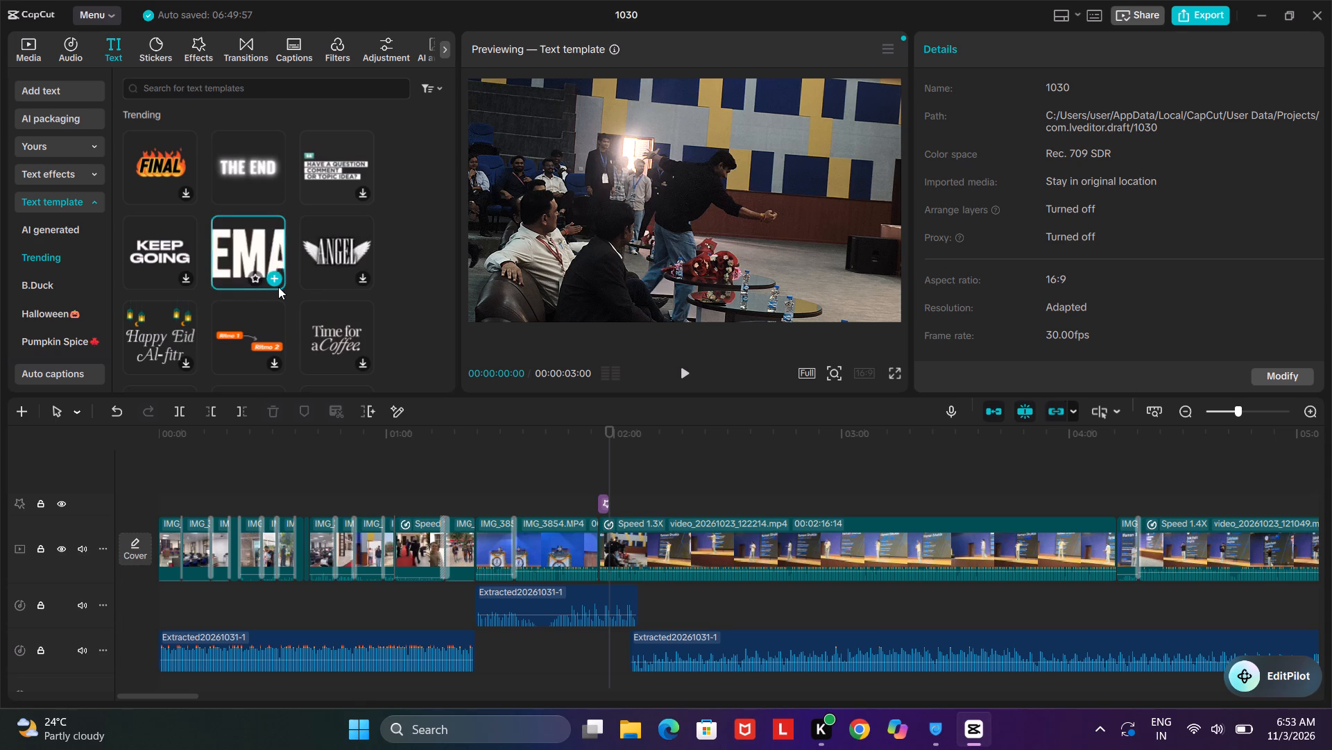
pyautogui.click(275, 279)
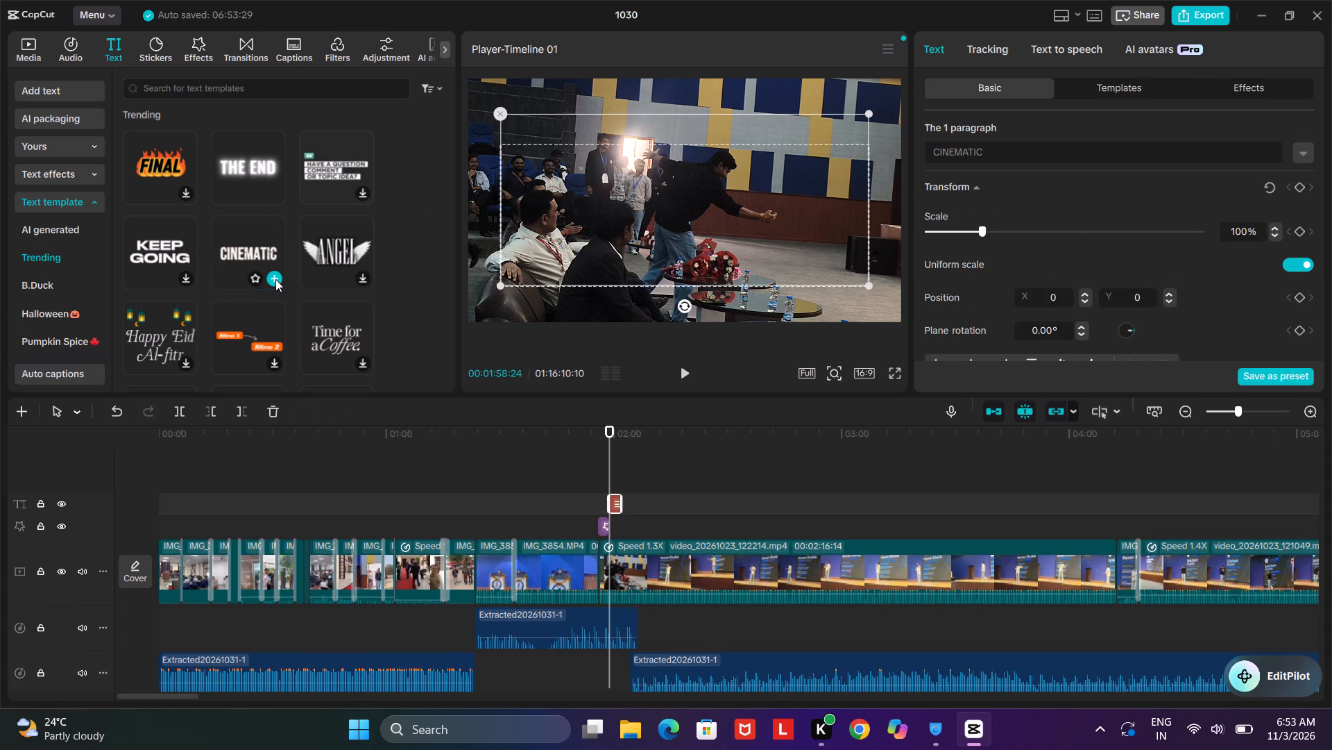
# Clear the placeholder wording of the CINEMATIC title and play the timeline to 00:01:59:23.
pyautogui.click(689, 212)
pyautogui.click(990, 151)
pyautogui.press('BackSpace')
pyautogui.press('BackSpace')
pyautogui.press('BackSpace')
pyautogui.press('BackSpace')
pyautogui.press('BackSpace')
pyautogui.press('BackSpace')
pyautogui.press('BackSpace')
pyautogui.press('BackSpace')
pyautogui.press('BackSpace')
pyautogui.press('BackSpace')
pyautogui.press('BackSpace')
pyautogui.press('BackSpace')
pyautogui.press('BackSpace')
pyautogui.press('BackSpace')
pyautogui.press('BackSpace')
pyautogui.press('BackSpace')
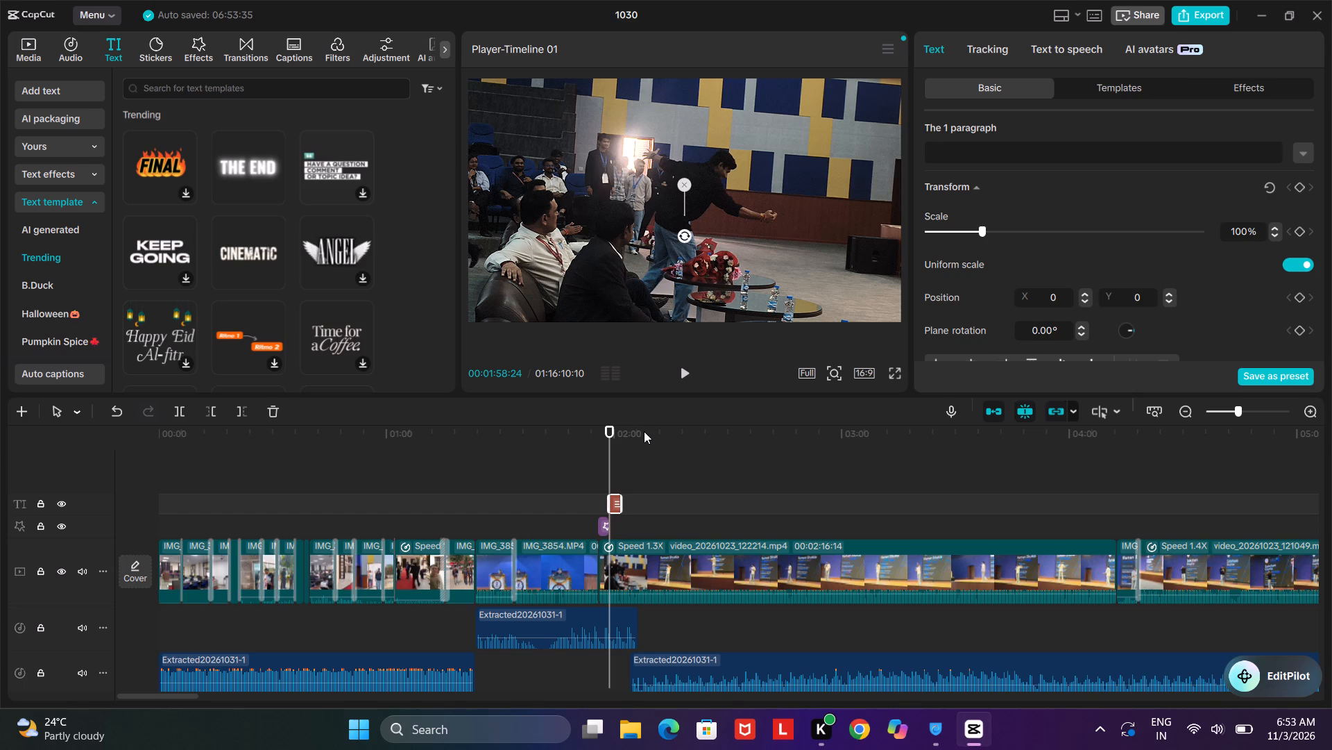
pyautogui.click(690, 375)
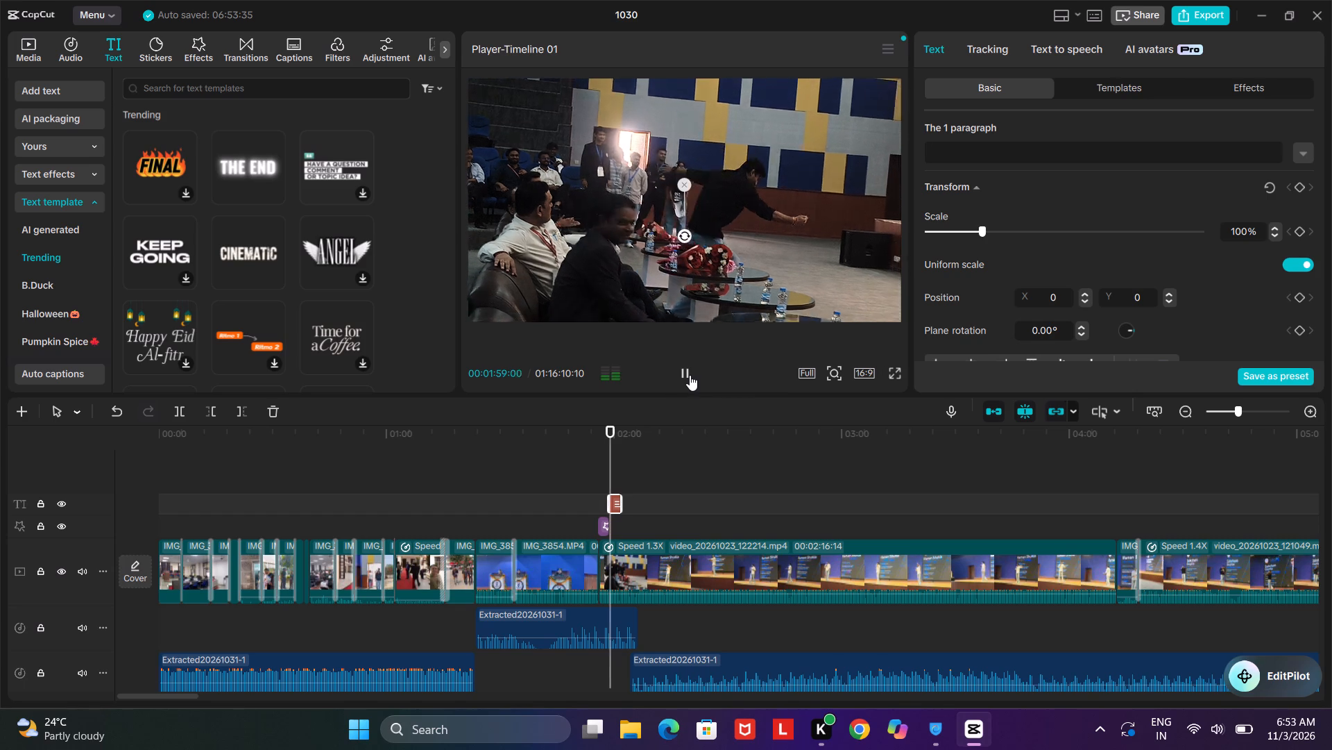
pyautogui.click(690, 375)
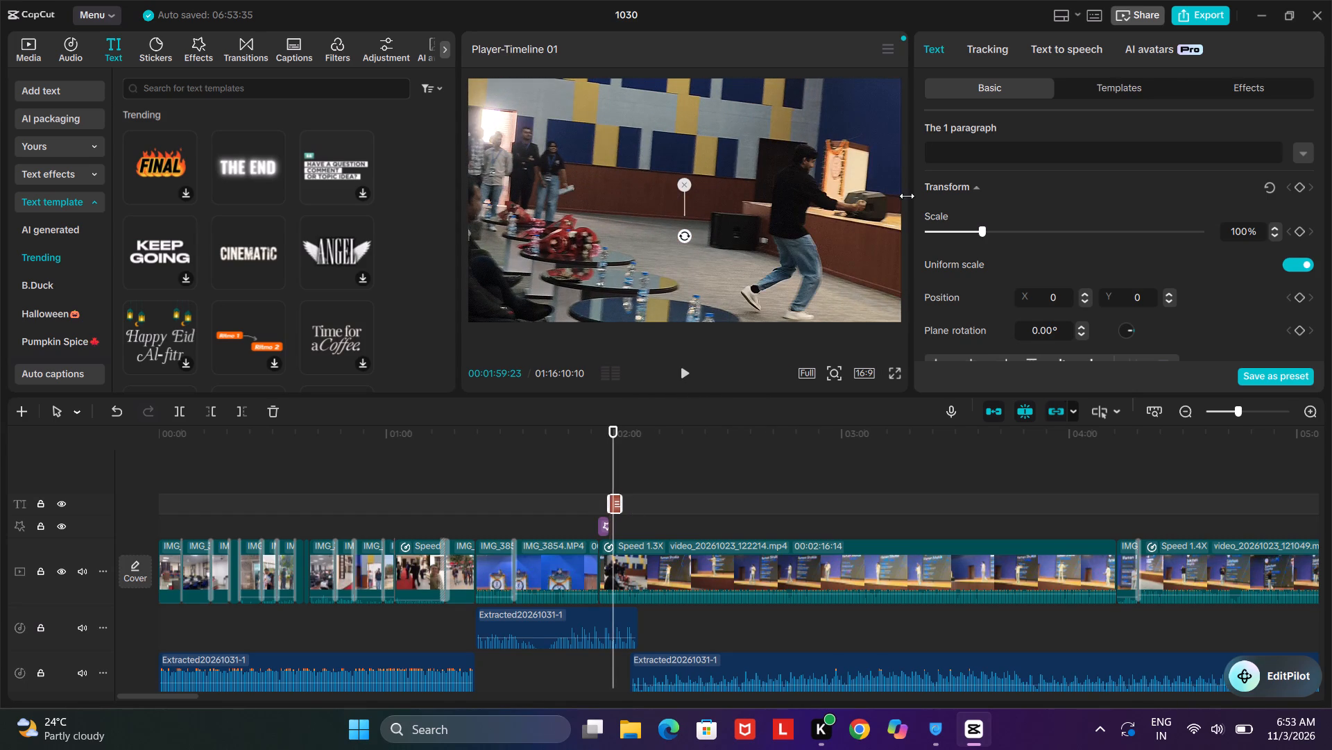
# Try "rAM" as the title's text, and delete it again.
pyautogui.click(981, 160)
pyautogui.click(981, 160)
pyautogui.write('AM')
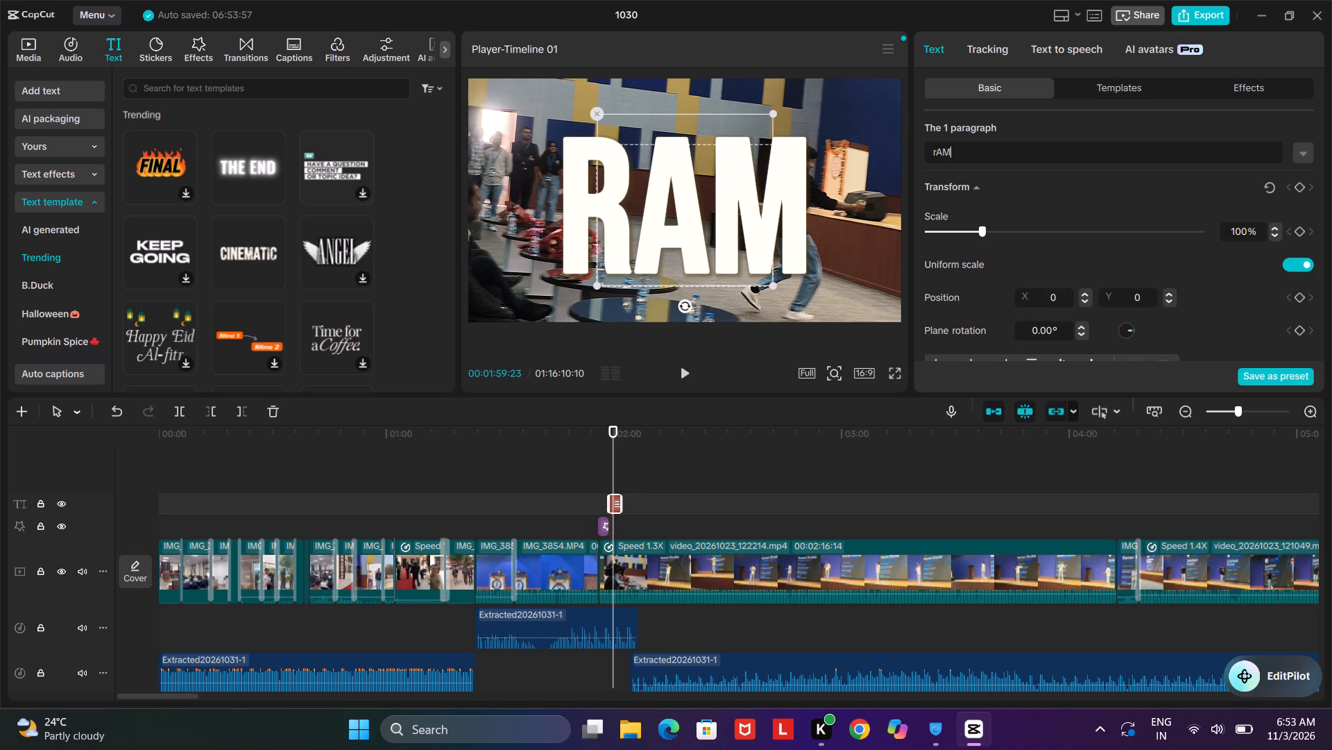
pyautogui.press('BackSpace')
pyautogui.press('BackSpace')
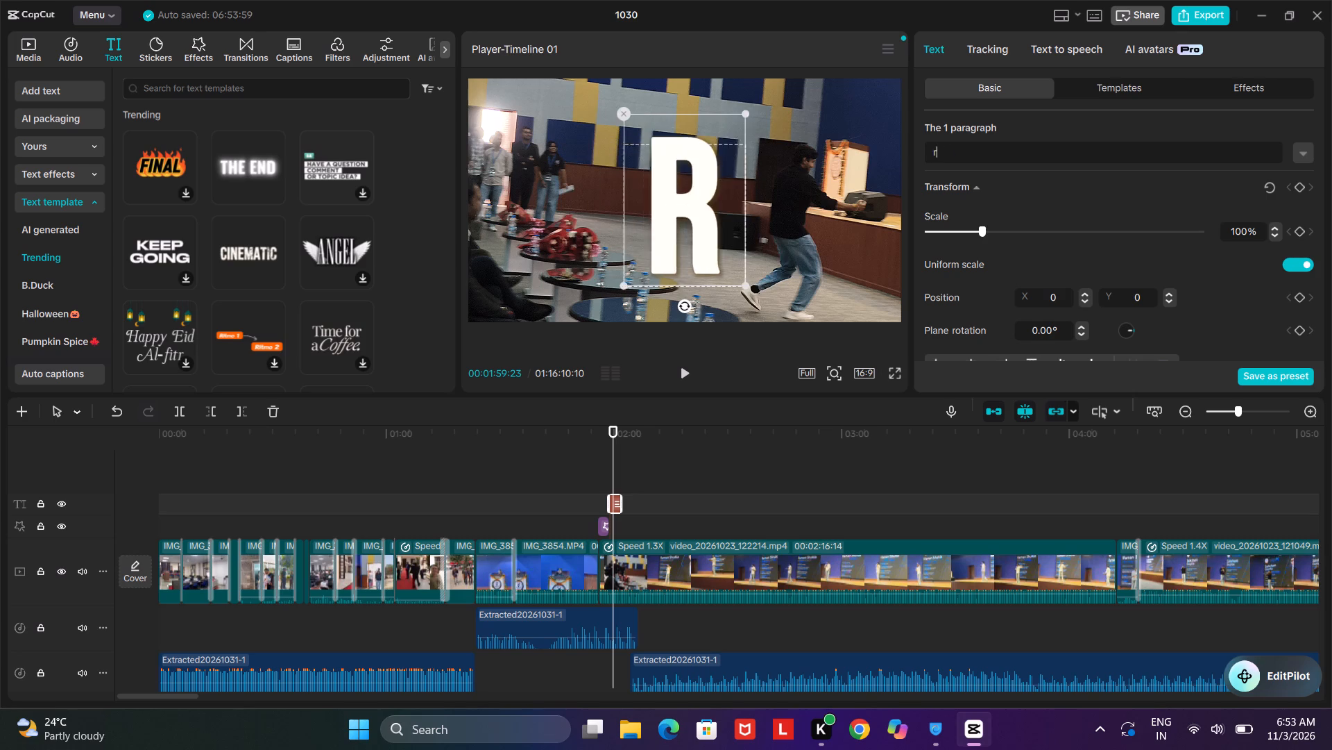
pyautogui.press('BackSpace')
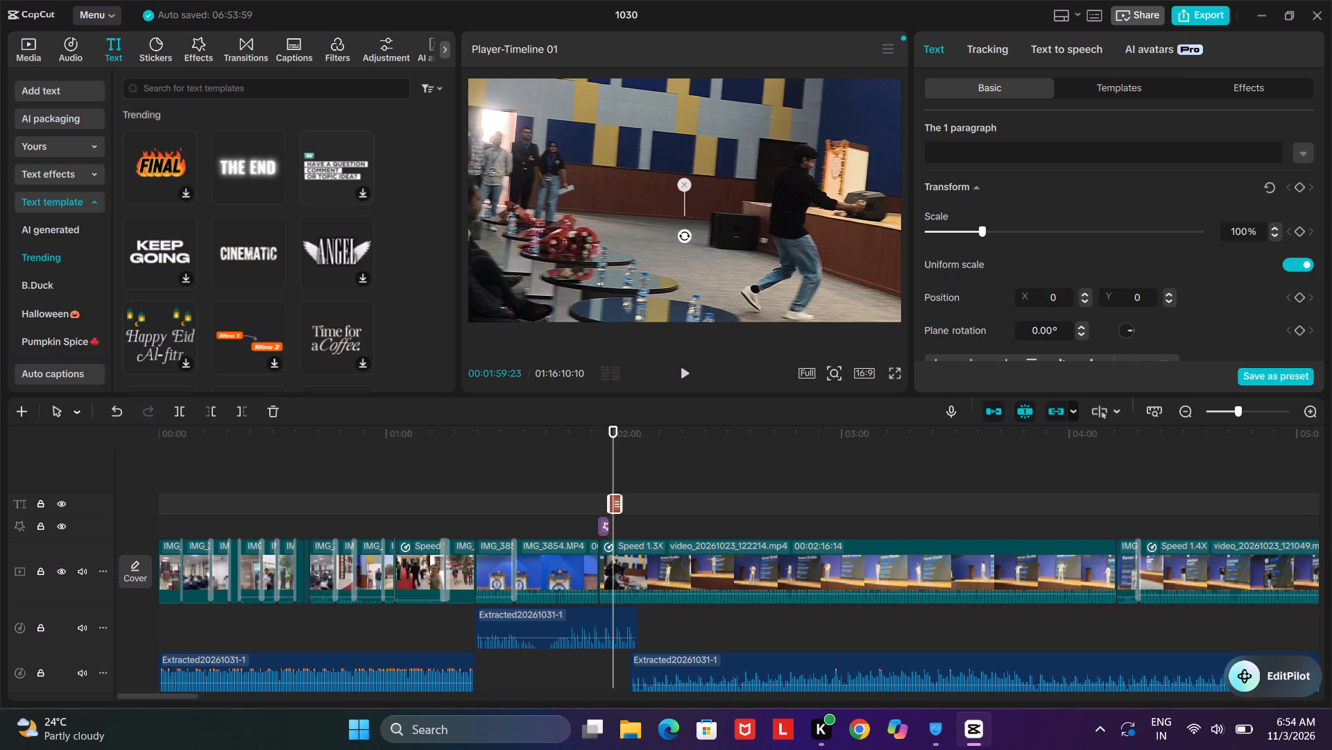
# Enter the speaker's full name from the stage slide in capitals as the CINEMATIC title's text, and preview it from 00:01:58:24.
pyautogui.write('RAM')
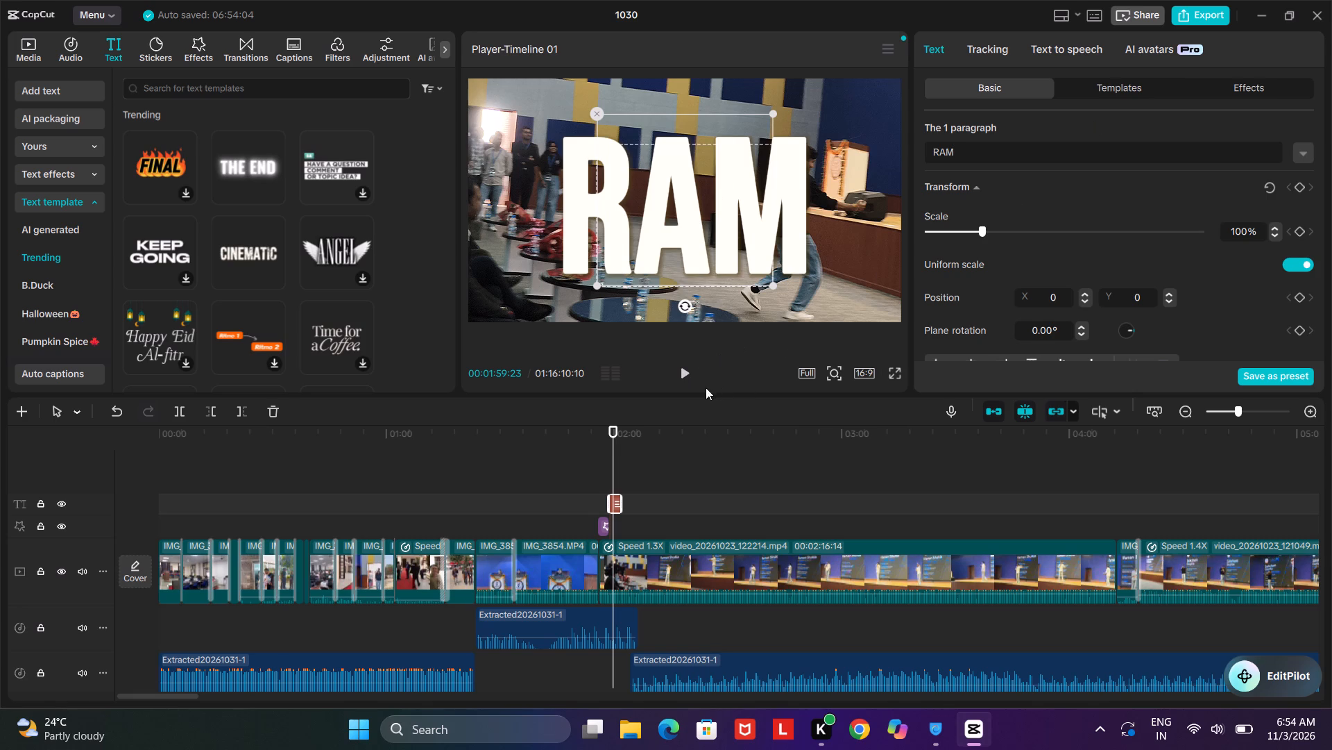
pyautogui.click(692, 373)
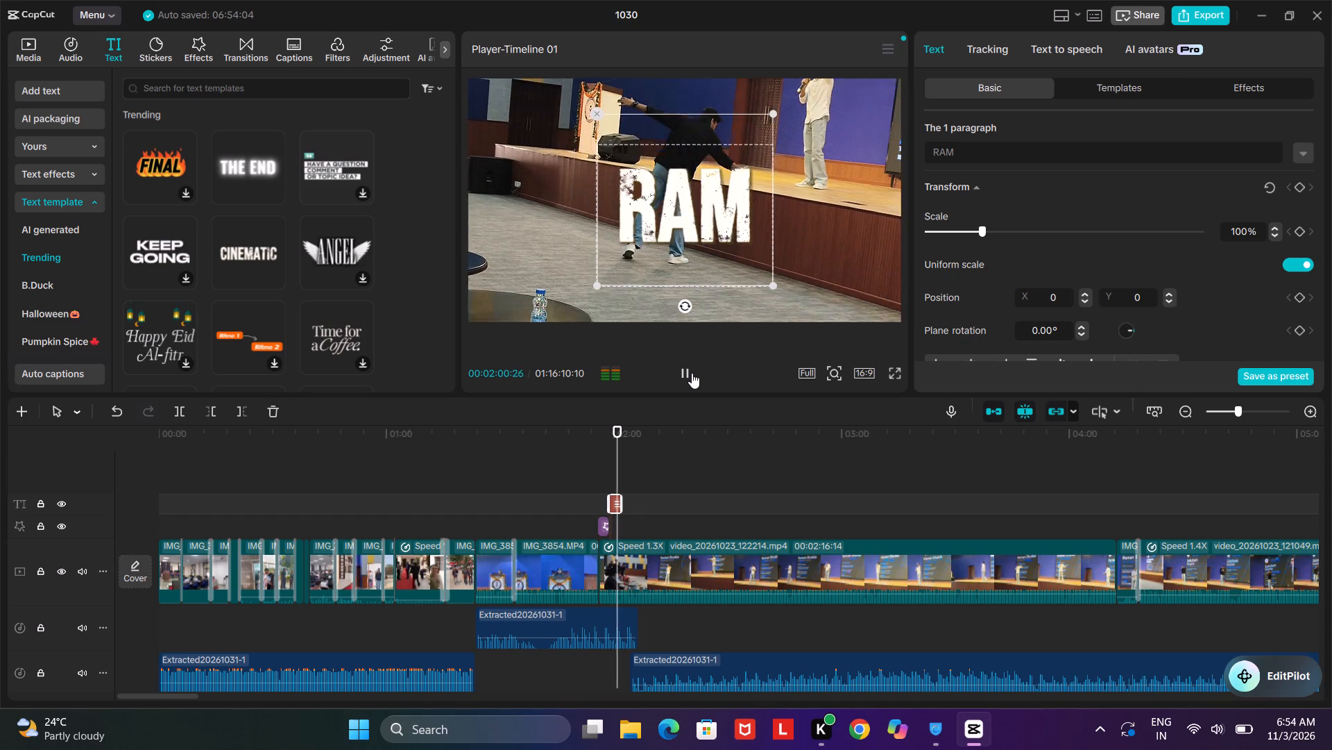
pyautogui.click(692, 373)
pyautogui.click(692, 373)
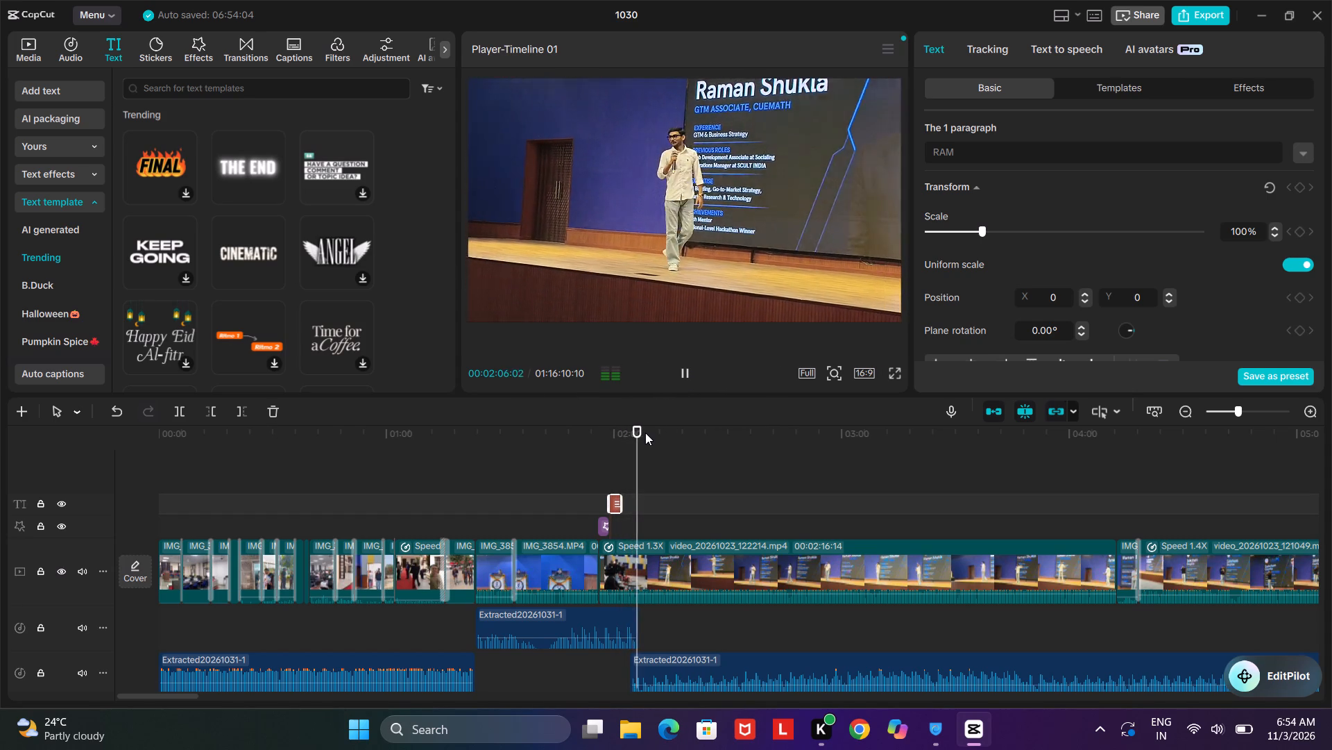
pyautogui.click(685, 380)
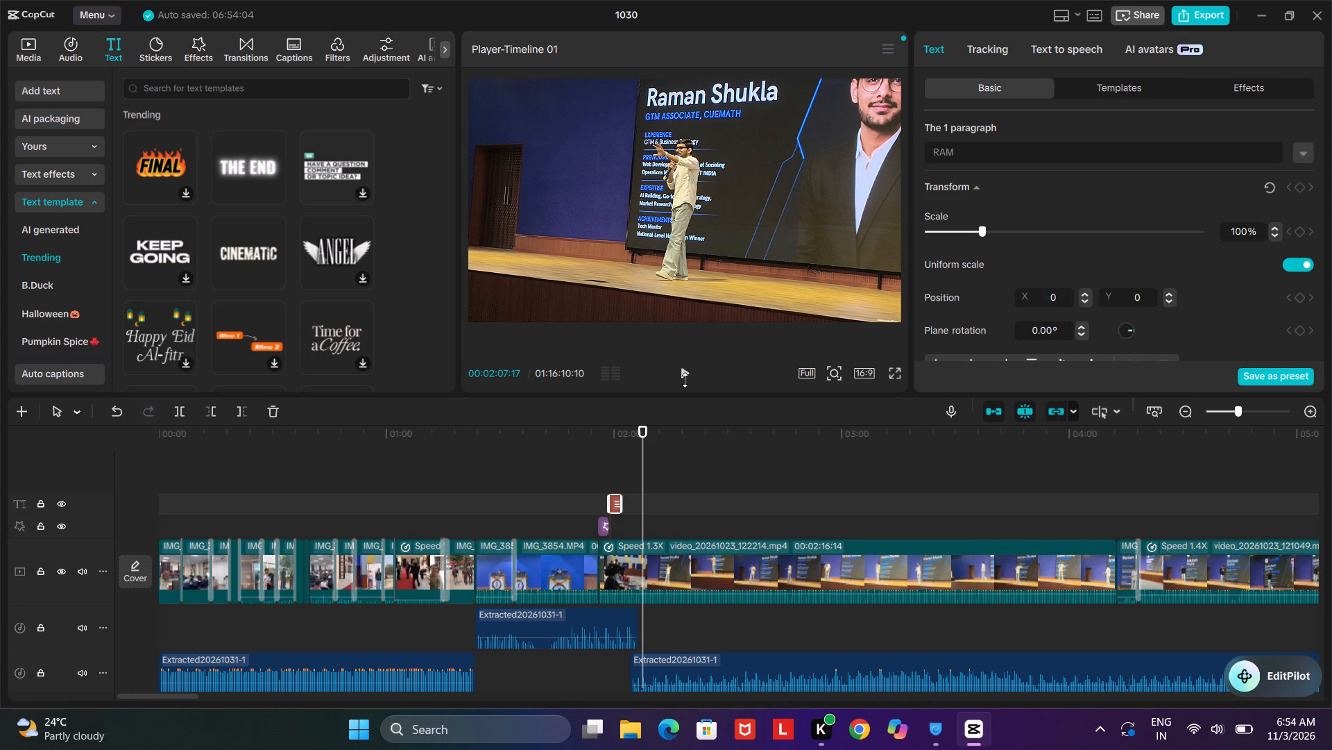
pyautogui.click(955, 151)
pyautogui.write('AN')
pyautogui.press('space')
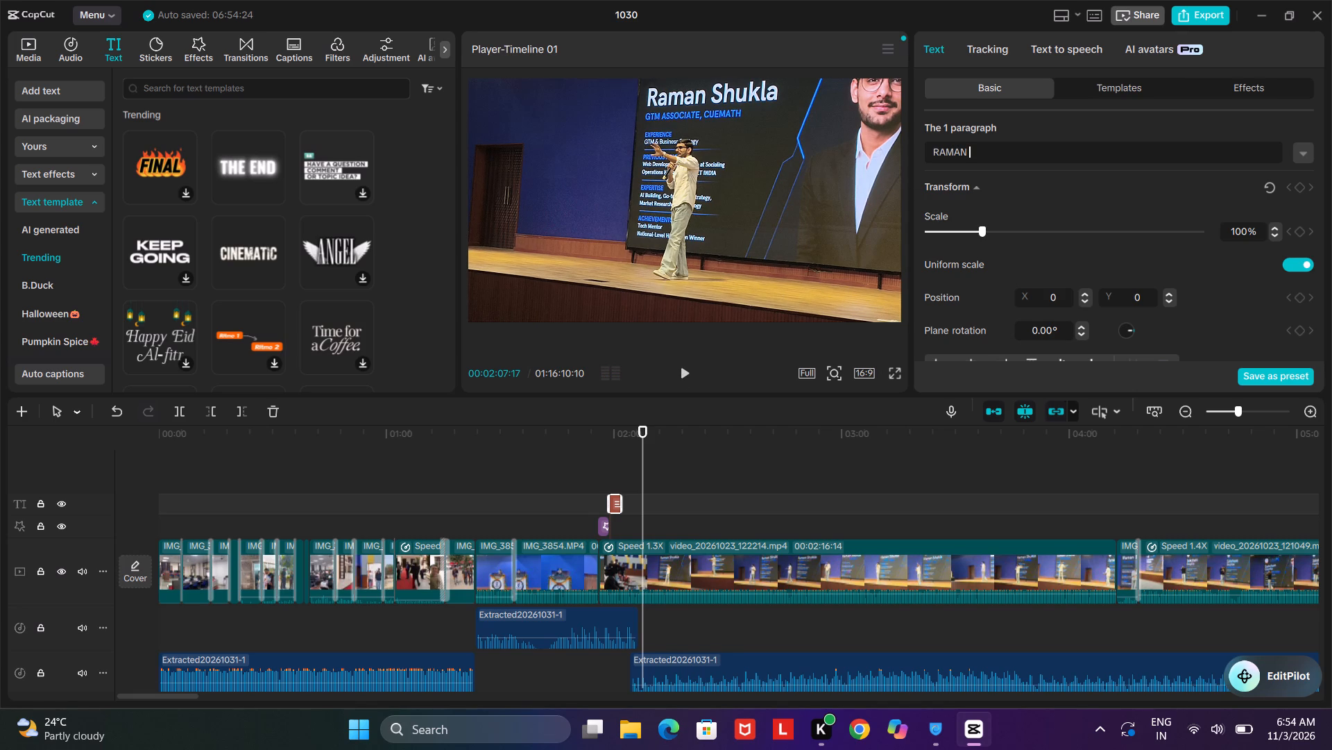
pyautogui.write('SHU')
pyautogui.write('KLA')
pyautogui.click(685, 376)
pyautogui.moveTo(644, 439); pyautogui.dragTo(613, 446)
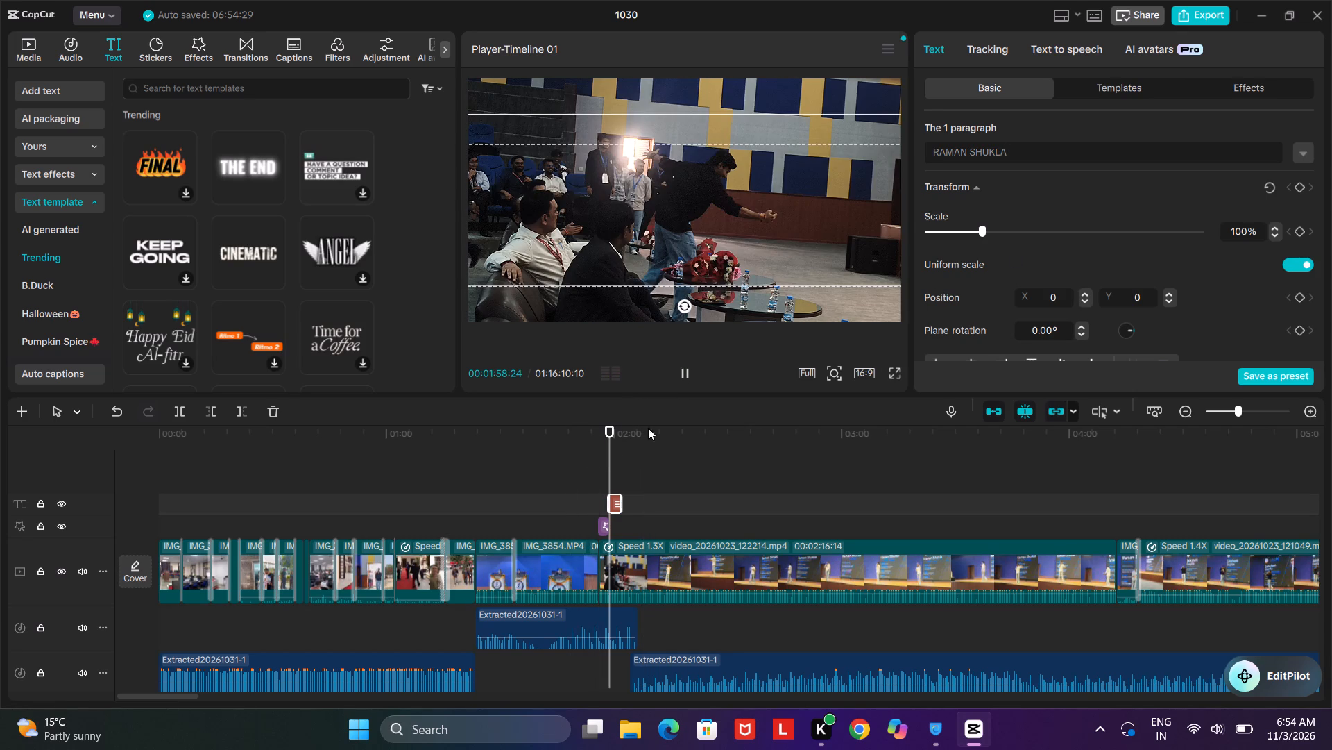
pyautogui.click(690, 379)
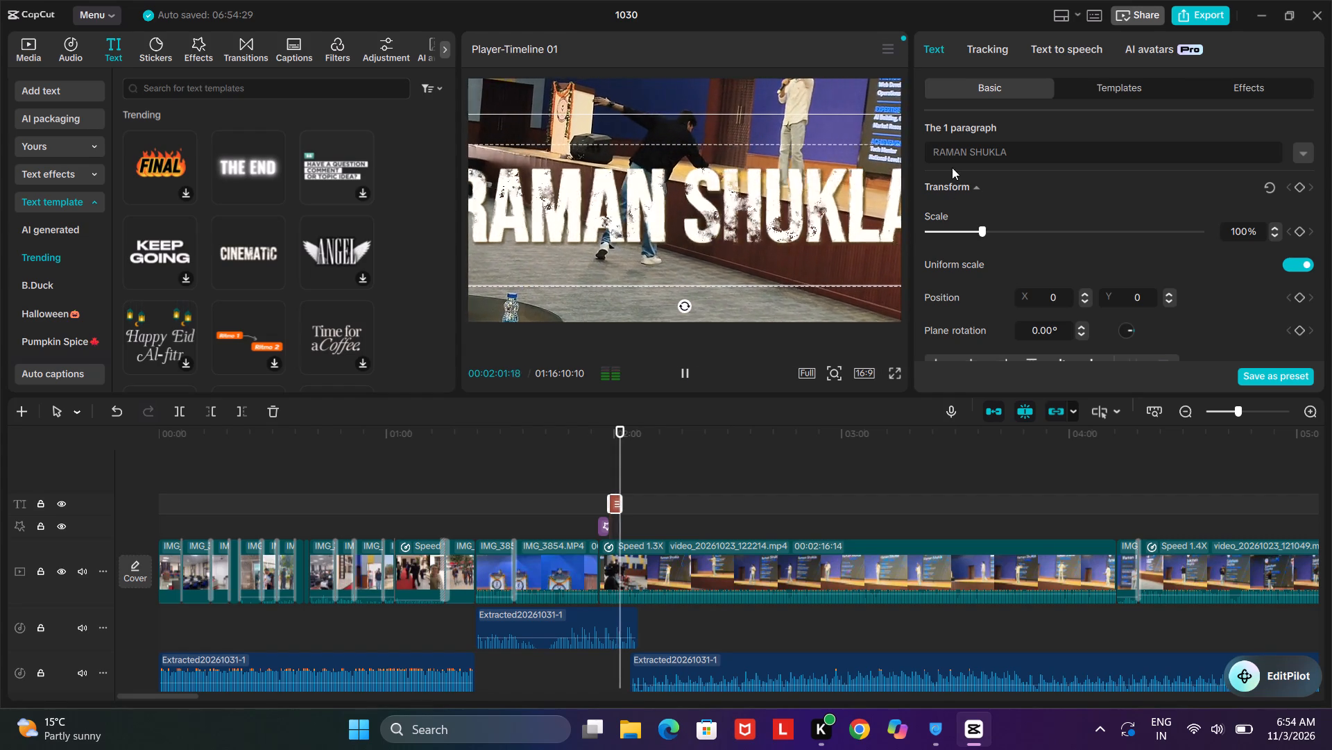
# Add "MR. " in front of the speaker's name in the title text.
pyautogui.click(935, 153)
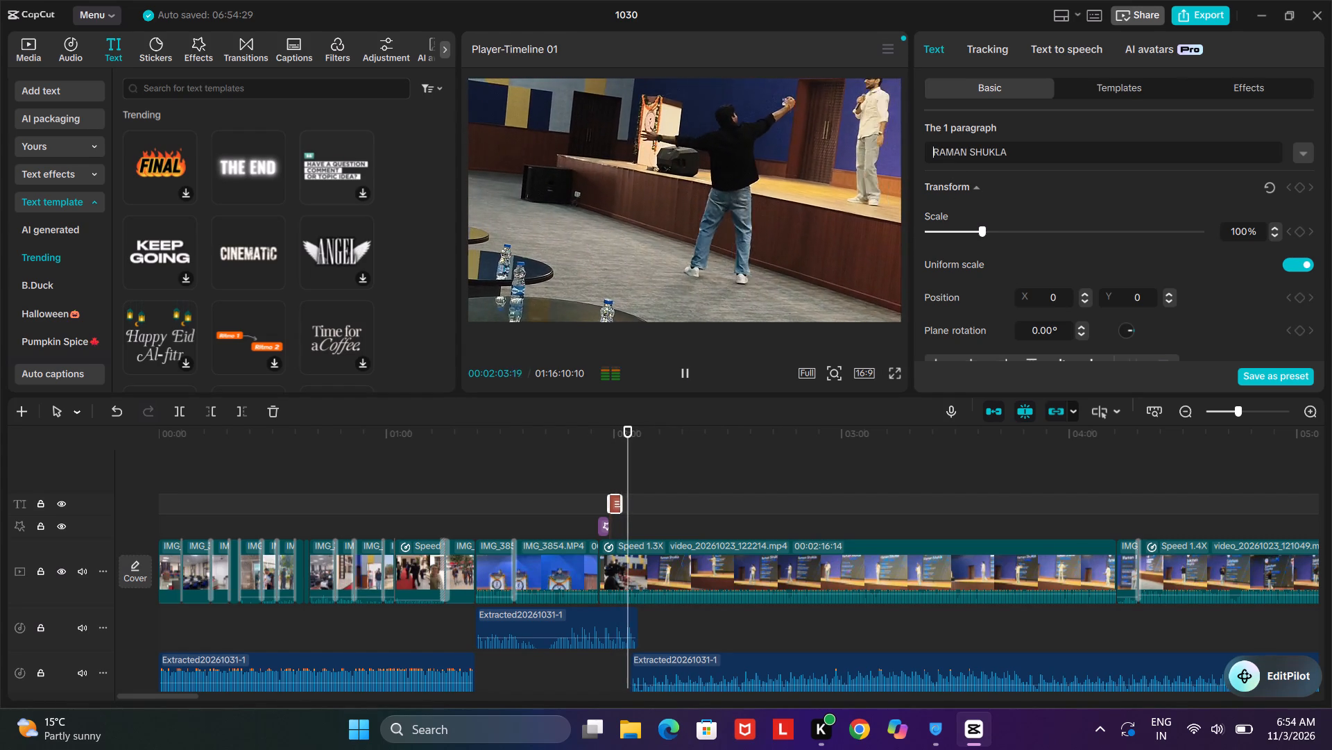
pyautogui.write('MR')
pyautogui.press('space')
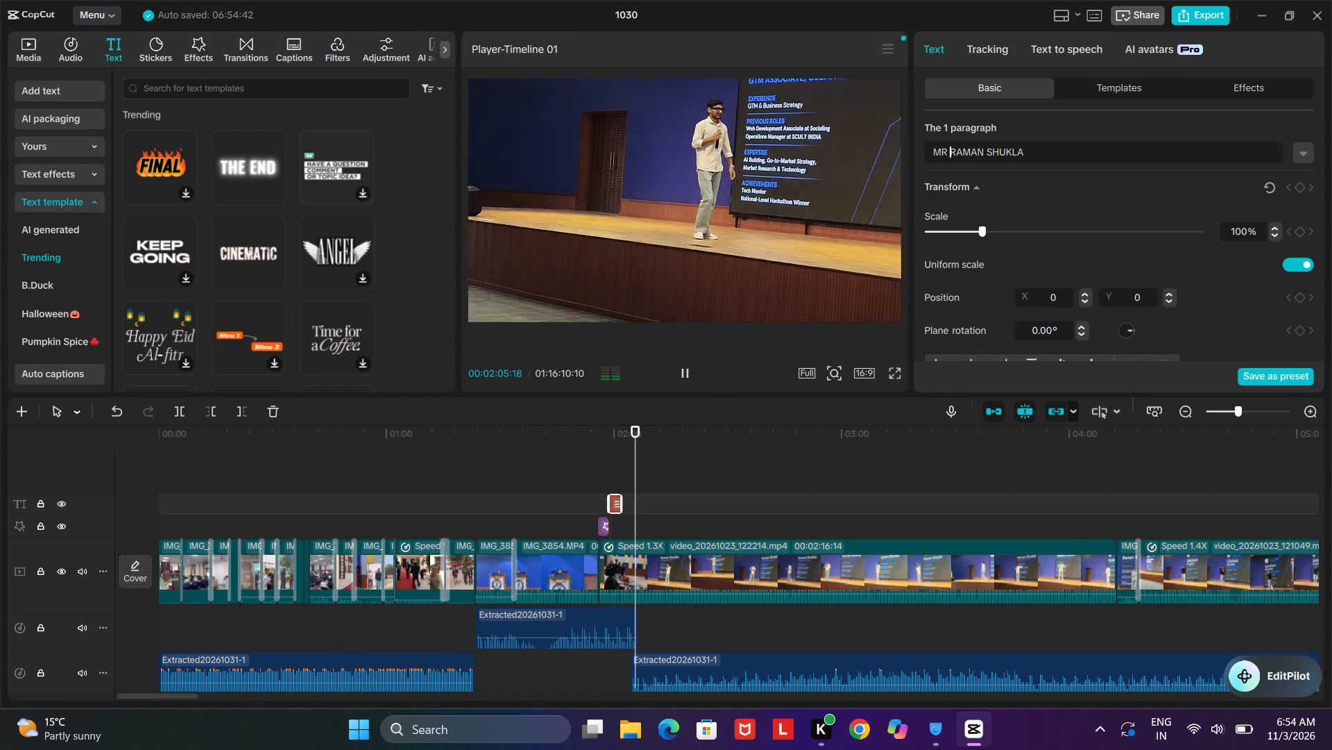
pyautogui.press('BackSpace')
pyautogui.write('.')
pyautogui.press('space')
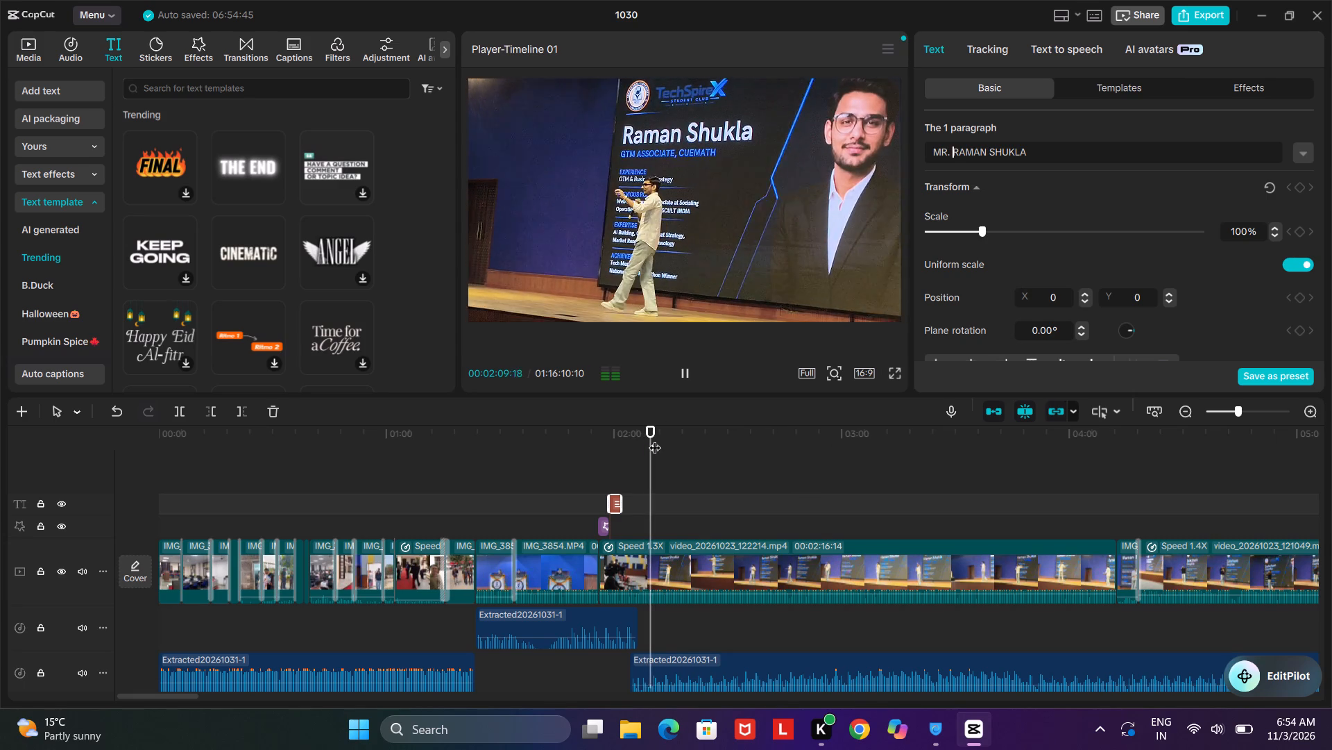
# Extend the end of the speaker's name title on the timeline to about 00:02:13.
pyautogui.moveTo(655, 439); pyautogui.dragTo(614, 446)
pyautogui.moveTo(620, 502); pyautogui.dragTo(627, 502)
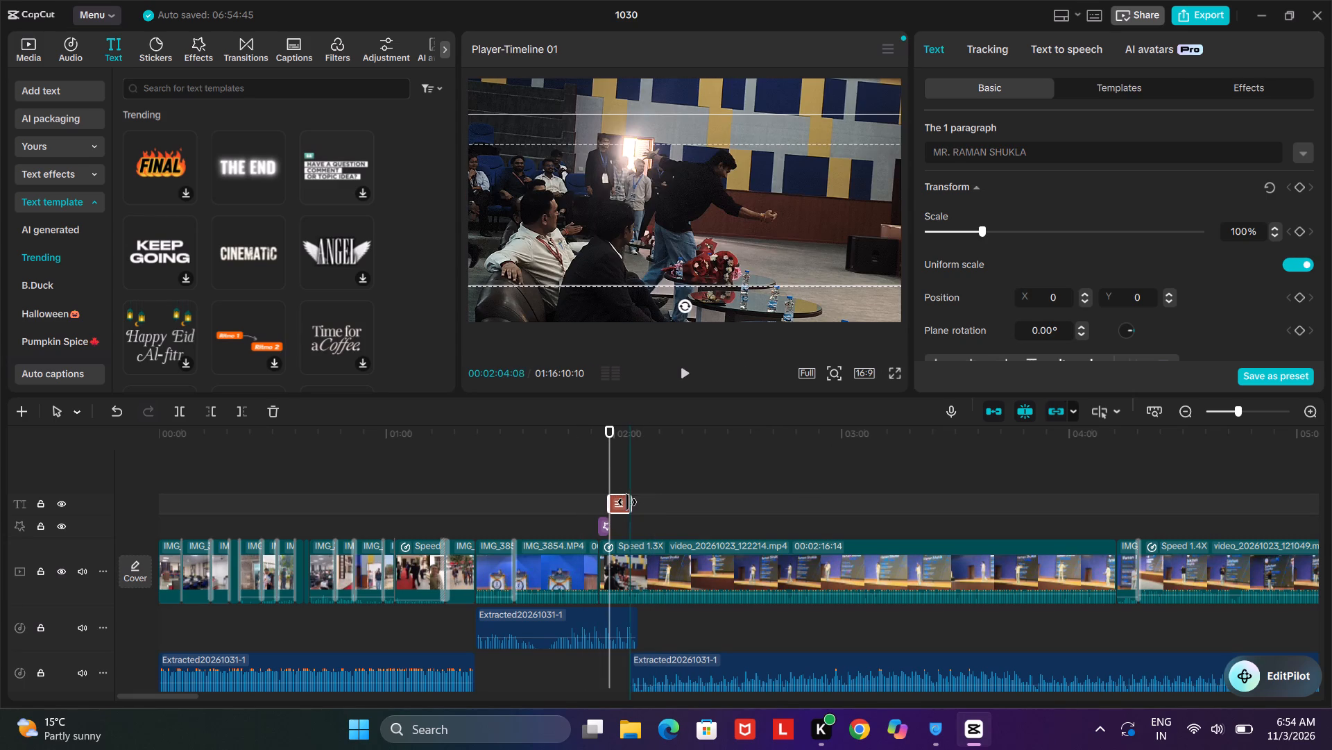
pyautogui.moveTo(627, 502); pyautogui.dragTo(656, 505)
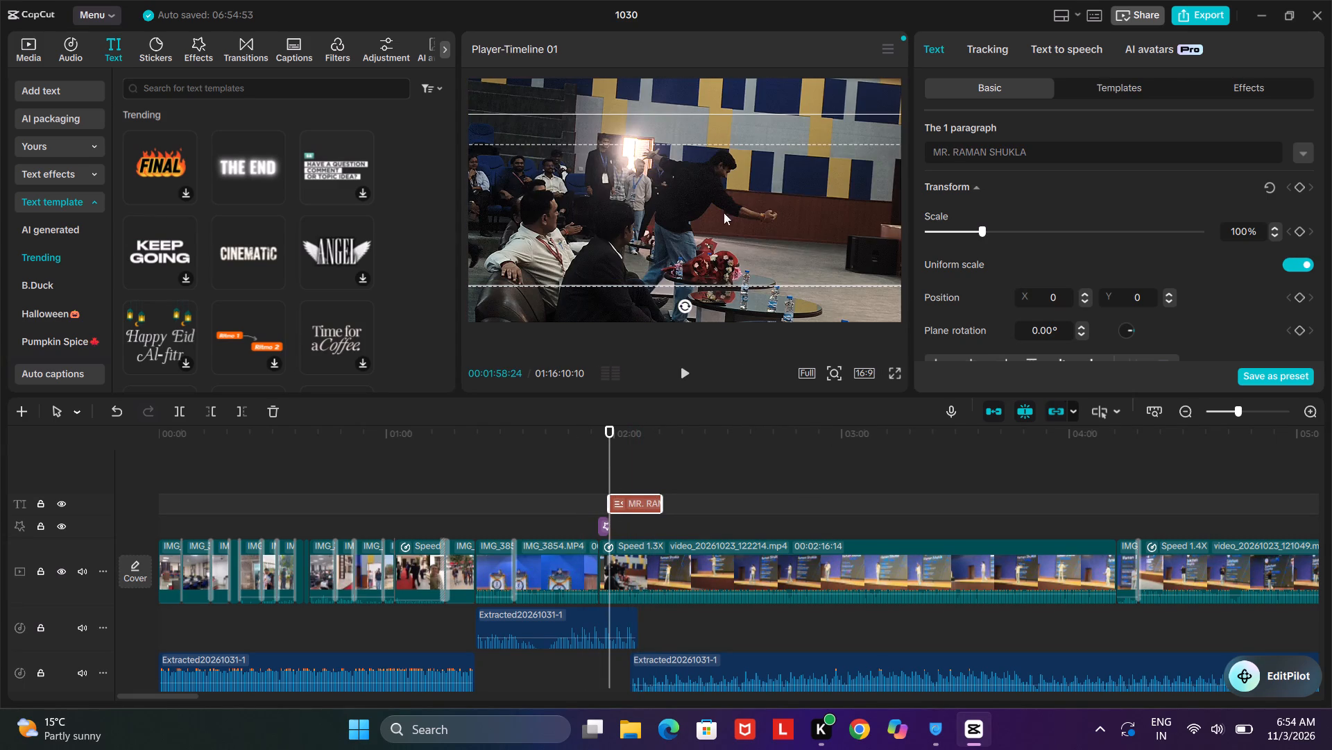
# Scale the name title to 28%, place it in the video frame's upper-left corner at X -1124, Y 819, and preview it.
pyautogui.moveTo(735, 263); pyautogui.dragTo(622, 251)
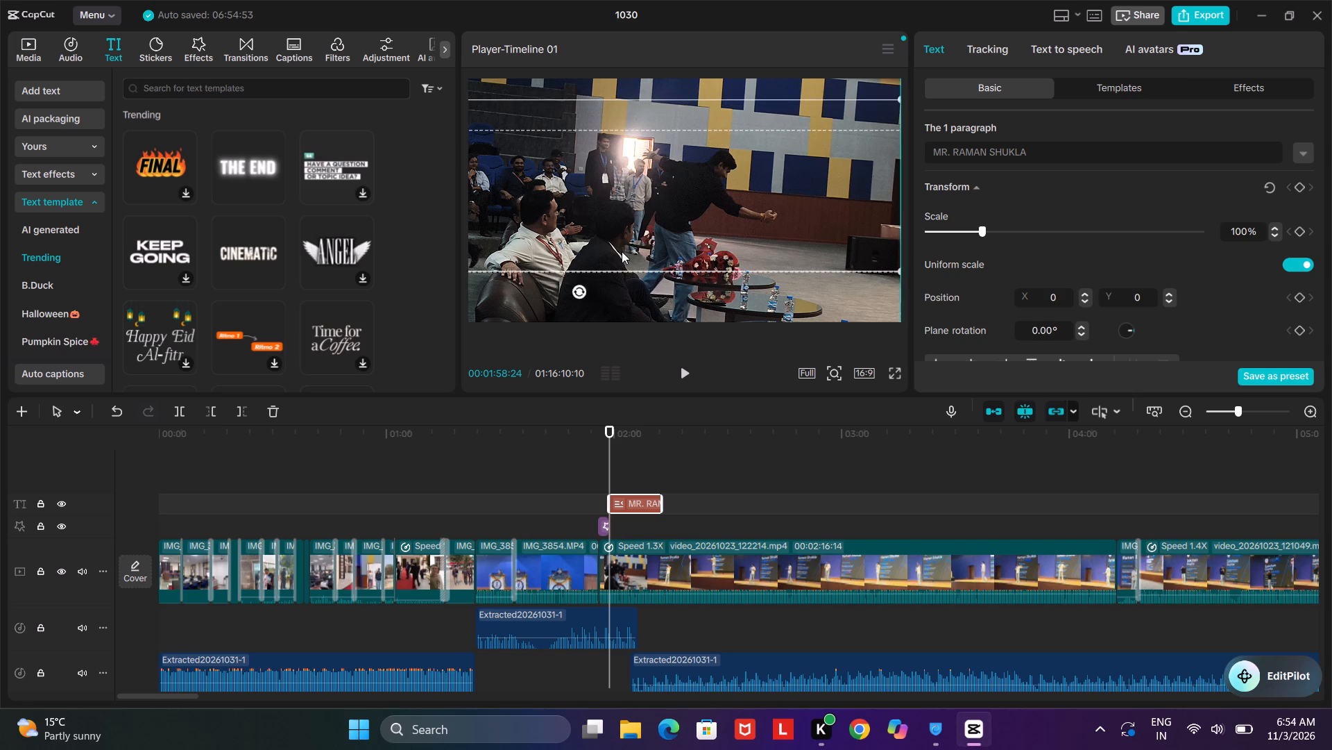
pyautogui.moveTo(622, 251); pyautogui.dragTo(547, 284)
pyautogui.moveTo(816, 299); pyautogui.dragTo(537, 181)
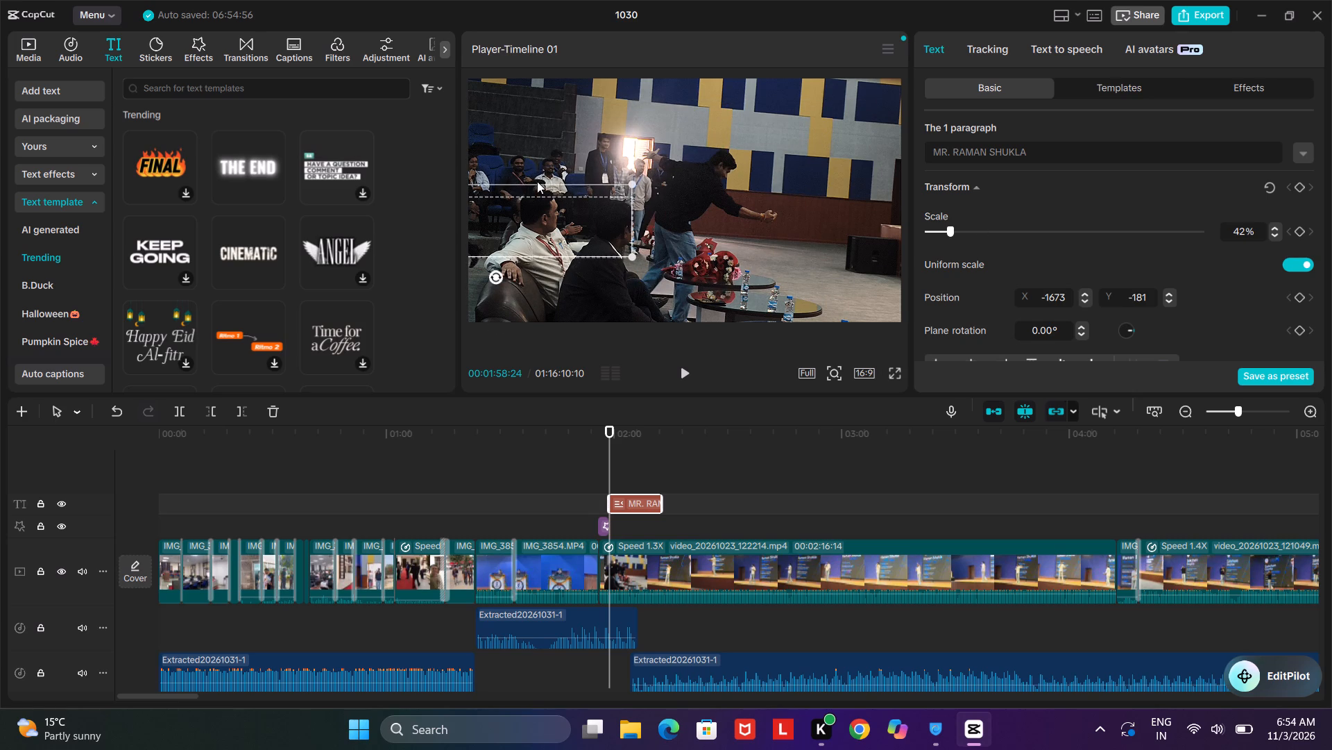
pyautogui.moveTo(546, 201); pyautogui.dragTo(674, 102)
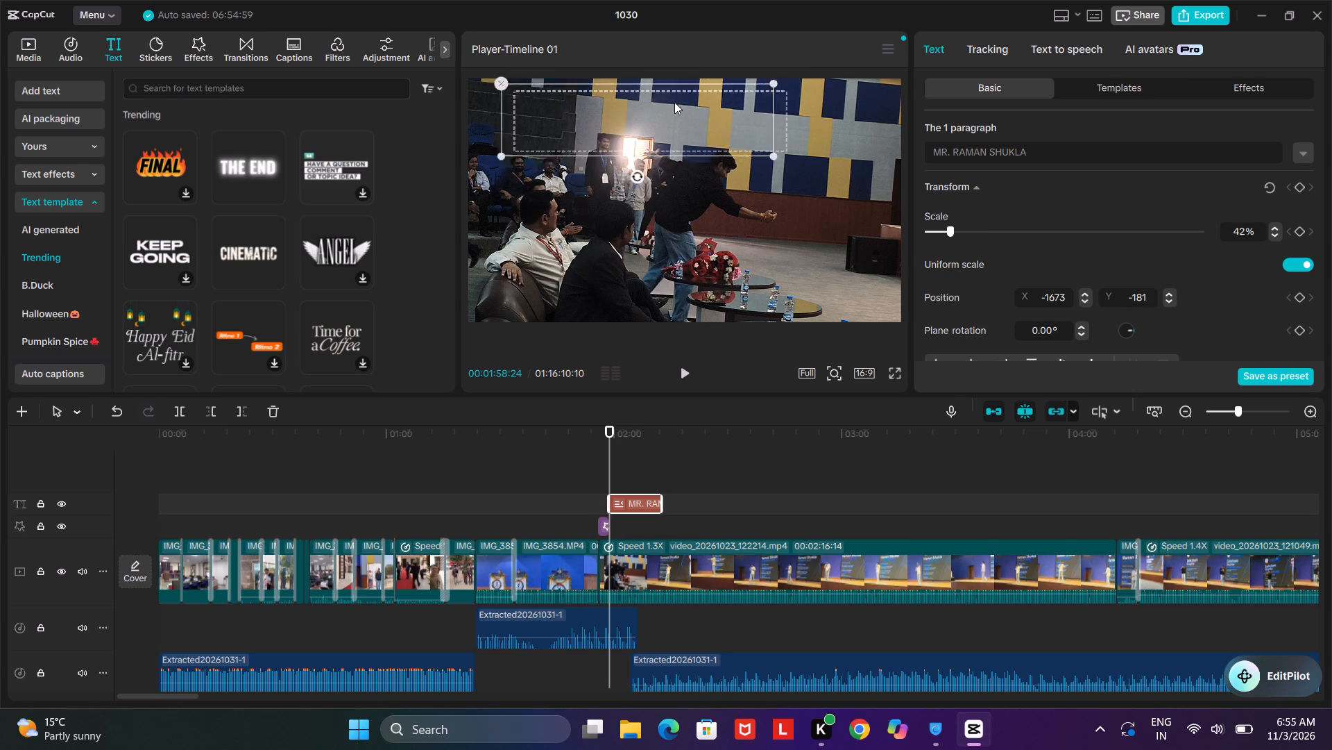
pyautogui.moveTo(674, 102); pyautogui.dragTo(657, 99)
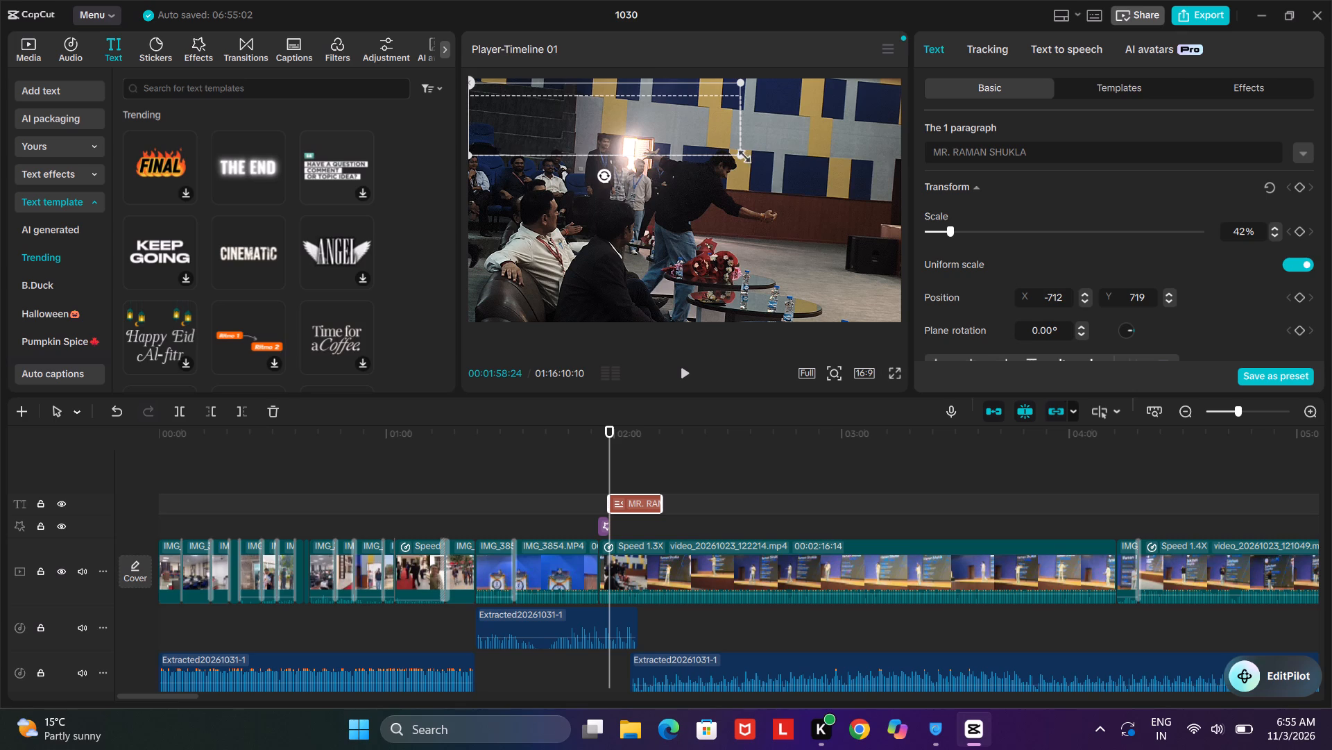
pyautogui.moveTo(739, 156); pyautogui.dragTo(645, 155)
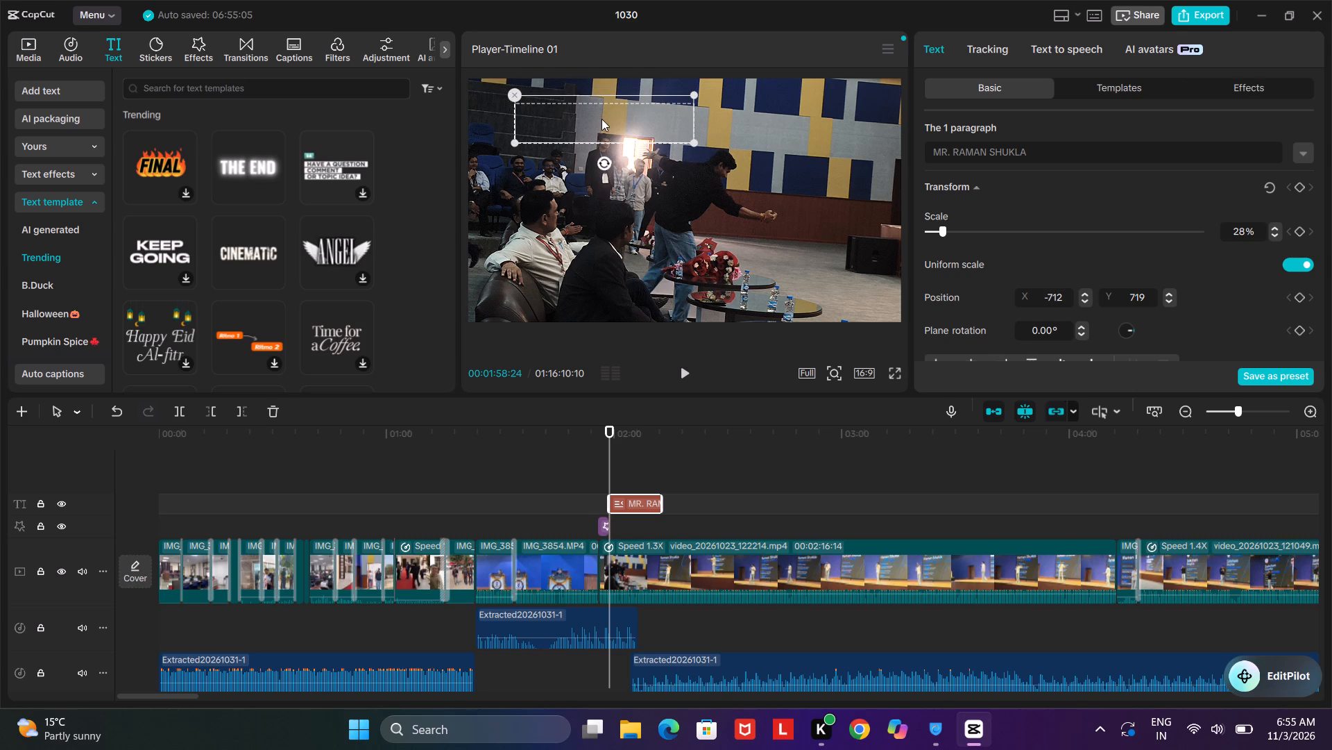
pyautogui.moveTo(601, 119); pyautogui.dragTo(556, 108)
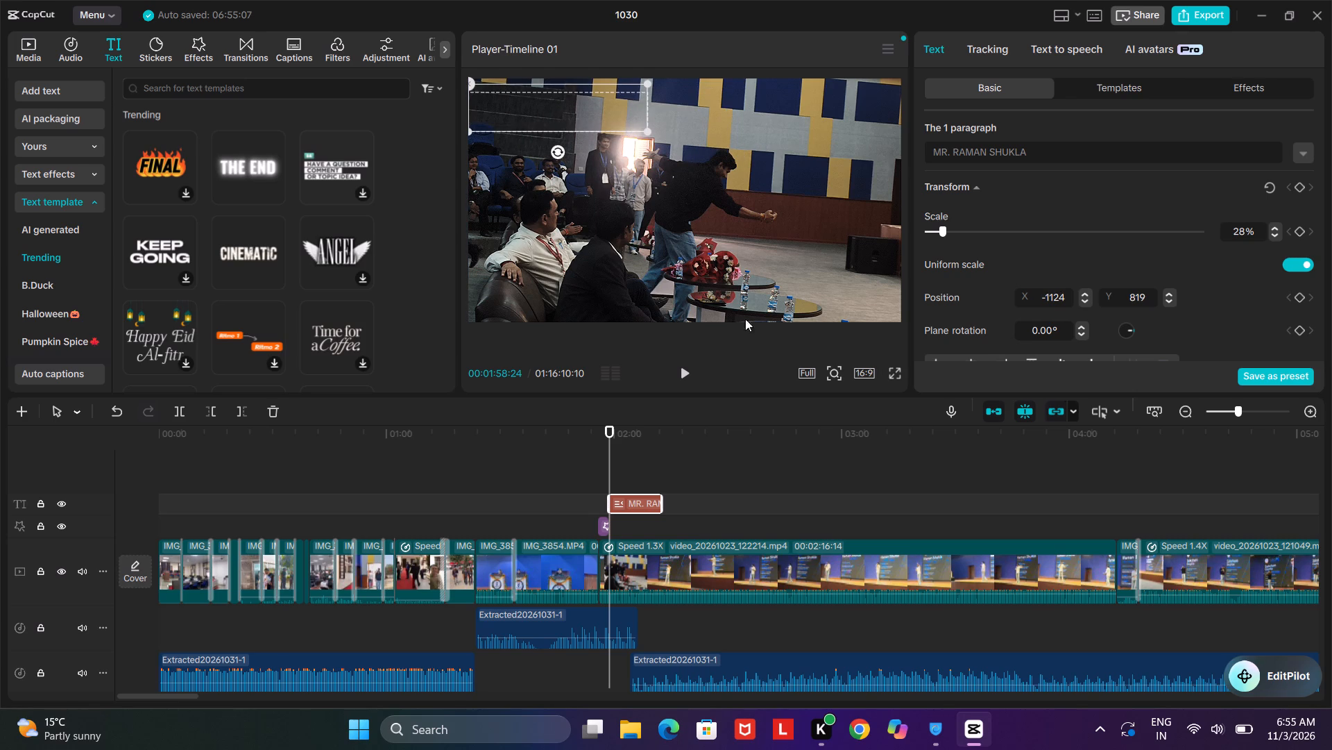
pyautogui.click(680, 373)
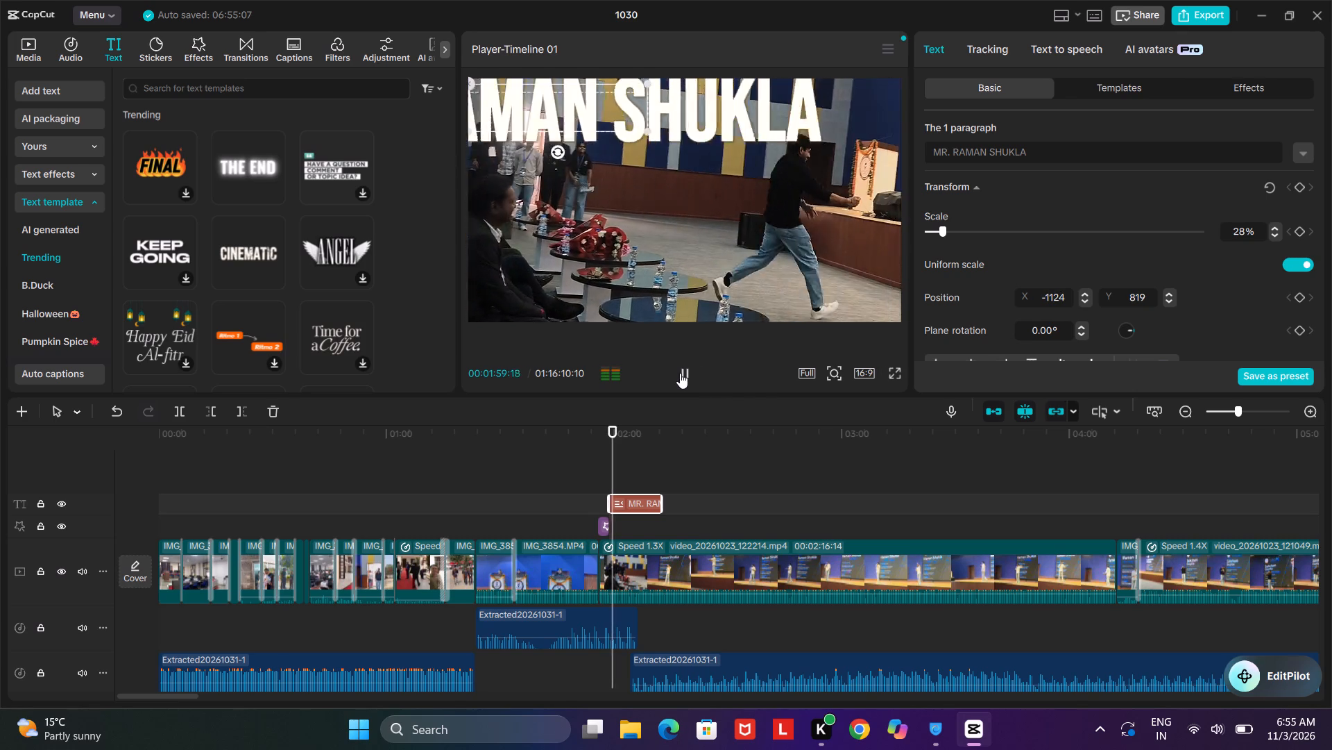
pyautogui.click(680, 373)
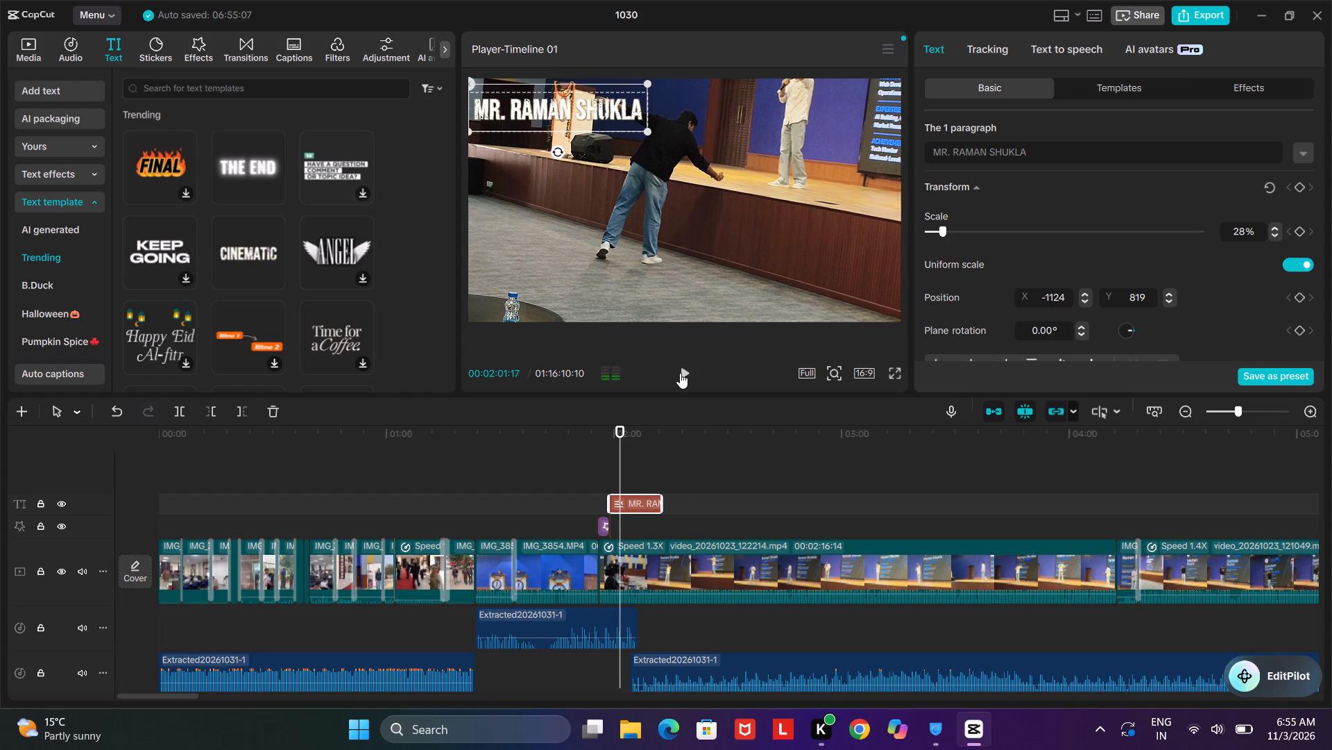
# Start a second line below the speaker's name in the title text and play on to the speaker's slide at 00:02:06:07.
pyautogui.click(1032, 156)
pyautogui.press('Return')
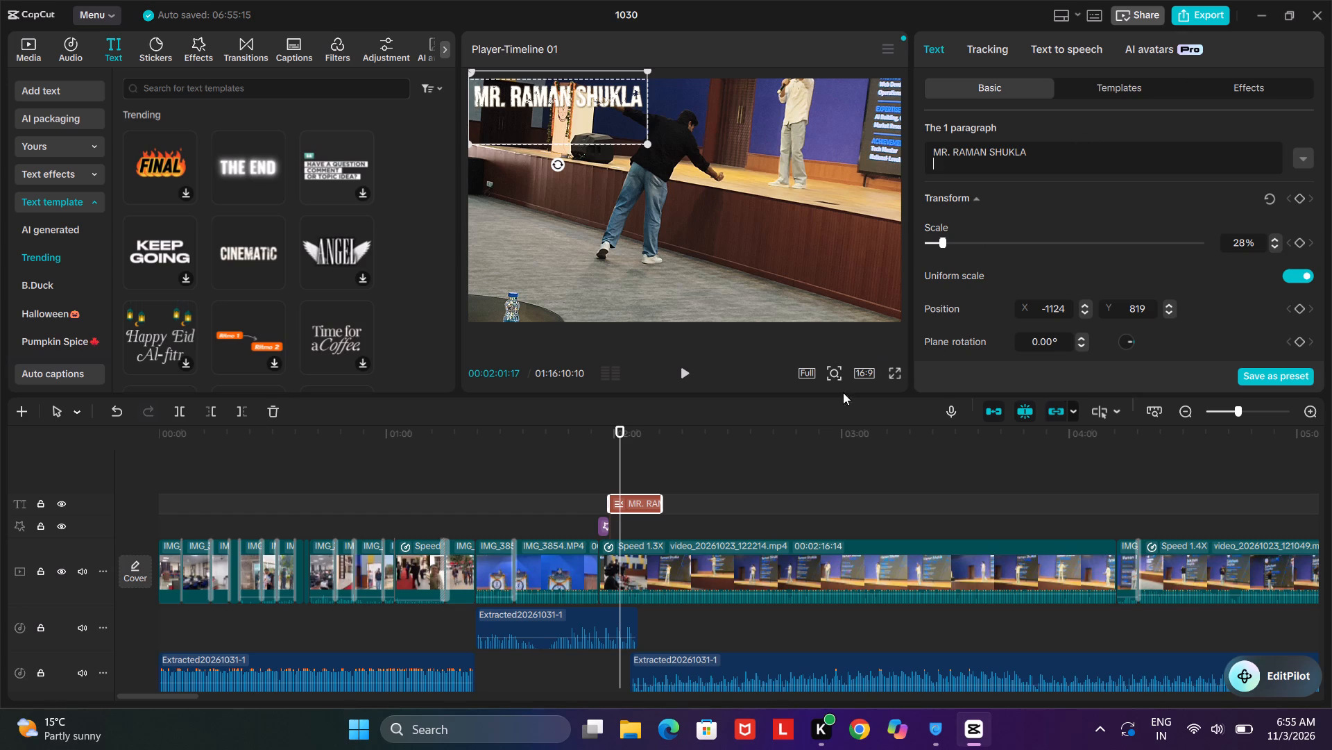
pyautogui.click(681, 386)
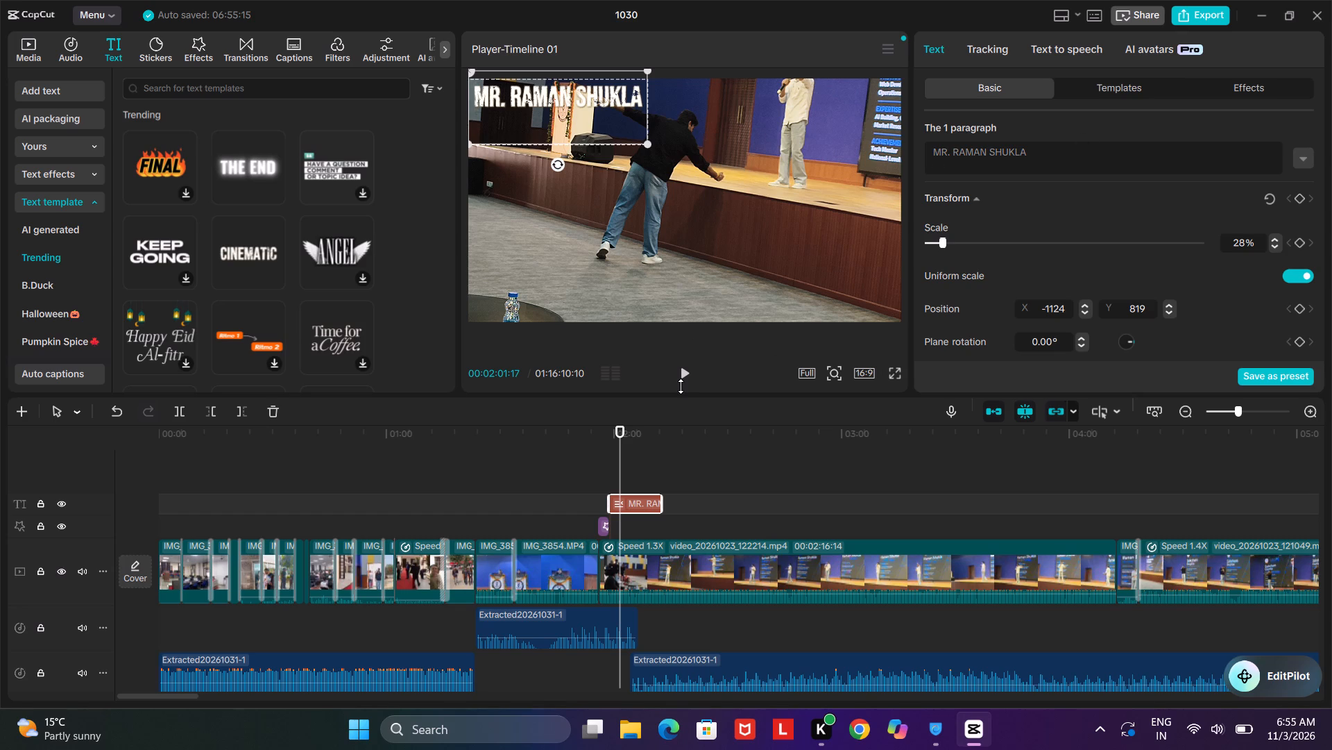
pyautogui.click(688, 381)
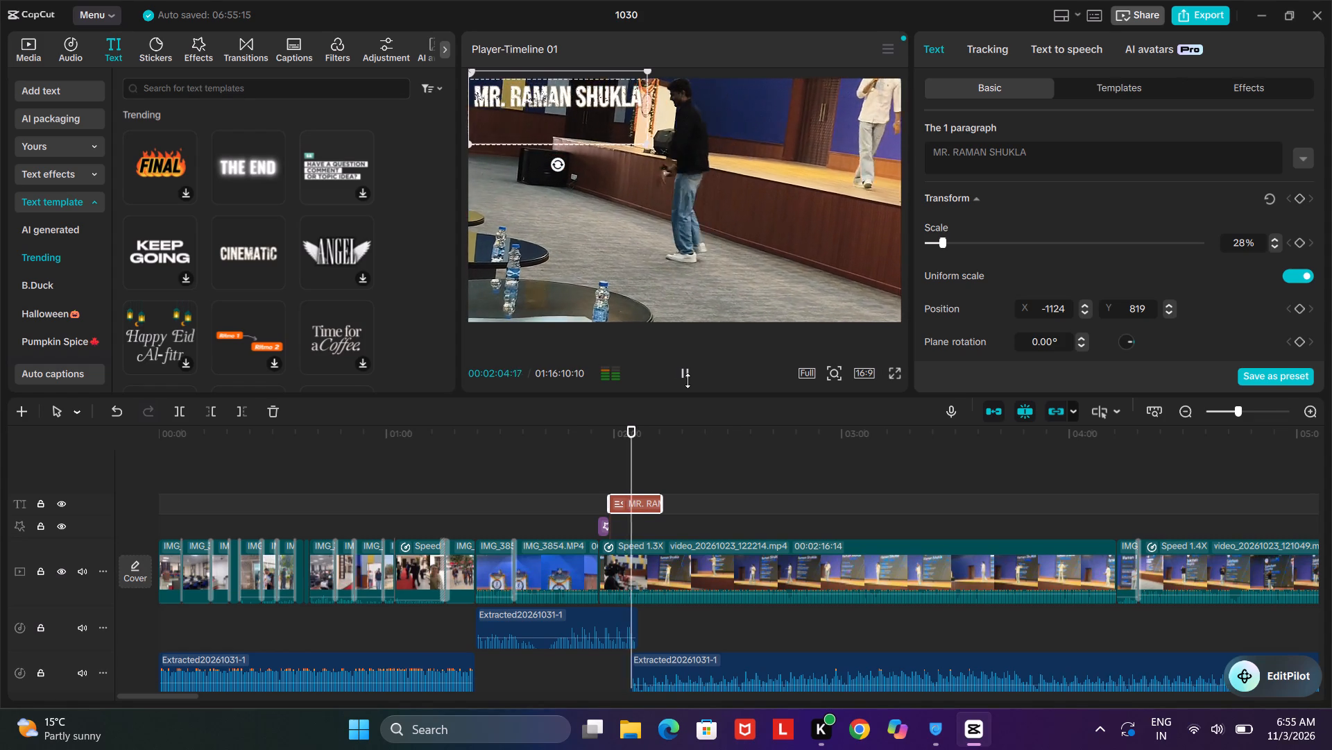
pyautogui.click(688, 381)
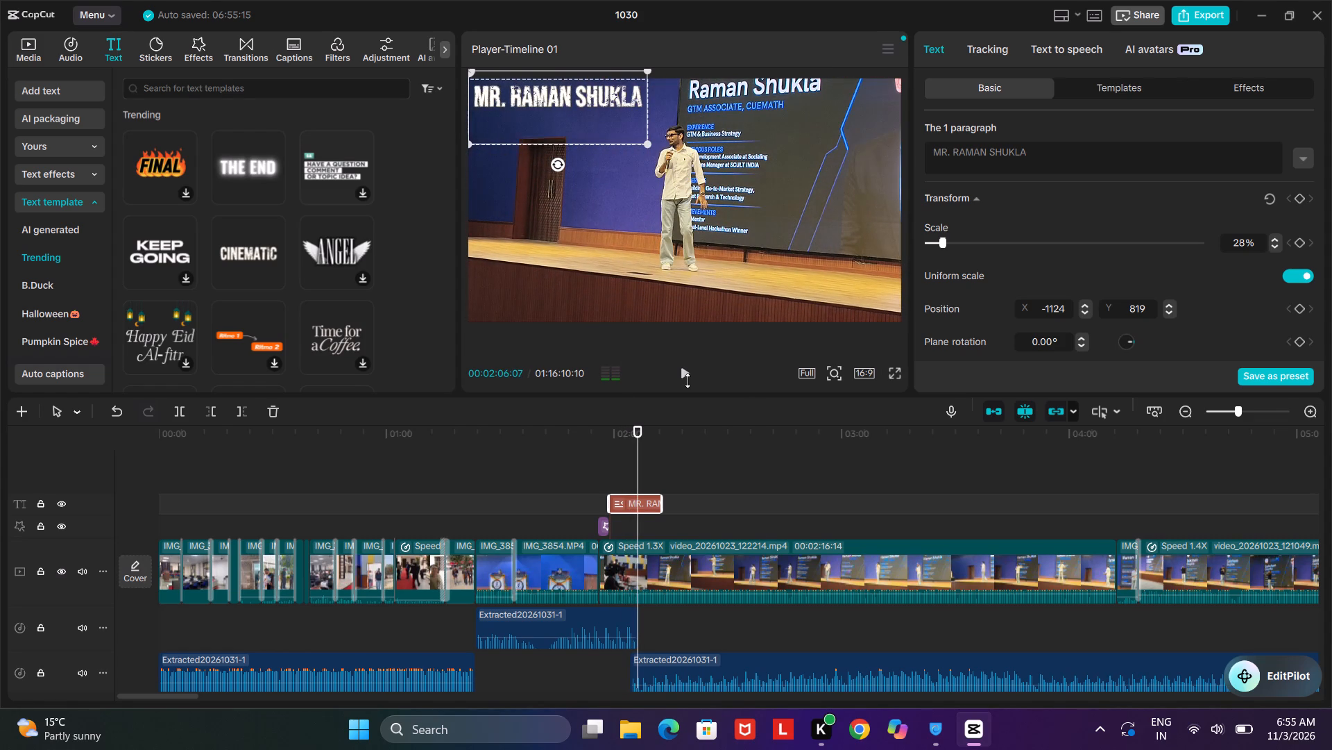
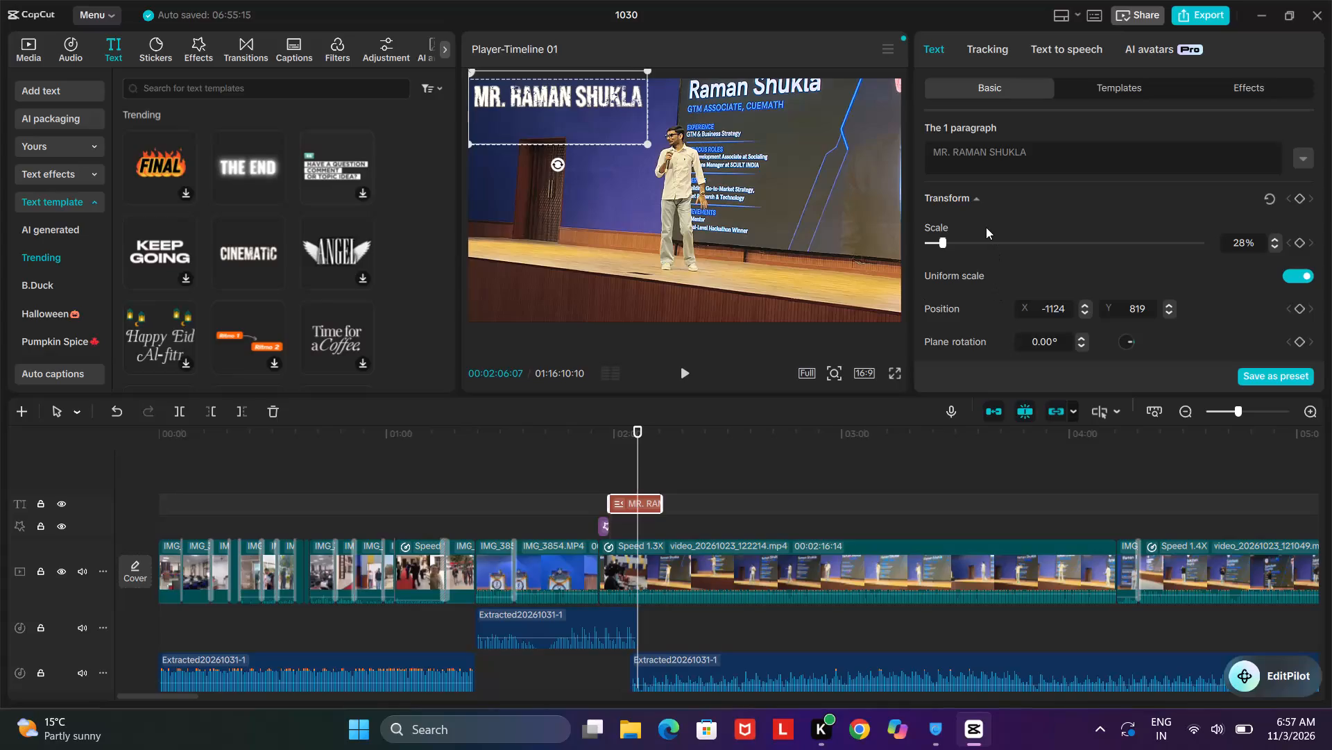
# Add the second line "DATA ANALYSTS" below the speaker's name in the title text.
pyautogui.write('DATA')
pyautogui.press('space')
pyautogui.click(829, 174)
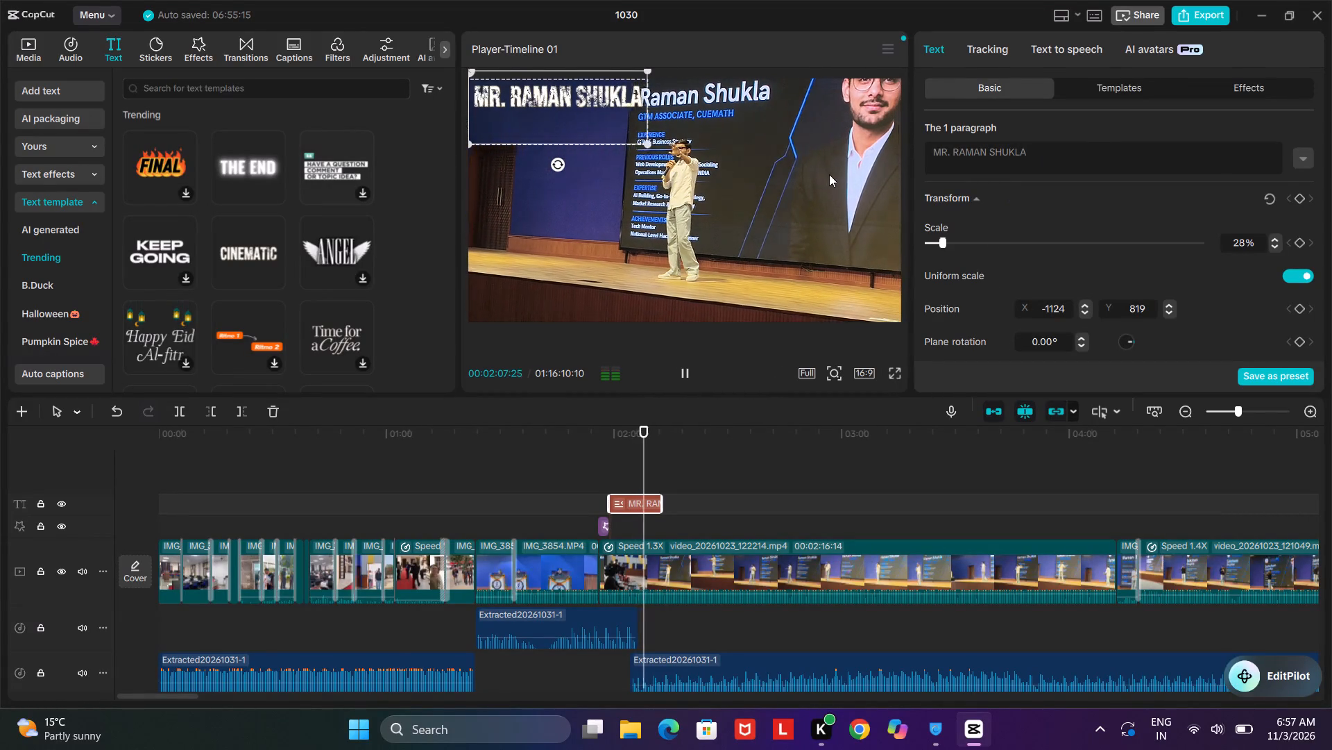
pyautogui.click(618, 93)
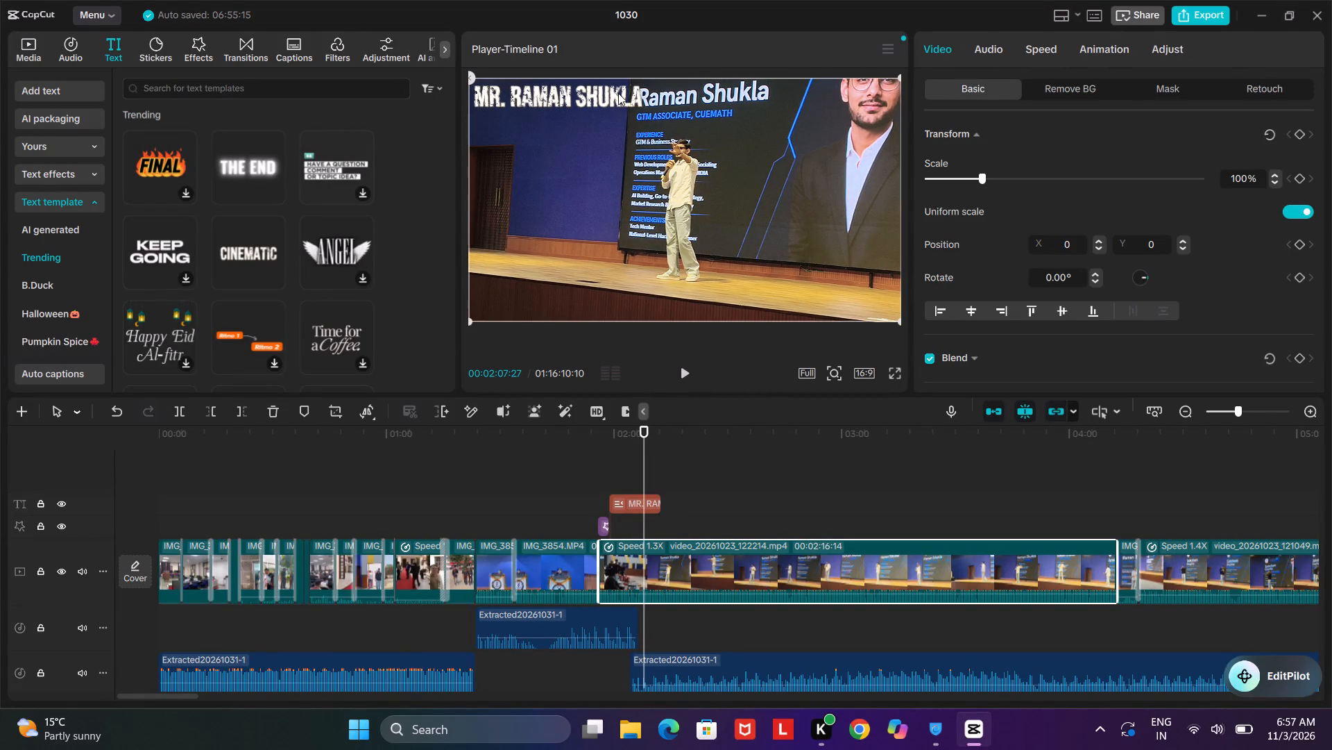
pyautogui.click(624, 93)
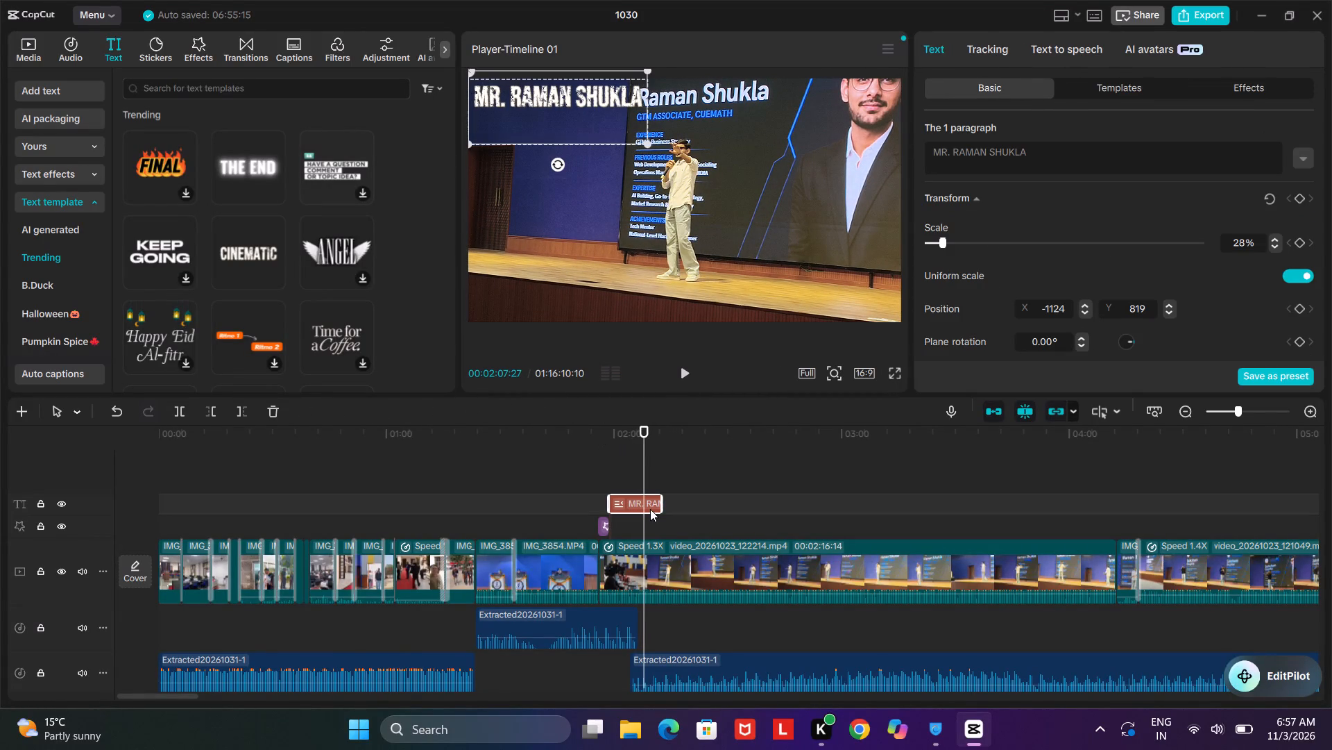
pyautogui.click(650, 510)
pyautogui.click(1032, 149)
pyautogui.press('Return')
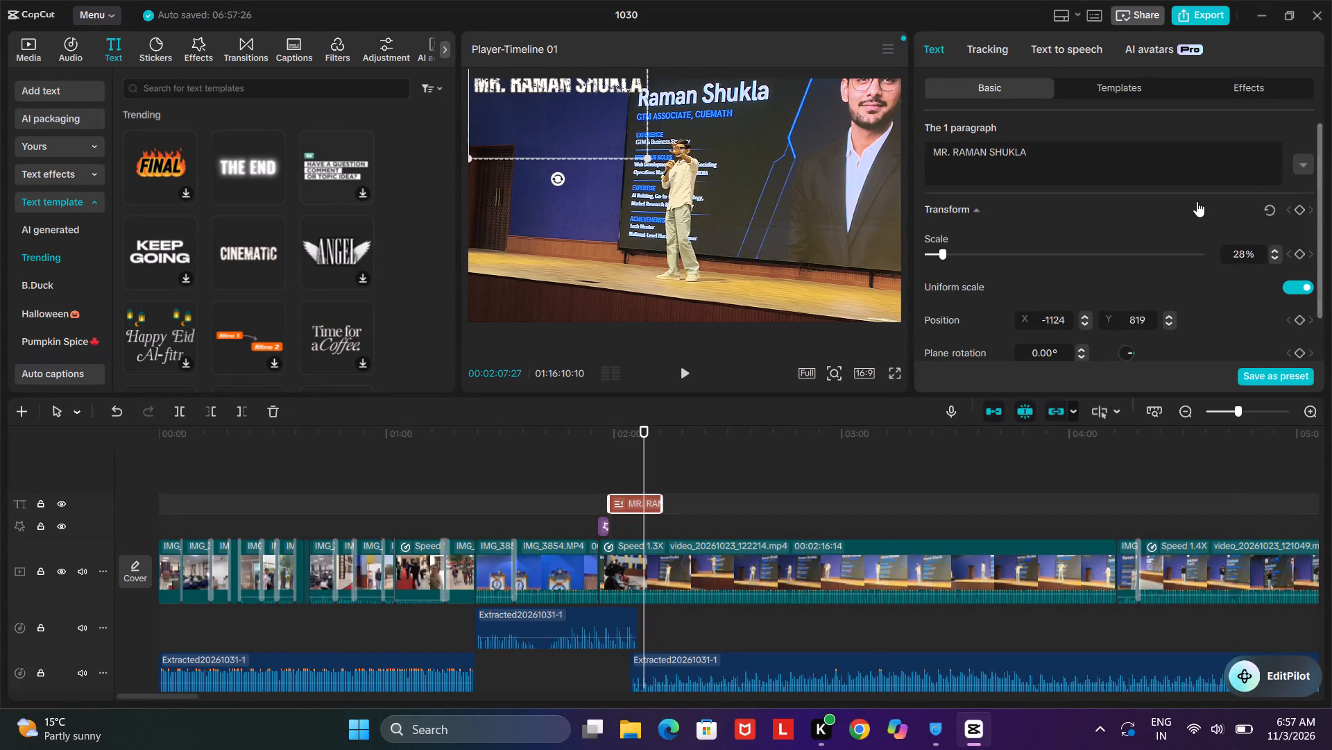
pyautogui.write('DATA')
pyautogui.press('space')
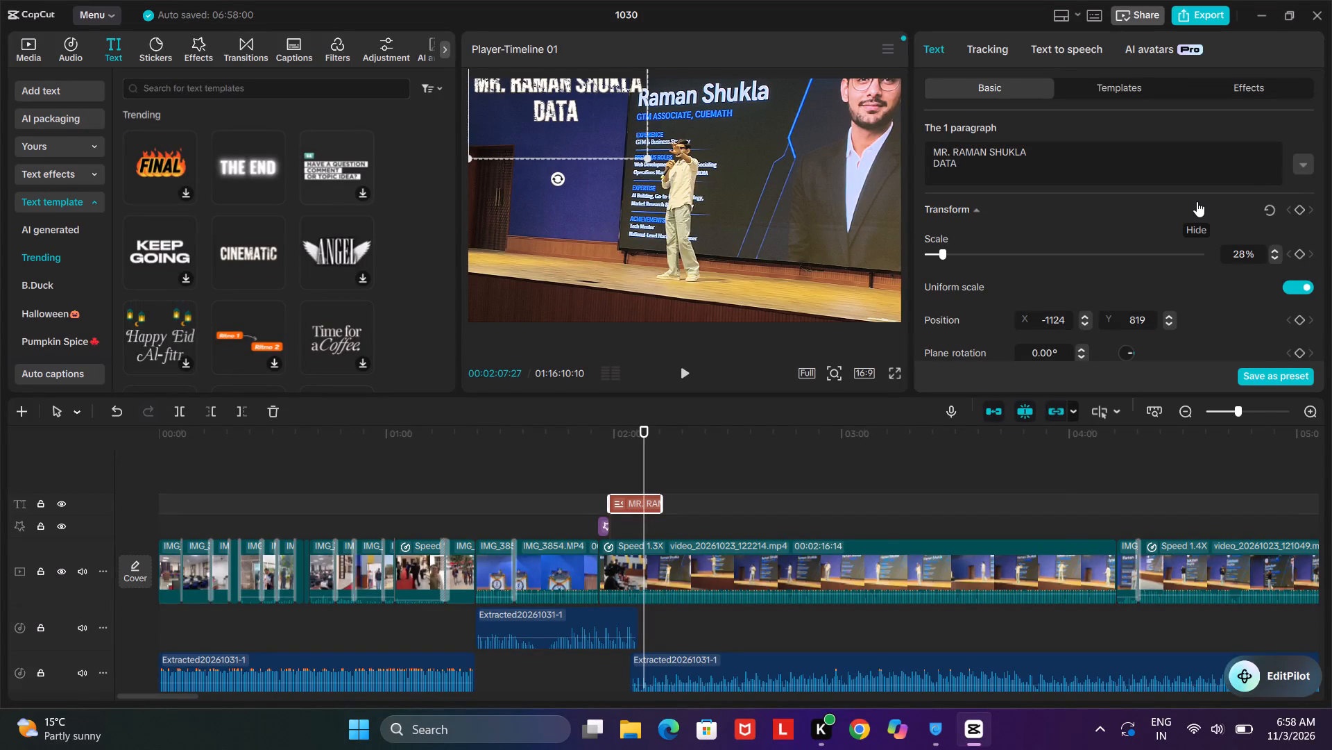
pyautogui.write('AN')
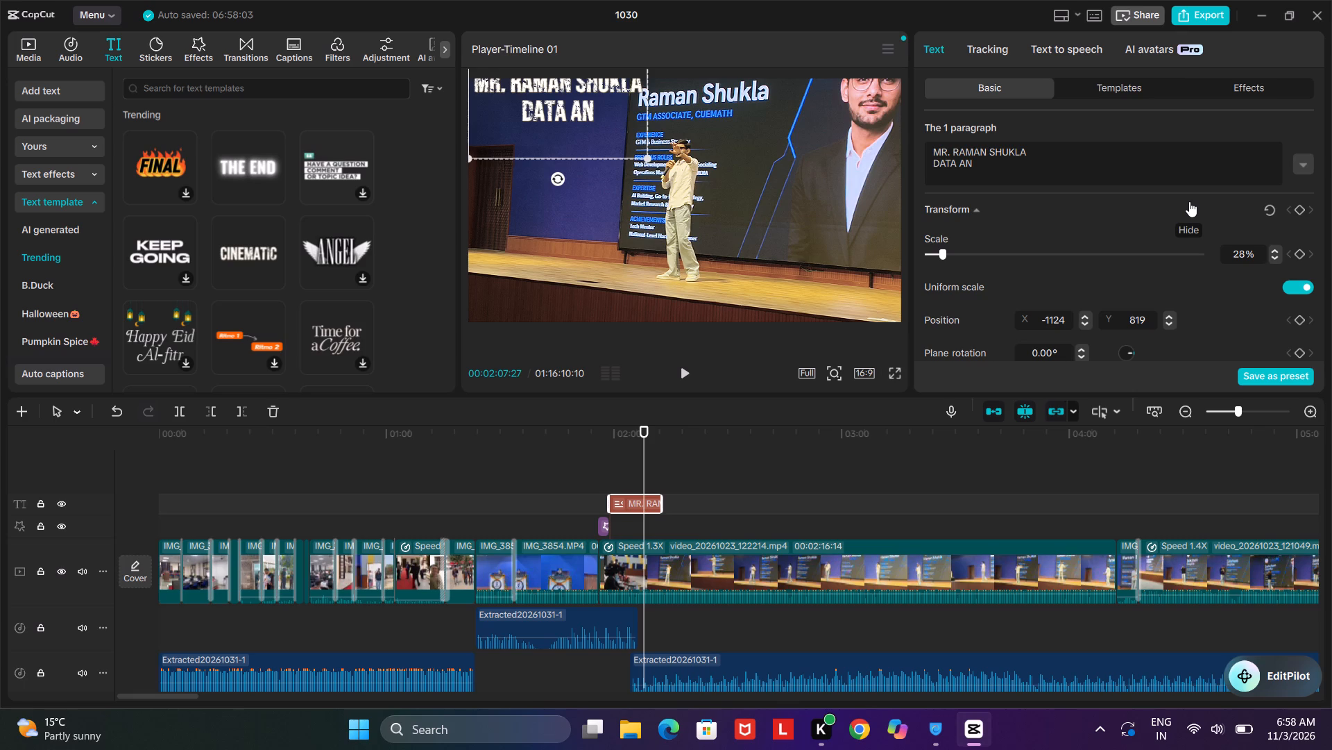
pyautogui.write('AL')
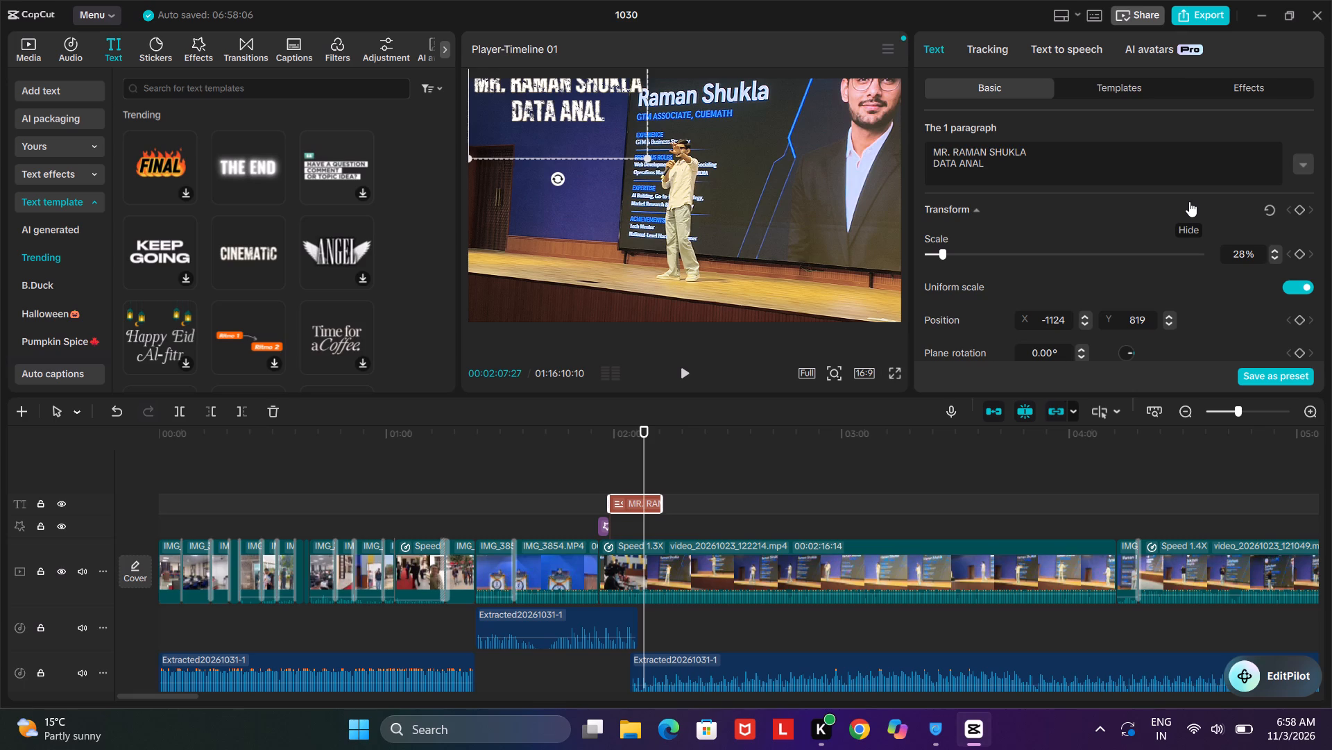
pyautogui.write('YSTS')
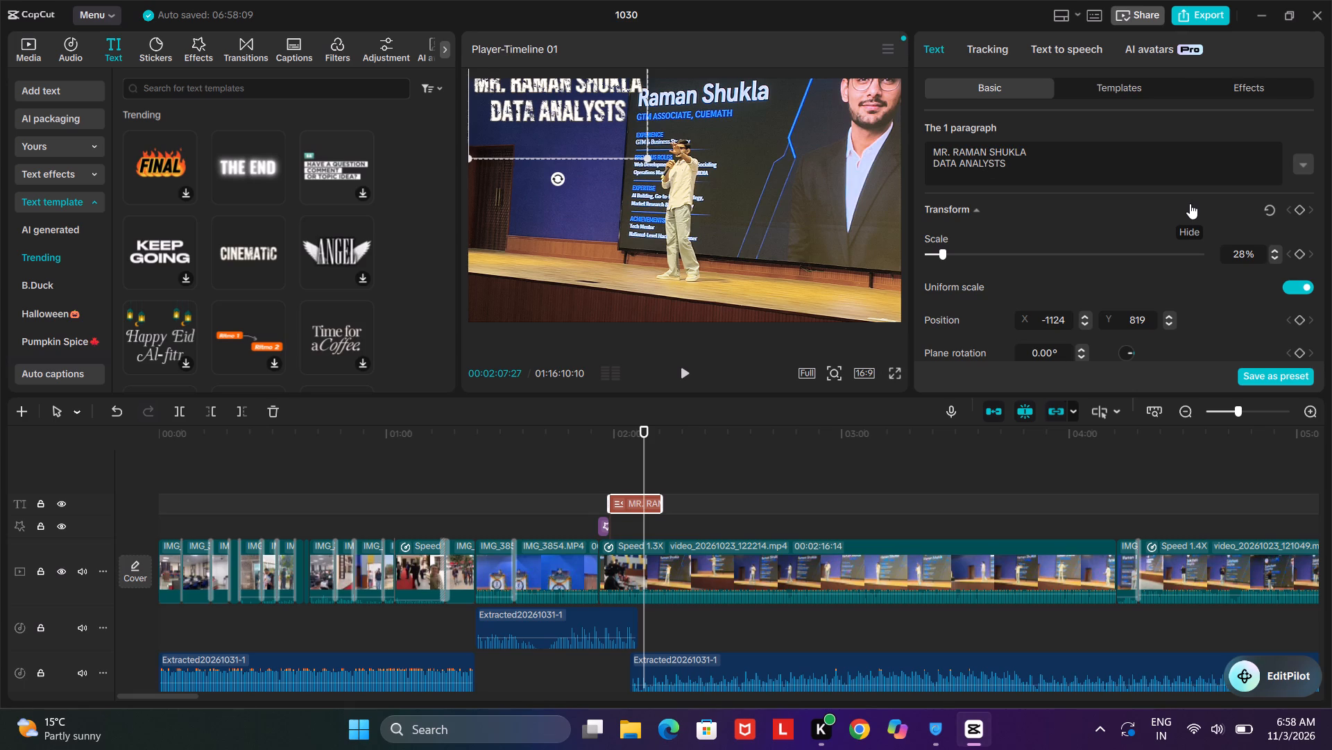
pyautogui.click(502, 112)
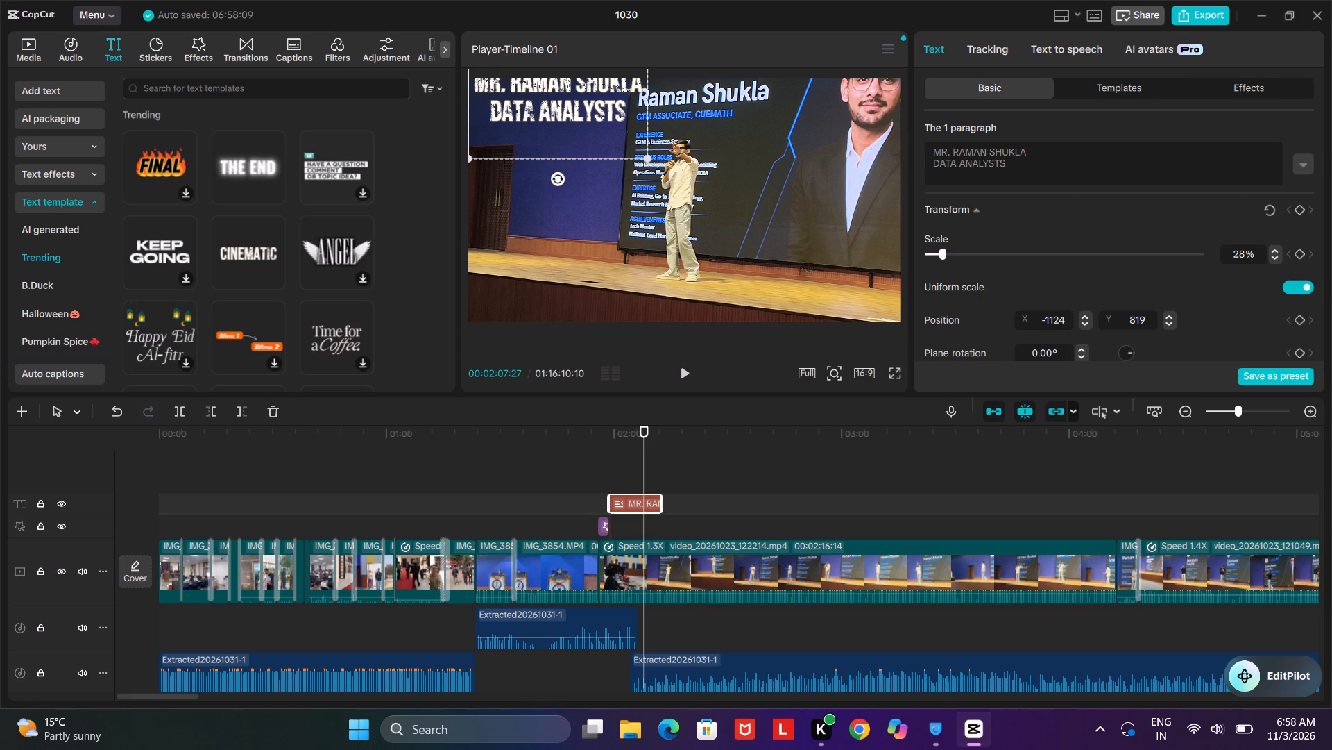
# Move the two-line title down in the video frame to X -1124, Y 626 and play it back from its start.
pyautogui.click(688, 373)
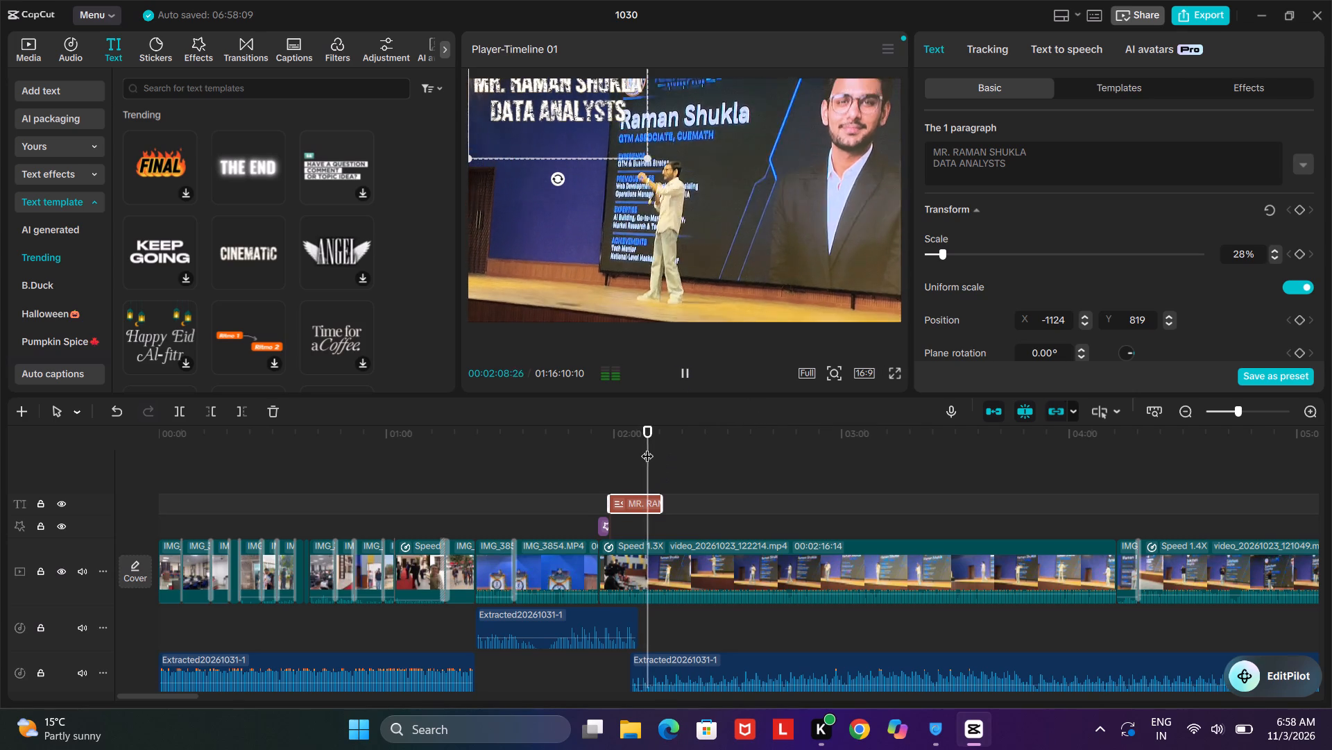
pyautogui.moveTo(568, 87); pyautogui.dragTo(562, 108)
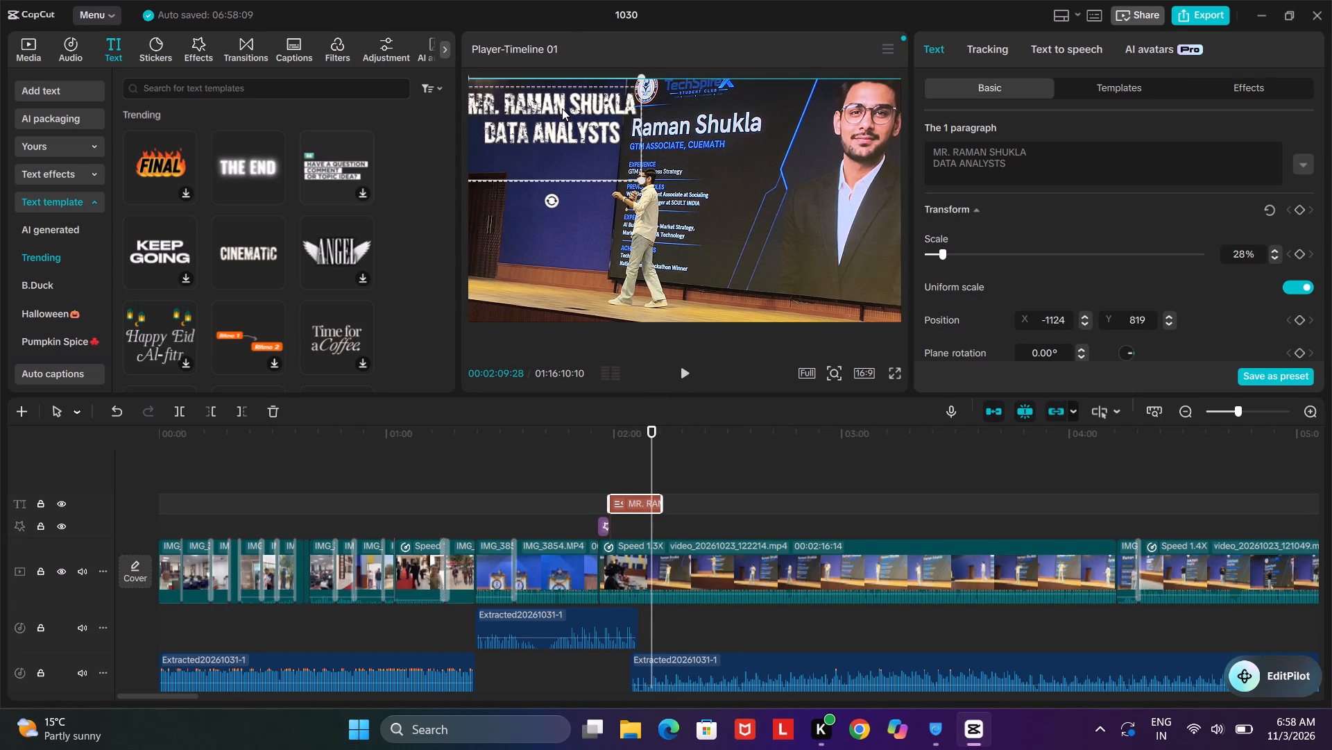
pyautogui.moveTo(562, 108); pyautogui.dragTo(567, 107)
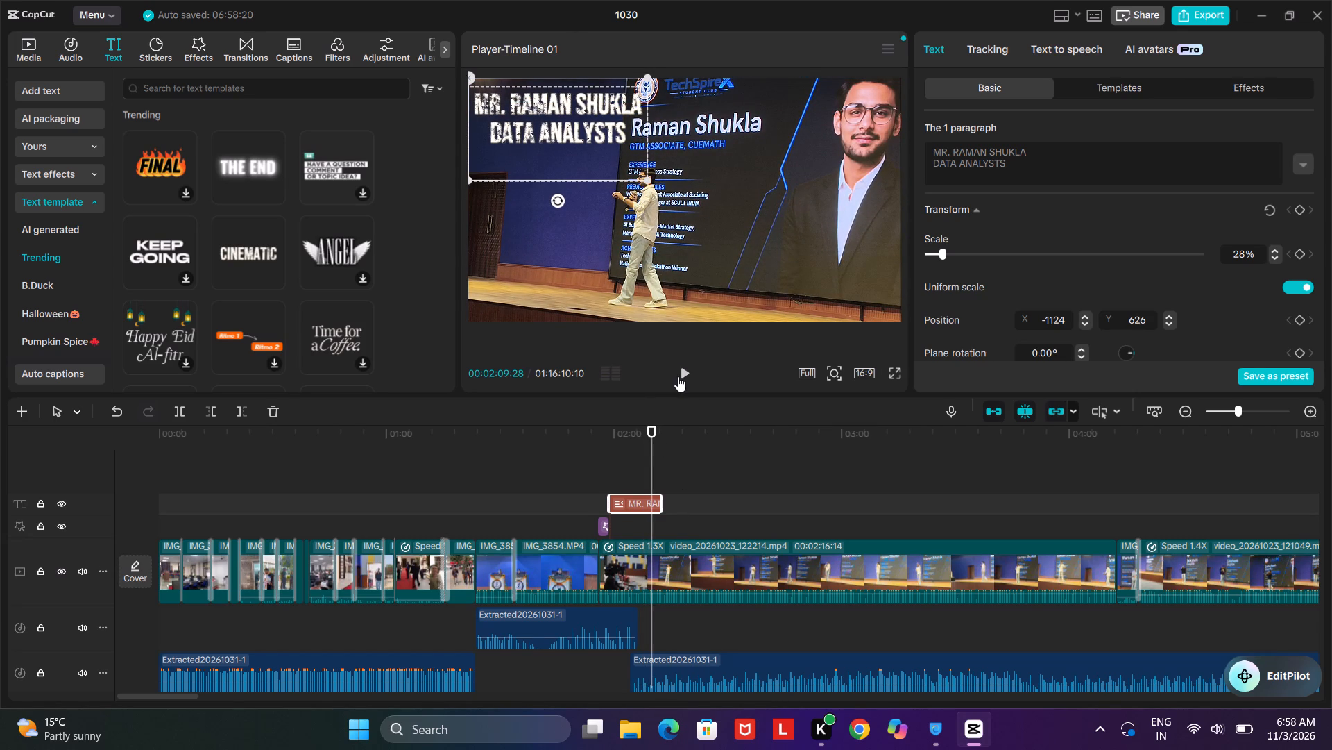
pyautogui.click(680, 376)
pyautogui.moveTo(660, 445); pyautogui.dragTo(601, 443)
pyautogui.click(692, 382)
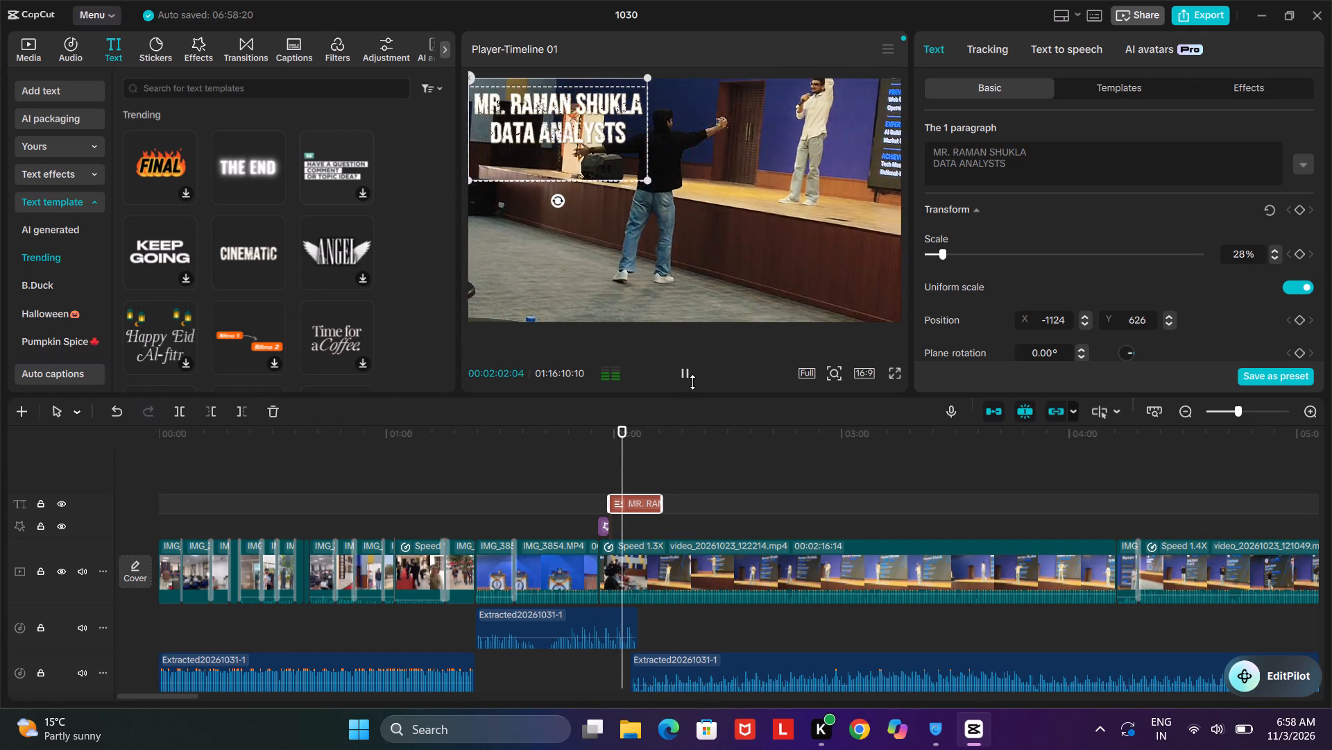
pyautogui.click(780, 260)
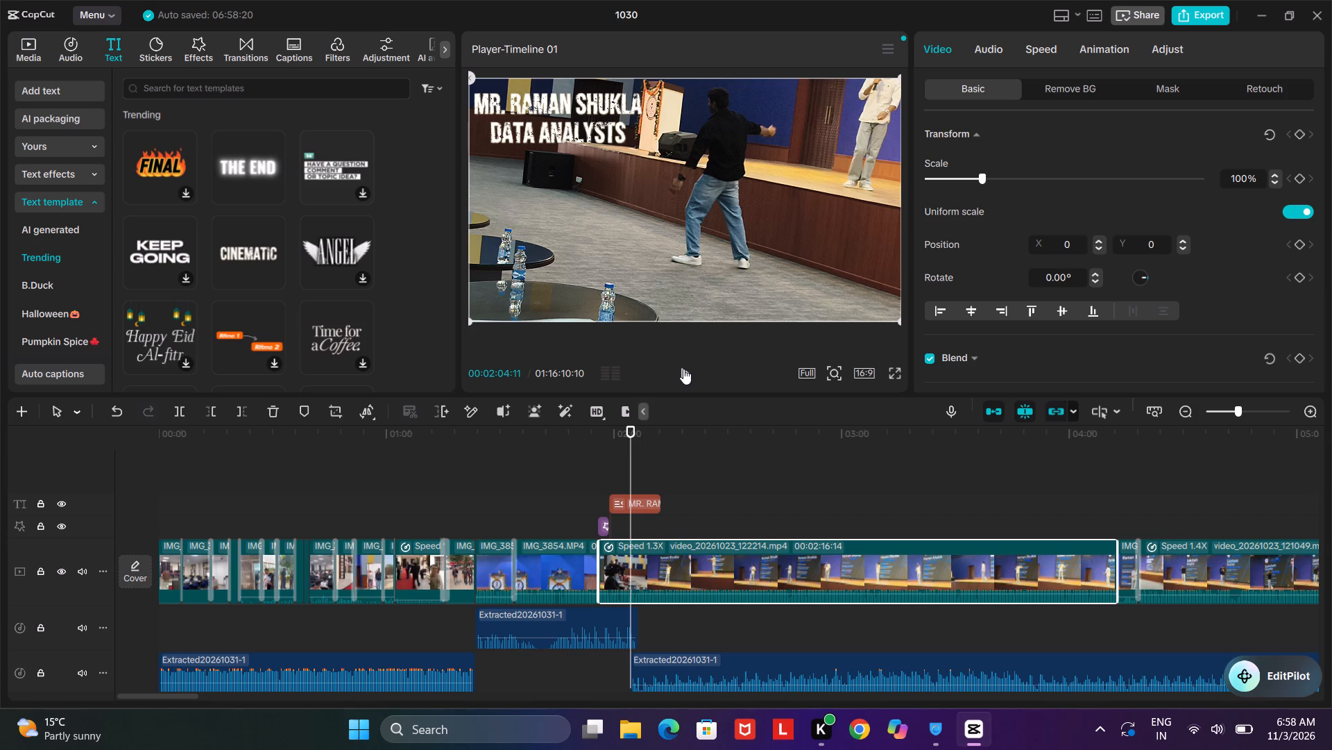
pyautogui.click(683, 369)
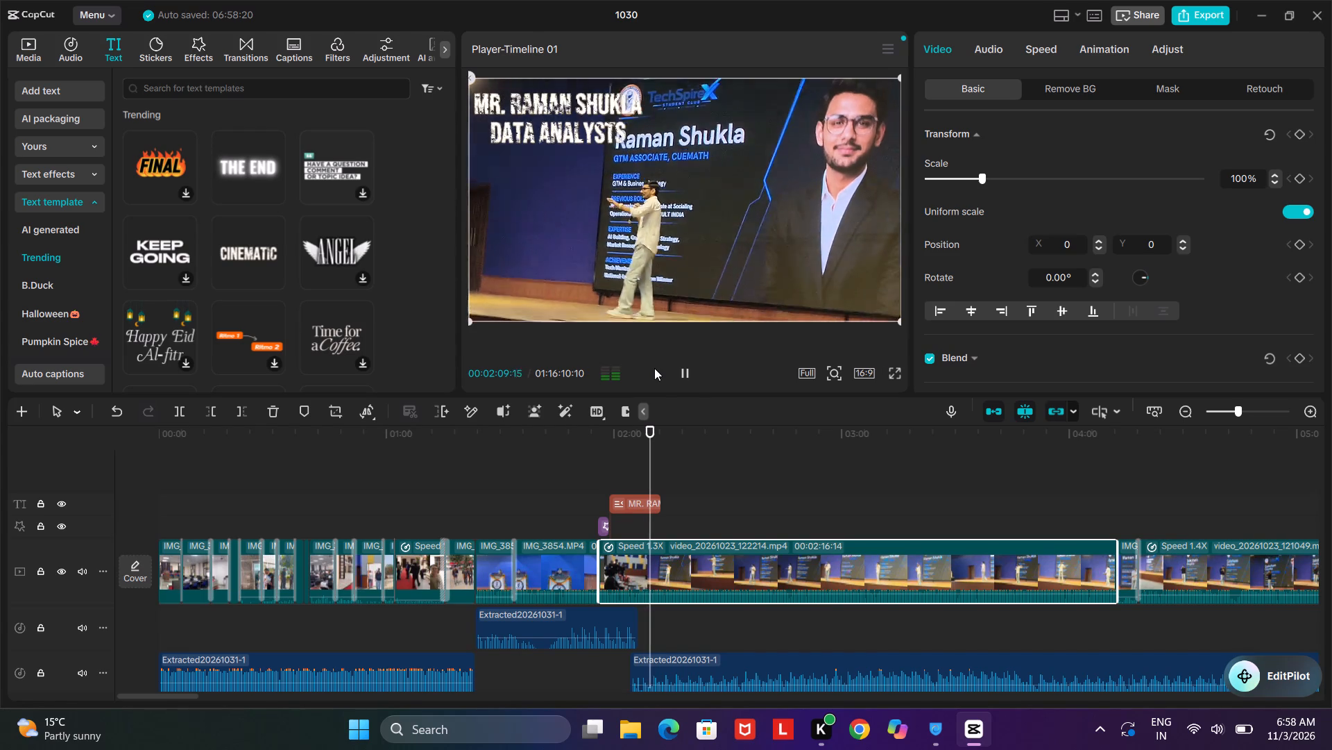
# Look through the speaker title's tracking, basic and template options.
pyautogui.click(563, 97)
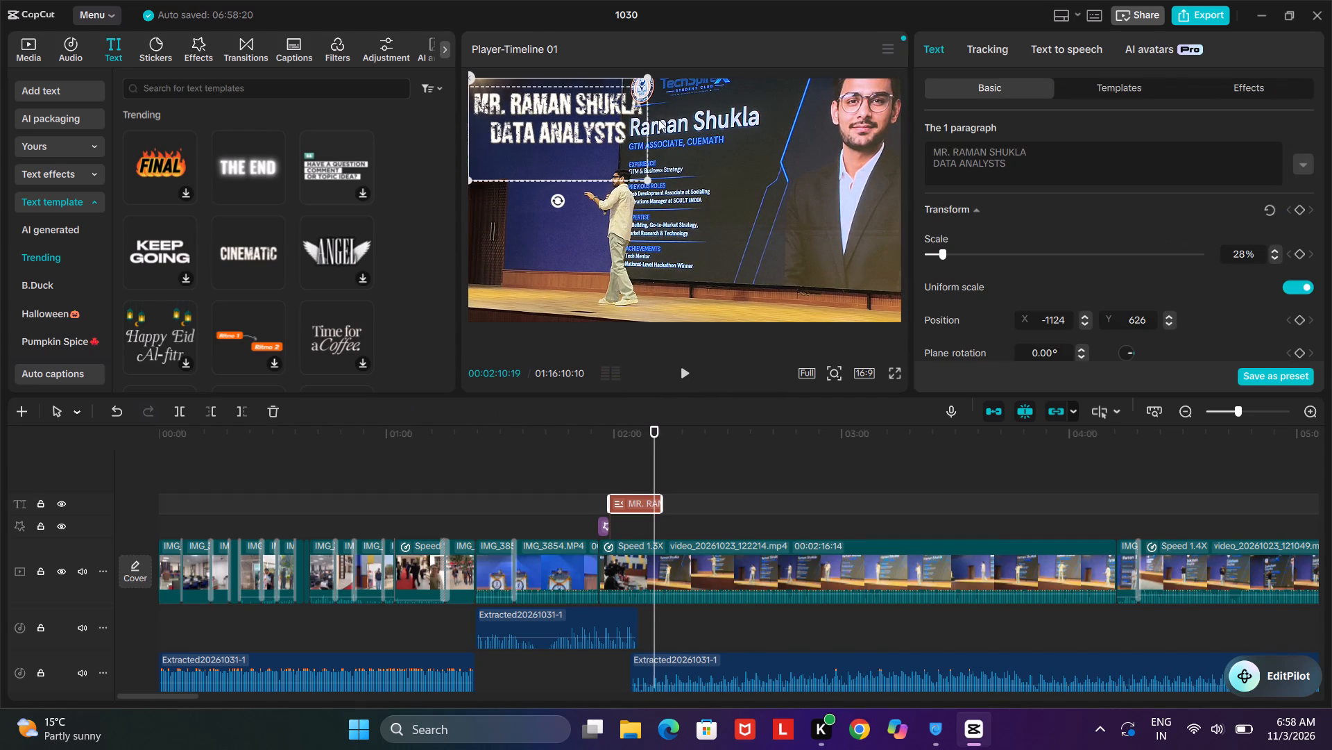
pyautogui.click(1097, 83)
pyautogui.click(993, 47)
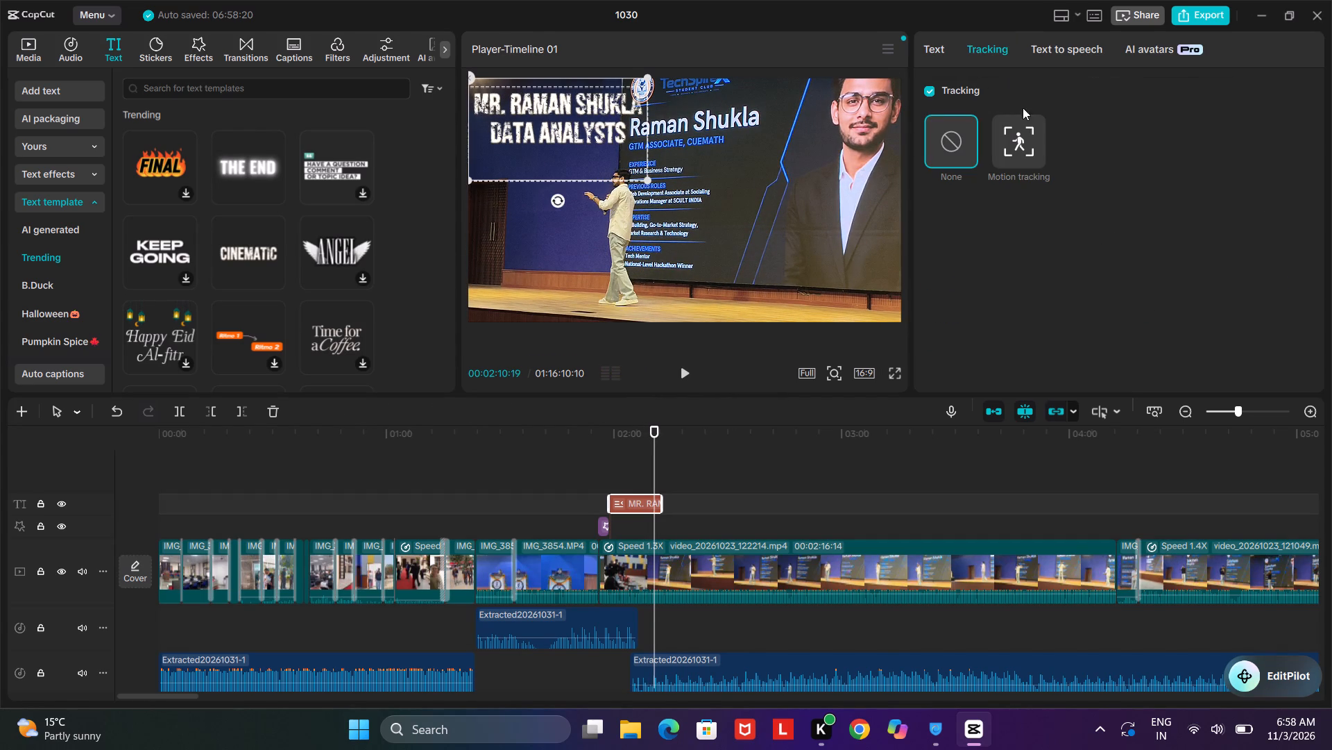
pyautogui.click(937, 43)
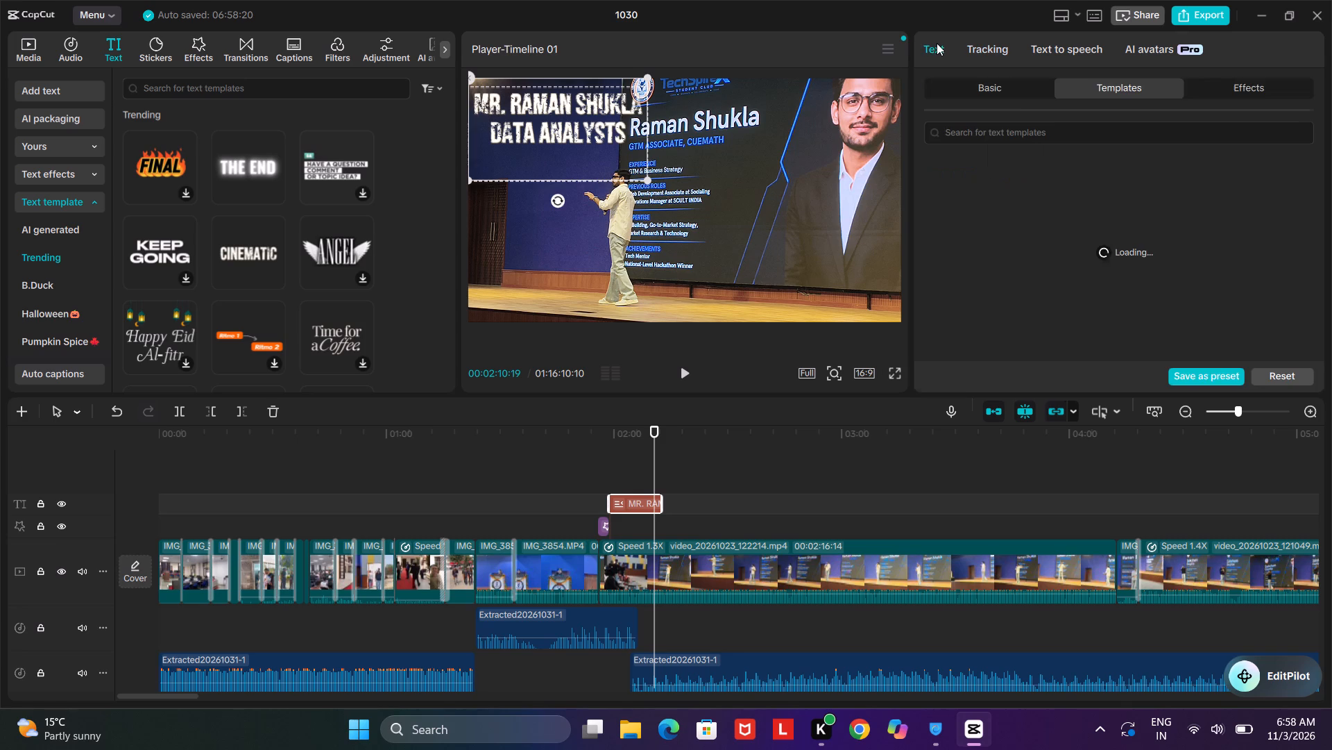
pyautogui.click(1014, 85)
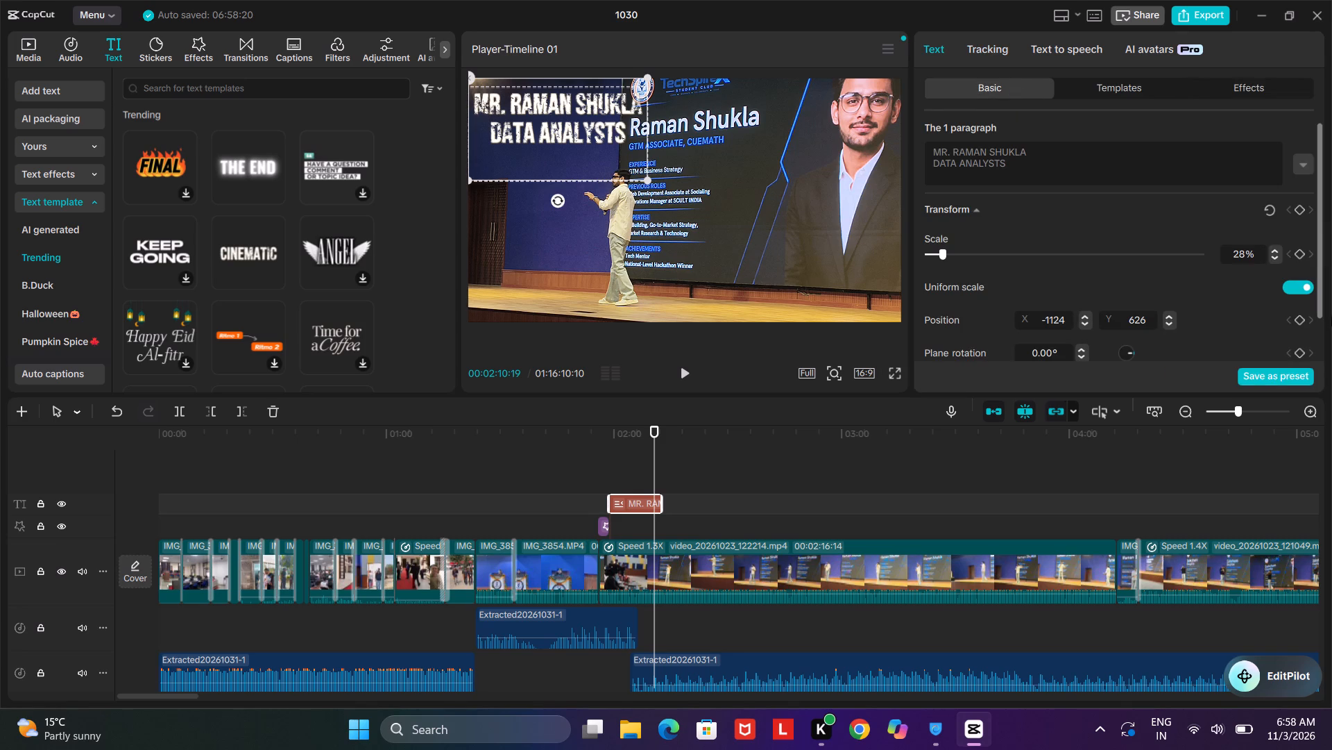
pyautogui.moveTo(1323, 300); pyautogui.dragTo(1330, 365)
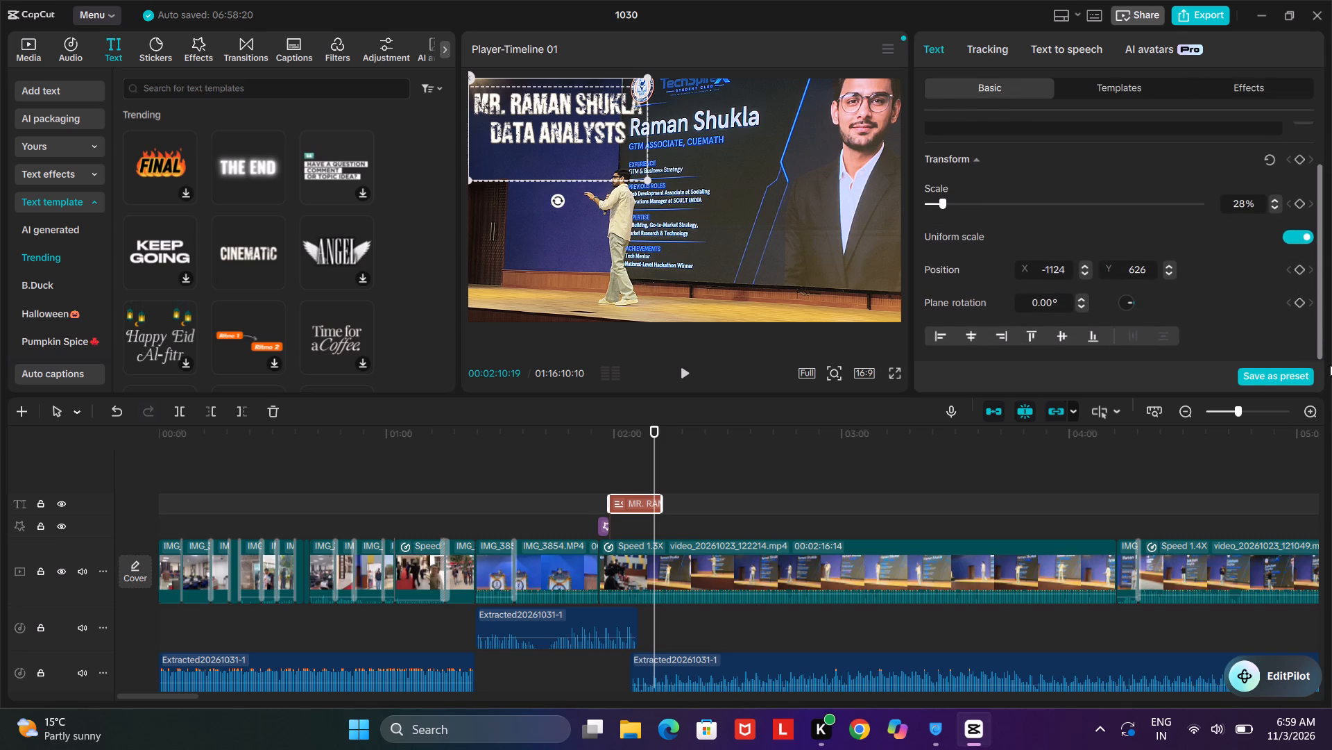
pyautogui.moveTo(1330, 365); pyautogui.dragTo(1327, 255)
pyautogui.click(1127, 78)
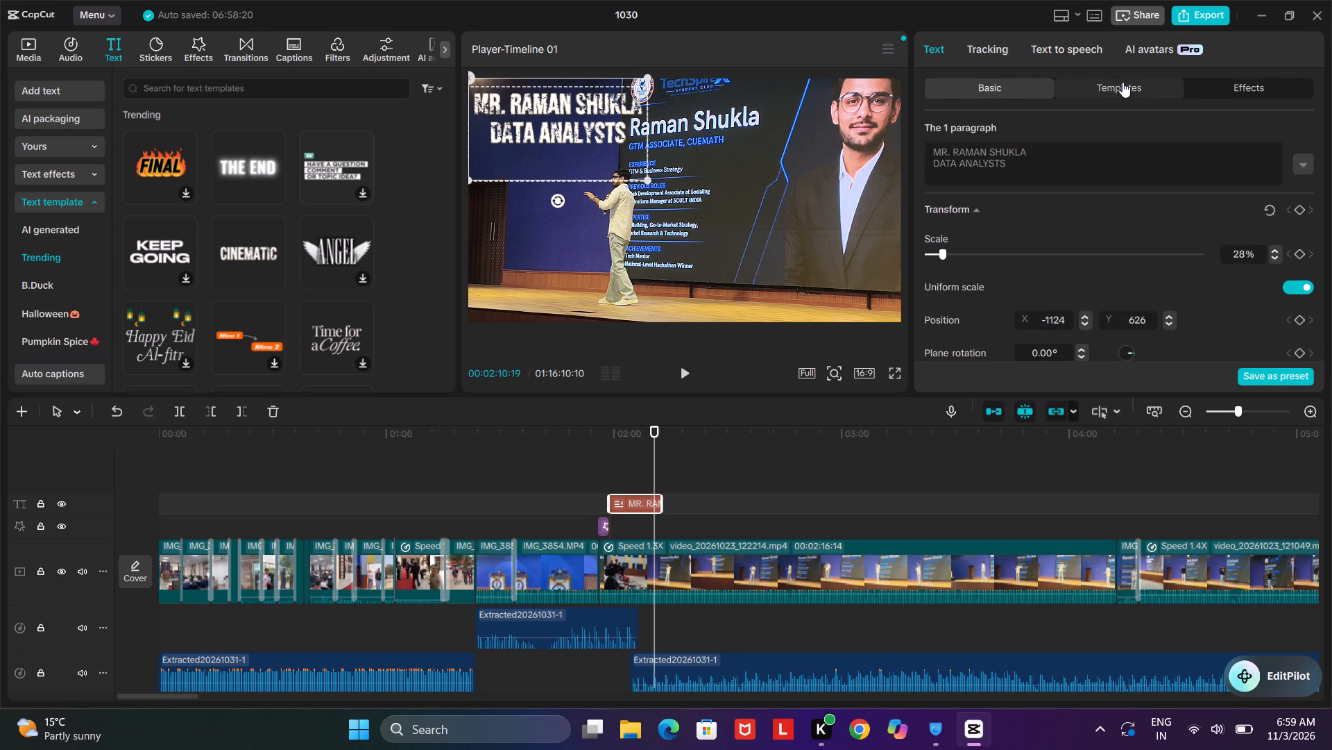
pyautogui.click(1122, 82)
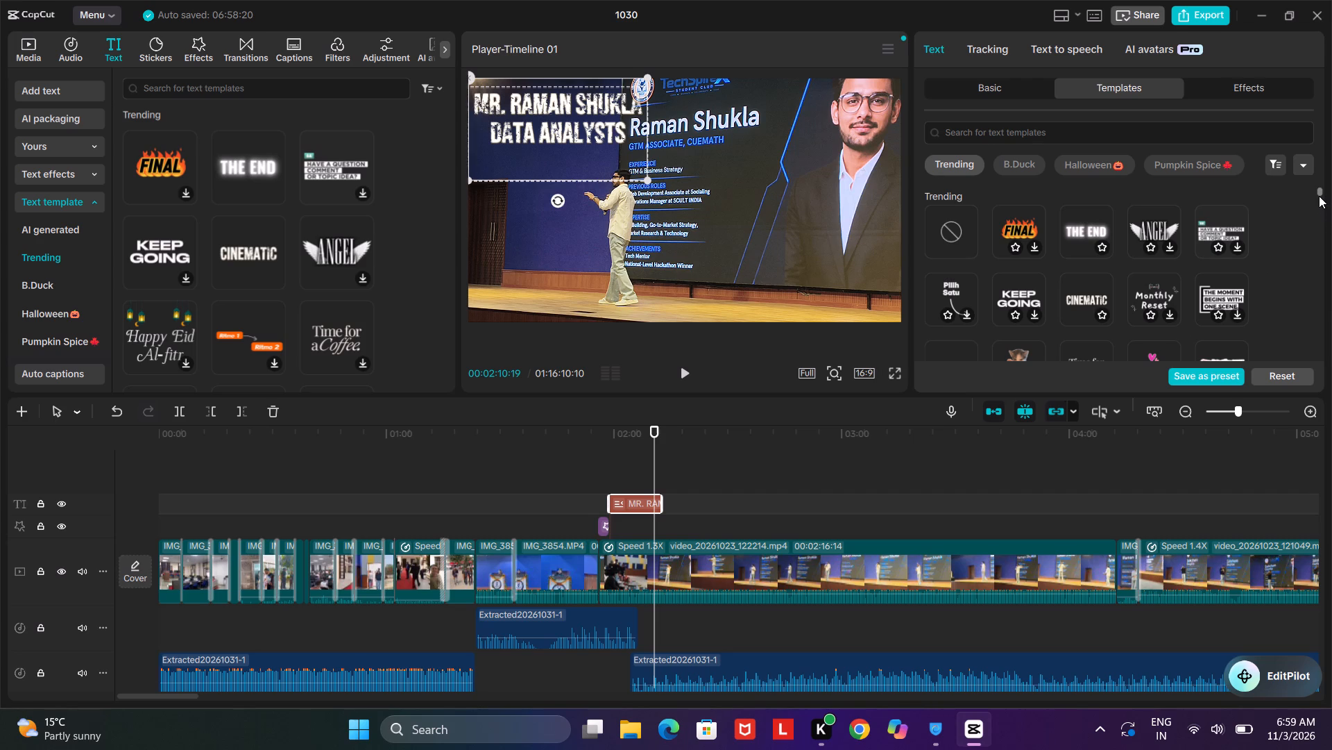
pyautogui.click(1319, 196)
# Move the speaker title along the timeline to start at about 00:02:09:26, over the speaker's slide, and preview it.
pyautogui.moveTo(650, 428); pyautogui.dragTo(599, 437)
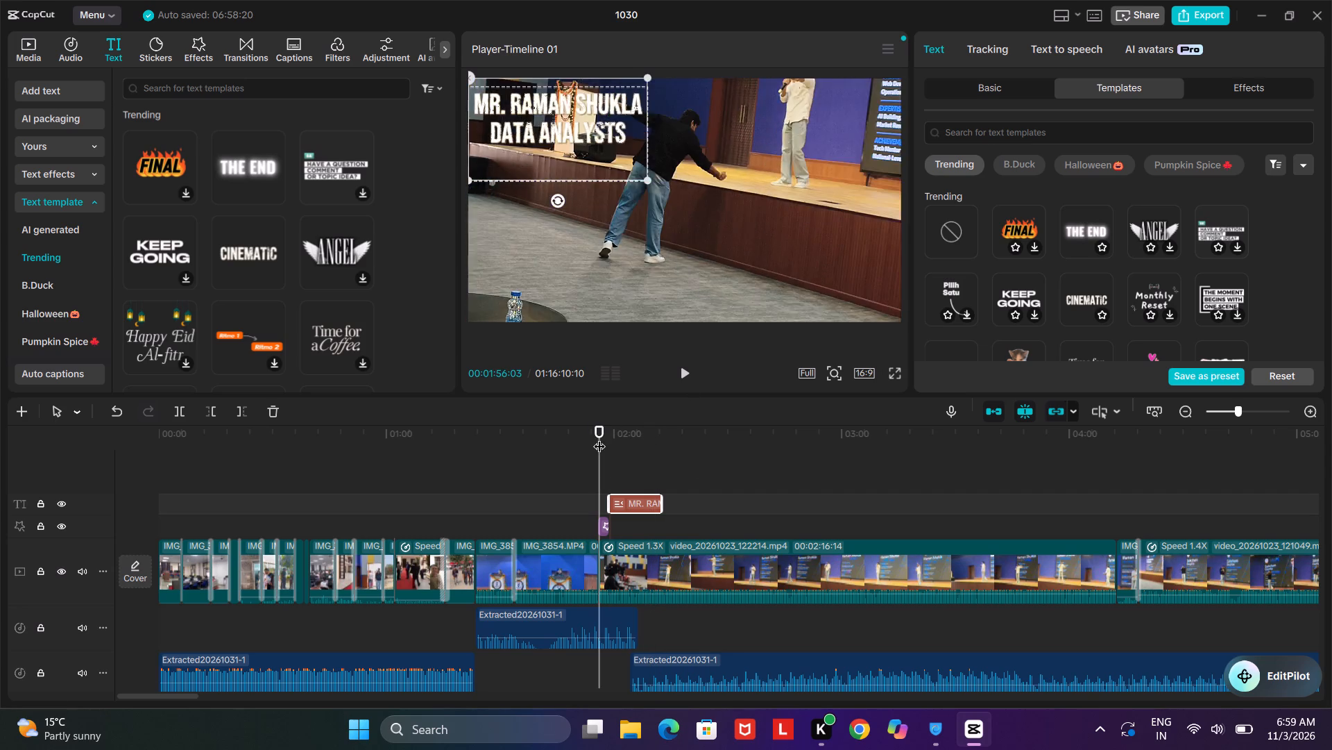
pyautogui.click(687, 382)
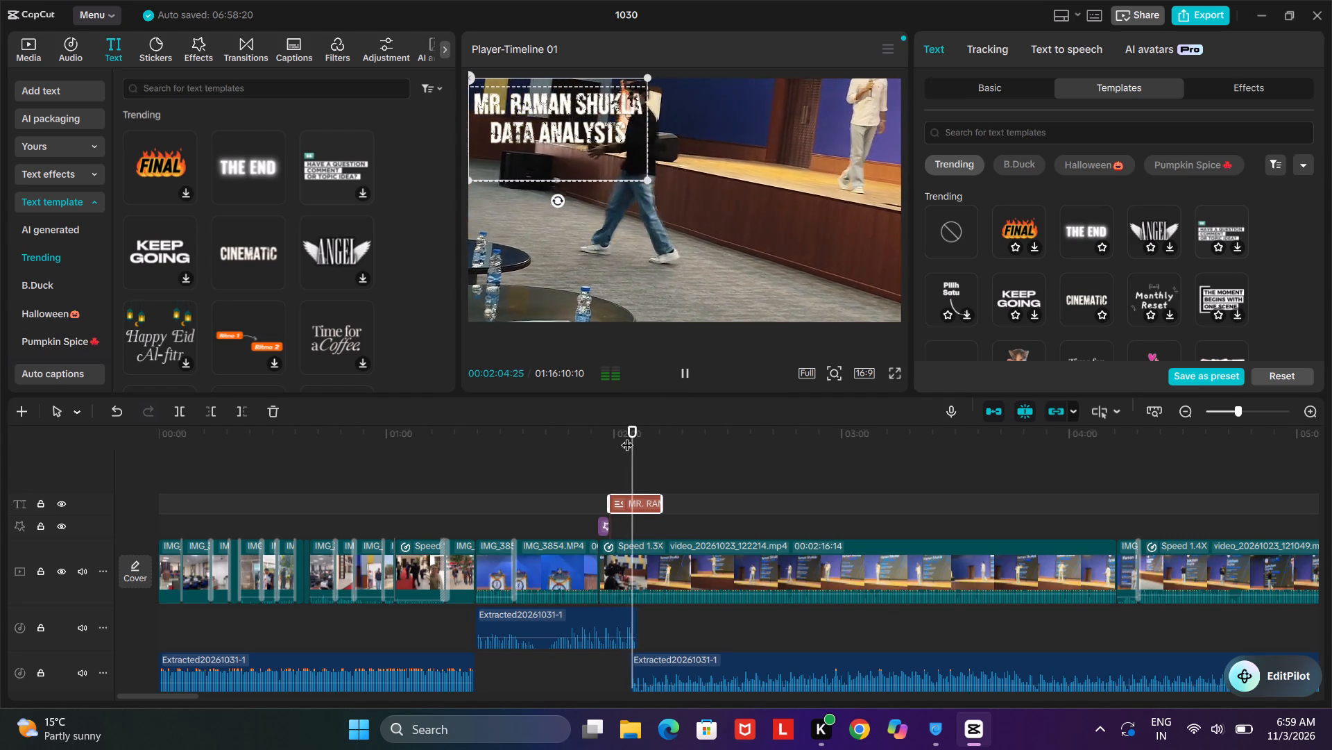
pyautogui.click(679, 382)
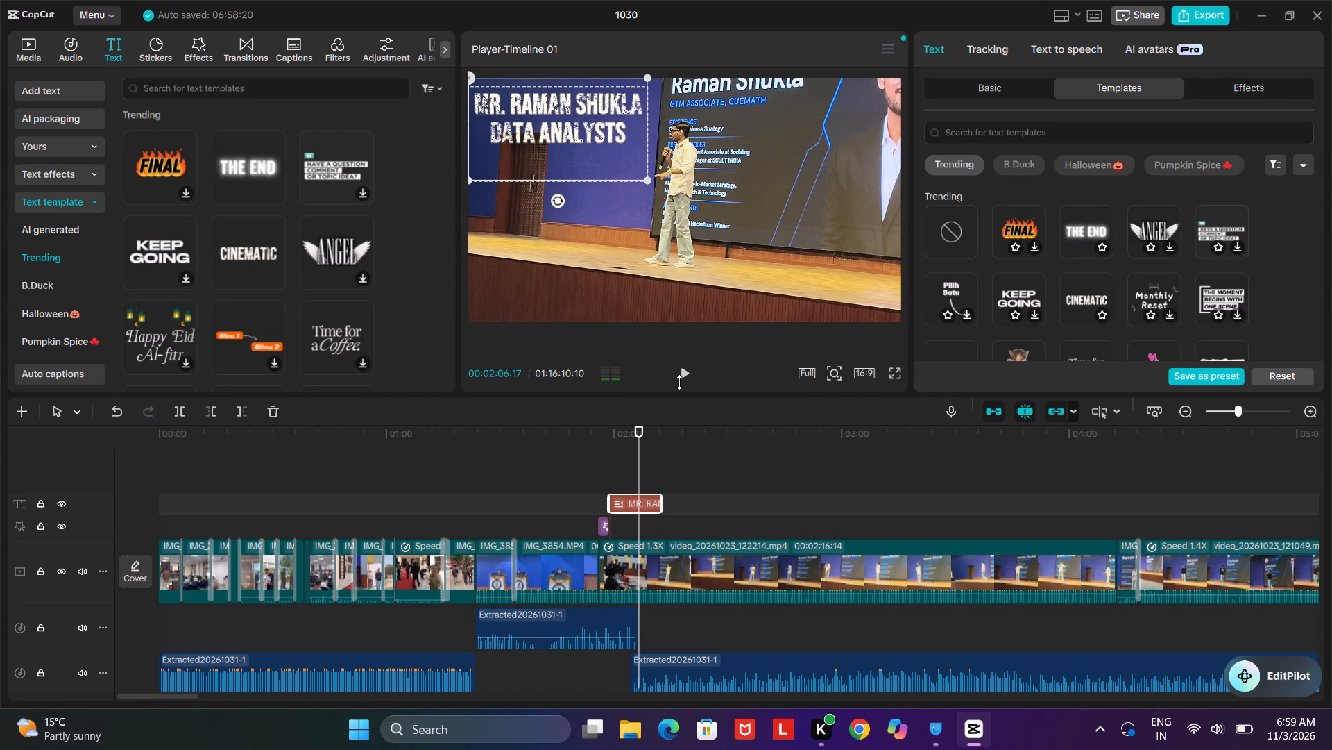
pyautogui.moveTo(642, 493); pyautogui.dragTo(651, 493)
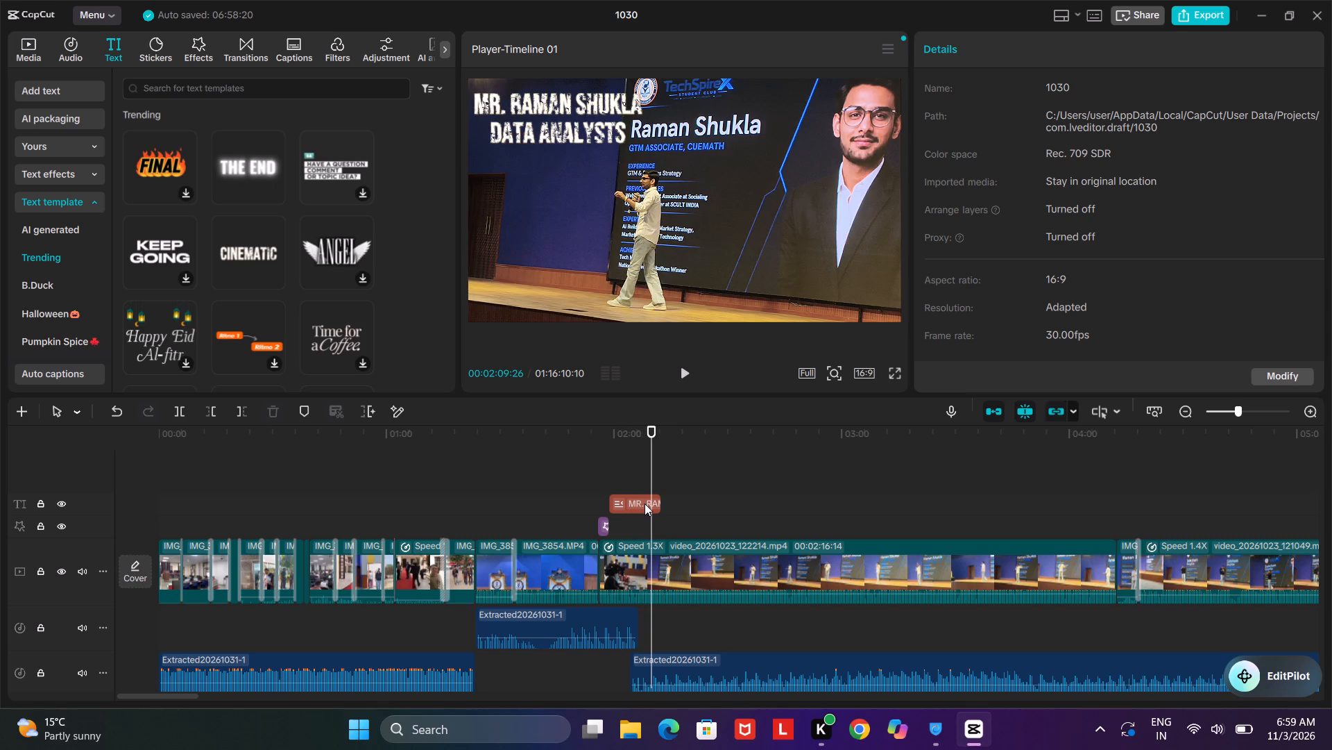
pyautogui.click(644, 503)
pyautogui.moveTo(644, 503); pyautogui.dragTo(681, 506)
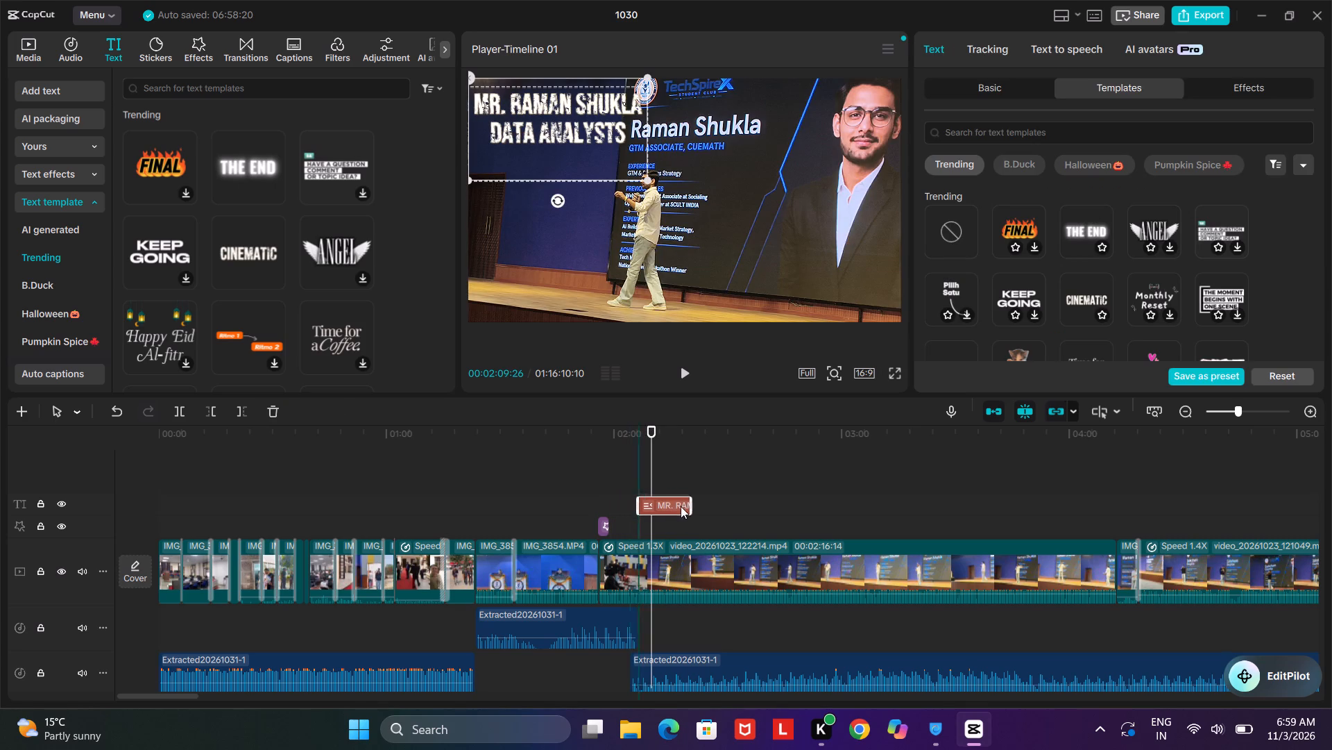
pyautogui.moveTo(681, 506); pyautogui.dragTo(688, 508)
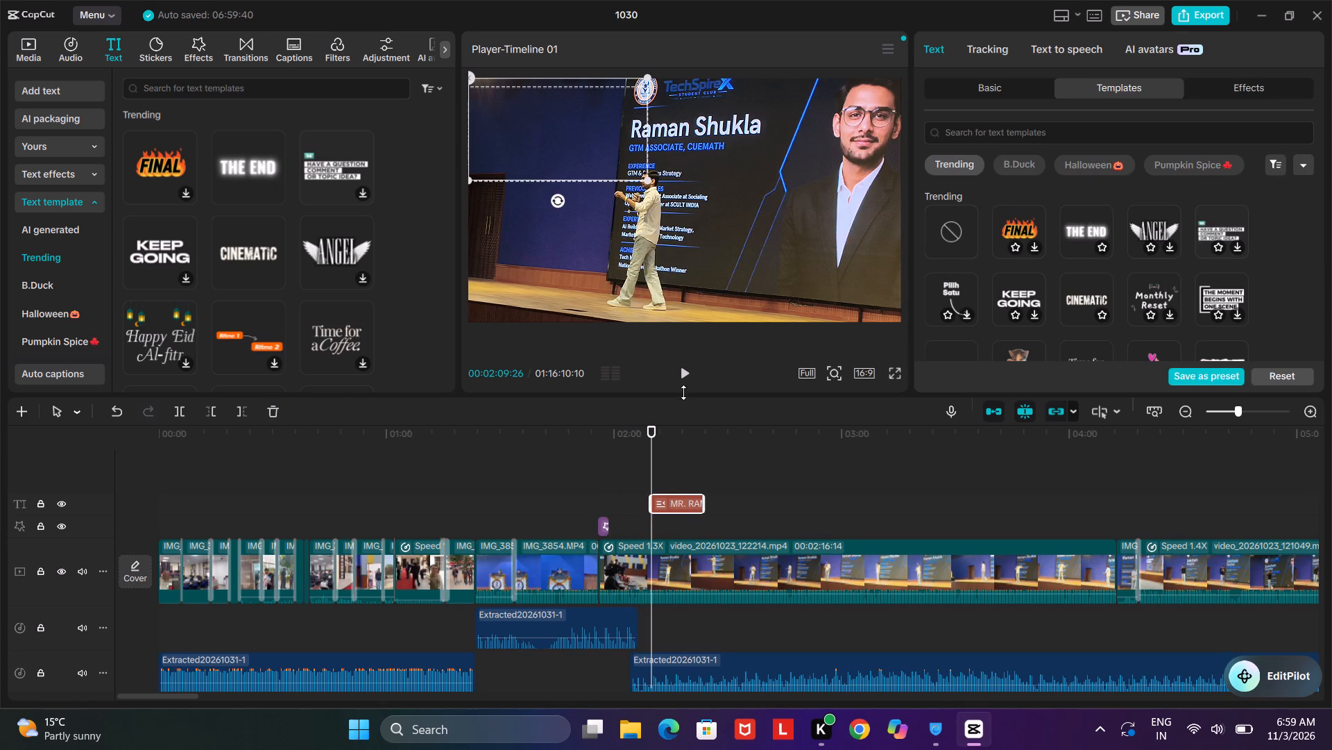
pyautogui.click(686, 369)
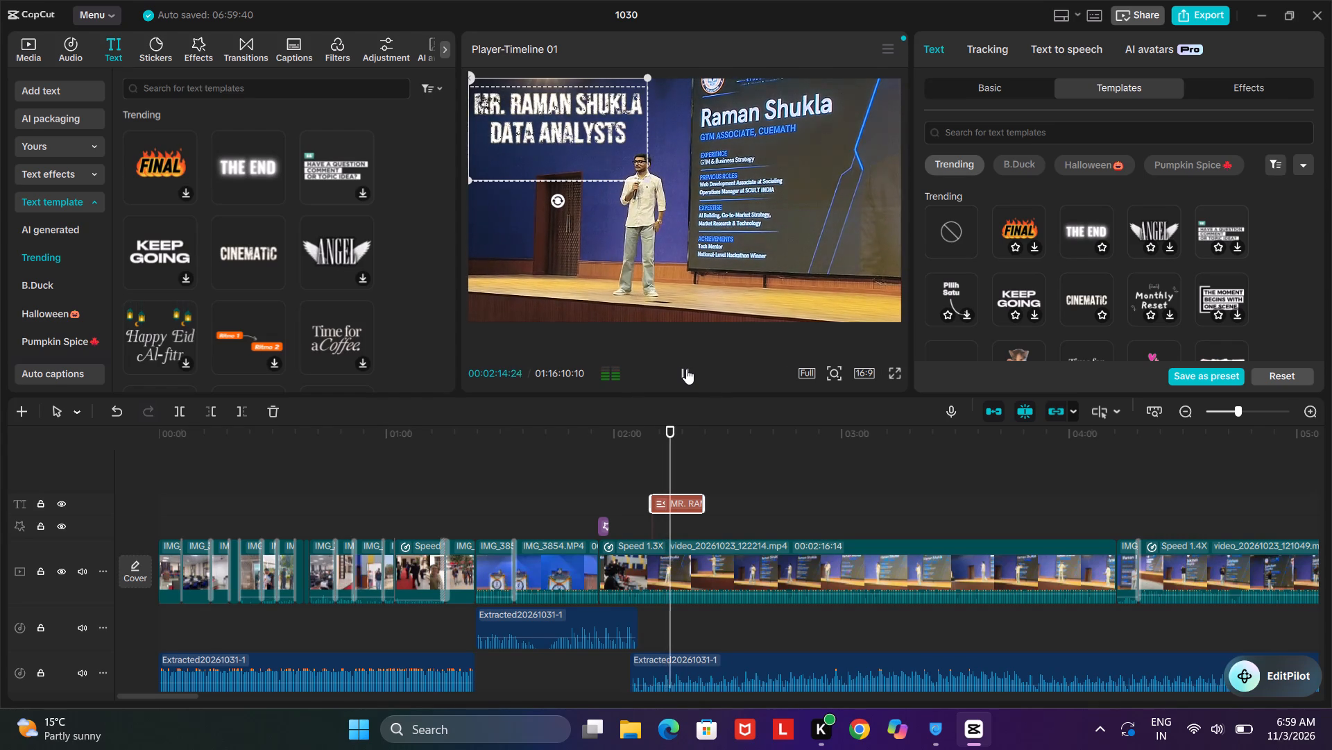
pyautogui.click(722, 447)
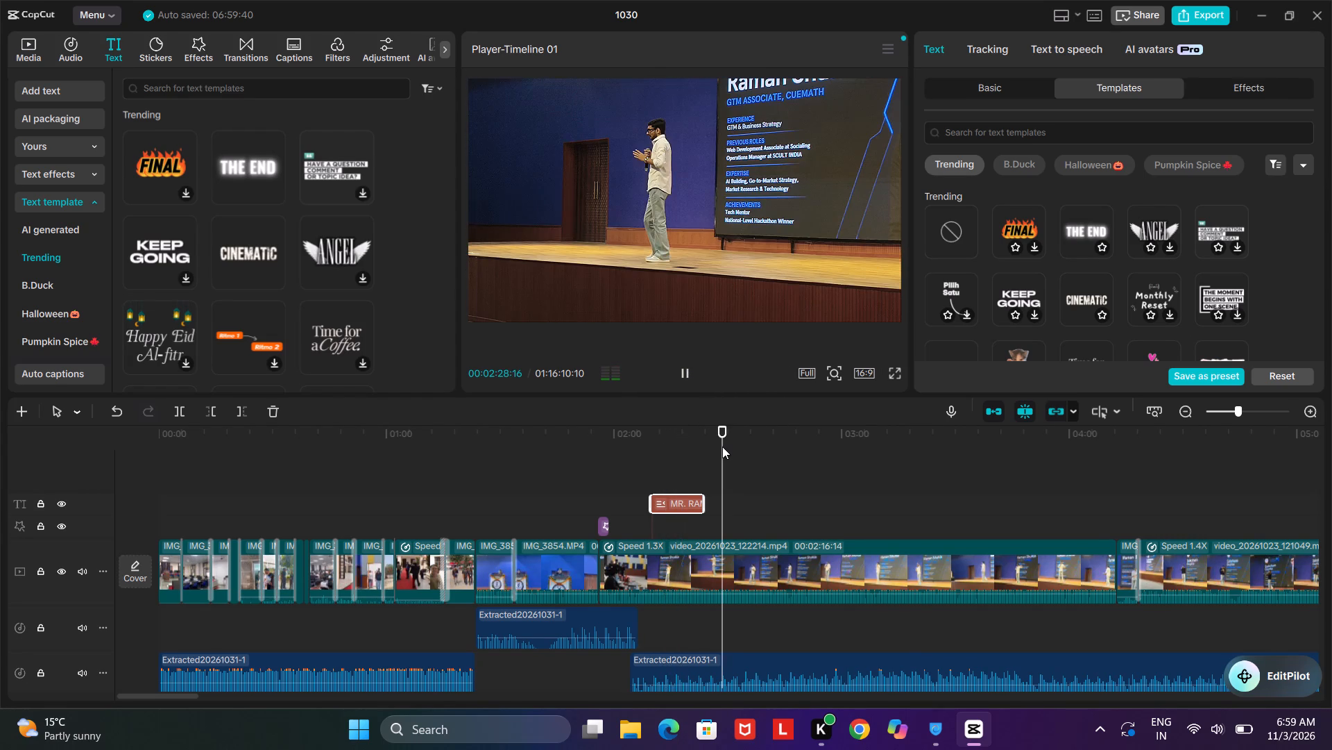
pyautogui.moveTo(723, 423); pyautogui.dragTo(640, 429)
pyautogui.moveTo(722, 429); pyautogui.dragTo(647, 440)
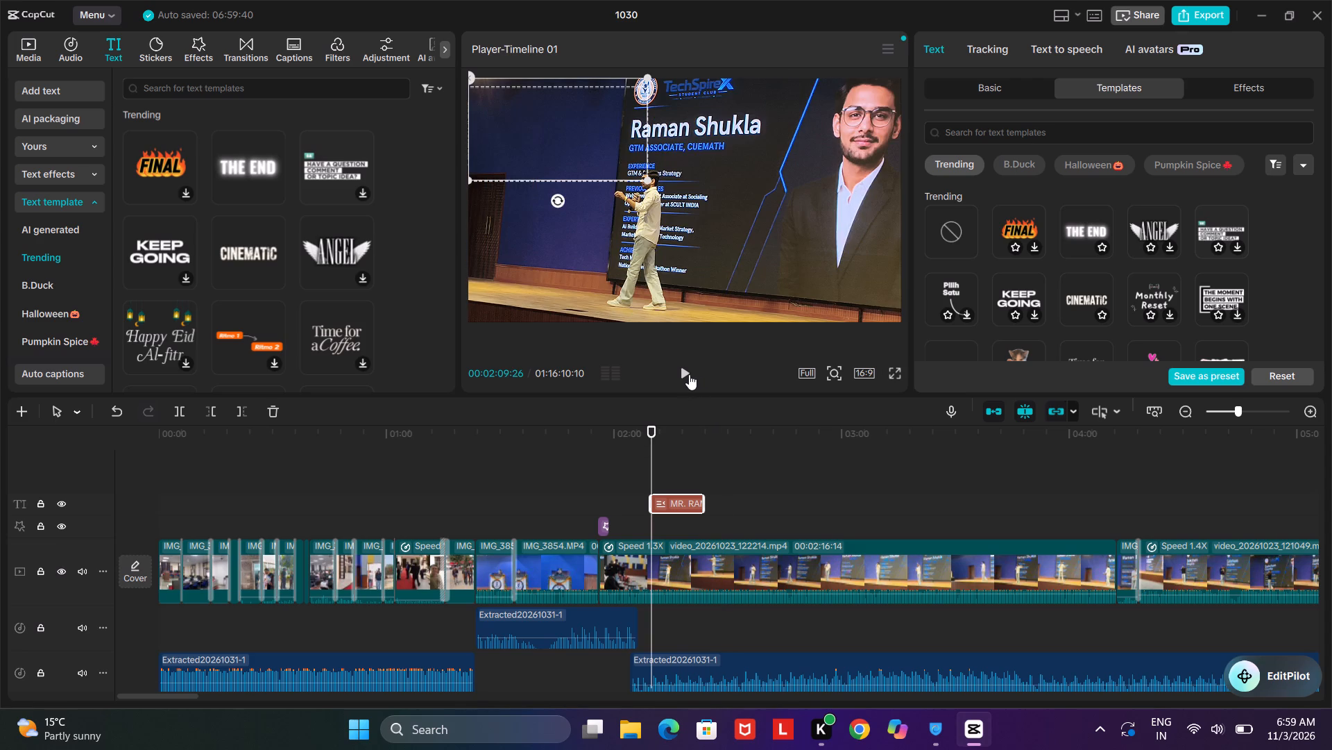
# Play the speaker title, lower the extracted audio clip under the speaker's video to -7.3 dB, and listen to it.
pyautogui.click(687, 374)
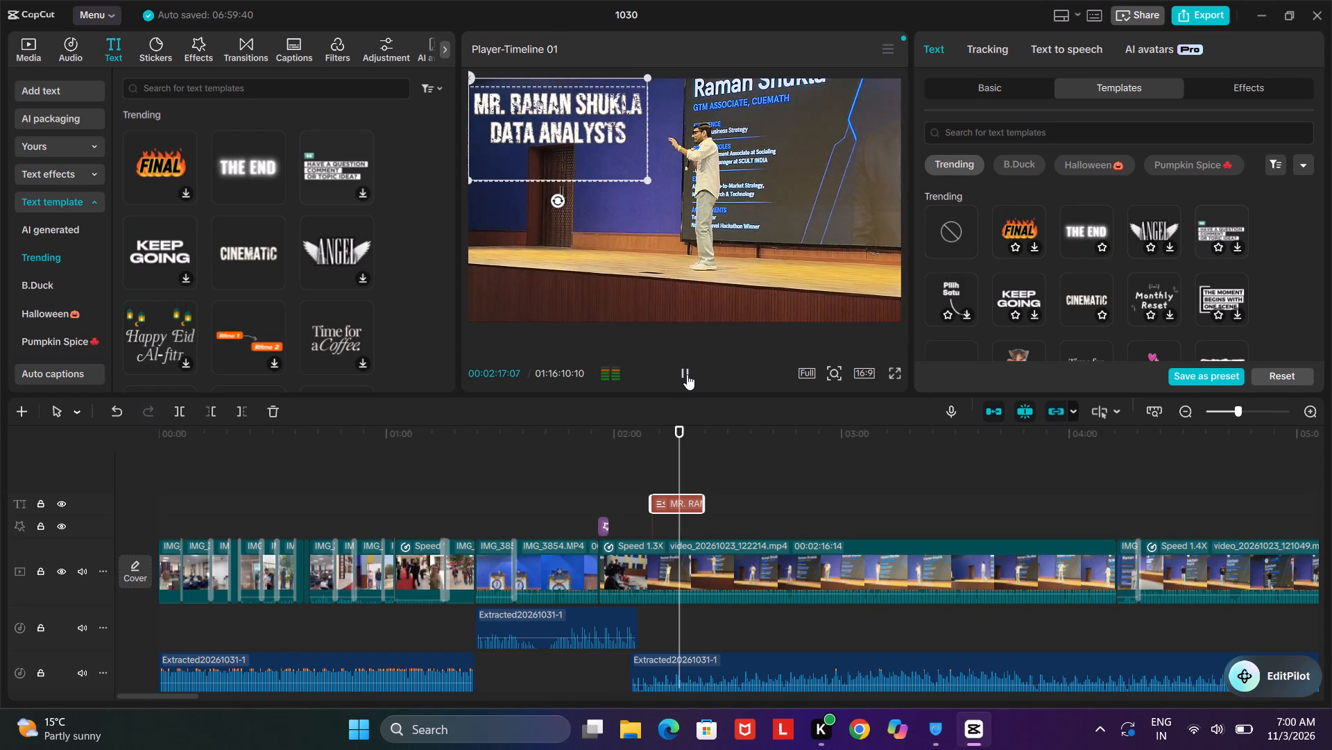
pyautogui.click(774, 667)
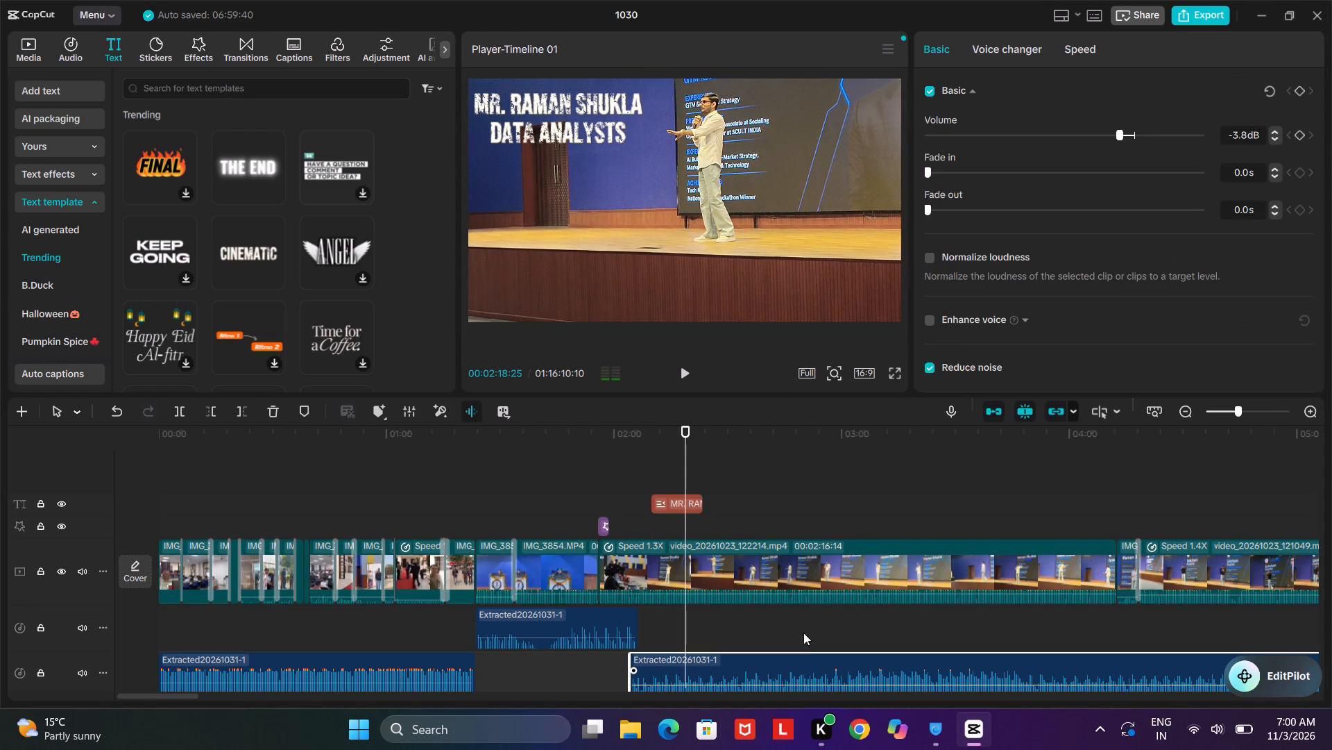
pyautogui.click(1104, 138)
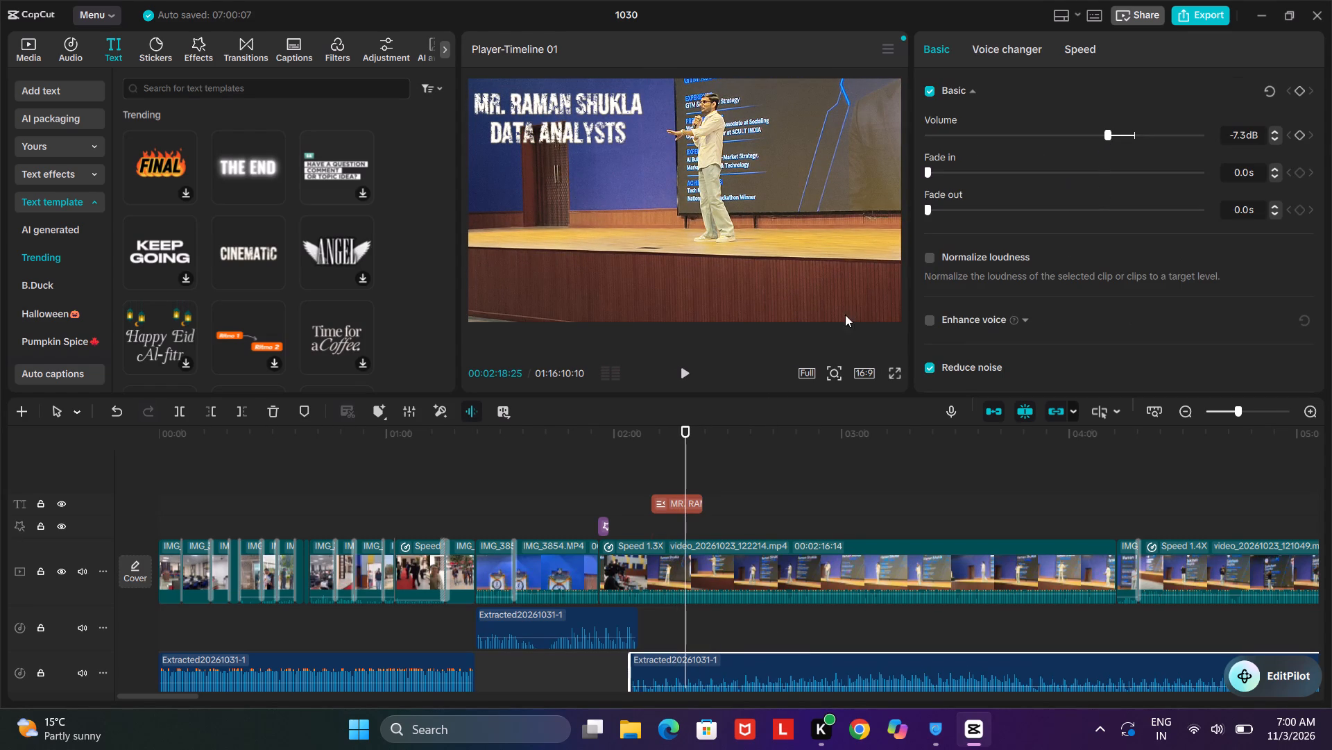
pyautogui.click(684, 367)
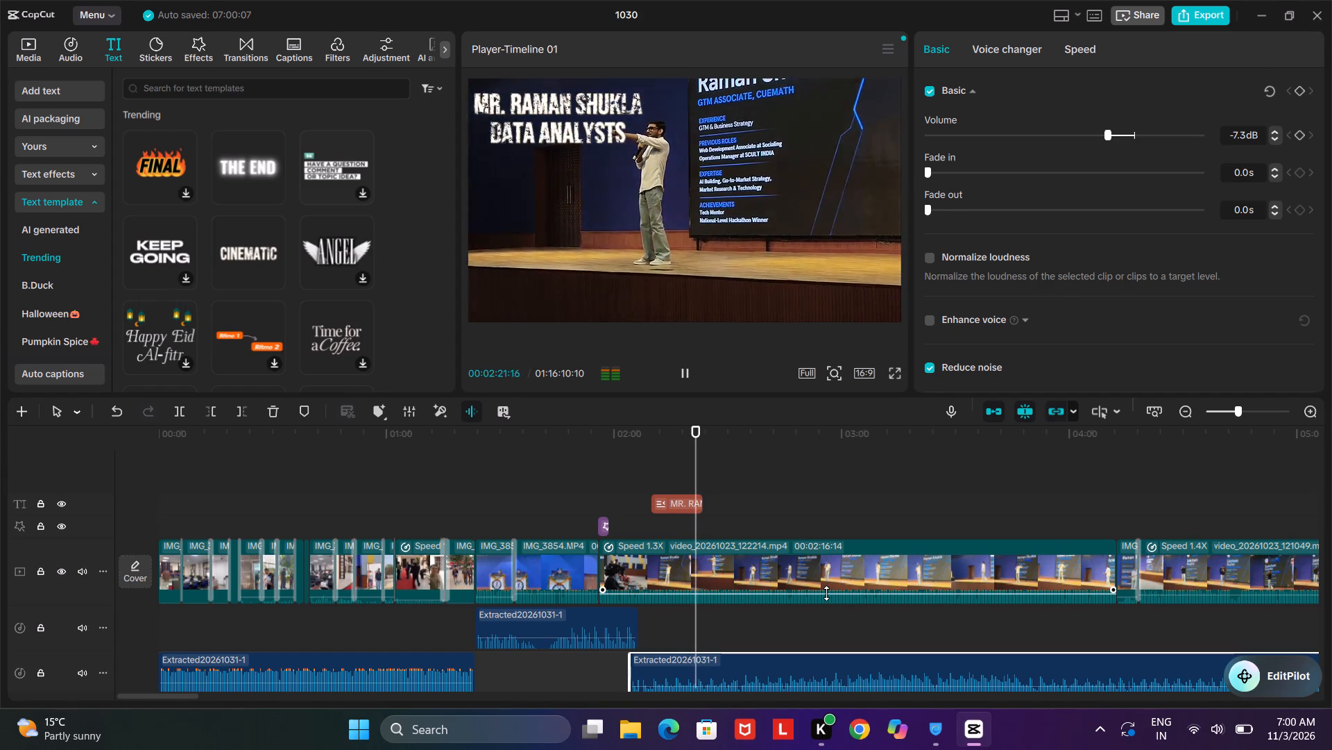
# Raise the audio volume of the speaker's clip video_20261023_122214.mp4 to 15.5 dB.
pyautogui.click(826, 593)
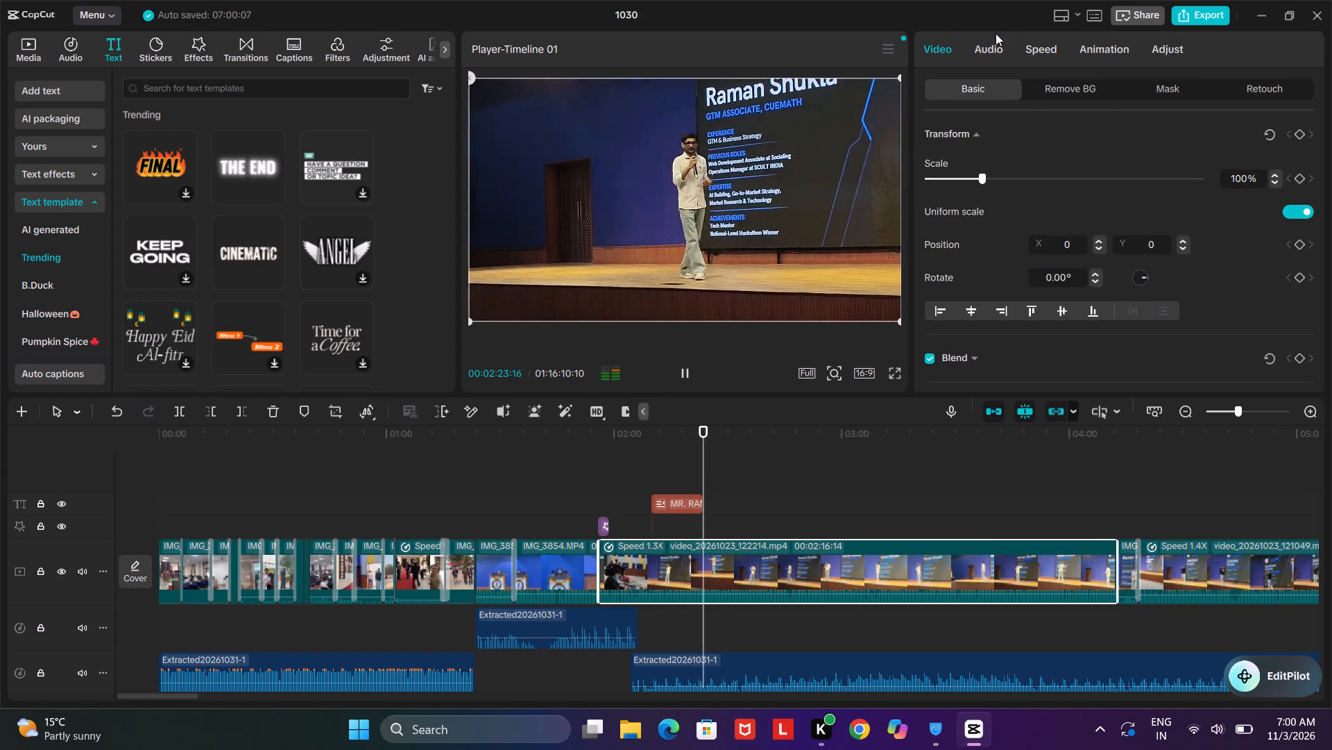
pyautogui.click(993, 36)
pyautogui.moveTo(1152, 150); pyautogui.dragTo(1022, 114)
pyautogui.click(1182, 159)
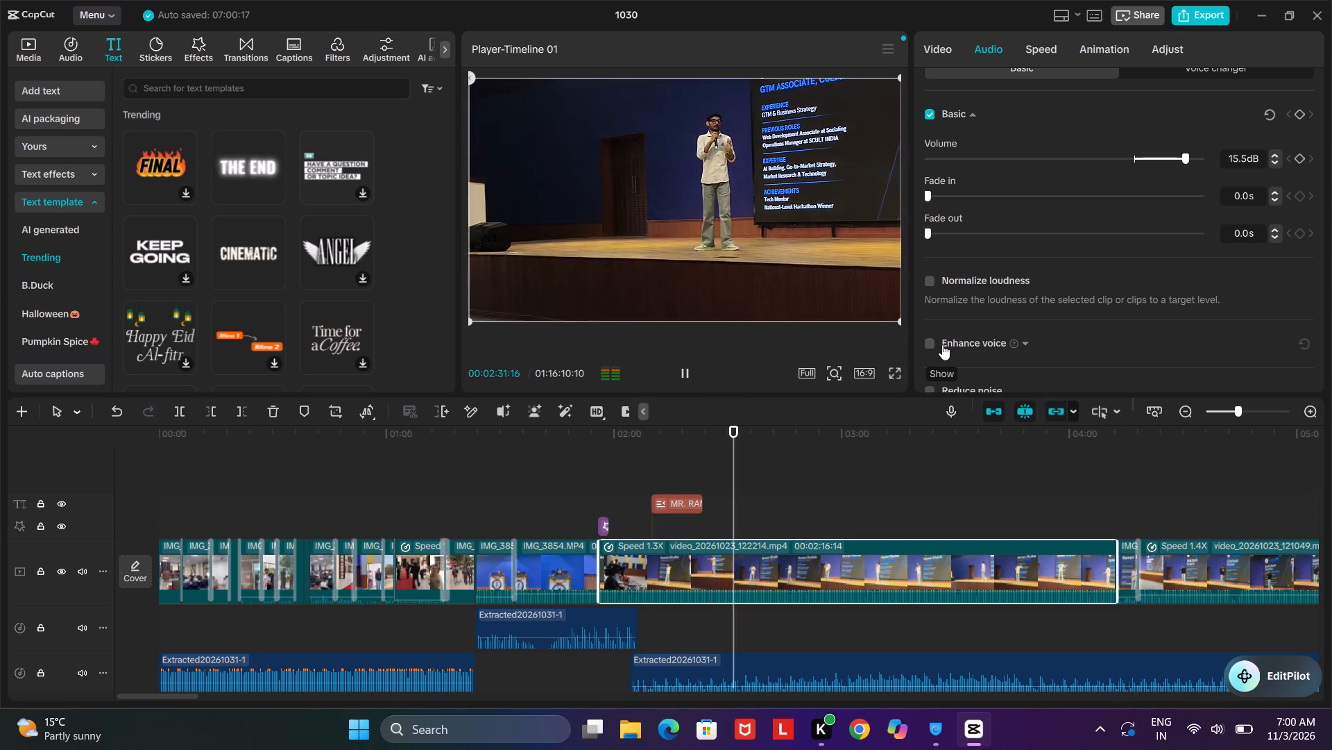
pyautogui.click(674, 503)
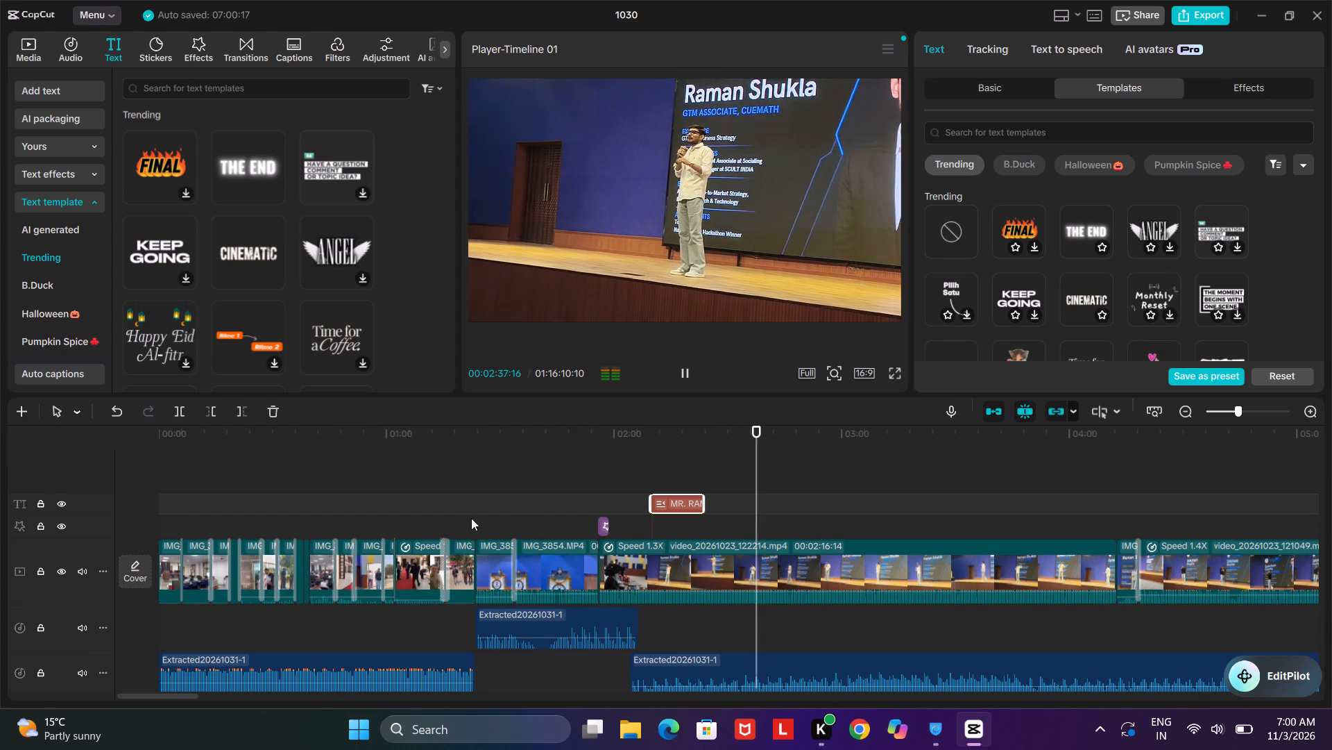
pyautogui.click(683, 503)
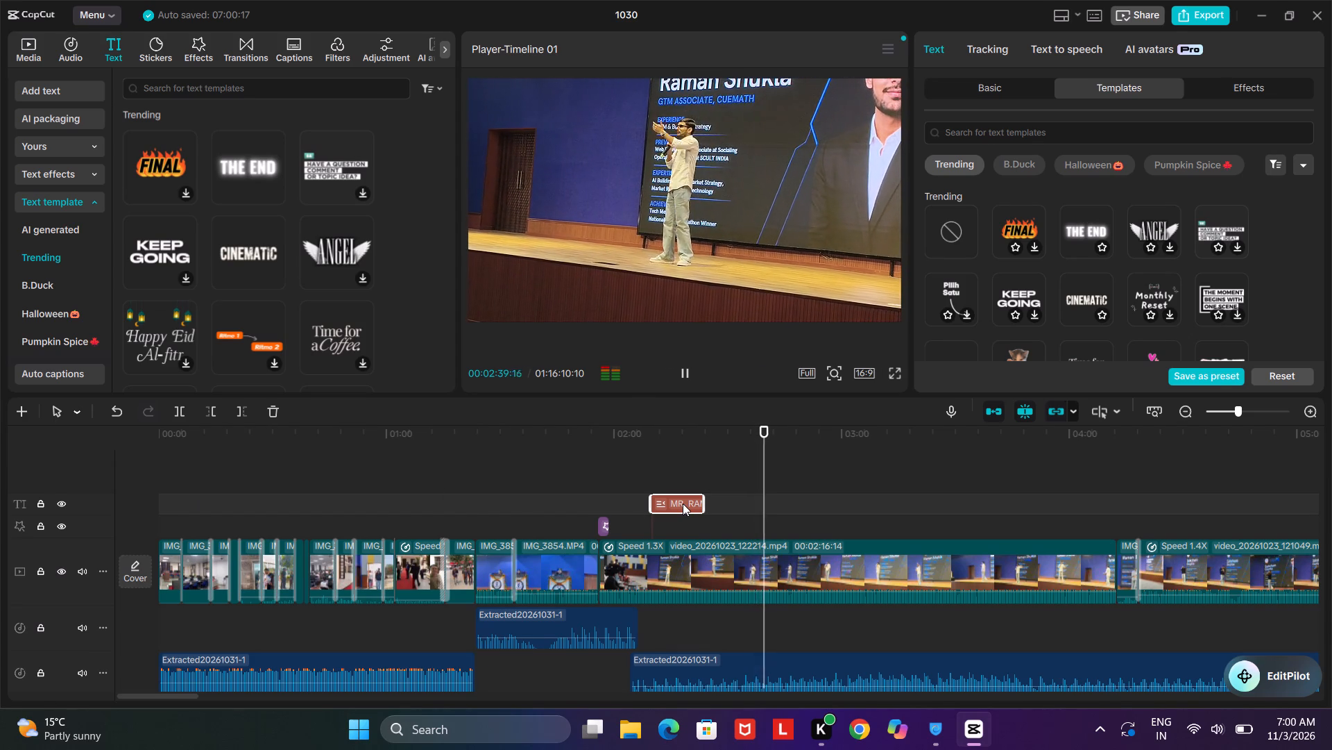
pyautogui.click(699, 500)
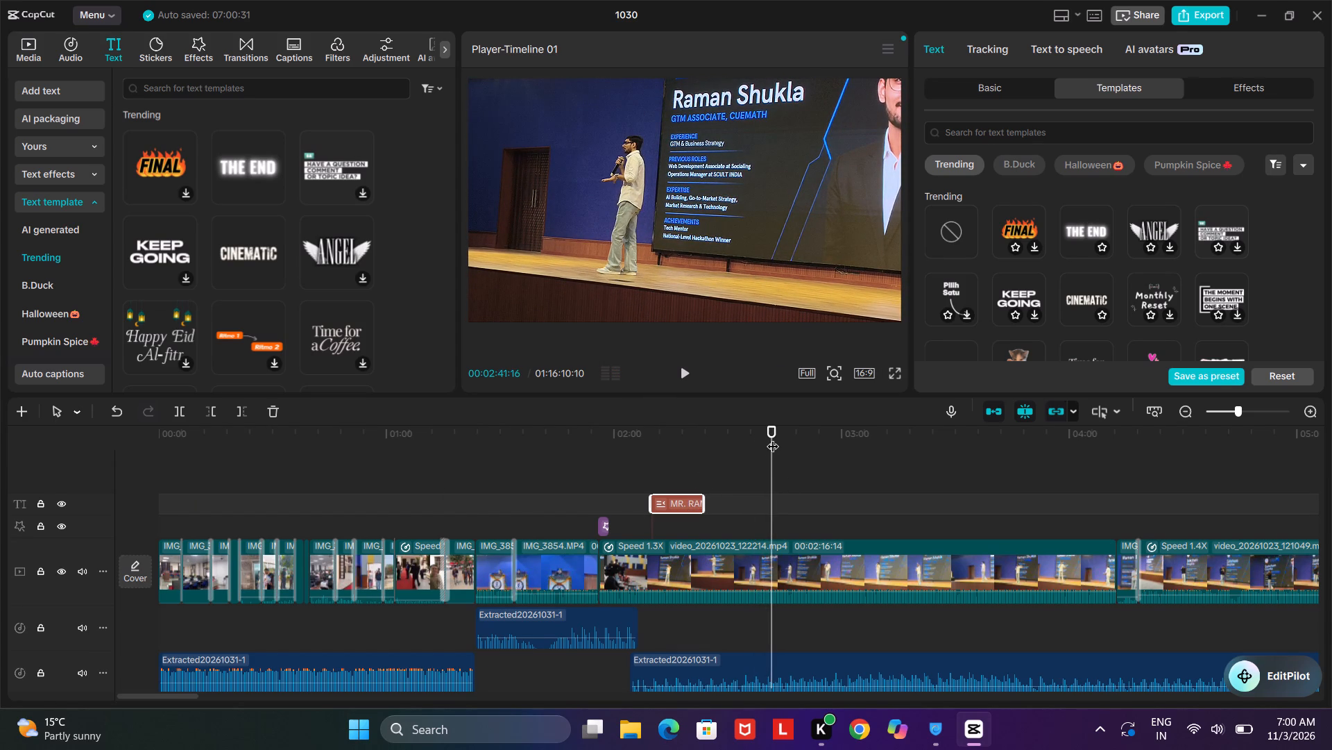
# Find where the second speaker appears and add the "THE END" text template at 00:04:23:22.
pyautogui.moveTo(773, 437); pyautogui.dragTo(1001, 459)
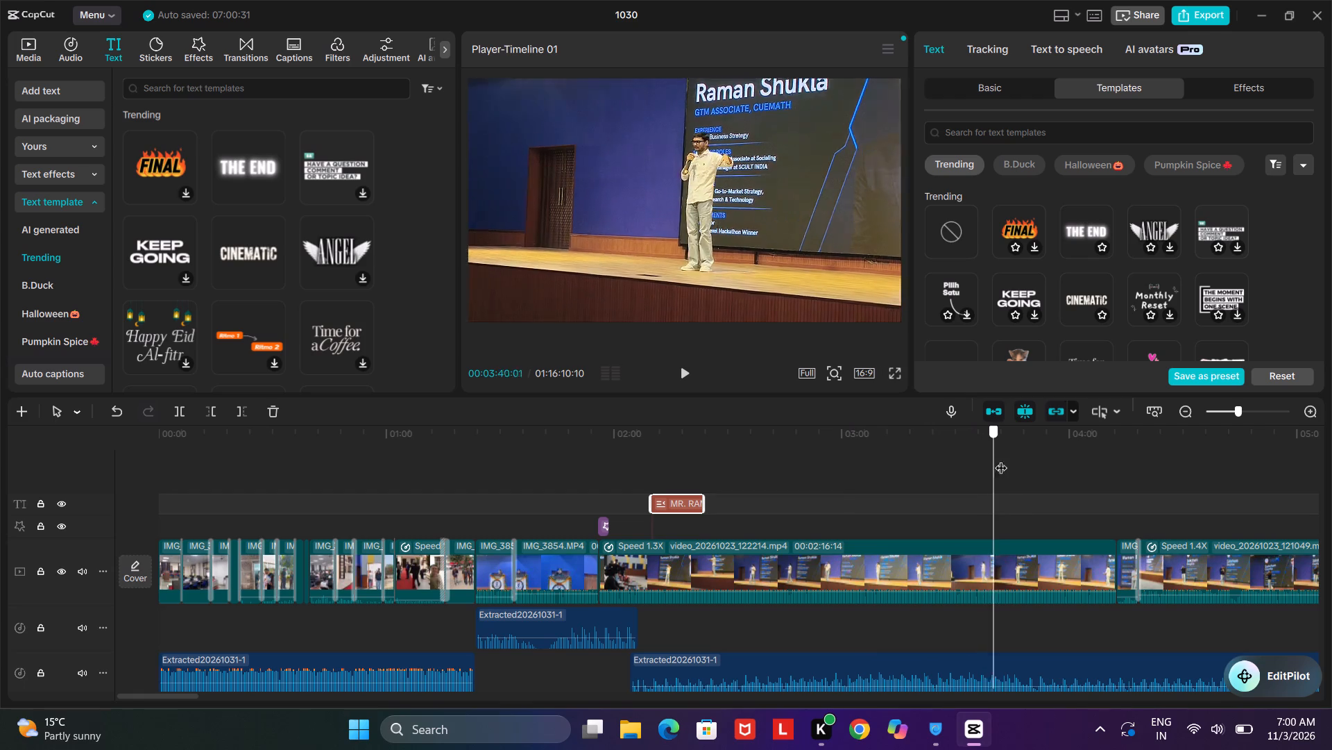
pyautogui.press('Left')
pyautogui.moveTo(1001, 459); pyautogui.dragTo(1114, 465)
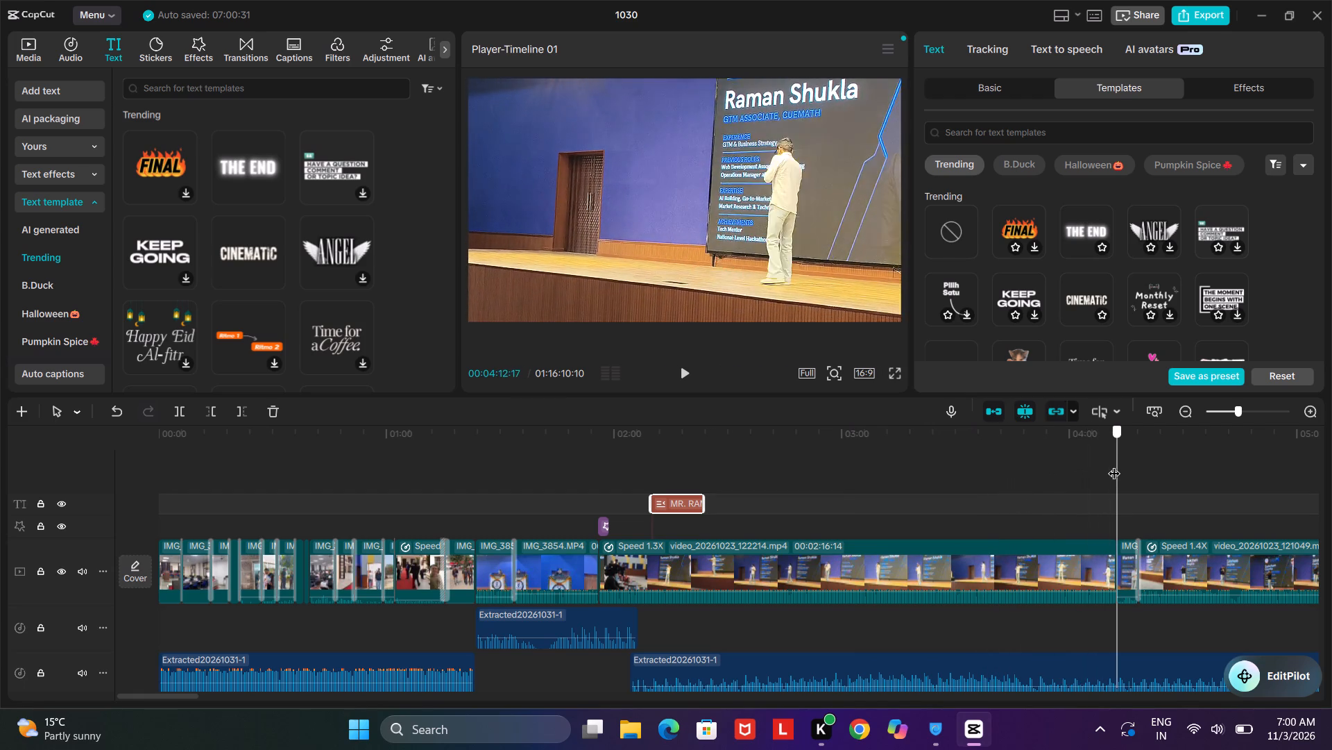
pyautogui.moveTo(1114, 465); pyautogui.dragTo(1144, 477)
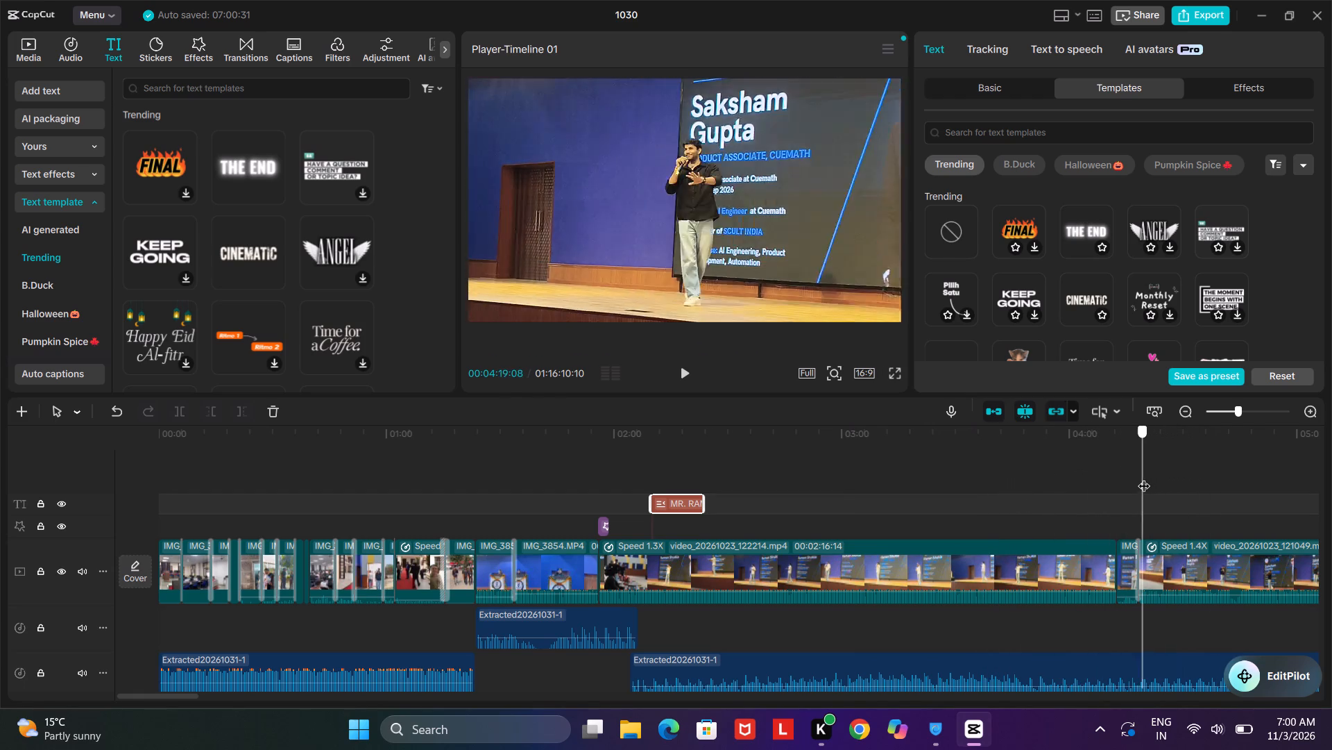
pyautogui.moveTo(1144, 477); pyautogui.dragTo(1138, 477)
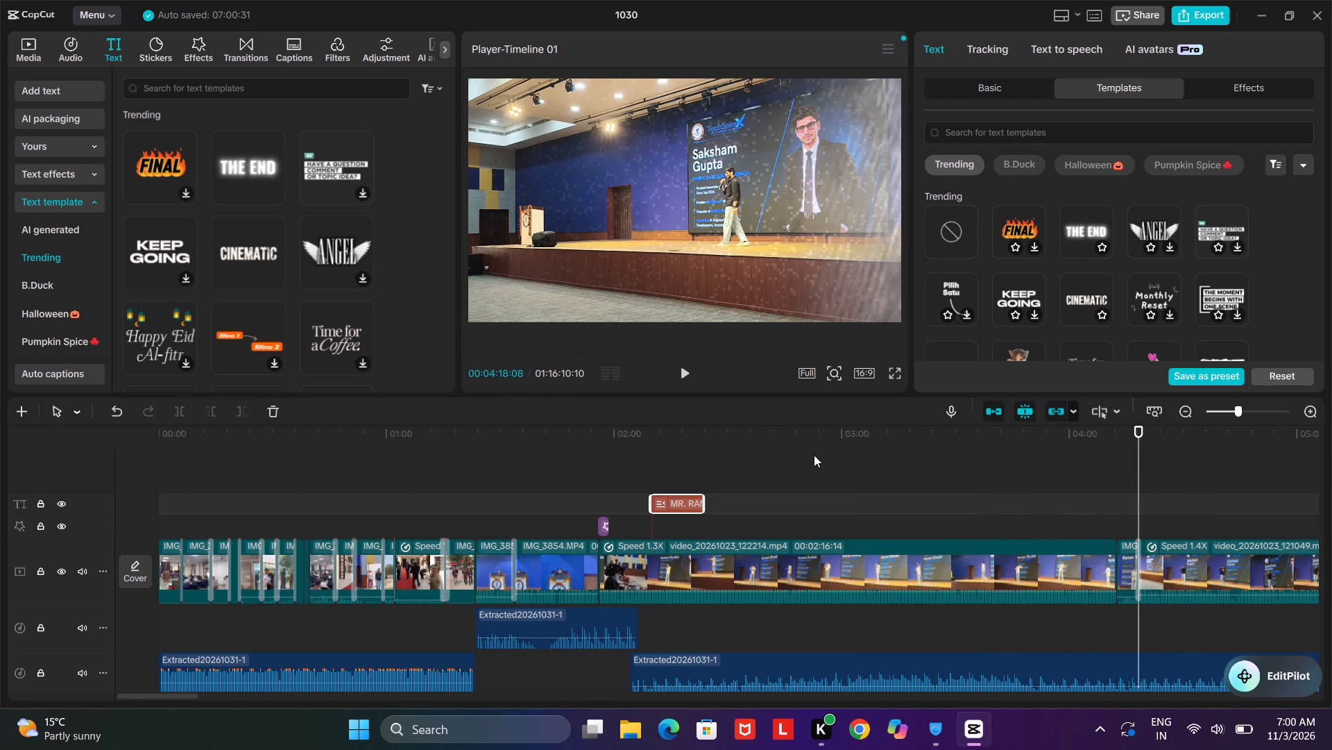
pyautogui.click(690, 378)
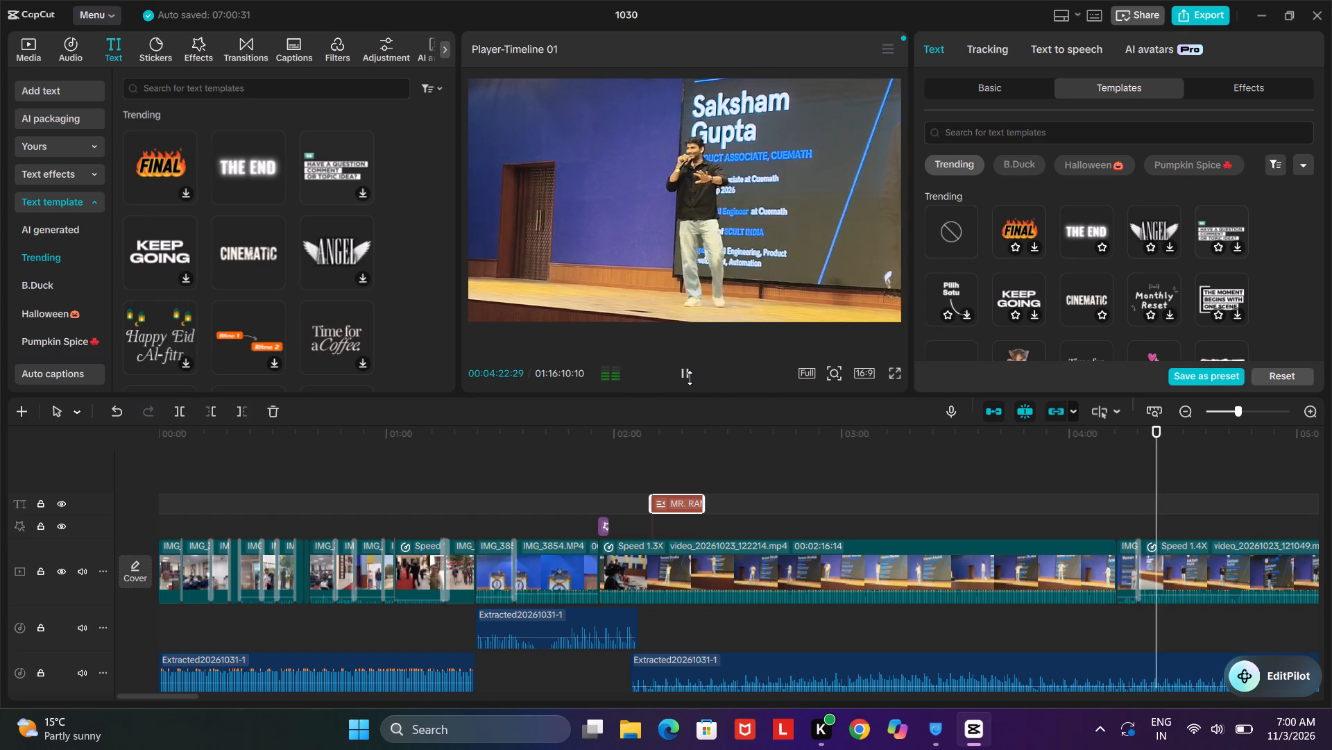
pyautogui.click(690, 378)
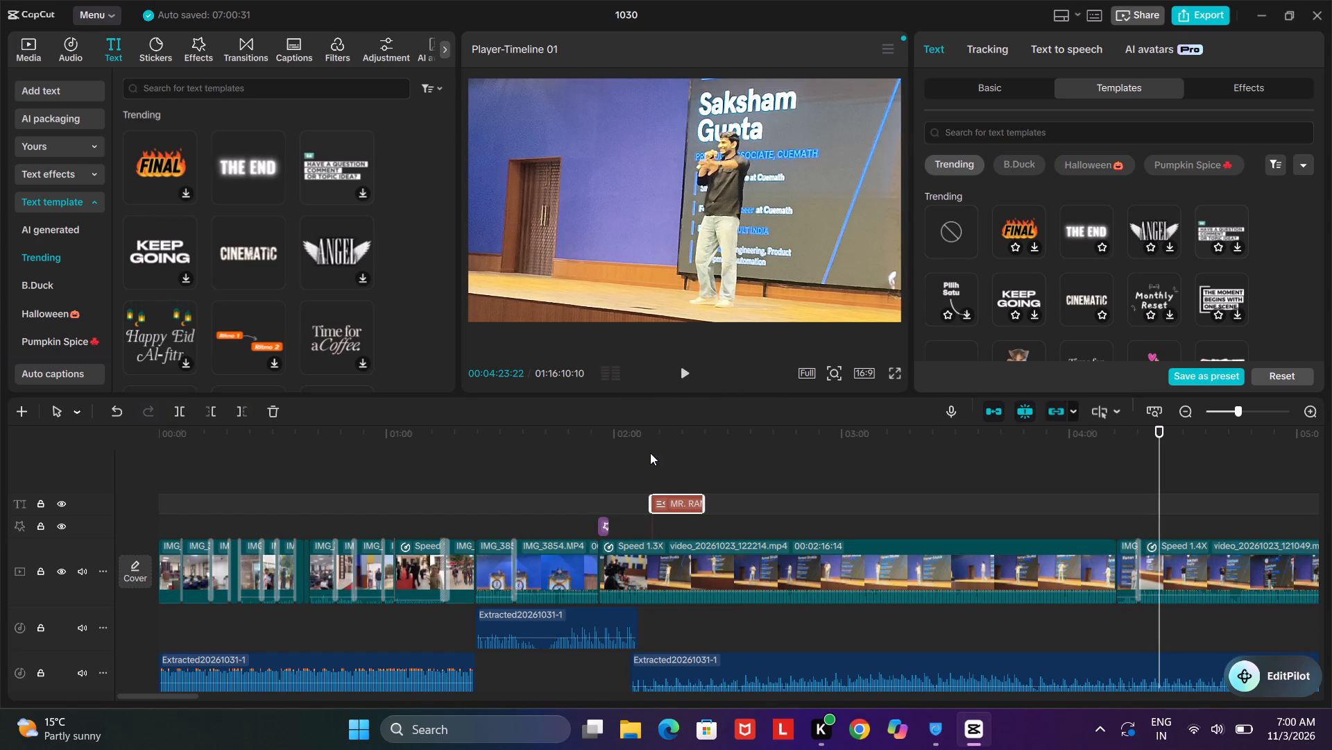
pyautogui.click(272, 196)
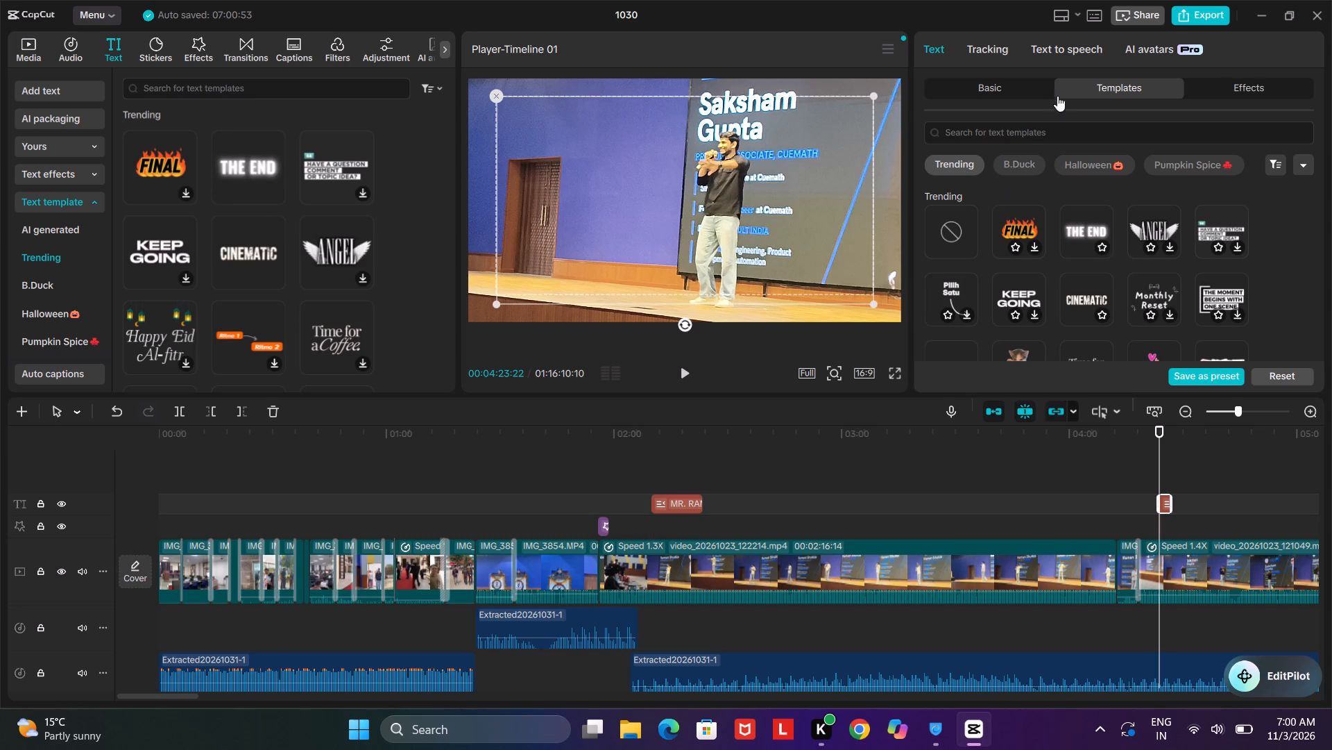
# Replace the new template's text with "MR." and the second speaker's name in capitals, as shown on the slide.
pyautogui.click(1006, 96)
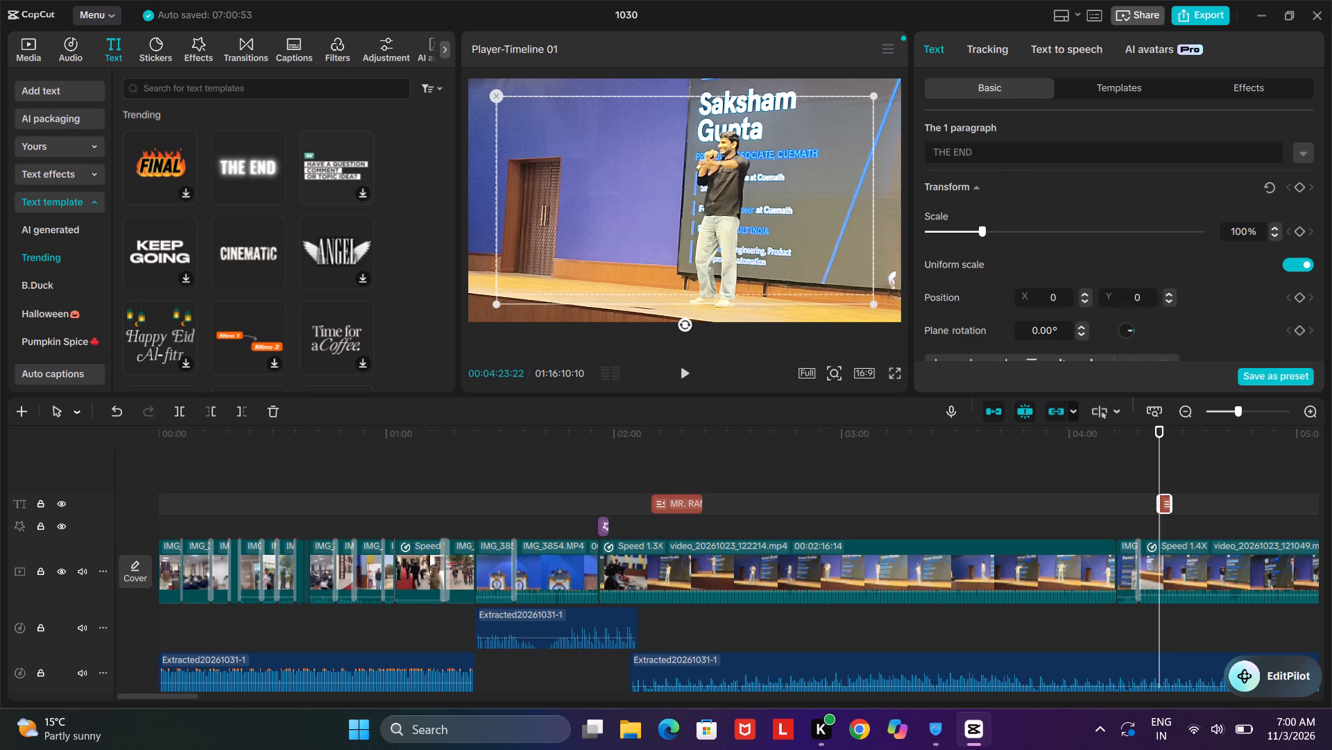
pyautogui.click(993, 160)
pyautogui.press('BackSpace')
pyautogui.press('BackSpace')
pyautogui.press('BackSpace')
pyautogui.press('BackSpace')
pyautogui.press('BackSpace')
pyautogui.press('BackSpace')
pyautogui.press('BackSpace')
pyautogui.press('BackSpace')
pyautogui.press('BackSpace')
pyautogui.press('BackSpace')
pyautogui.press('BackSpace')
pyautogui.press('BackSpace')
pyautogui.press('BackSpace')
pyautogui.press('BackSpace')
pyautogui.press('BackSpace')
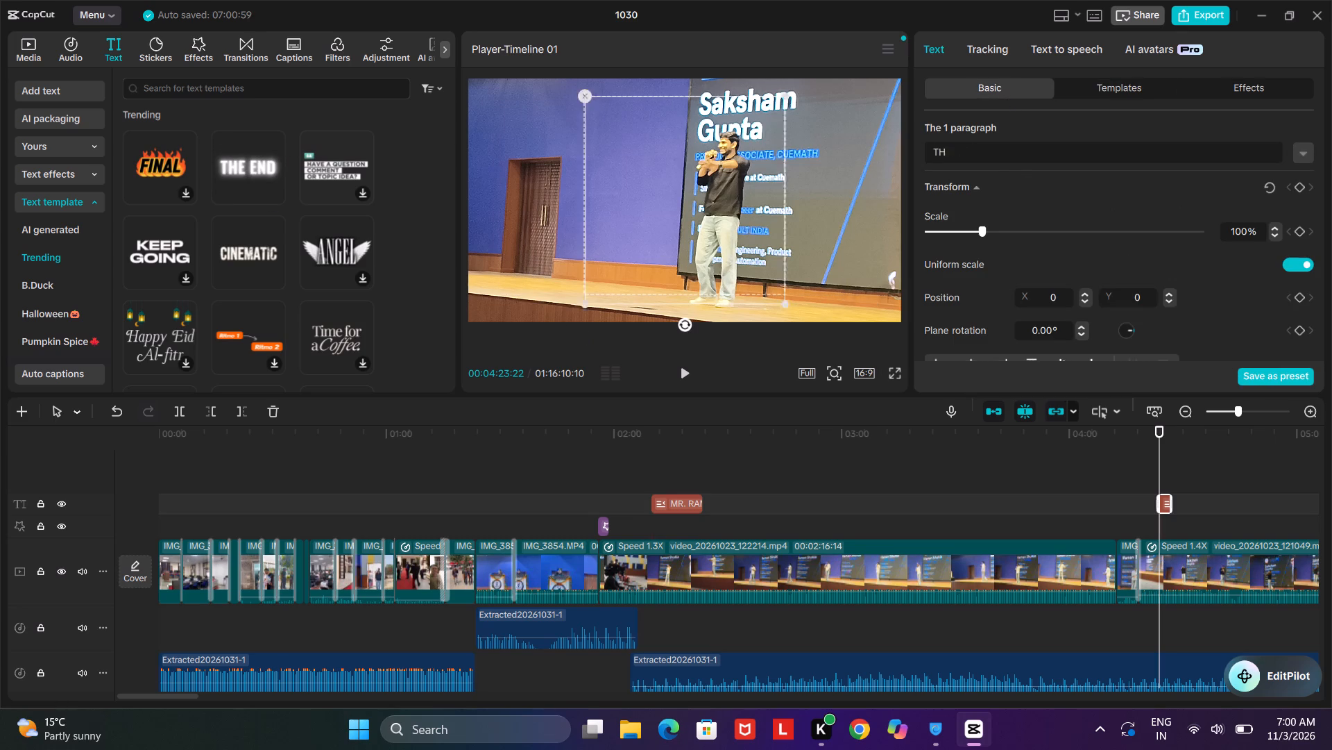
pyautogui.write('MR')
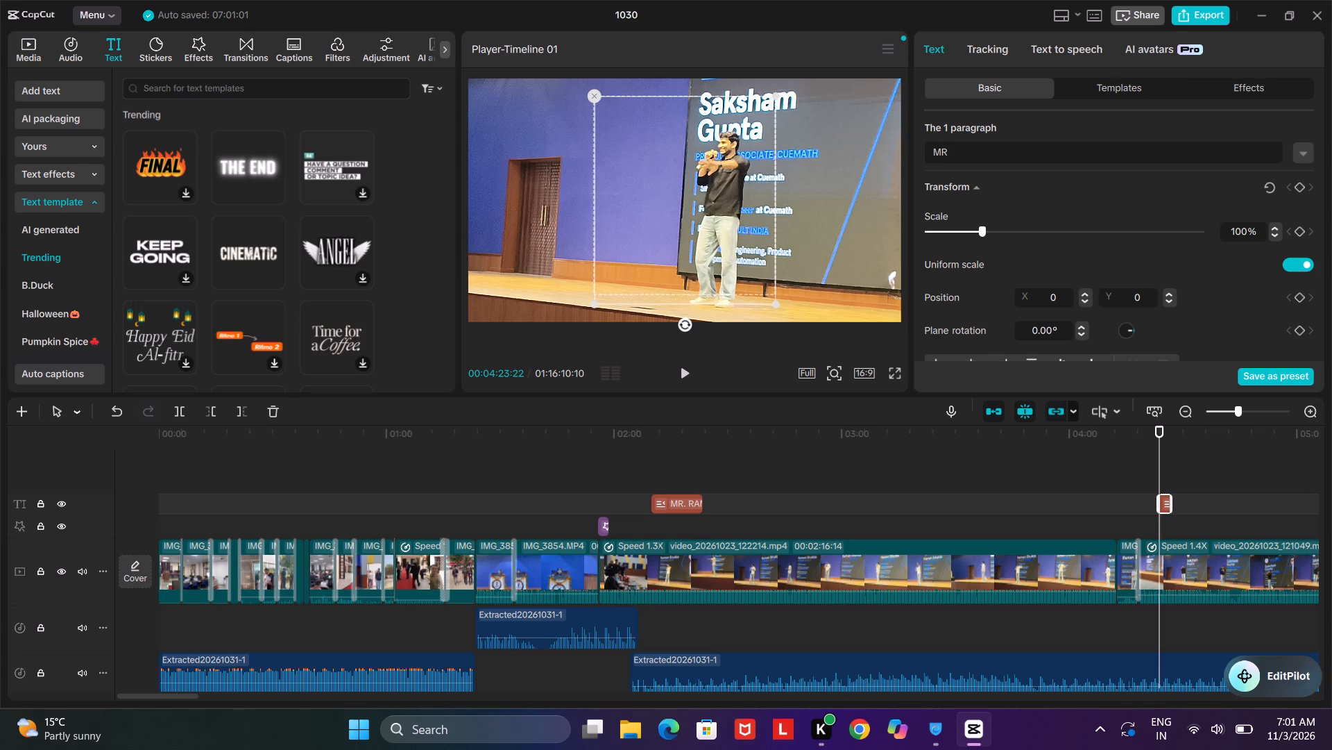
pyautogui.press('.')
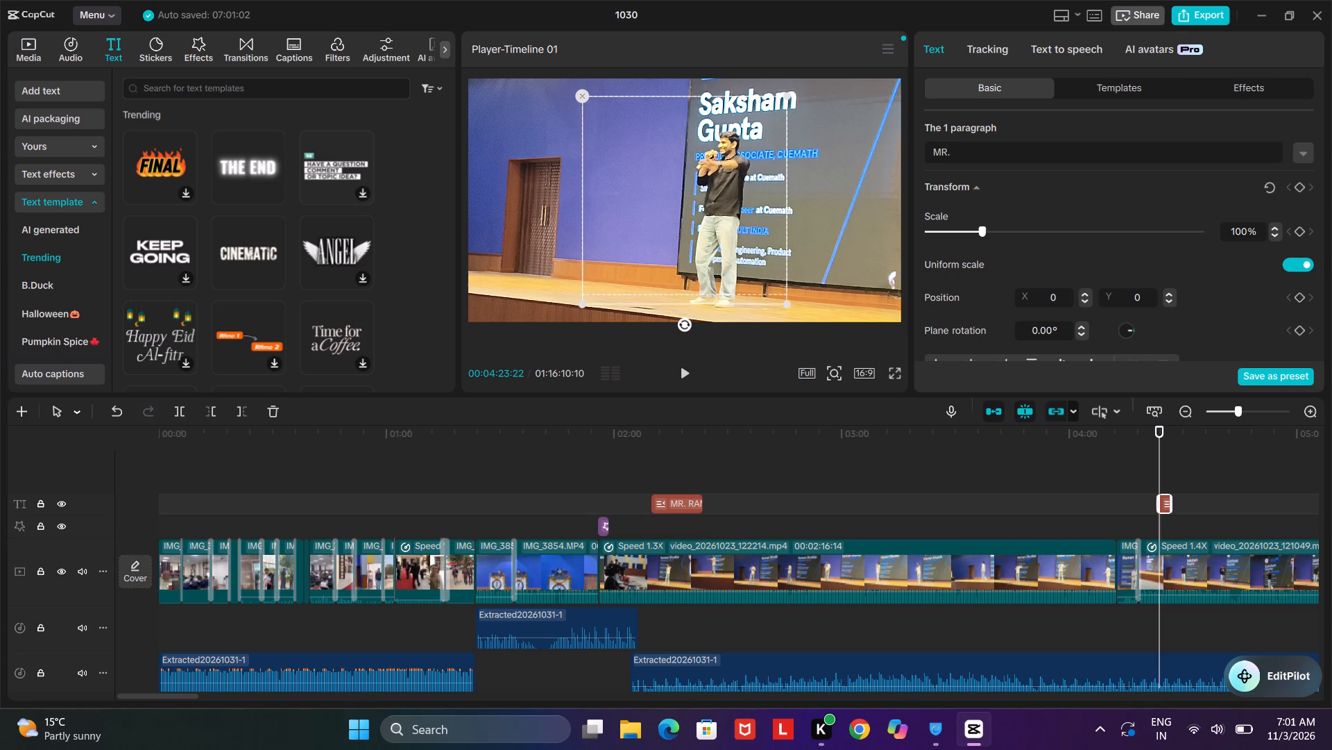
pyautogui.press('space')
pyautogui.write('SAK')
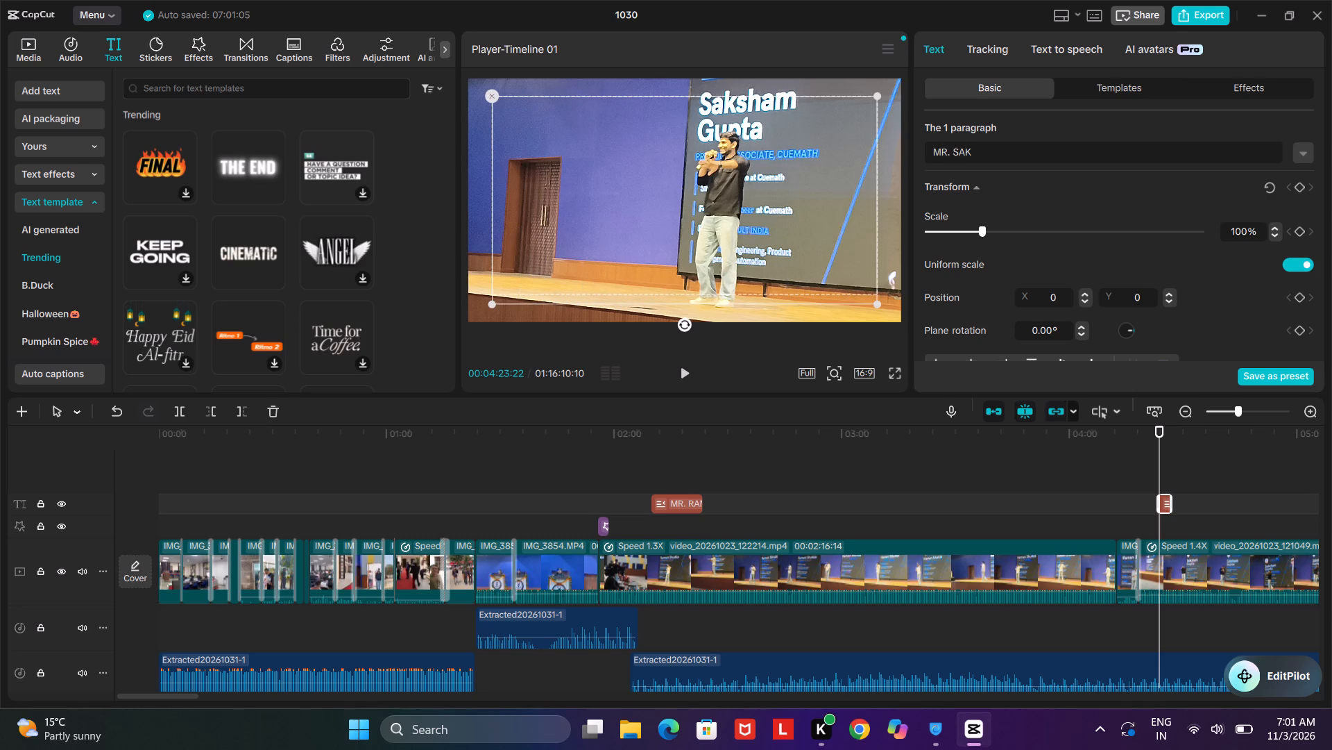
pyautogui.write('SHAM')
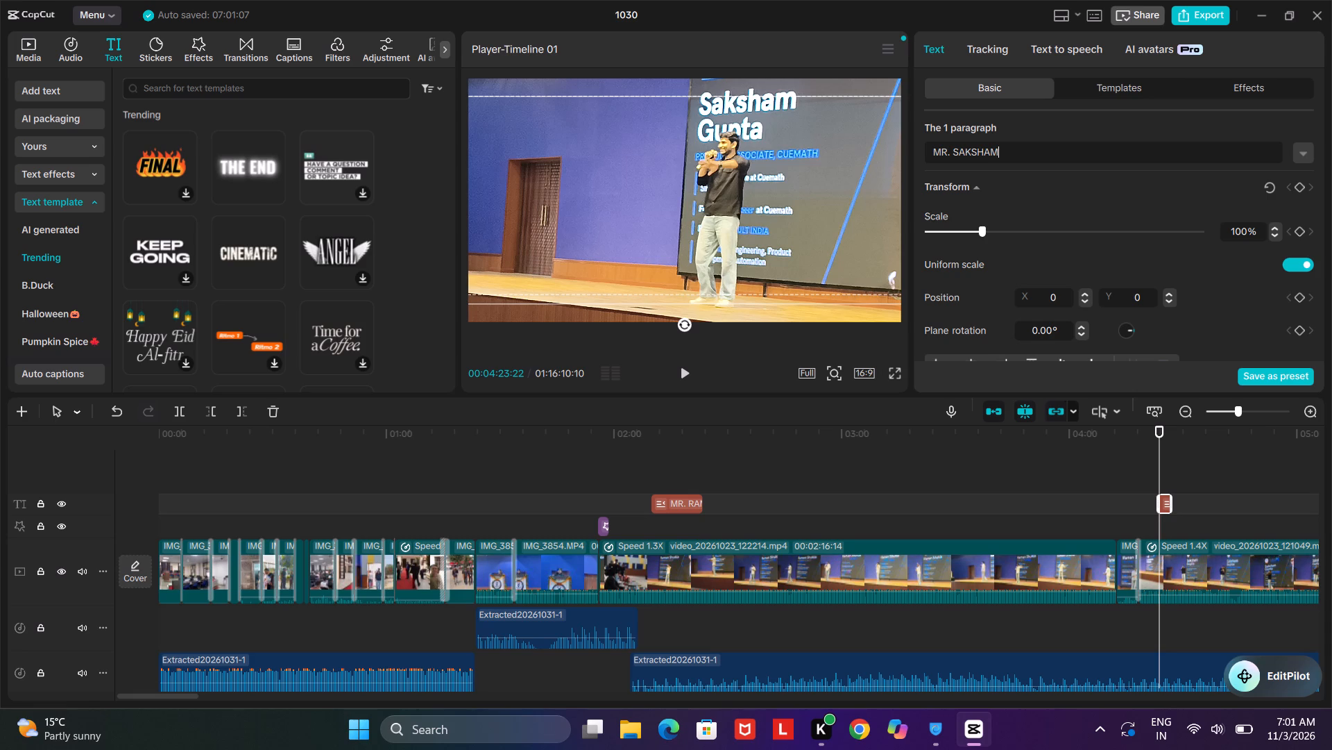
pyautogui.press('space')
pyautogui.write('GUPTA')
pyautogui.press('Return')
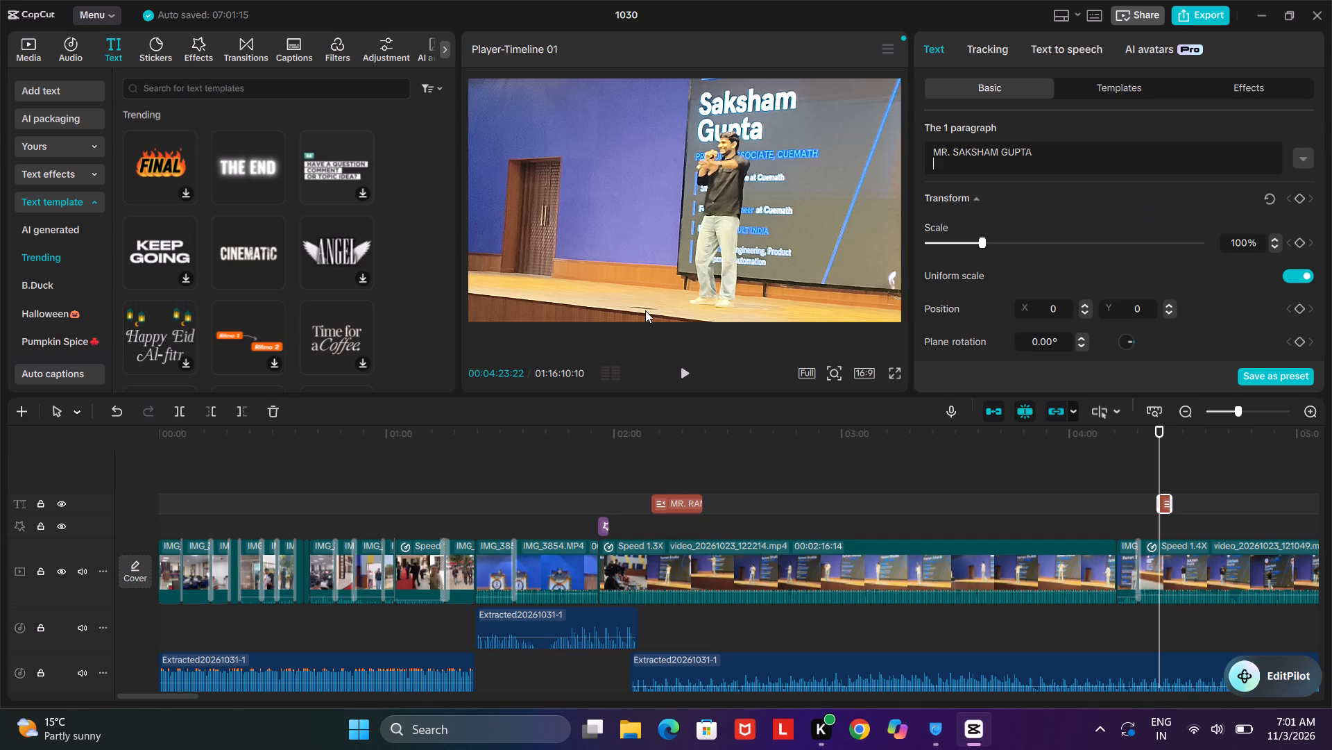
# Play the second speaker's title and extend its end on the timeline past 00:04:29:18.
pyautogui.click(683, 365)
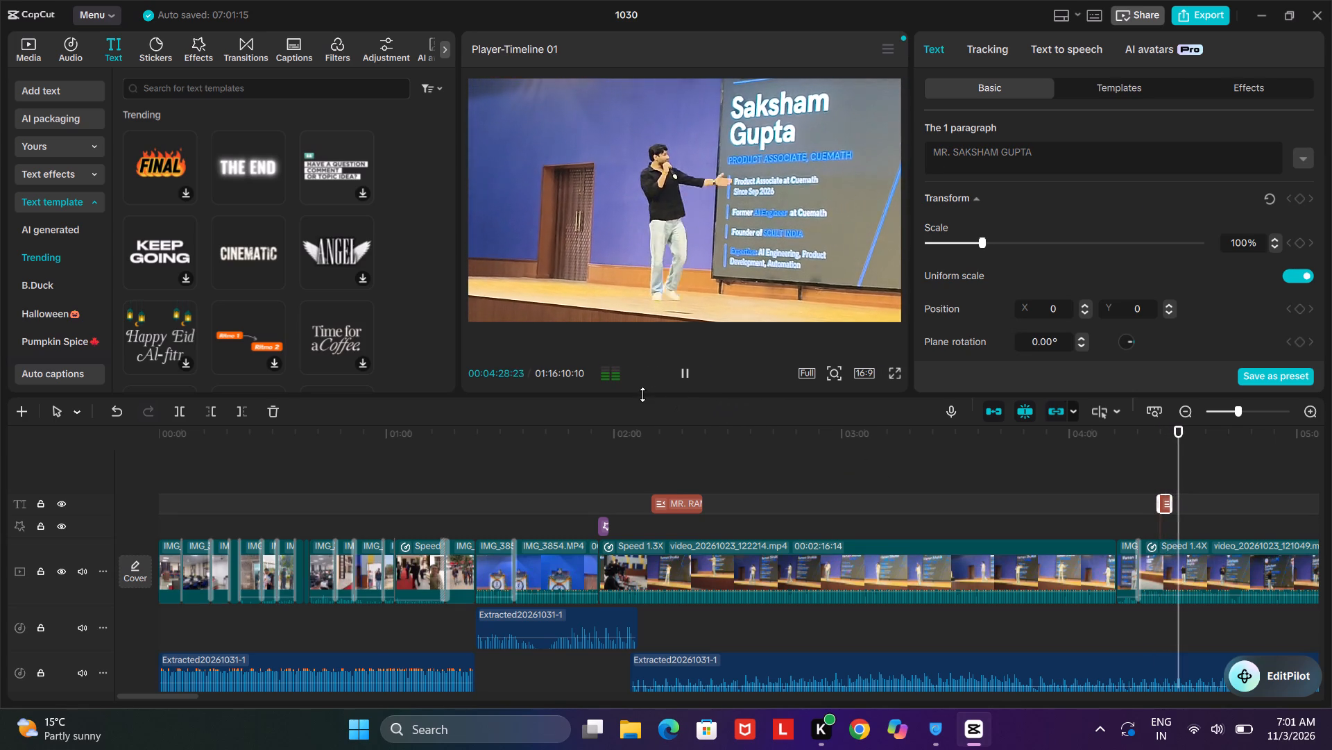
pyautogui.click(689, 382)
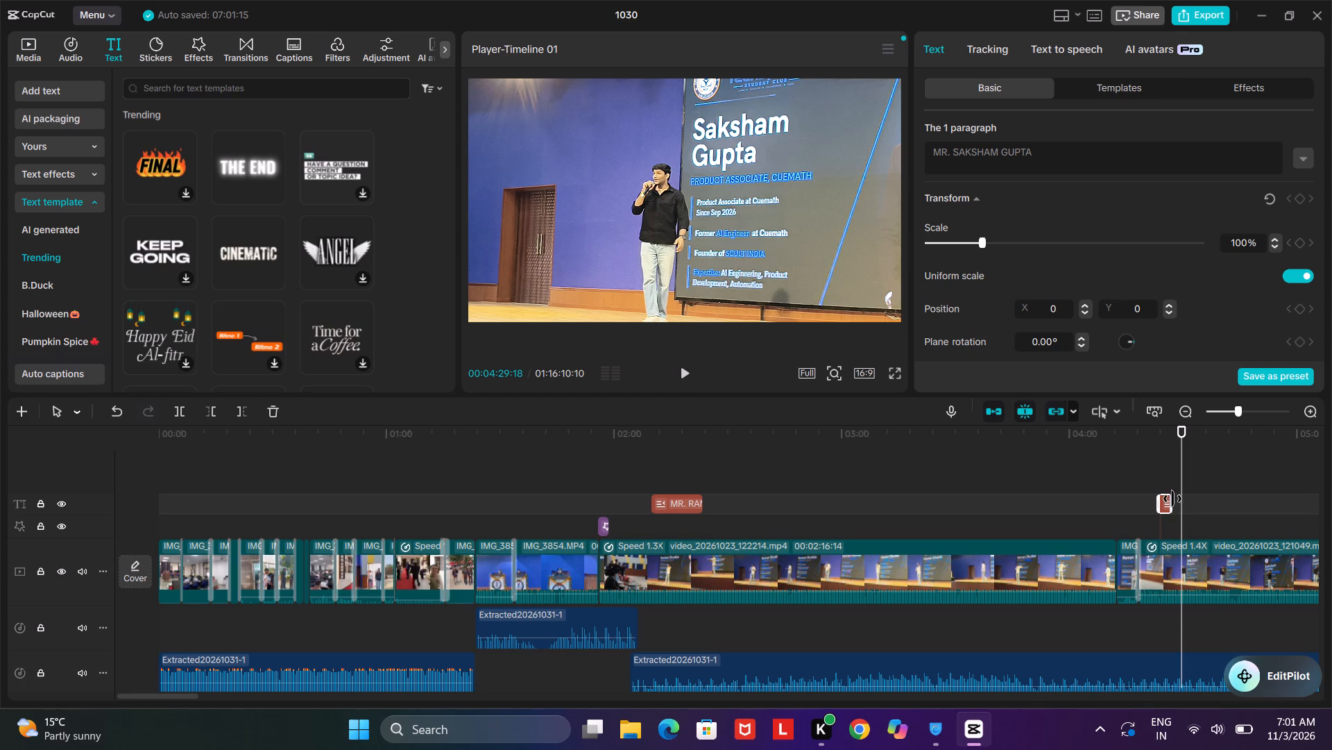
pyautogui.moveTo(1172, 499); pyautogui.dragTo(1198, 499)
# Add the second line "AI ENGINEER" below the second speaker's name in the title and play it back.
pyautogui.click(1064, 150)
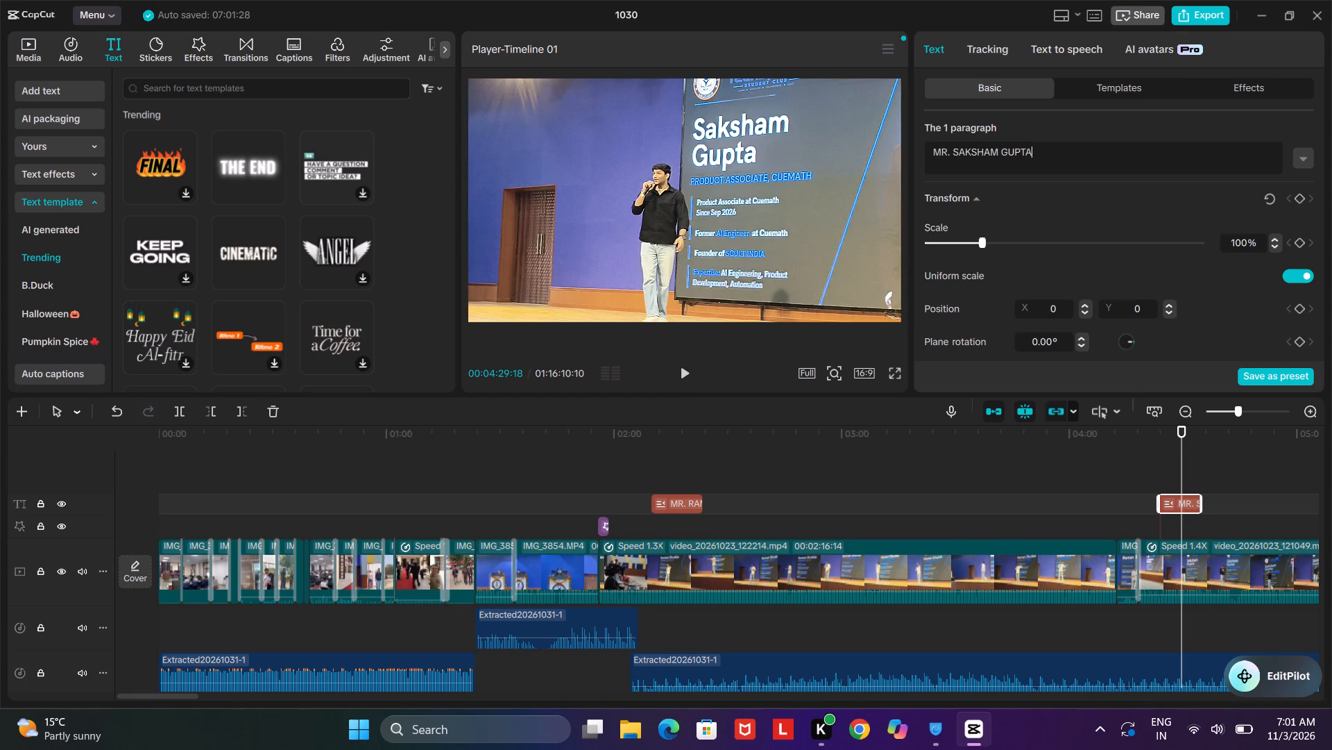
pyautogui.press('Return')
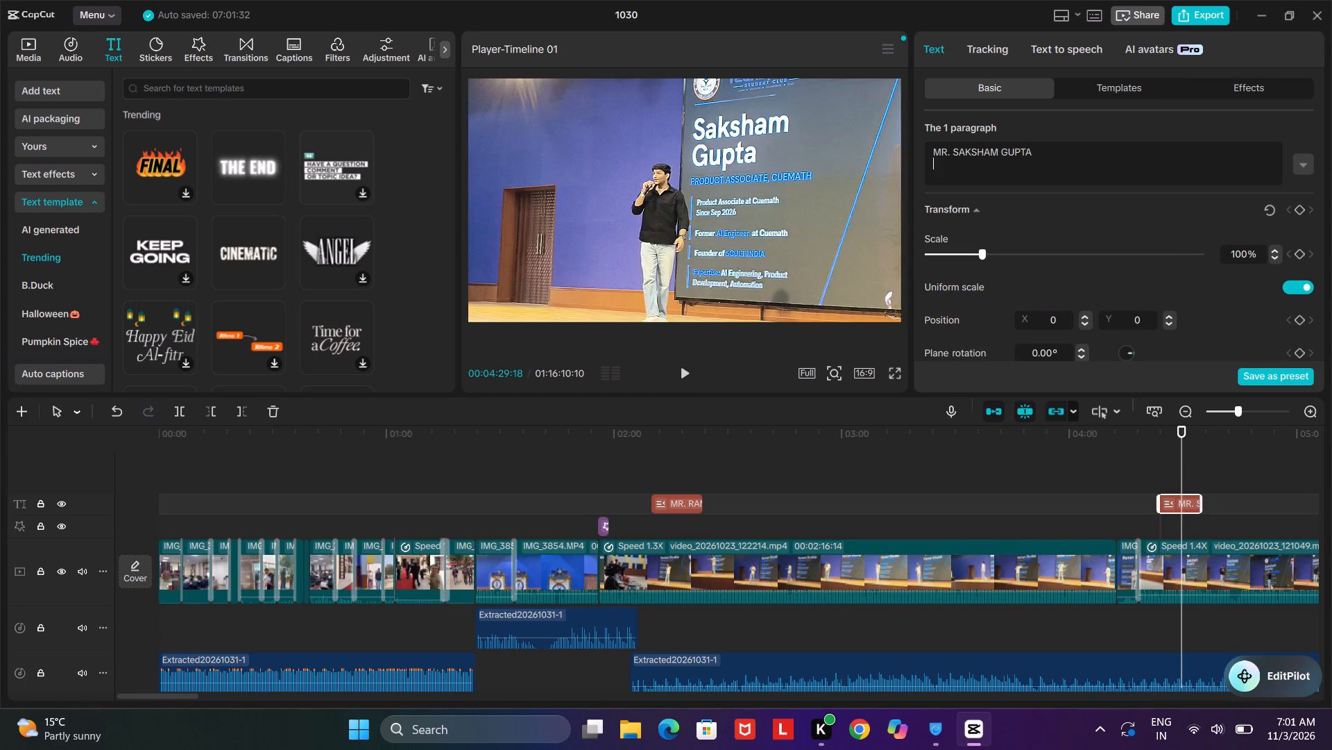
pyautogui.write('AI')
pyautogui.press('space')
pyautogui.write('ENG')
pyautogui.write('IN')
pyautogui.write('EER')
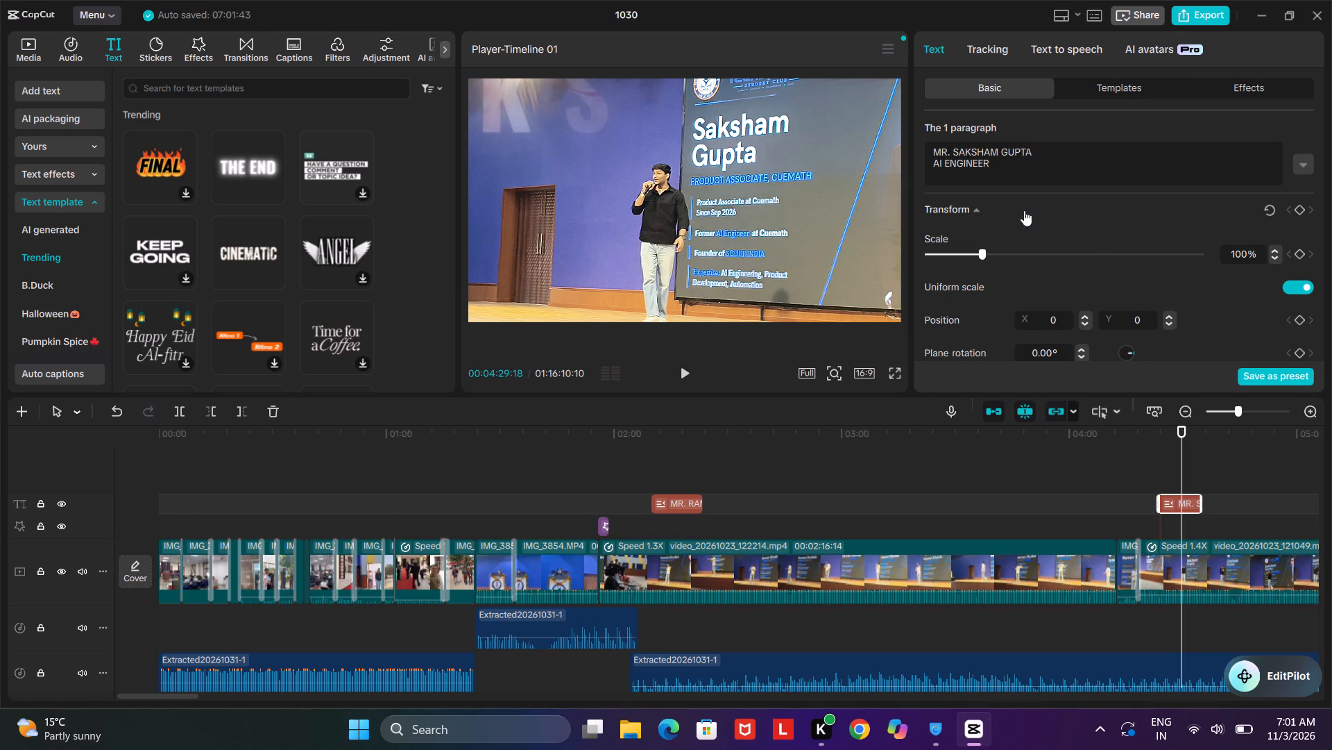
pyautogui.moveTo(1196, 472); pyautogui.dragTo(725, 395)
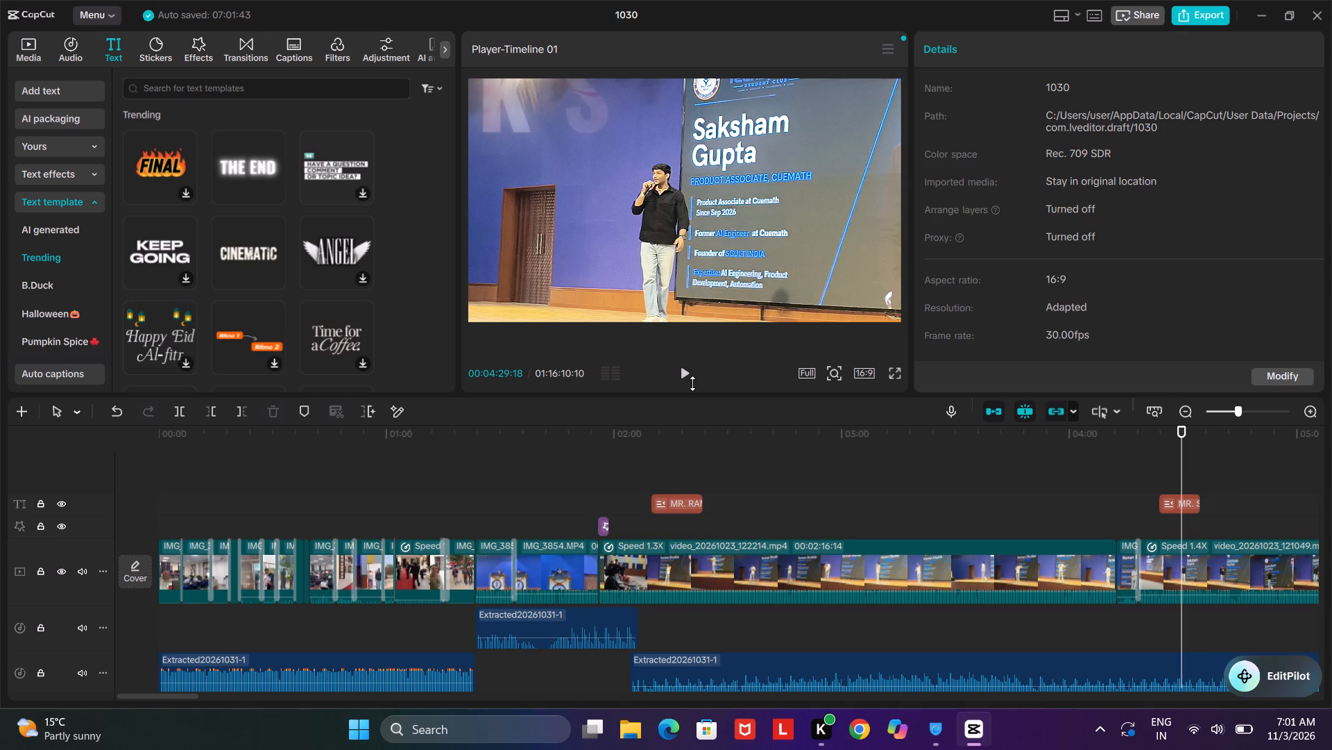
pyautogui.click(674, 367)
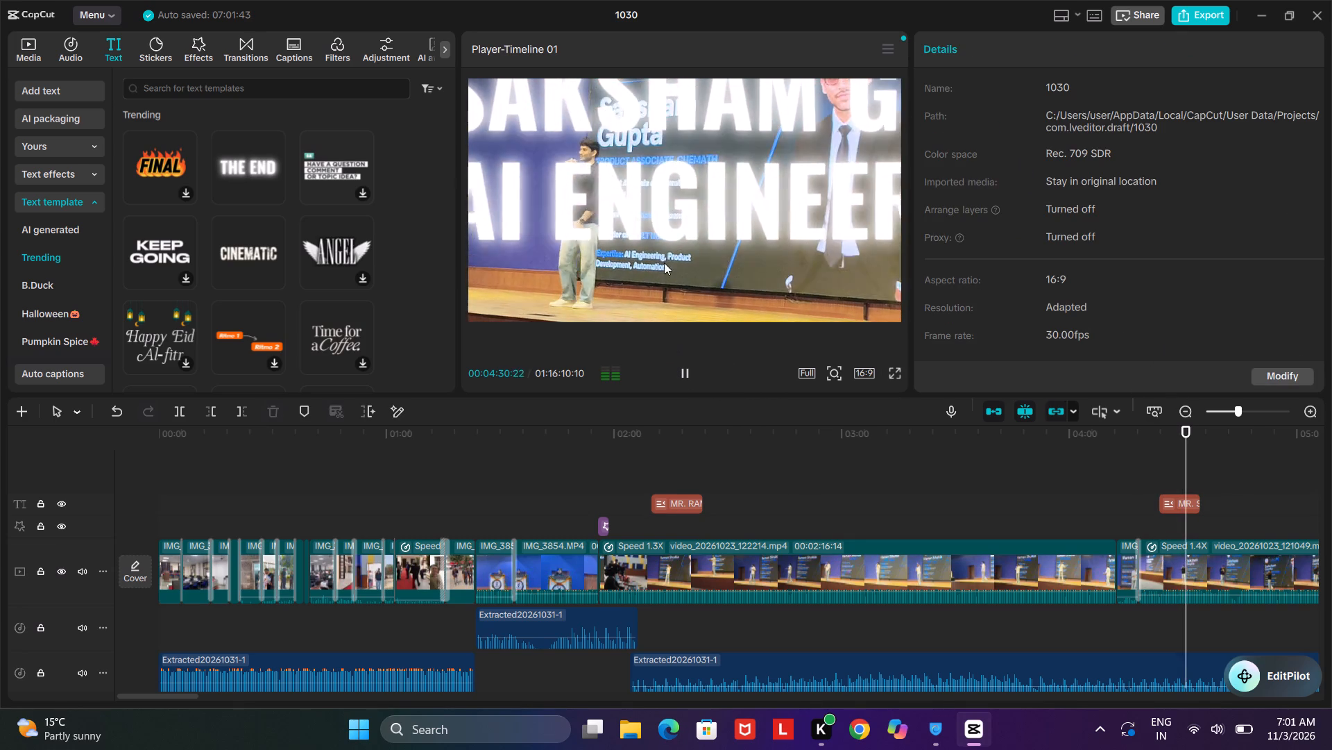
# Stop playback and set the font size of the second speaker's title text to 9.
pyautogui.click(661, 203)
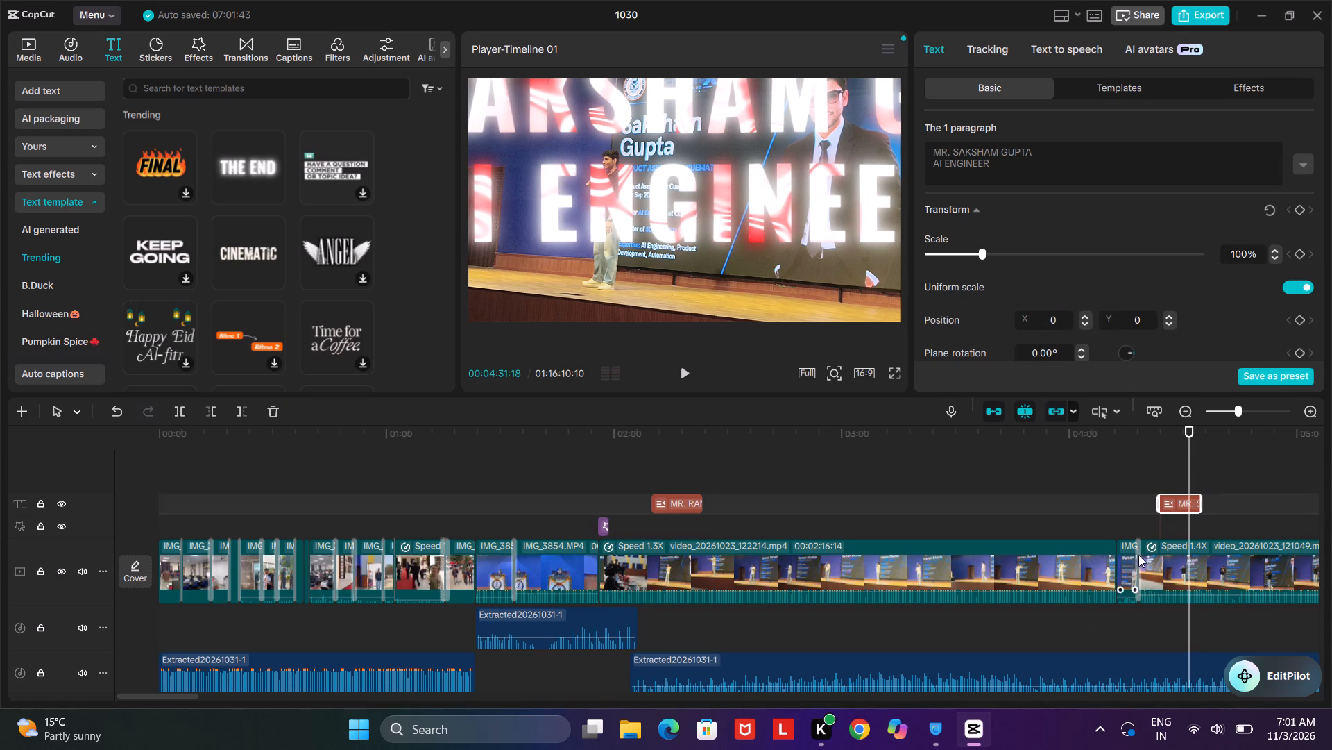
pyautogui.click(751, 204)
pyautogui.moveTo(751, 204); pyautogui.dragTo(657, 251)
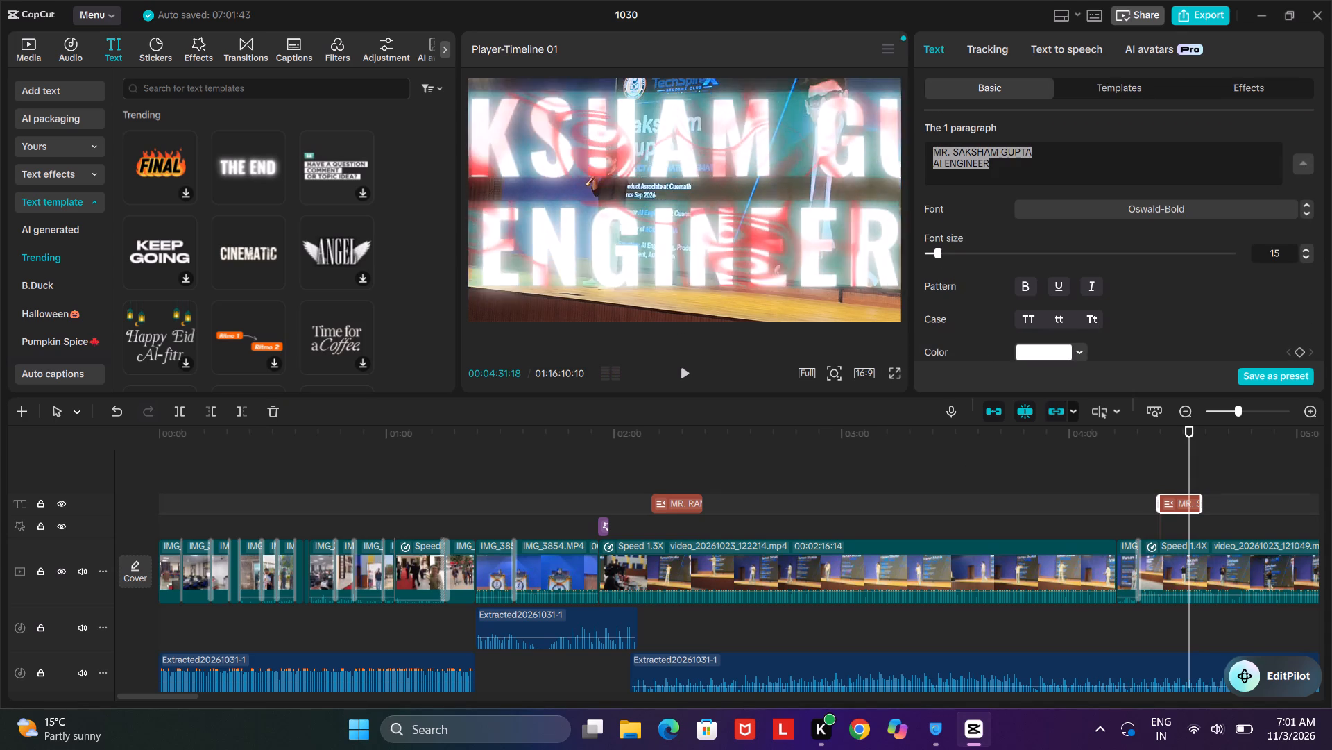
pyautogui.moveTo(657, 251); pyautogui.dragTo(546, 238)
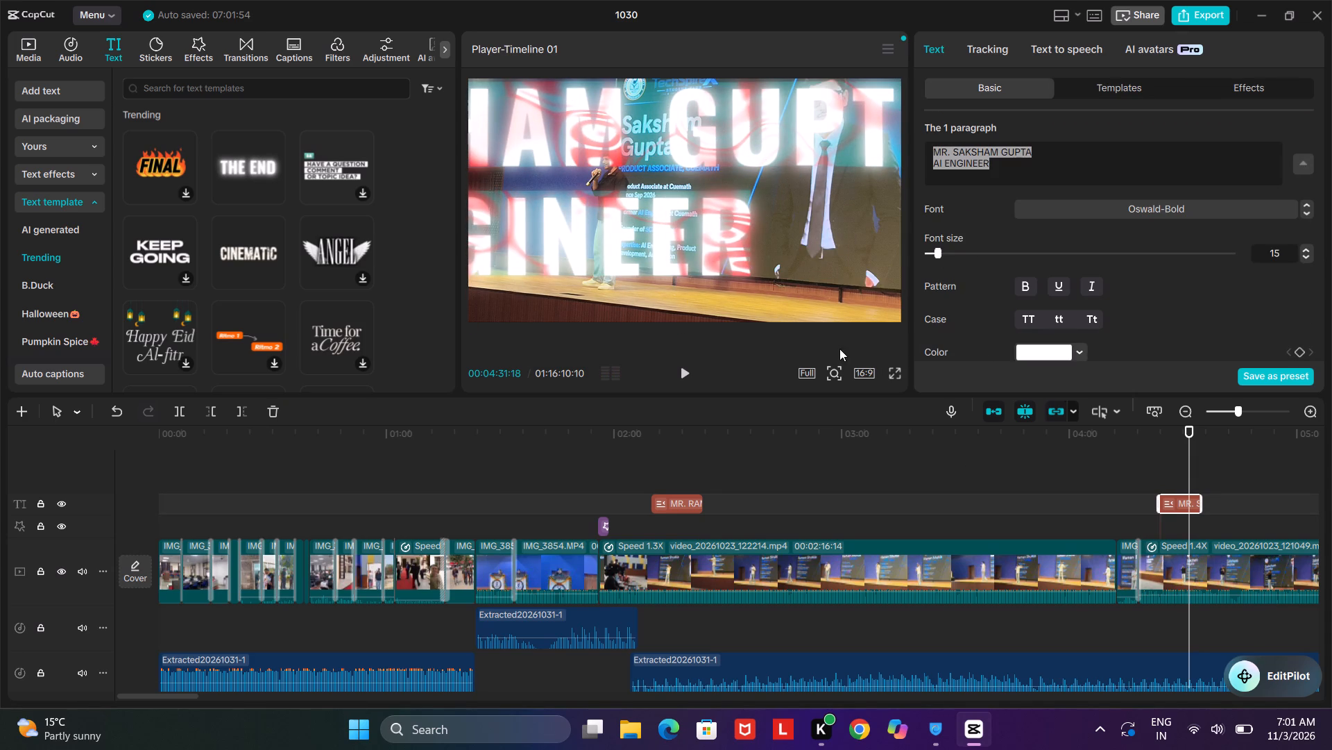
pyautogui.click(932, 248)
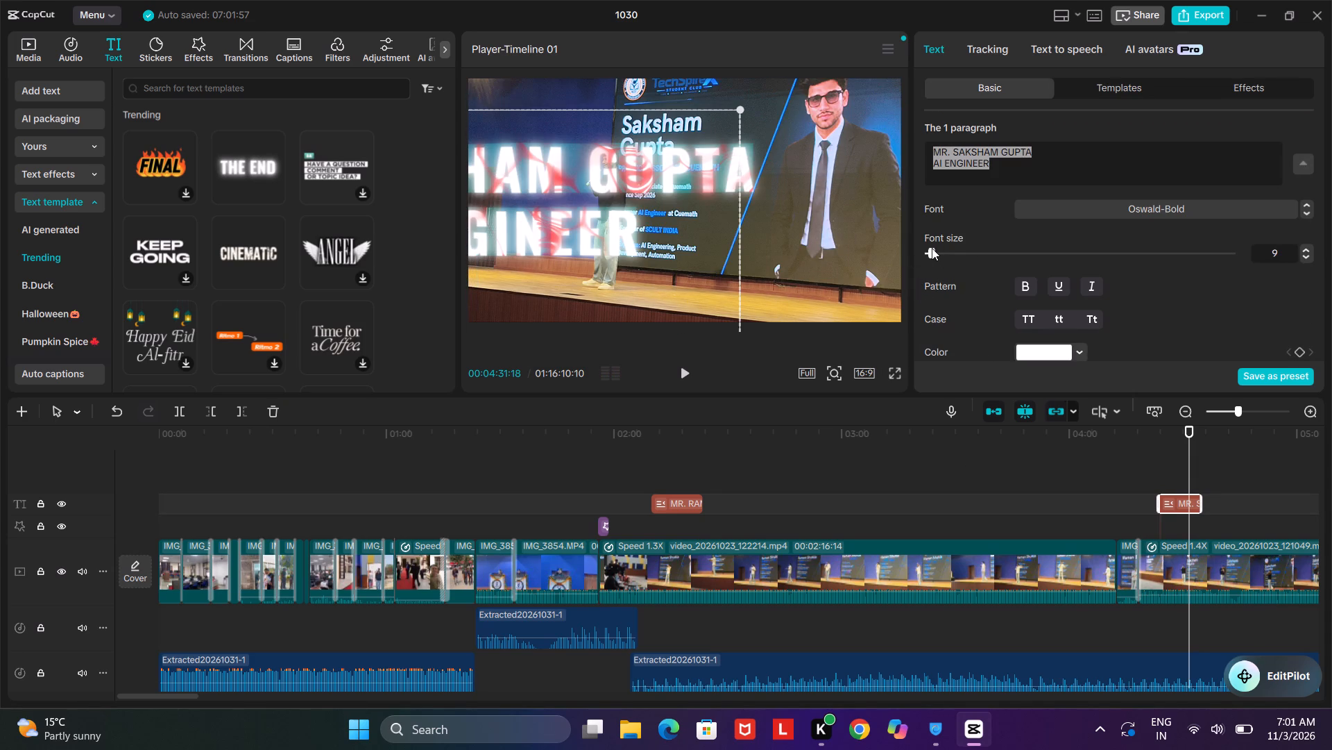
# Scale down the second speaker's two-line title in the video frame.
pyautogui.moveTo(642, 242); pyautogui.dragTo(701, 215)
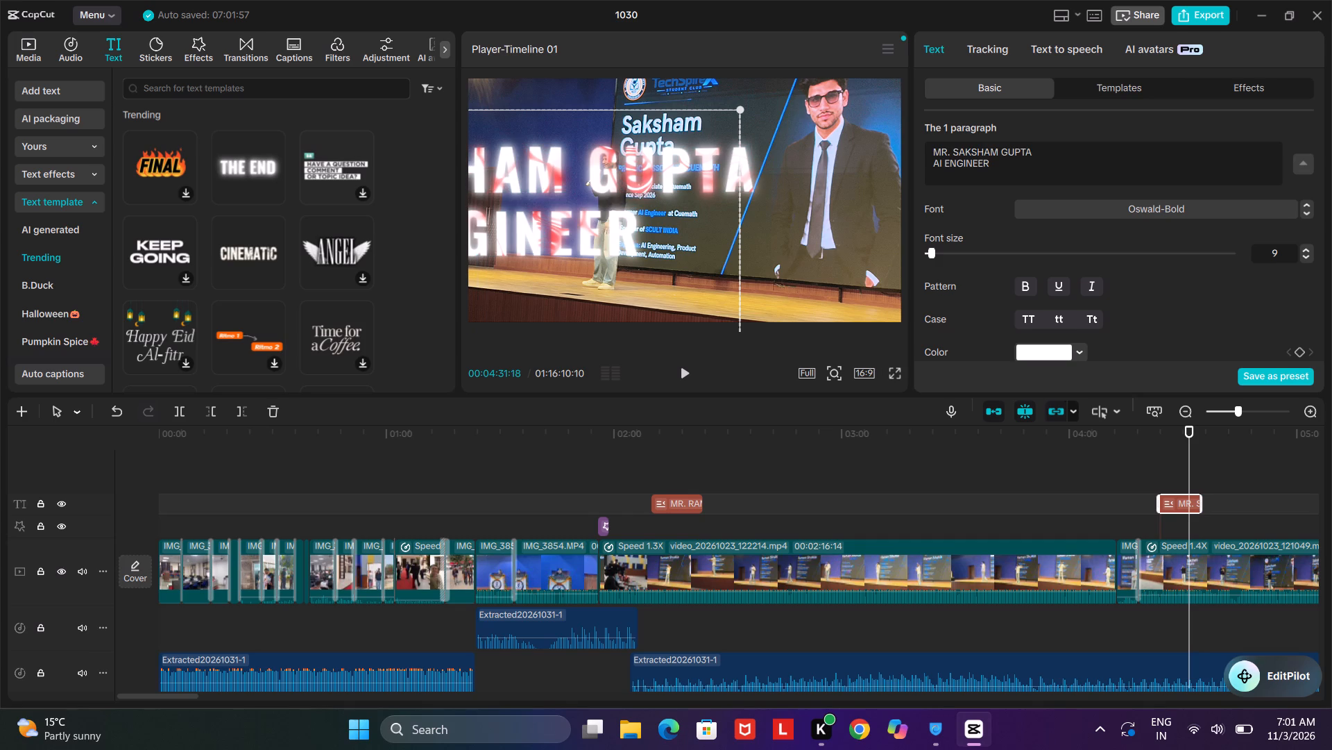
pyautogui.moveTo(701, 215); pyautogui.dragTo(733, 202)
pyautogui.moveTo(582, 179); pyautogui.dragTo(625, 166)
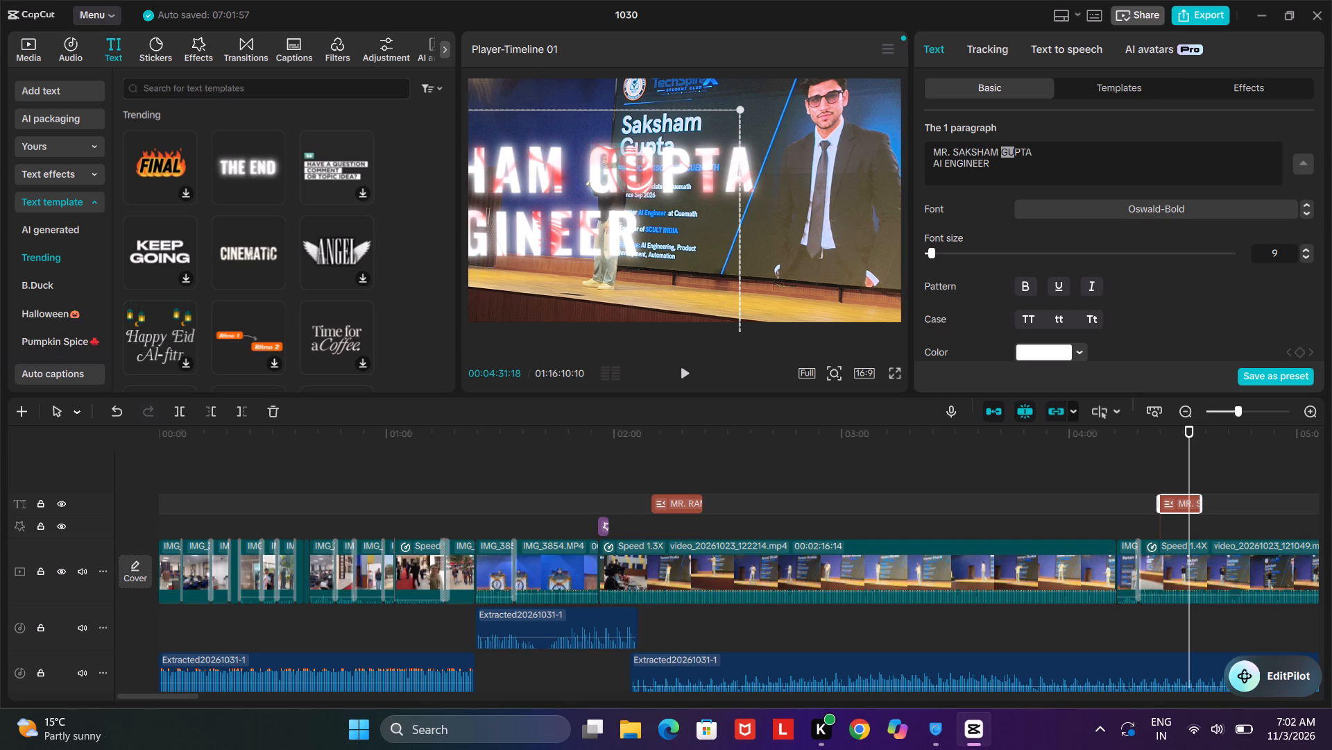
pyautogui.moveTo(740, 112); pyautogui.dragTo(692, 156)
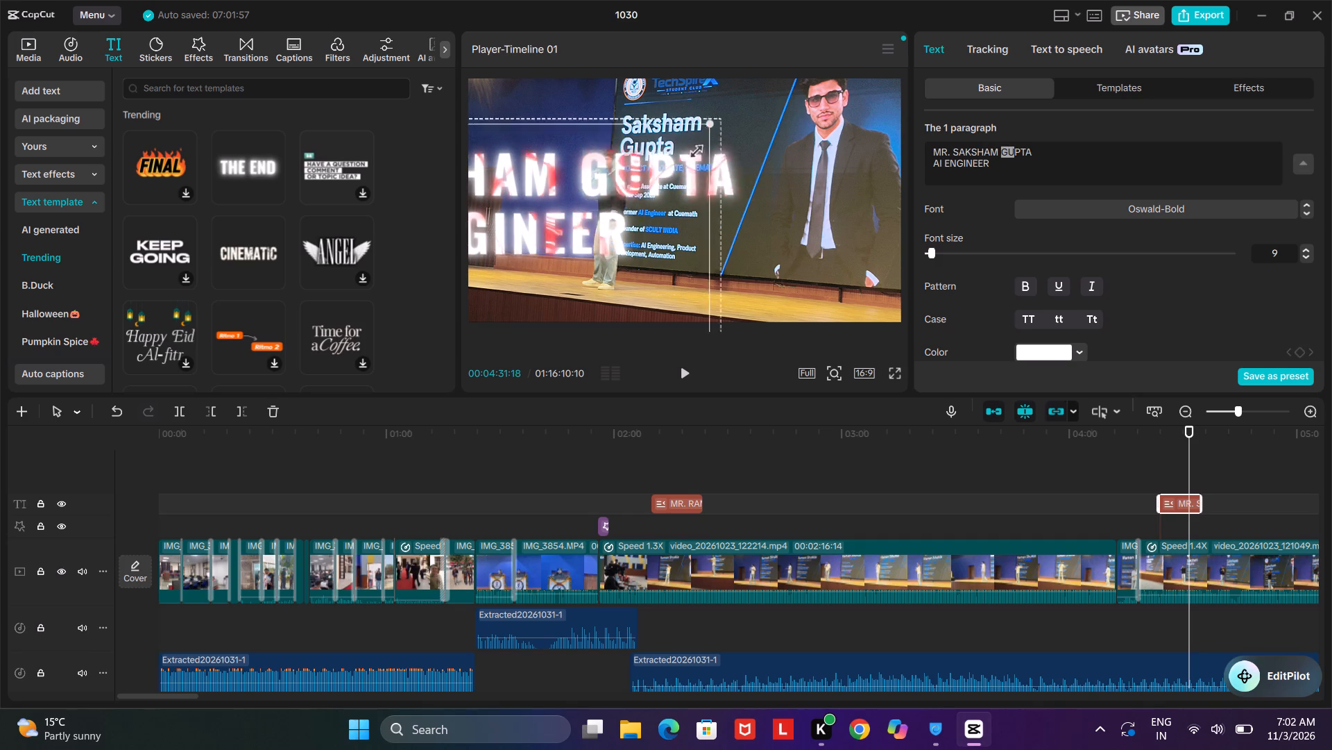
pyautogui.moveTo(692, 156); pyautogui.dragTo(610, 227)
pyautogui.moveTo(607, 247); pyautogui.dragTo(703, 174)
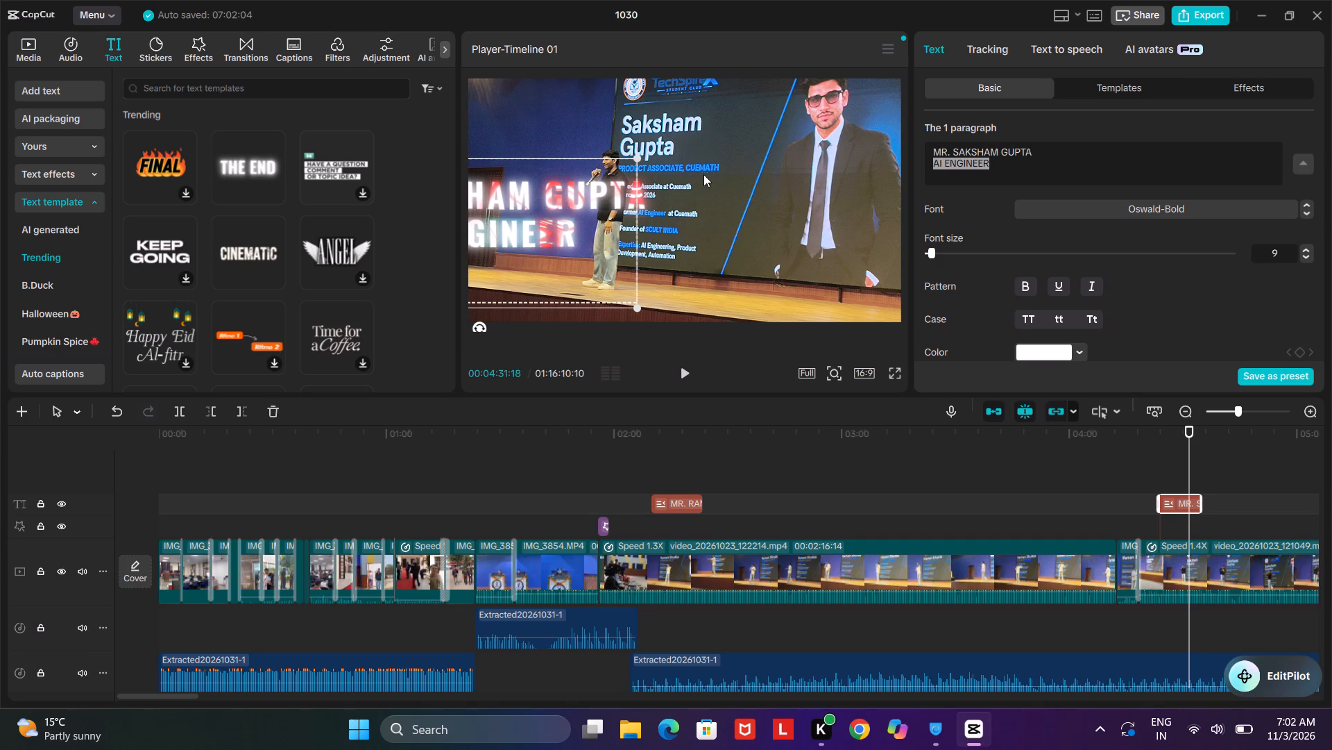
pyautogui.moveTo(703, 174); pyautogui.dragTo(608, 179)
pyautogui.moveTo(608, 179); pyautogui.dragTo(636, 170)
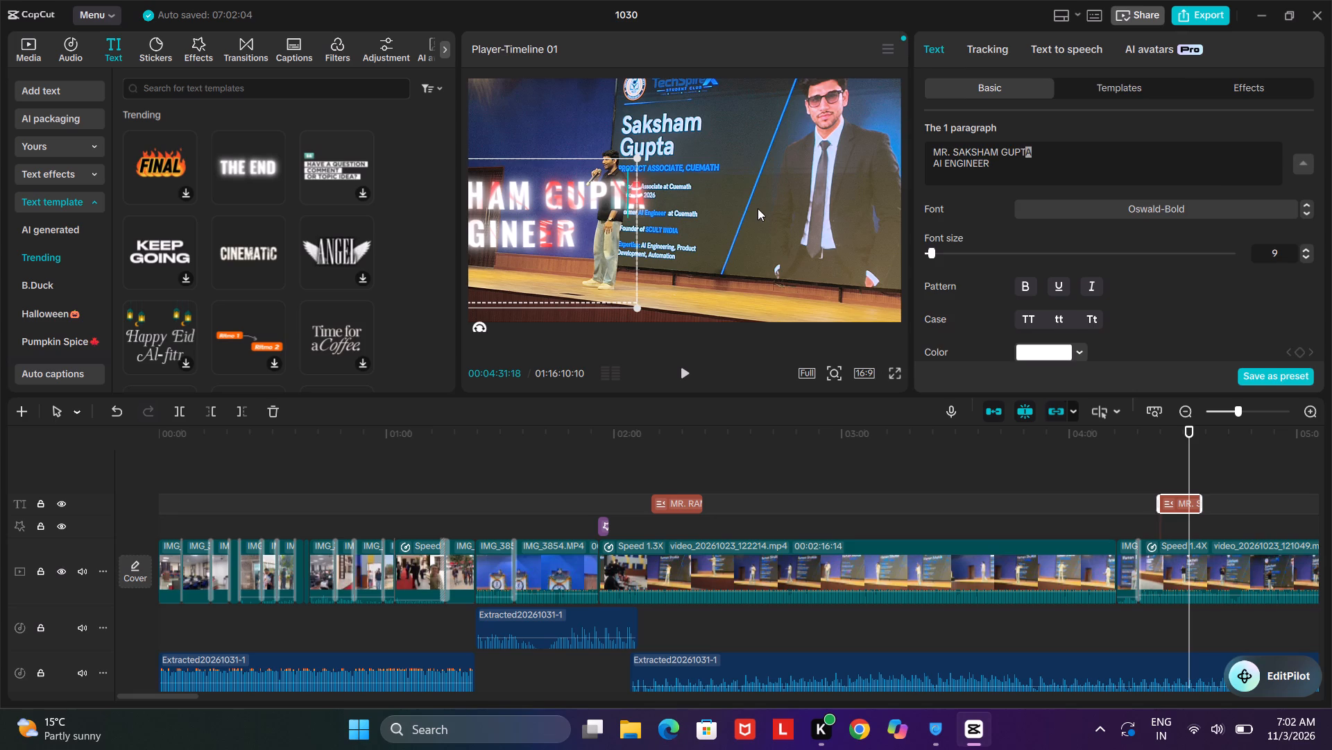
# Move the second speaker's title up so both lines sit fully inside the upper part of the video frame.
pyautogui.click(758, 208)
pyautogui.click(479, 233)
pyautogui.click(504, 219)
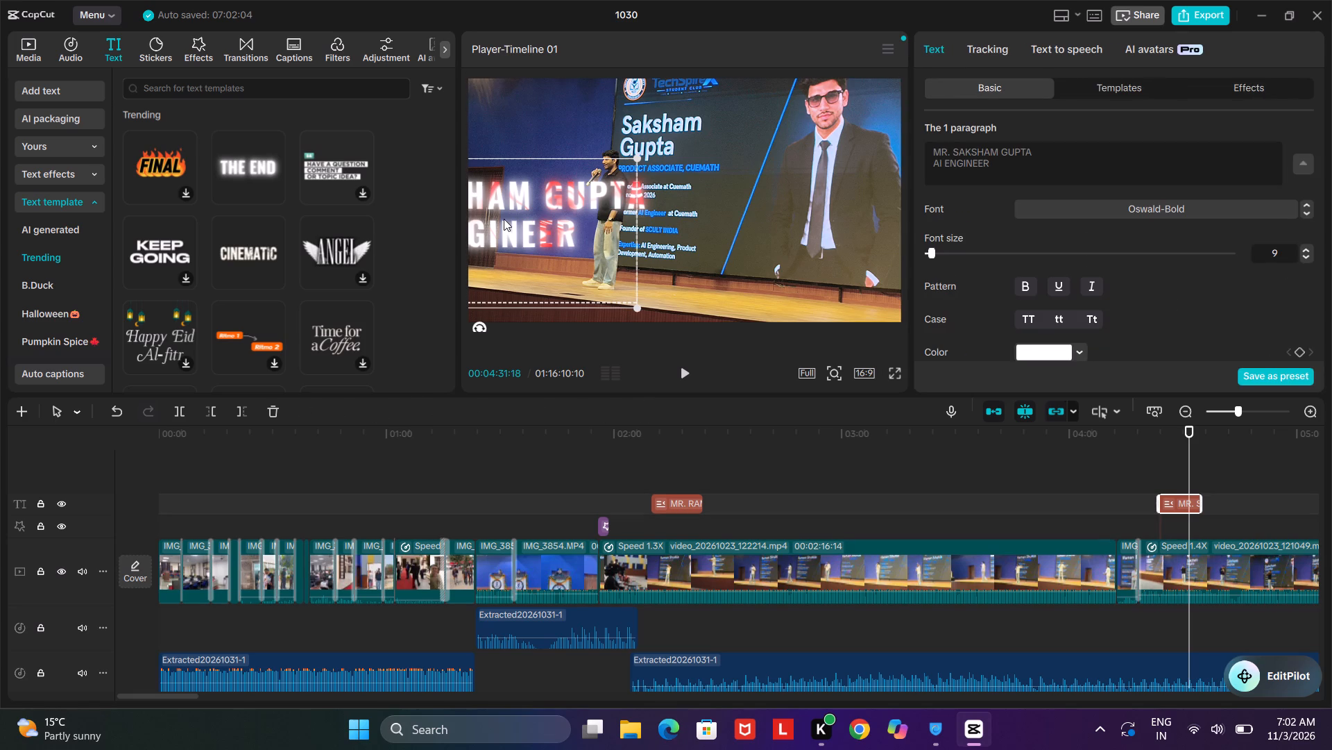
pyautogui.moveTo(519, 215); pyautogui.dragTo(635, 127)
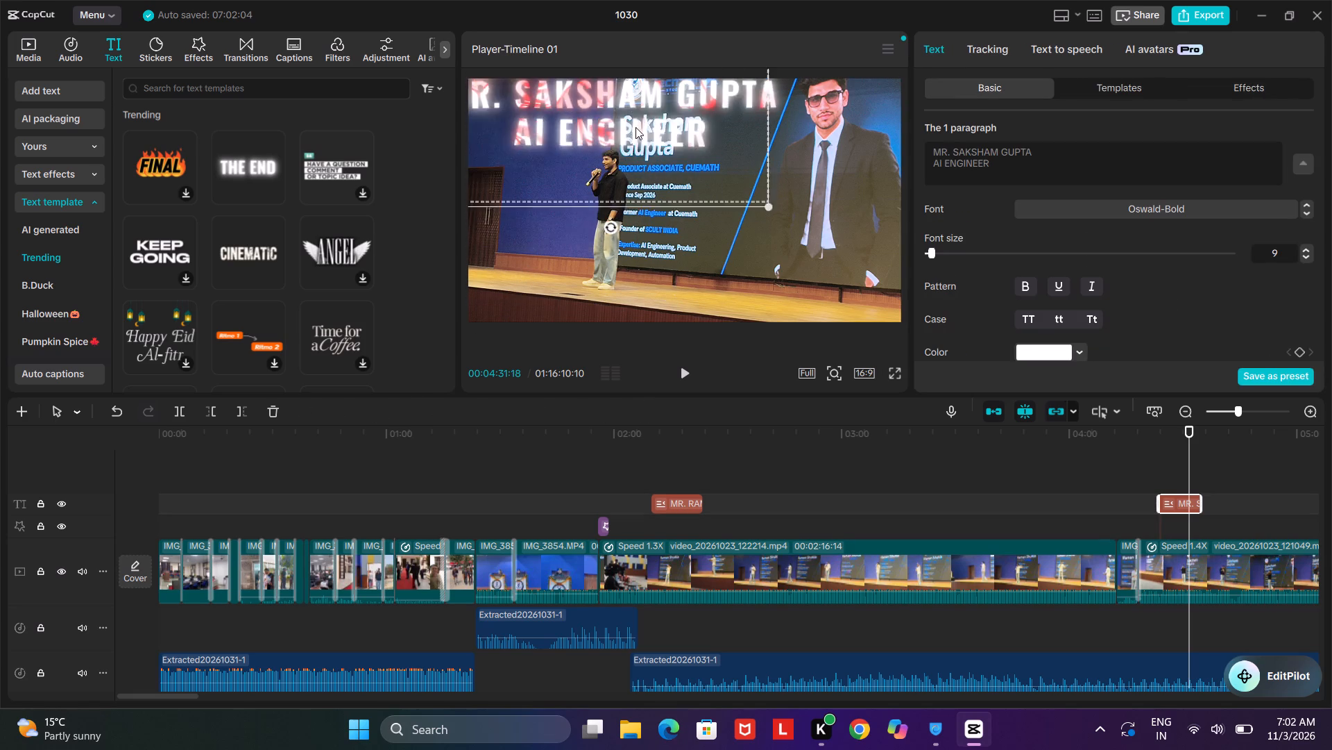
pyautogui.moveTo(635, 127); pyautogui.dragTo(674, 142)
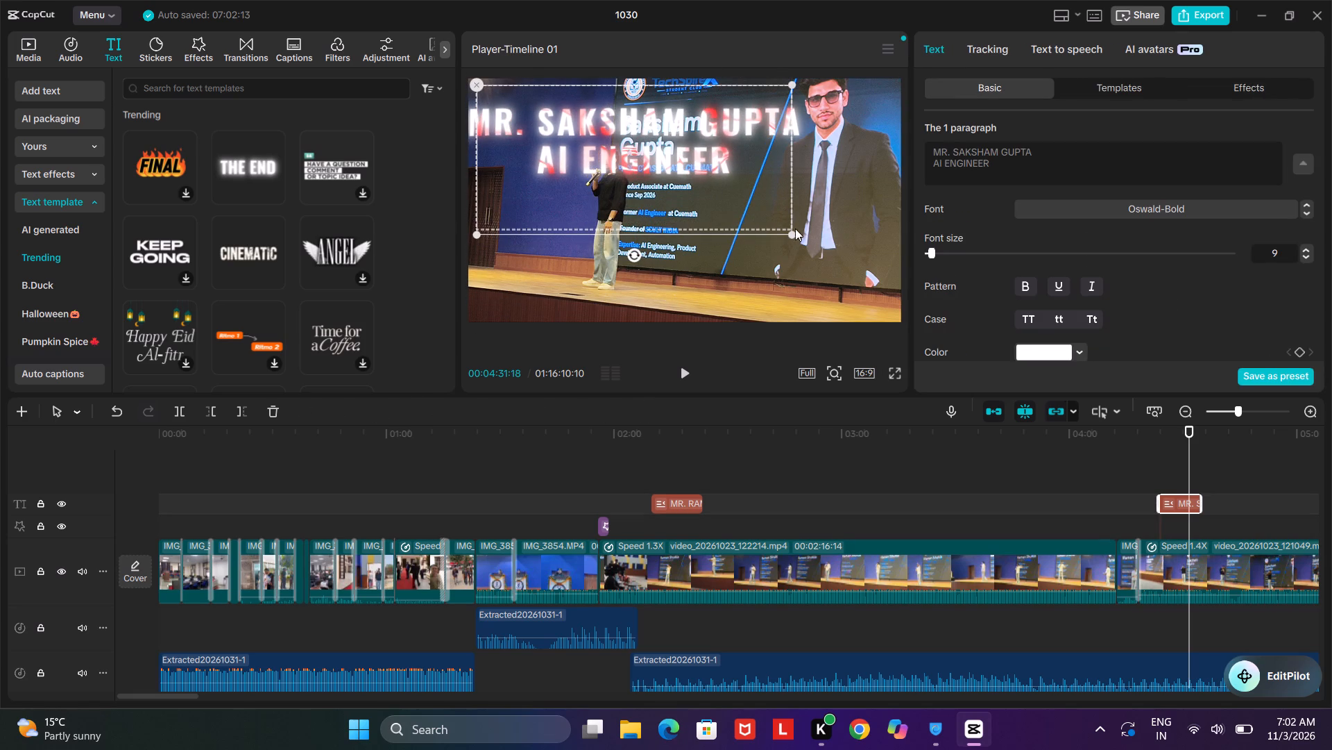
# Shrink the second speaker's title further and place it in the video frame's upper-left corner, clear of the speaker.
pyautogui.moveTo(791, 234); pyautogui.dragTo(696, 243)
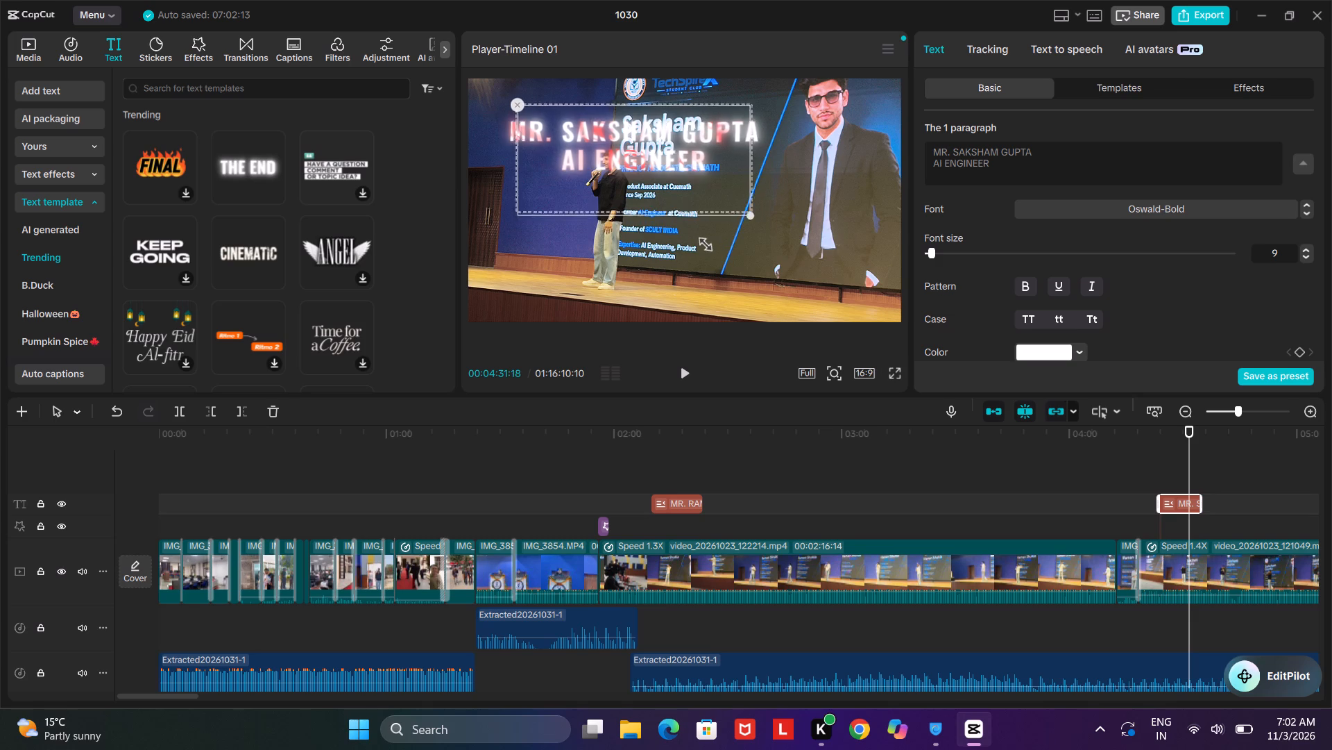
pyautogui.moveTo(696, 243); pyautogui.dragTo(676, 248)
pyautogui.moveTo(620, 183); pyautogui.dragTo(548, 153)
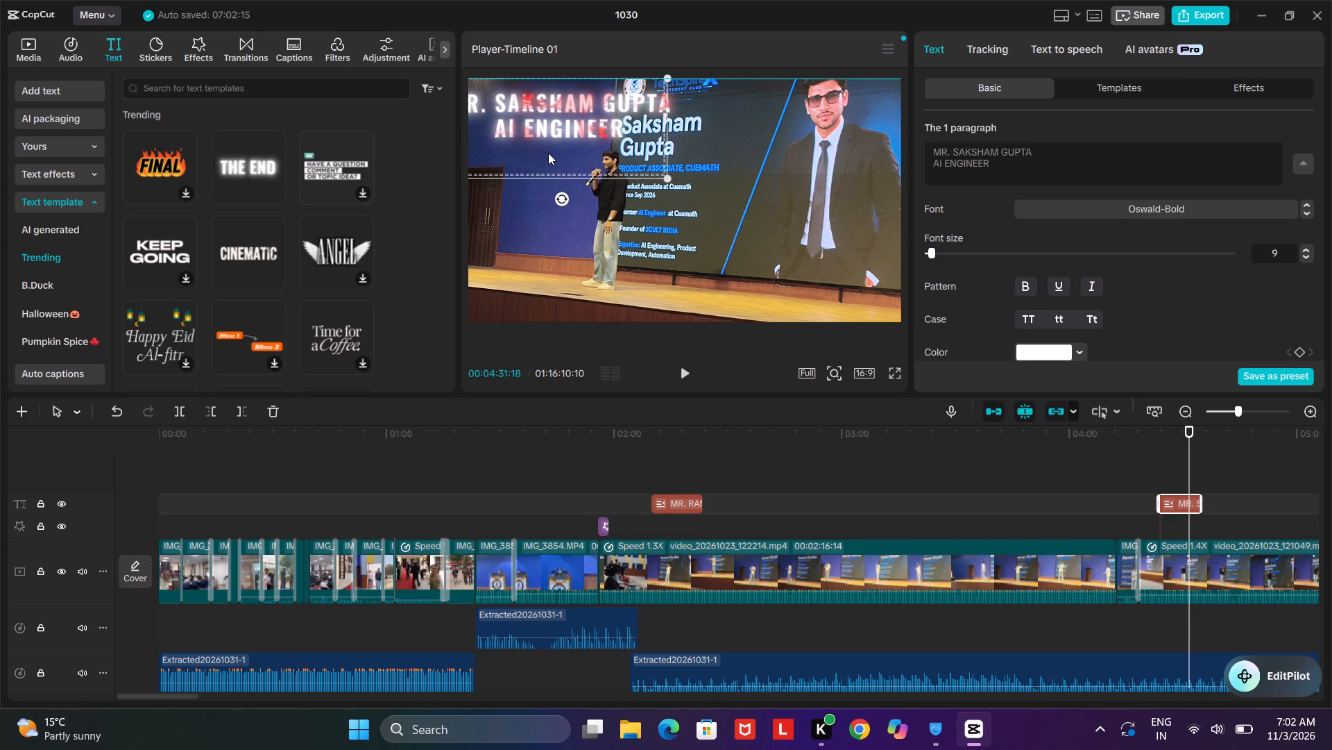
pyautogui.moveTo(548, 153); pyautogui.dragTo(578, 152)
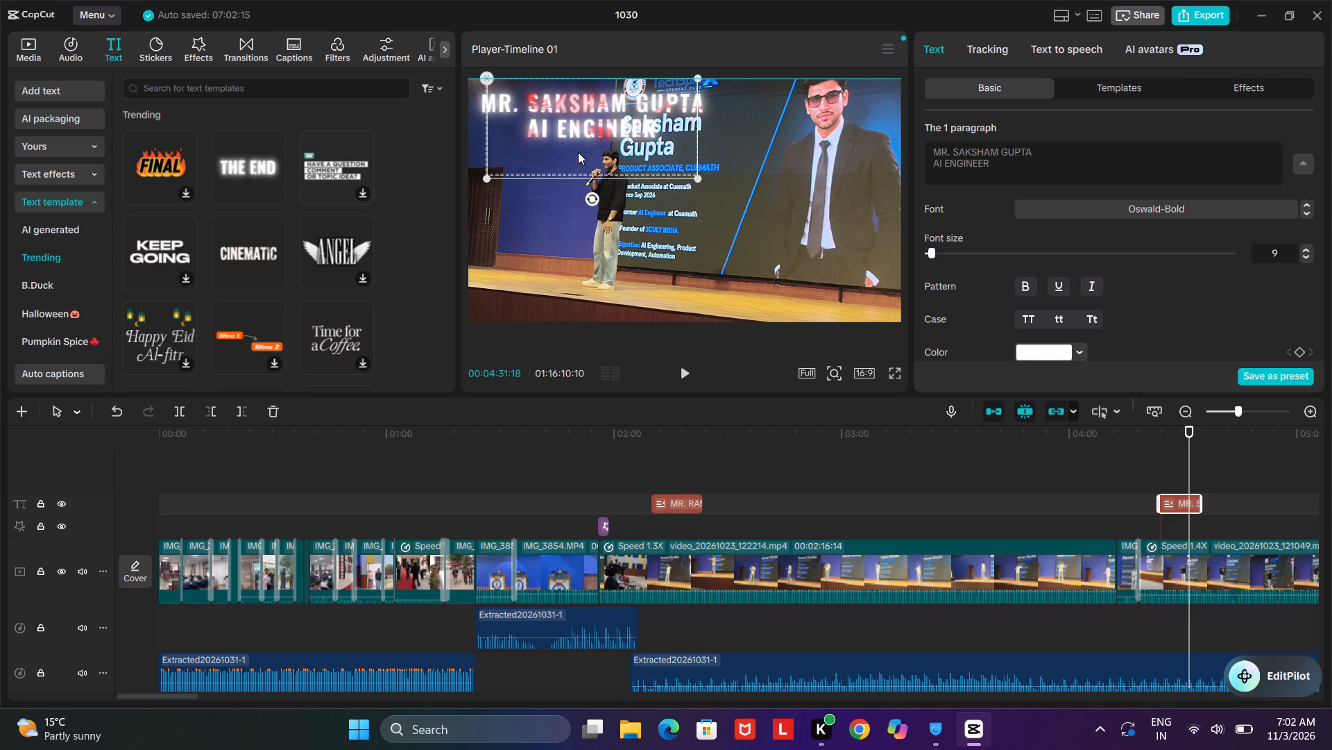
pyautogui.moveTo(578, 152); pyautogui.dragTo(572, 152)
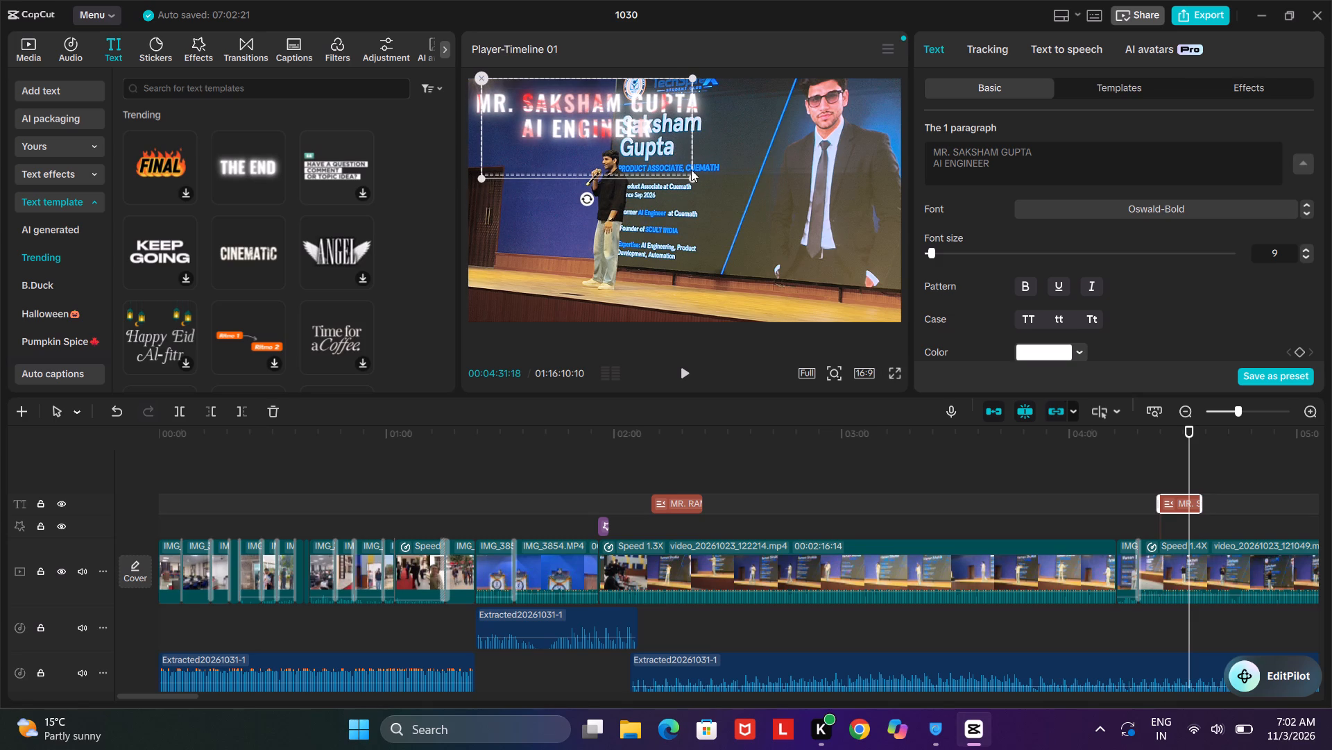
pyautogui.moveTo(692, 176); pyautogui.dragTo(649, 184)
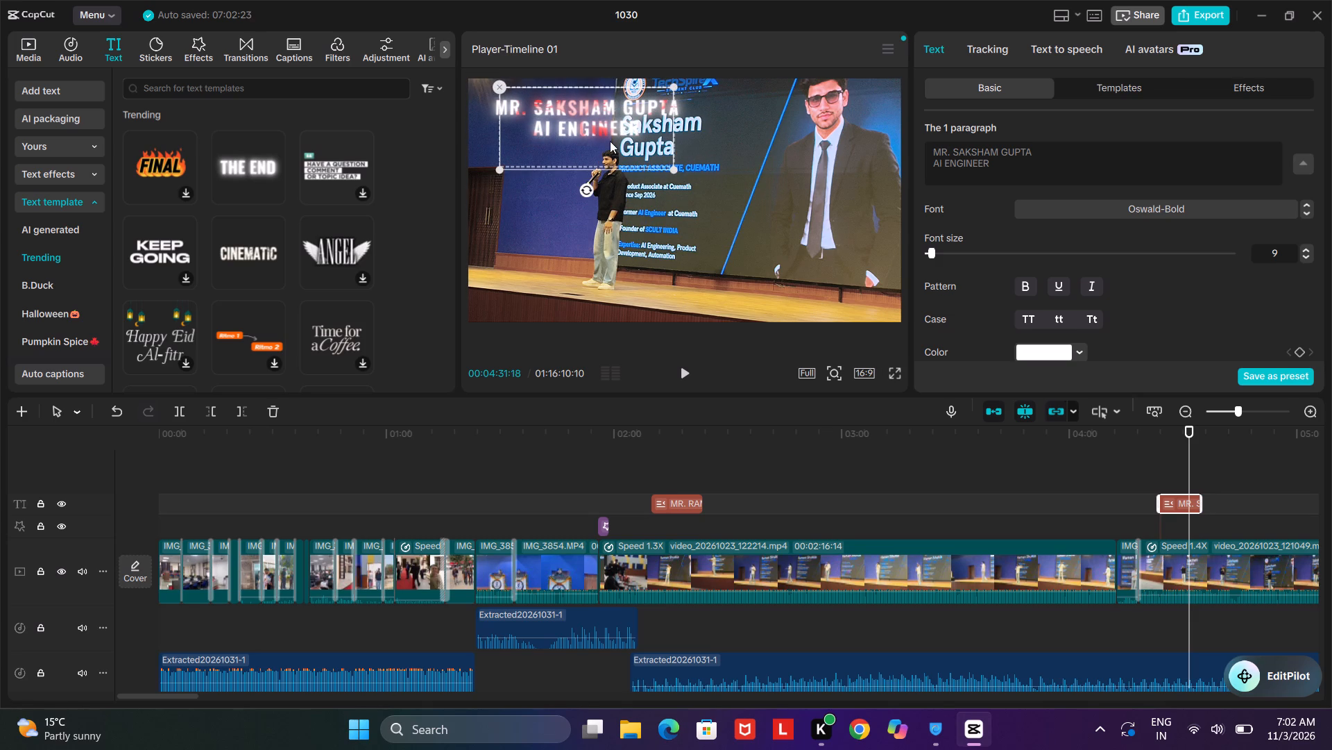
pyautogui.moveTo(610, 141); pyautogui.dragTo(585, 136)
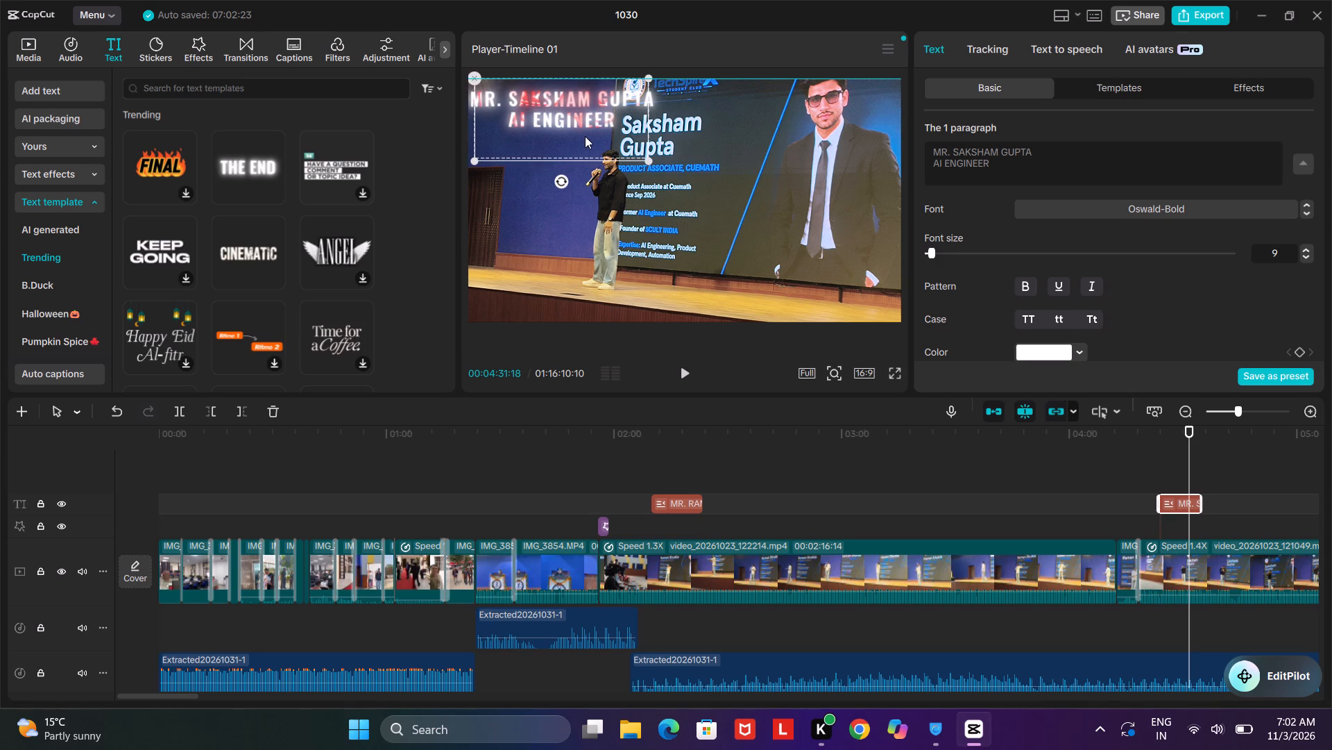
pyautogui.moveTo(585, 136); pyautogui.dragTo(585, 137)
# Delete the short bouquet-presentation clip directly after video_20261023_121049.mp4, at 00:07:40:16.
pyautogui.click(690, 370)
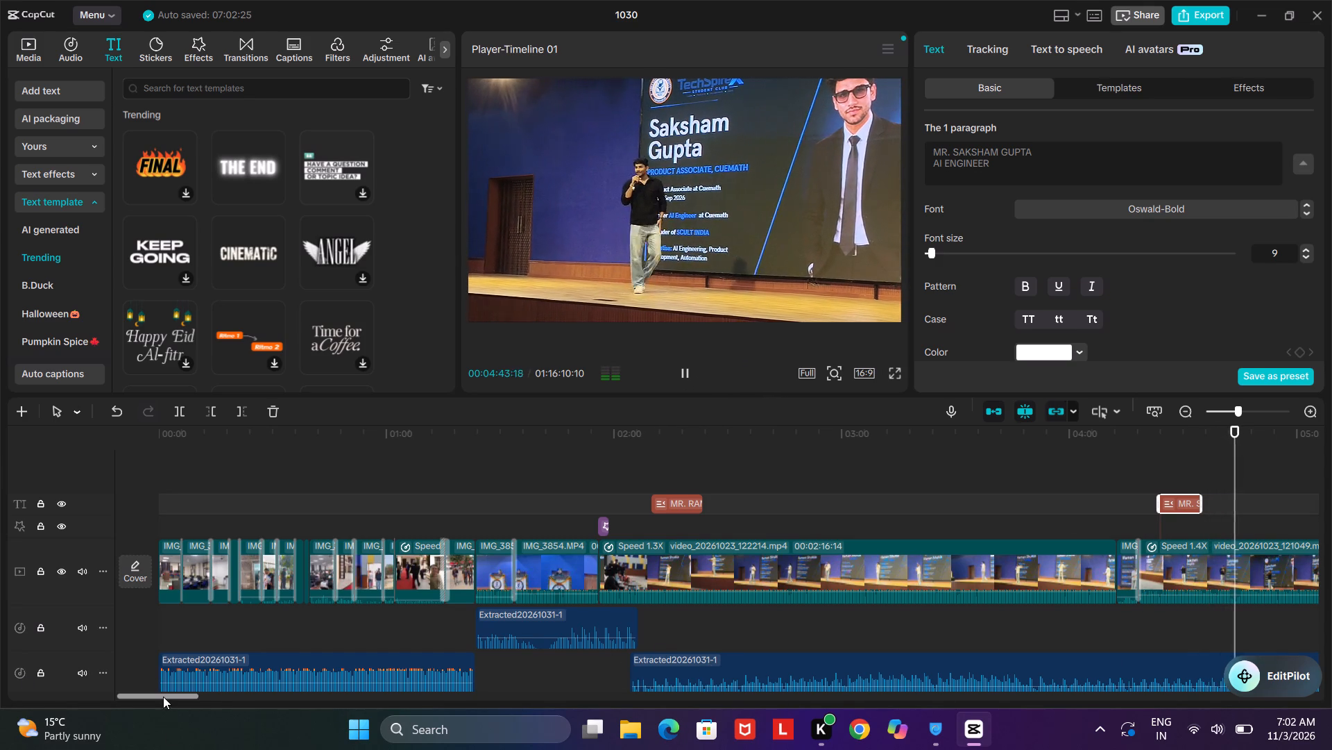
pyautogui.moveTo(163, 697); pyautogui.dragTo(221, 705)
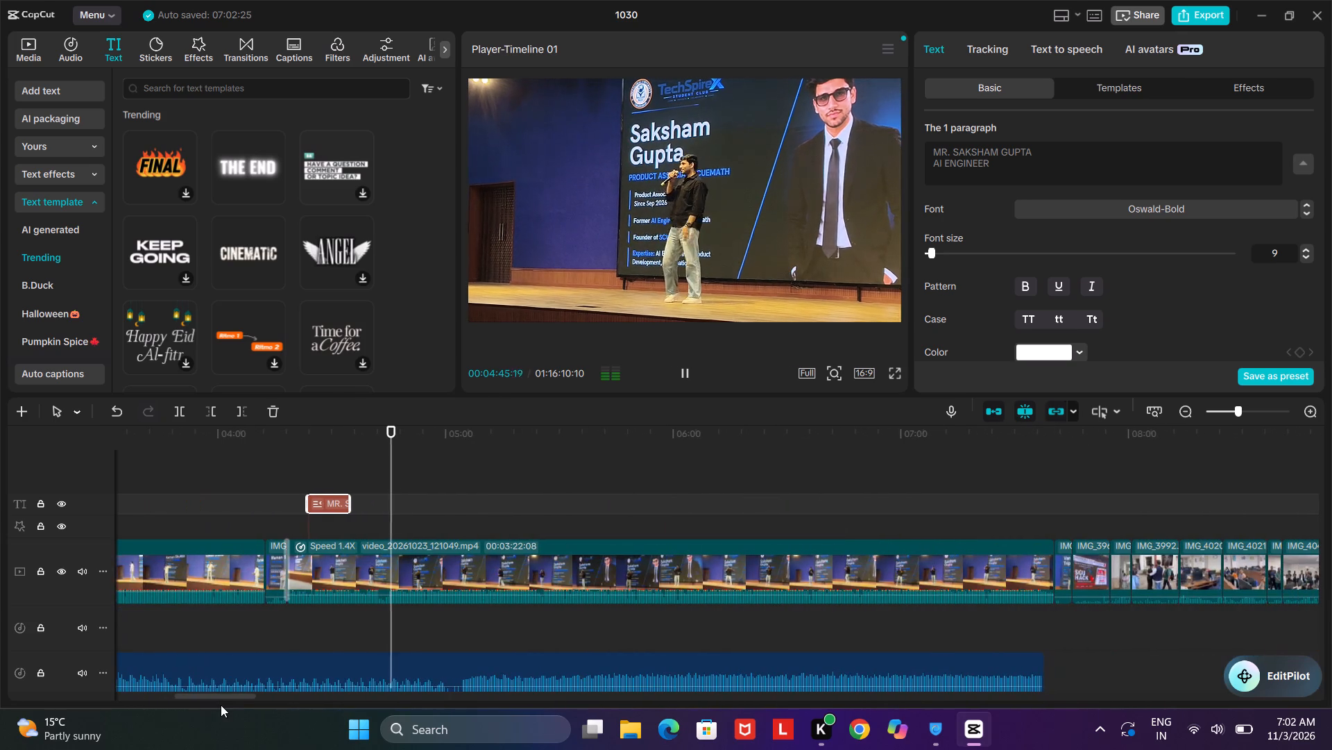
pyautogui.moveTo(221, 705); pyautogui.dragTo(228, 705)
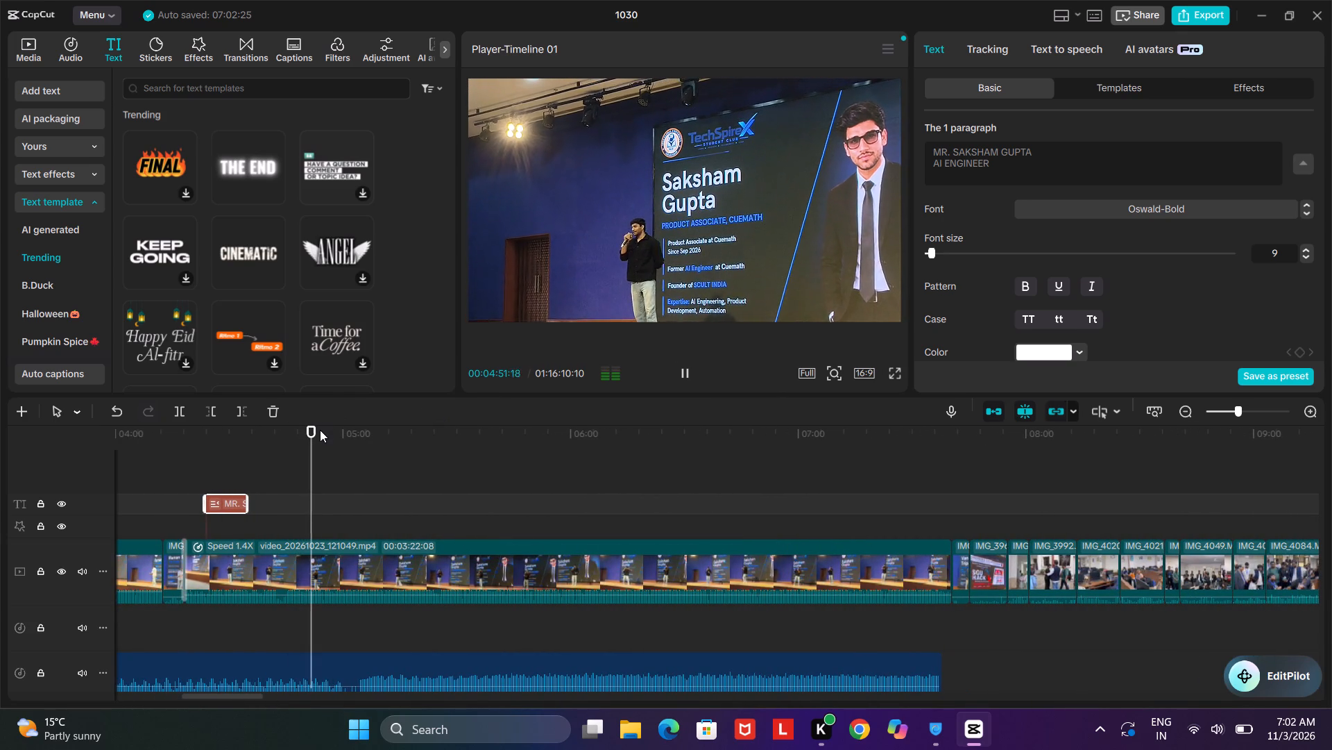
pyautogui.moveTo(314, 431); pyautogui.dragTo(670, 500)
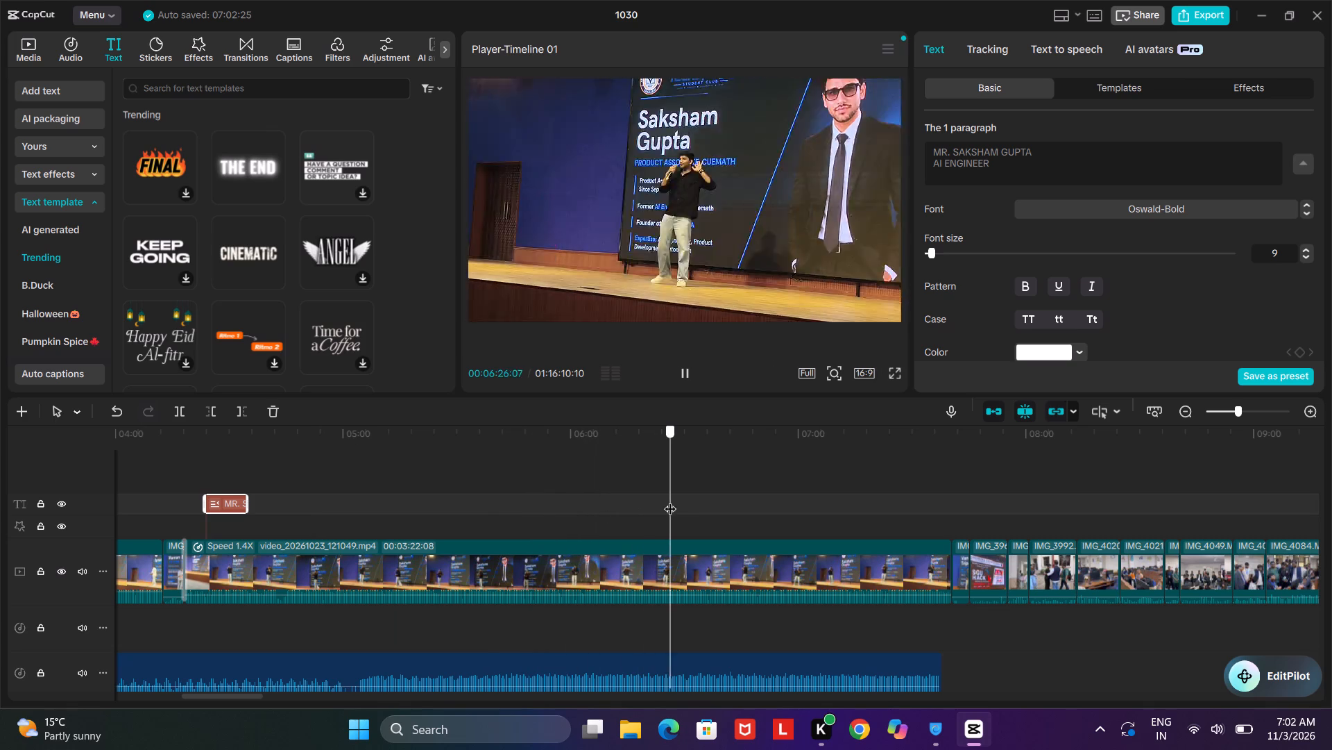
pyautogui.moveTo(670, 500); pyautogui.dragTo(928, 514)
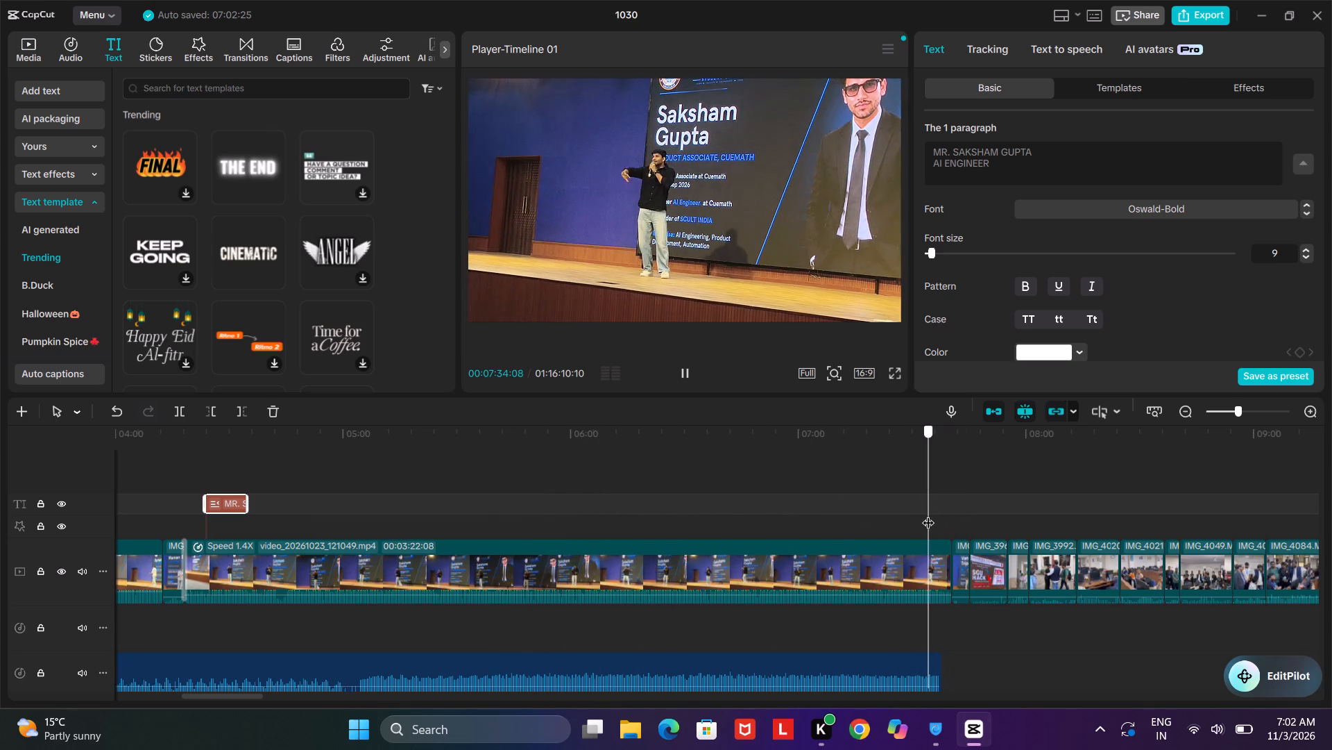
pyautogui.moveTo(928, 514); pyautogui.dragTo(954, 517)
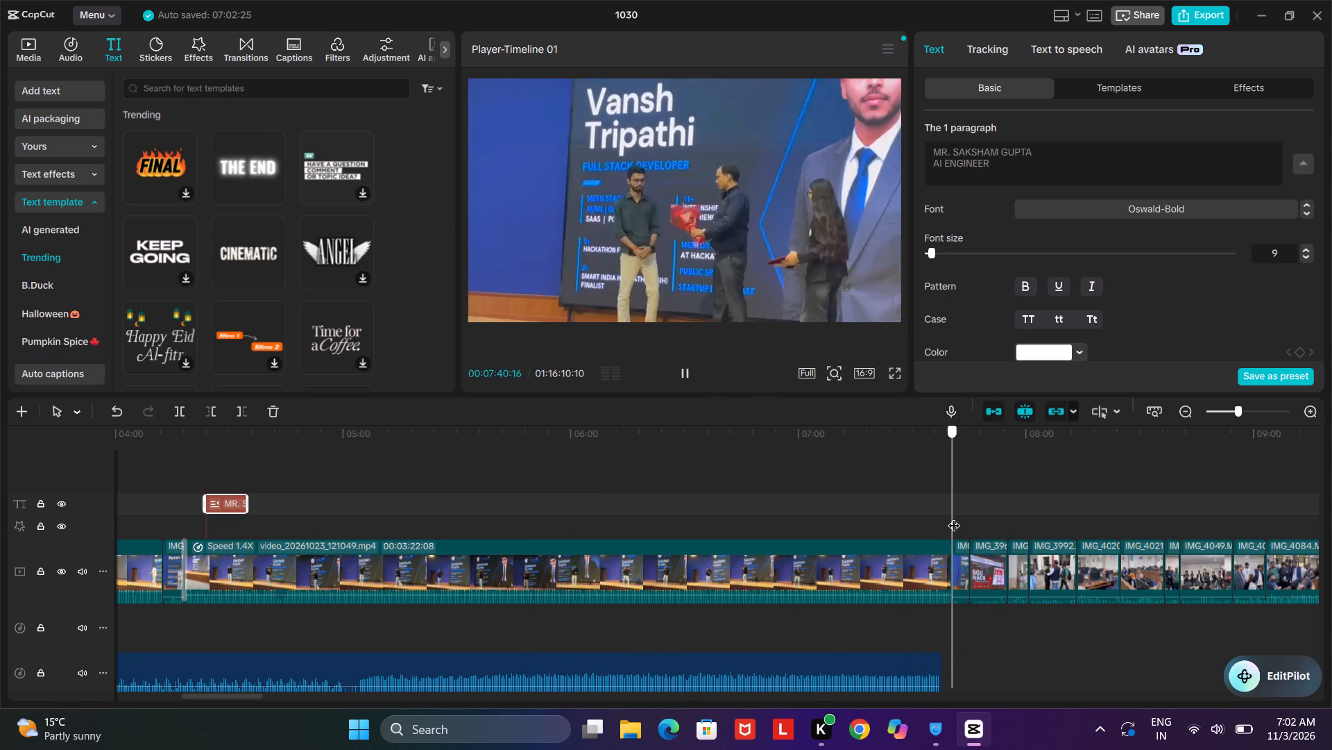
pyautogui.moveTo(954, 517); pyautogui.dragTo(953, 517)
pyautogui.click(967, 558)
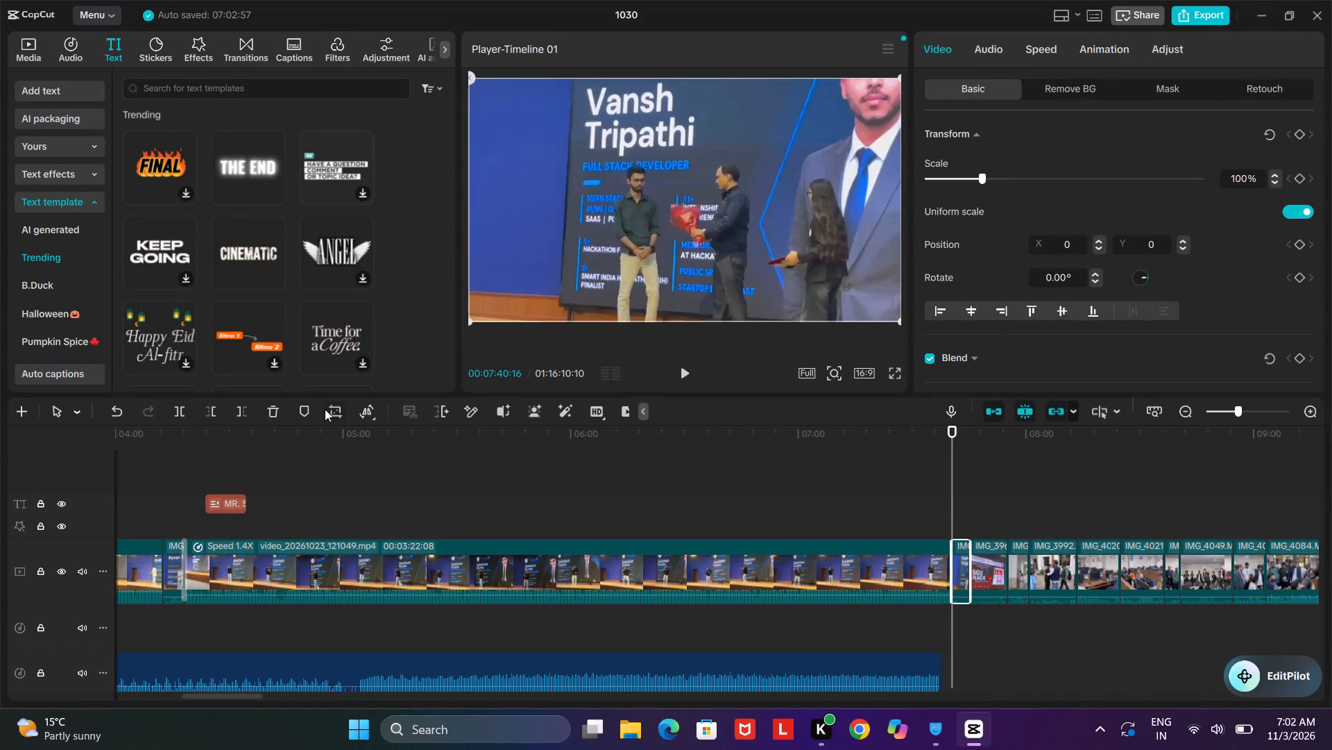
pyautogui.click(274, 411)
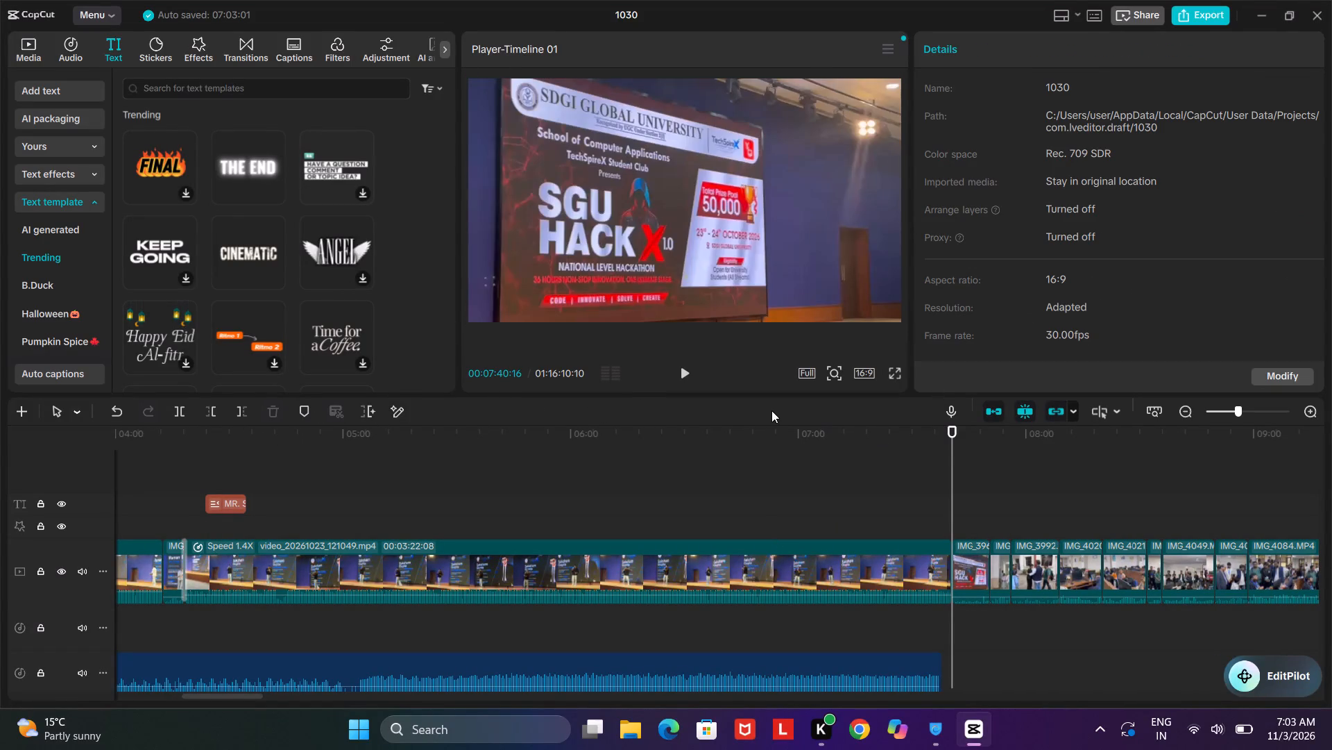
# Review the footage following the second speaker's video up to about 00:23:39 and return to the start of the timeline.
pyautogui.click(683, 377)
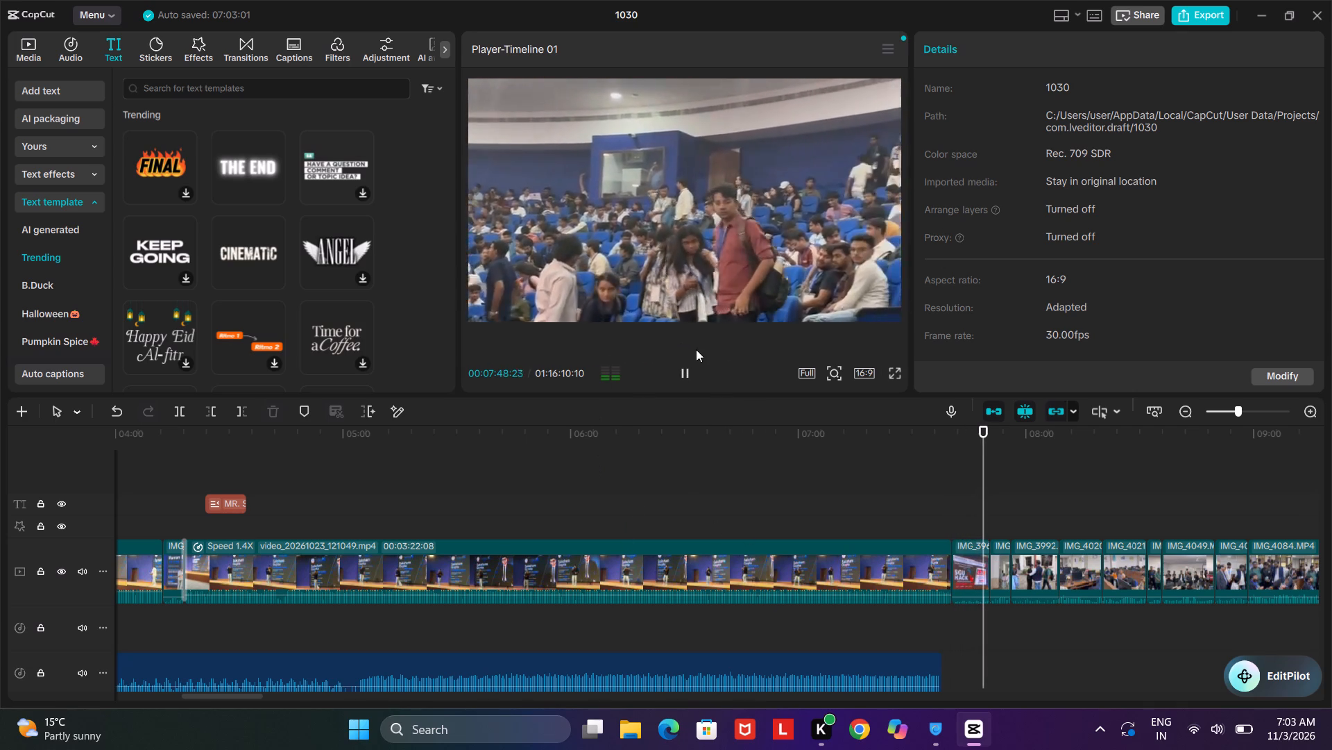
pyautogui.click(688, 365)
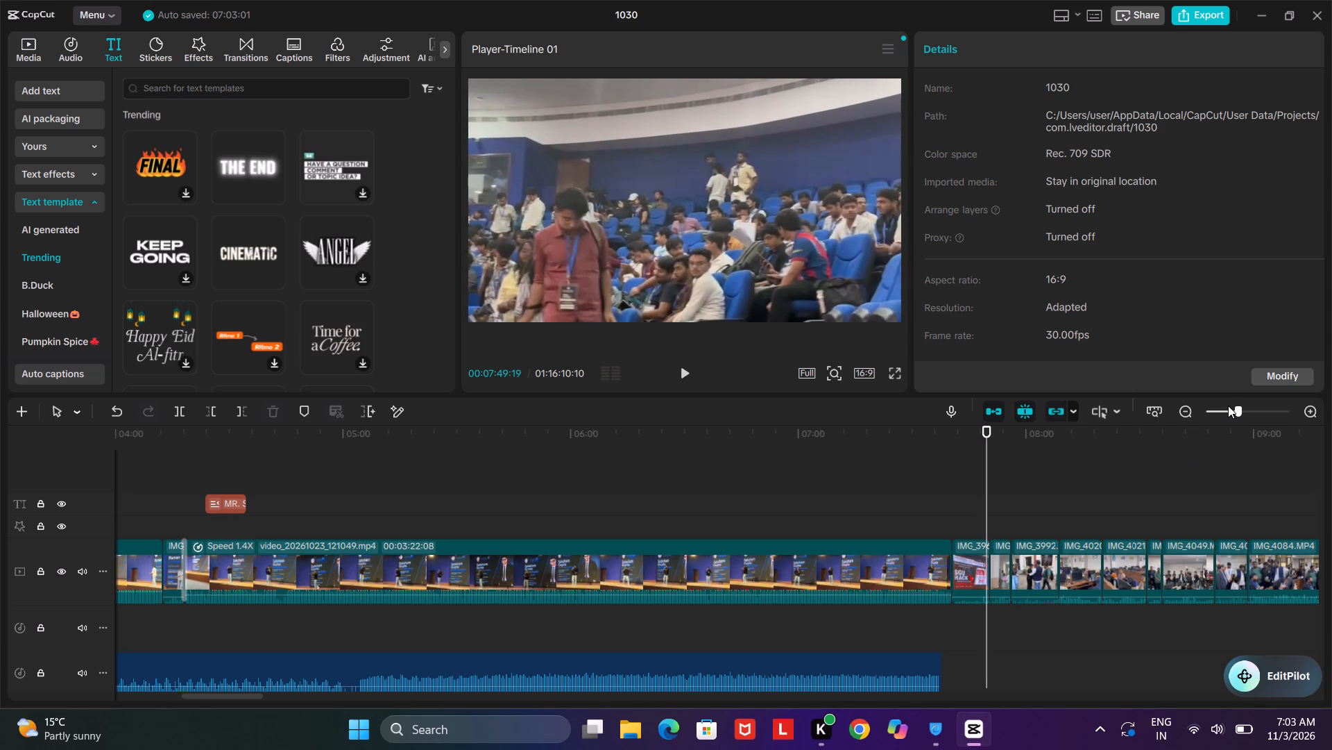
pyautogui.click(1228, 406)
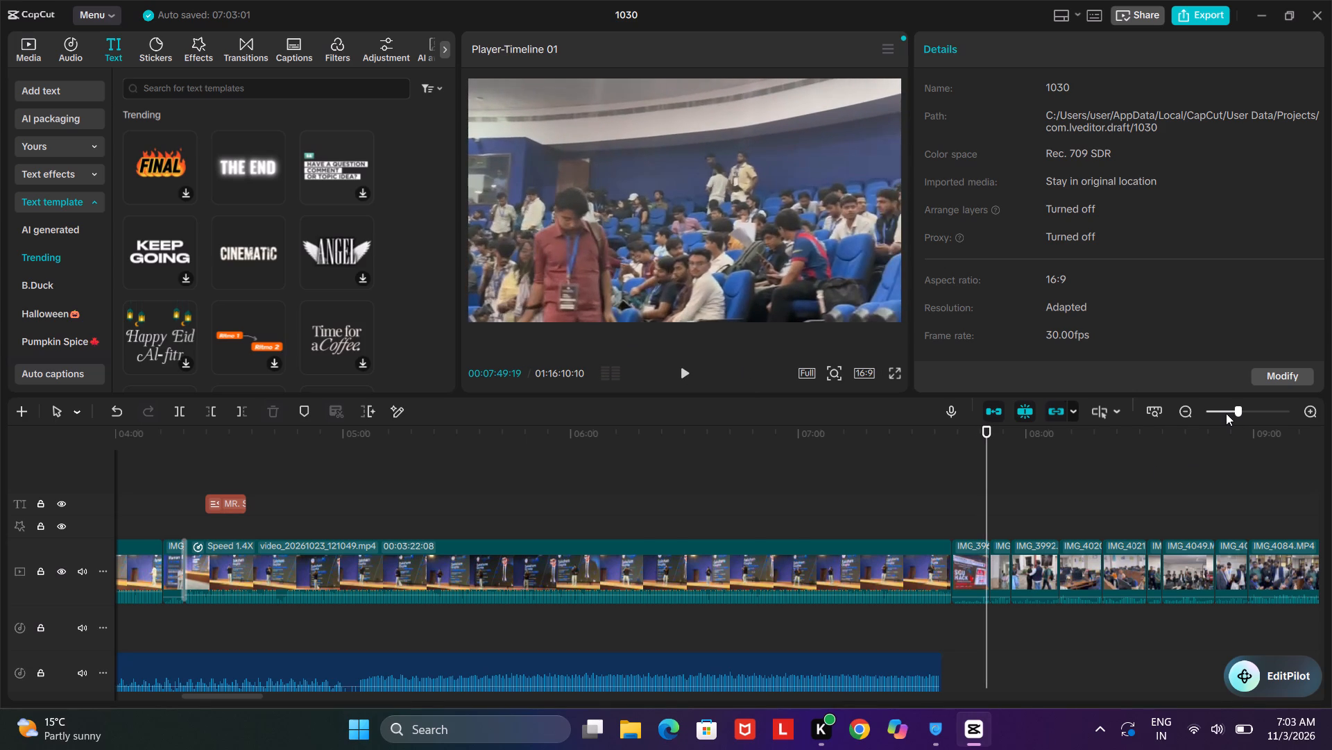
pyautogui.click(1226, 413)
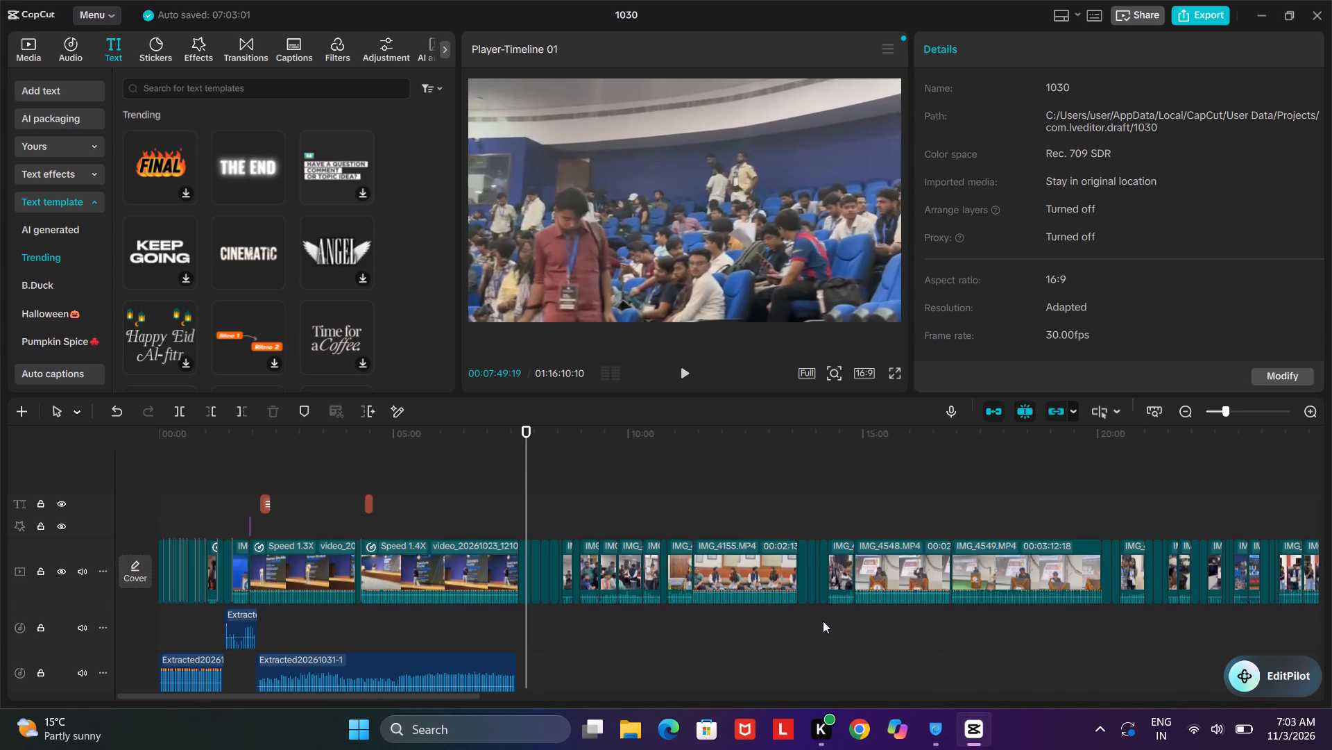
pyautogui.moveTo(531, 446); pyautogui.dragTo(796, 465)
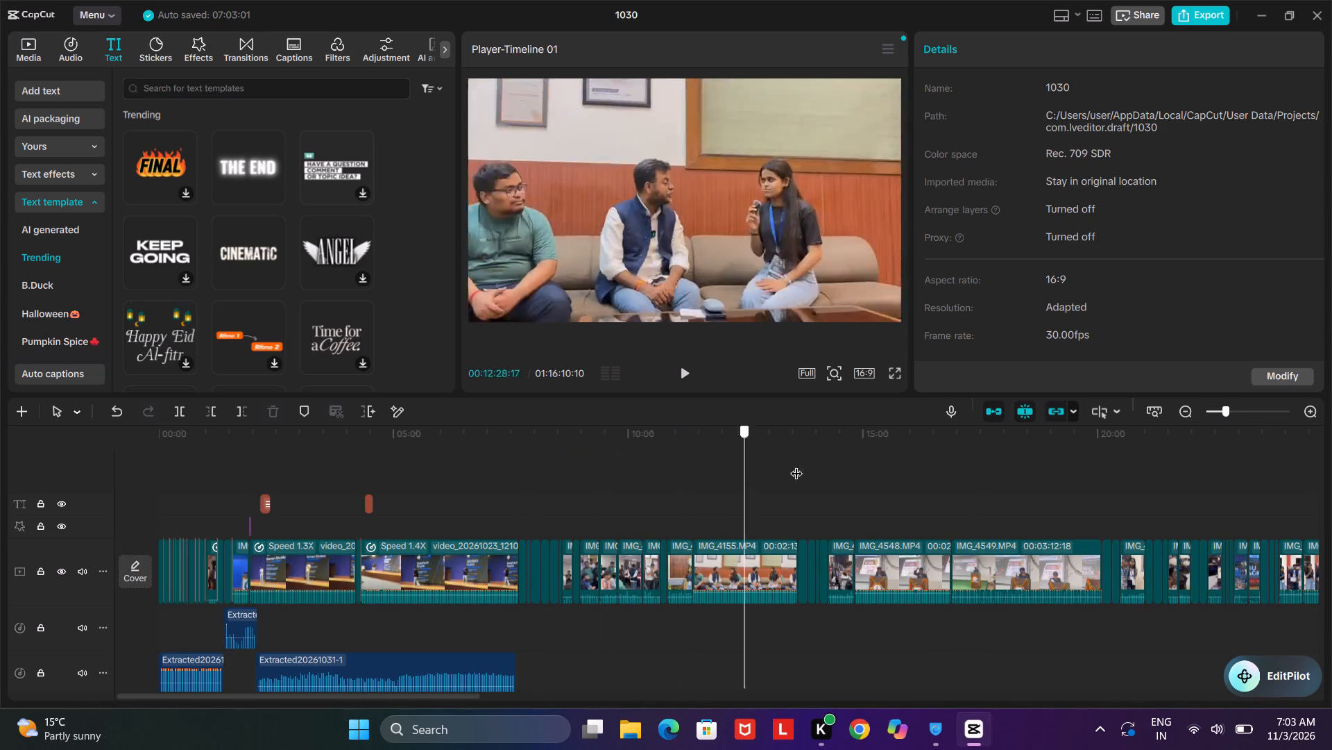
pyautogui.moveTo(796, 465); pyautogui.dragTo(1016, 468)
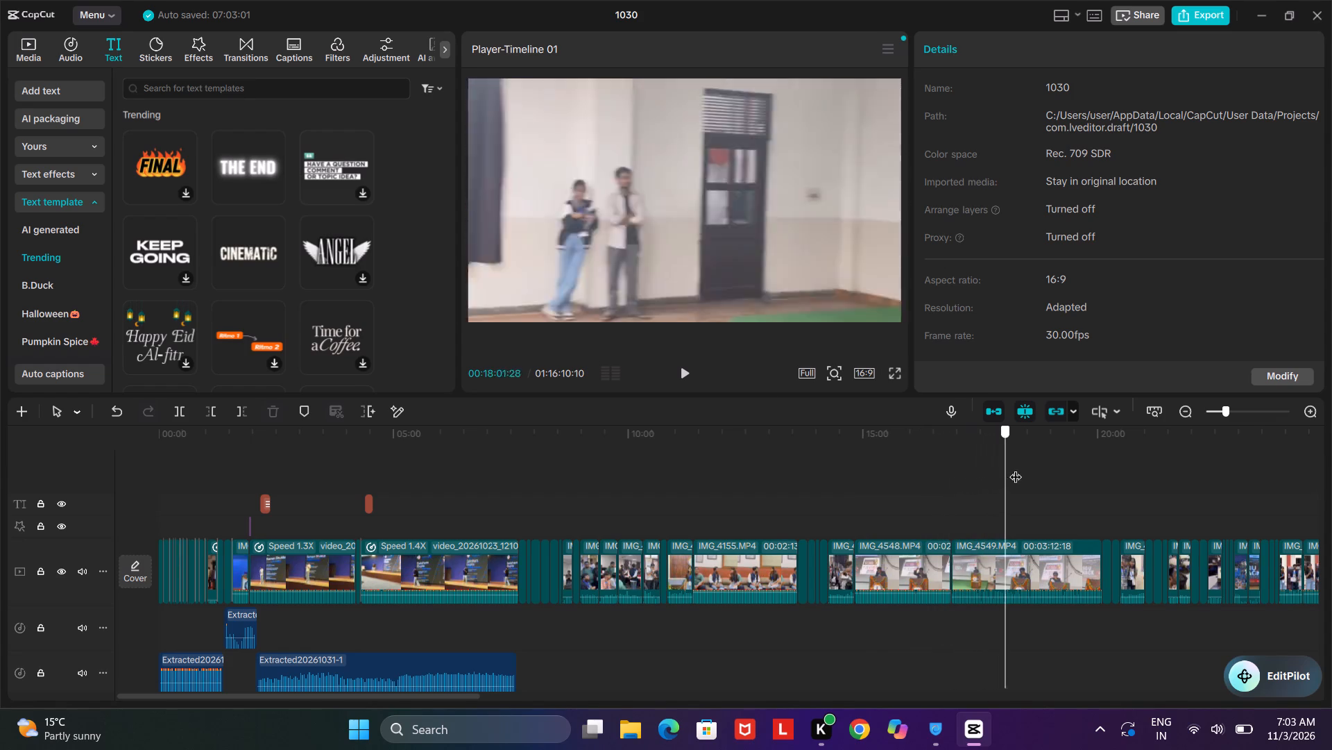
pyautogui.moveTo(1016, 468); pyautogui.dragTo(1287, 462)
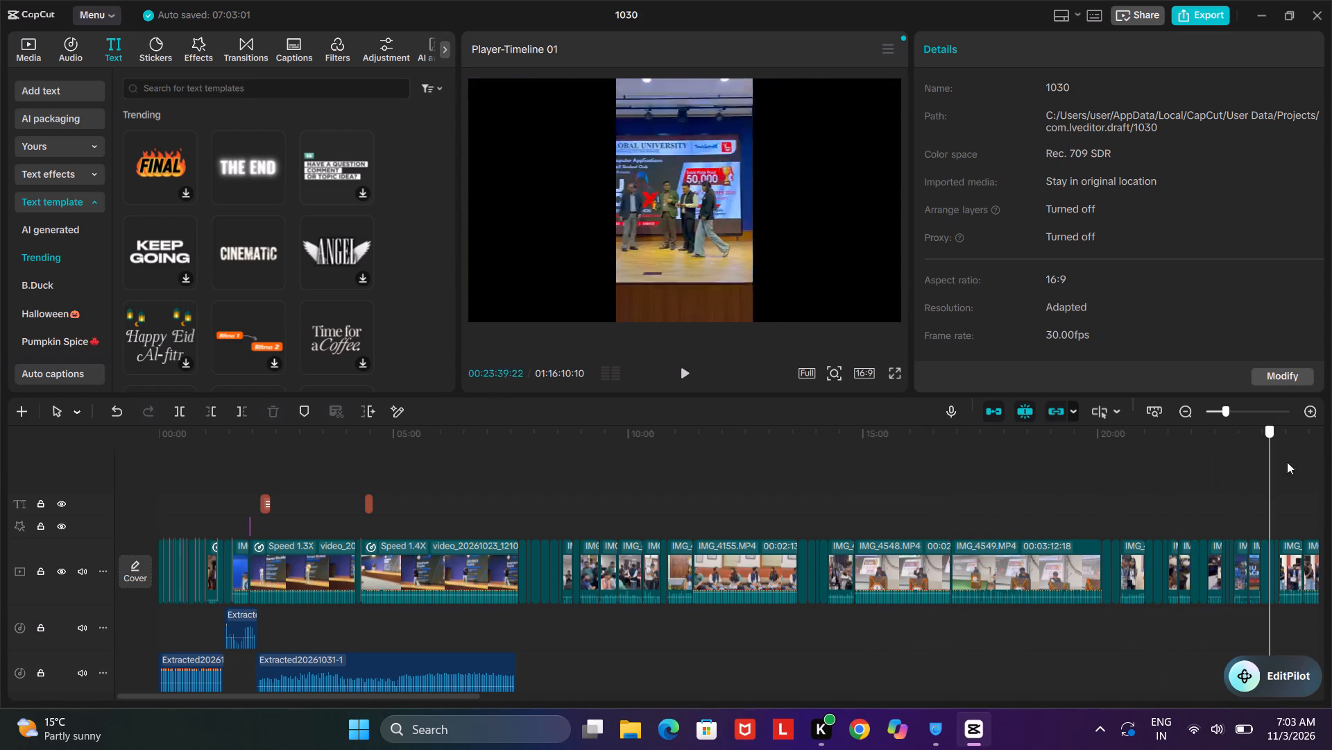
pyautogui.moveTo(1287, 462); pyautogui.dragTo(84, 745)
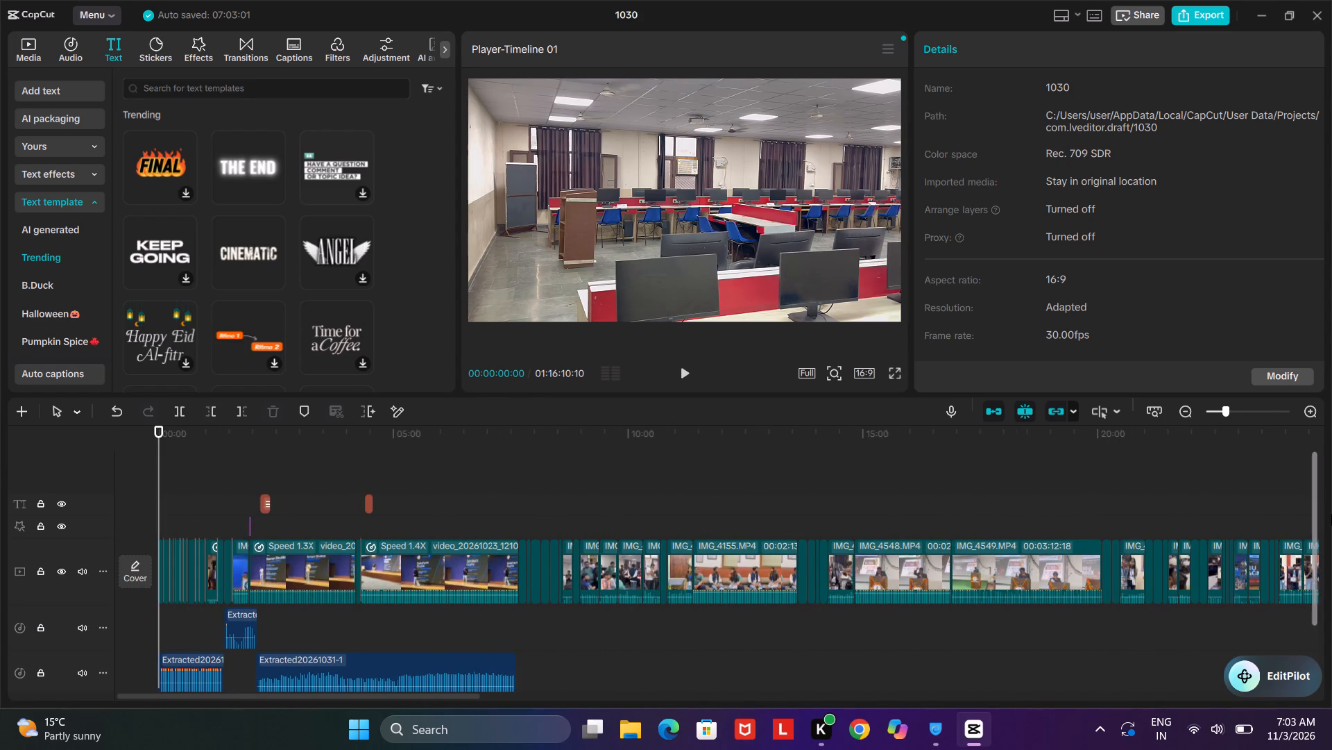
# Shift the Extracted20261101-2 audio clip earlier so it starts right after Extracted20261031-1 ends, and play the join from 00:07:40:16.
pyautogui.moveTo(1318, 519); pyautogui.dragTo(1326, 574)
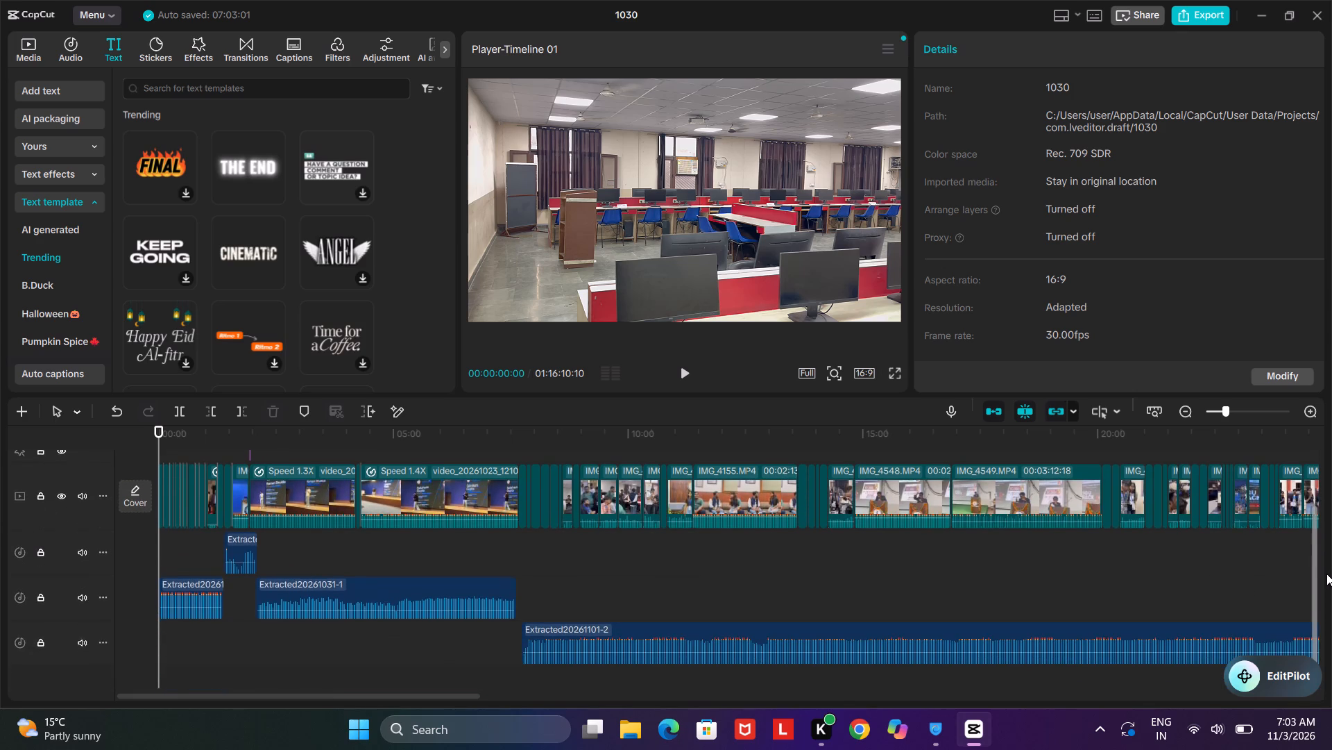
pyautogui.moveTo(1326, 574); pyautogui.dragTo(1327, 574)
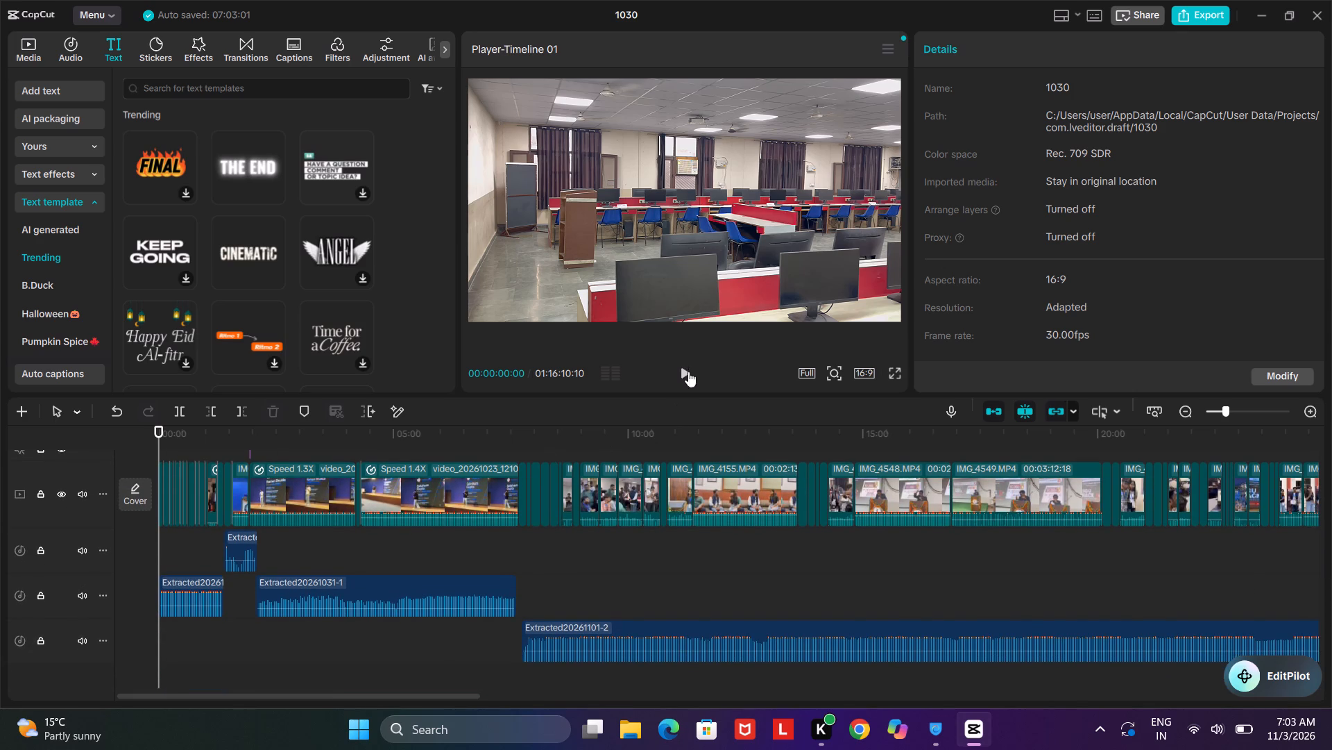
pyautogui.moveTo(158, 431); pyautogui.dragTo(425, 449)
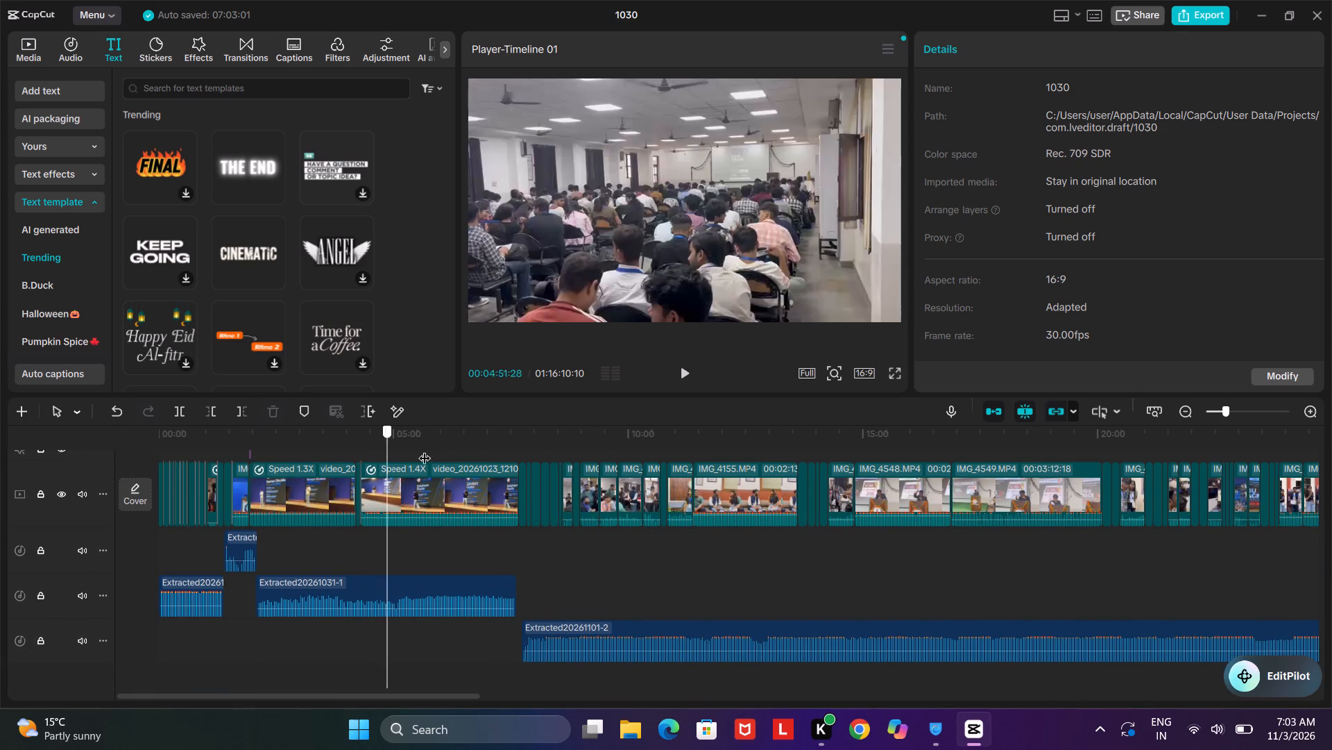
pyautogui.moveTo(425, 449); pyautogui.dragTo(512, 444)
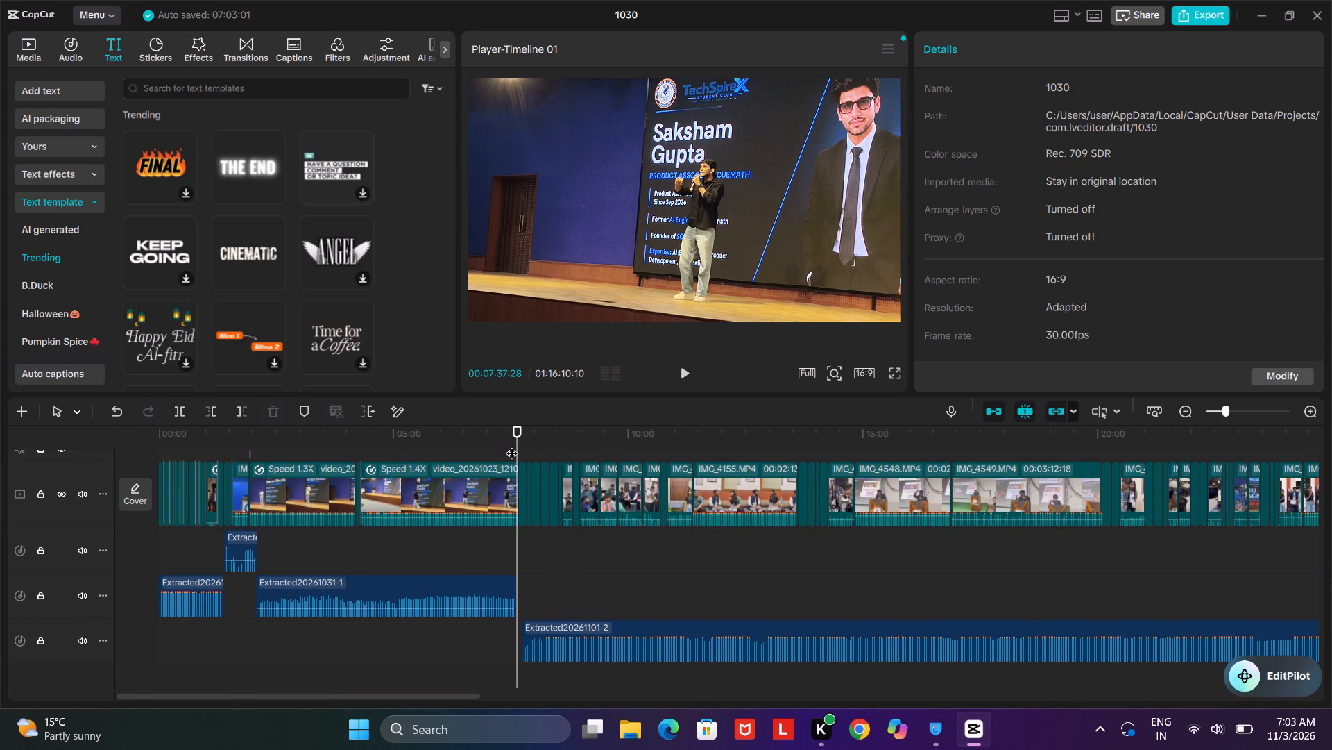
pyautogui.click(549, 614)
pyautogui.moveTo(552, 626); pyautogui.dragTo(541, 626)
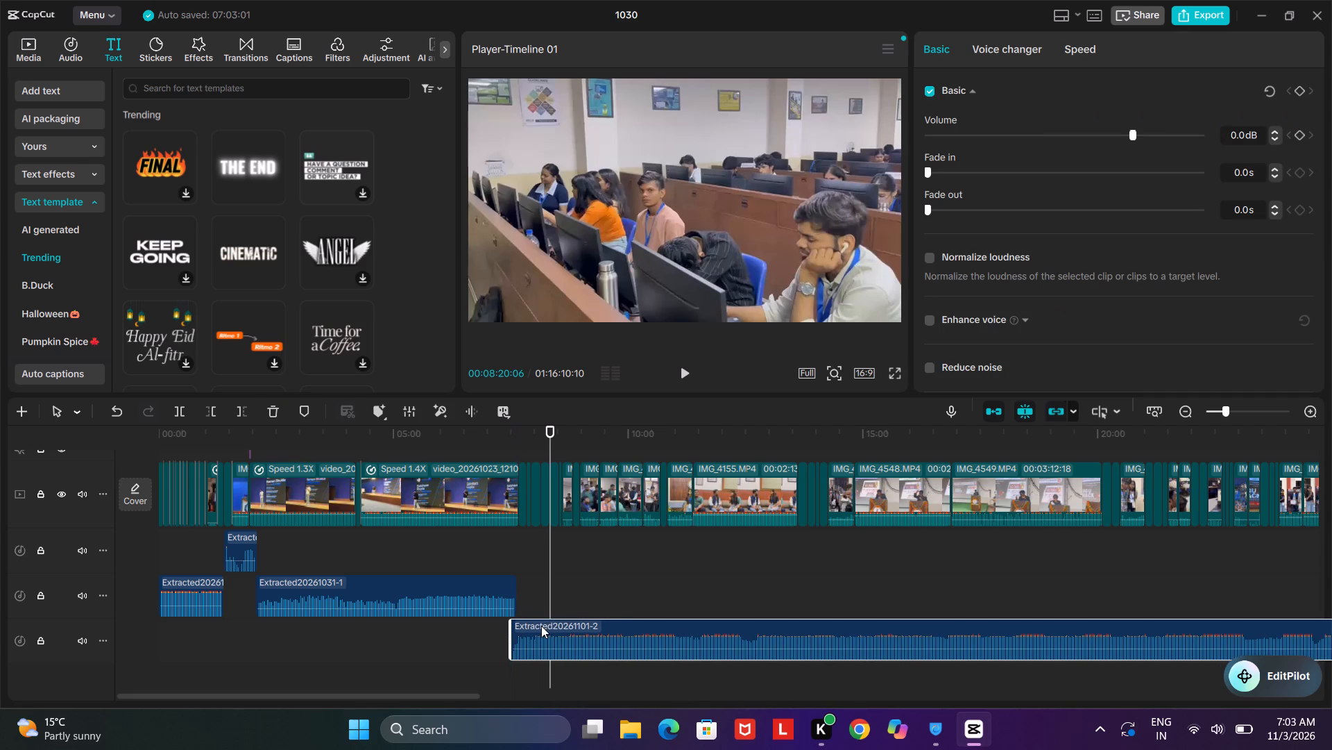
pyautogui.moveTo(541, 626); pyautogui.dragTo(544, 626)
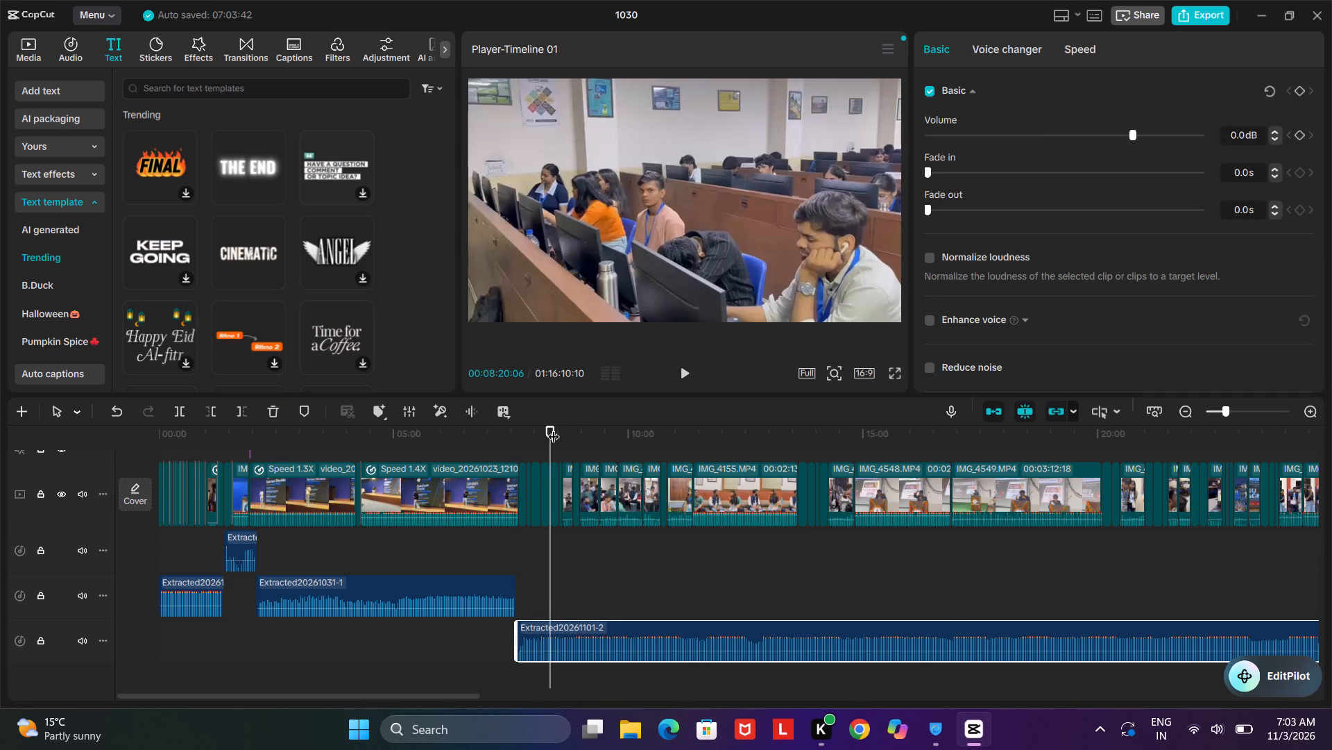
pyautogui.moveTo(554, 428); pyautogui.dragTo(521, 435)
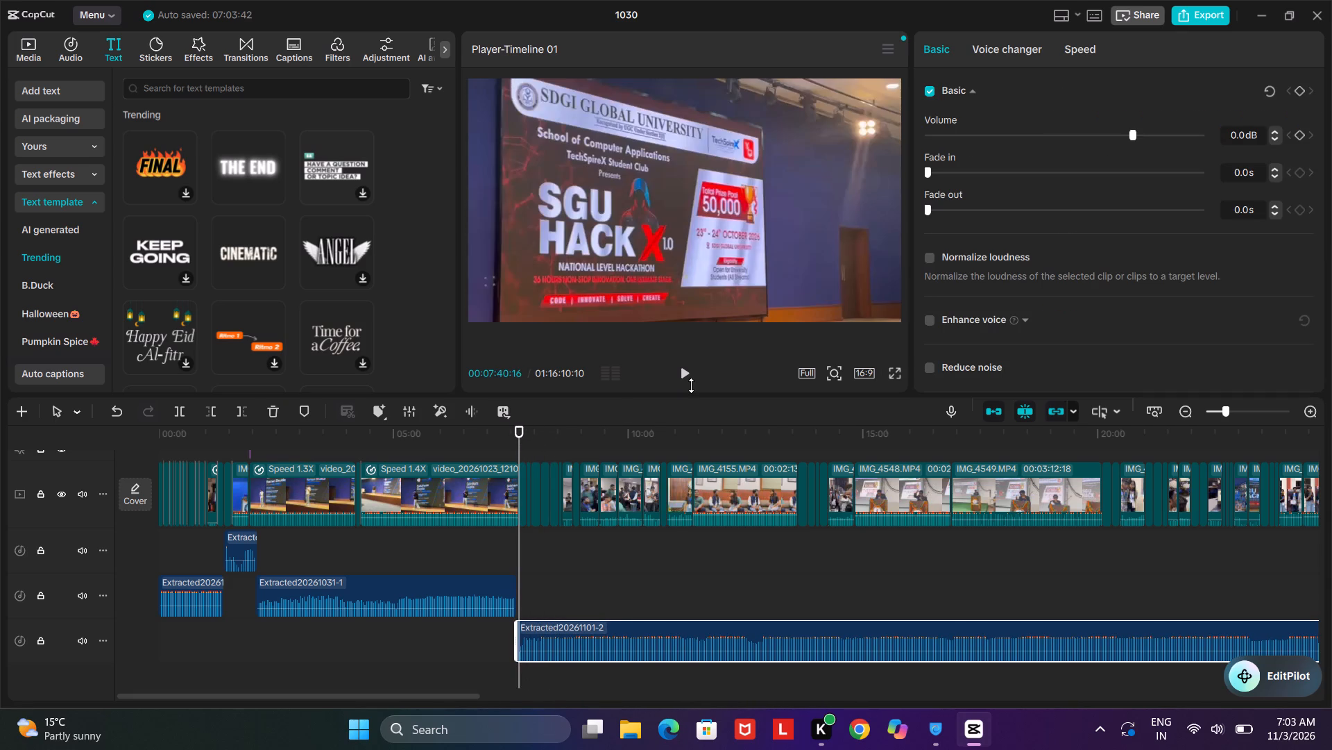
pyautogui.click(678, 376)
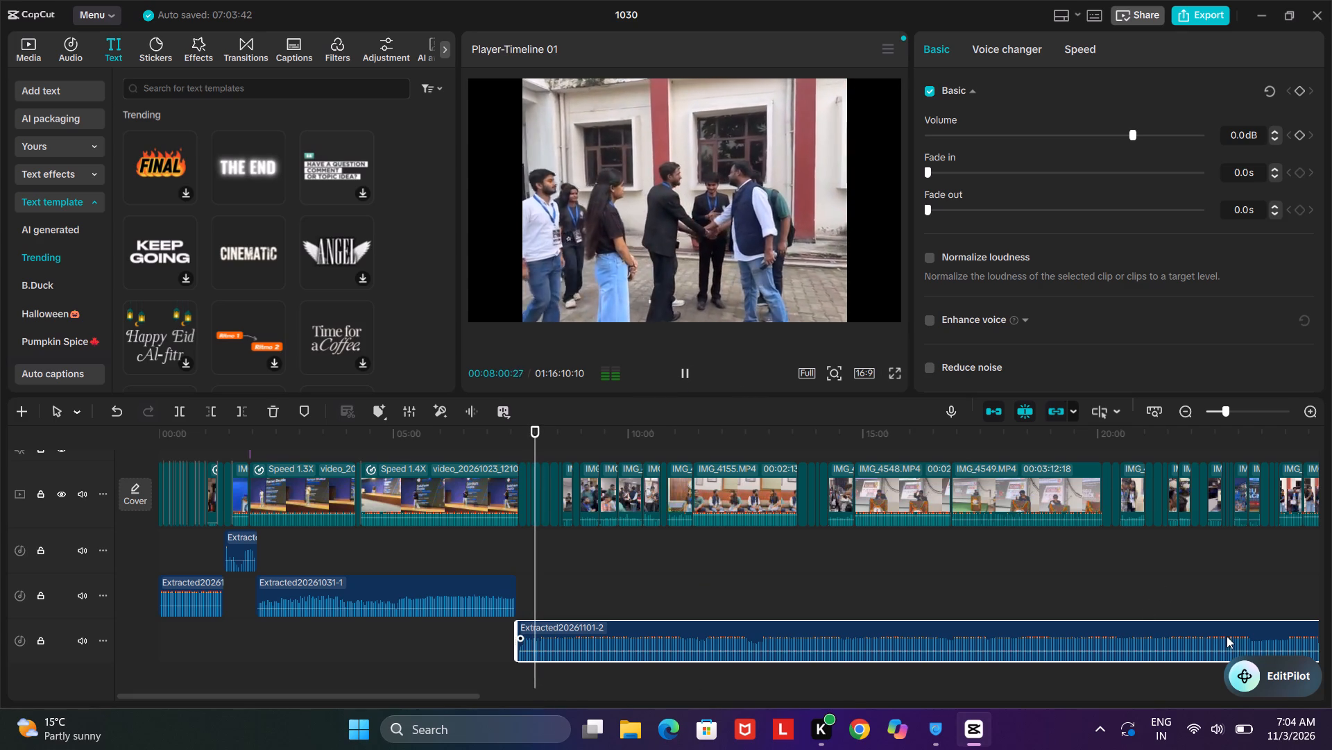
# Return to 00:07:40:16 and look through the trending video effects for one to suit the start of IMG_3962.MP4.
pyautogui.click(1316, 598)
pyautogui.moveTo(1316, 598); pyautogui.dragTo(1313, 567)
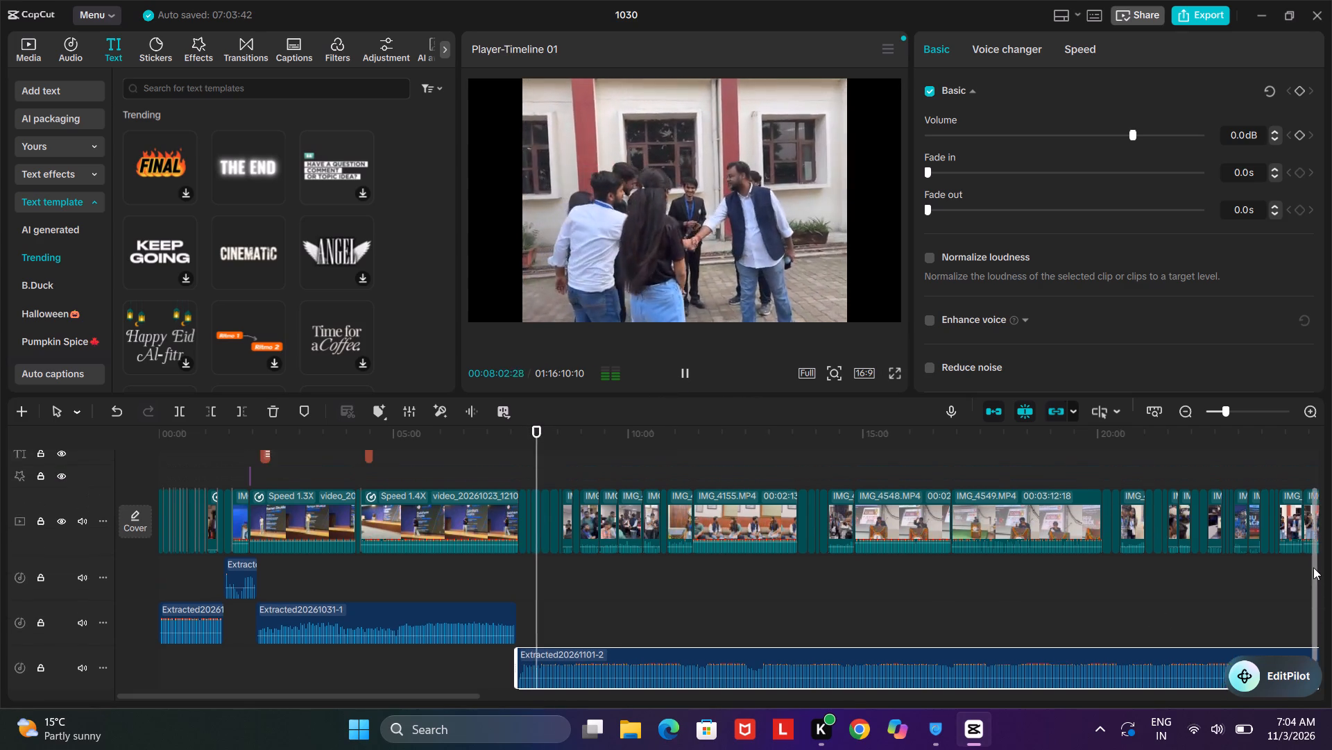
pyautogui.moveTo(1313, 567); pyautogui.dragTo(1312, 526)
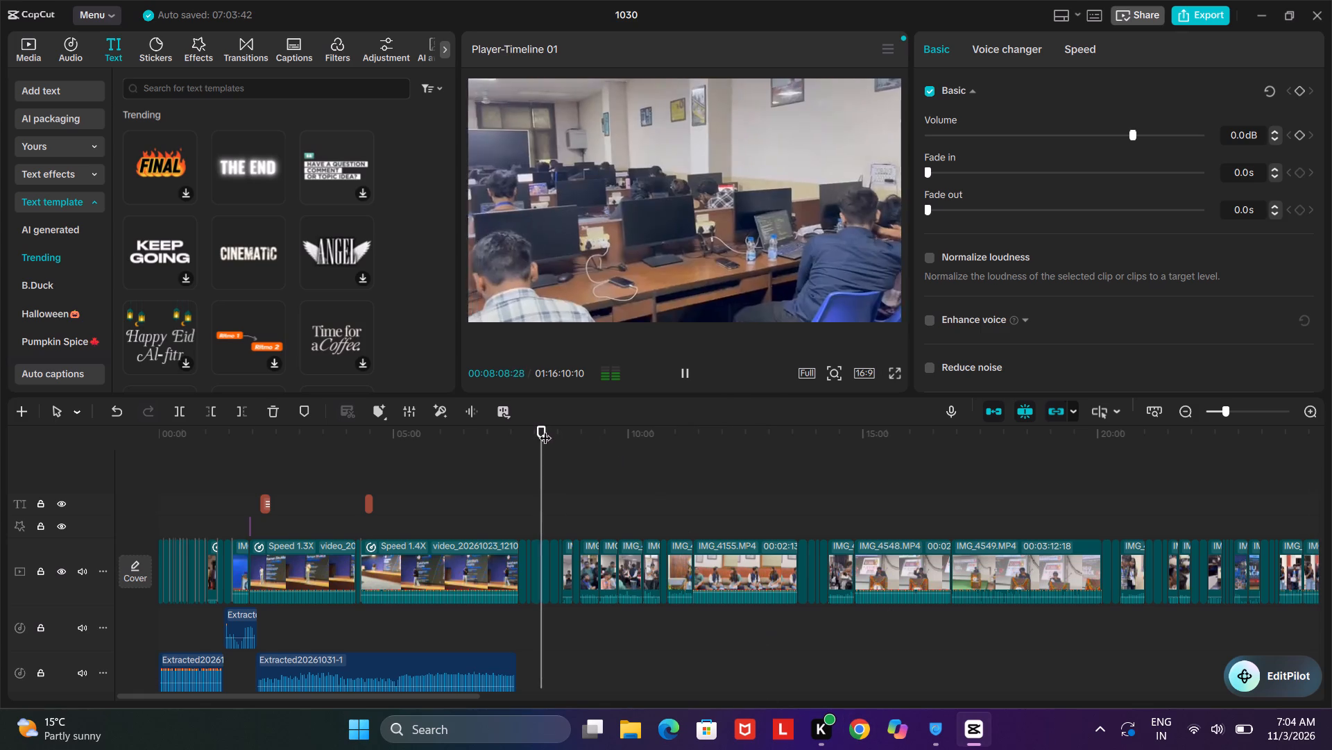
pyautogui.moveTo(545, 429); pyautogui.dragTo(520, 432)
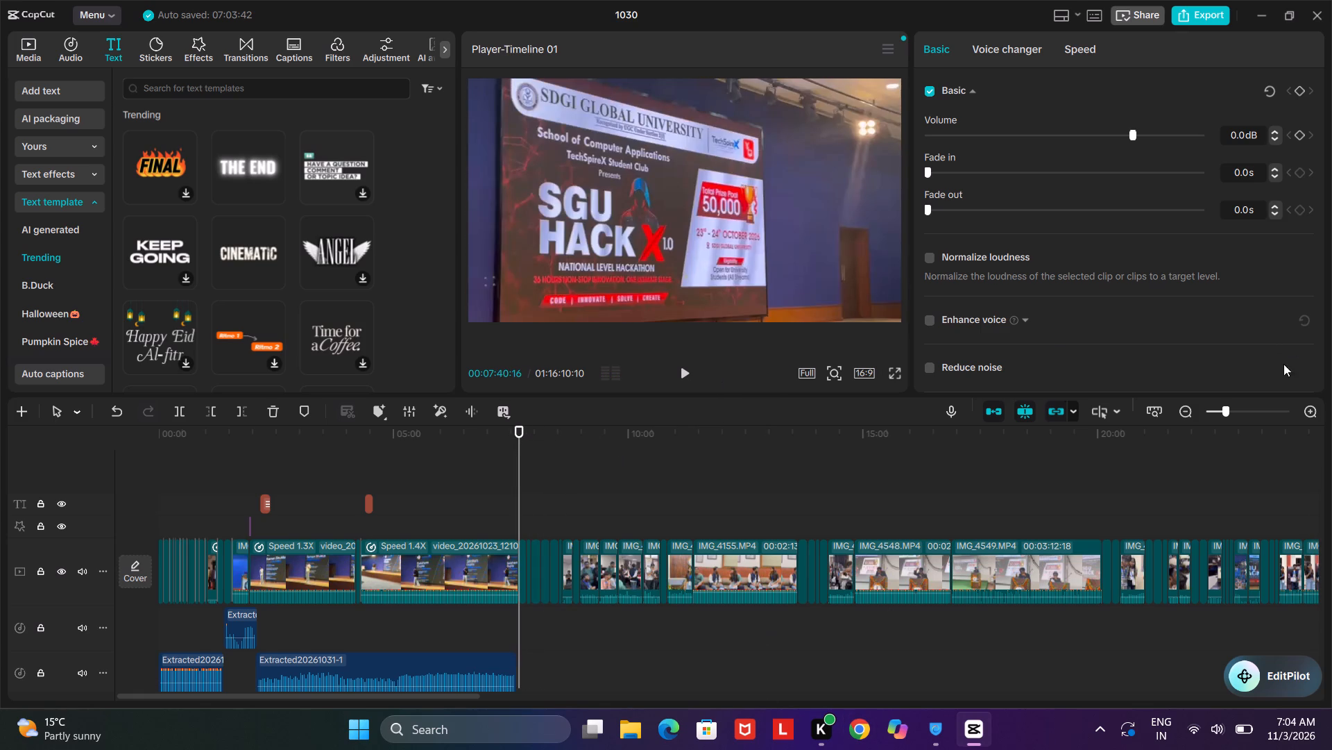
pyautogui.click(1245, 408)
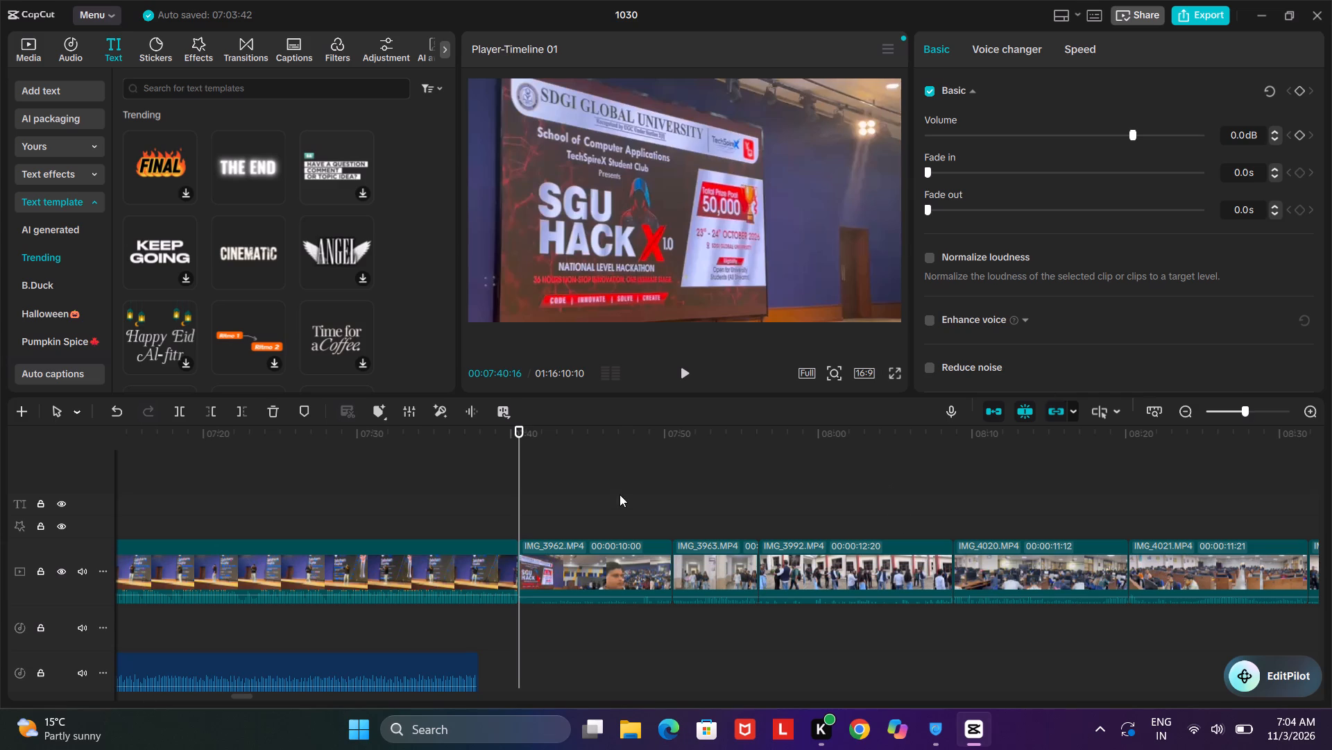
pyautogui.click(191, 51)
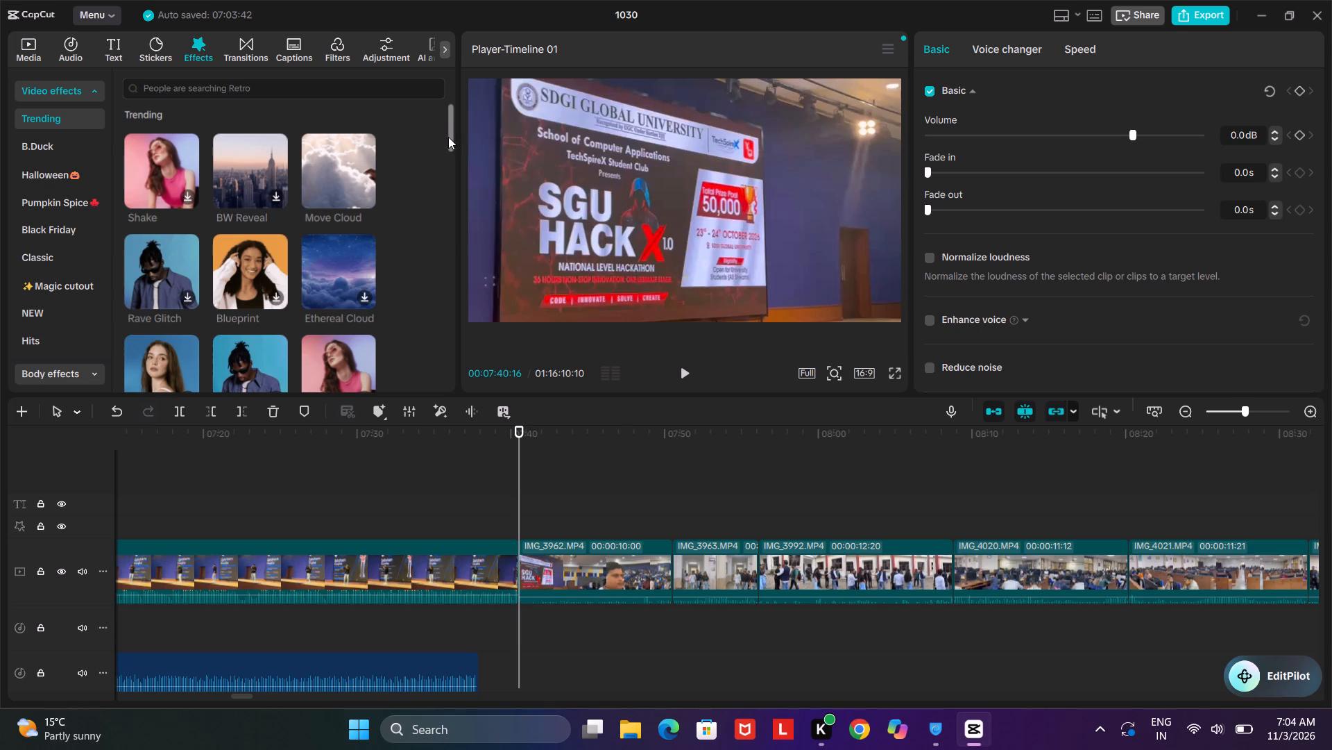
pyautogui.moveTo(448, 137); pyautogui.dragTo(448, 176)
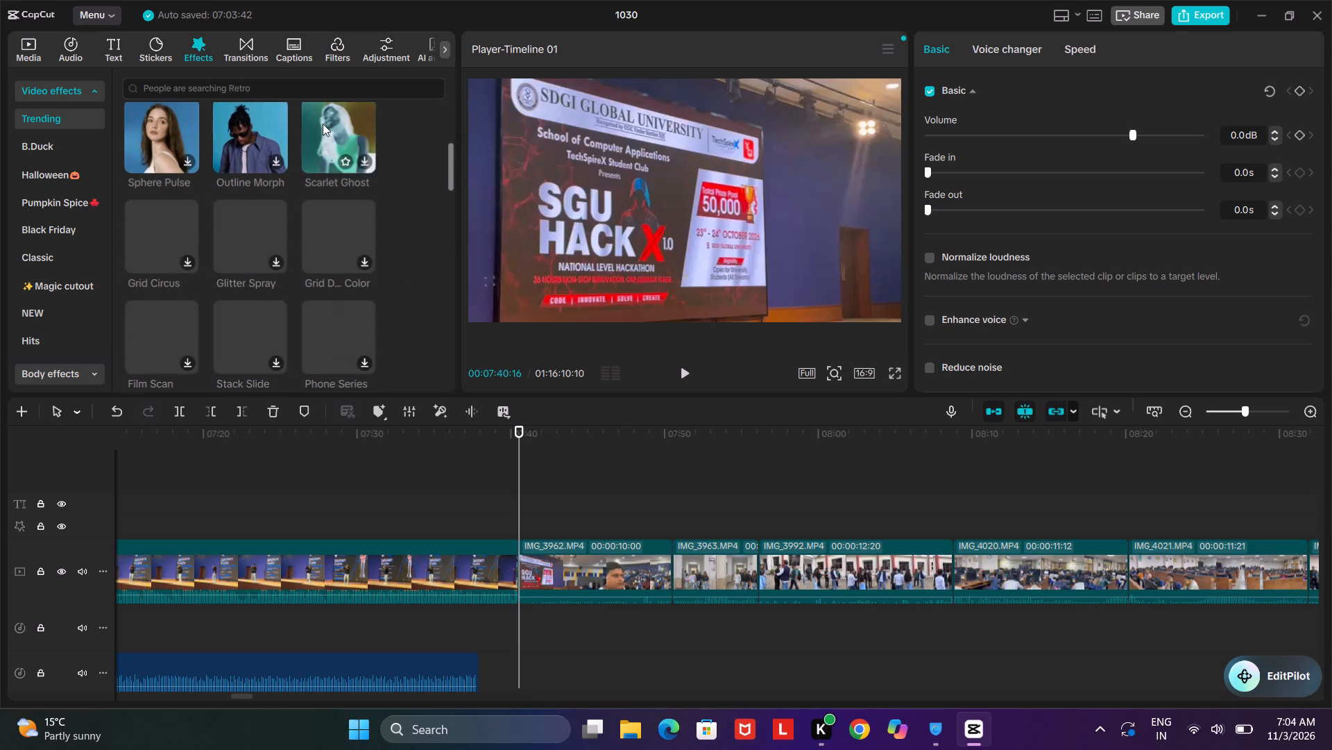
pyautogui.moveTo(447, 176); pyautogui.dragTo(445, 235)
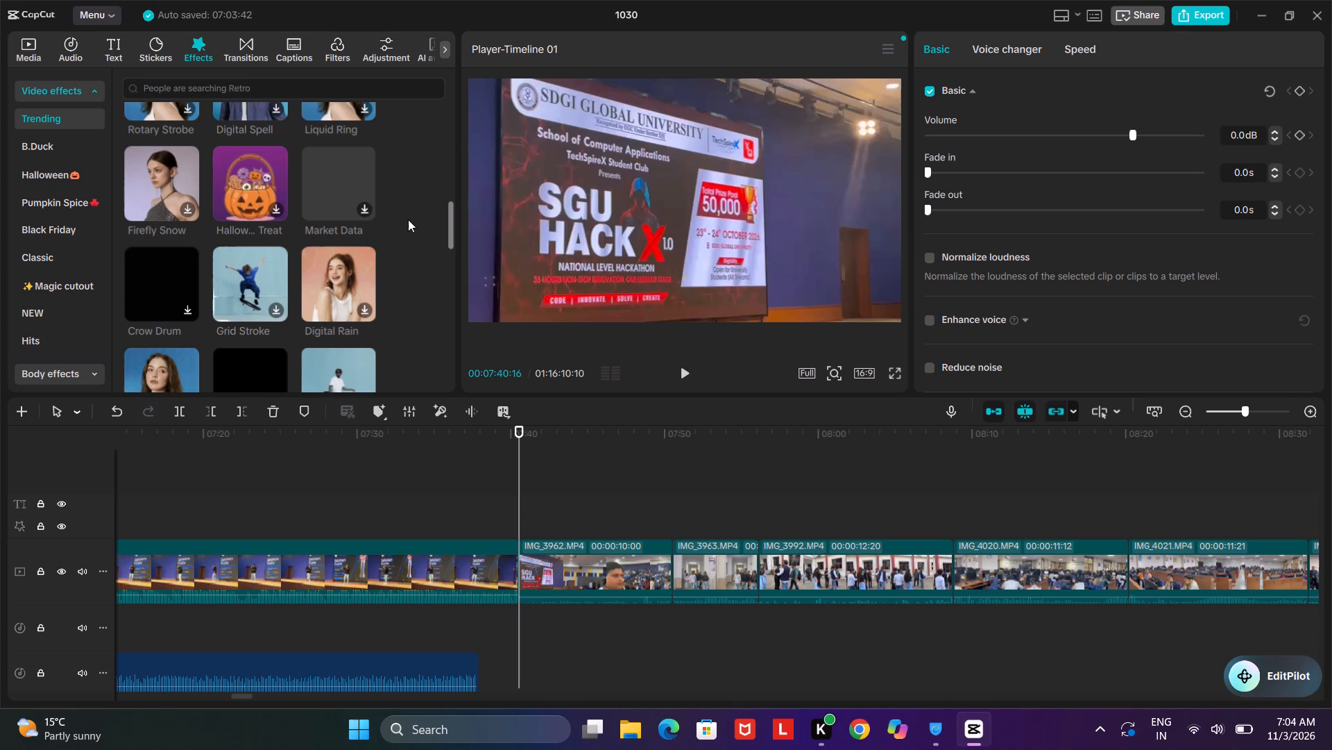
pyautogui.moveTo(449, 240); pyautogui.dragTo(448, 247)
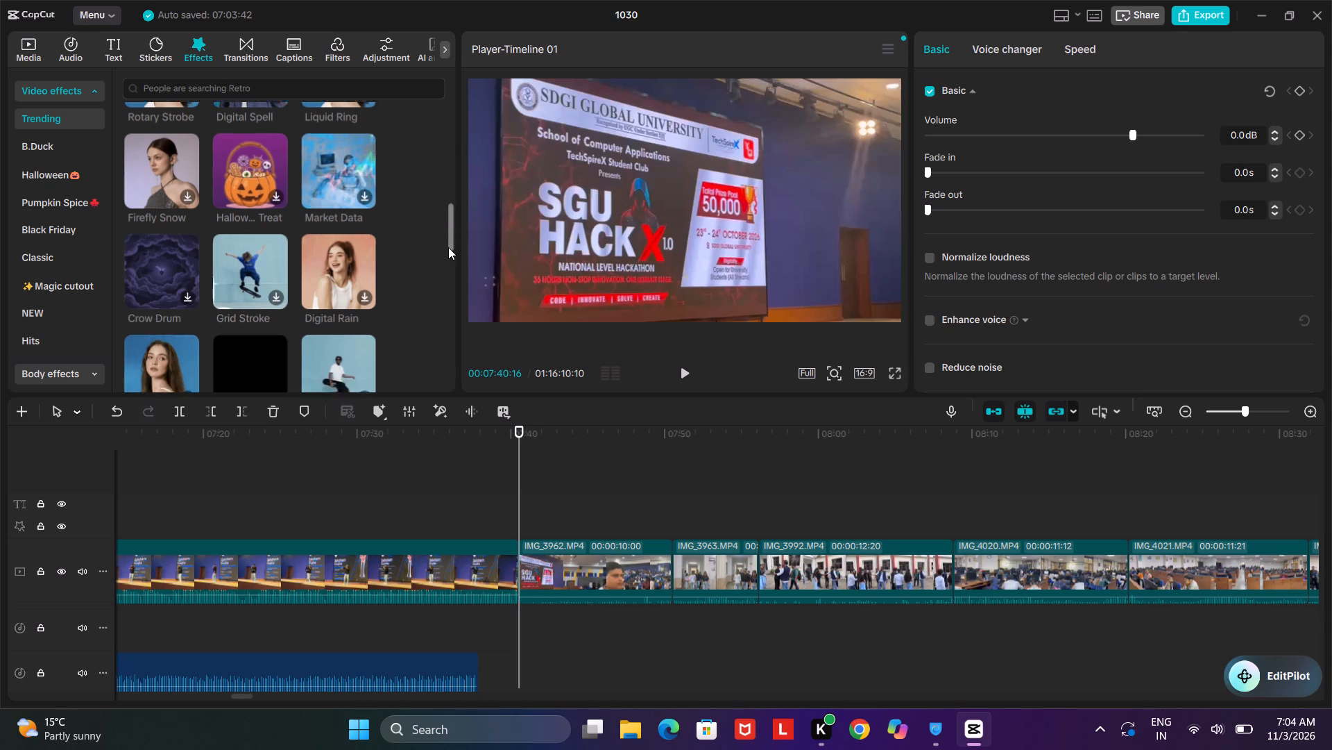
pyautogui.moveTo(448, 247); pyautogui.dragTo(448, 279)
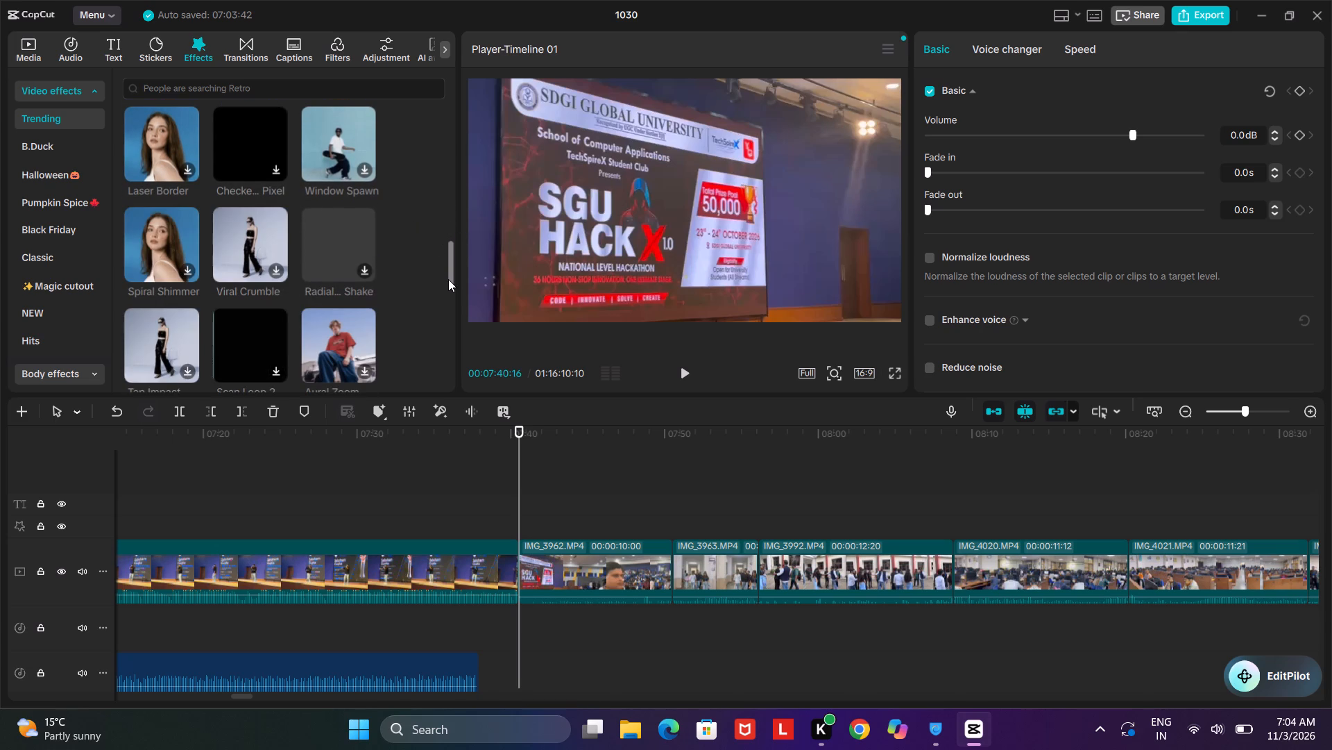
pyautogui.moveTo(448, 279); pyautogui.dragTo(449, 292)
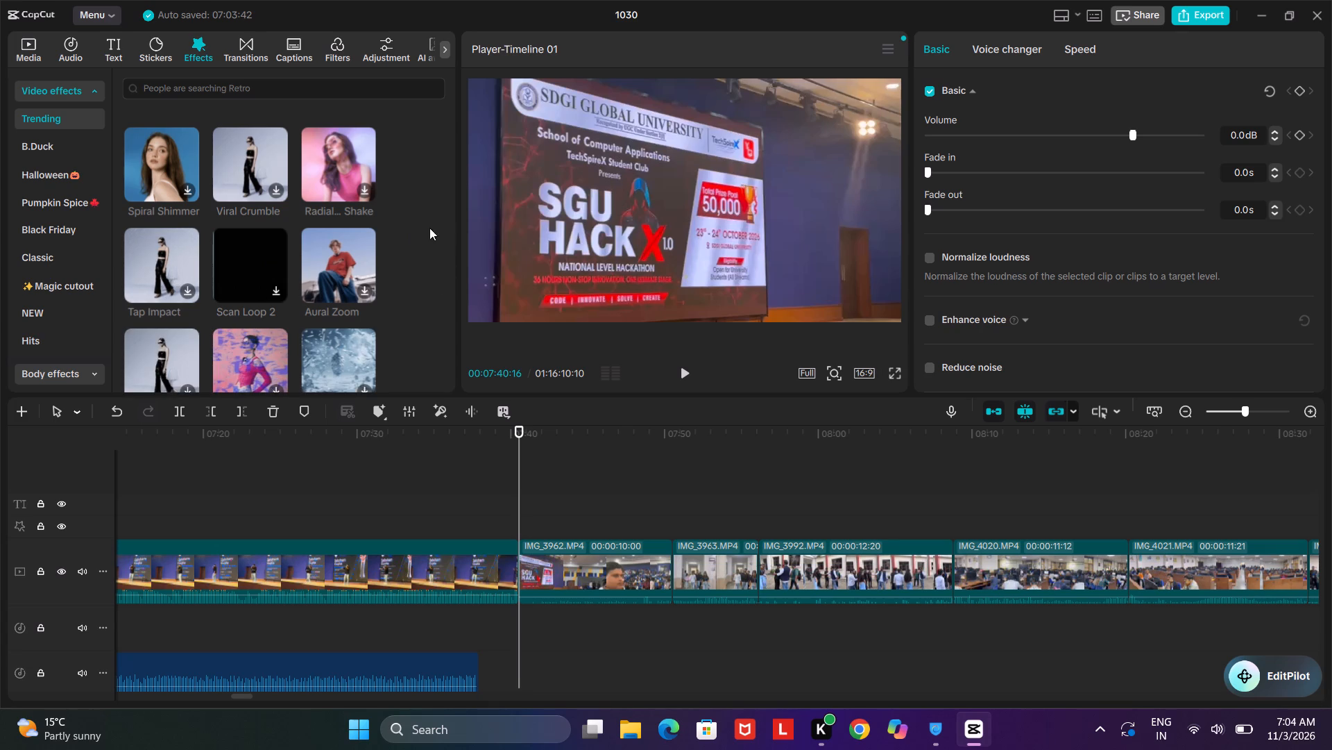
pyautogui.moveTo(453, 283); pyautogui.dragTo(451, 314)
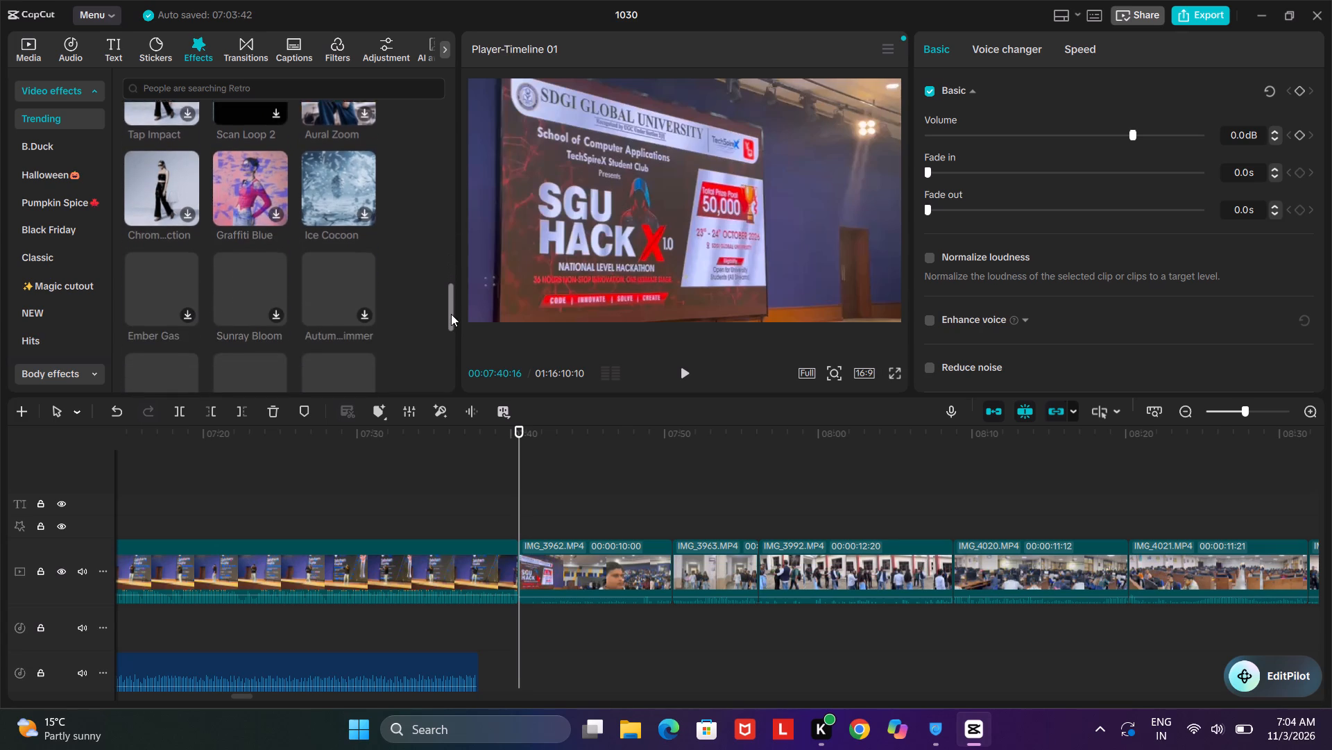
pyautogui.moveTo(451, 314); pyautogui.dragTo(451, 317)
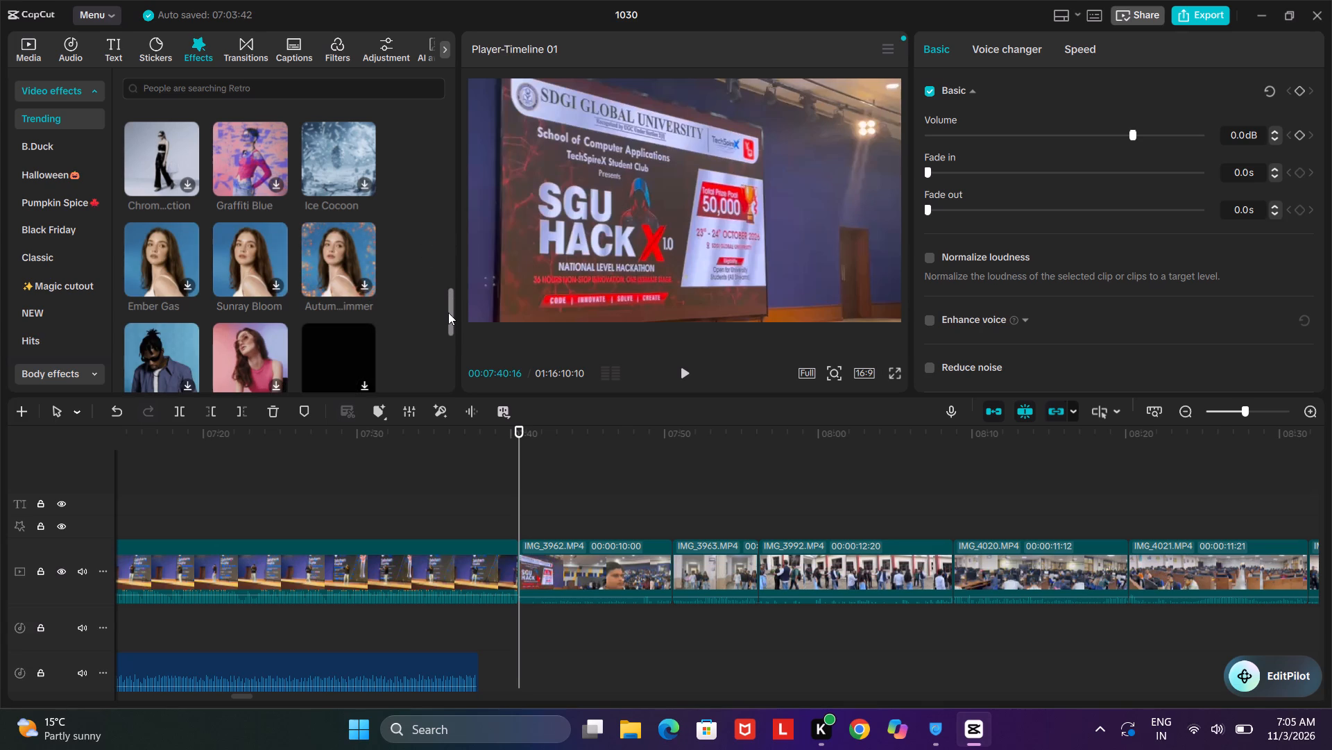
pyautogui.moveTo(448, 312); pyautogui.dragTo(454, 365)
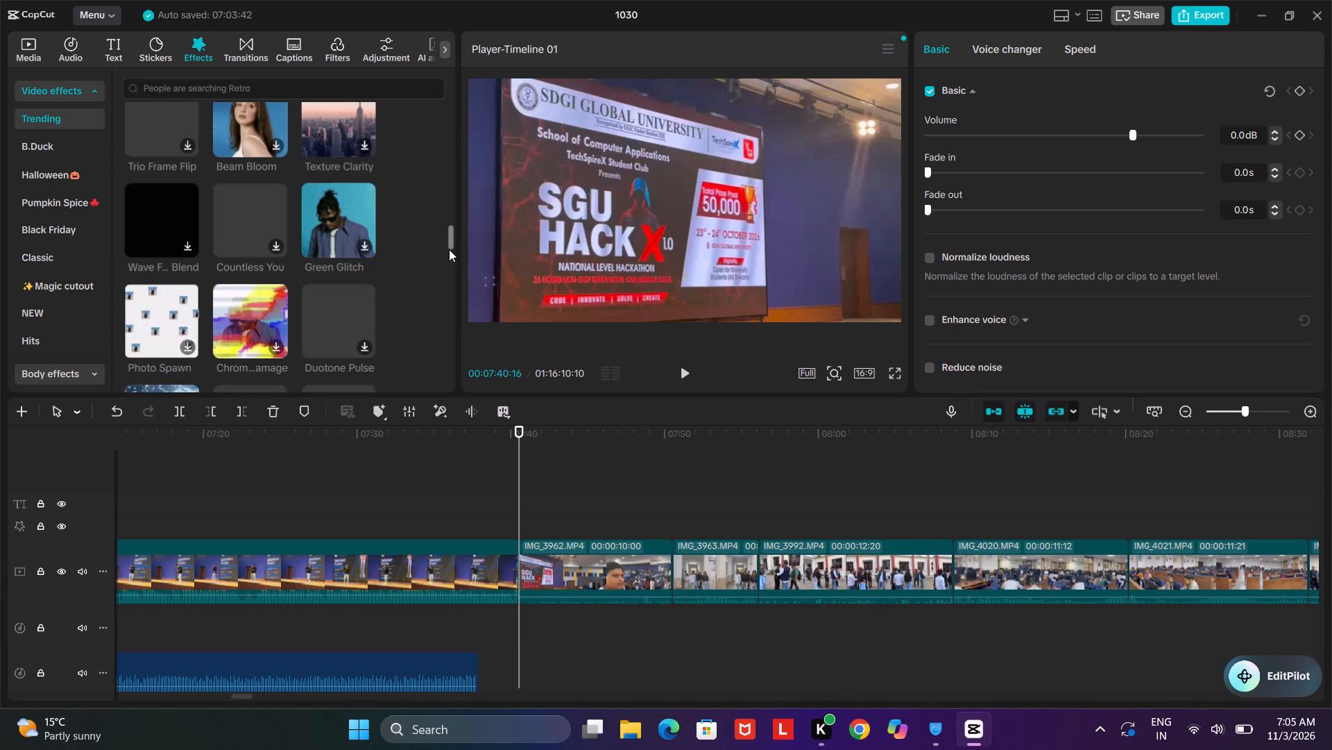
pyautogui.moveTo(449, 247); pyautogui.dragTo(449, 263)
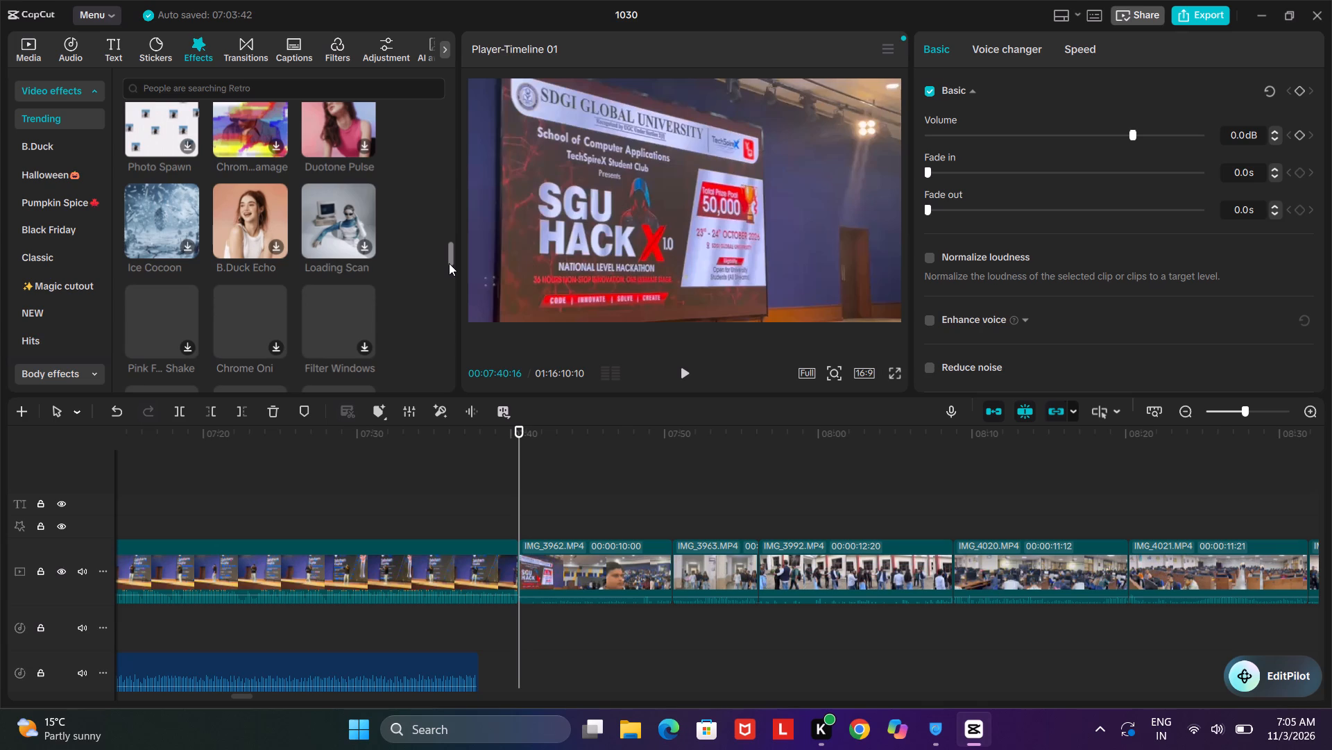
pyautogui.moveTo(449, 263); pyautogui.dragTo(449, 268)
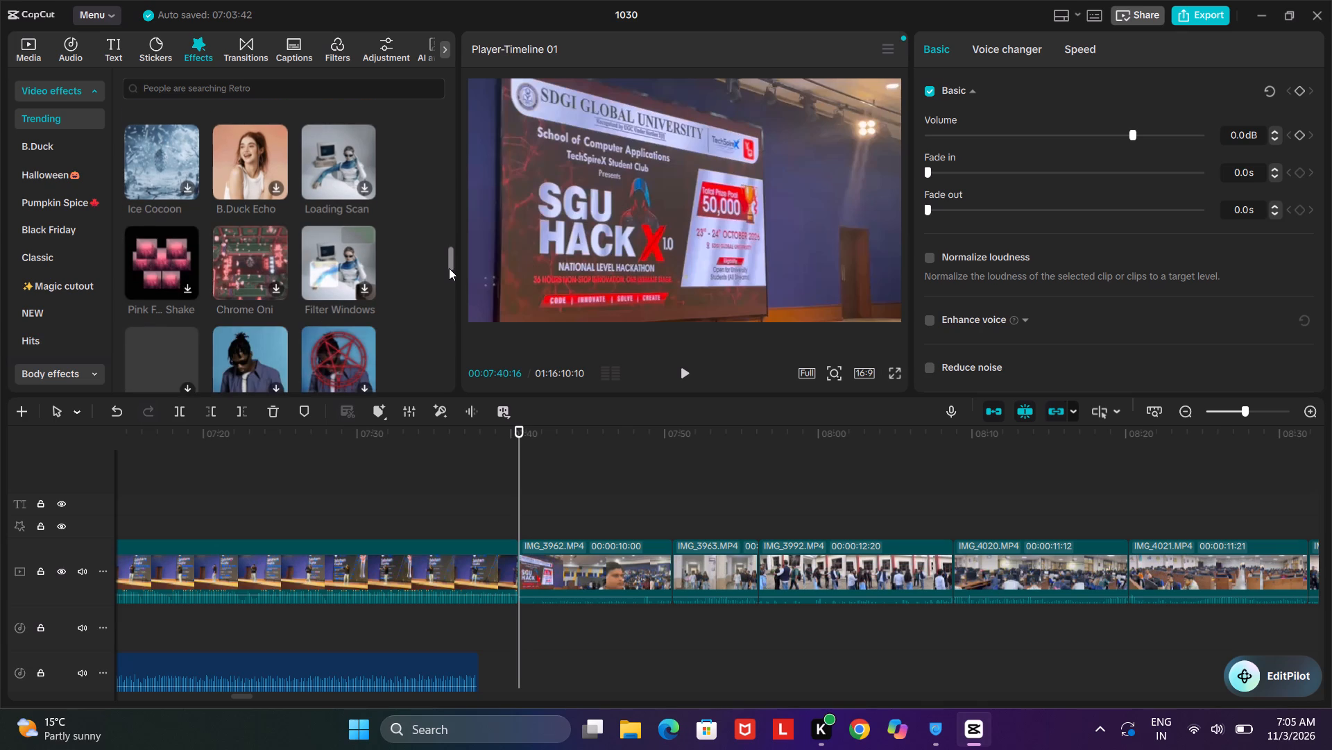
pyautogui.moveTo(449, 268); pyautogui.dragTo(448, 271)
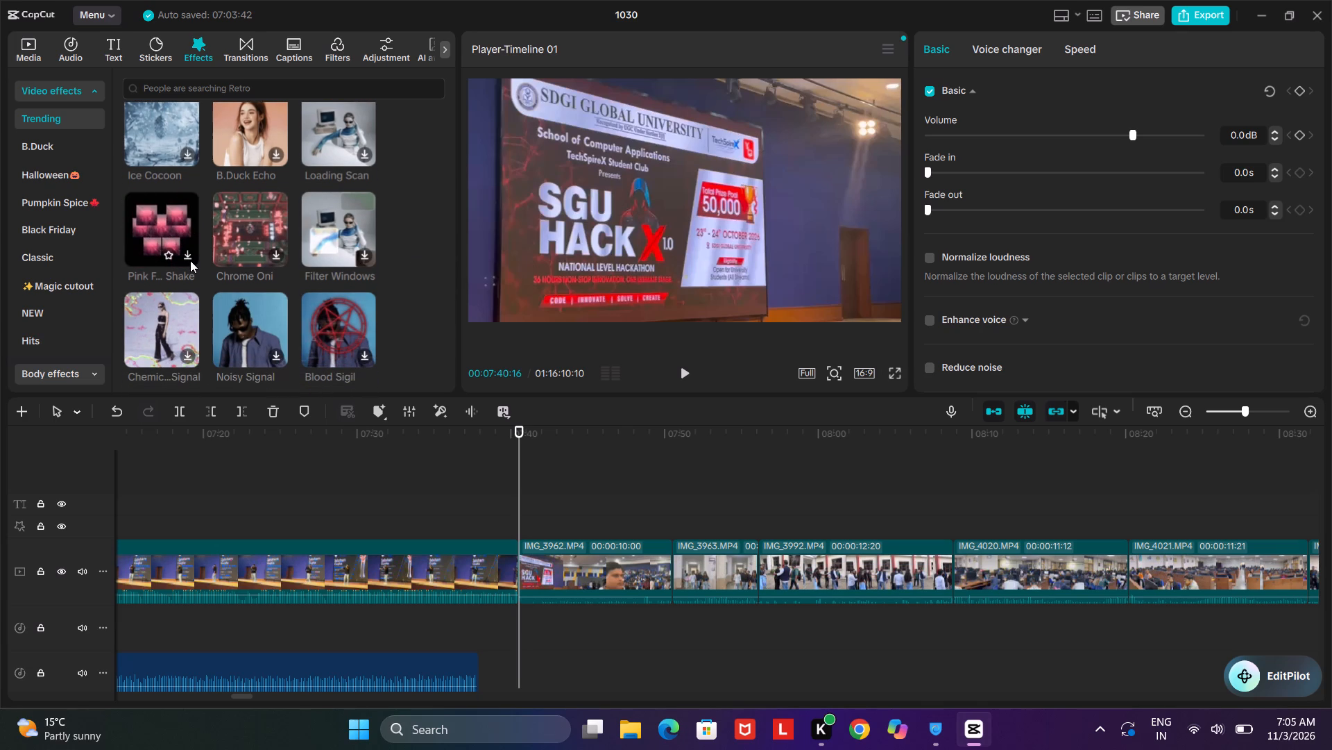
# Download and preview the Pink F... Shake video effect on the hackathon banner shot.
pyautogui.click(190, 253)
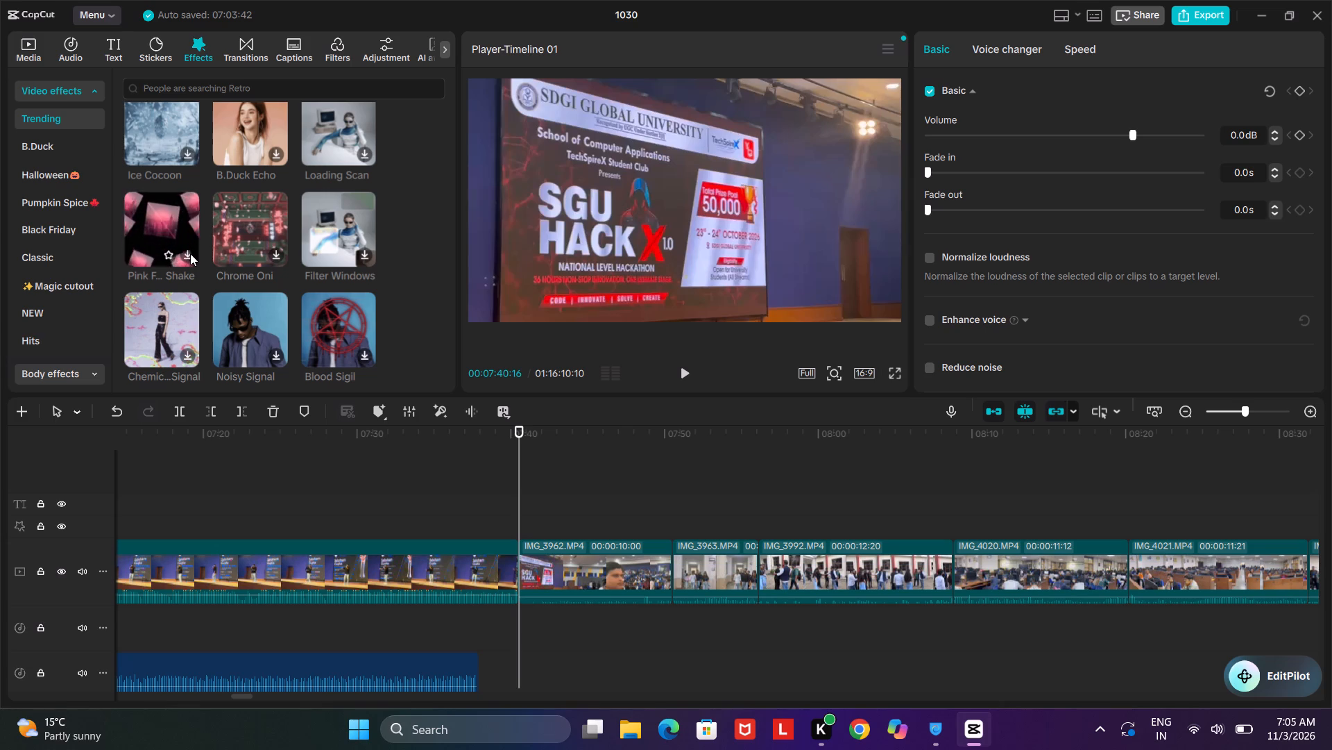
pyautogui.click(185, 254)
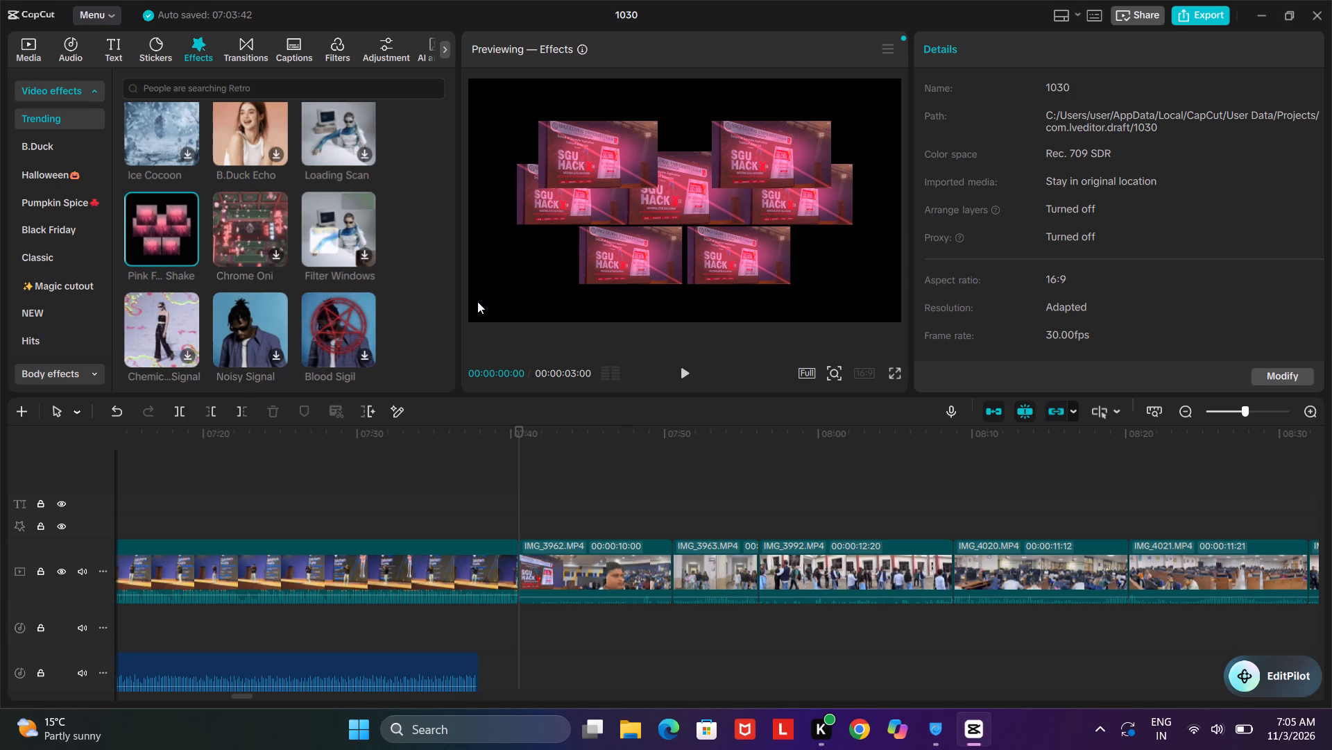
# Download and preview the Flash ...gments video effect on the hackathon banner shot.
pyautogui.moveTo(450, 251); pyautogui.dragTo(450, 271)
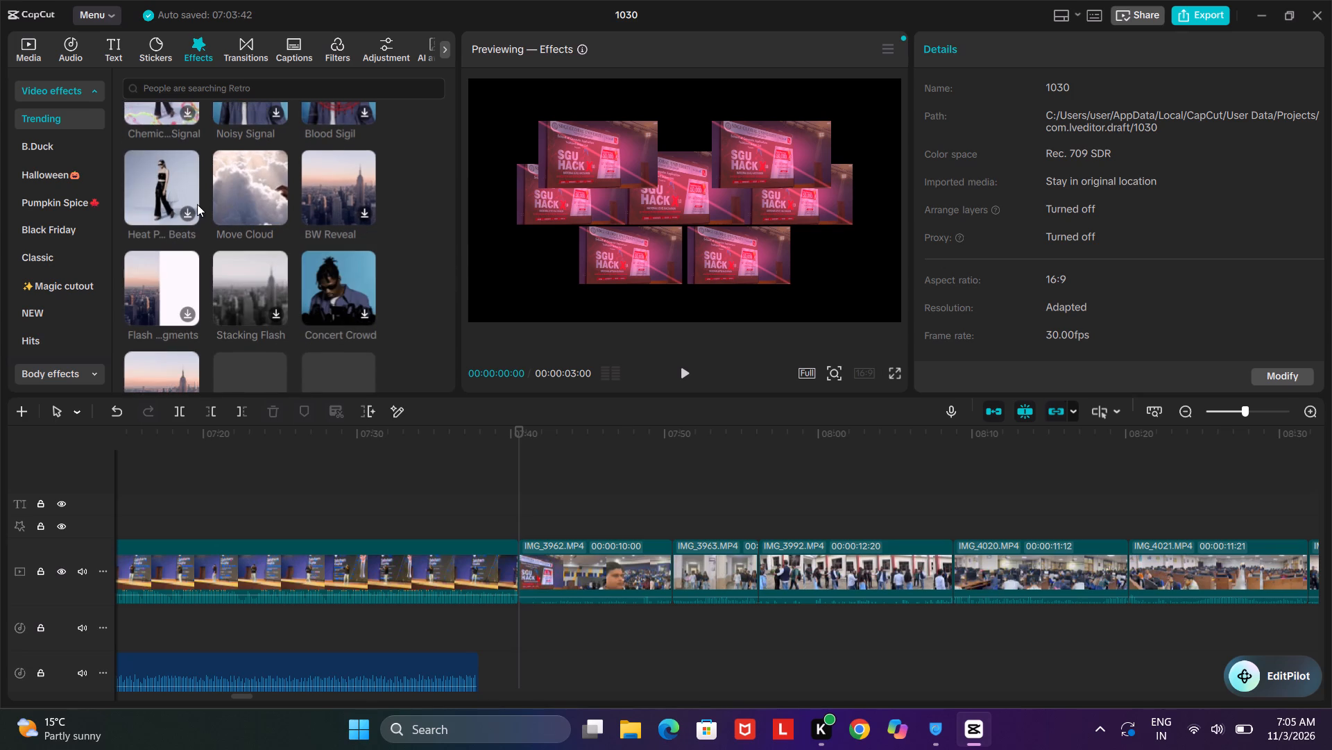
pyautogui.click(191, 317)
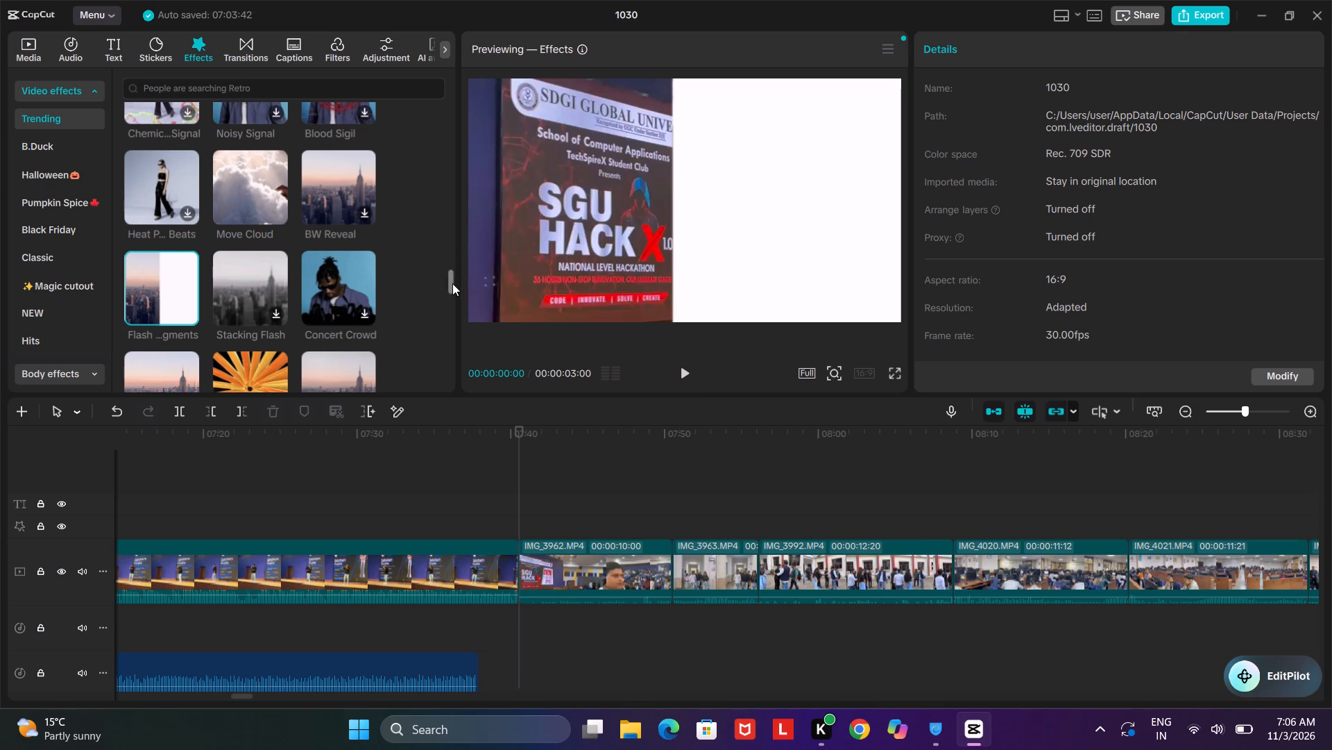
# Look further through the trending video effects, past Flash ...gments, for one to suit the hackathon banner shot.
pyautogui.moveTo(452, 283); pyautogui.dragTo(449, 296)
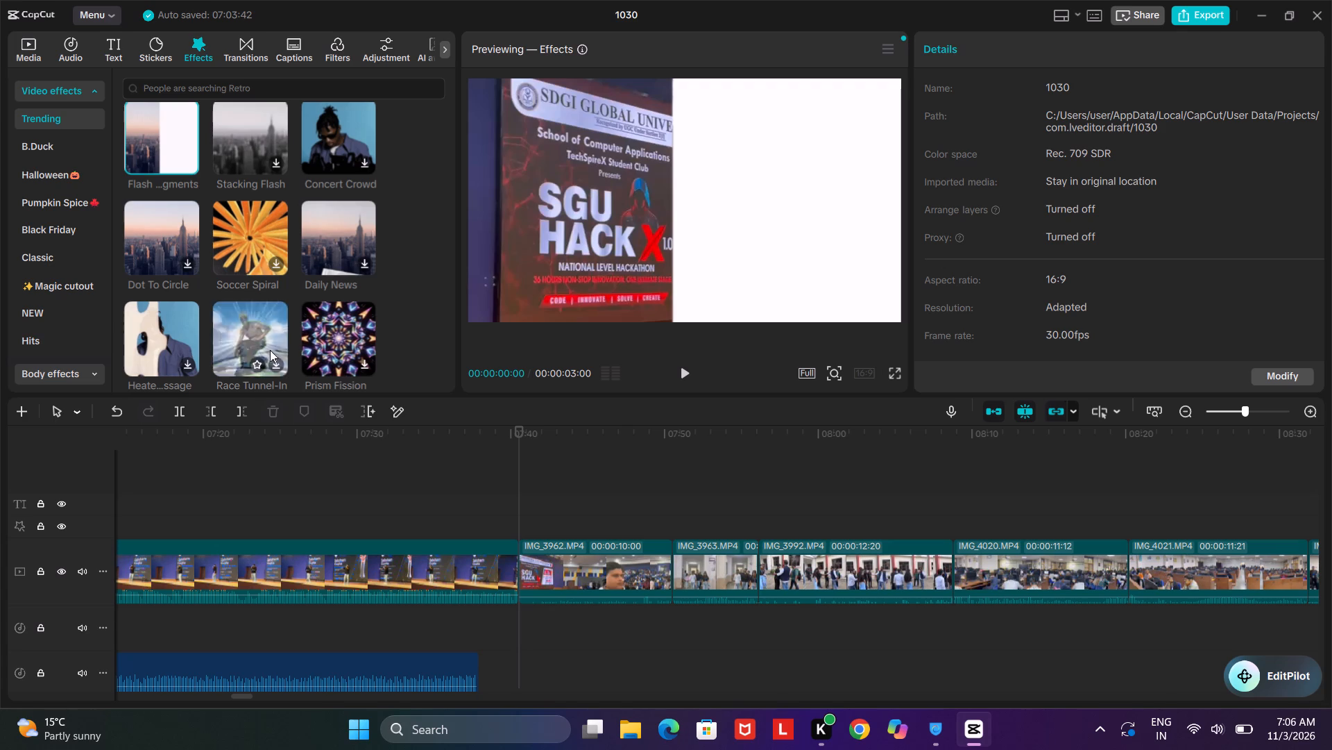
pyautogui.click(450, 301)
pyautogui.moveTo(450, 301); pyautogui.dragTo(448, 315)
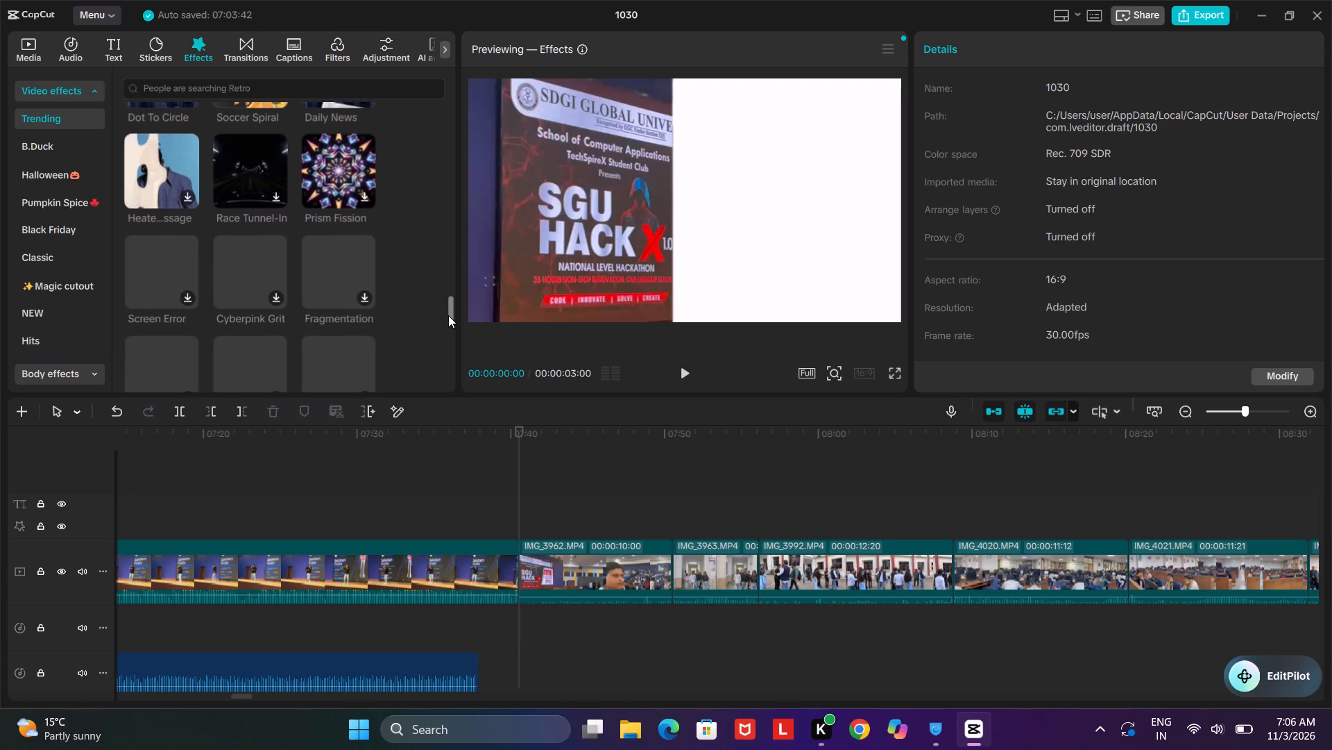
pyautogui.moveTo(448, 315); pyautogui.dragTo(445, 318)
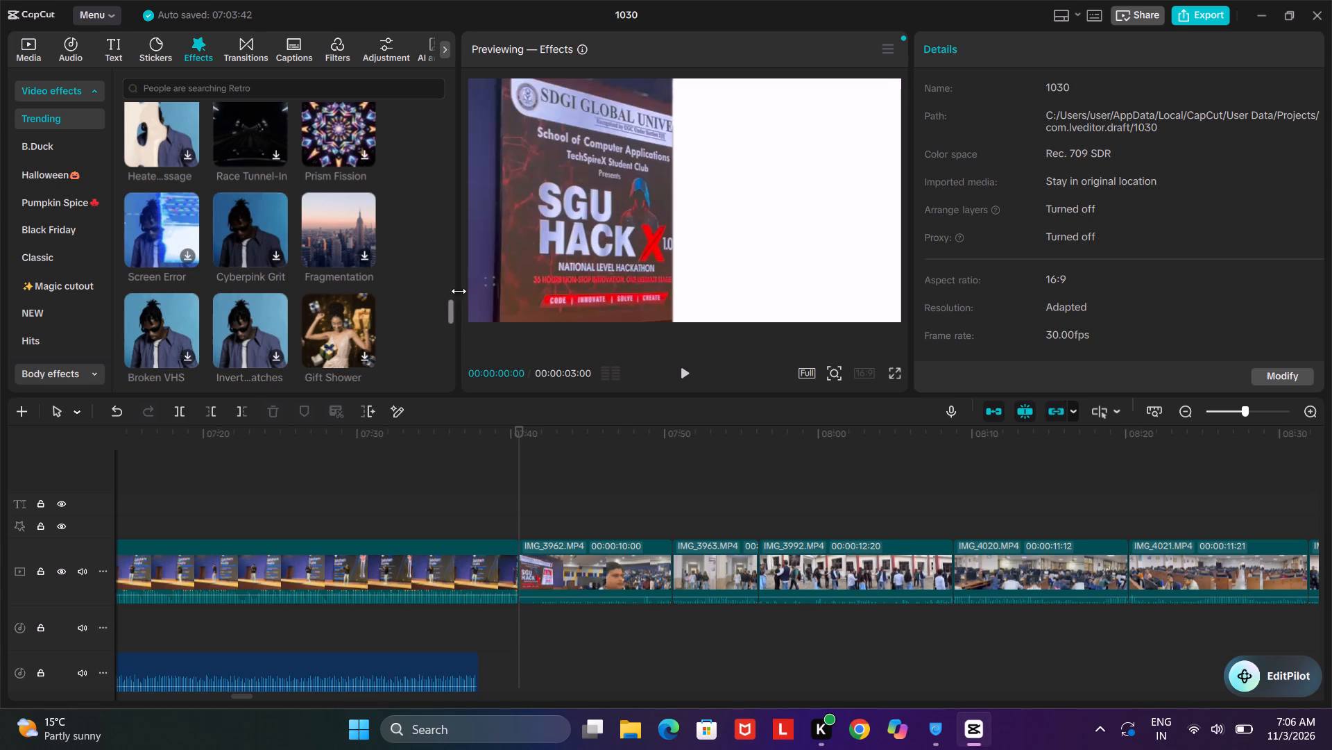
pyautogui.moveTo(451, 307); pyautogui.dragTo(451, 321)
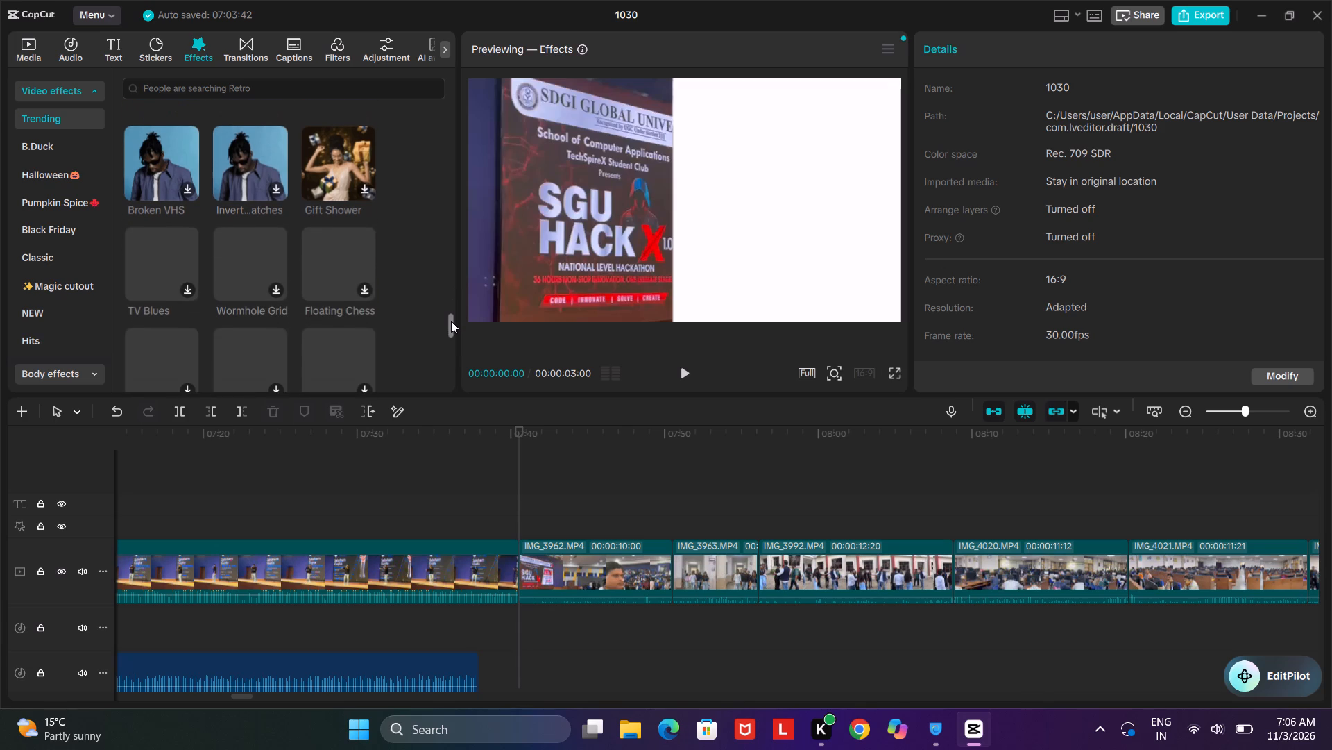
pyautogui.moveTo(451, 321); pyautogui.dragTo(451, 322)
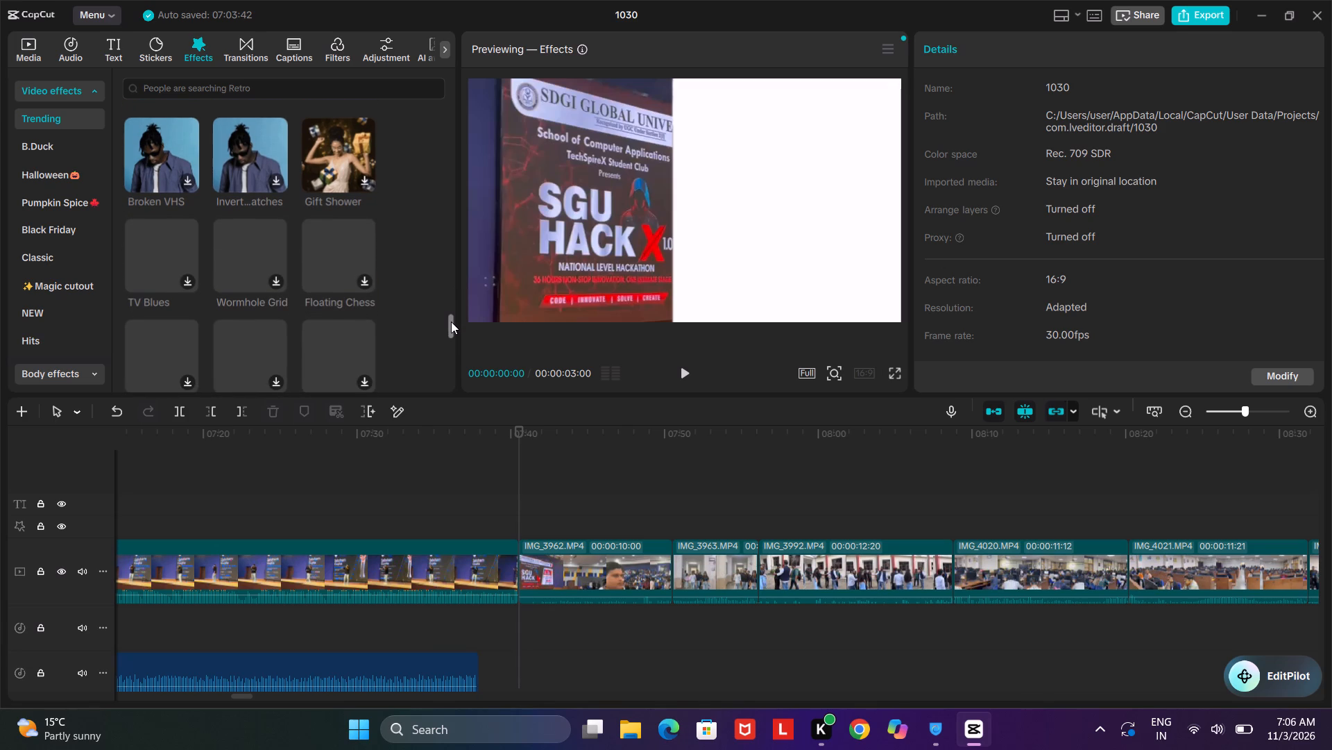
pyautogui.moveTo(451, 322); pyautogui.dragTo(450, 327)
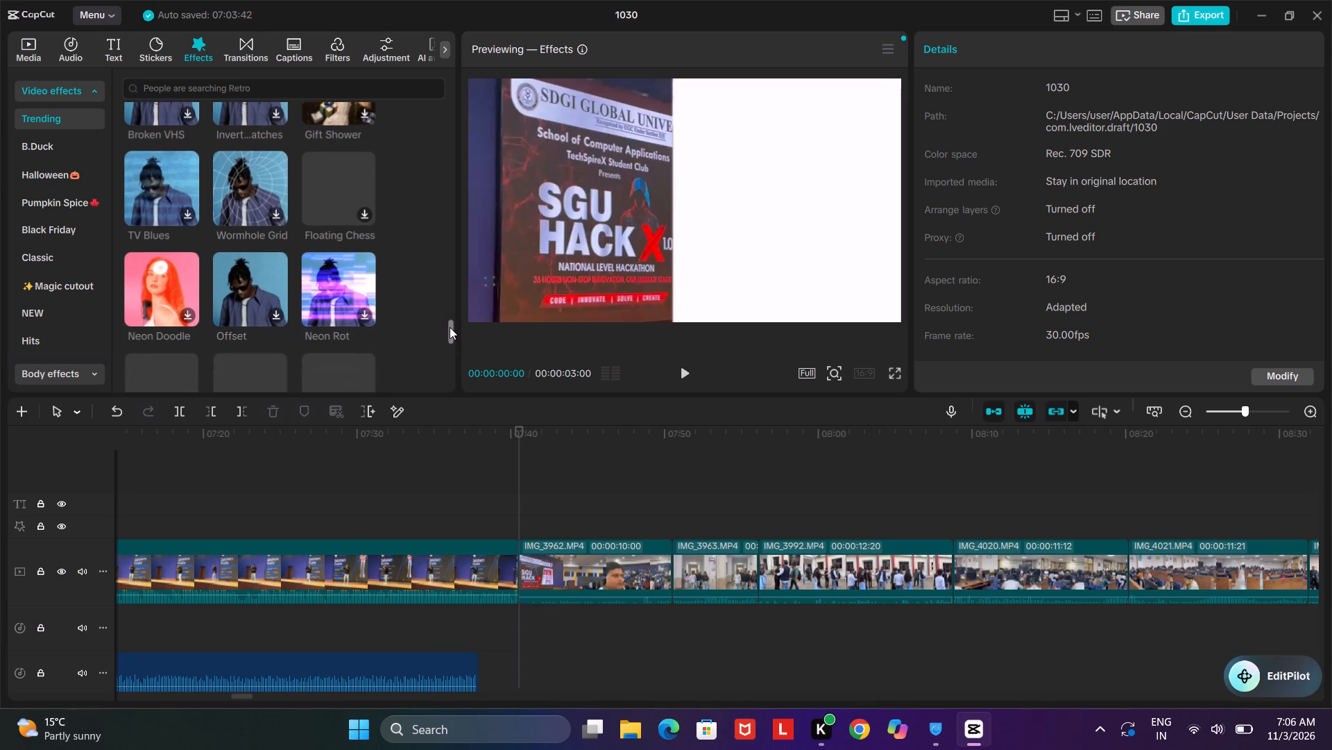
pyautogui.moveTo(450, 327); pyautogui.dragTo(449, 335)
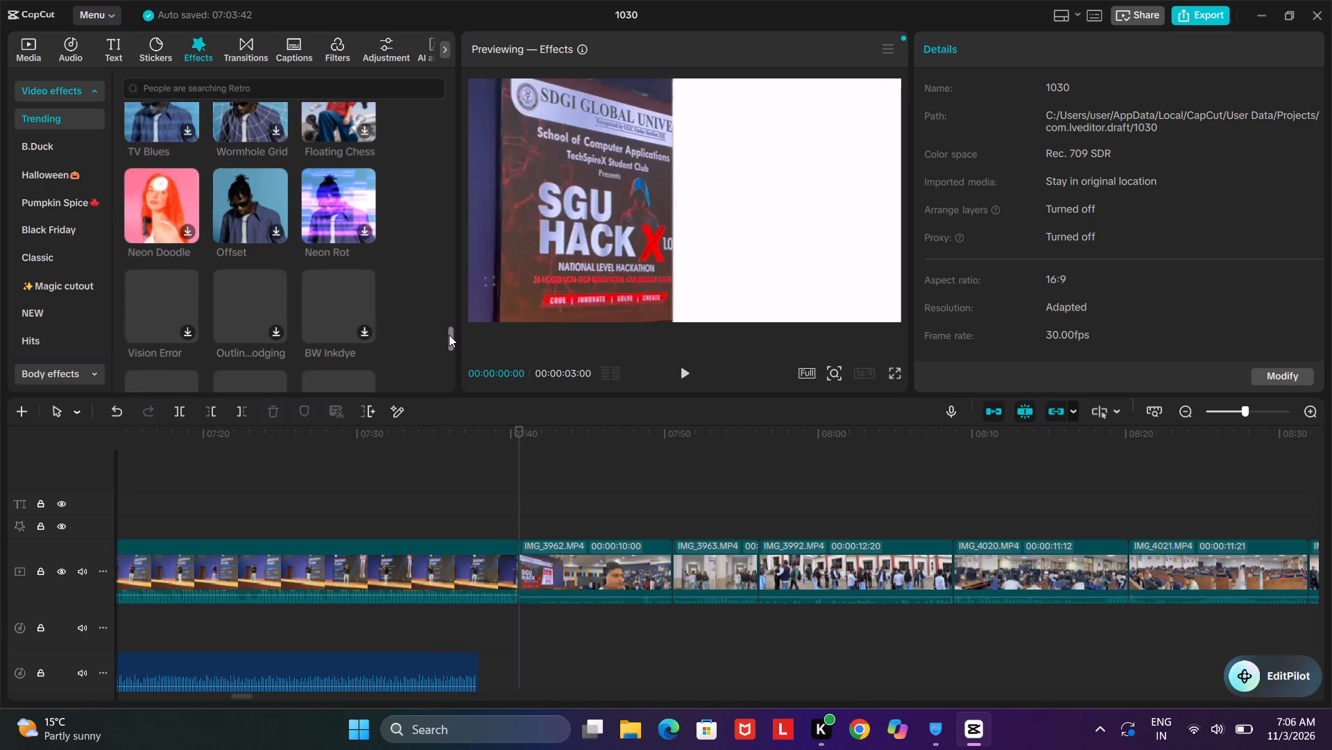
pyautogui.moveTo(449, 335); pyautogui.dragTo(448, 335)
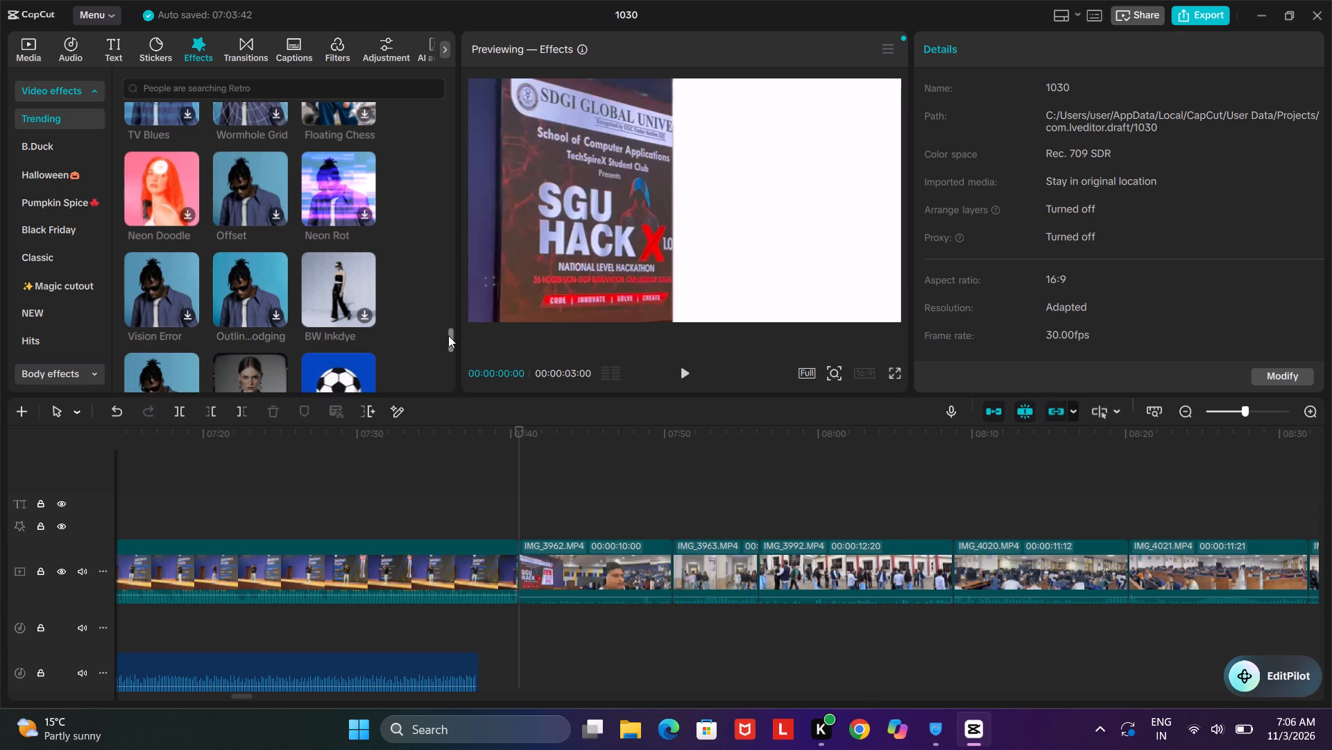
pyautogui.moveTo(448, 335); pyautogui.dragTo(447, 351)
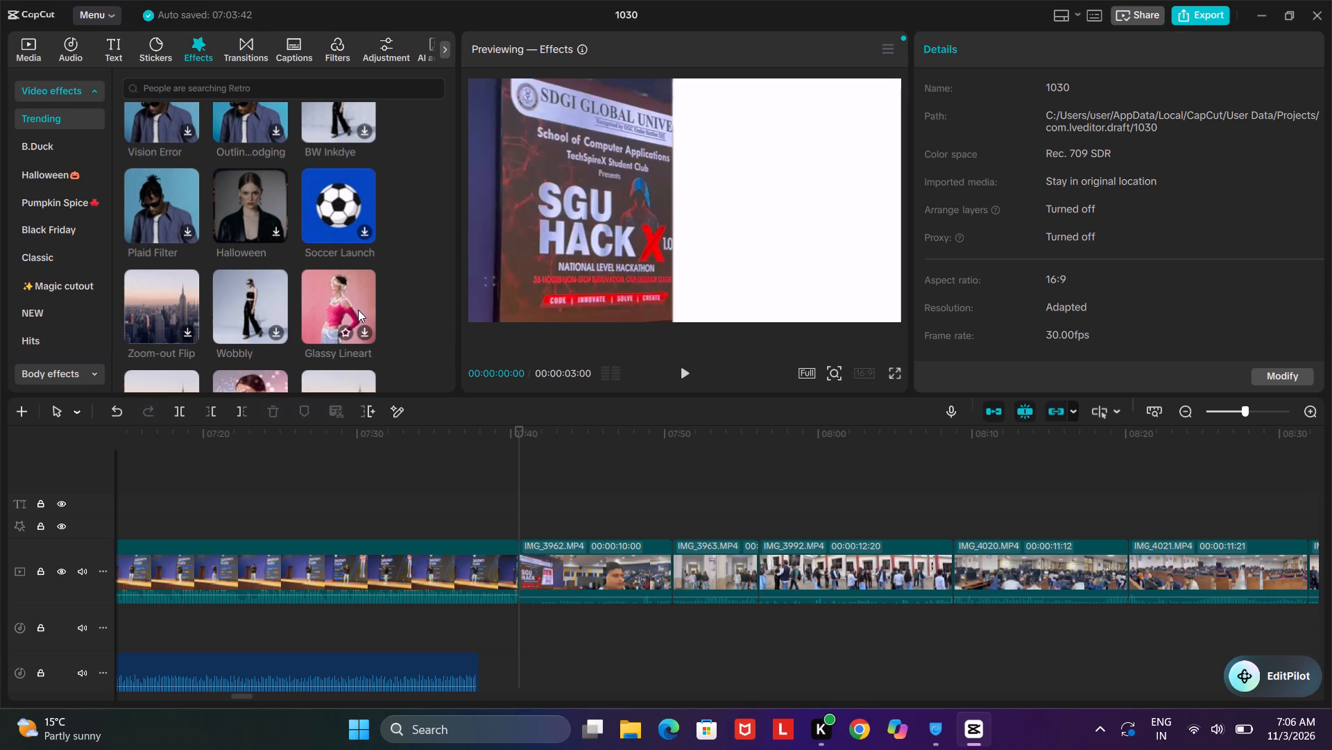
# Download and preview the Zoom-out Flip video effect on the hackathon banner shot.
pyautogui.click(189, 337)
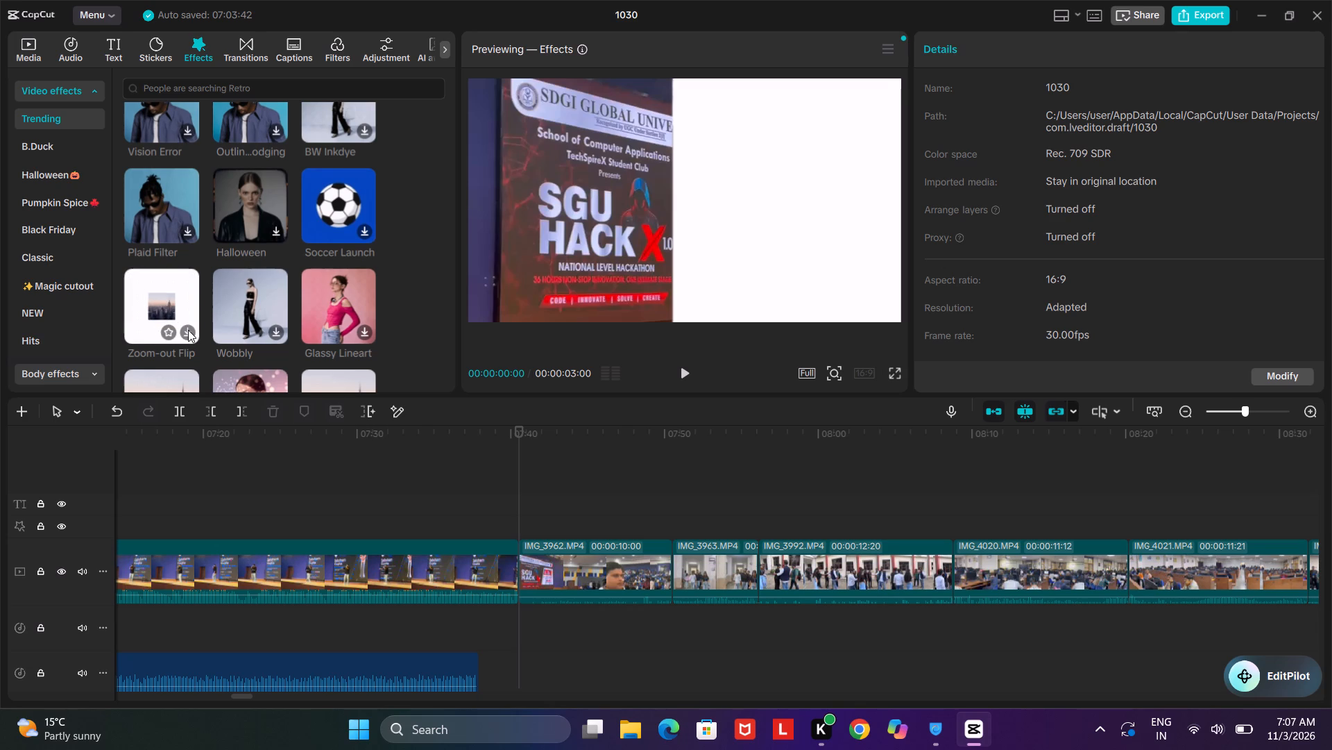
pyautogui.click(188, 330)
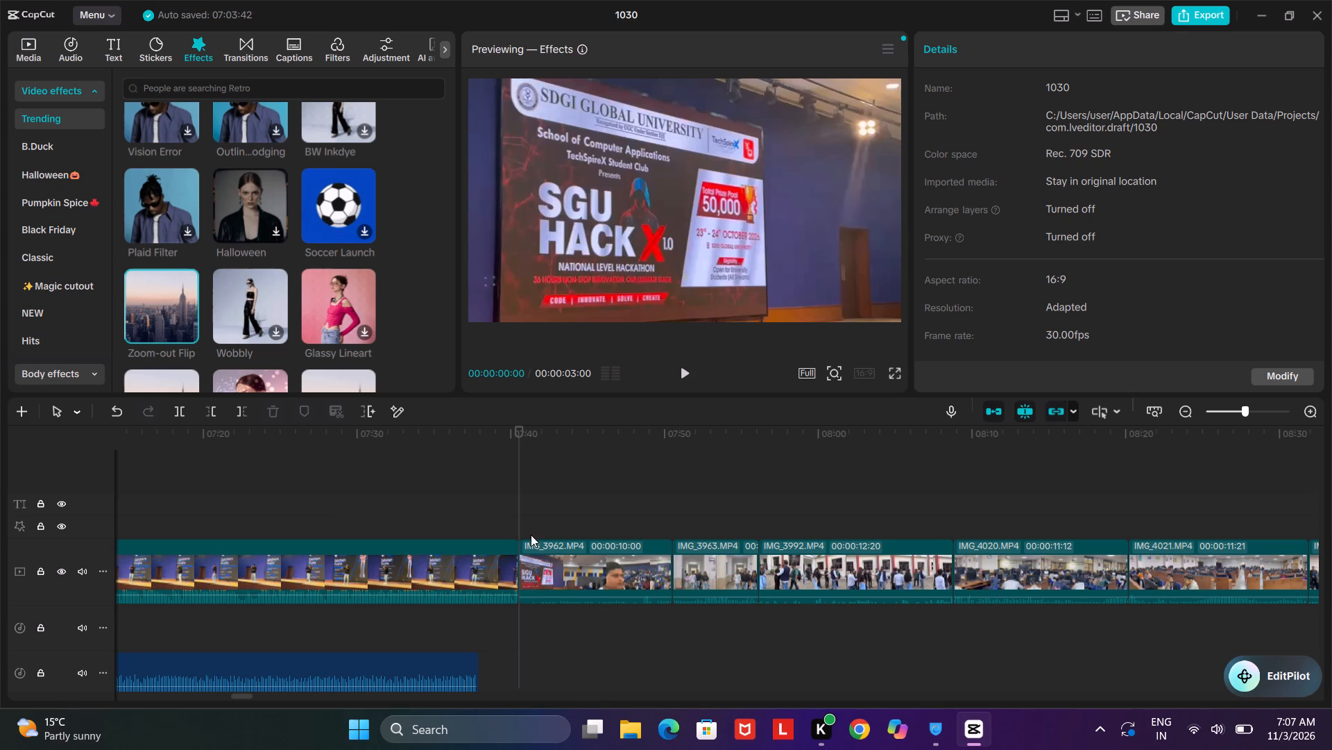
pyautogui.click(680, 366)
# Look through the remaining trending effects and the B.Duck, Halloween, Magic cutout and NEW categories for a suitable effect.
pyautogui.moveTo(452, 352); pyautogui.dragTo(447, 379)
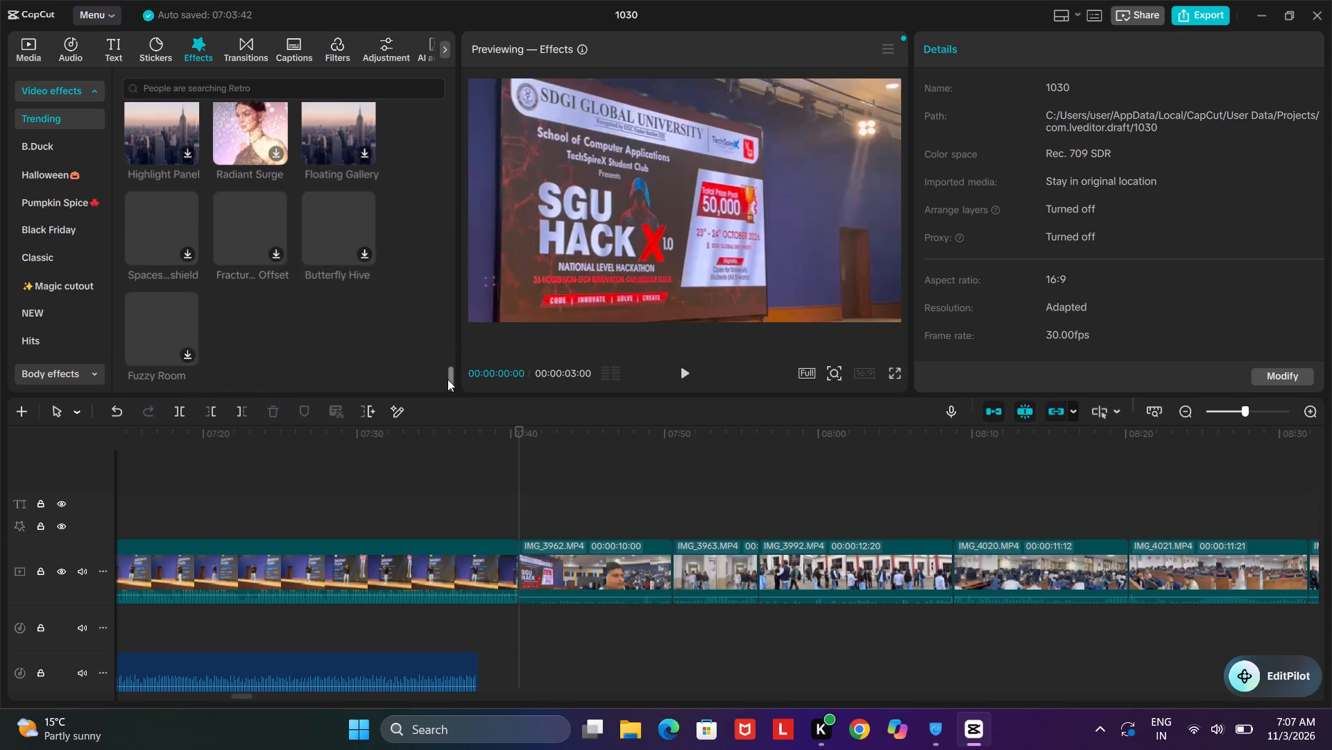
pyautogui.moveTo(447, 379); pyautogui.dragTo(447, 380)
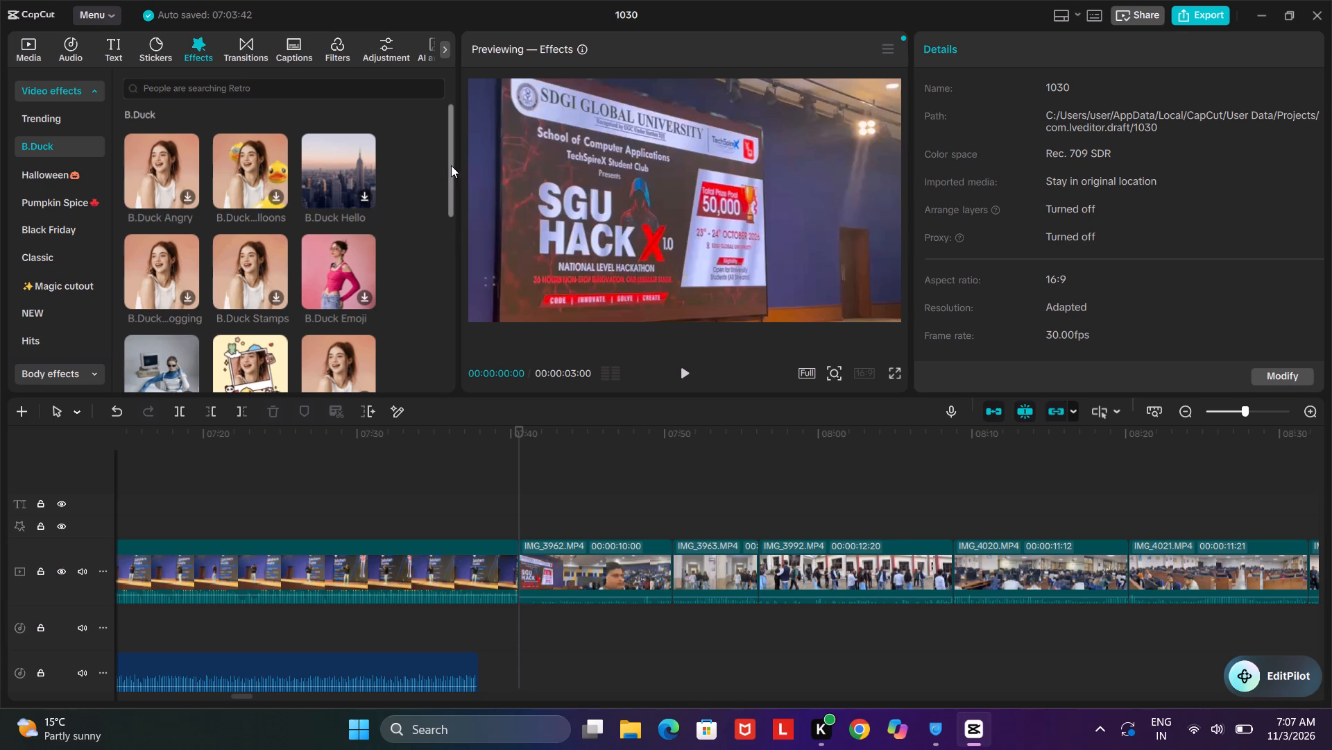
pyautogui.moveTo(451, 165); pyautogui.dragTo(452, 213)
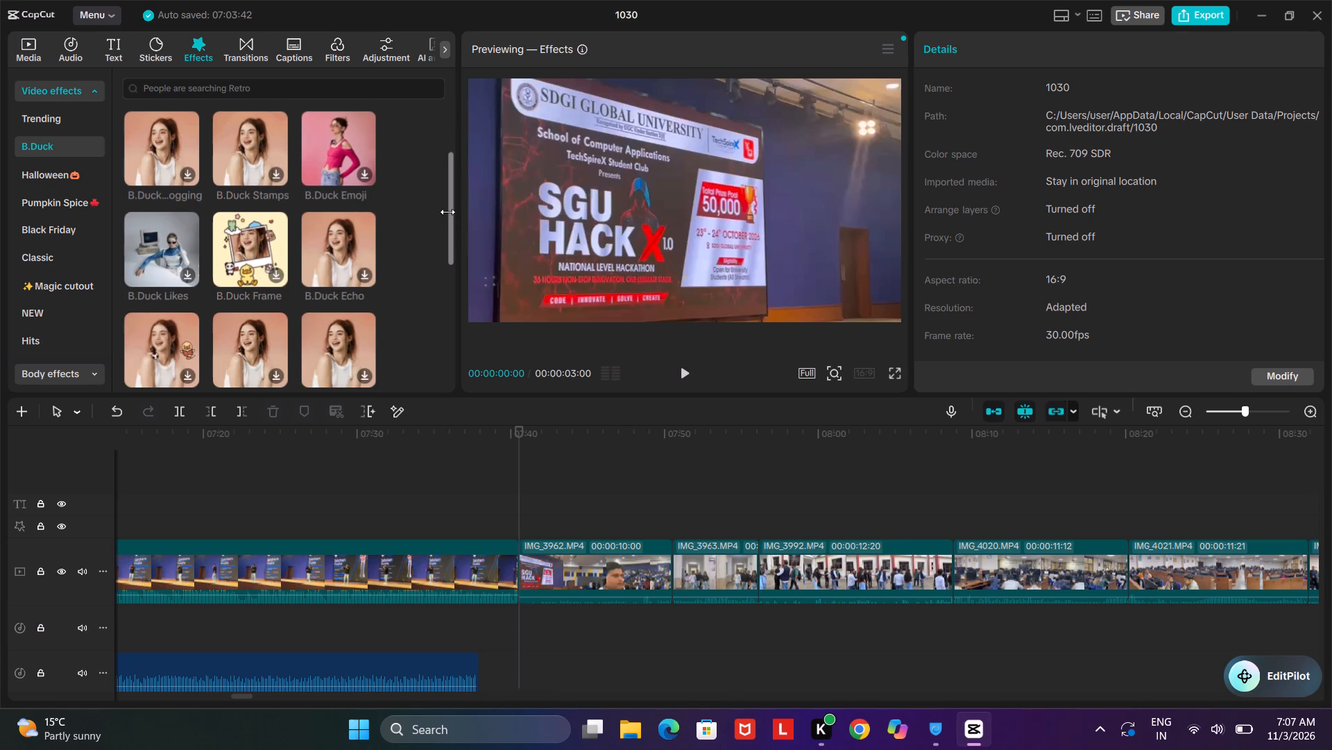
pyautogui.moveTo(447, 212); pyautogui.dragTo(440, 362)
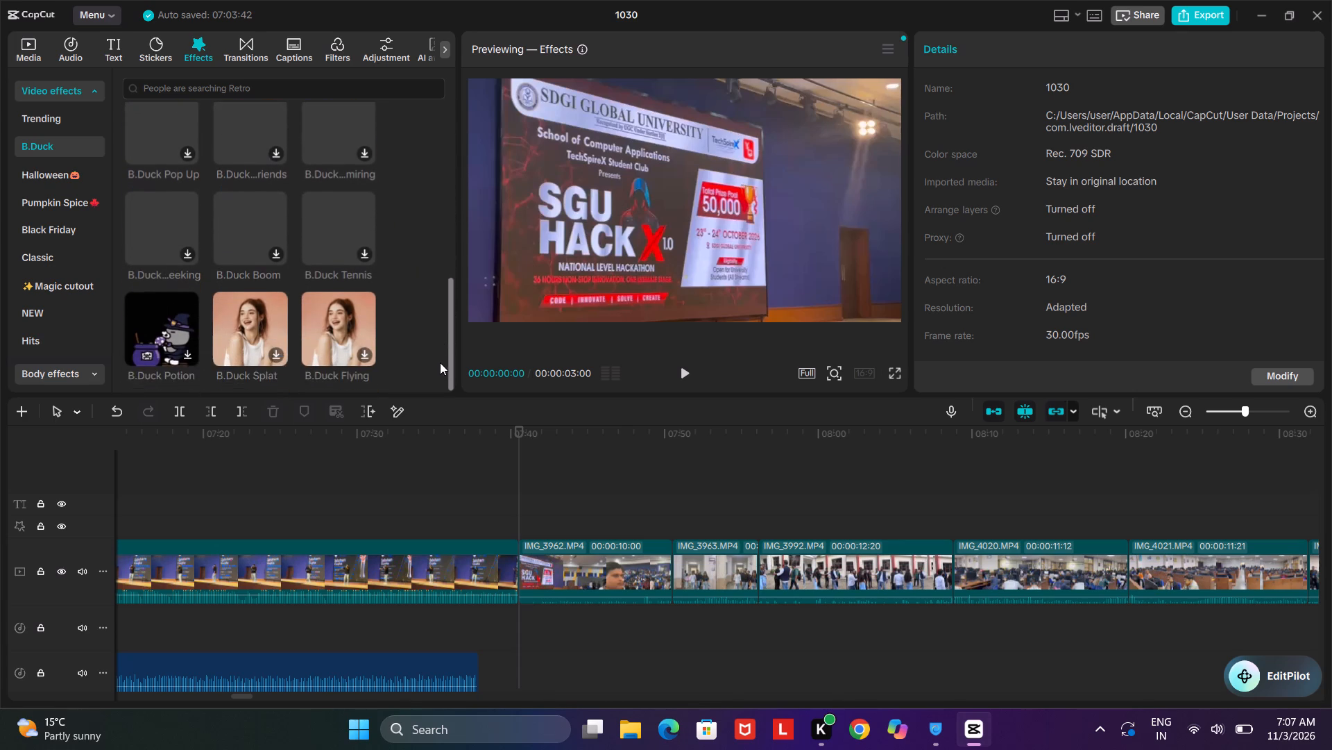
pyautogui.moveTo(440, 362); pyautogui.dragTo(439, 365)
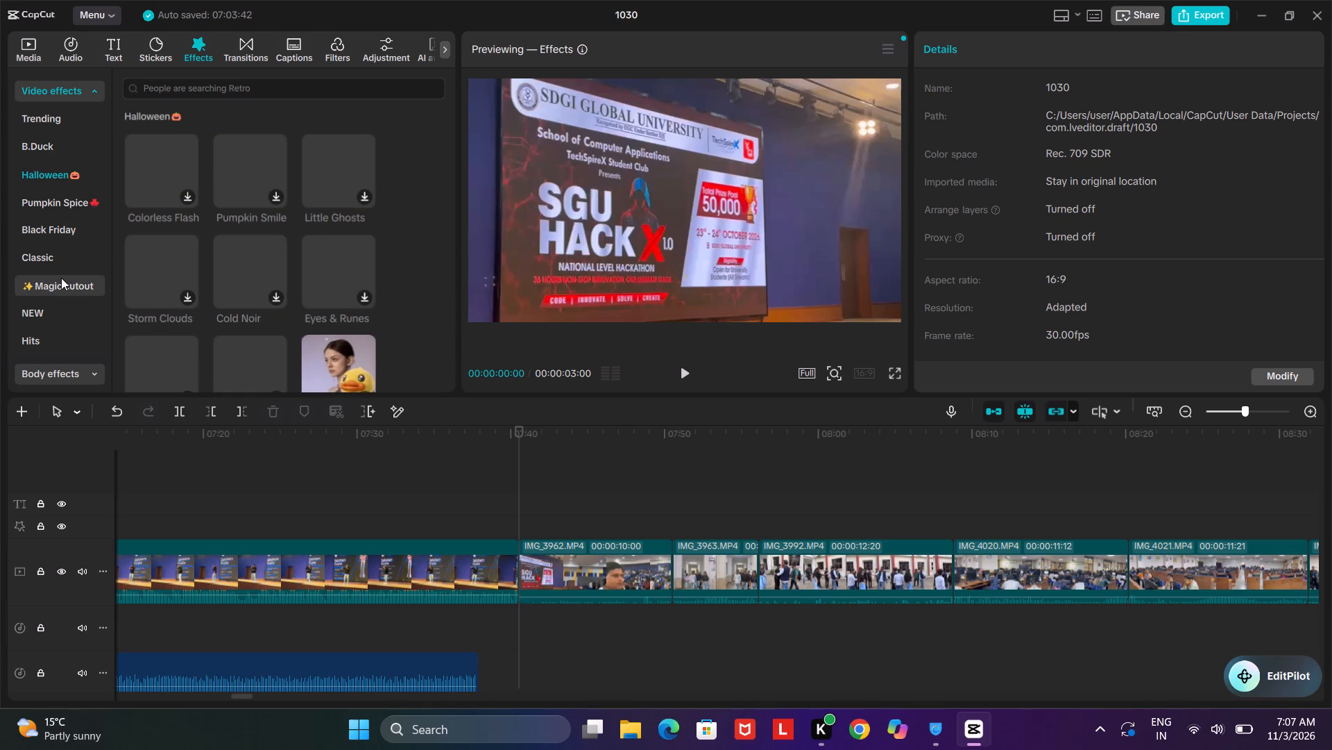
pyautogui.click(61, 278)
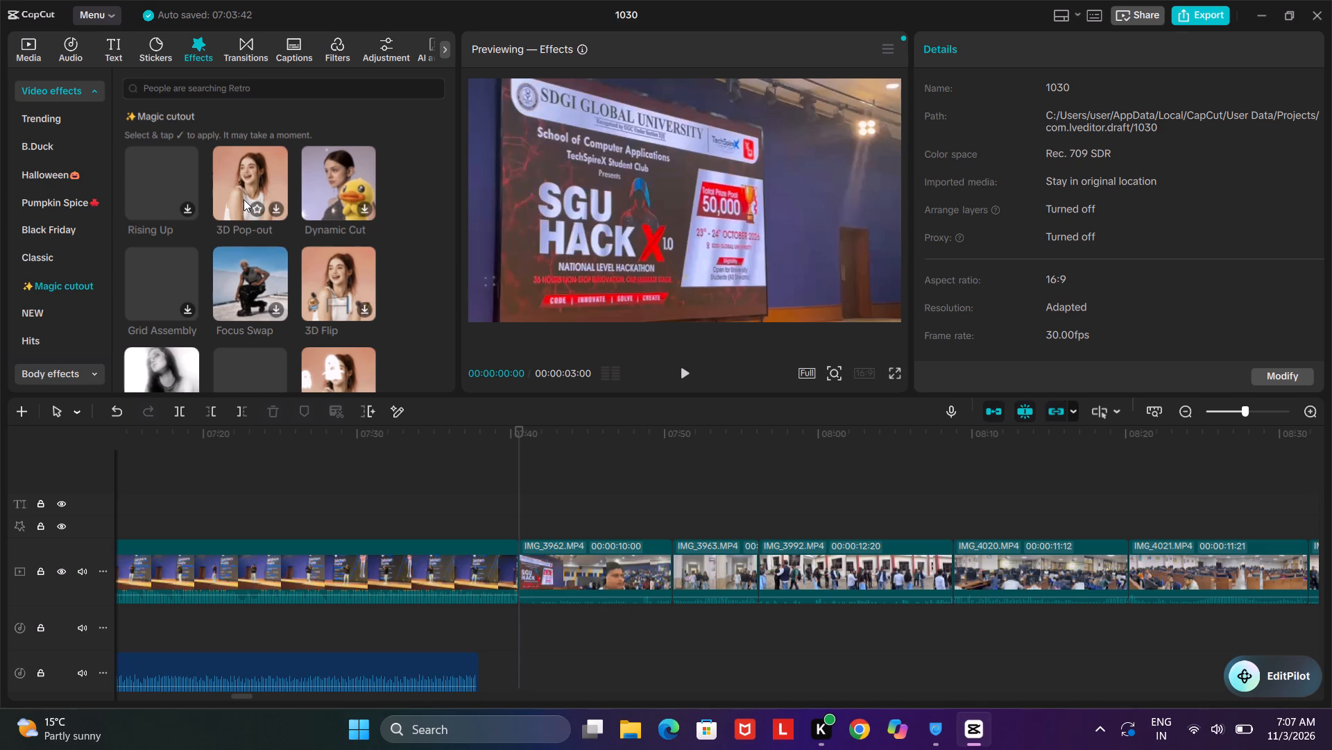
pyautogui.click(83, 318)
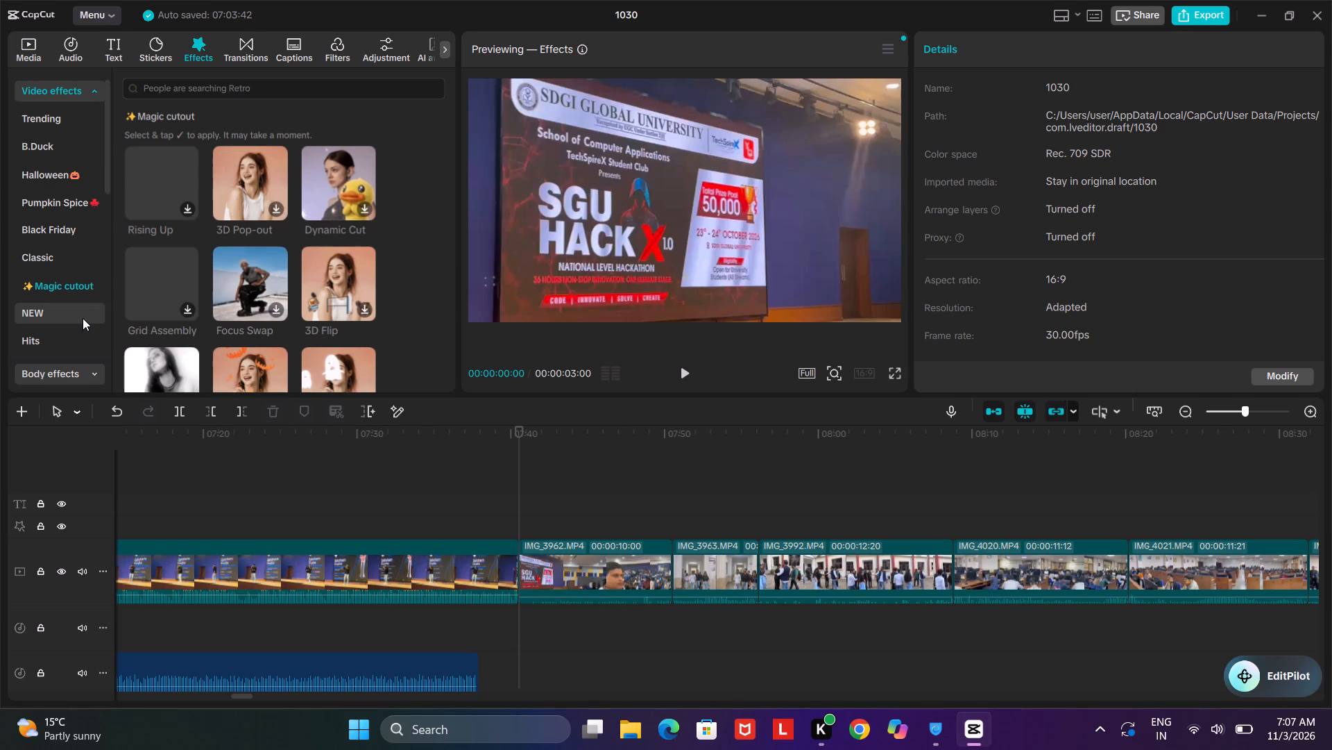
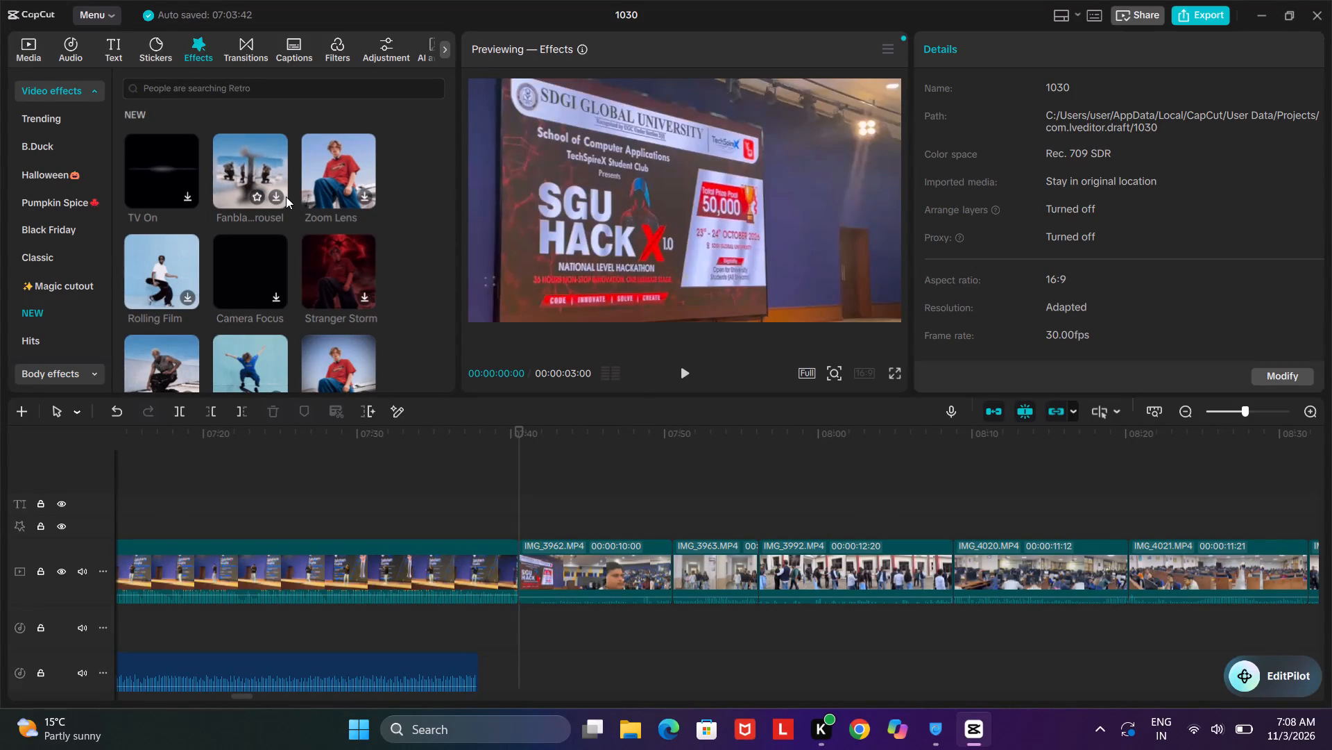
# Download and preview the Fanbla...rousel video effect on the hackathon banner shot.
pyautogui.click(279, 197)
pyautogui.click(279, 197)
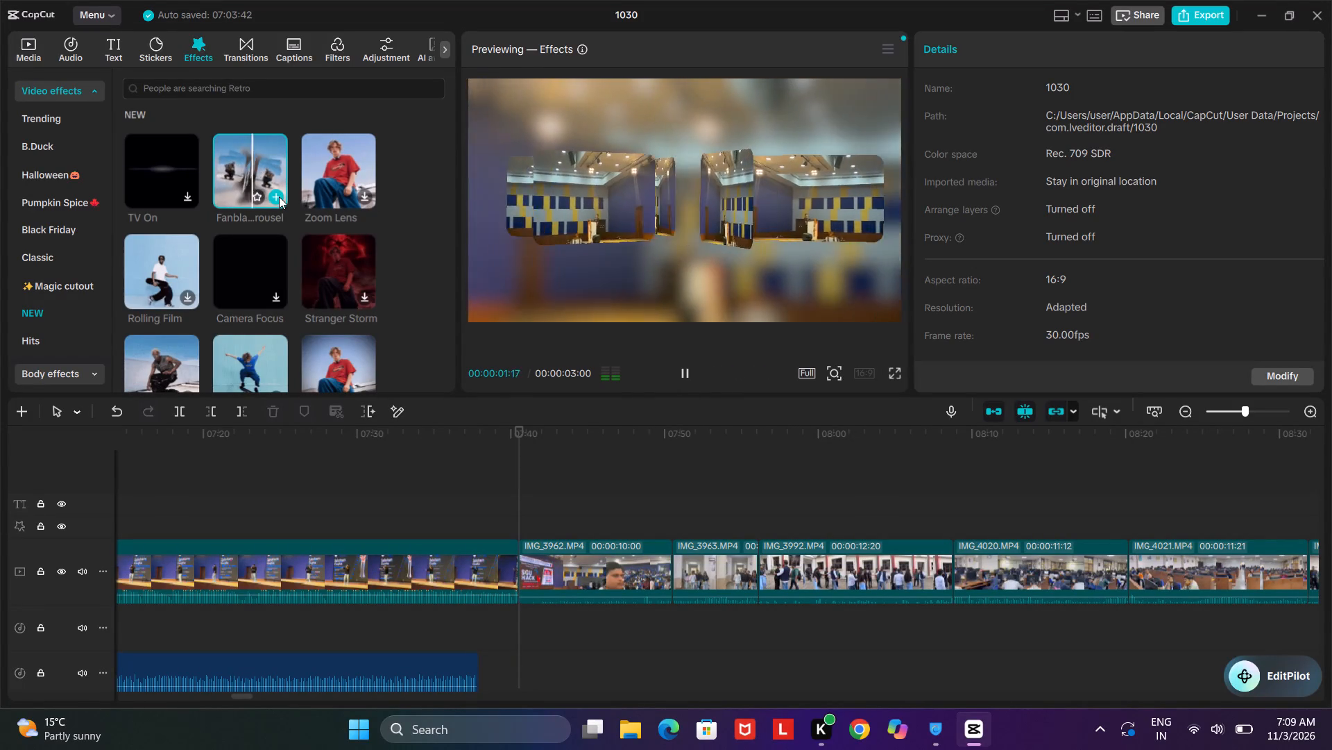
pyautogui.doubleClick(681, 380)
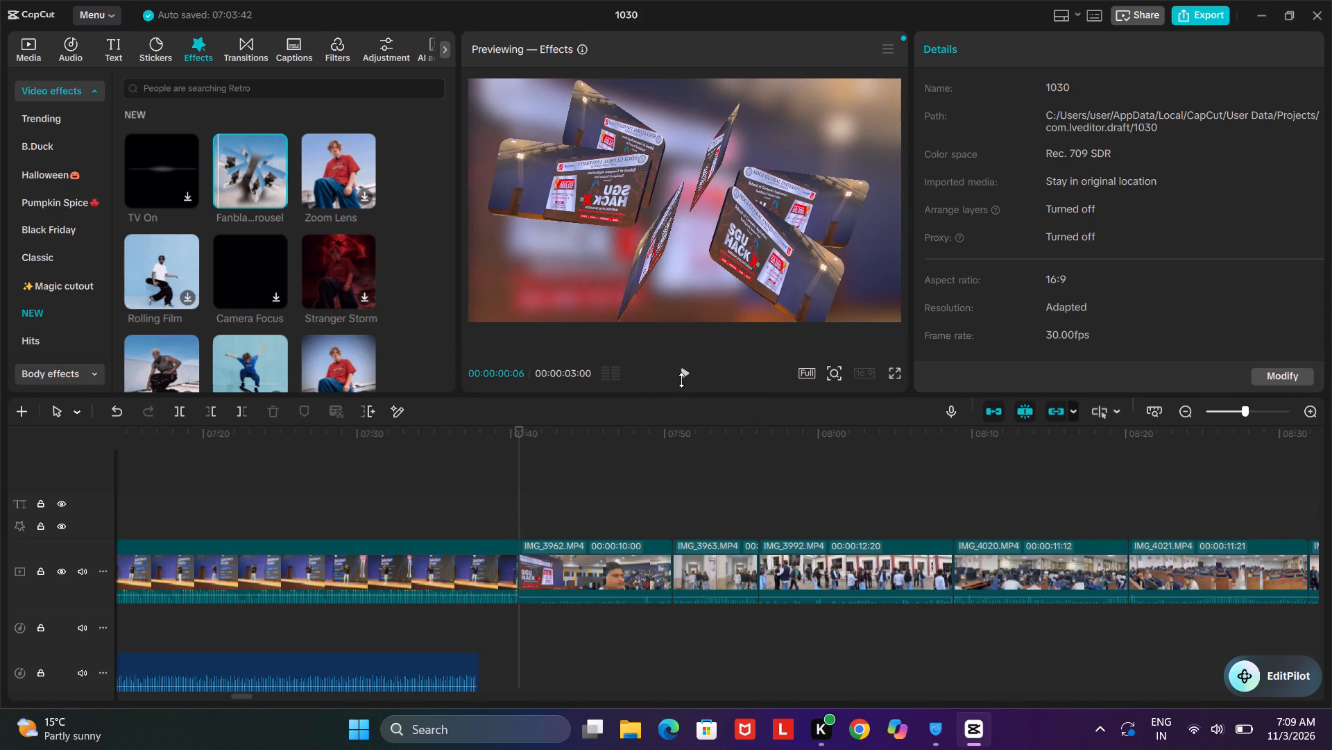
pyautogui.click(681, 380)
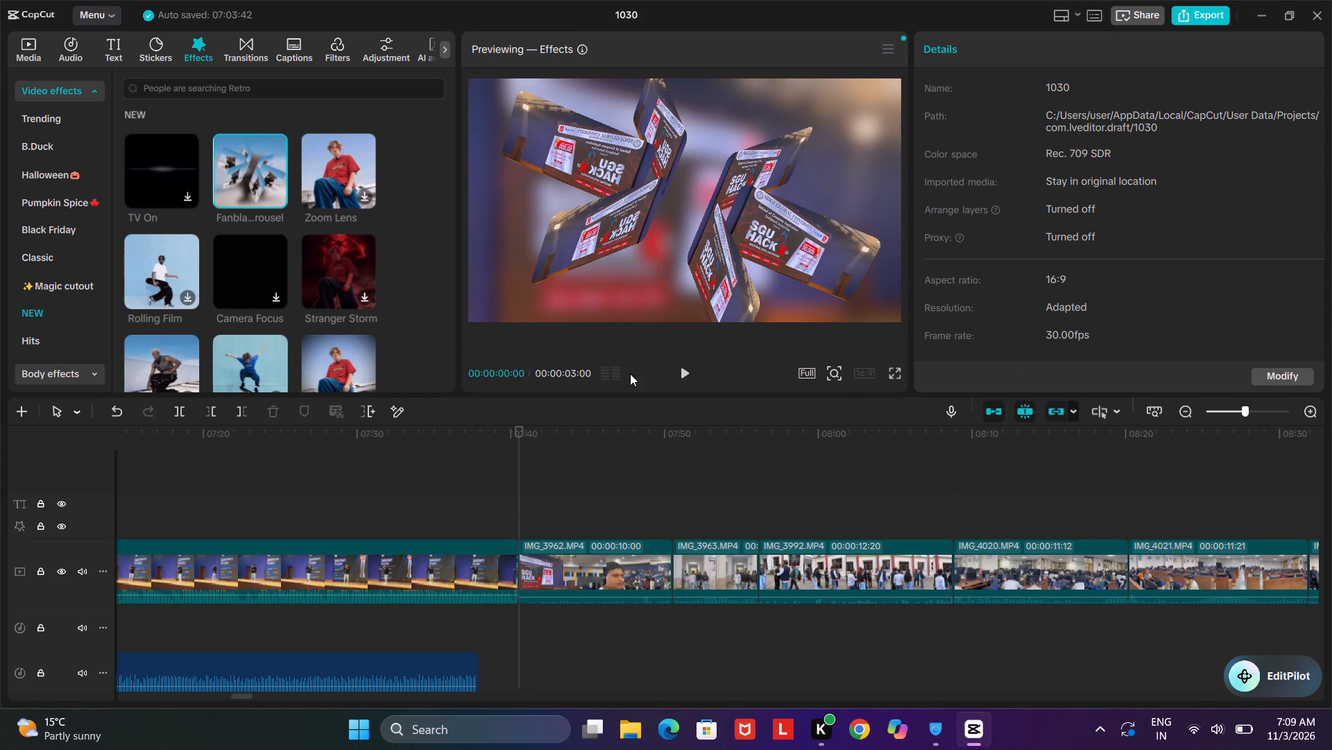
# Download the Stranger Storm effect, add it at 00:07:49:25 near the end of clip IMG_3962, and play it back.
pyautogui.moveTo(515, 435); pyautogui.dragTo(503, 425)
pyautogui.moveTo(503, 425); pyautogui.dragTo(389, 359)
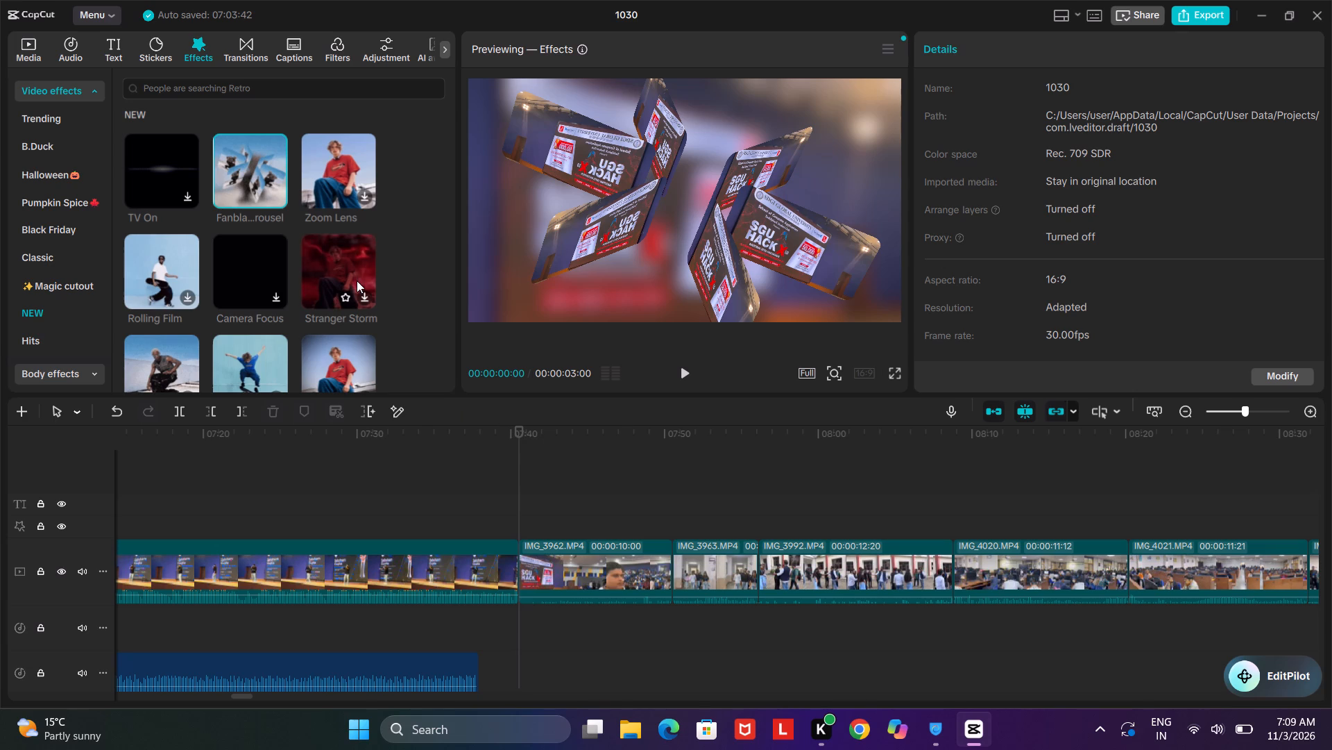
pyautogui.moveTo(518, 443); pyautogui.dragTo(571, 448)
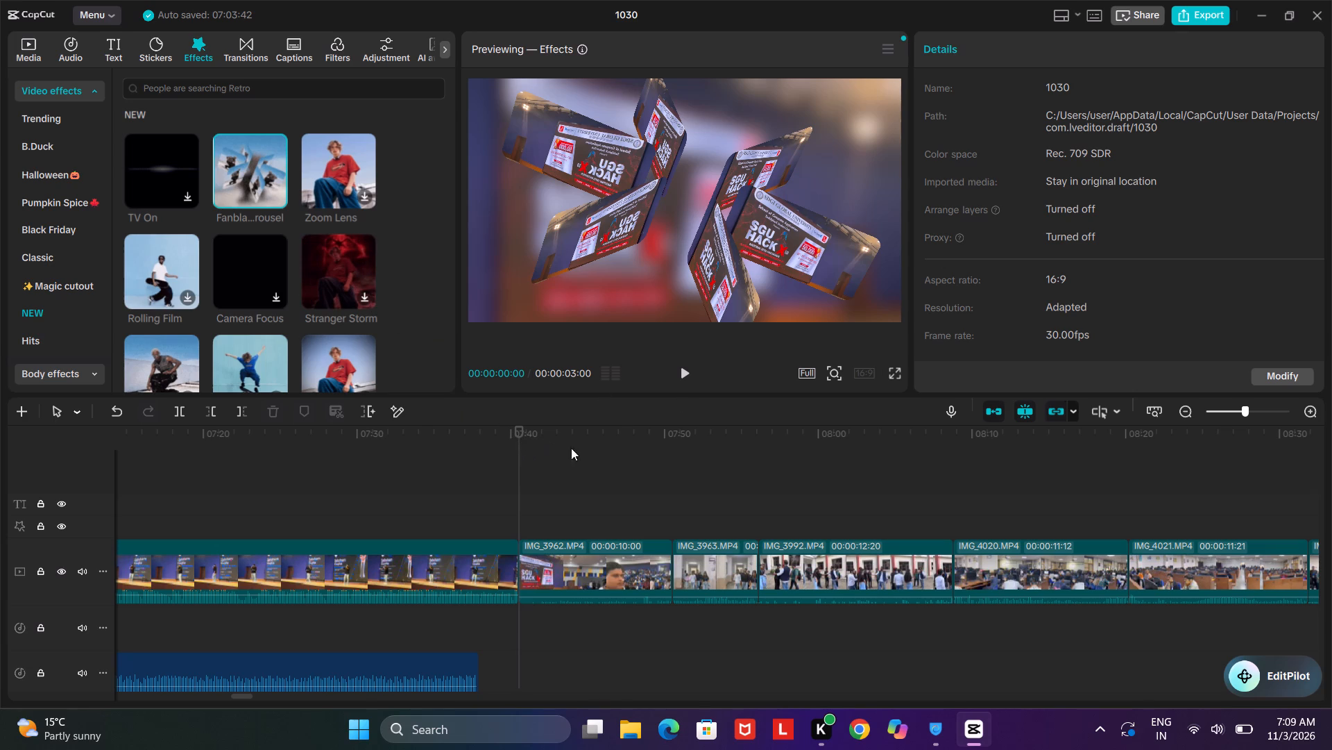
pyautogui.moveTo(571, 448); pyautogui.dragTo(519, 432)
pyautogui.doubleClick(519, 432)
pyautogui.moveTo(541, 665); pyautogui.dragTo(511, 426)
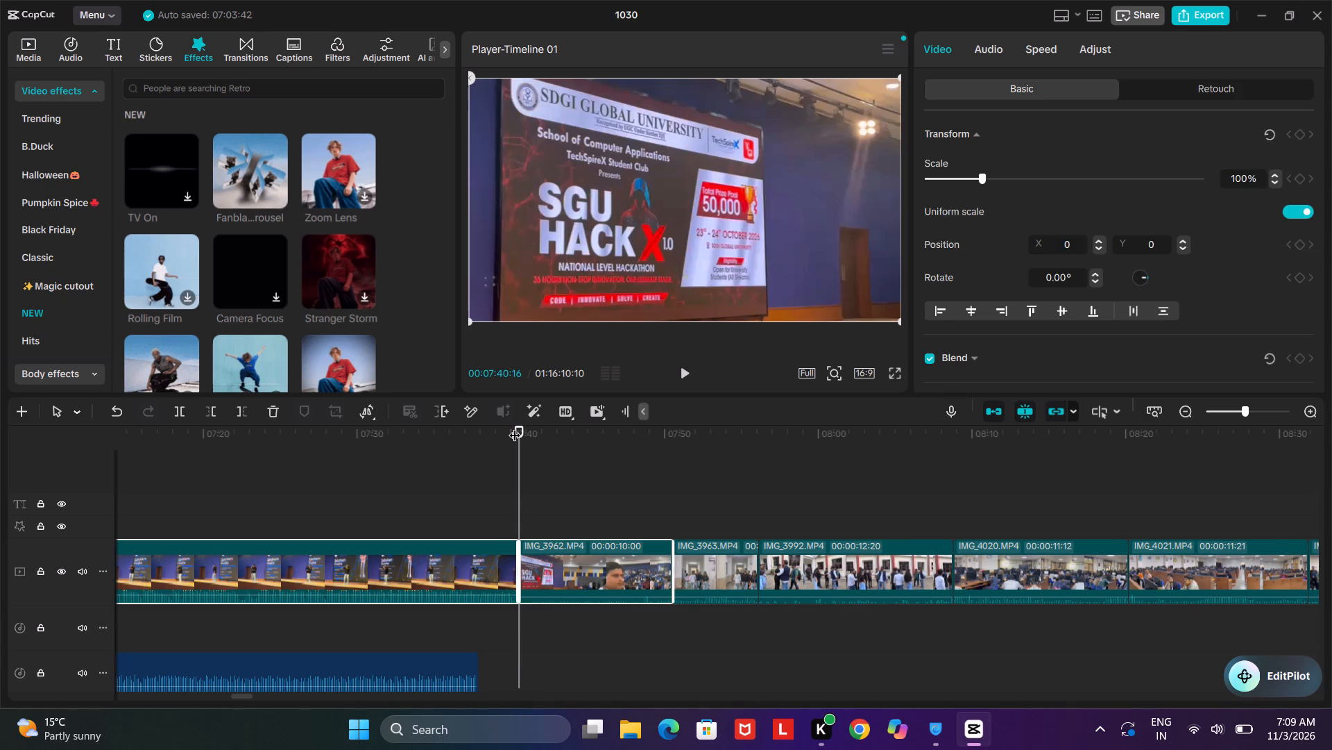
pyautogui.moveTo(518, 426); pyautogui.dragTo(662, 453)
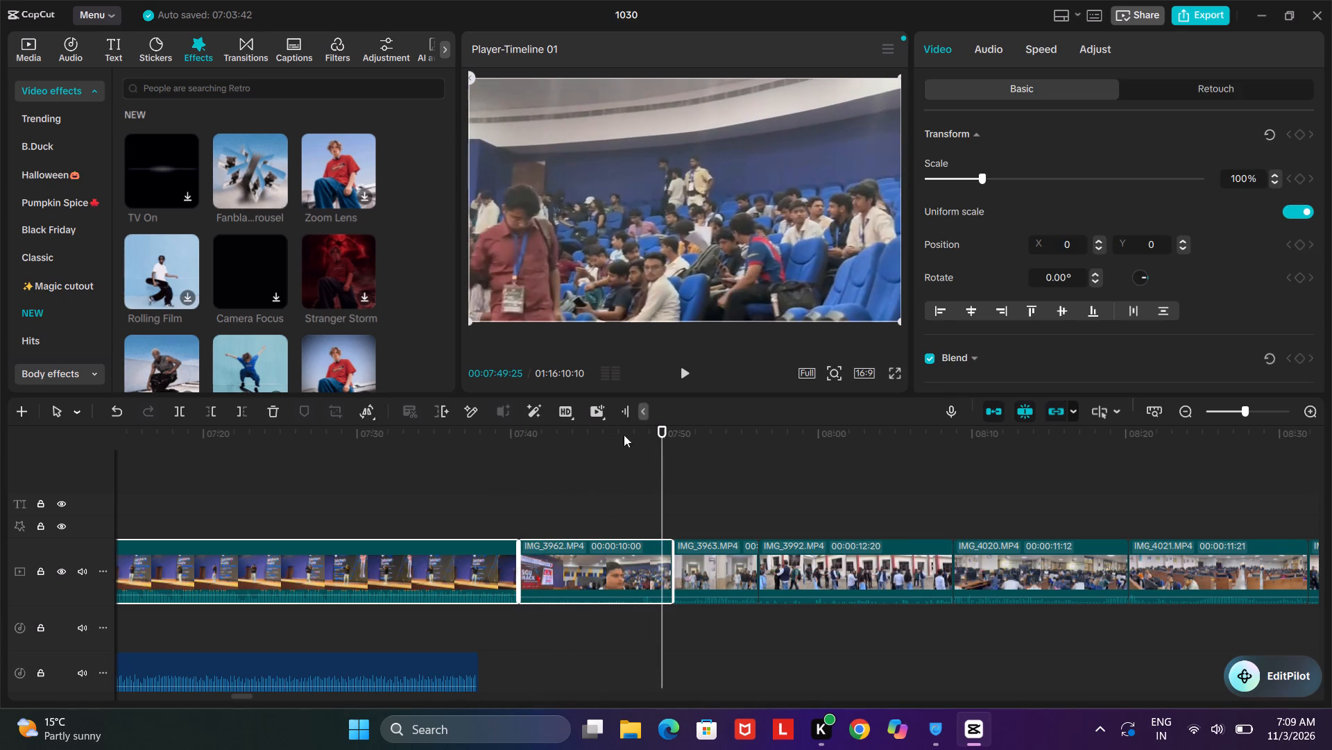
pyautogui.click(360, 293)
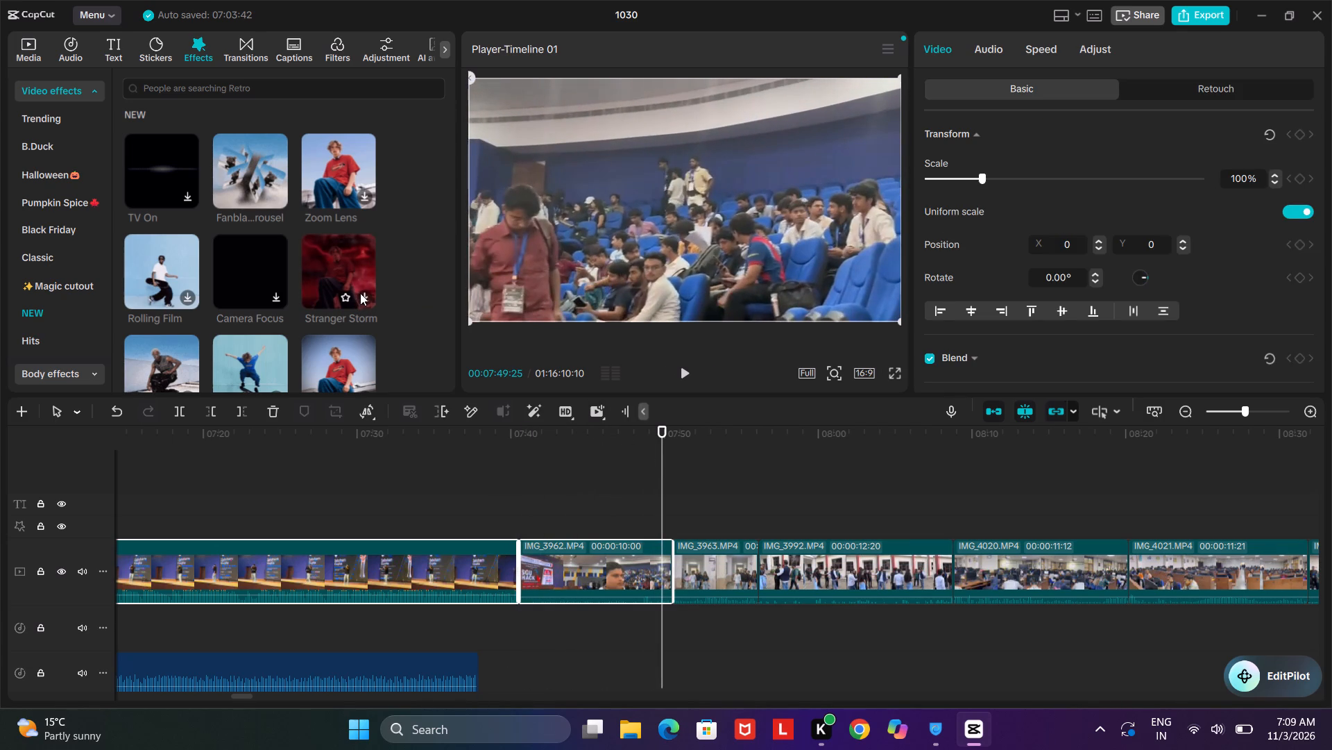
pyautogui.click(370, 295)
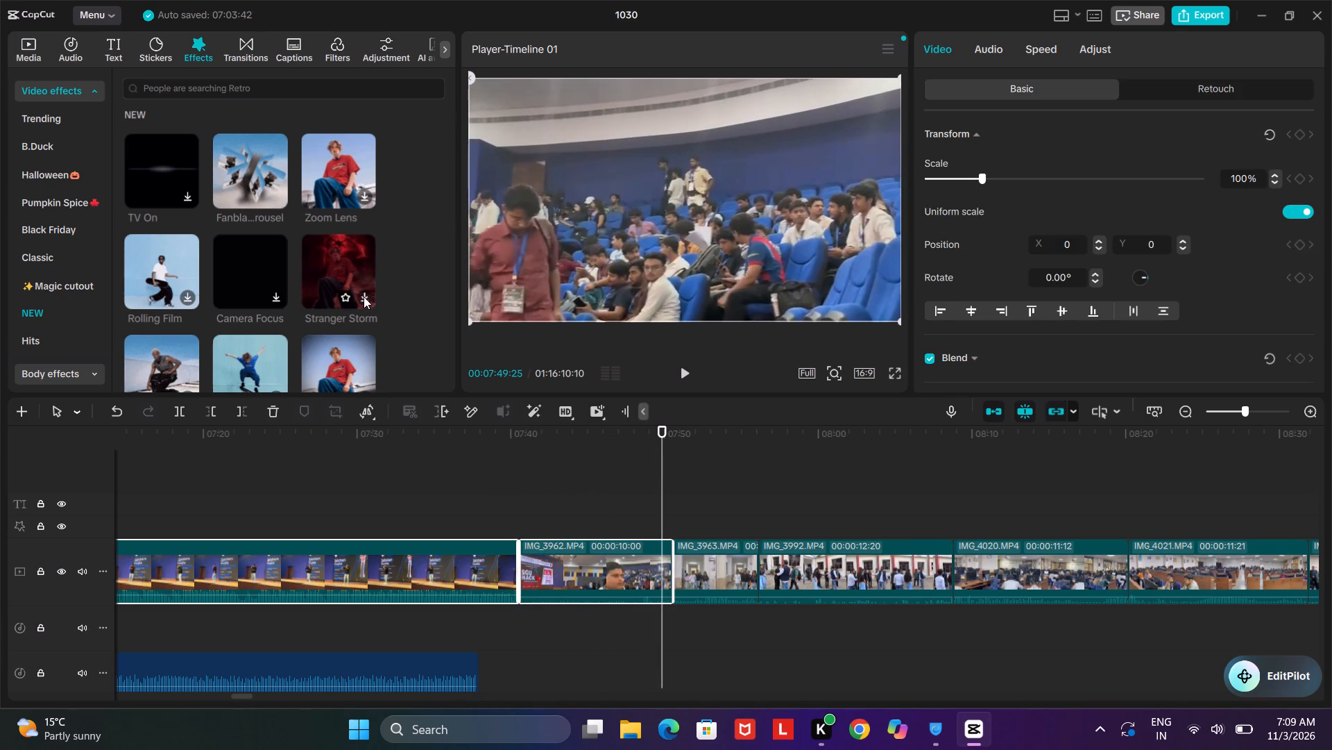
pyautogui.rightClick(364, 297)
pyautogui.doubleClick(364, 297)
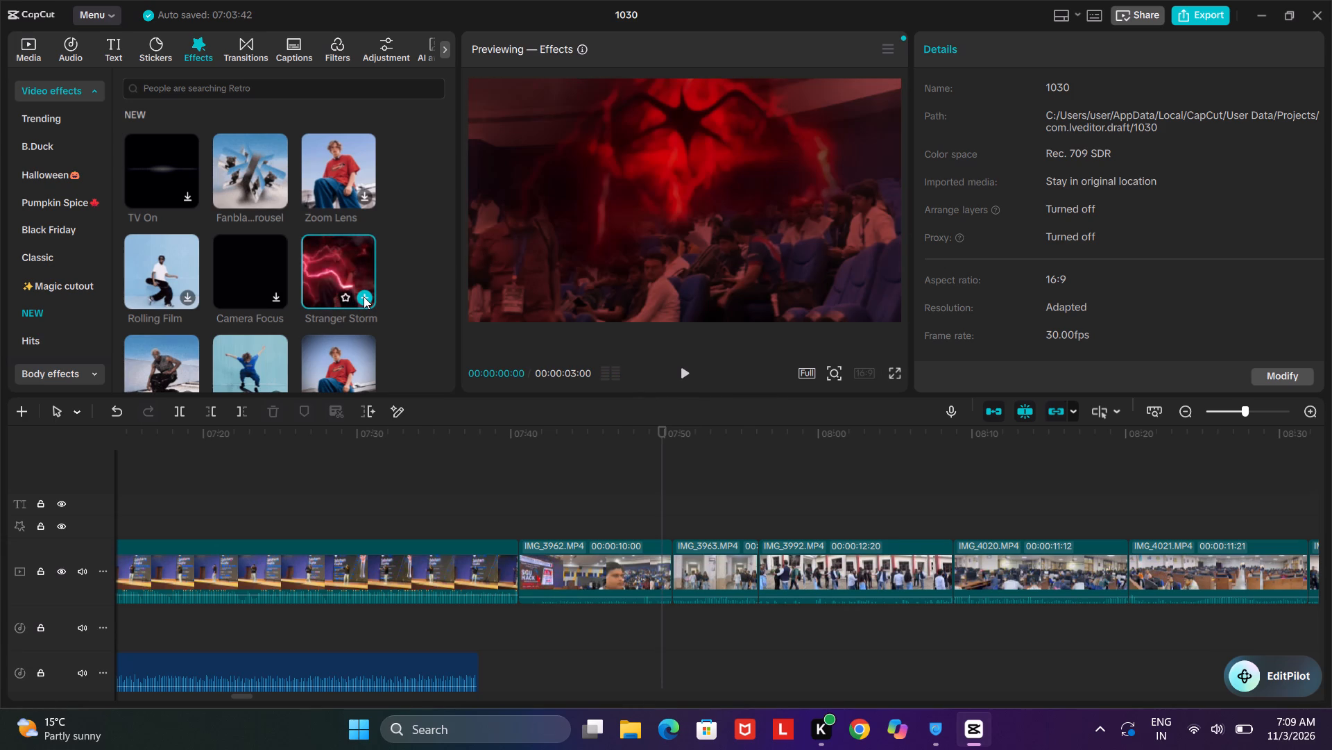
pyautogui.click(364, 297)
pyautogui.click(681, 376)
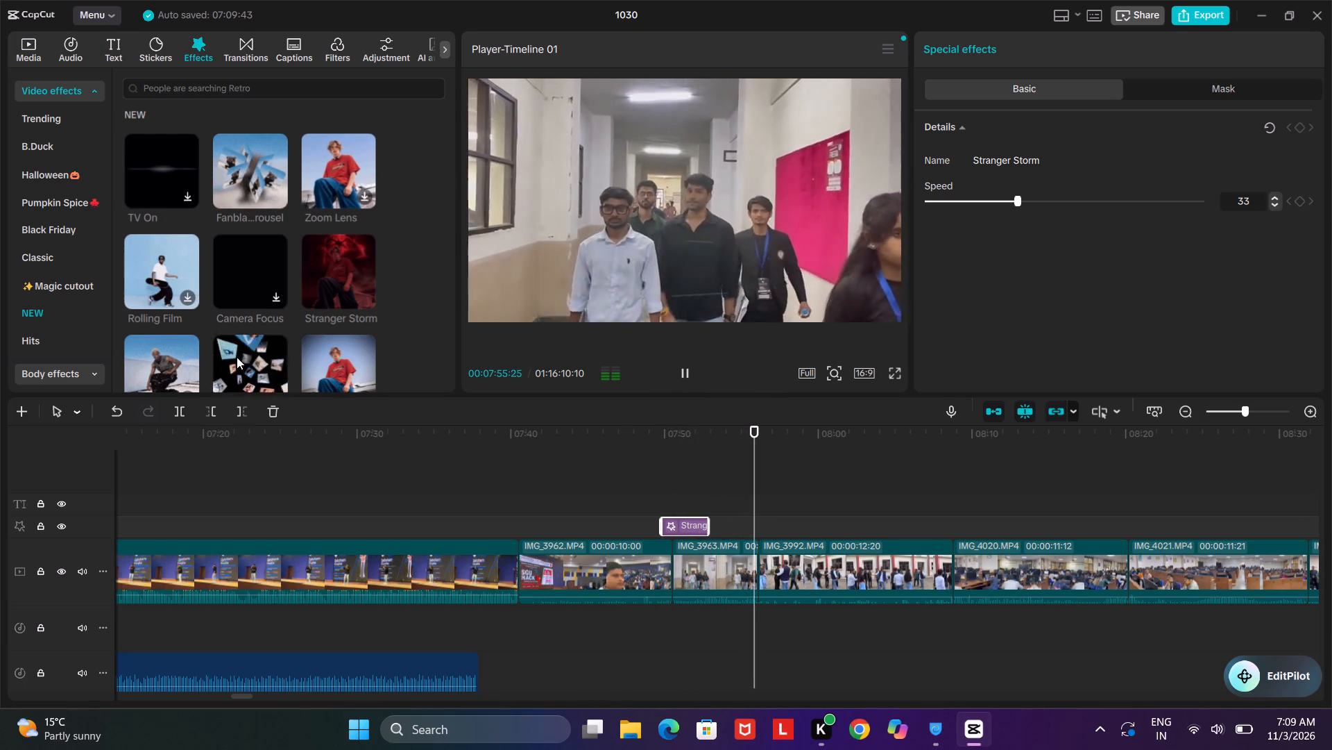
# Look further through the NEW effects, then download and preview Sphere Album near the end of clip IMG_3962.
pyautogui.moveTo(452, 144); pyautogui.dragTo(453, 205)
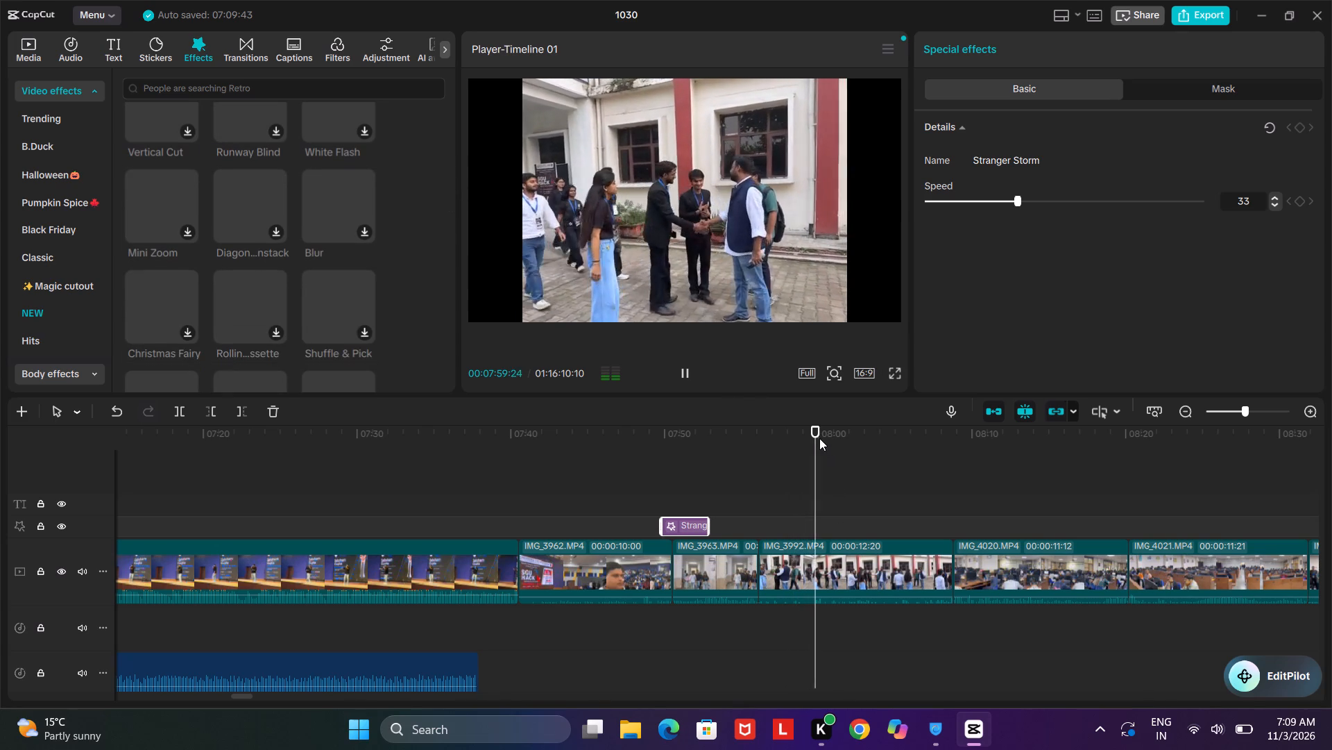
pyautogui.moveTo(819, 438); pyautogui.dragTo(657, 472)
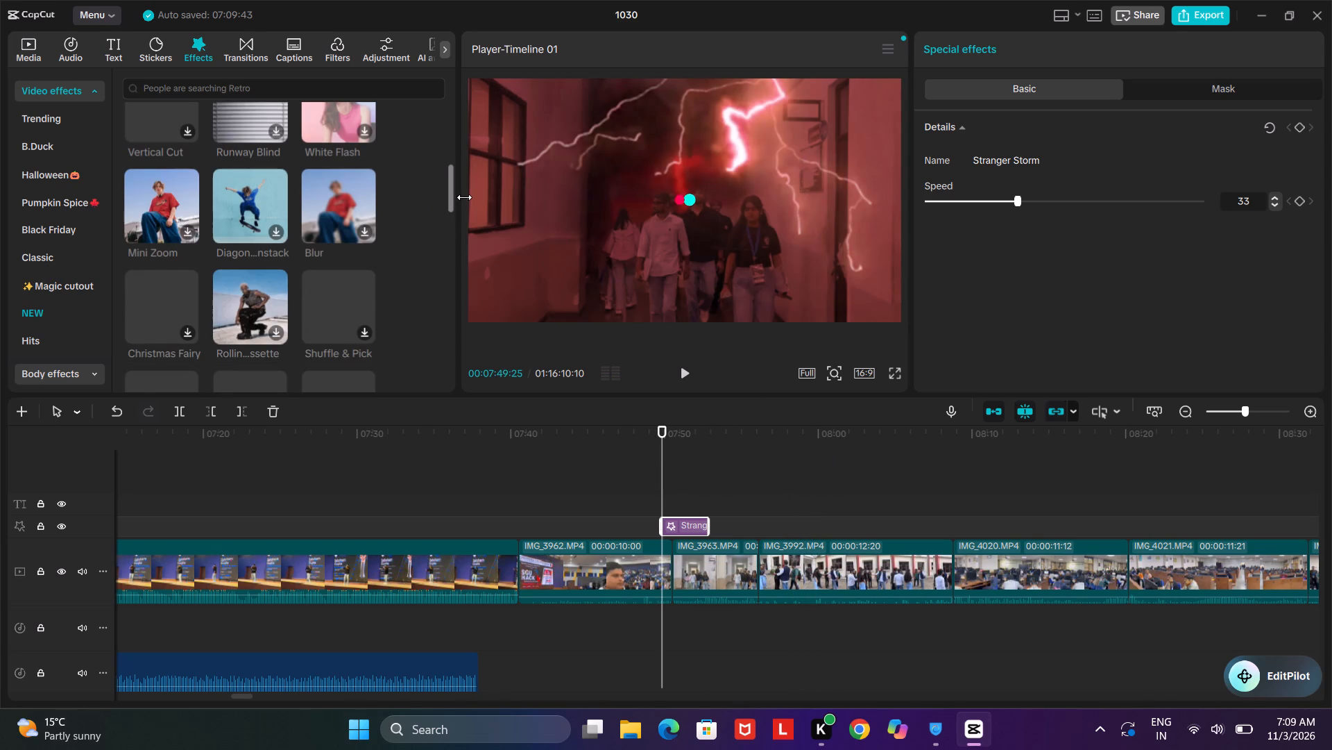
pyautogui.moveTo(450, 194); pyautogui.dragTo(449, 142)
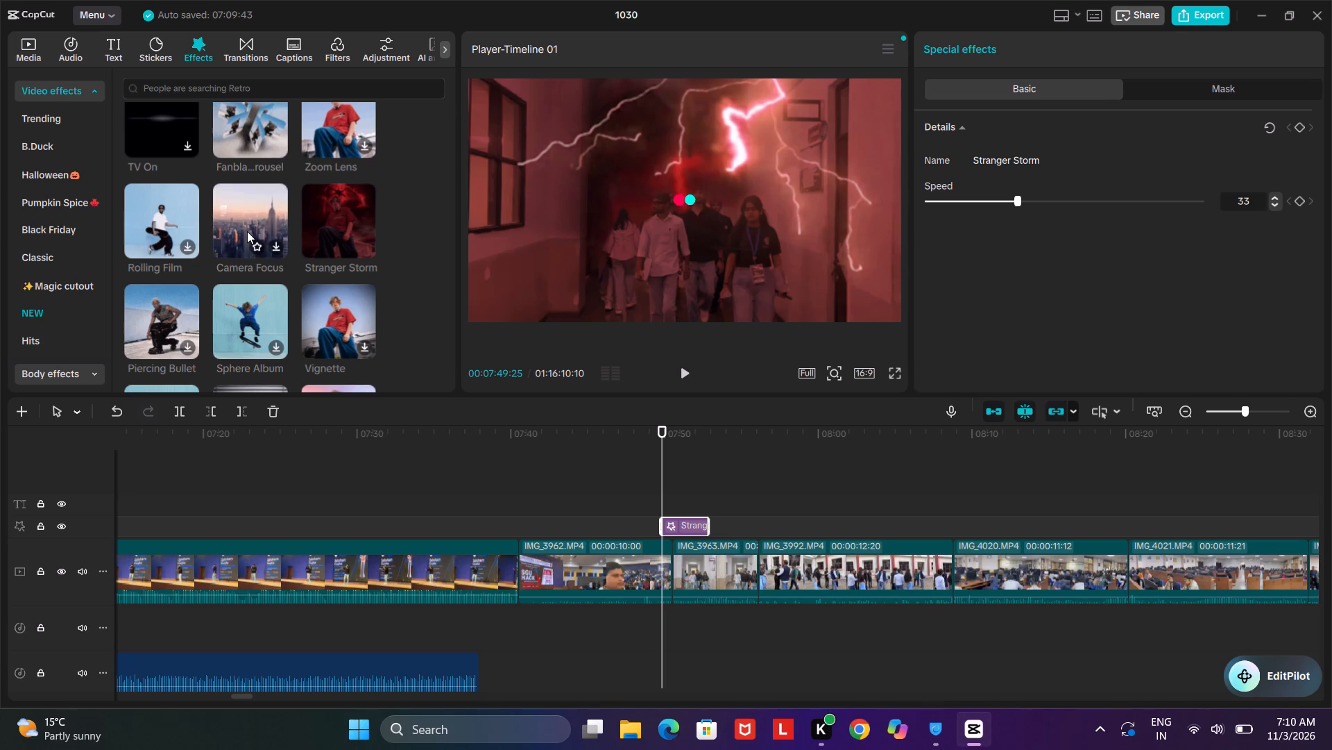
pyautogui.click(273, 345)
pyautogui.click(273, 345)
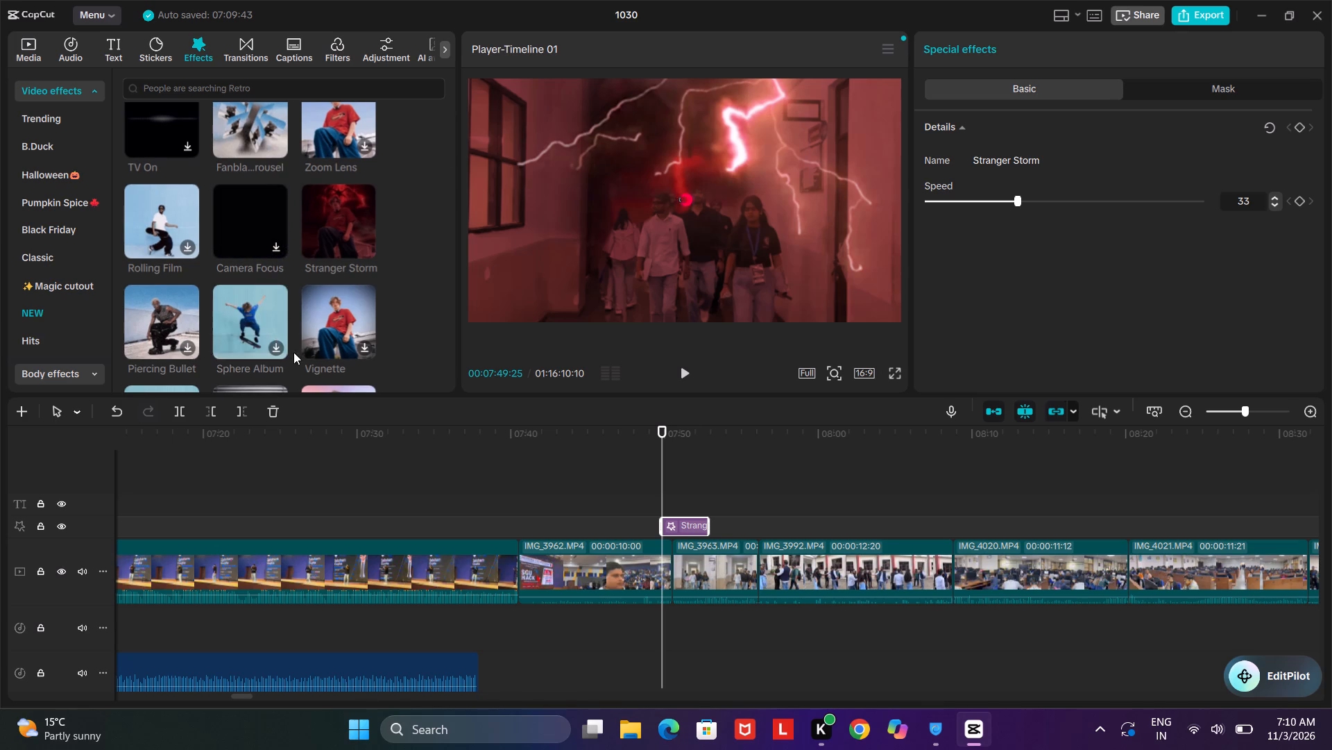
pyautogui.click(275, 342)
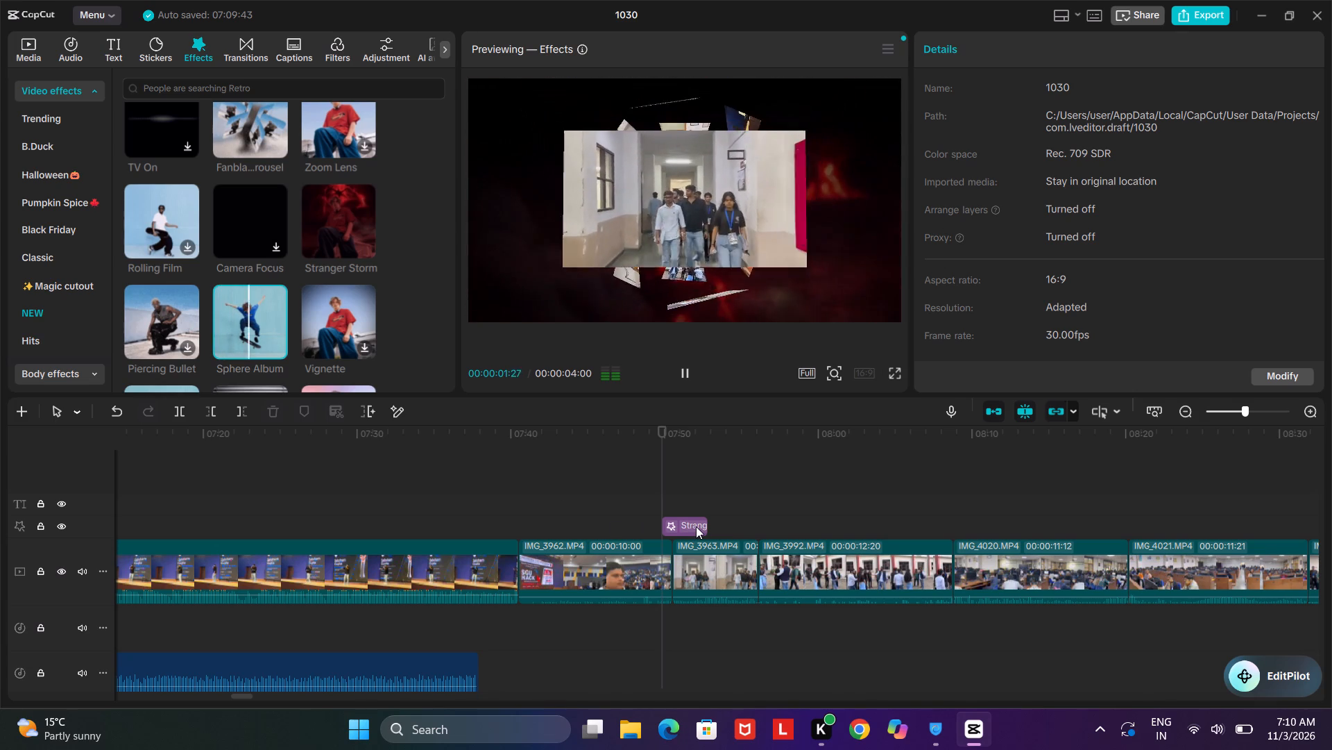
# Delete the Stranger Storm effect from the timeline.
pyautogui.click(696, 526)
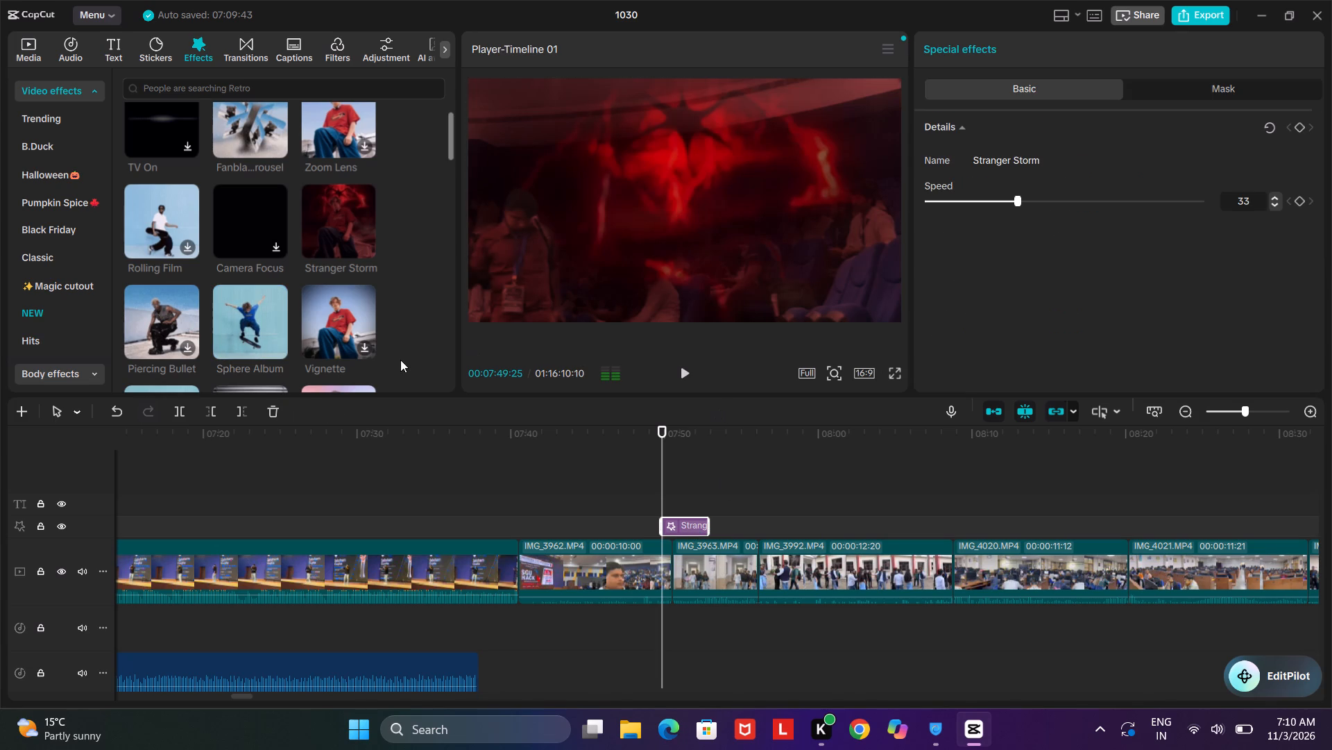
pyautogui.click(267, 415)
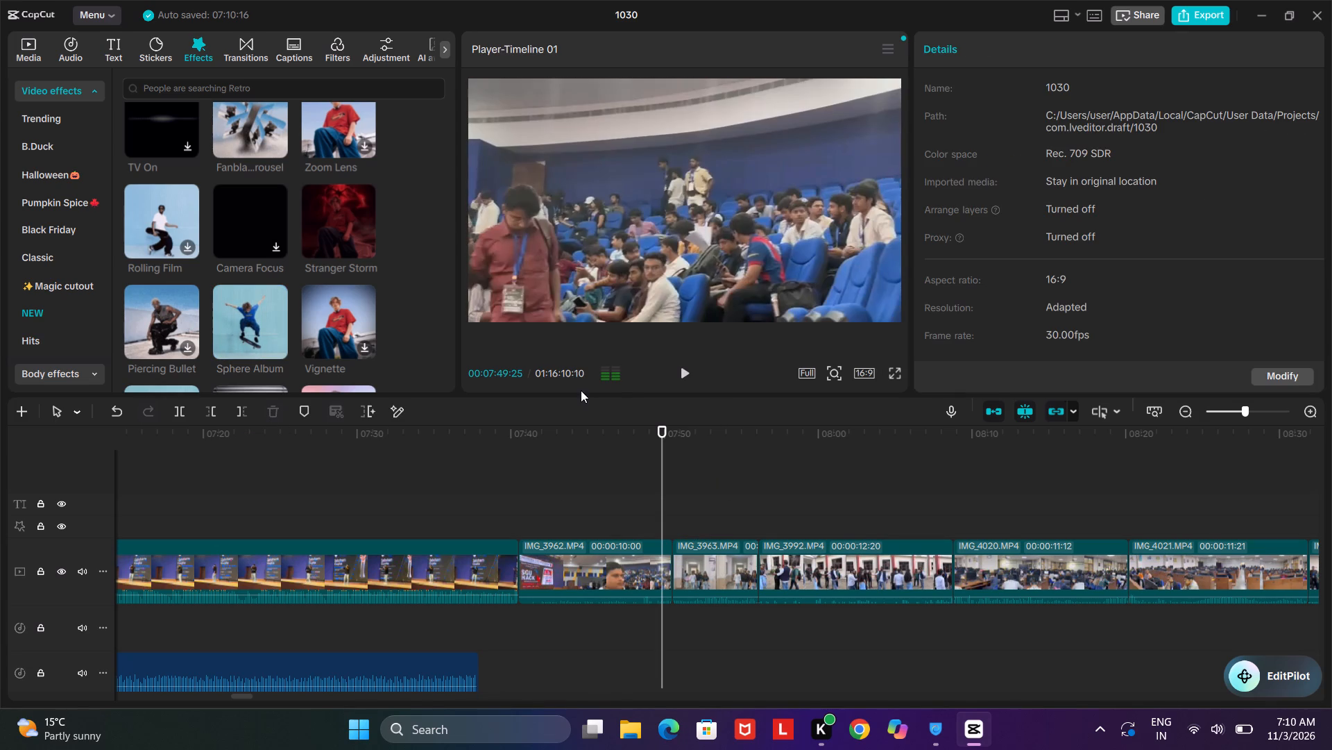
# Add the Sphere Album effect at 00:07:49:23, across the cut from IMG_3962 to IMG_3963, and play it back.
pyautogui.click(683, 375)
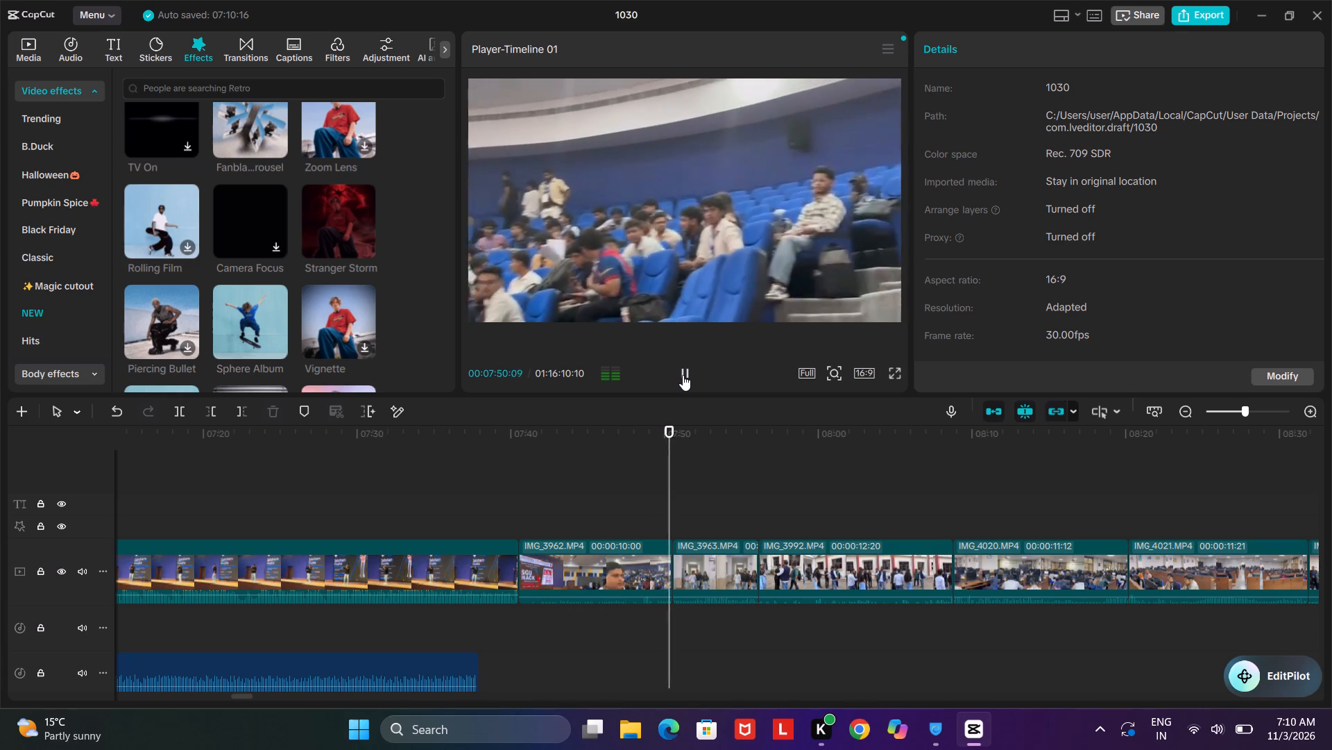
pyautogui.moveTo(687, 433); pyautogui.dragTo(633, 442)
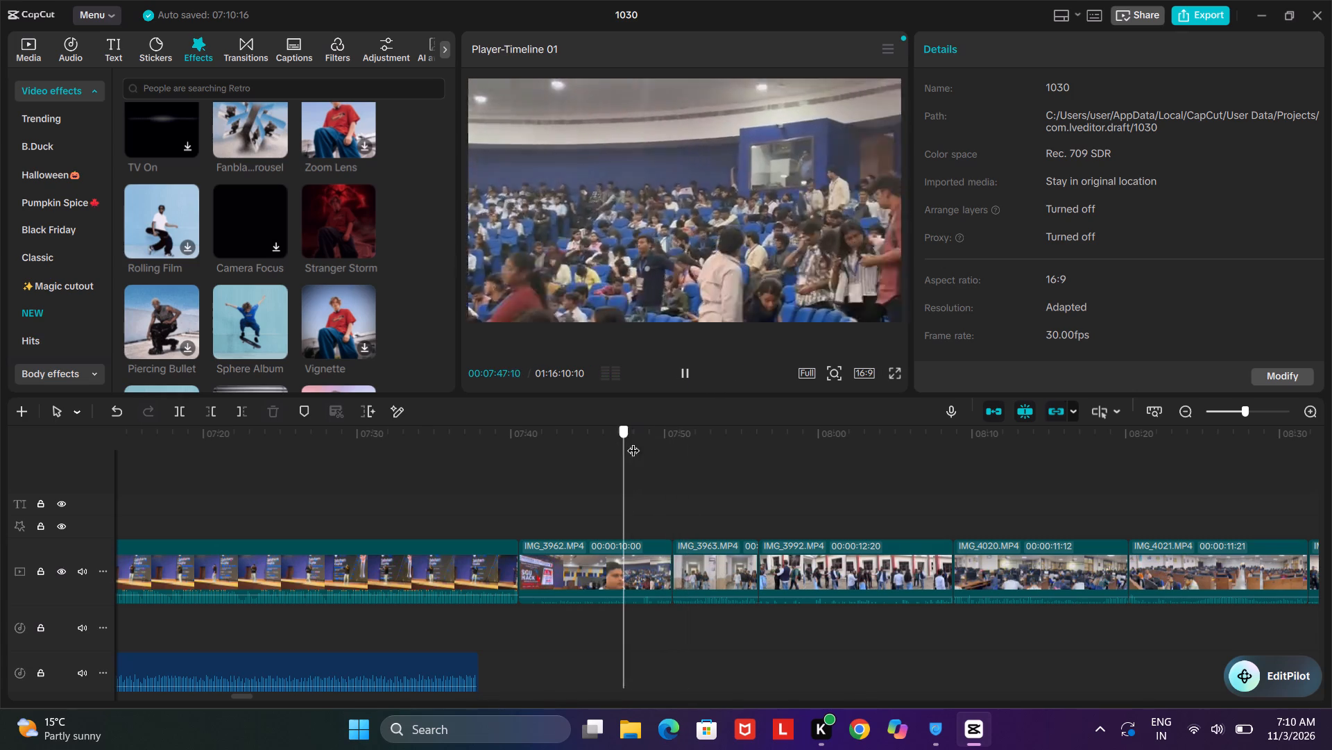
pyautogui.moveTo(633, 442); pyautogui.dragTo(661, 440)
pyautogui.click(263, 319)
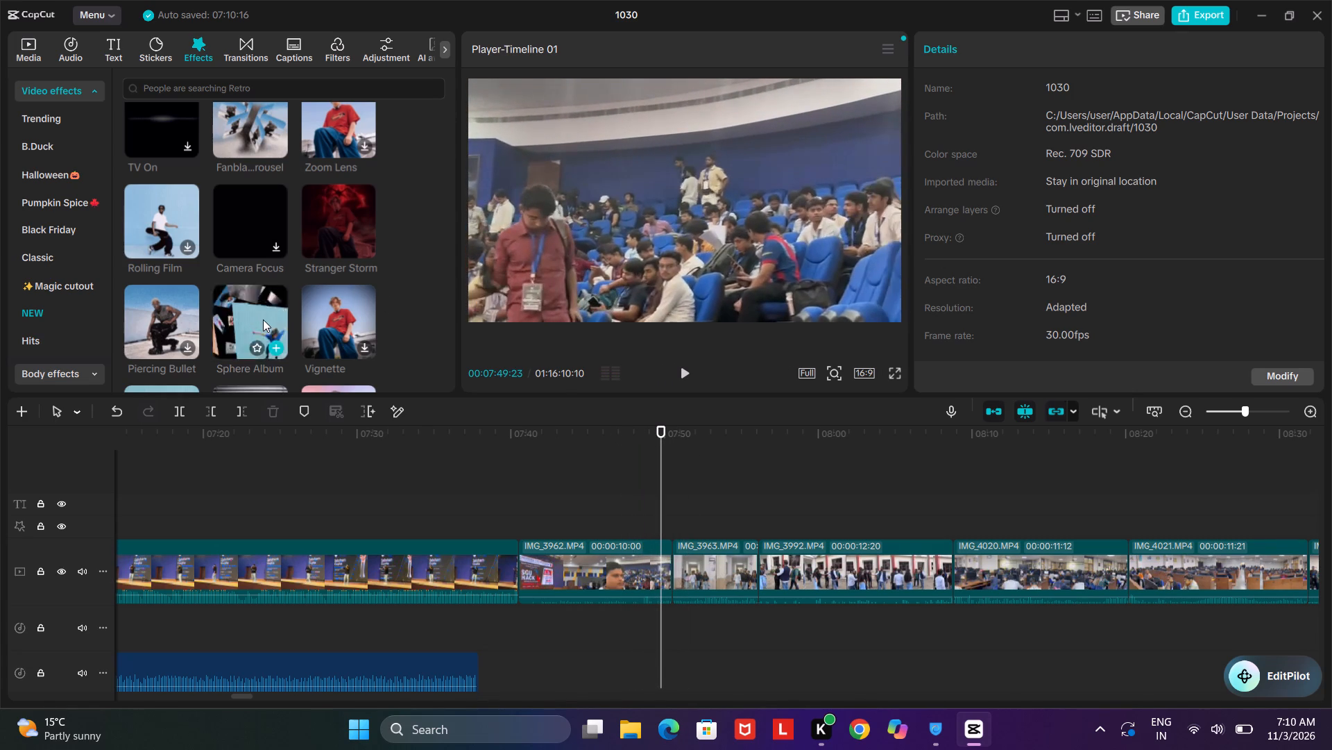
pyautogui.click(277, 347)
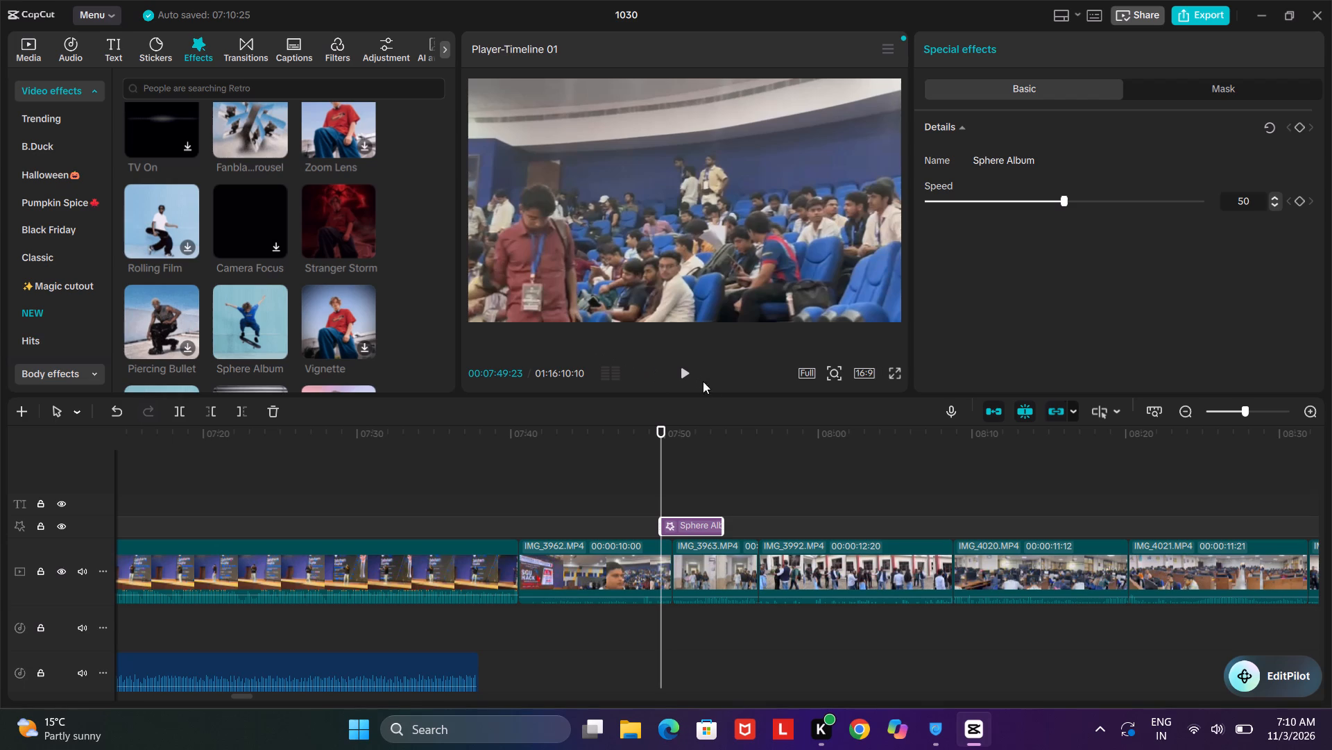
pyautogui.click(685, 375)
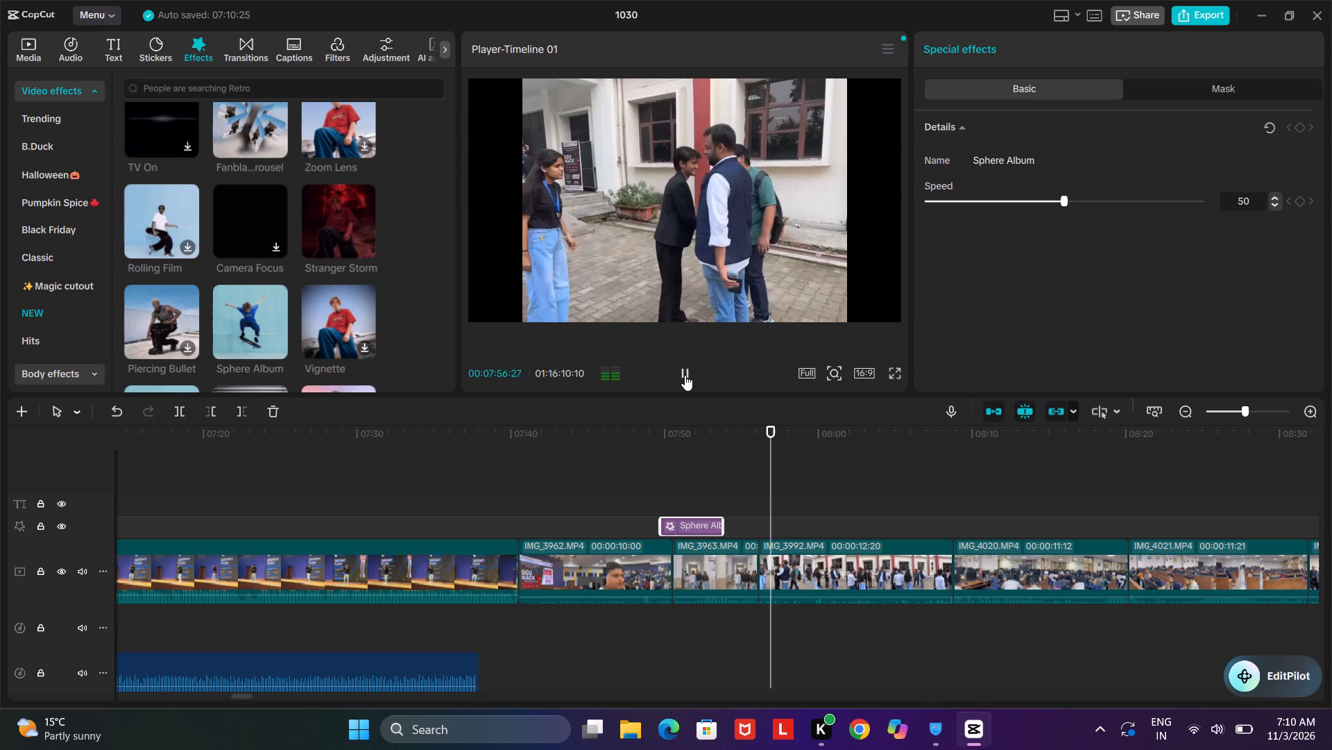
pyautogui.click(685, 375)
# Download and preview the Piercing Bullet effect at 00:07:56:04, near the cut from IMG_3963 to IMG_3992.
pyautogui.moveTo(780, 429); pyautogui.dragTo(762, 431)
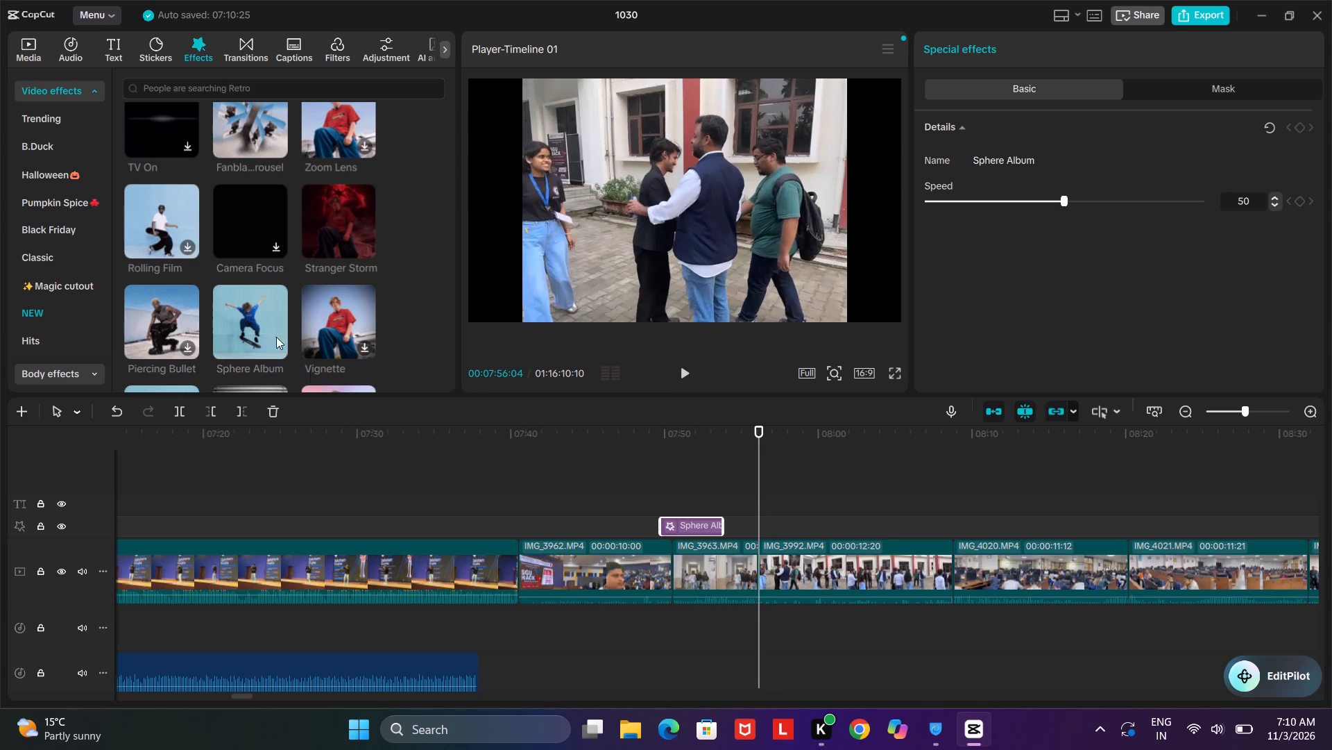
pyautogui.click(171, 312)
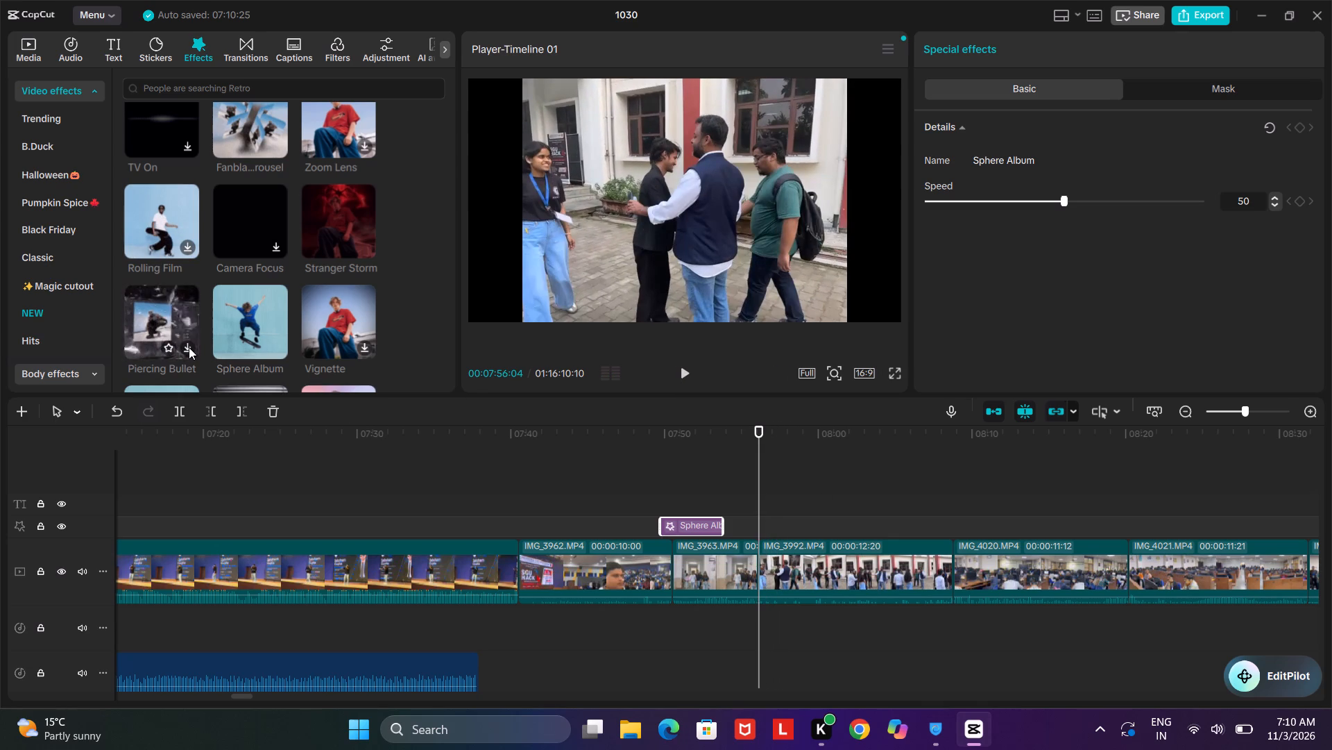
pyautogui.click(189, 347)
pyautogui.click(189, 347)
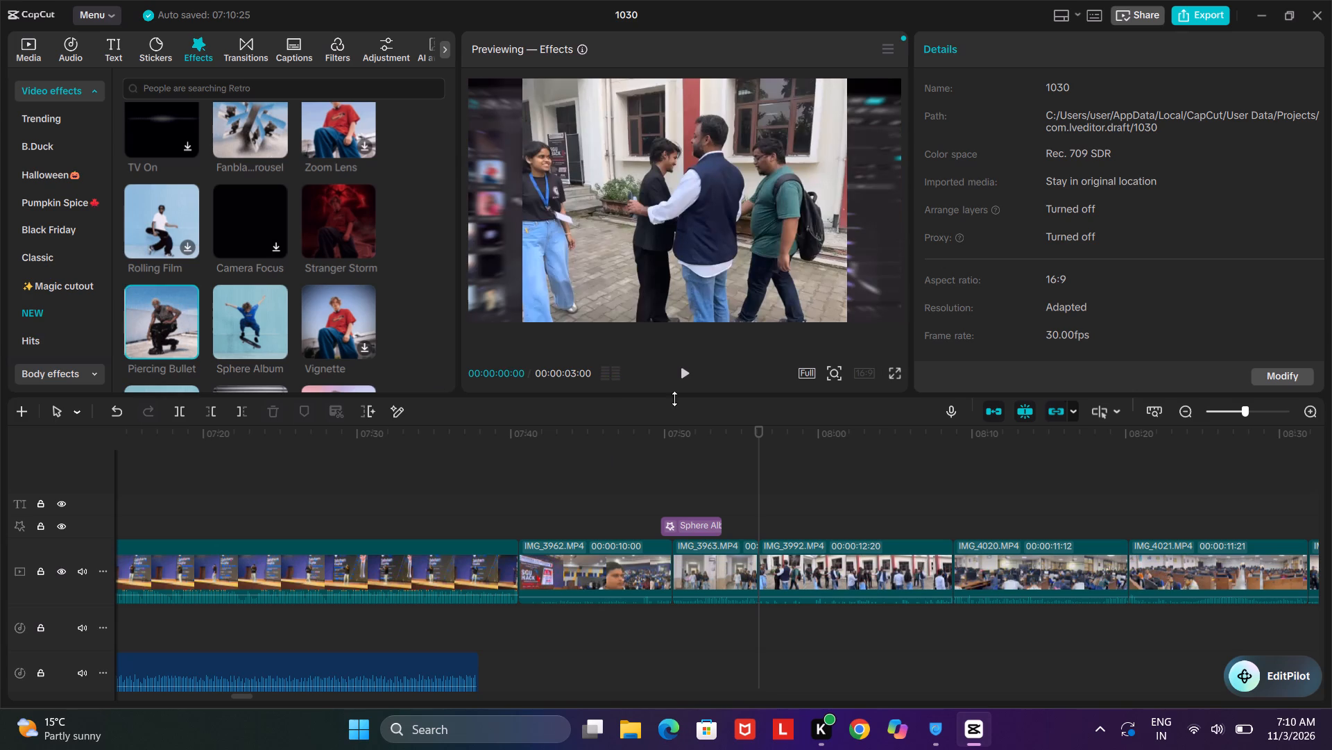
pyautogui.click(692, 378)
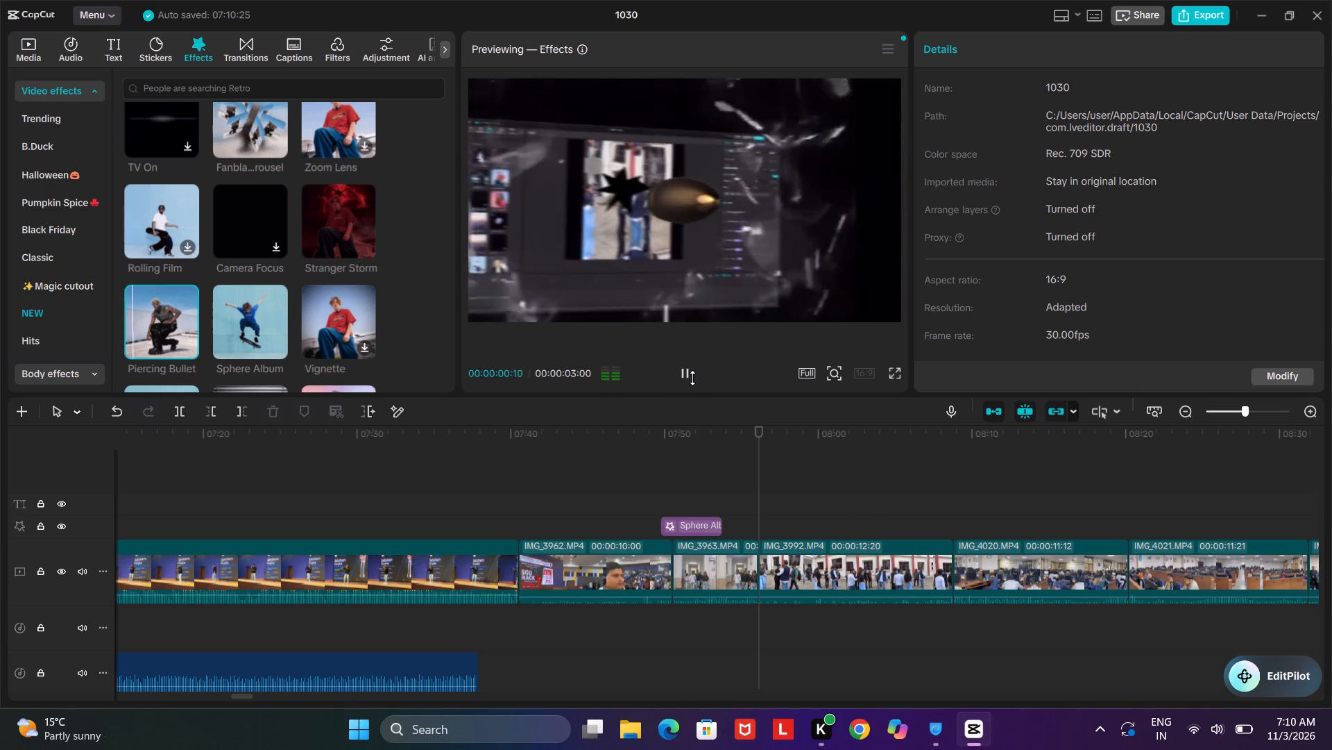
# Add the Piercing Bullet effect at 00:07:55:18, just before the cut from IMG_3963 to IMG_3992.
pyautogui.moveTo(753, 429); pyautogui.dragTo(737, 435)
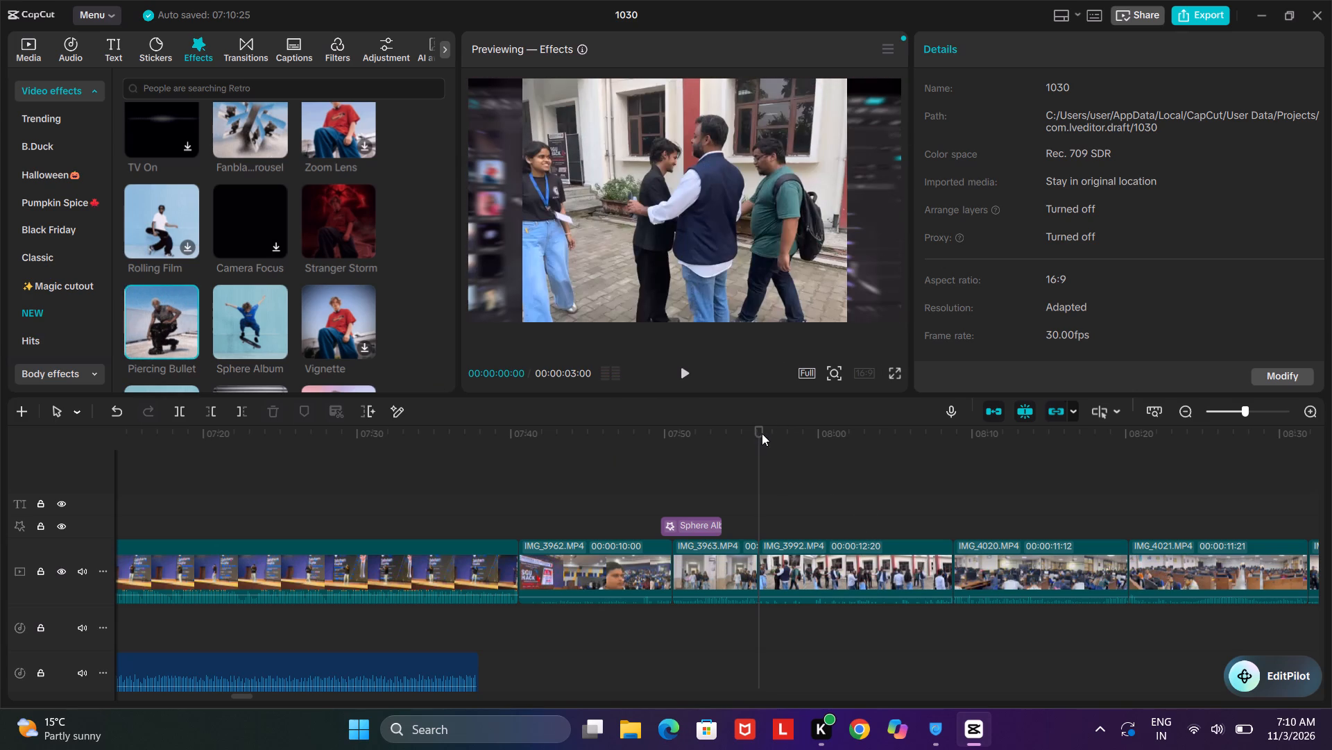
pyautogui.moveTo(762, 433); pyautogui.dragTo(753, 434)
pyautogui.click(756, 433)
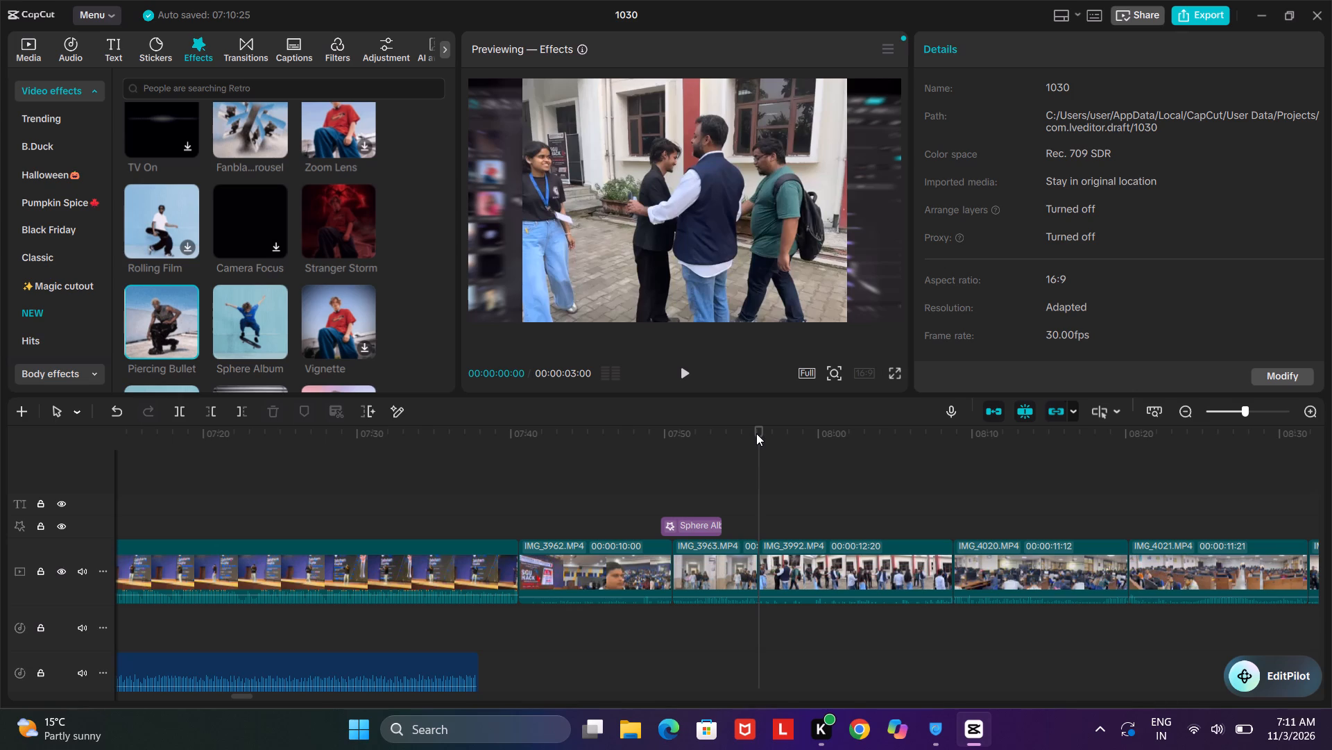
pyautogui.click(756, 433)
pyautogui.click(751, 588)
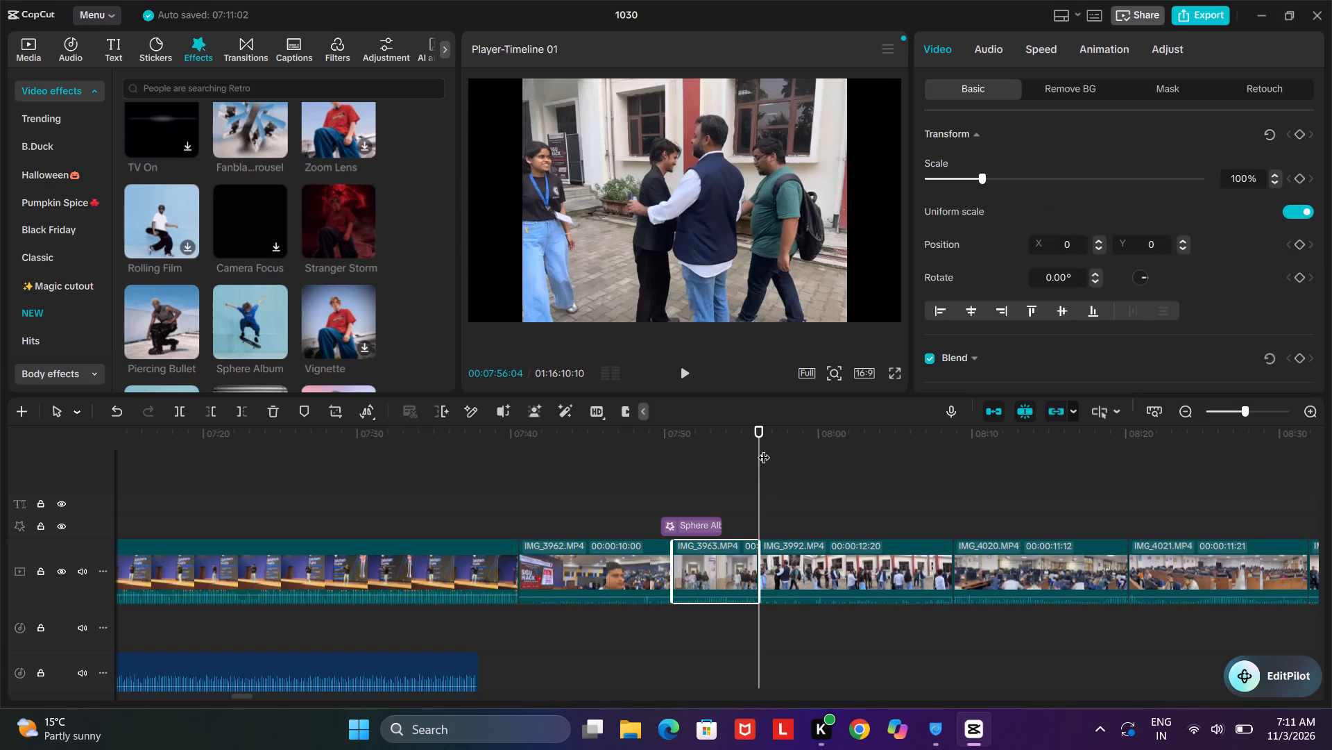
pyautogui.moveTo(759, 432); pyautogui.dragTo(743, 432)
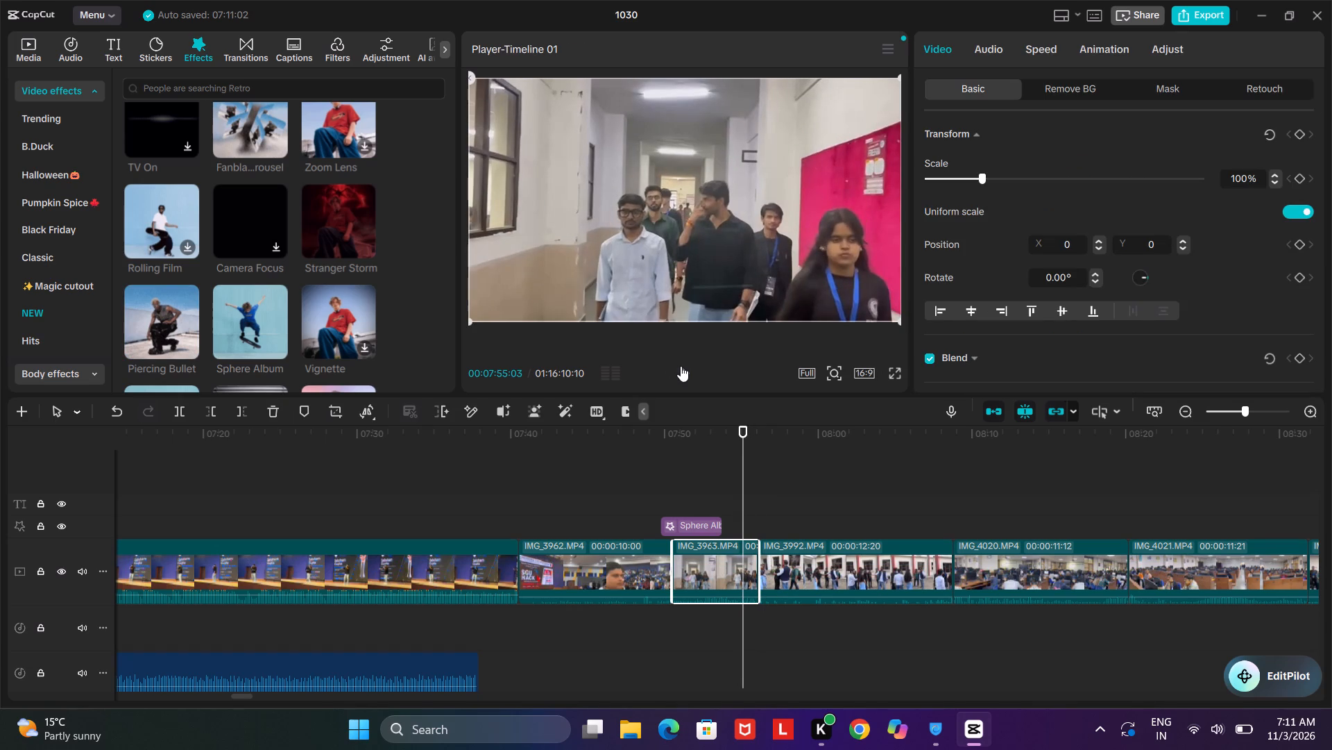
pyautogui.click(681, 366)
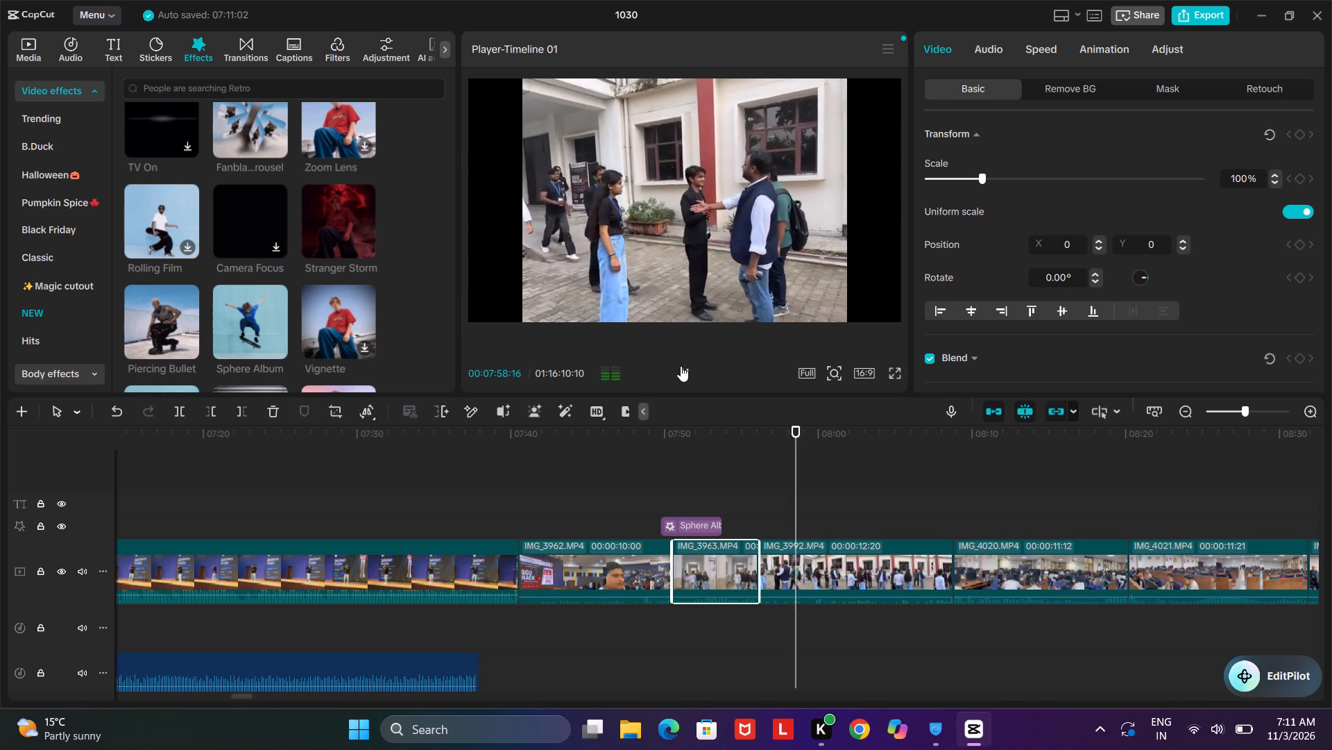
pyautogui.moveTo(804, 441); pyautogui.dragTo(762, 448)
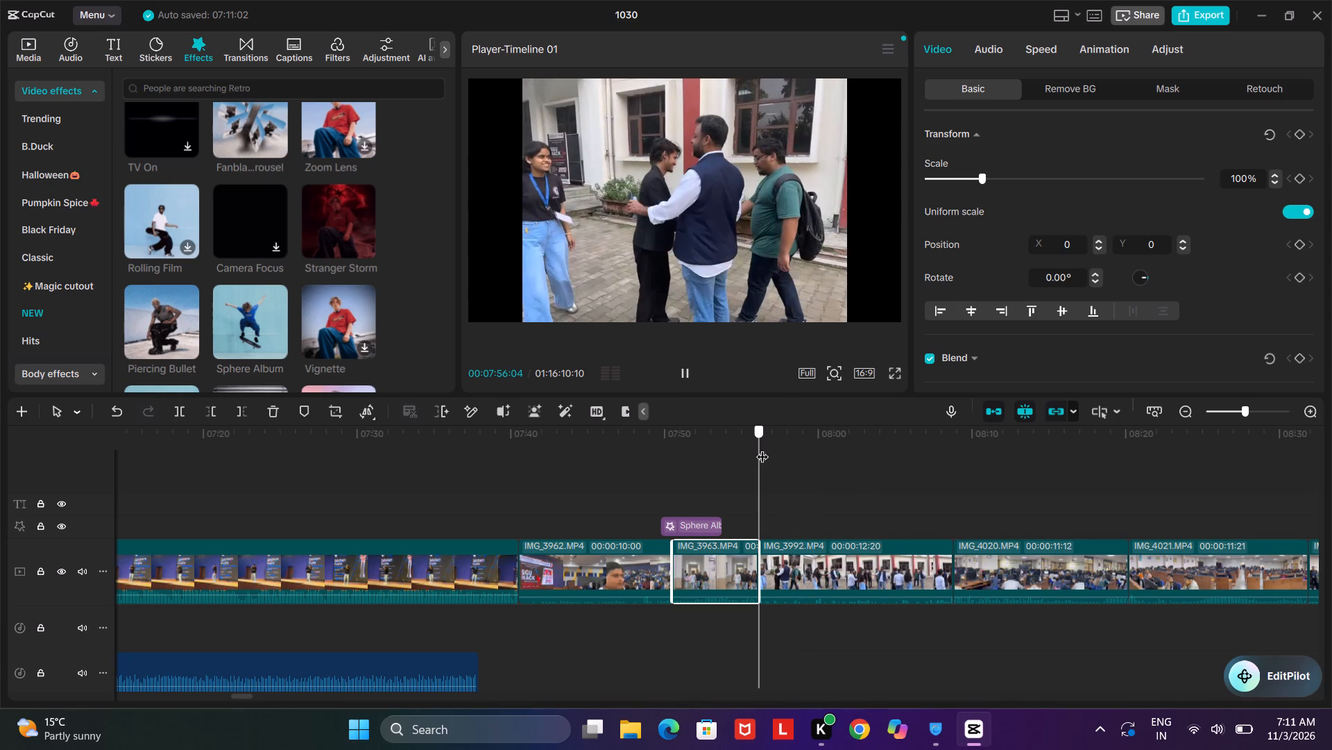
pyautogui.moveTo(762, 448); pyautogui.dragTo(751, 449)
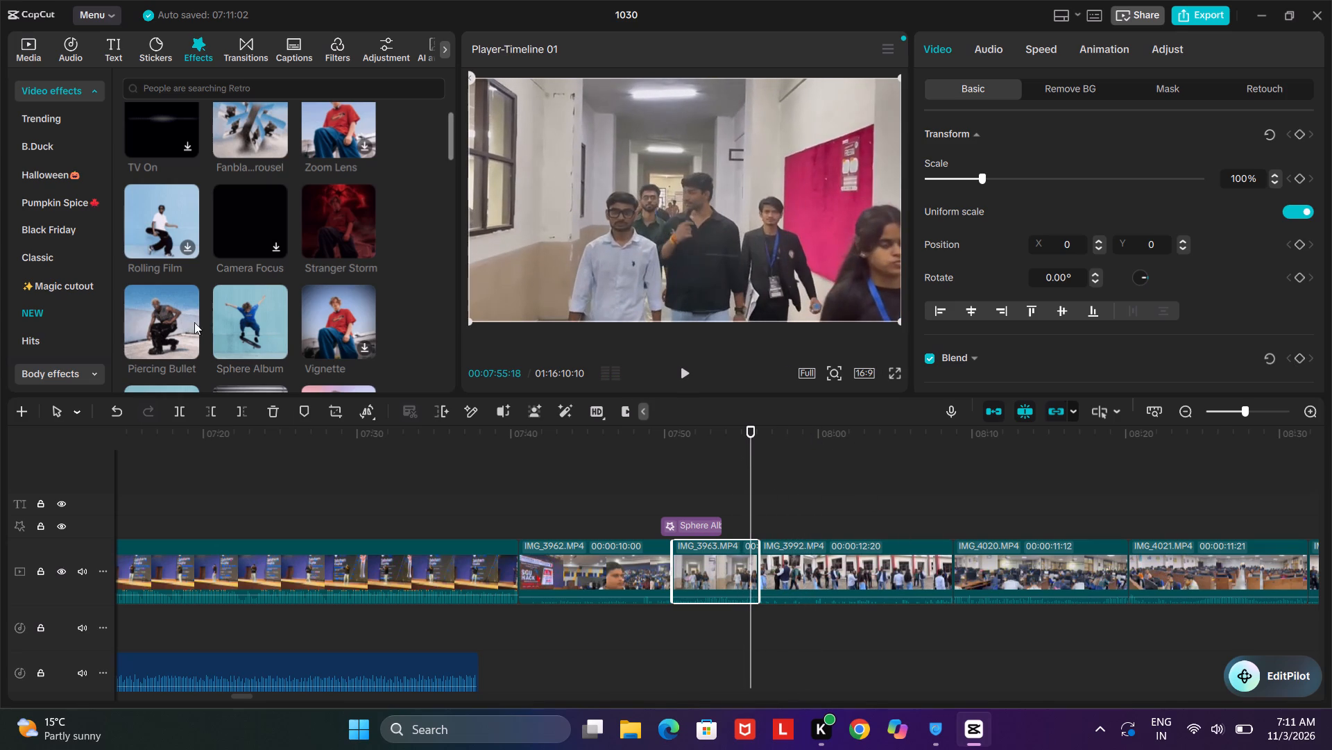
pyautogui.click(168, 331)
pyautogui.click(187, 347)
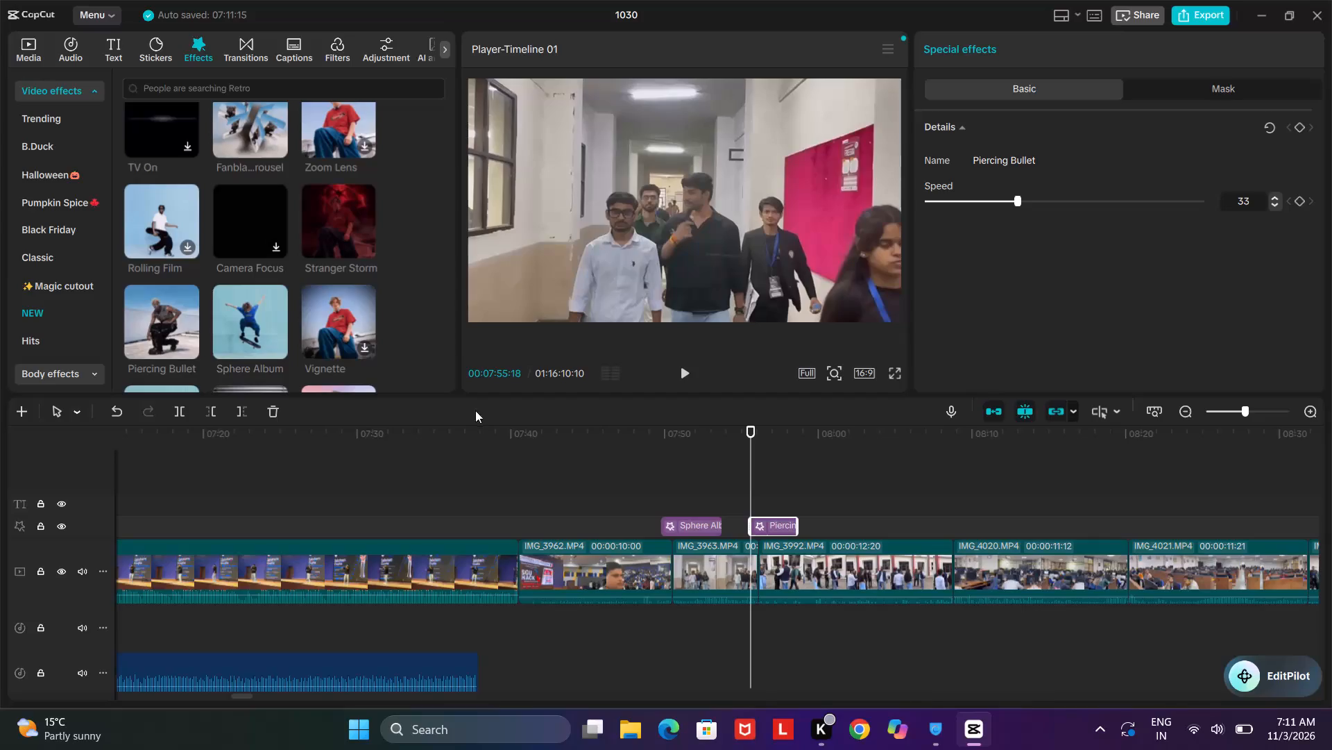
# Play back the Piercing Bullet effect, shift it about one second earlier across the IMG_3963 to IMG_3992 cut, and review it again.
pyautogui.click(674, 371)
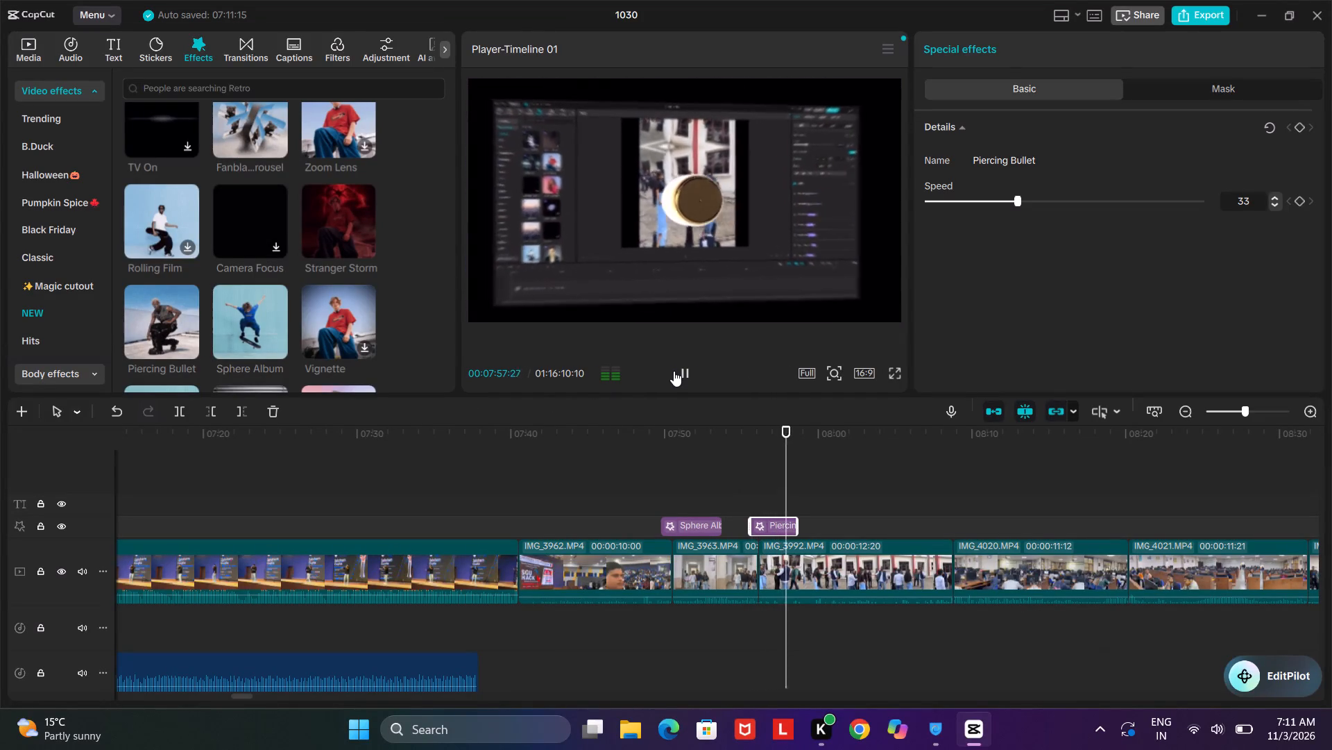
pyautogui.moveTo(814, 435); pyautogui.dragTo(733, 451)
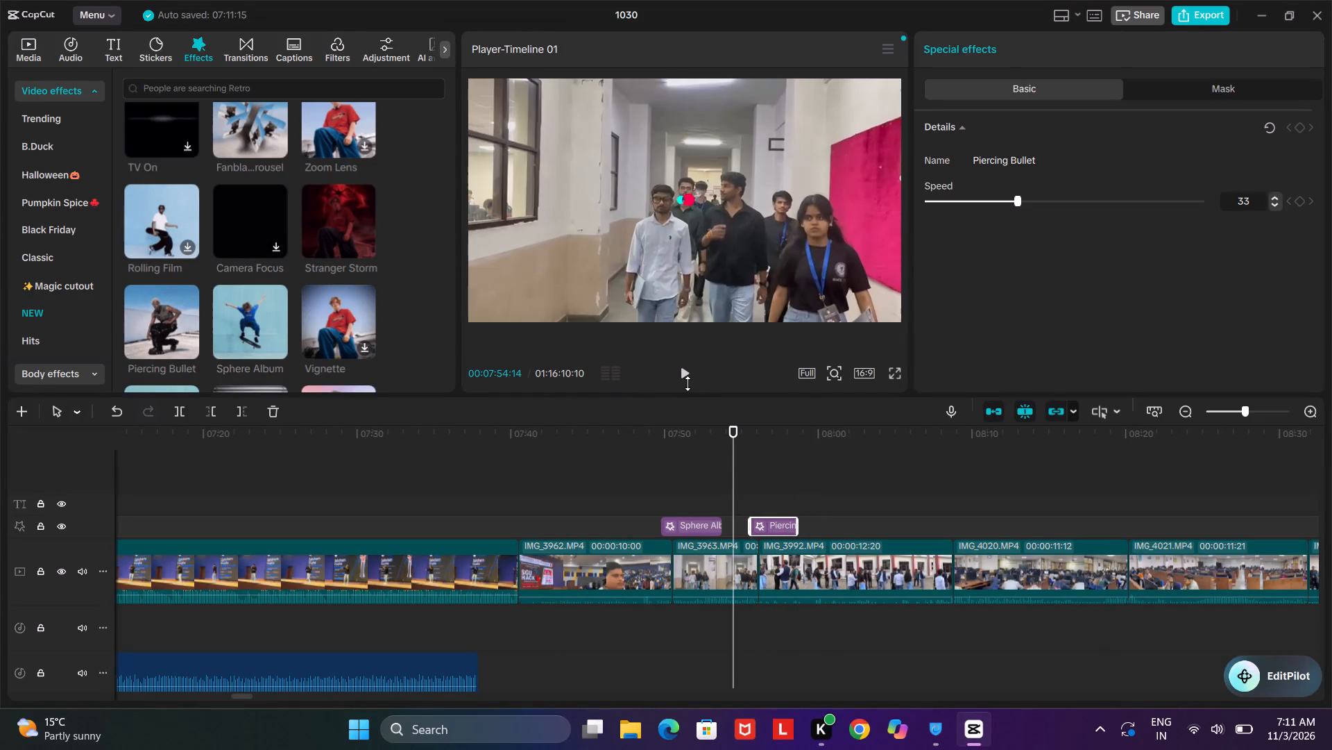
pyautogui.click(685, 371)
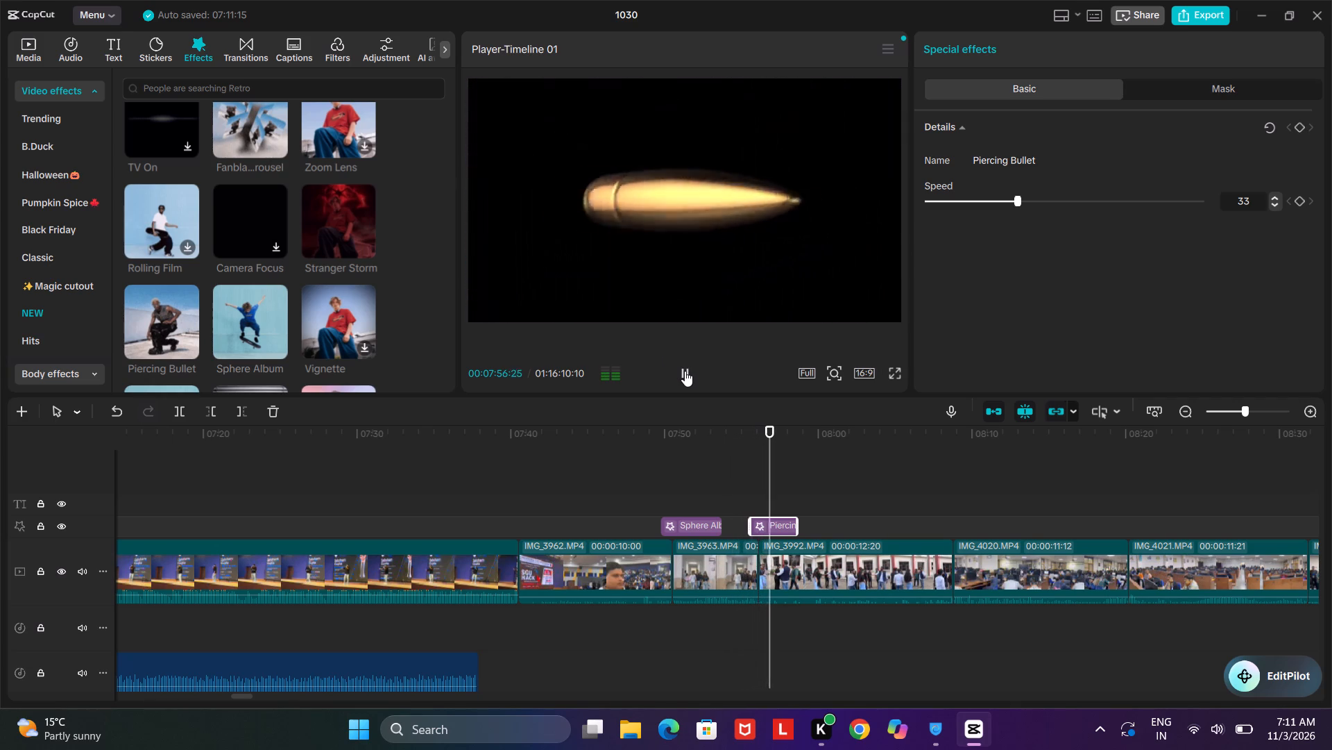
pyautogui.moveTo(776, 523); pyautogui.dragTo(762, 525)
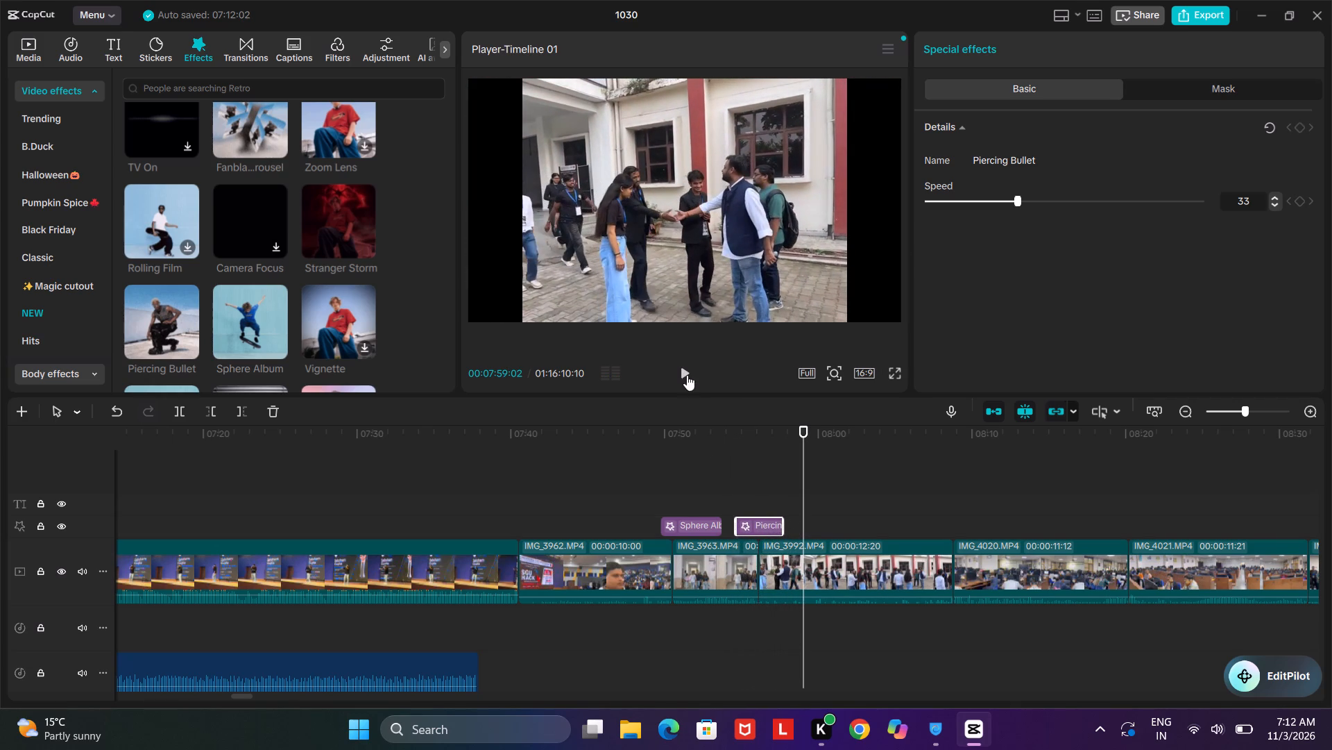
pyautogui.moveTo(802, 426); pyautogui.dragTo(714, 431)
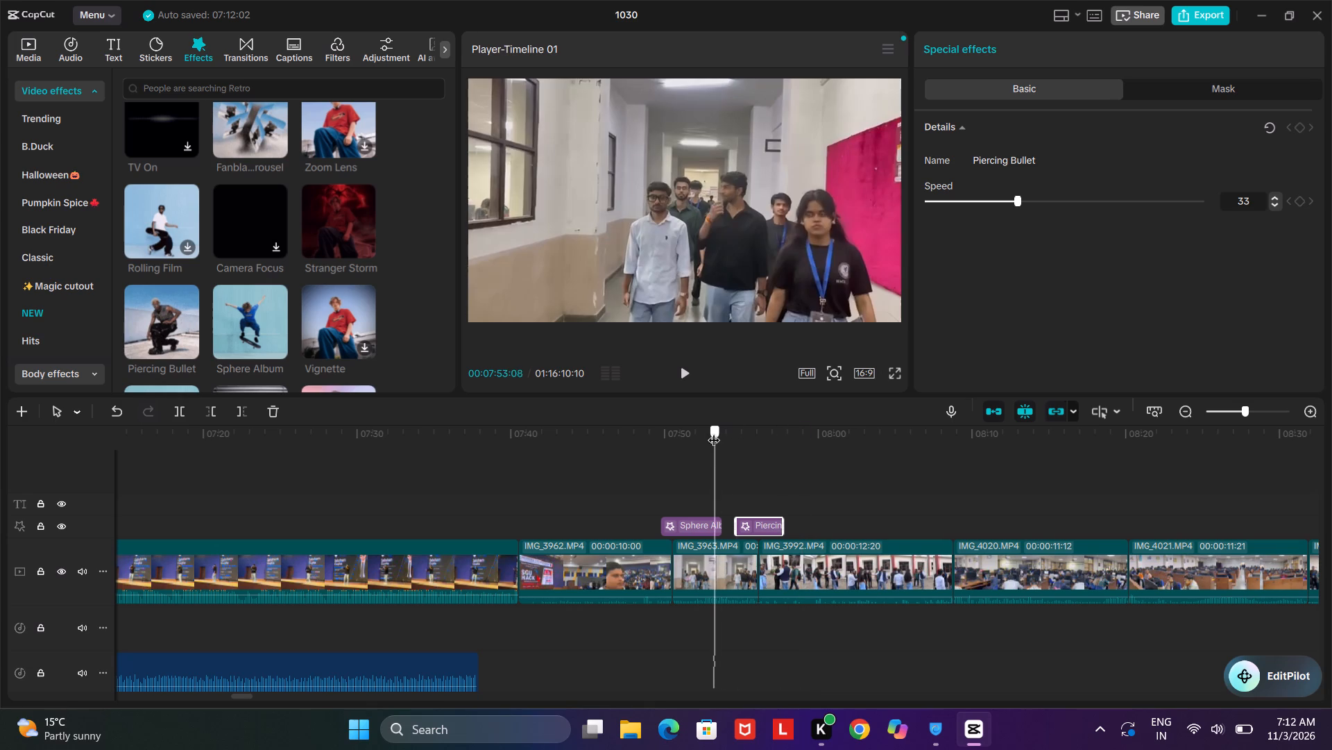
pyautogui.moveTo(714, 431); pyautogui.dragTo(737, 431)
pyautogui.click(688, 368)
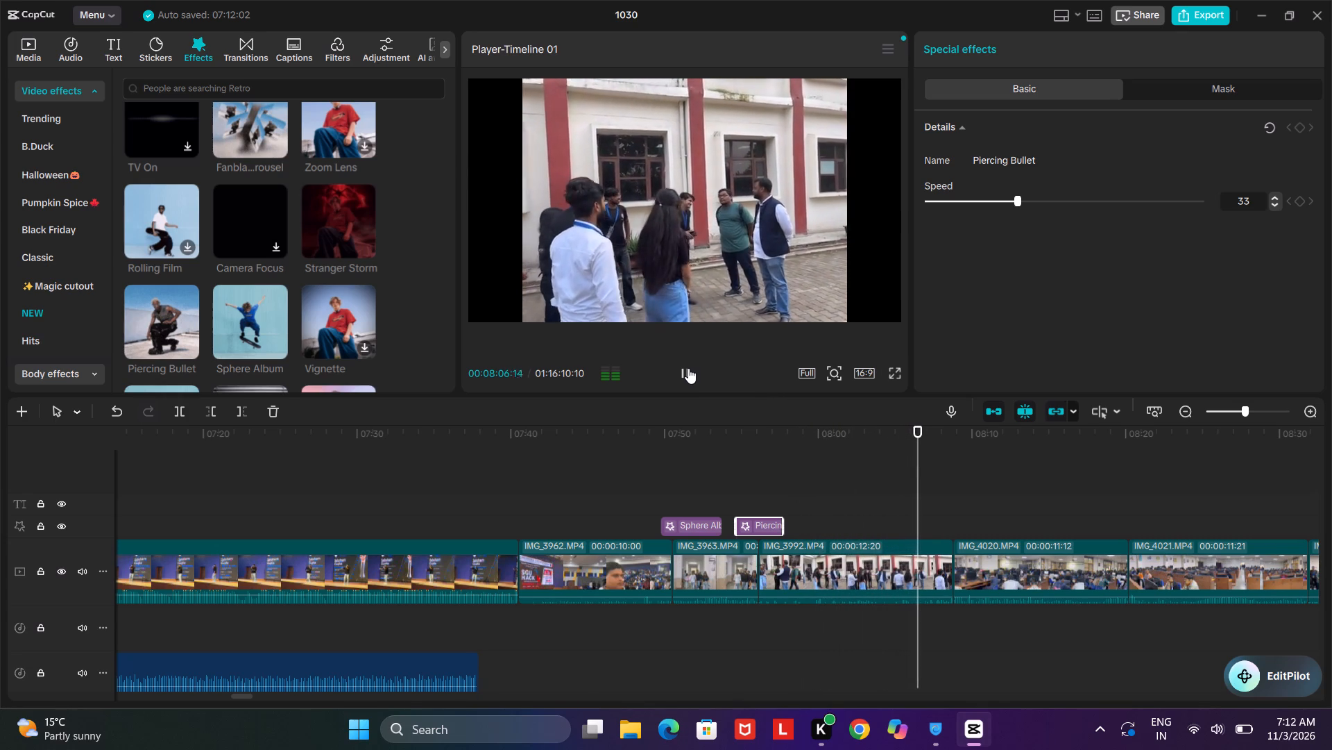
pyautogui.click(688, 368)
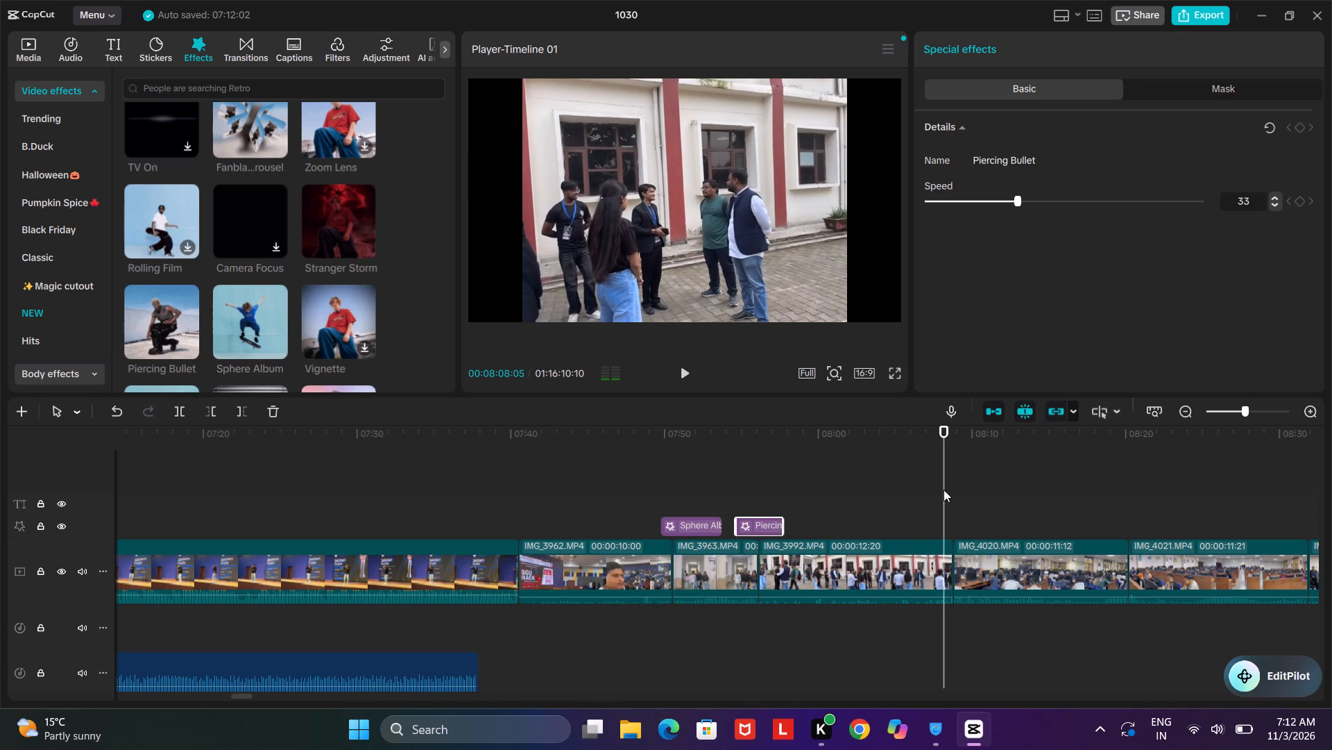
# Split clip IMG_3992 at 00:08:05:29 and delete the part after the split.
pyautogui.moveTo(942, 435); pyautogui.dragTo(912, 442)
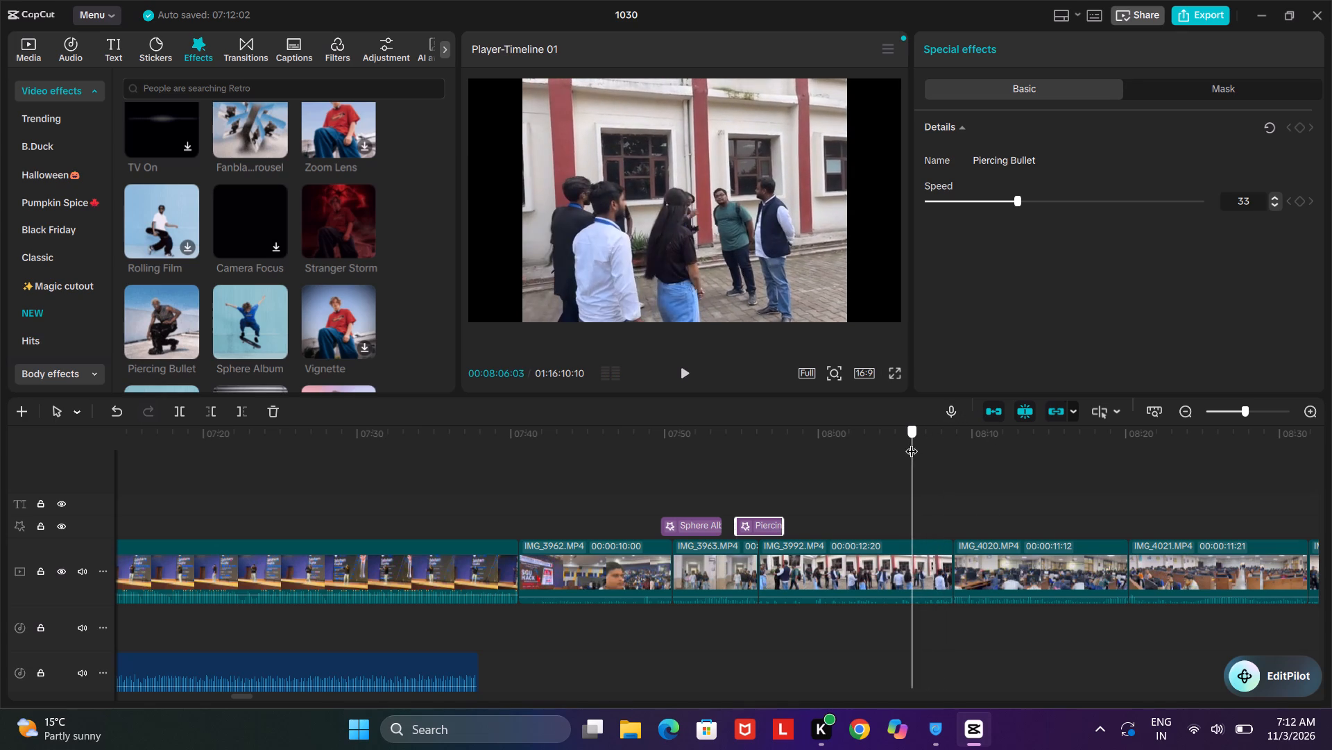
pyautogui.moveTo(912, 442); pyautogui.dragTo(910, 444)
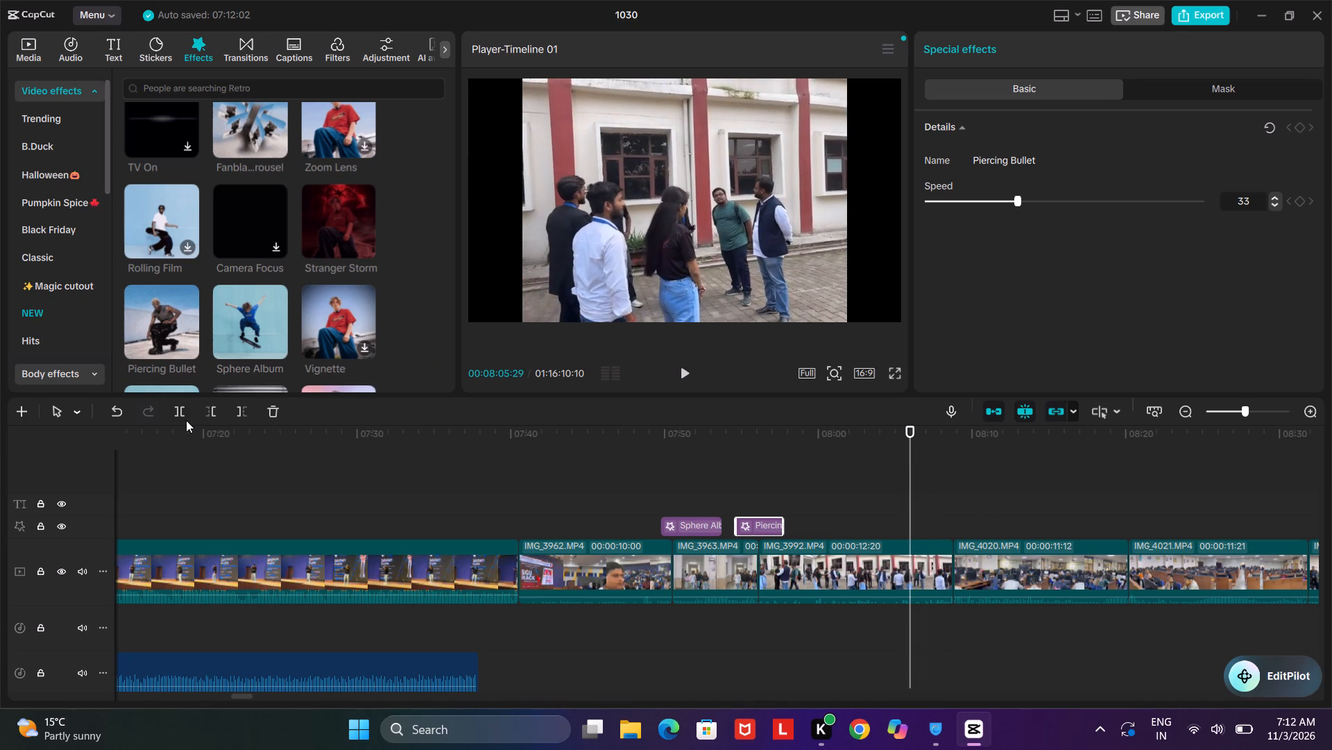
pyautogui.click(185, 418)
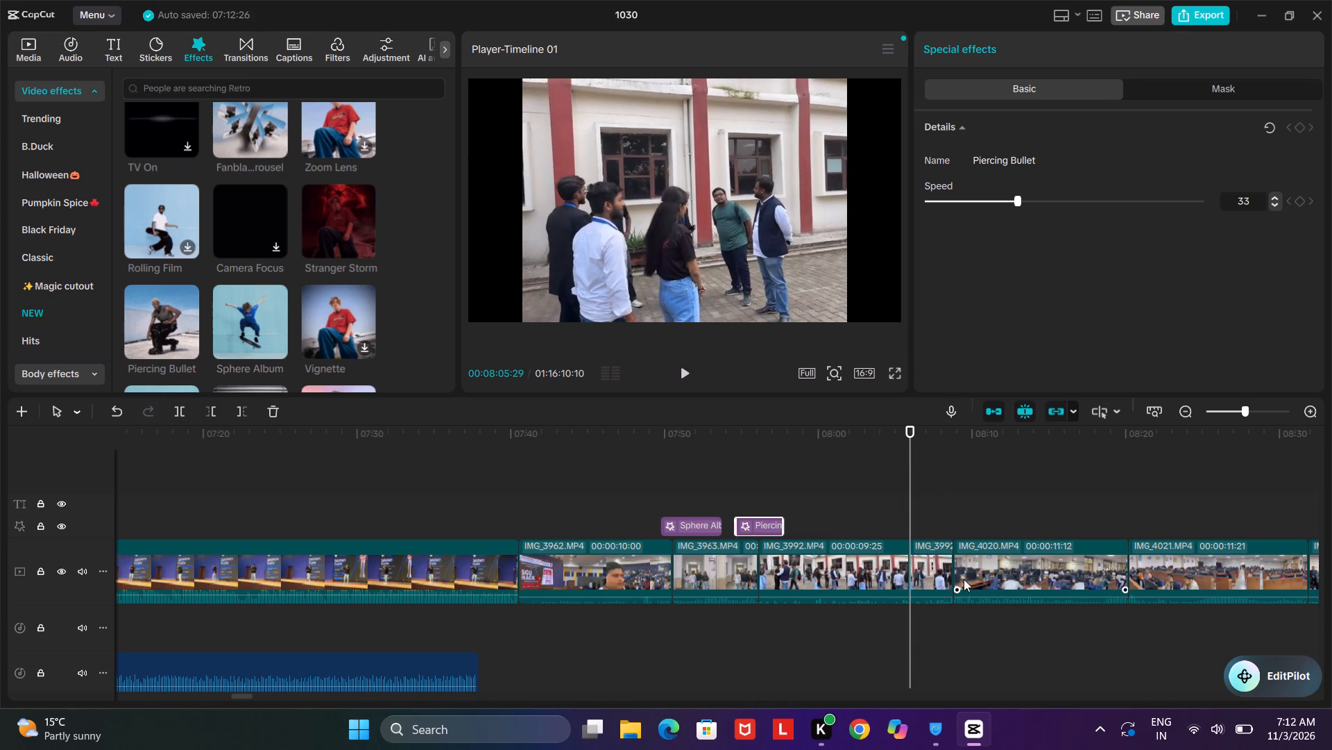
pyautogui.click(934, 567)
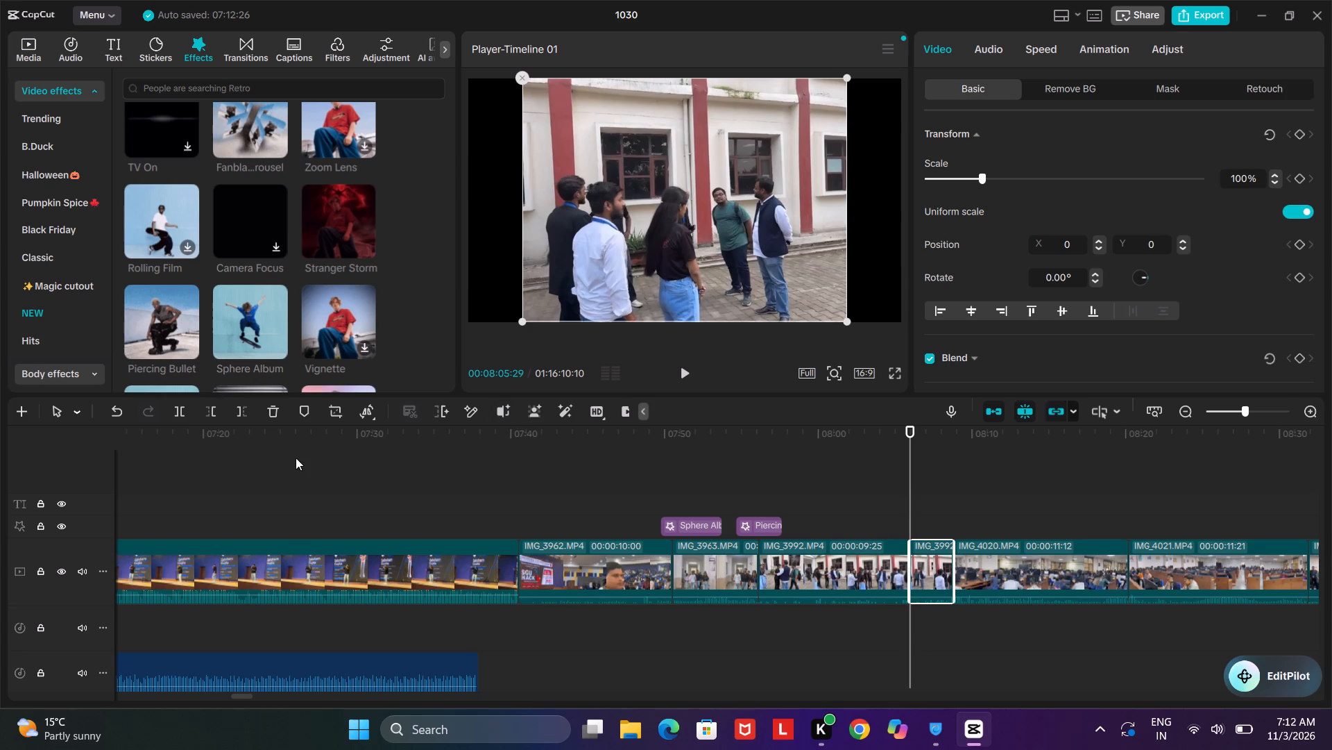
pyautogui.click(273, 405)
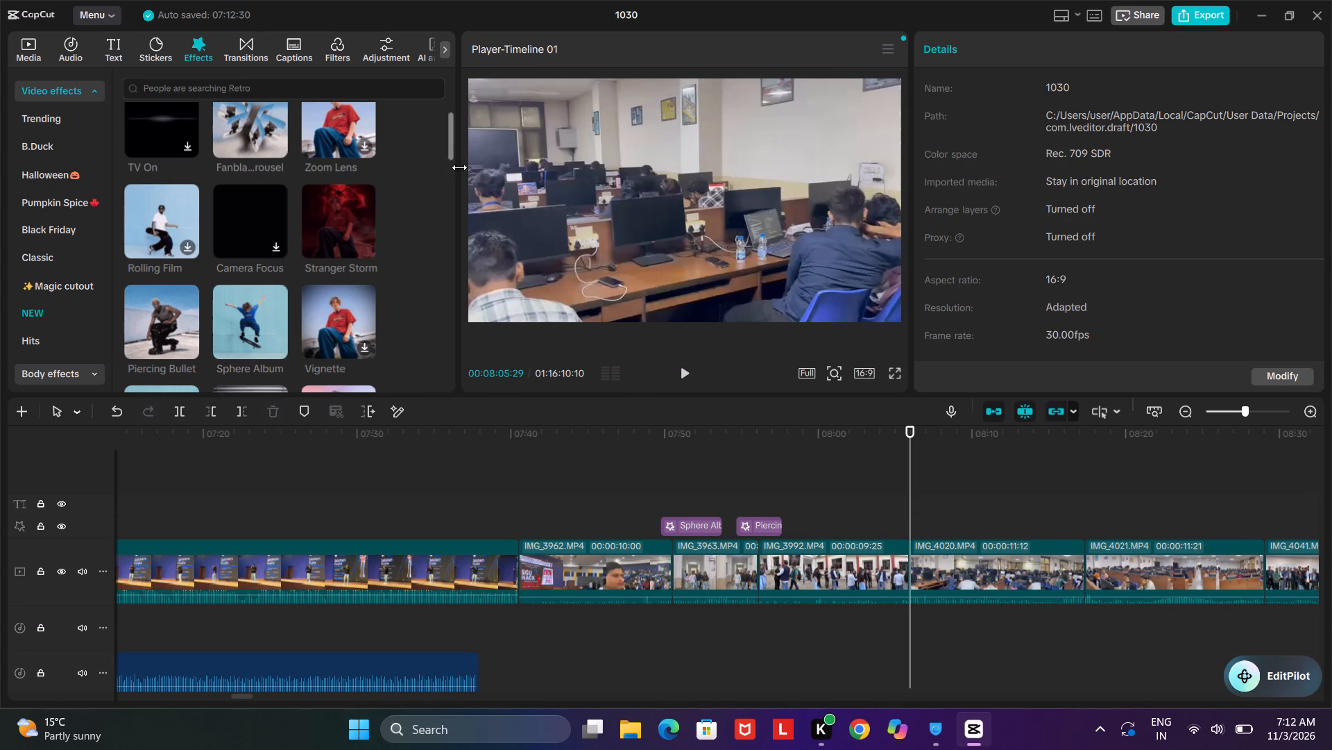
# Find, download and preview the Diagonally Unstack effect among the NEW effects, and add it at 00:08:05:29, the start of IMG_4020.
pyautogui.moveTo(451, 153); pyautogui.dragTo(450, 167)
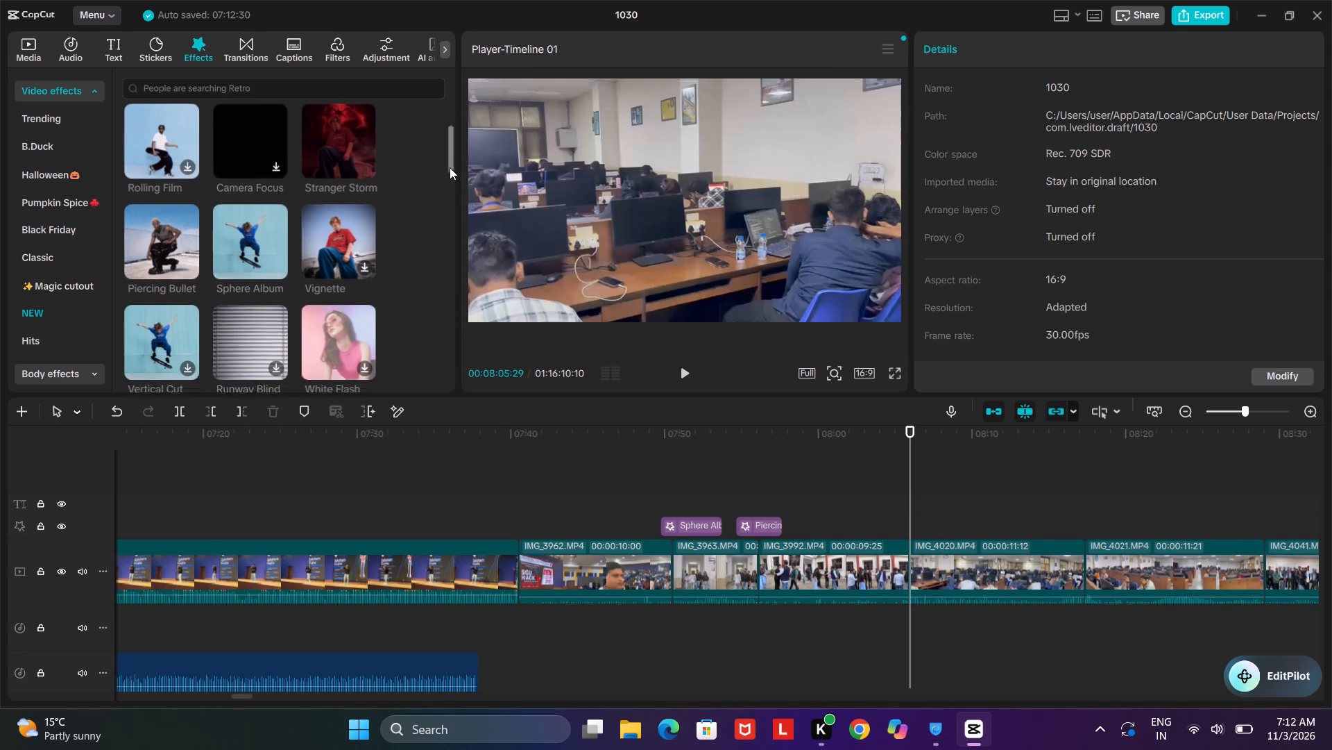
pyautogui.moveTo(450, 167); pyautogui.dragTo(450, 175)
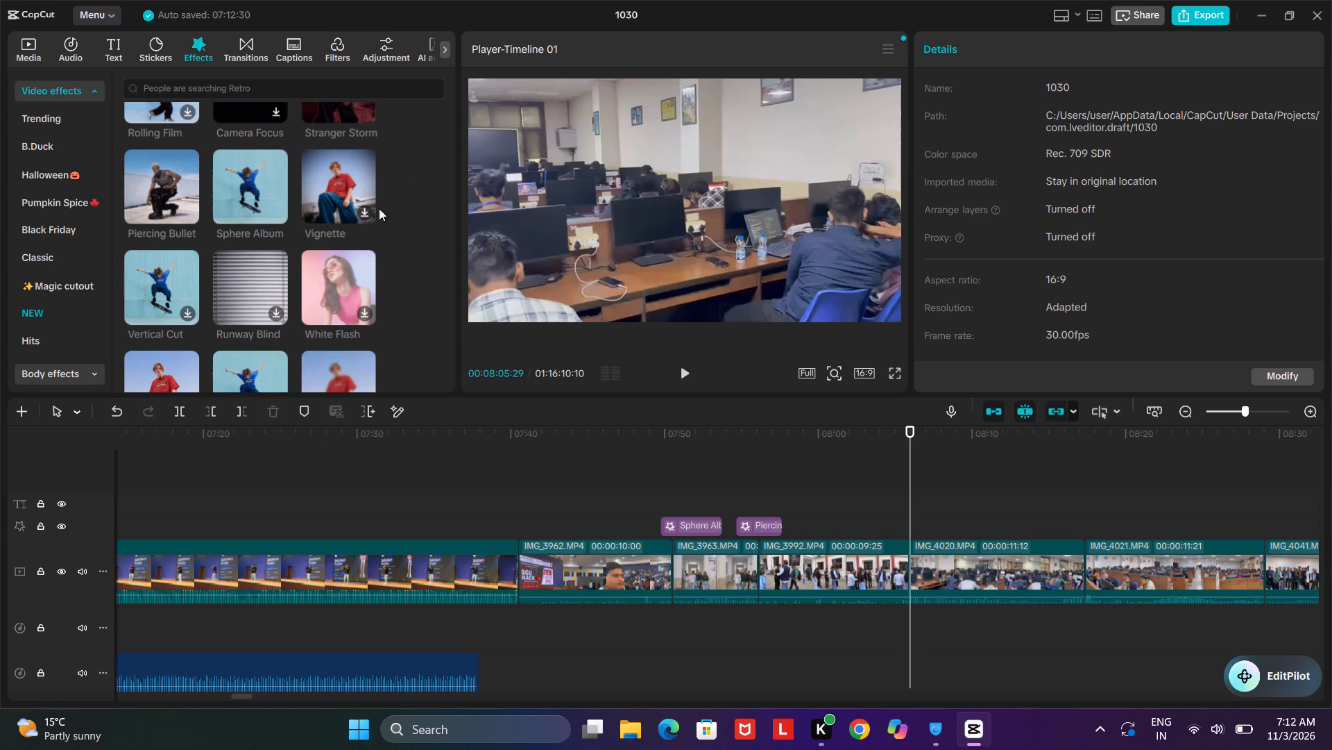
pyautogui.moveTo(454, 170); pyautogui.dragTo(450, 199)
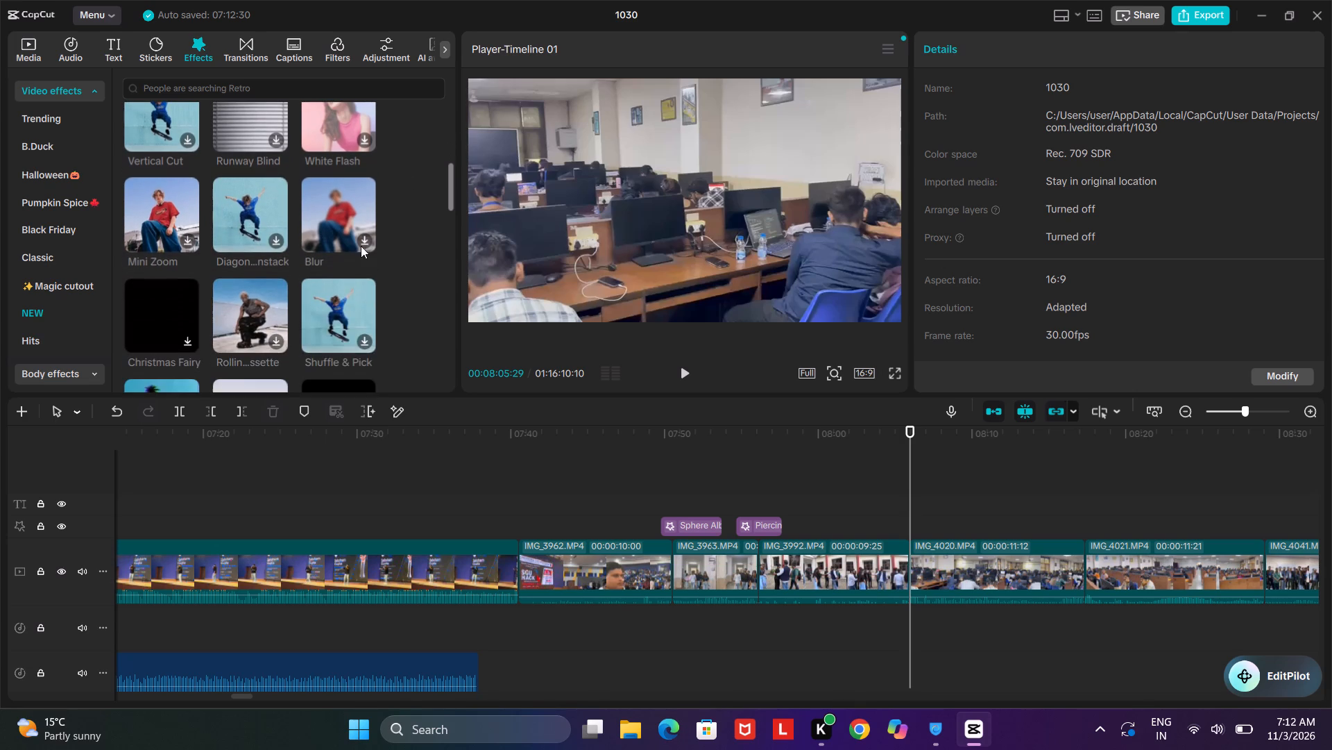
pyautogui.click(277, 238)
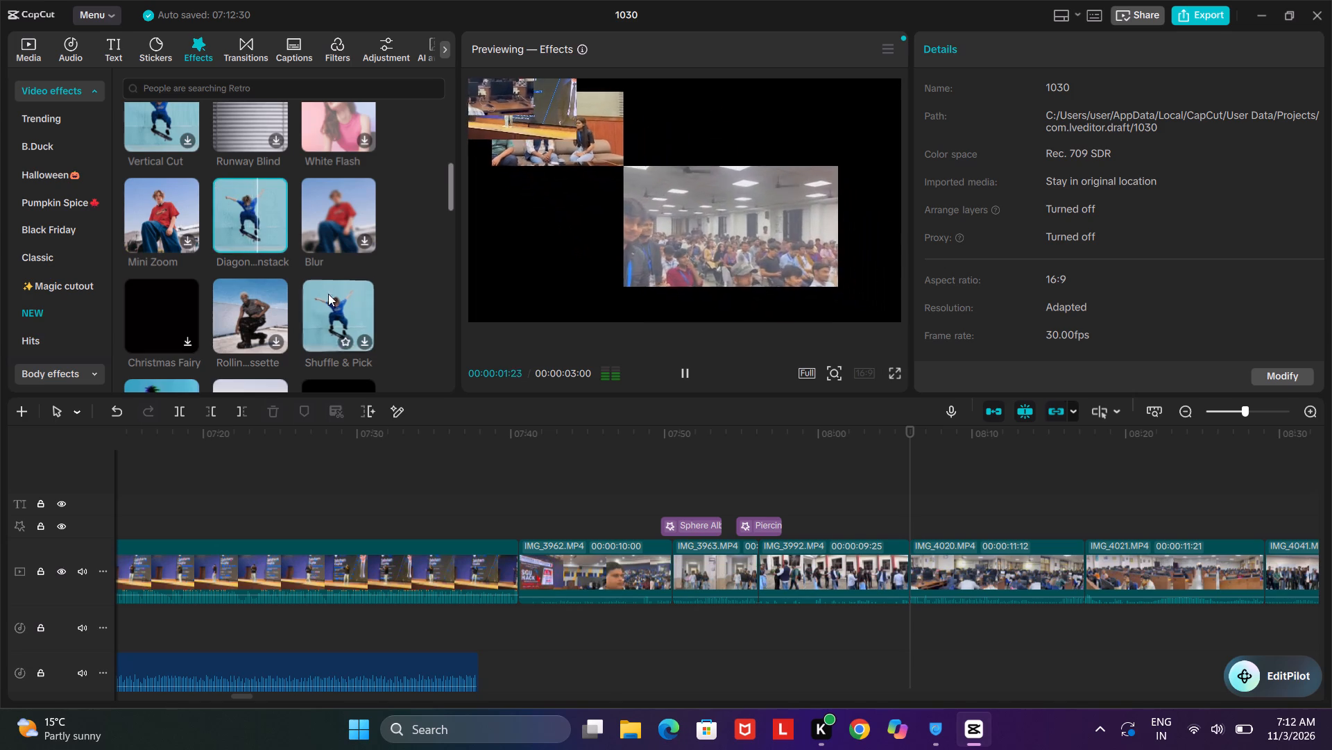
pyautogui.click(274, 242)
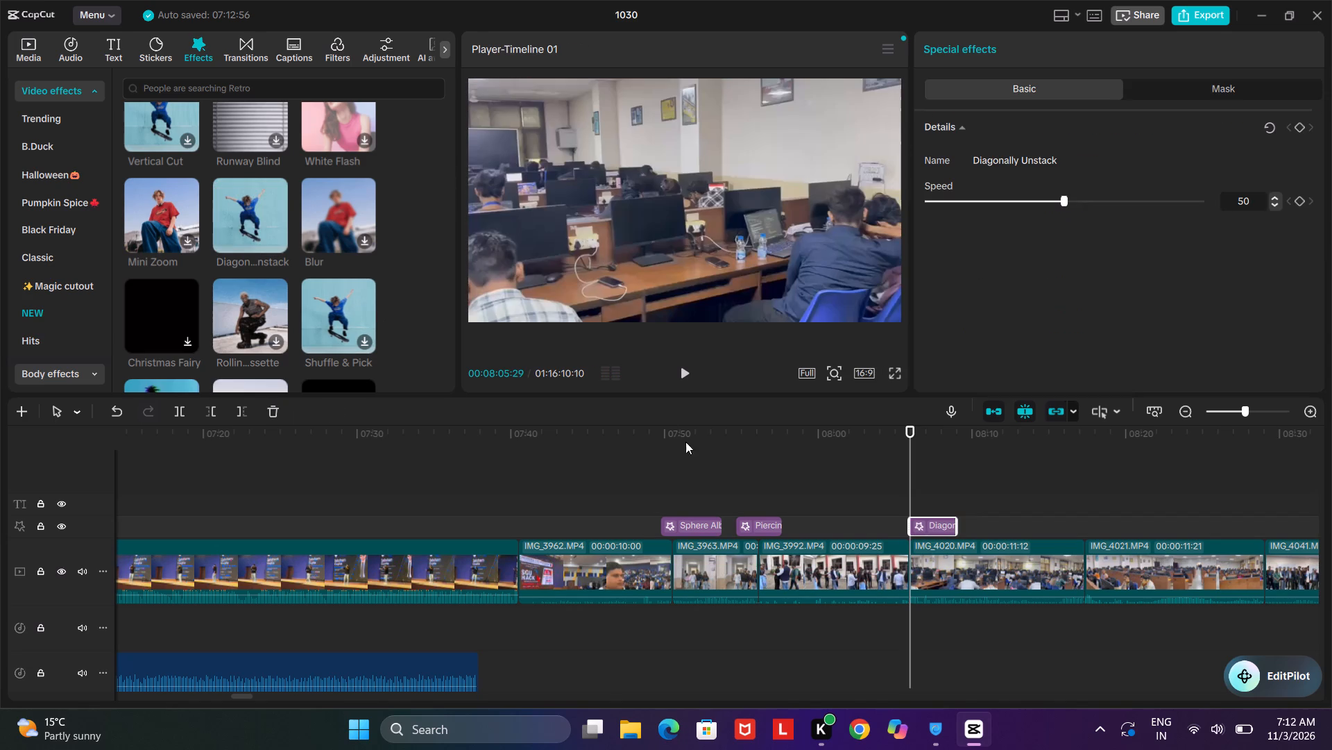
# Shift the Diagonally Unstack effect earlier so it spans the cut from IMG_3992 to IMG_4020, and play it back.
pyautogui.doubleClick(935, 537)
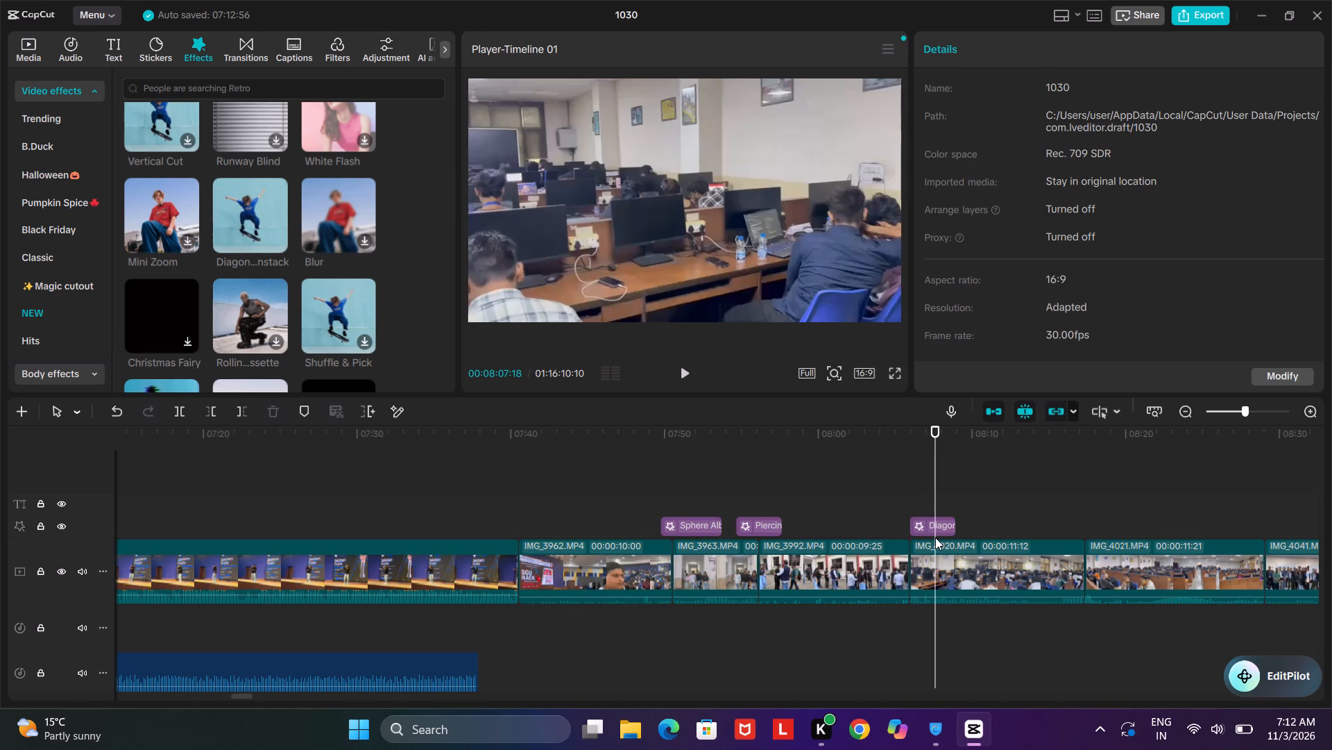
pyautogui.moveTo(934, 528); pyautogui.dragTo(919, 531)
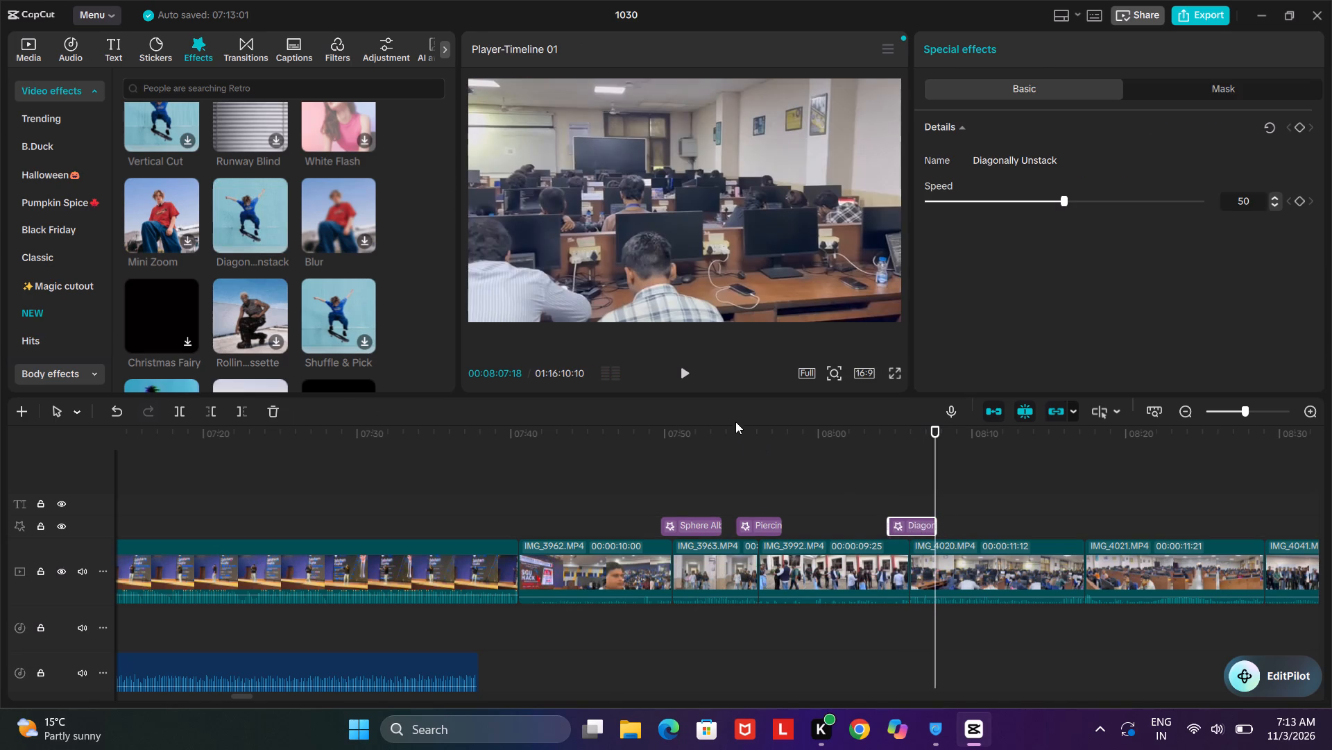
pyautogui.moveTo(932, 435); pyautogui.dragTo(873, 440)
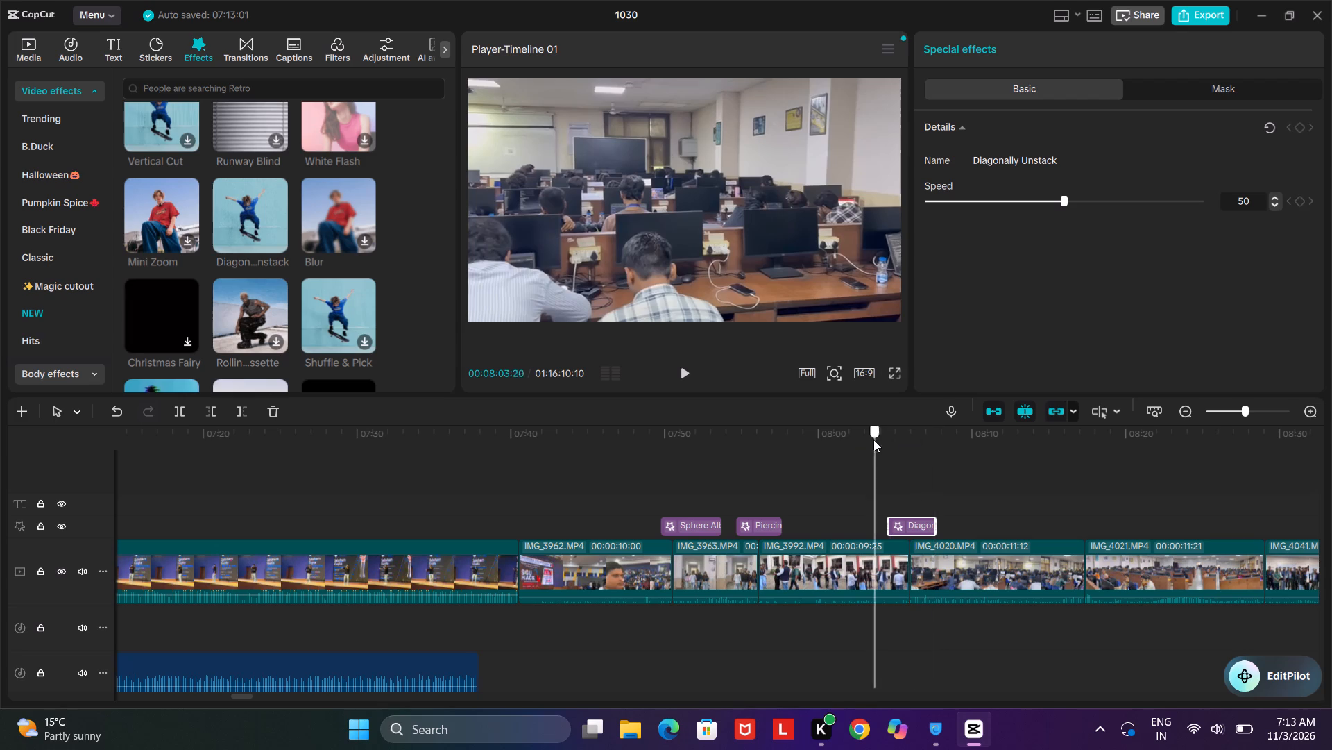
pyautogui.moveTo(873, 440); pyautogui.dragTo(891, 440)
pyautogui.click(686, 378)
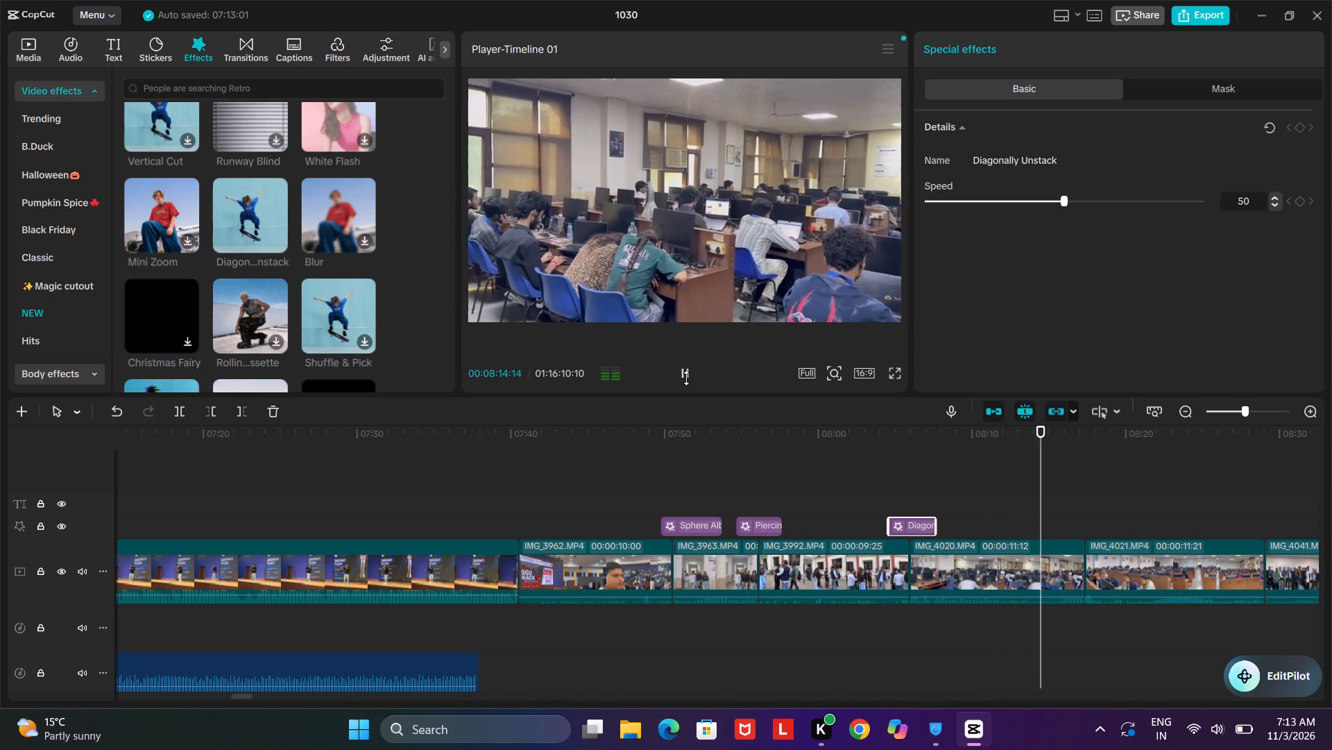
pyautogui.click(686, 378)
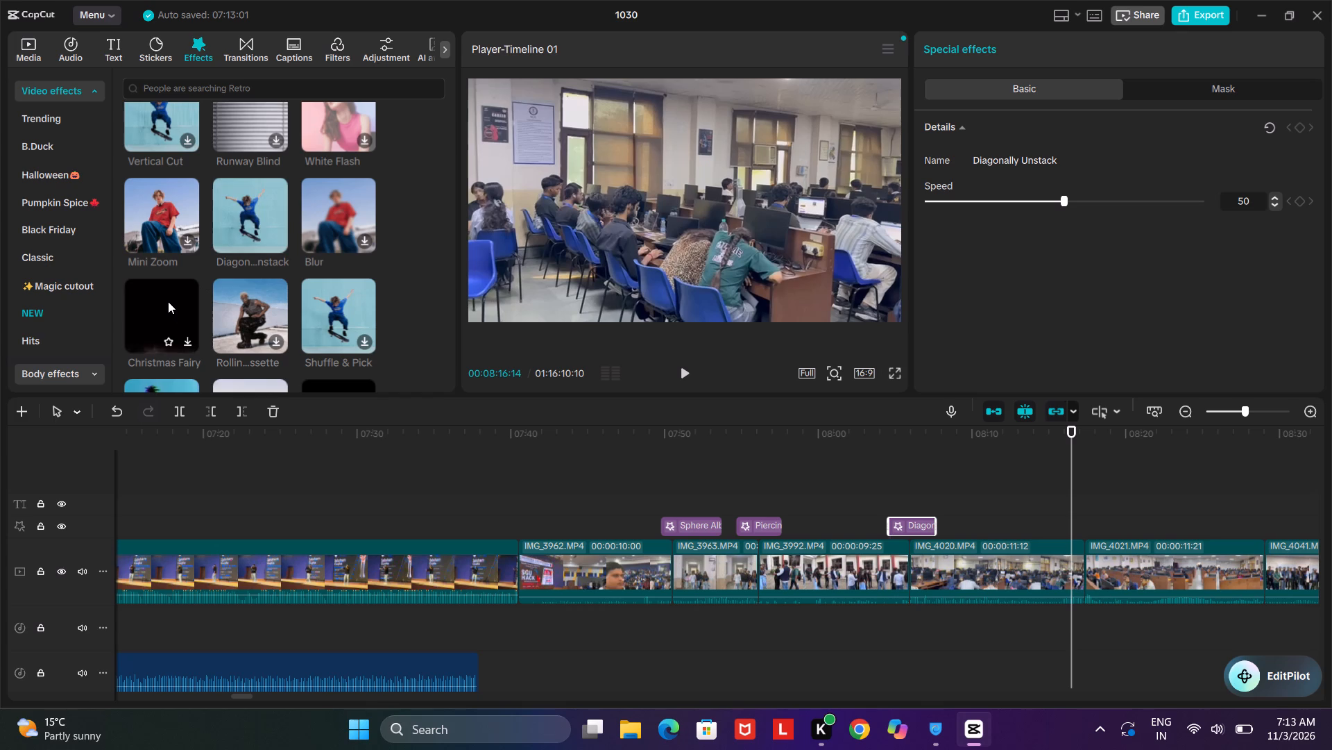
# Download the Christmas Fairy effect, add it at 00:08:16:14 across the cut from IMG_4020 to IMG_4021, and play it back.
pyautogui.click(189, 343)
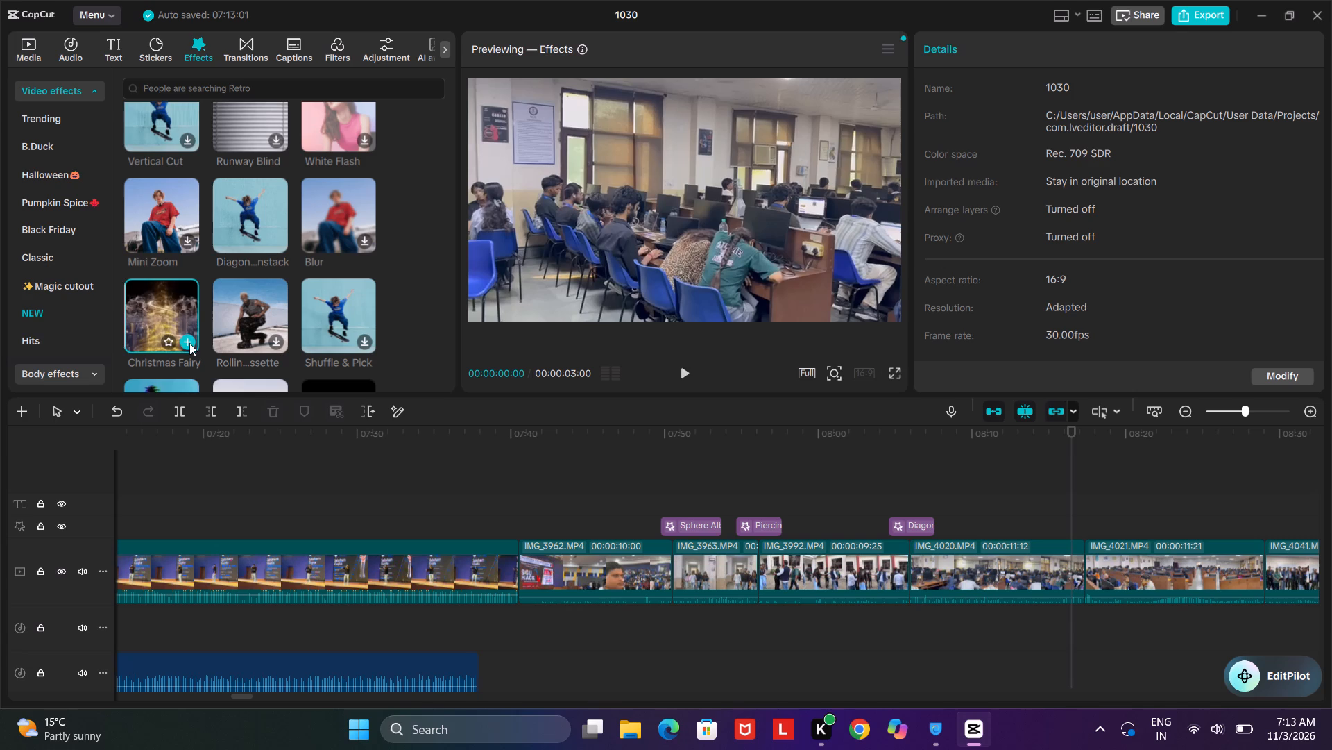
pyautogui.click(189, 343)
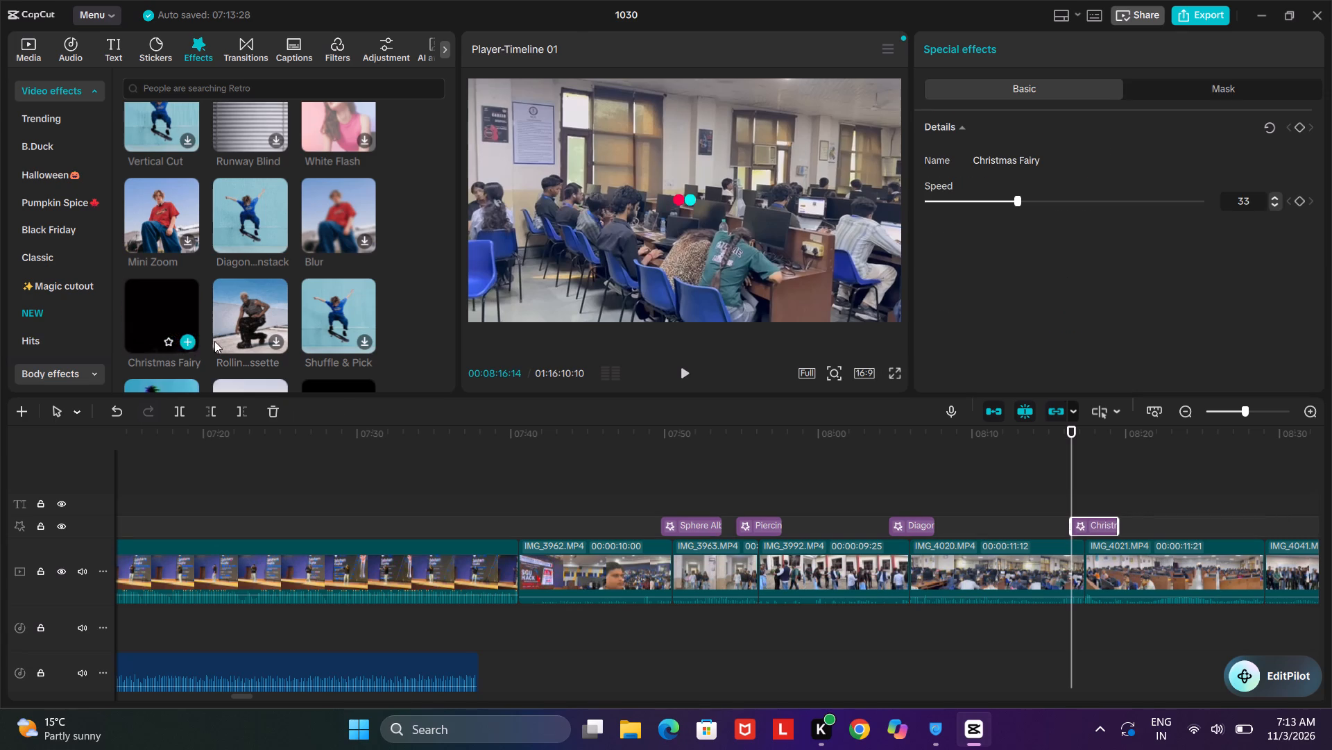
pyautogui.click(678, 373)
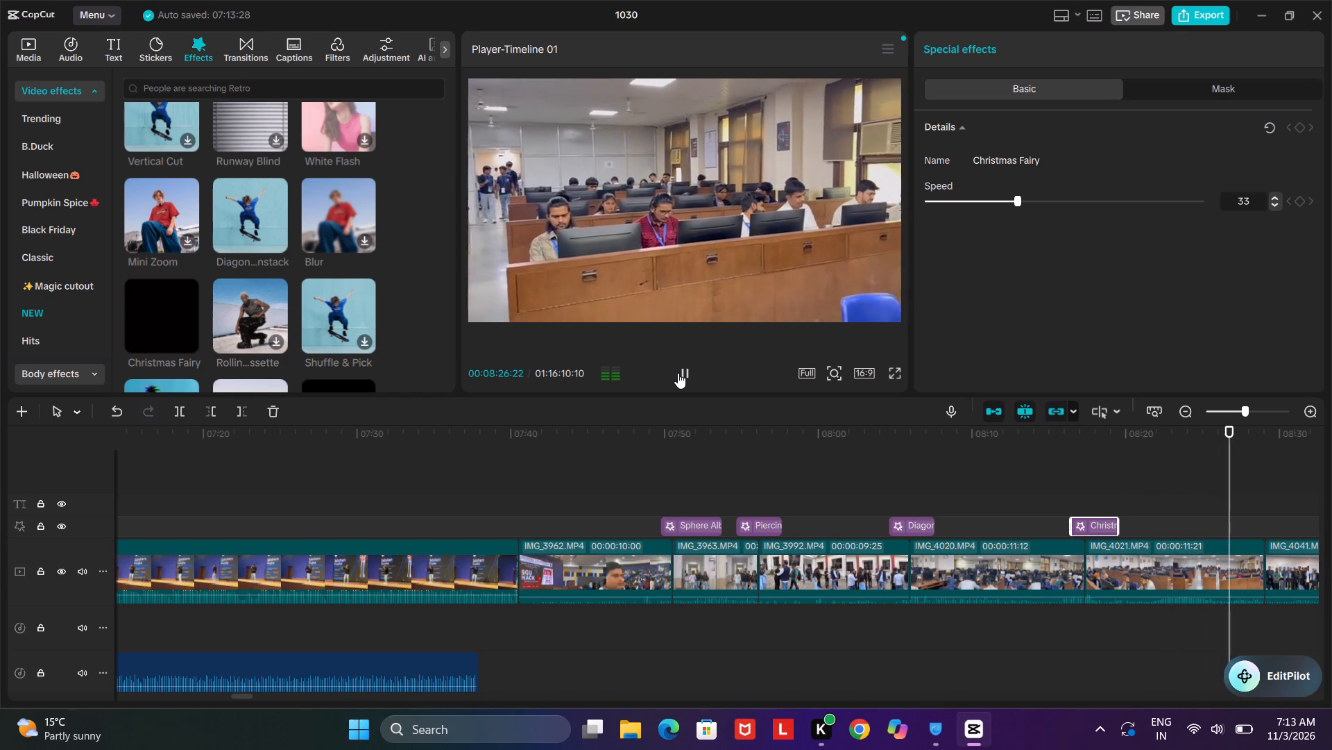
pyautogui.click(678, 373)
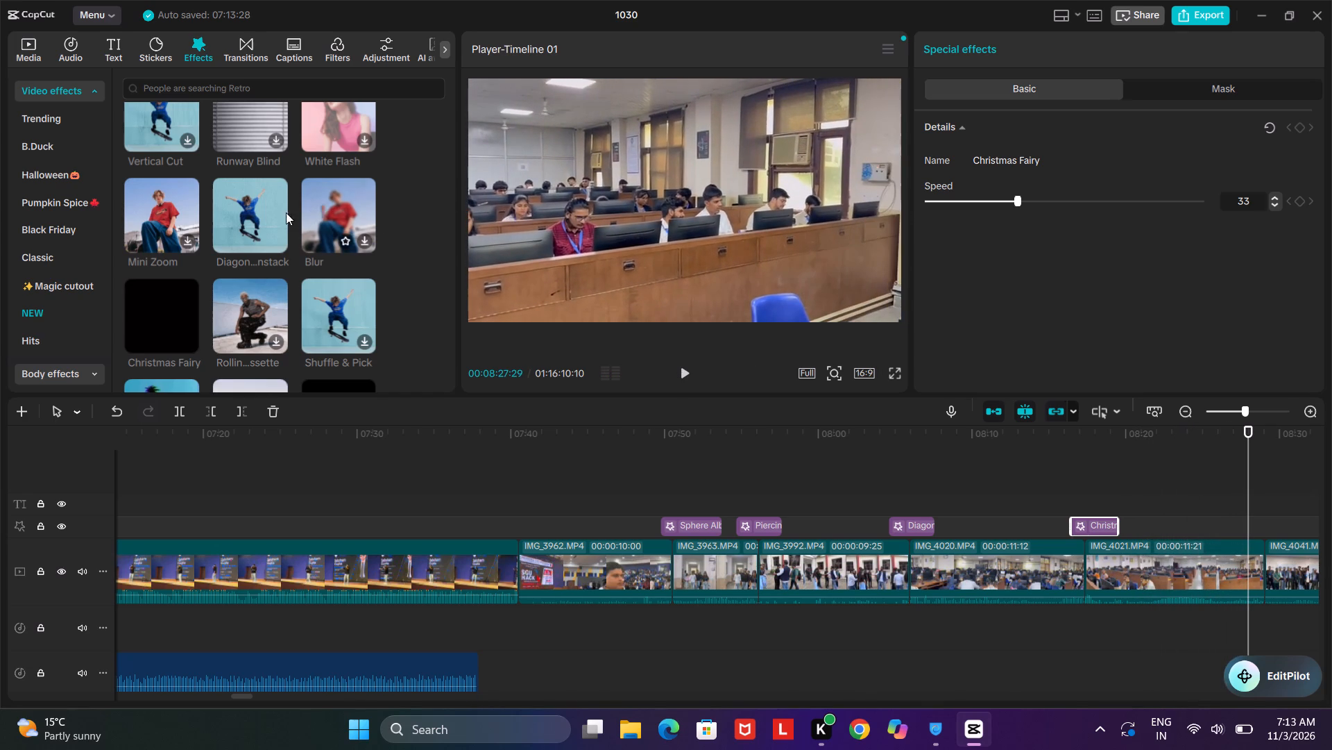
# Add the Diagonally Unstack effect at 00:08:27:29, across the cut from IMG_4021 to IMG_4041.
pyautogui.click(277, 244)
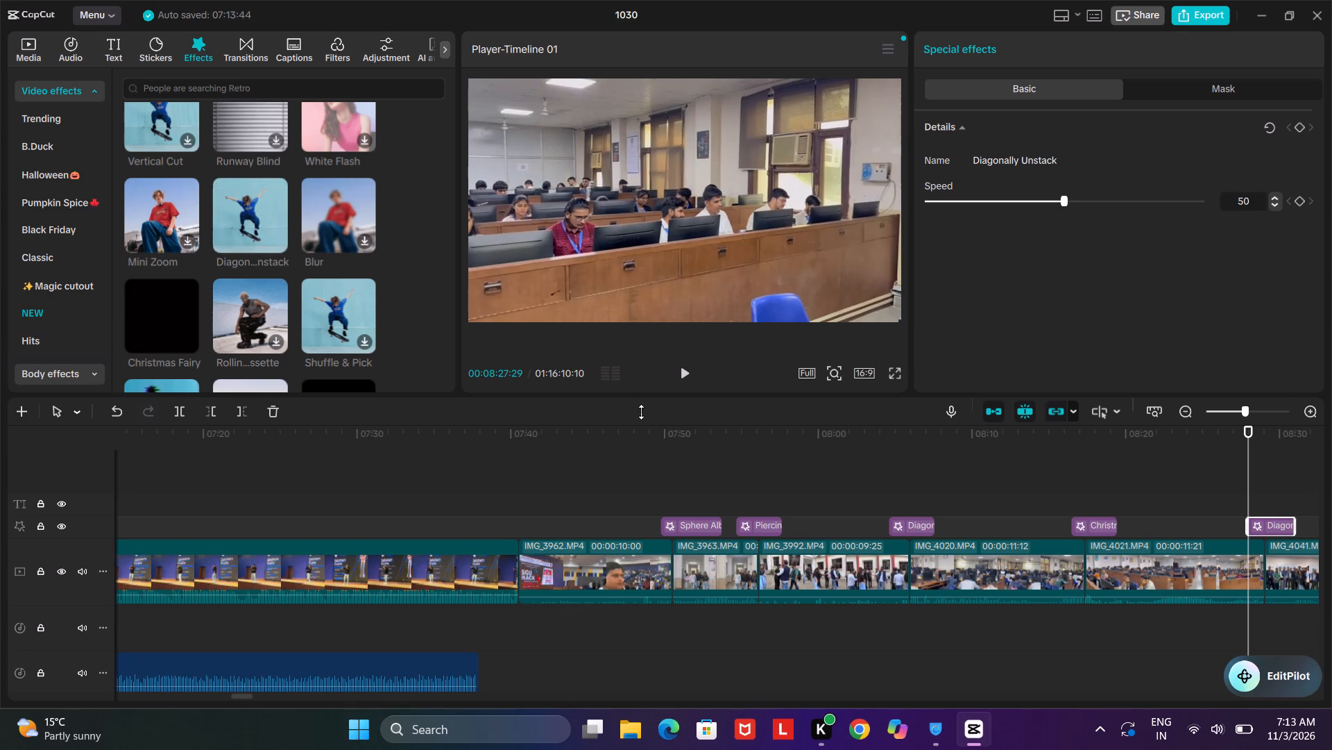
# Play on from the IMG_4041 cut, split IMG_4049 at 00:08:42:00 and delete the part after the split.
pyautogui.click(689, 371)
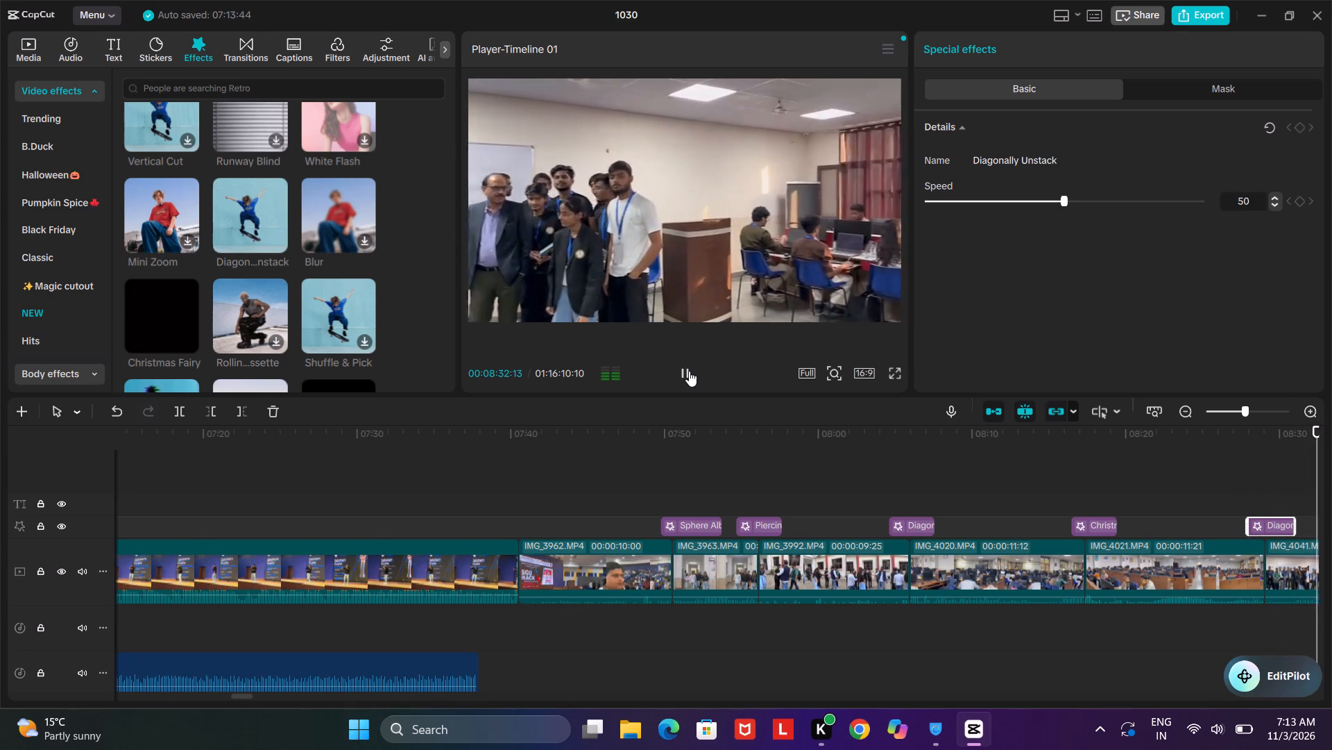
pyautogui.click(689, 371)
pyautogui.click(689, 371)
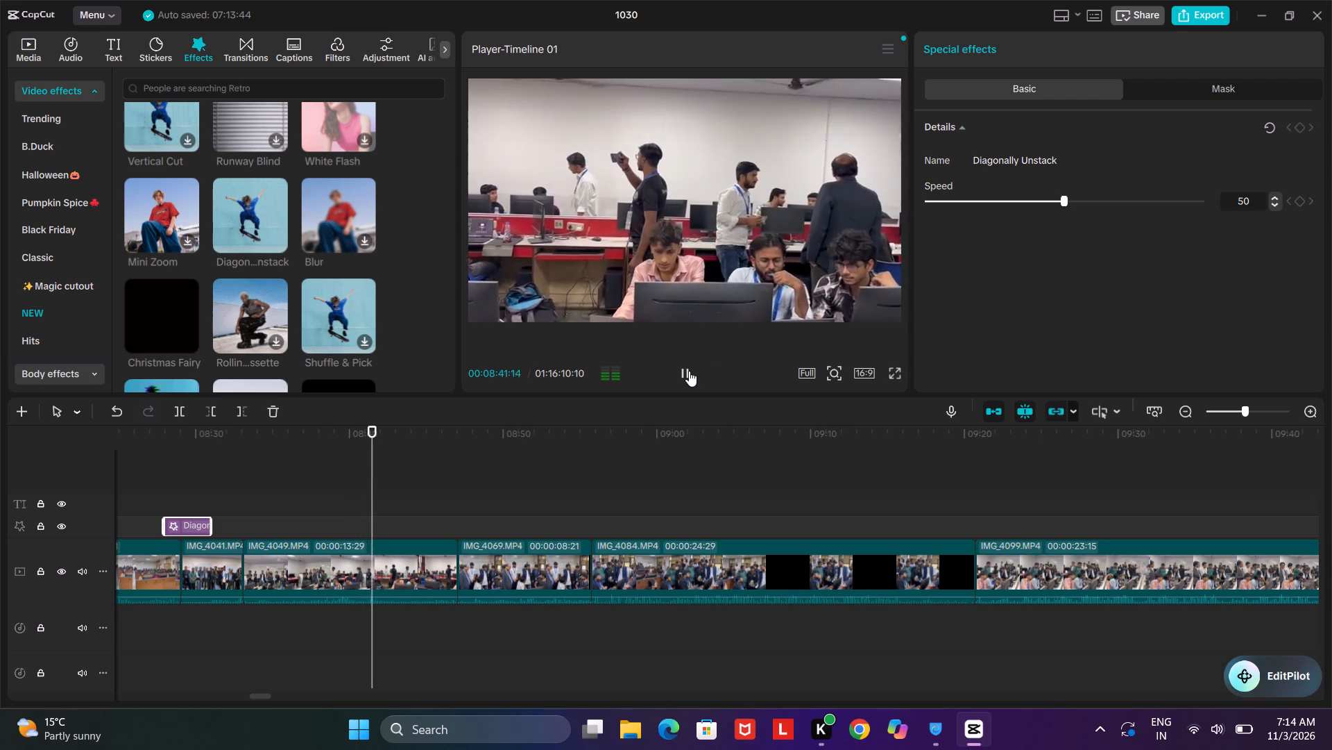
pyautogui.click(689, 371)
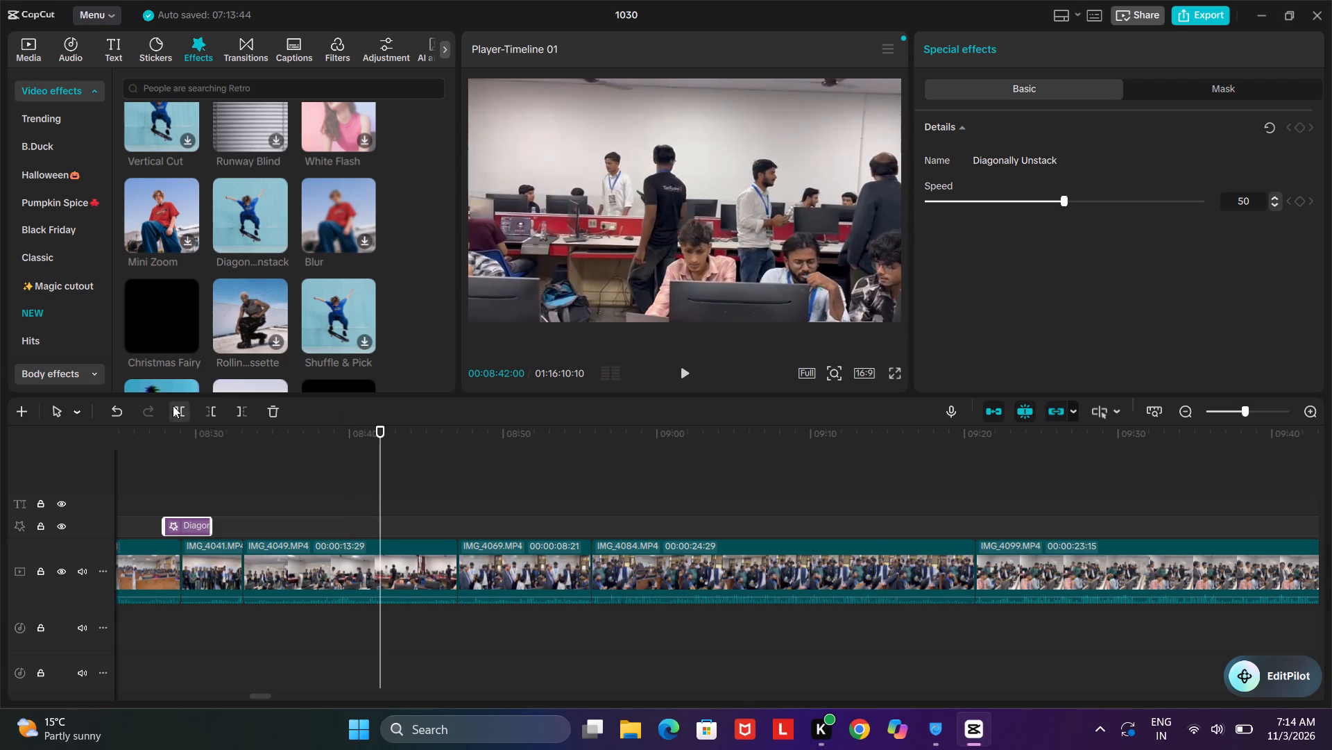
pyautogui.click(176, 410)
pyautogui.click(435, 584)
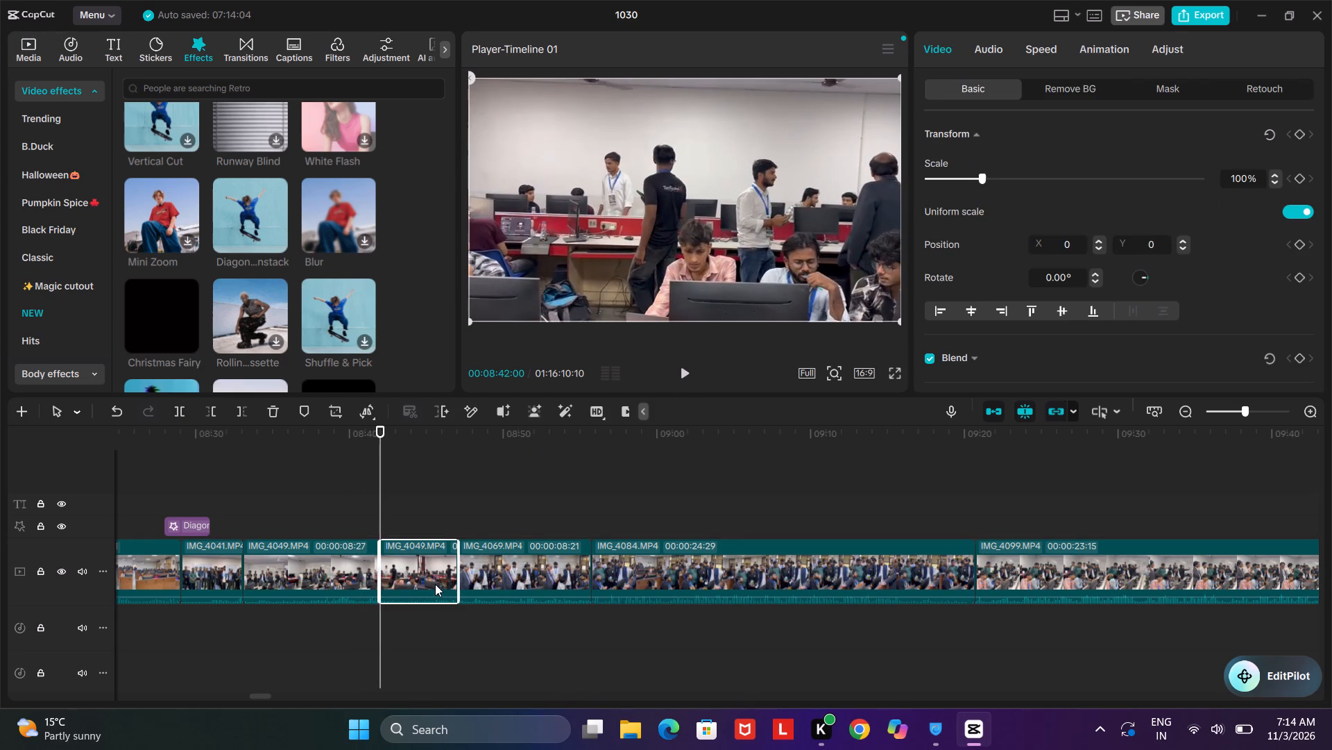
pyautogui.click(276, 415)
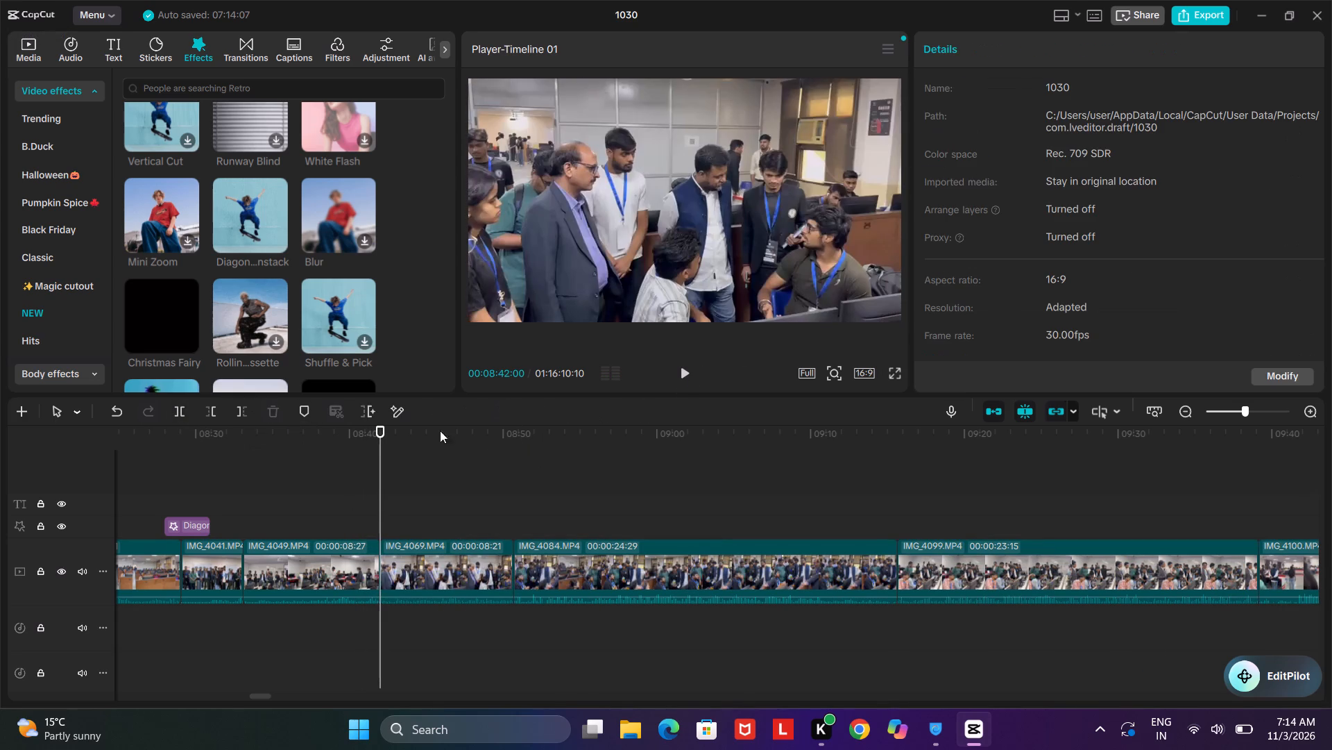
# Download the Rolling Cassette effect, add it at 00:08:41:03 across the cut from IMG_4049 to IMG_4069, and play it back.
pyautogui.click(685, 381)
pyautogui.click(685, 381)
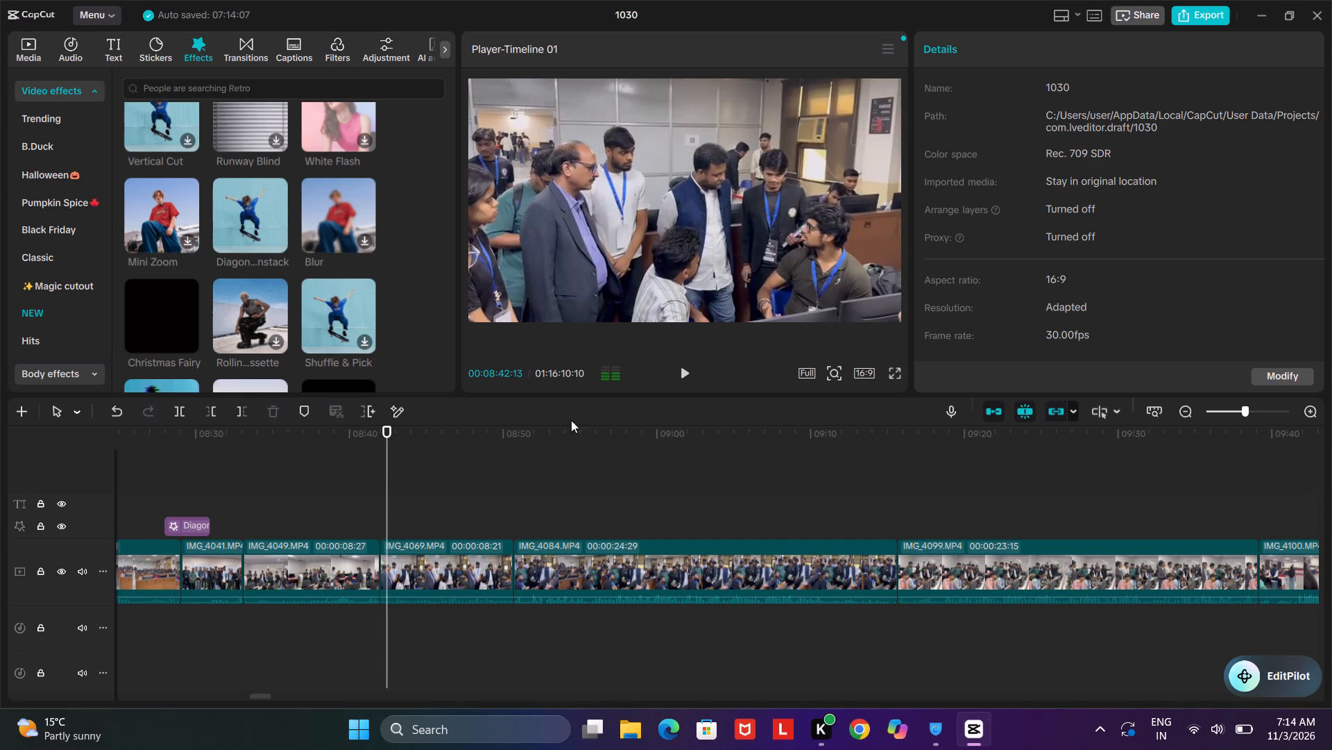
pyautogui.moveTo(391, 433); pyautogui.dragTo(366, 437)
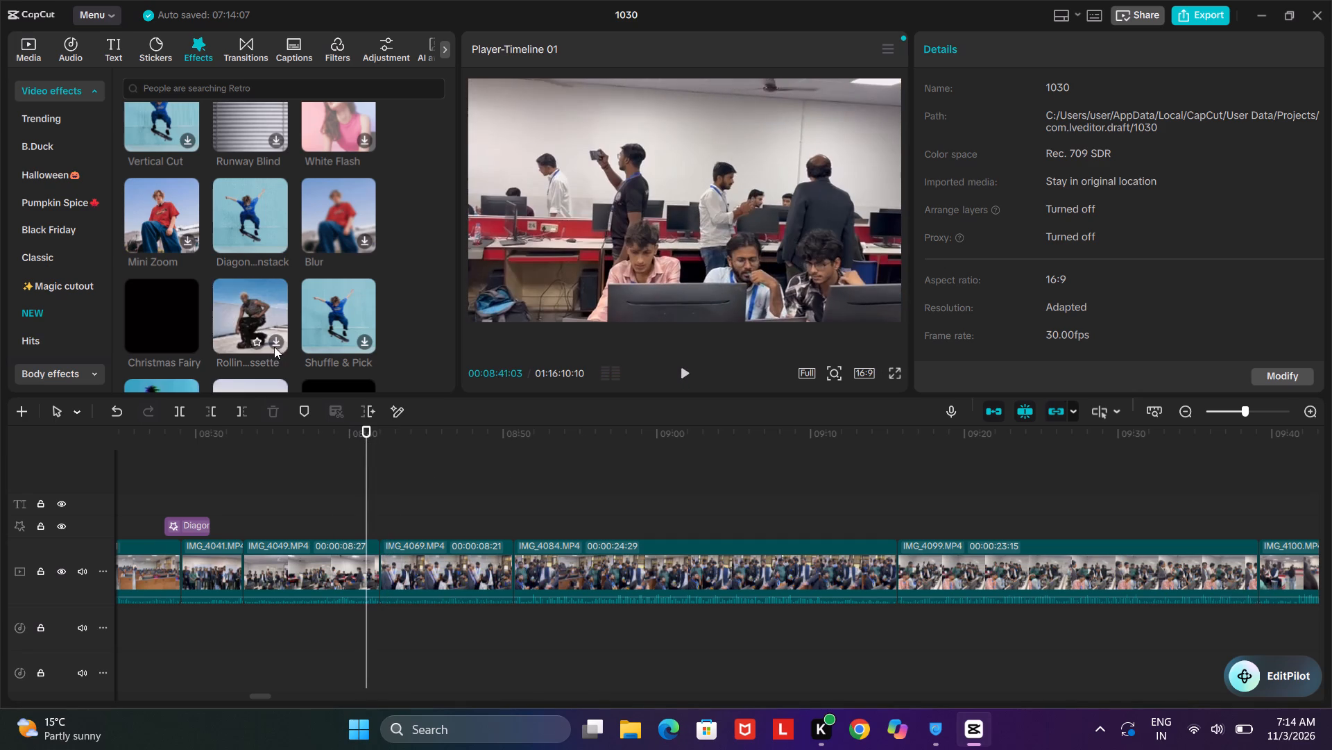
pyautogui.click(275, 342)
pyautogui.click(275, 342)
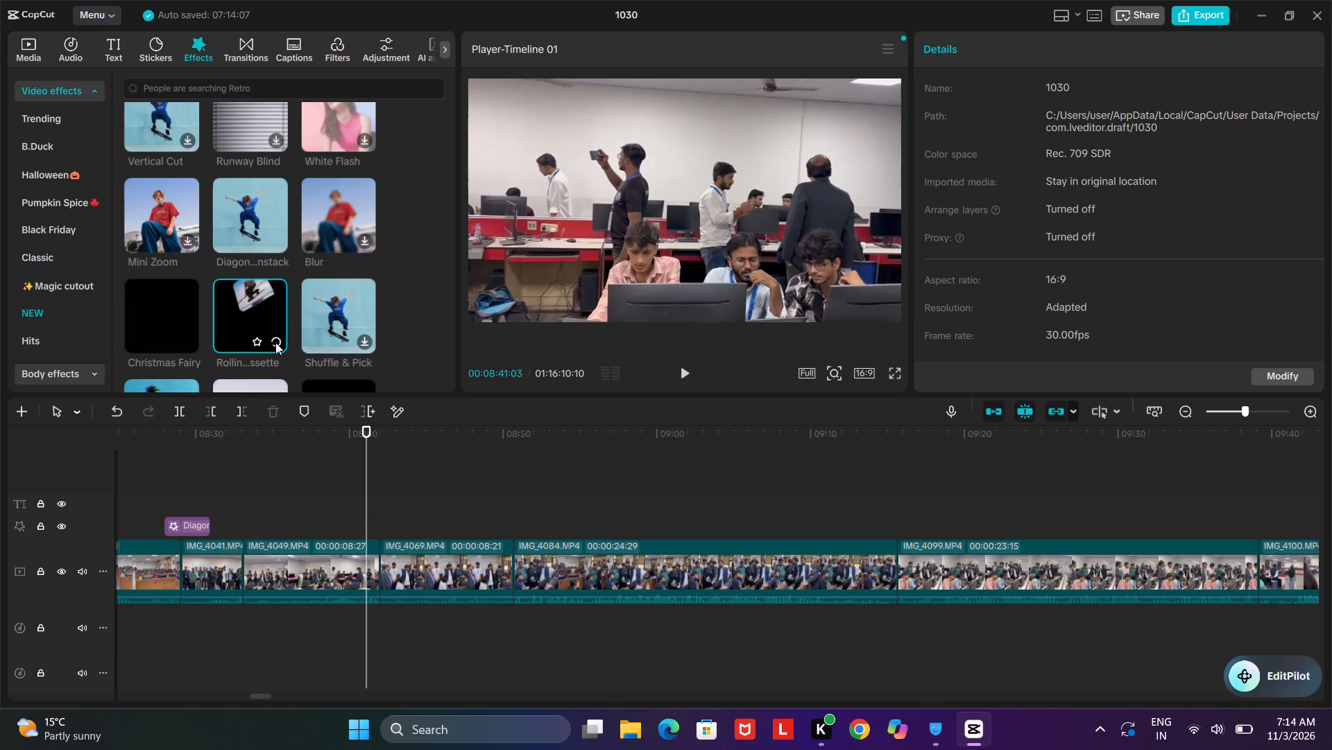
pyautogui.click(275, 342)
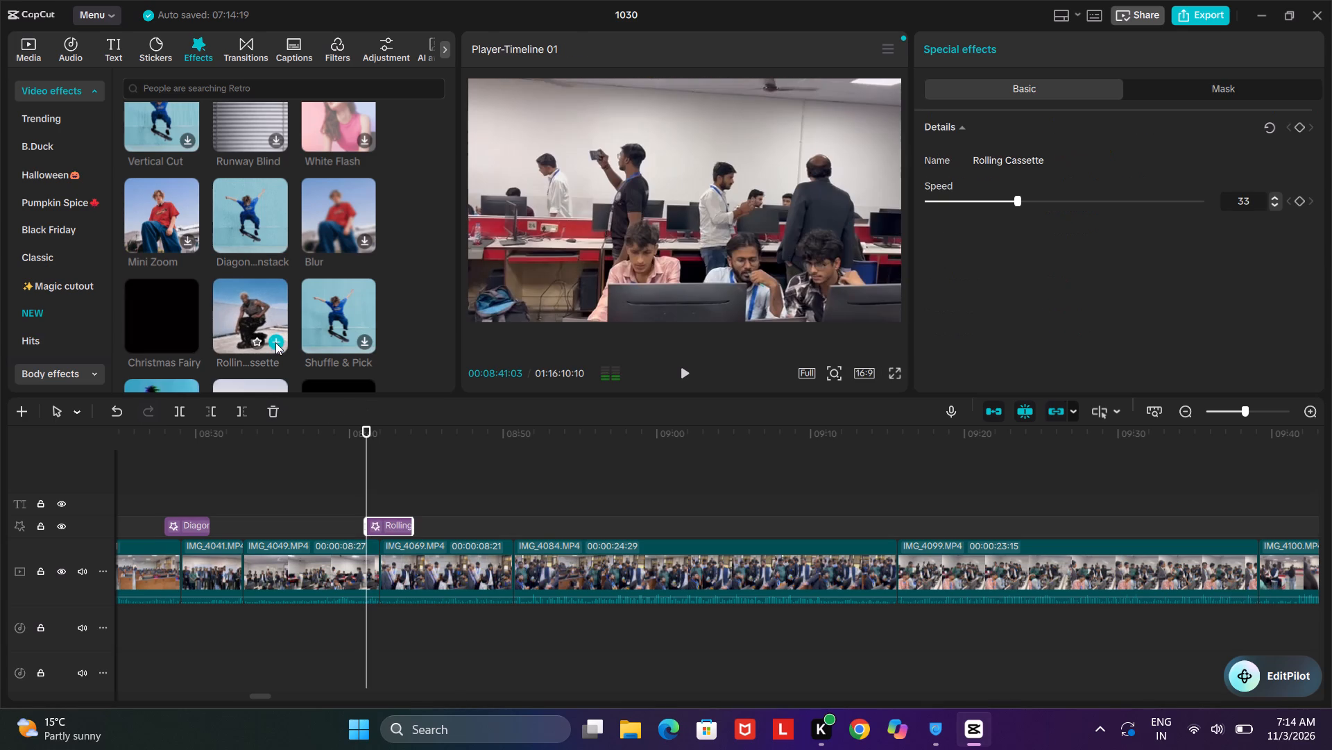
pyautogui.click(676, 378)
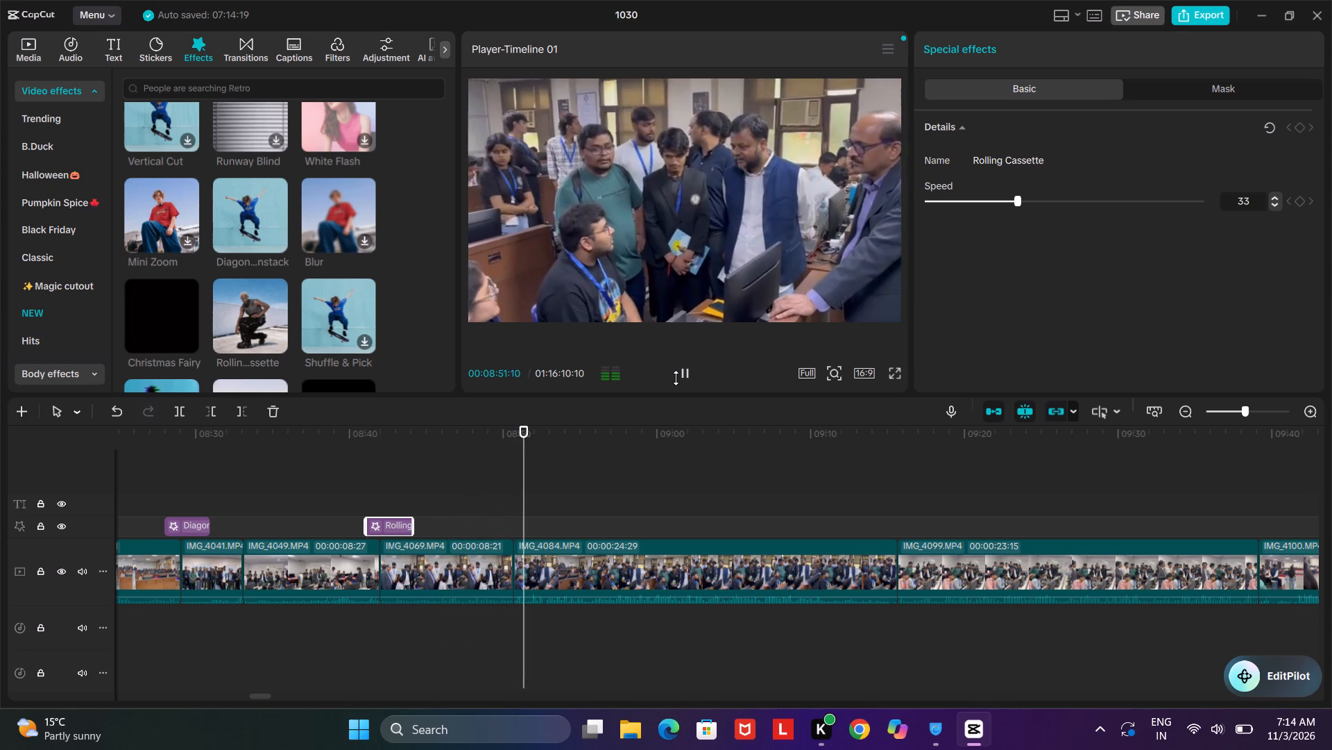
pyautogui.click(676, 378)
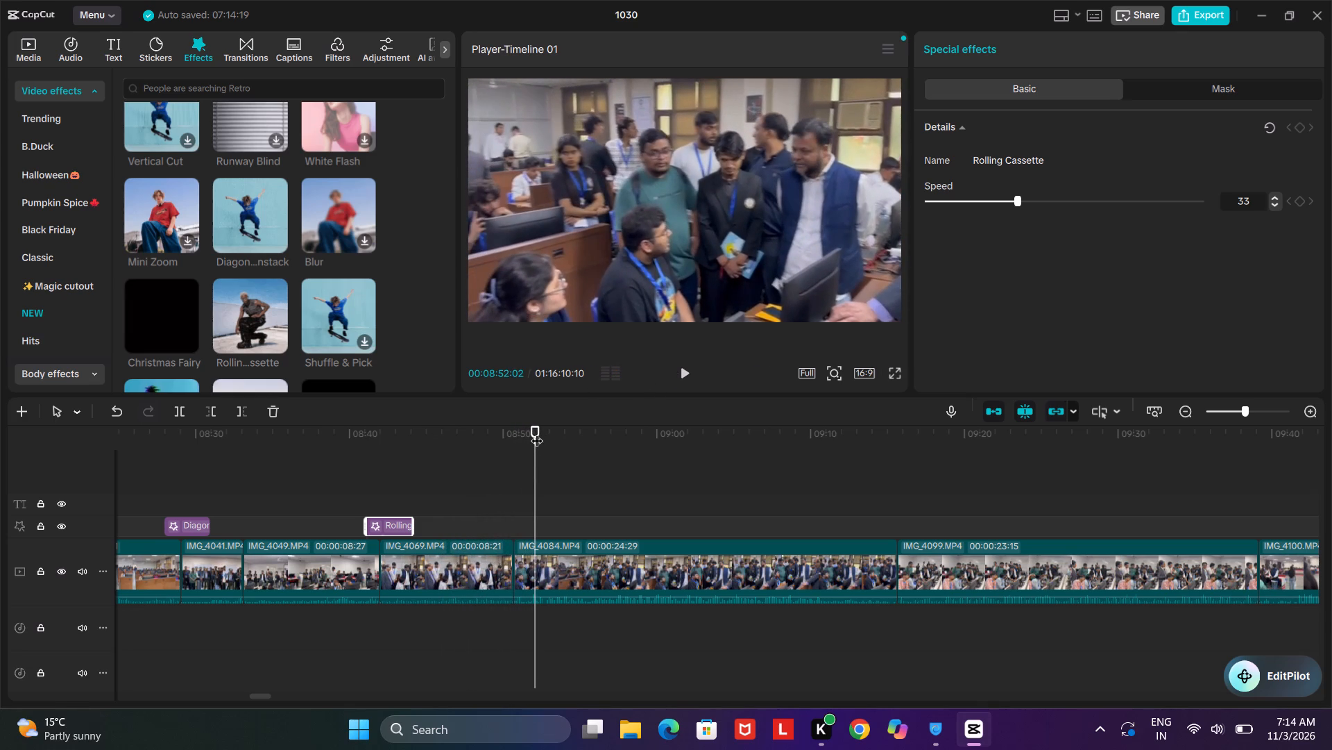
# Download and preview the Shuffle & Pick effect, add it at 00:08:49:27 across the cut from IMG_4069 to IMG_4084, and play it back.
pyautogui.moveTo(537, 432); pyautogui.dragTo(502, 437)
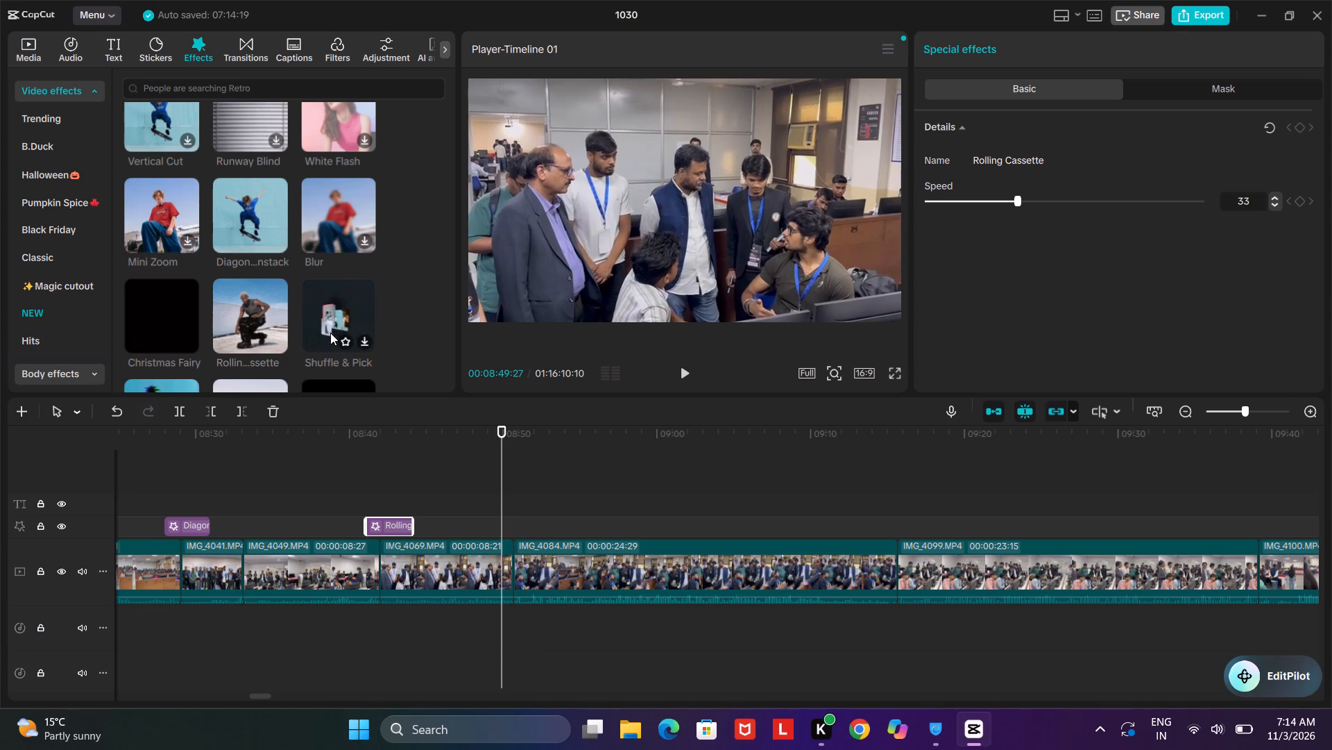
pyautogui.click(366, 339)
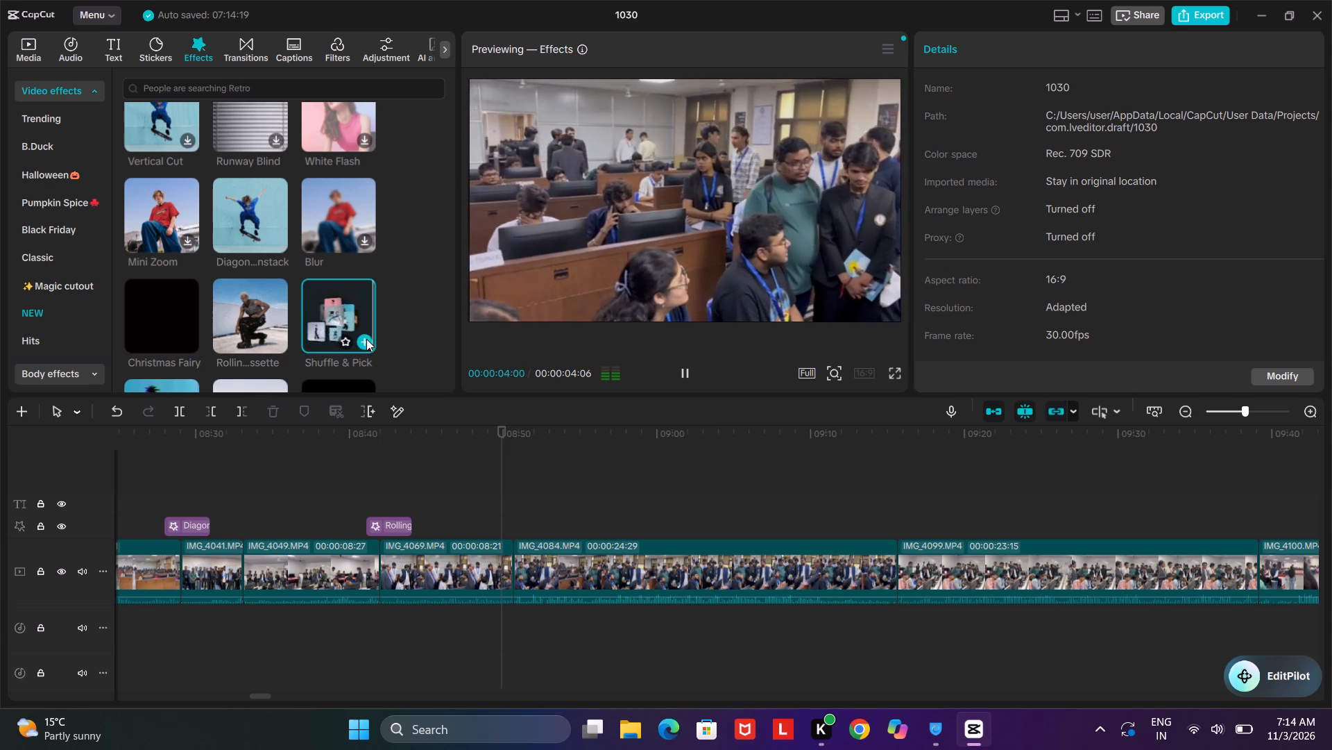
pyautogui.click(684, 374)
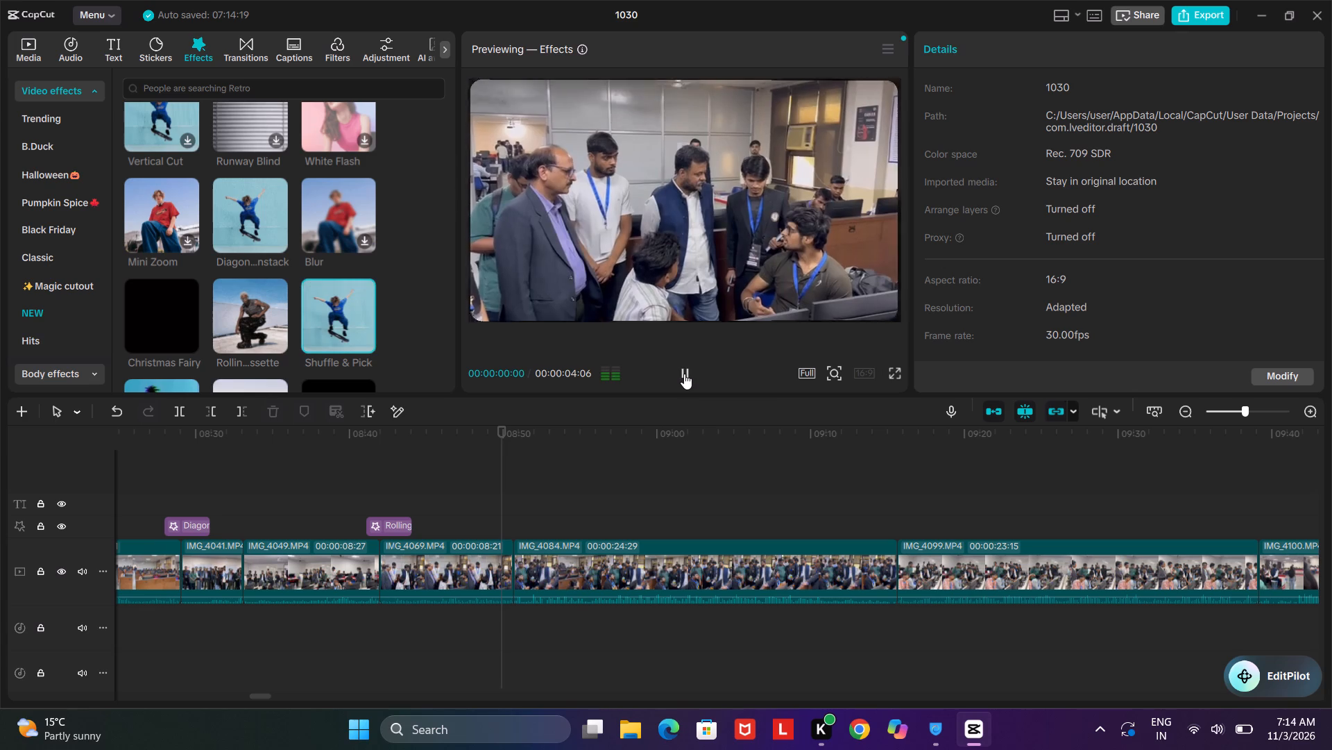
pyautogui.click(366, 357)
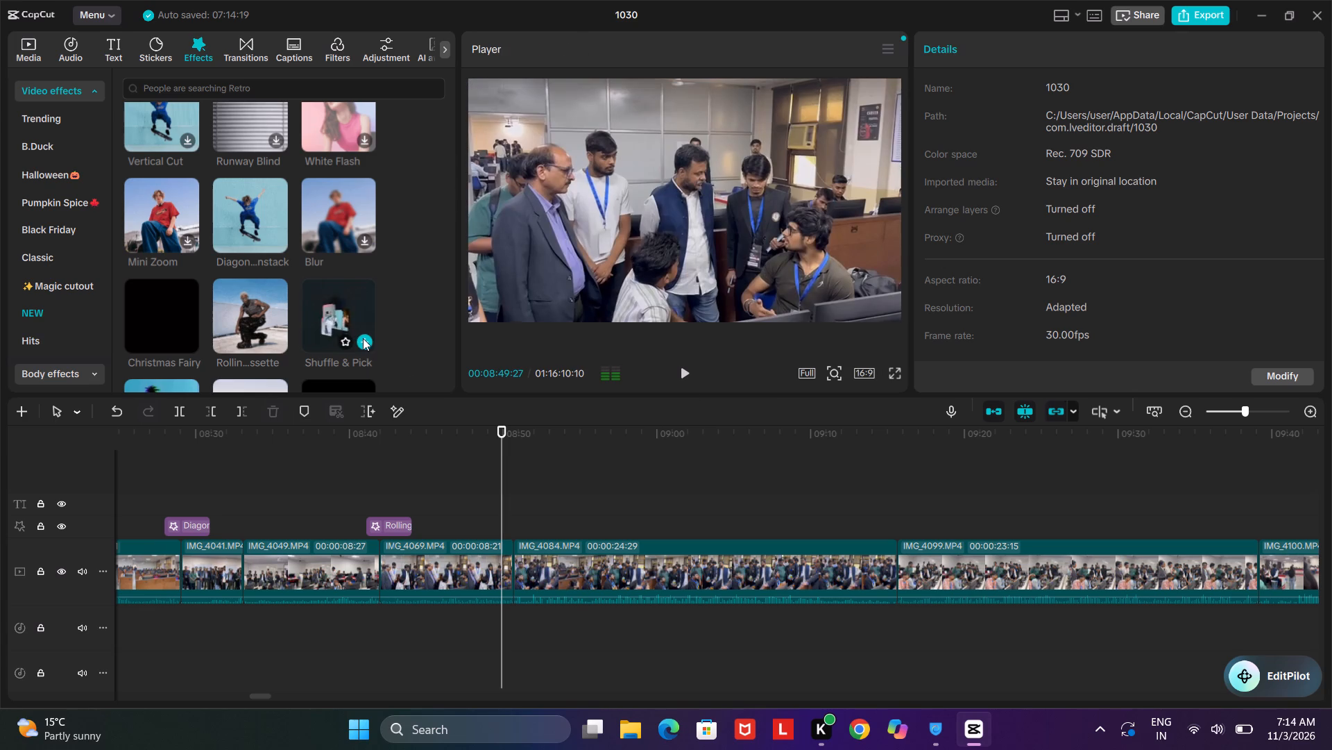
pyautogui.click(363, 338)
pyautogui.click(681, 384)
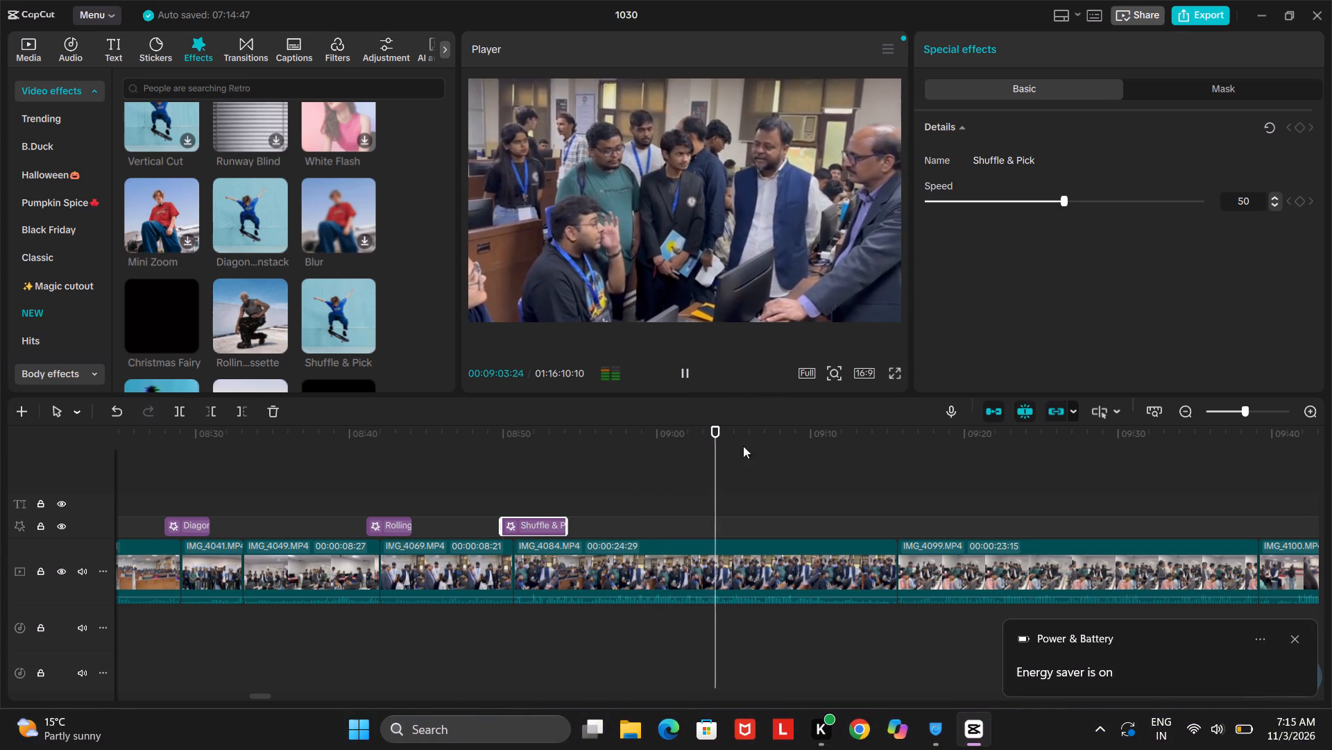
pyautogui.click(692, 374)
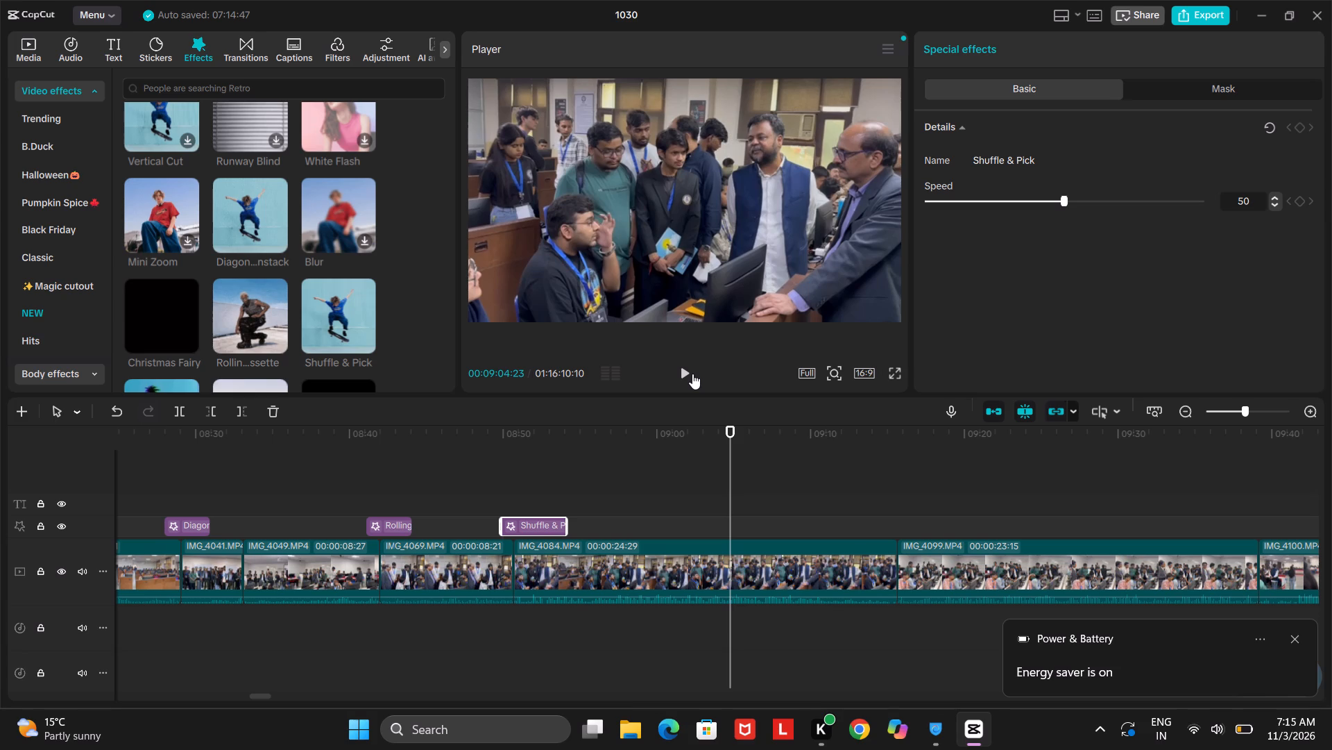
# Play on through IMG_4084, split it at 00:09:05:03 and delete the part after the split.
pyautogui.click(703, 362)
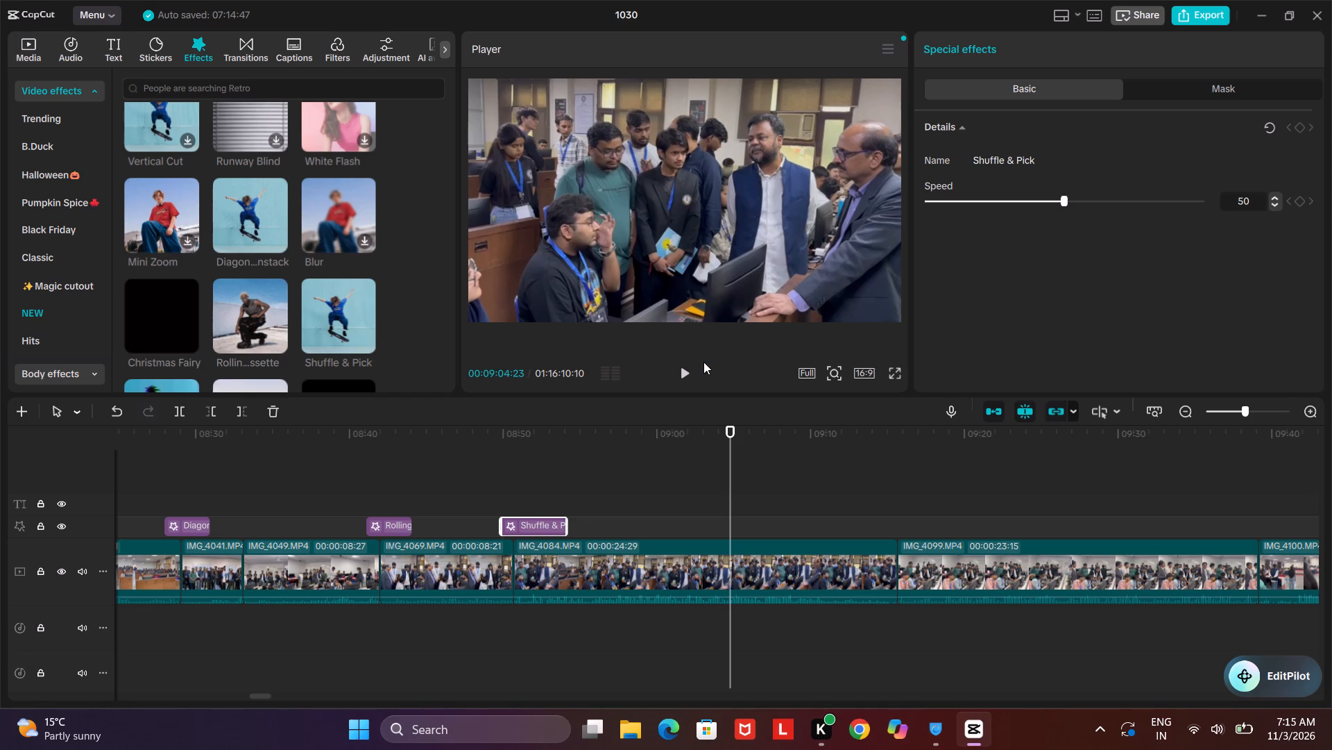
pyautogui.click(689, 369)
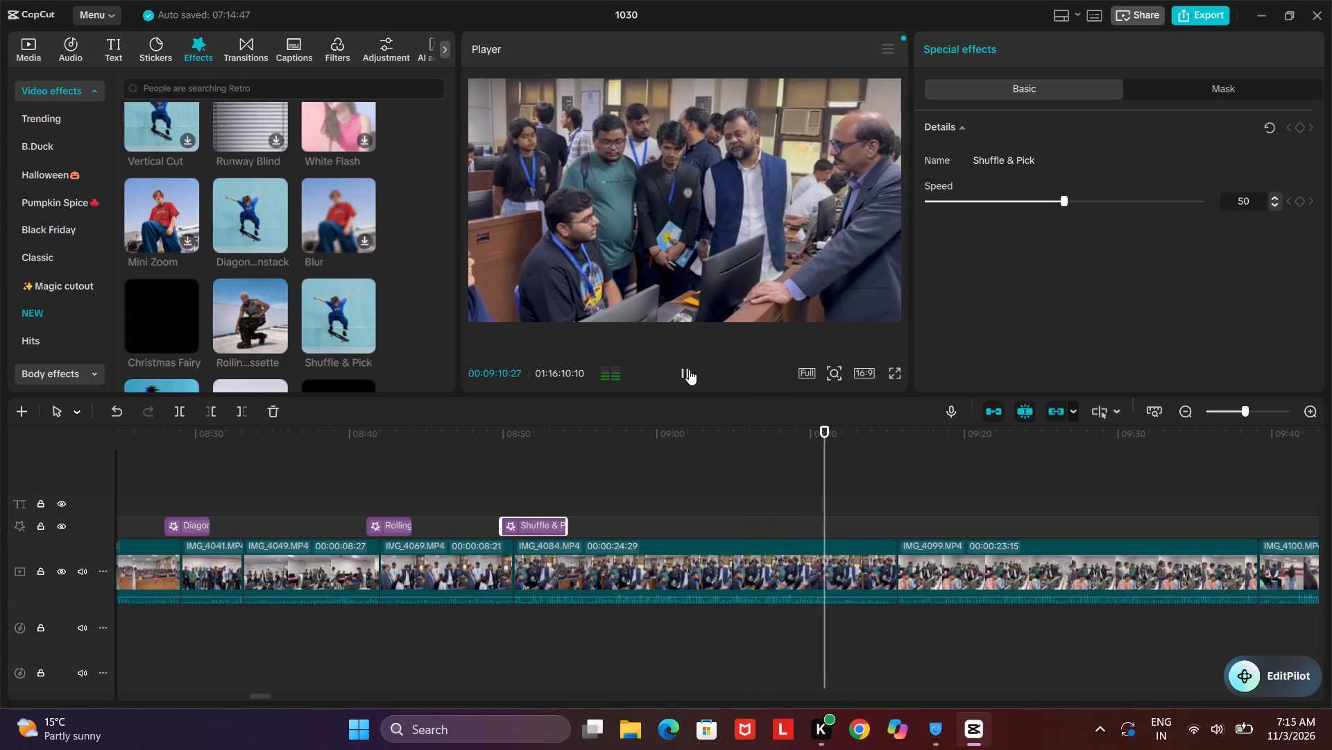
pyautogui.moveTo(858, 442); pyautogui.dragTo(735, 468)
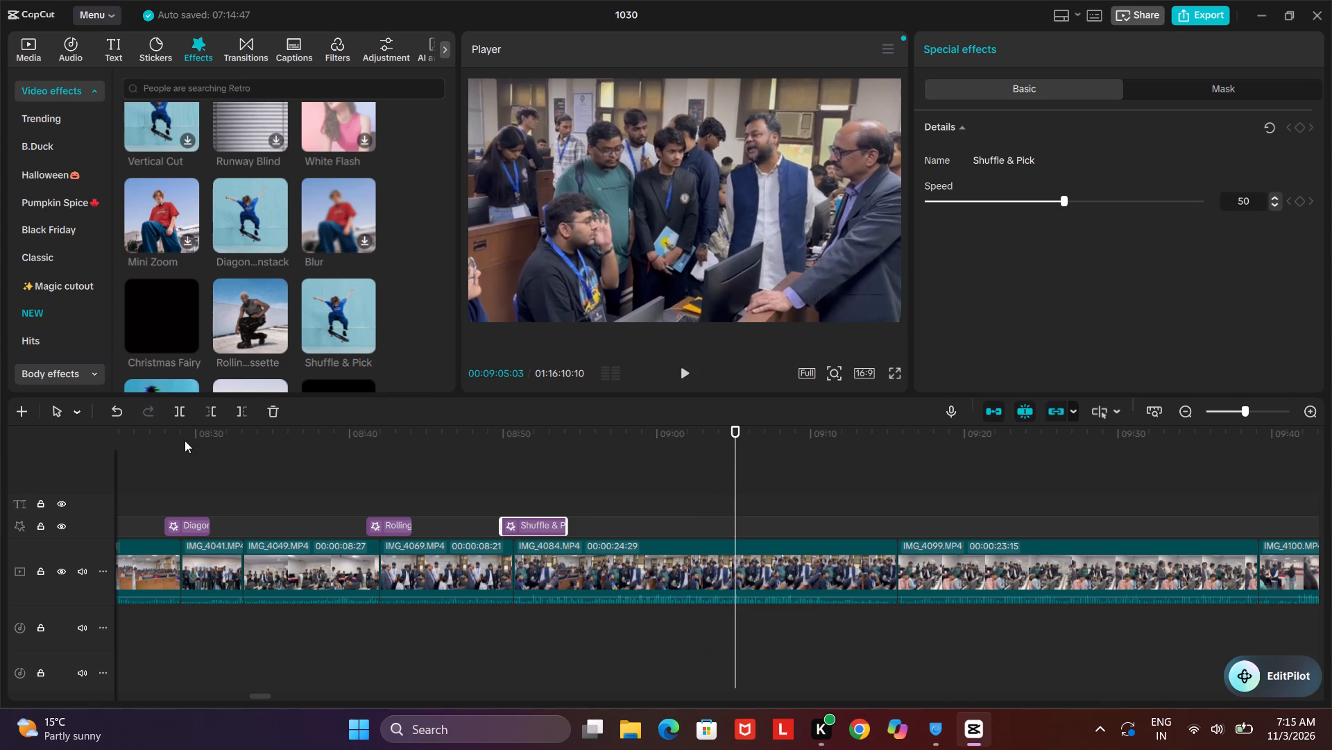
pyautogui.click(185, 401)
pyautogui.click(177, 408)
pyautogui.click(763, 542)
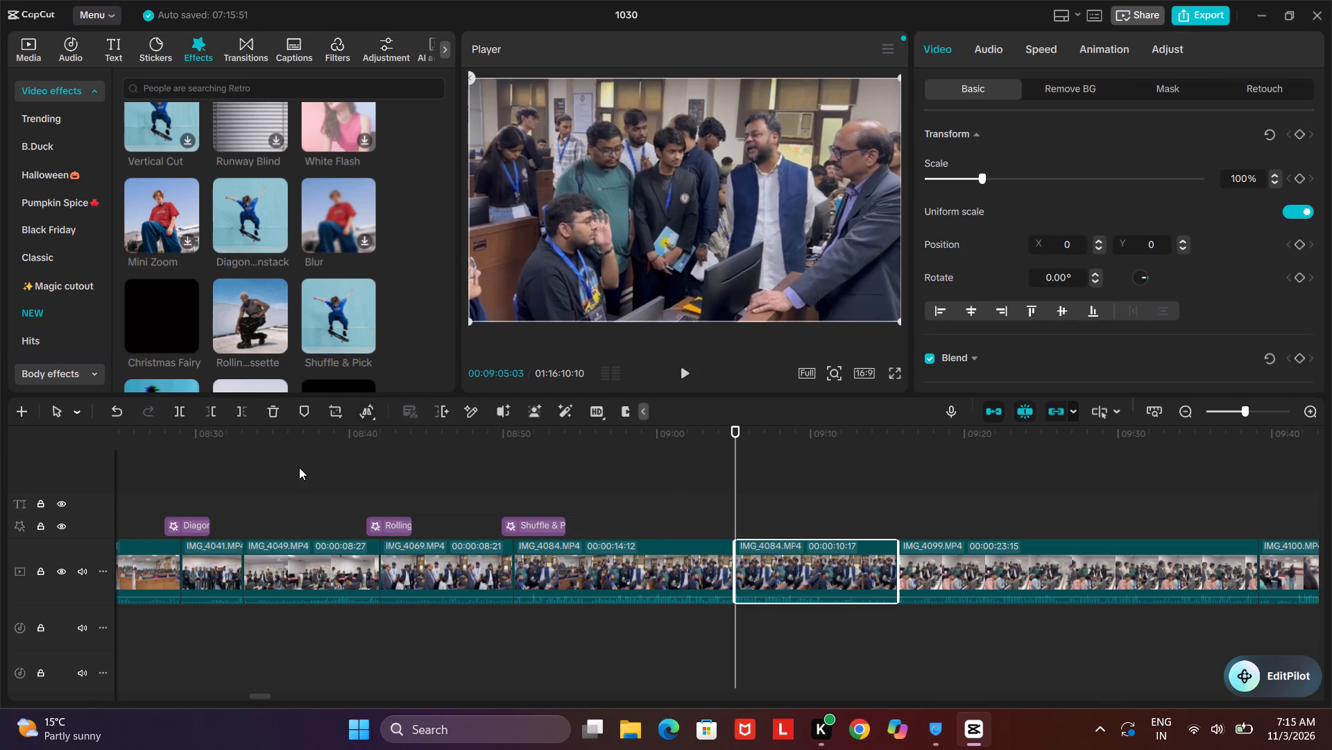
pyautogui.click(274, 415)
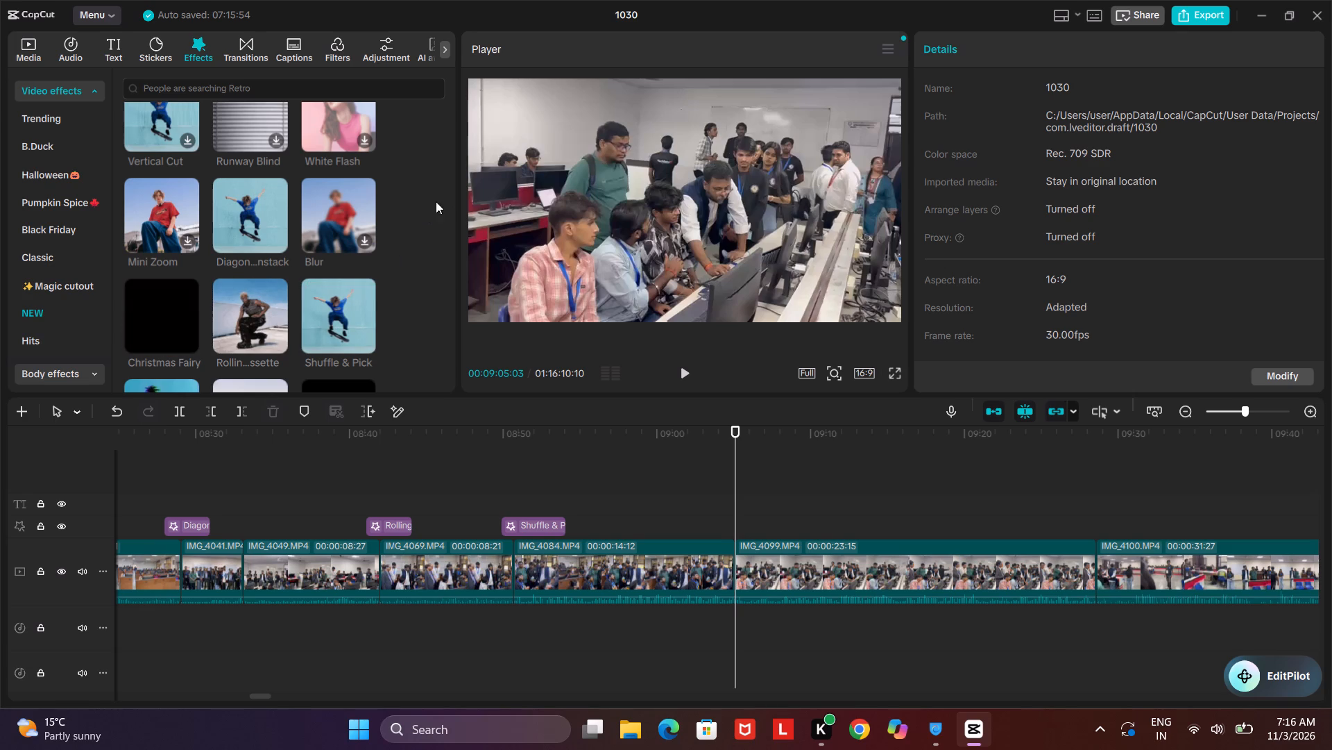
# Download the Puzzle Box and Angled Phone effects, and add Angled Phone at 00:09:05:03, the start of IMG_4099.
pyautogui.moveTo(452, 199); pyautogui.dragTo(452, 202)
pyautogui.moveTo(452, 202); pyautogui.dragTo(450, 229)
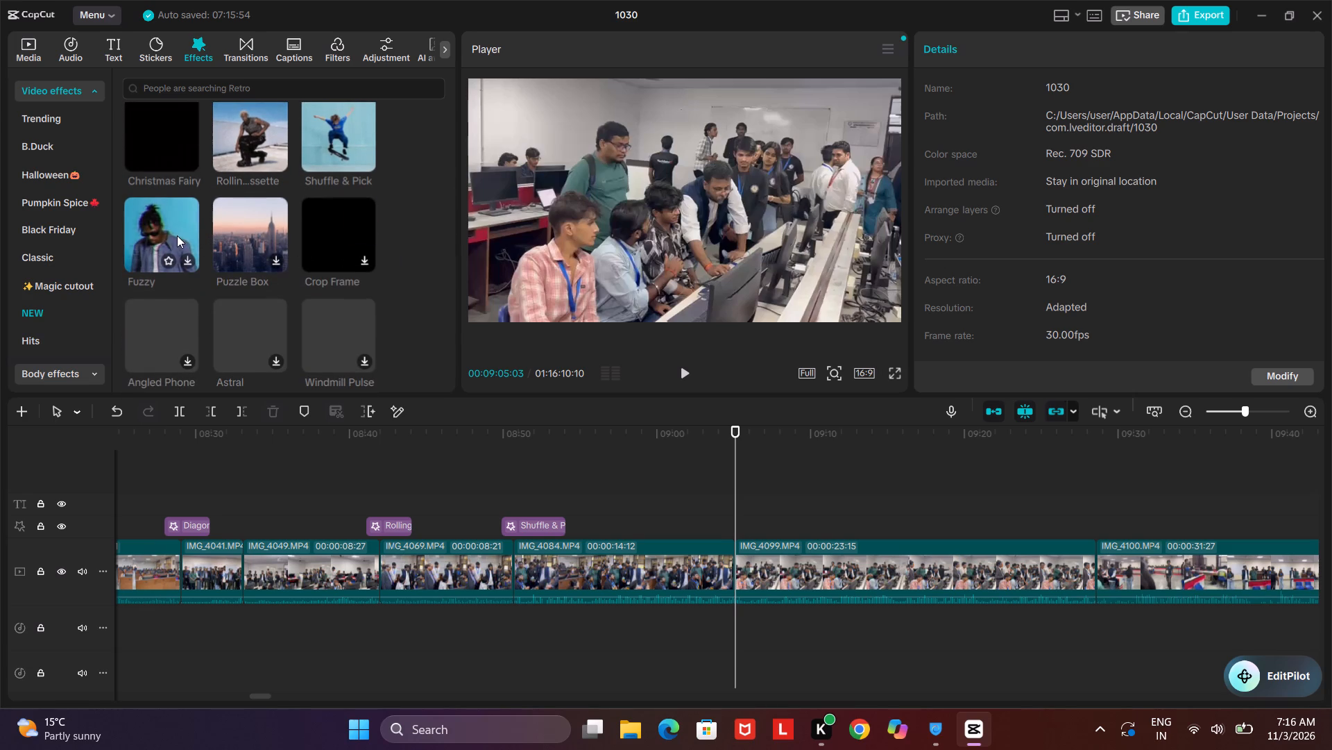
pyautogui.click(277, 261)
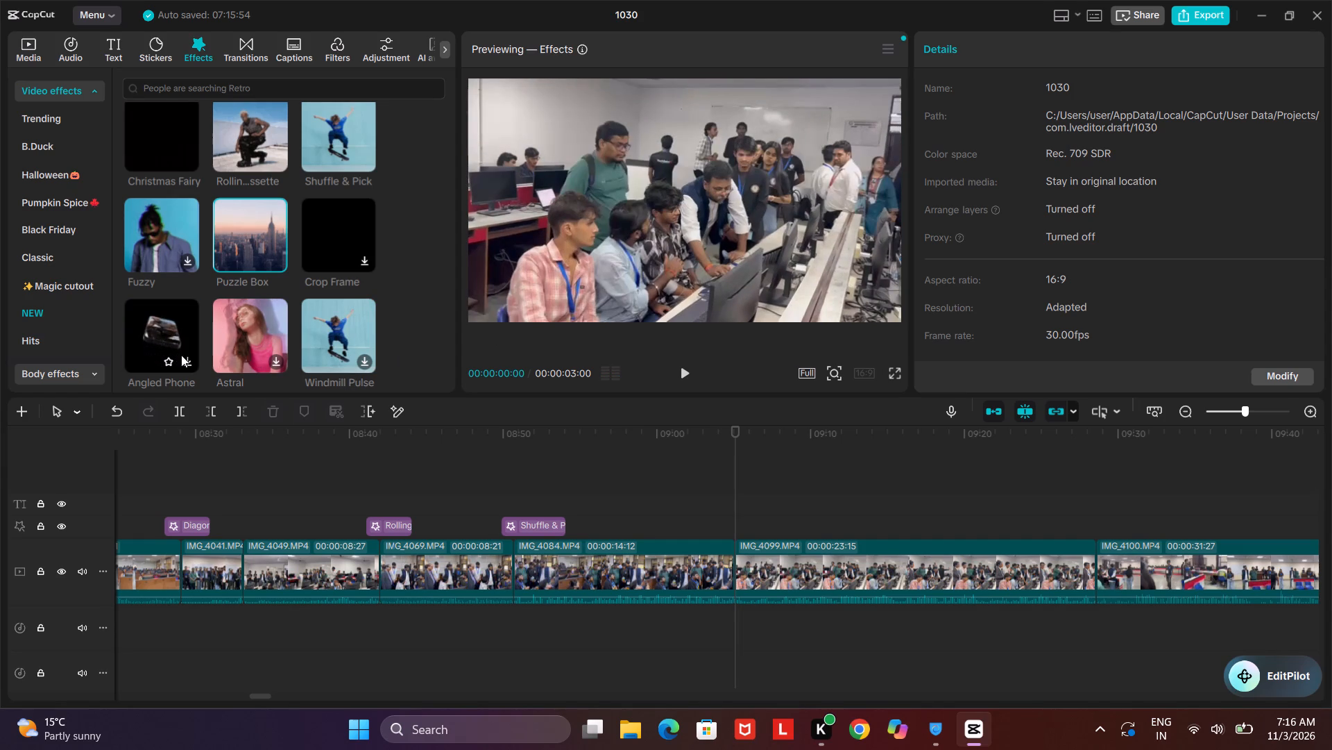
pyautogui.click(189, 356)
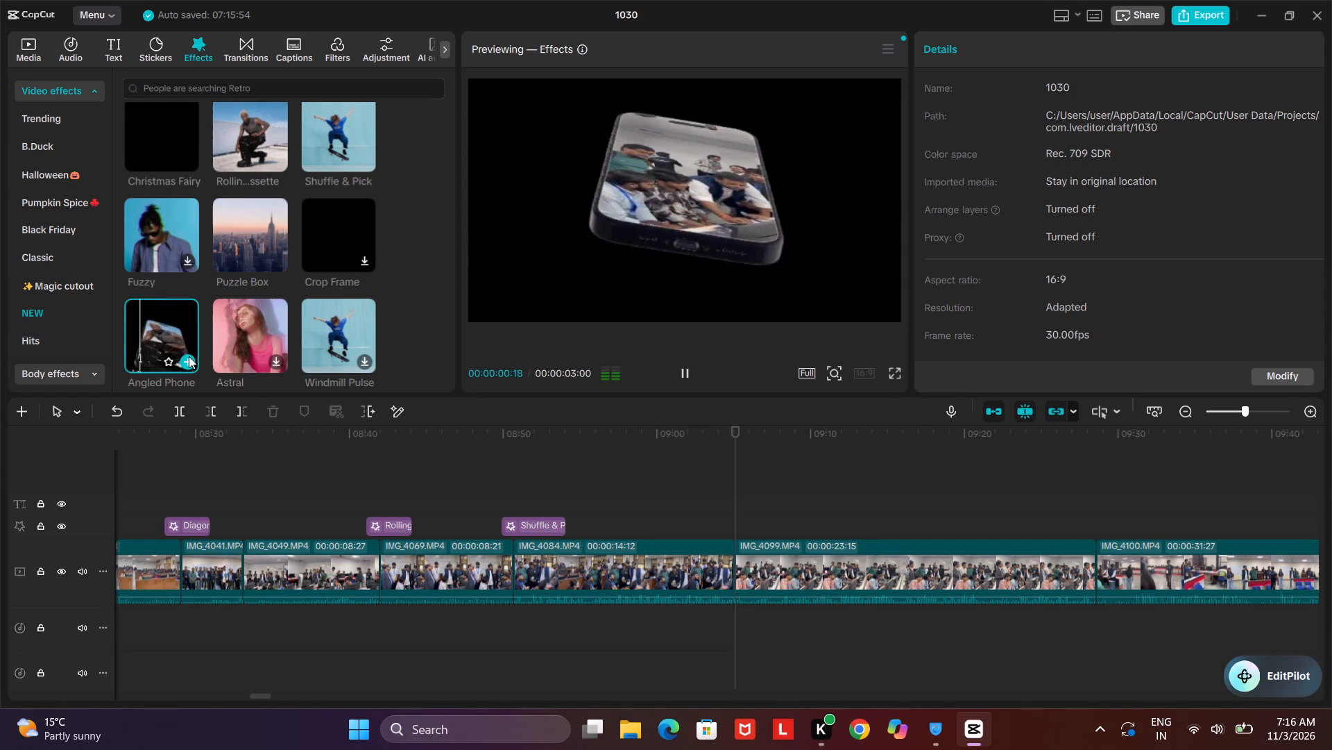
pyautogui.click(189, 356)
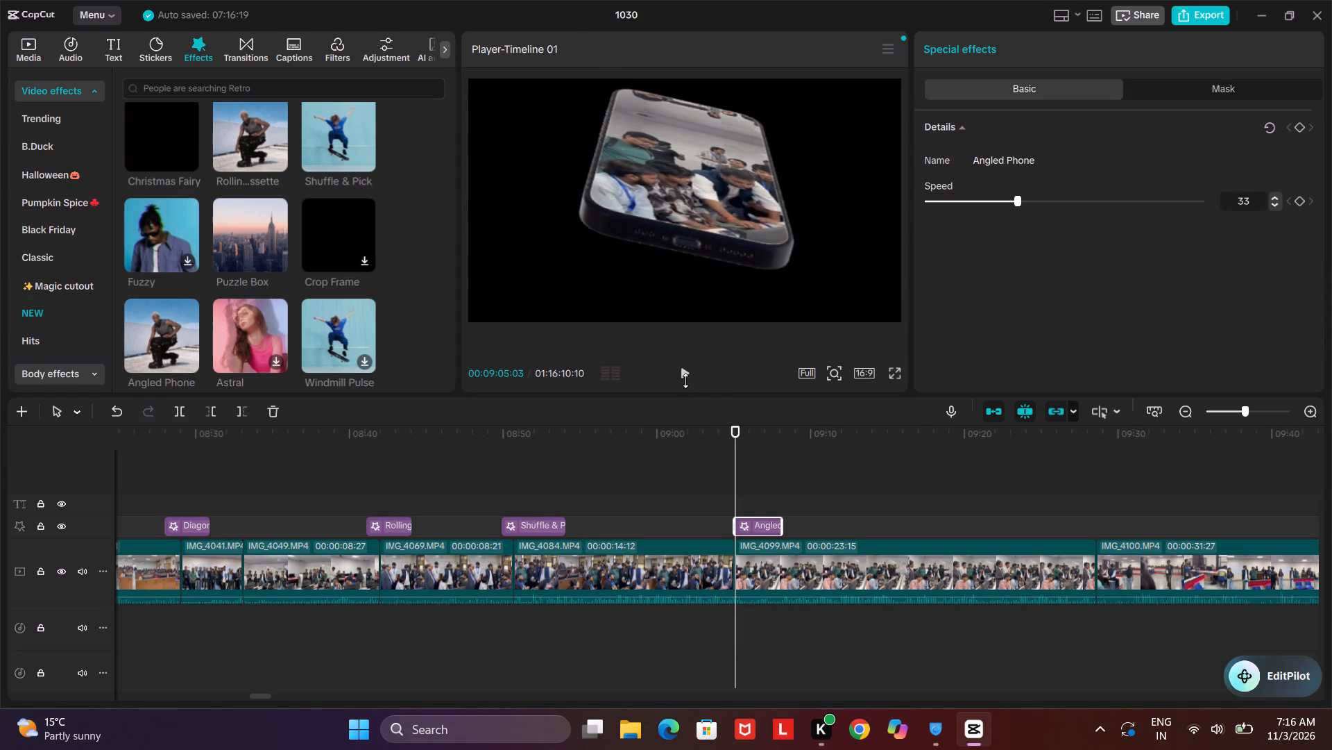
# Shift the Angled Phone effect earlier so it spans the cut from IMG_4084 to IMG_4099, and play it back.
pyautogui.moveTo(765, 519); pyautogui.dragTo(747, 522)
pyautogui.click(693, 376)
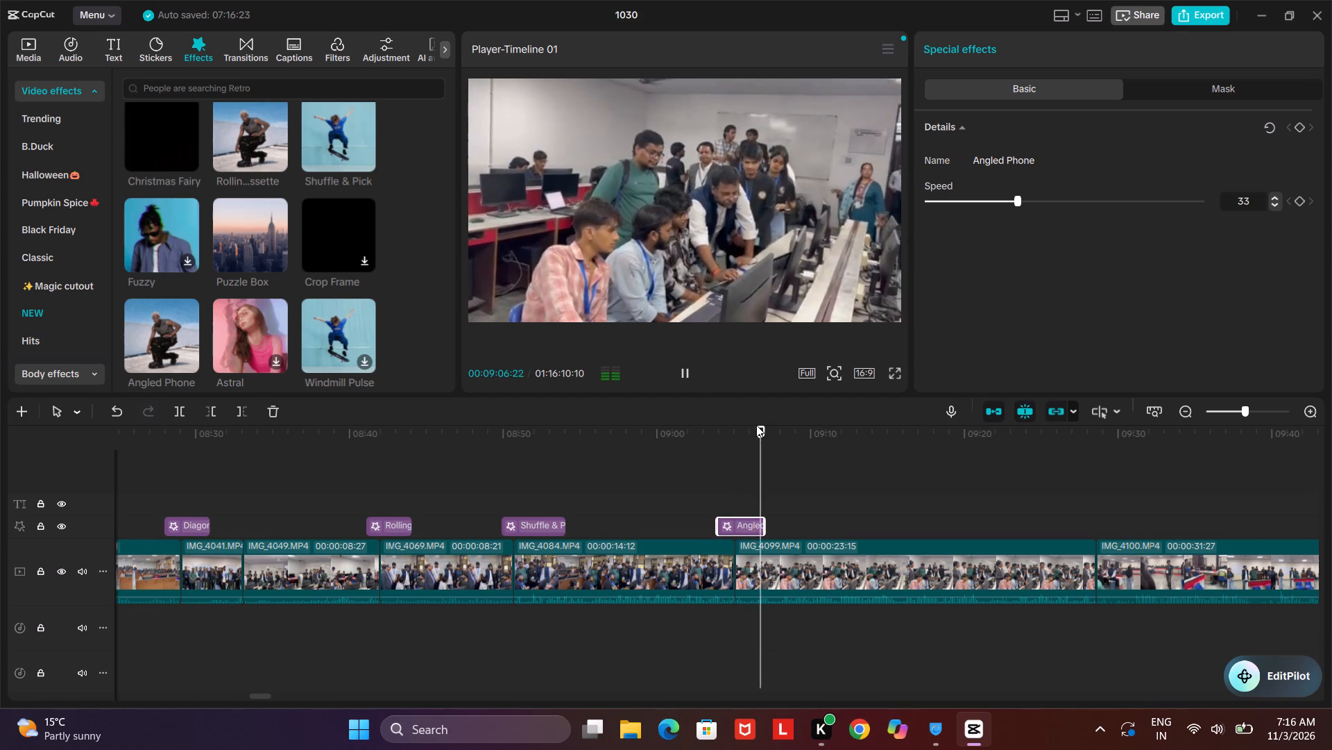
pyautogui.moveTo(756, 425); pyautogui.dragTo(715, 447)
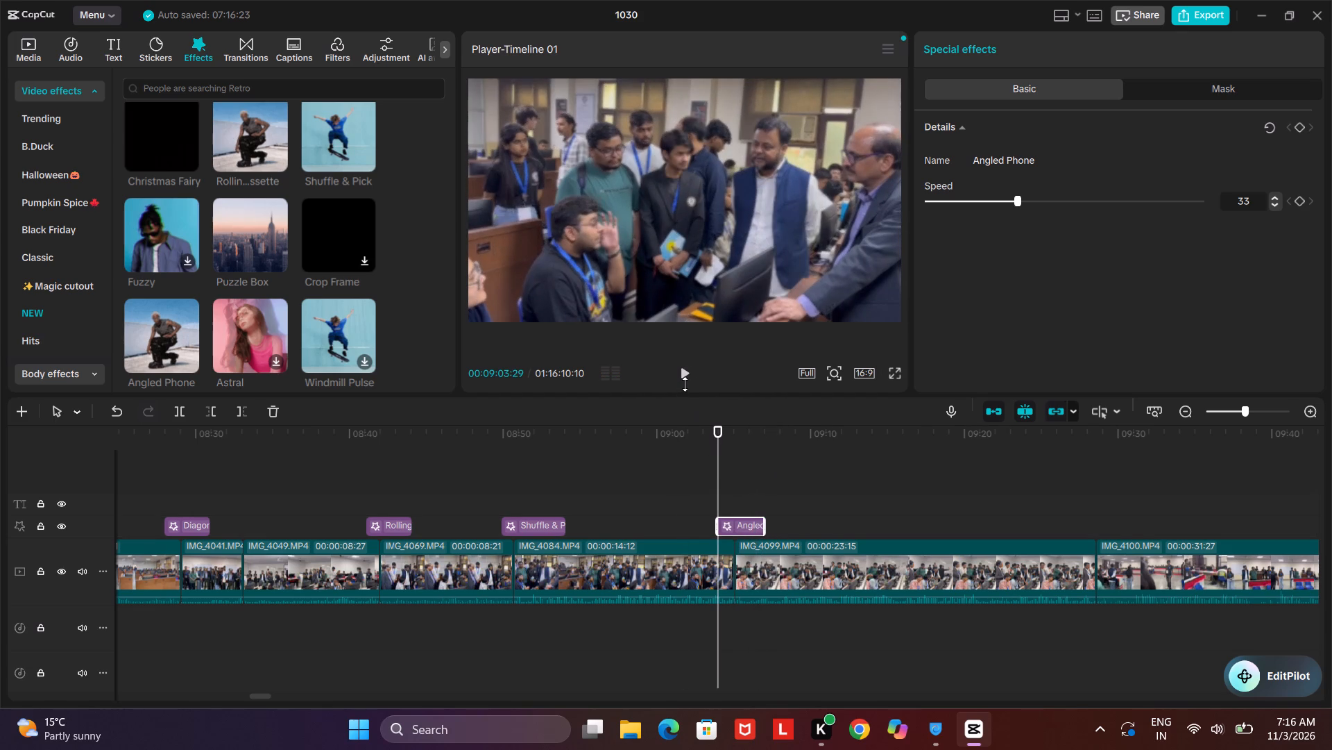
pyautogui.click(685, 384)
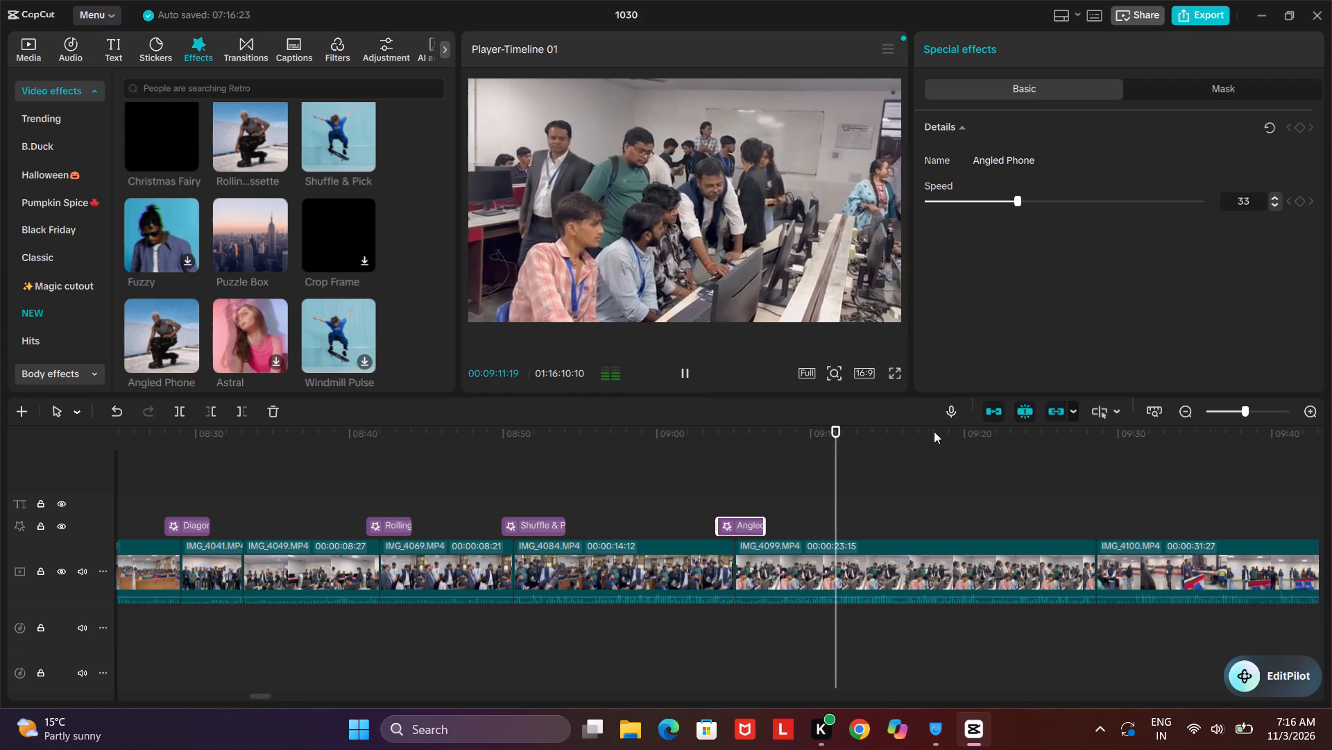
# Split IMG_4099 at 00:09:12:18 and delete the part after the split.
pyautogui.click(851, 428)
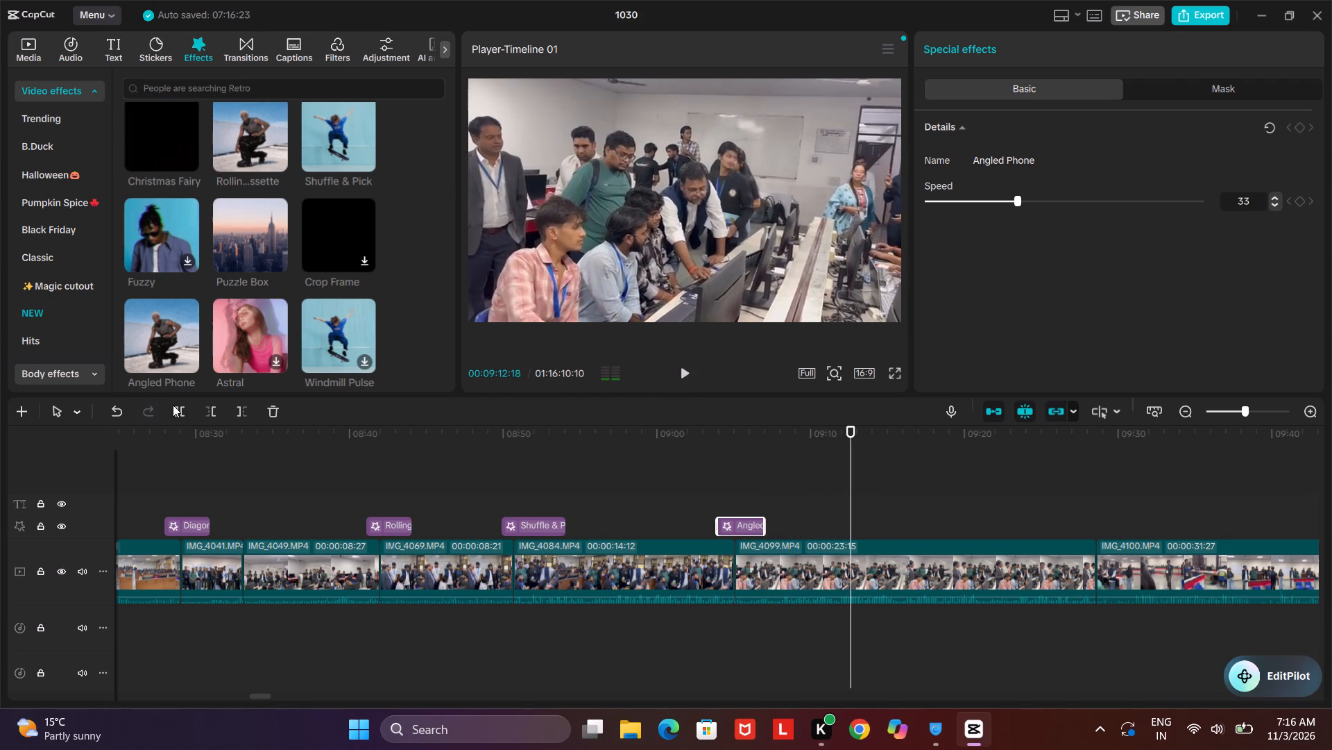
pyautogui.click(176, 403)
pyautogui.click(907, 556)
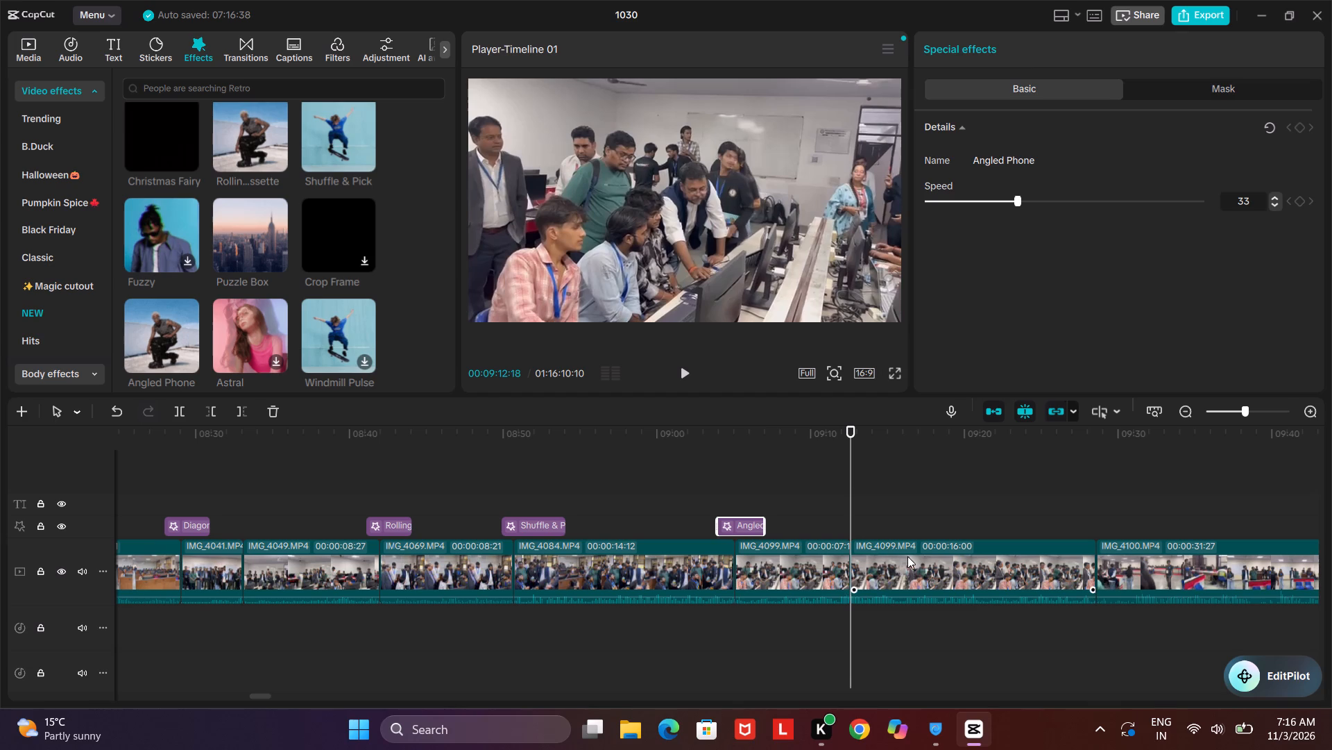
pyautogui.click(284, 409)
pyautogui.click(274, 410)
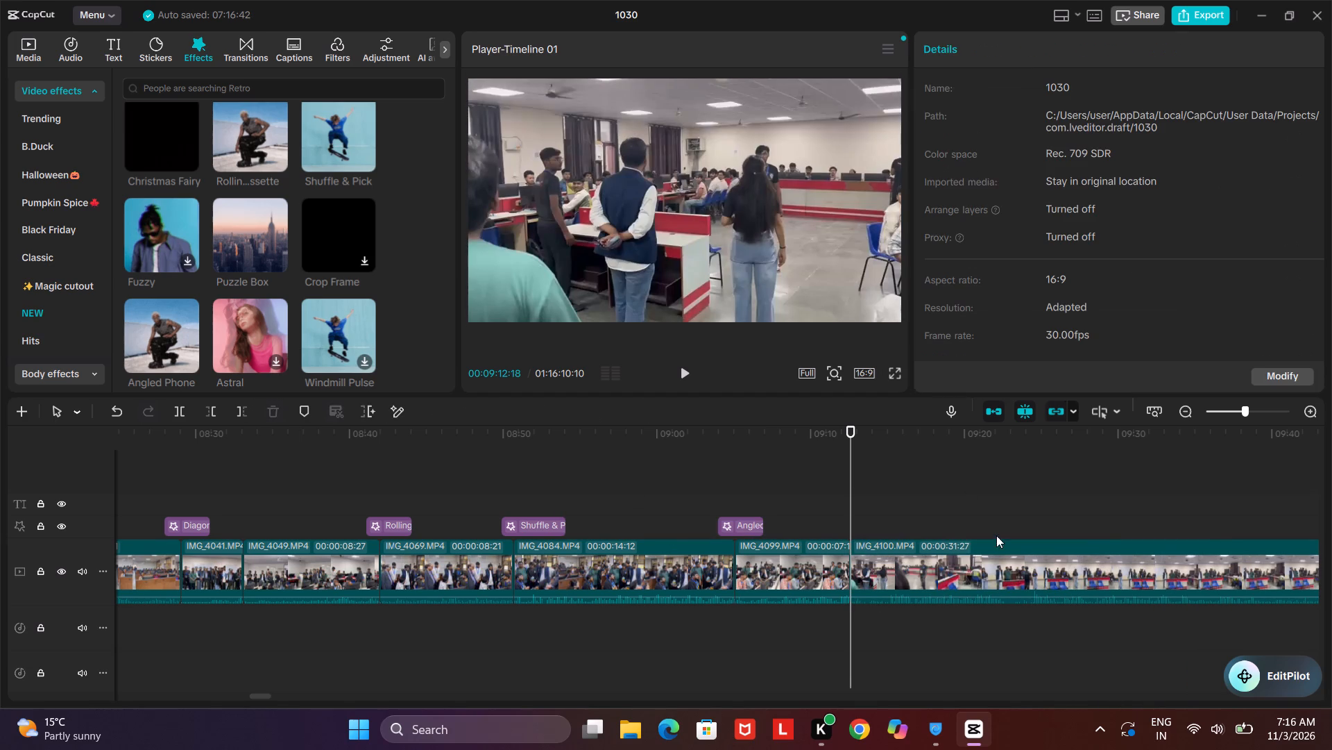
pyautogui.click(851, 443)
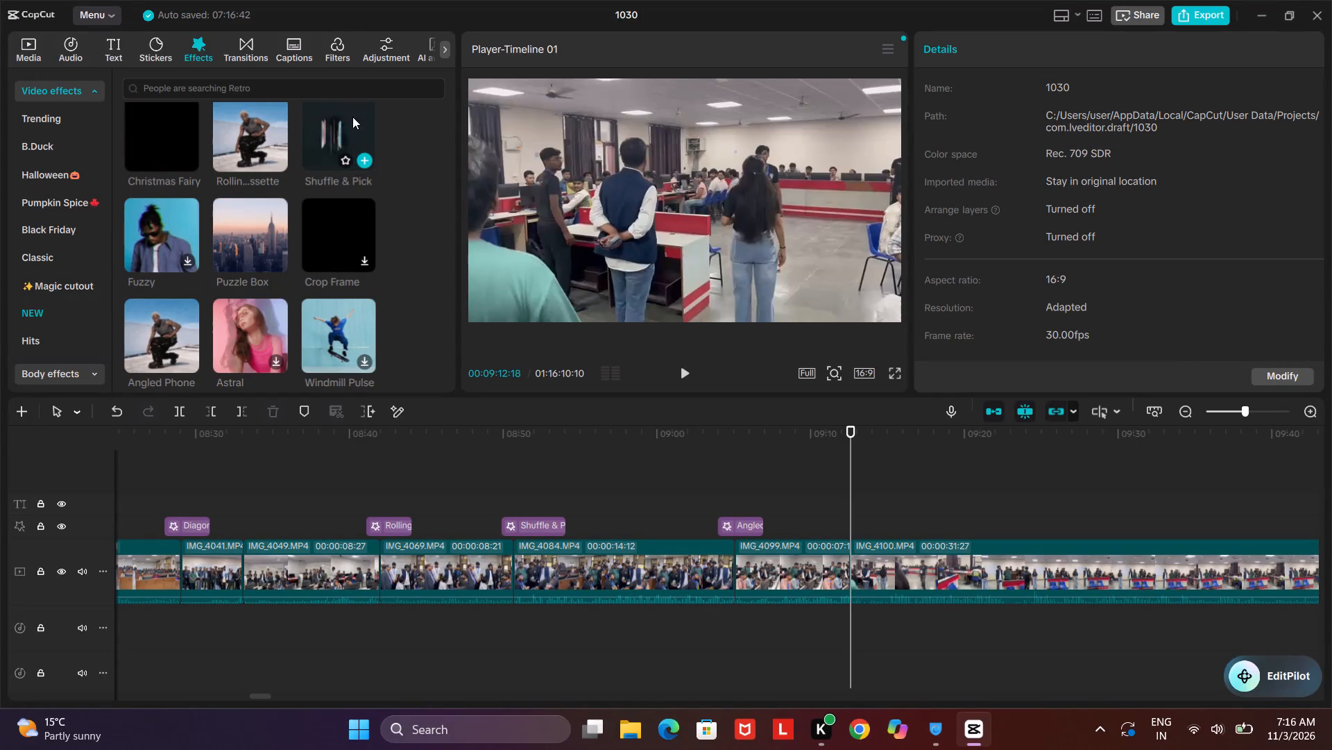
# Add the Shuffle & Pick effect at 00:09:12:18 and shift it earlier to span the cut from IMG_4099 to IMG_4100.
pyautogui.click(361, 168)
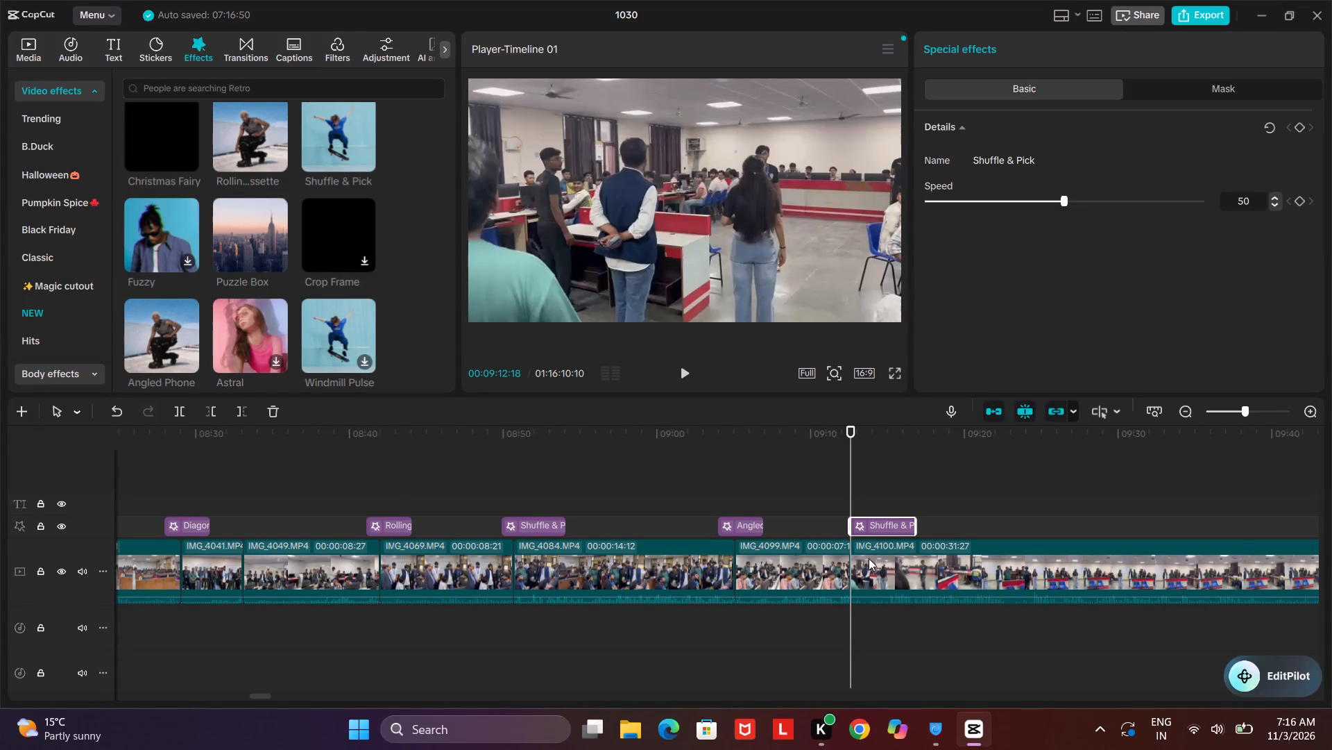
pyautogui.moveTo(870, 526); pyautogui.dragTo(849, 531)
# Play on through IMG_4100, split it at 00:09:21:24 and delete the part after the split.
pyautogui.click(686, 372)
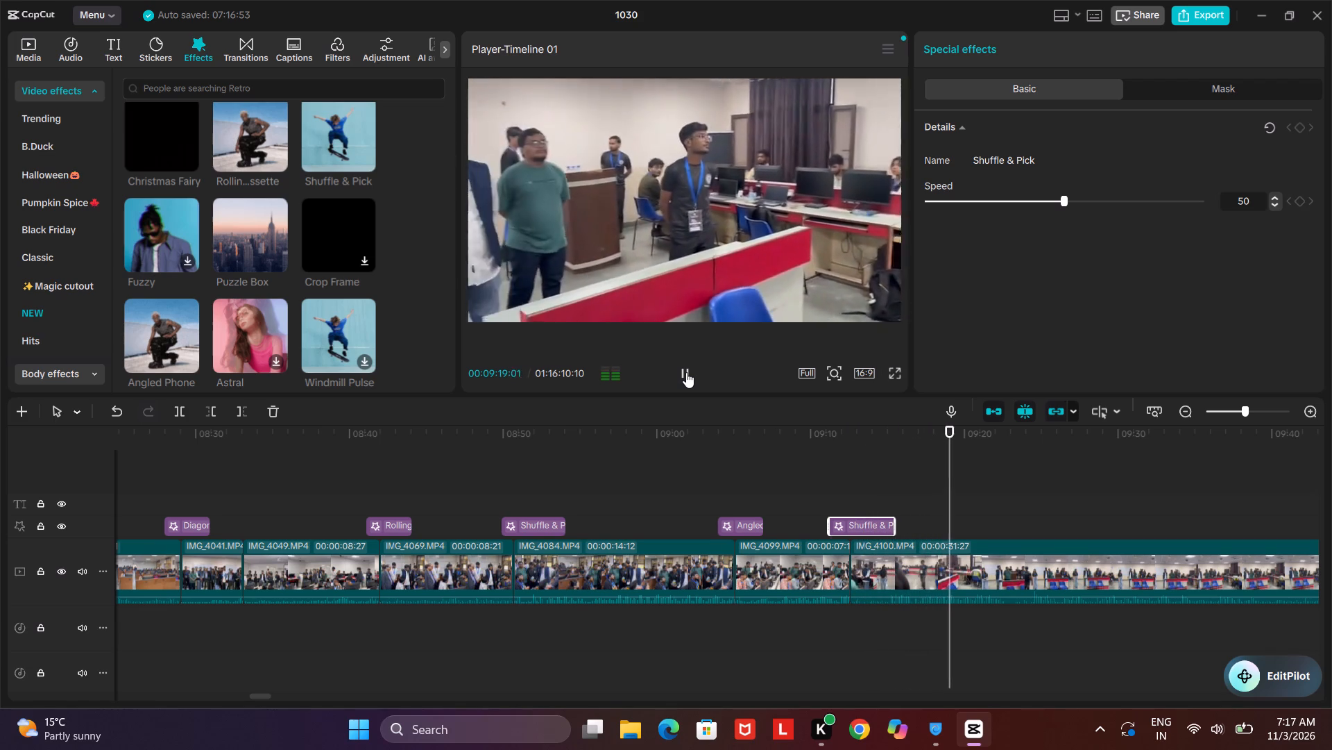
pyautogui.click(686, 372)
pyautogui.click(686, 372)
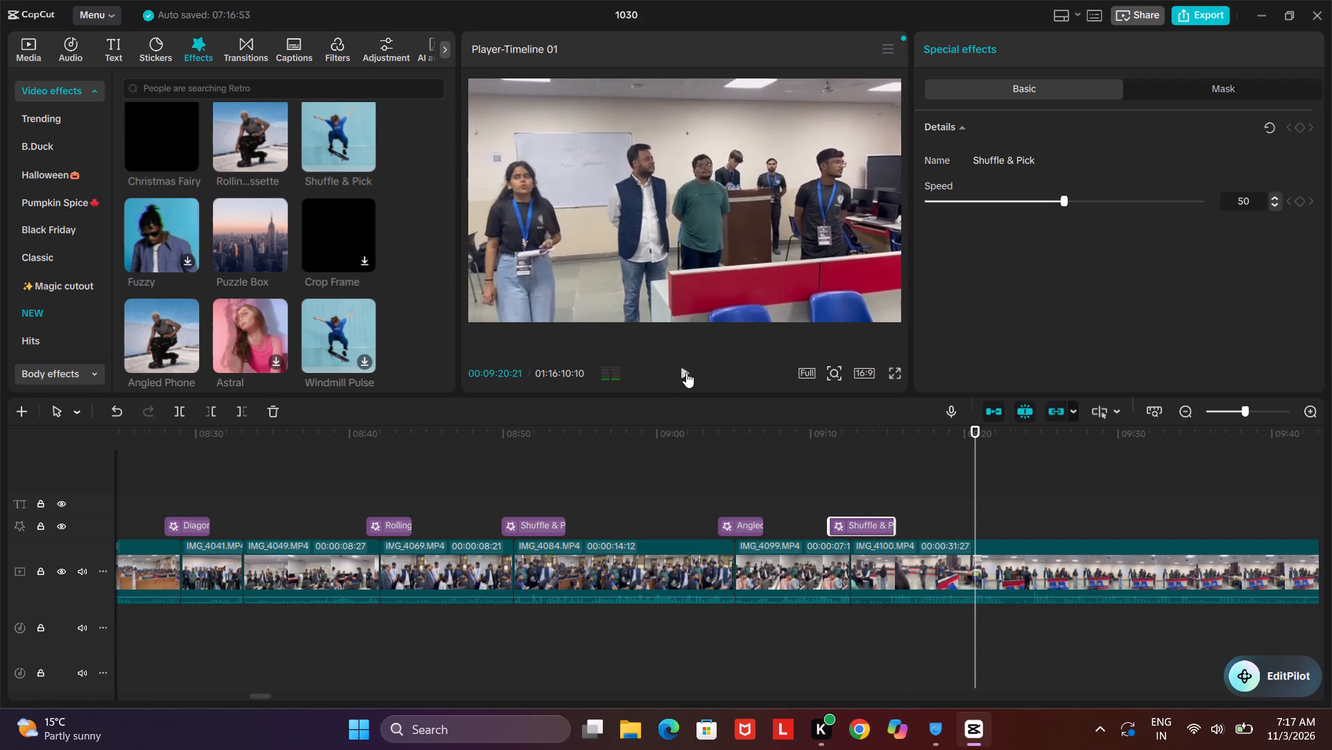
pyautogui.click(686, 372)
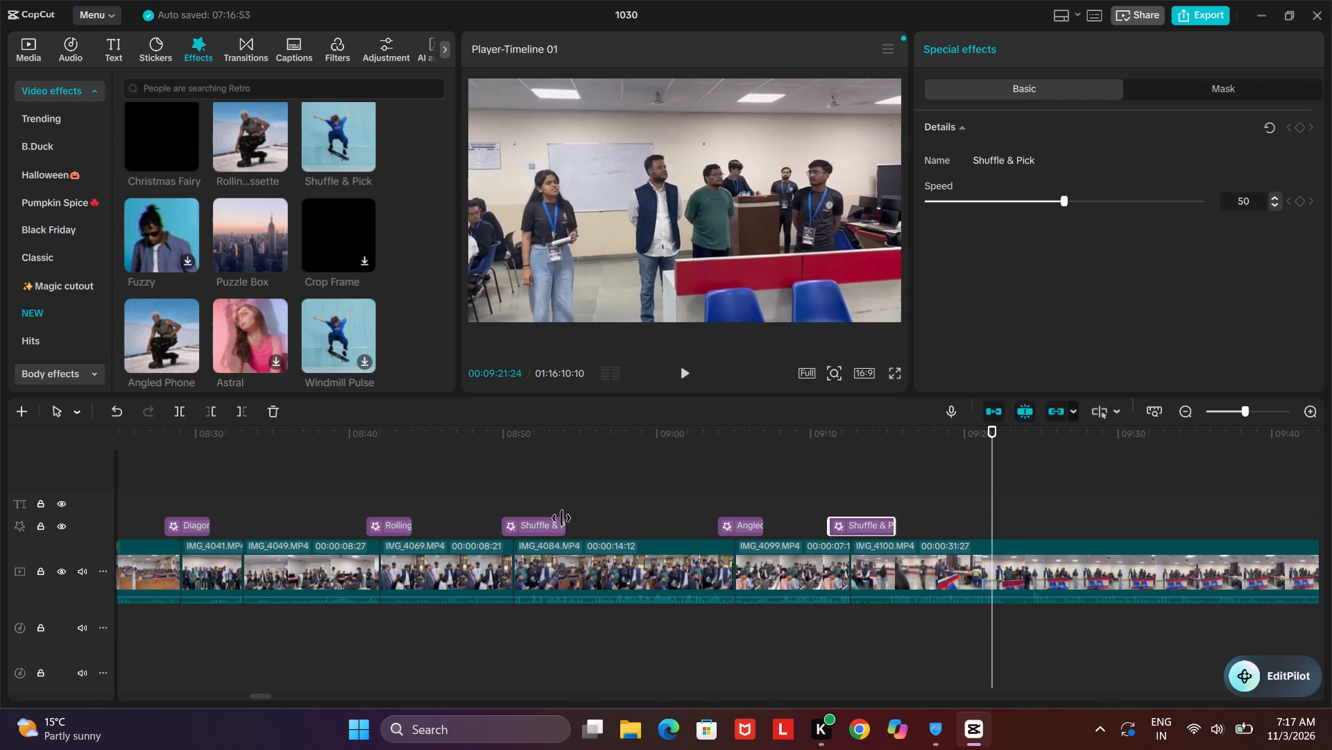
pyautogui.click(178, 408)
pyautogui.click(1107, 575)
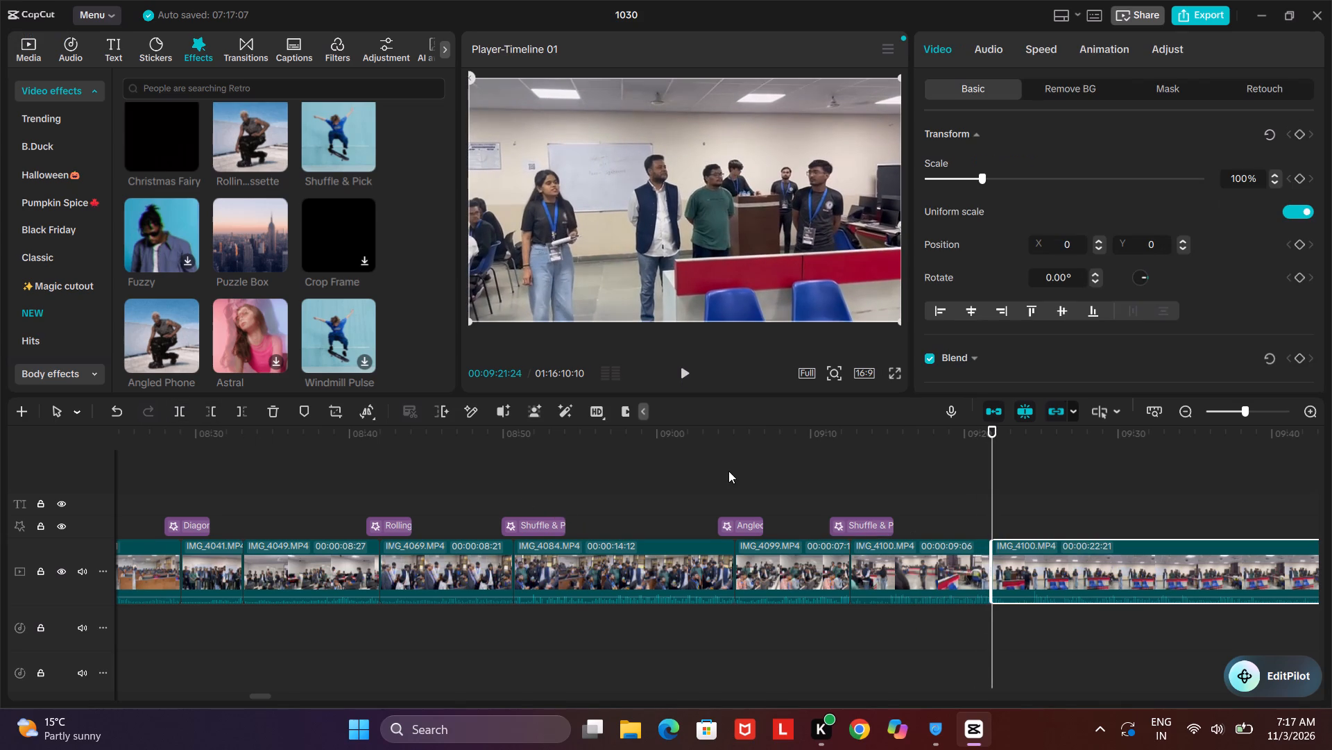
pyautogui.click(685, 375)
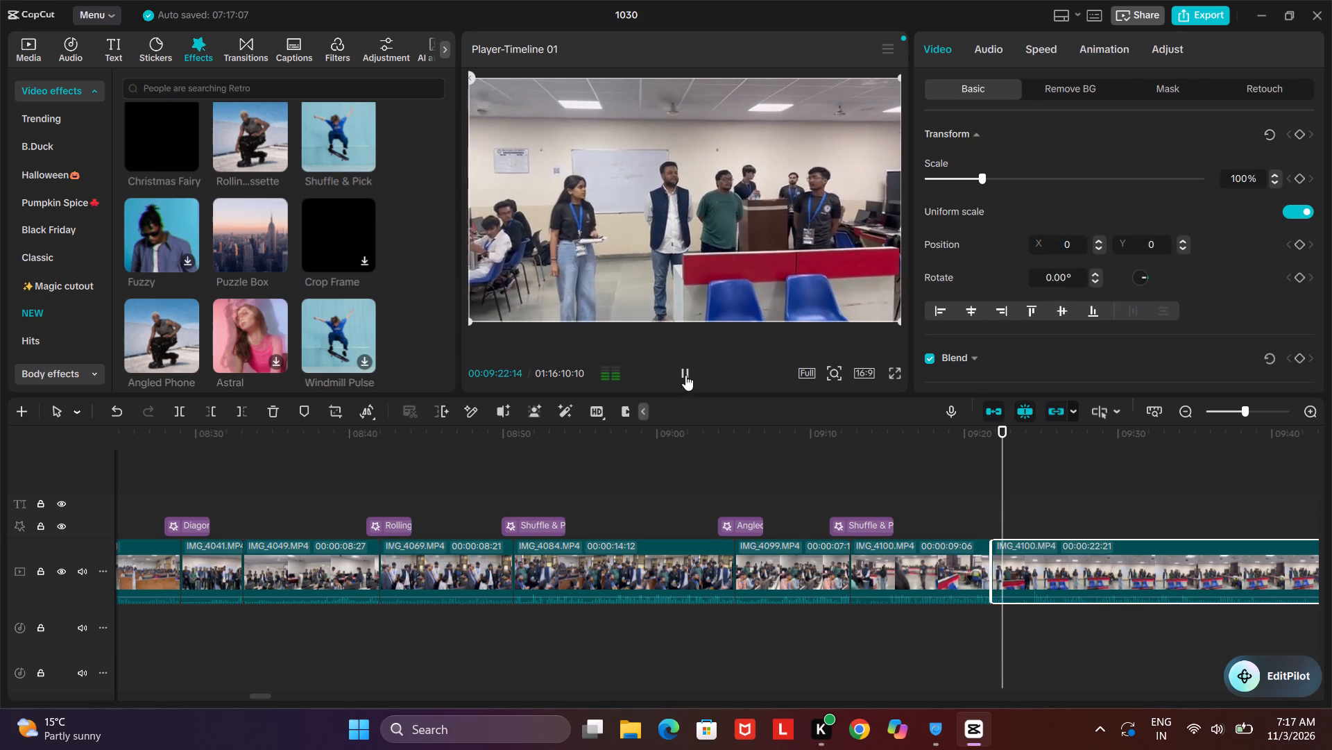
pyautogui.moveTo(266, 694); pyautogui.dragTo(274, 696)
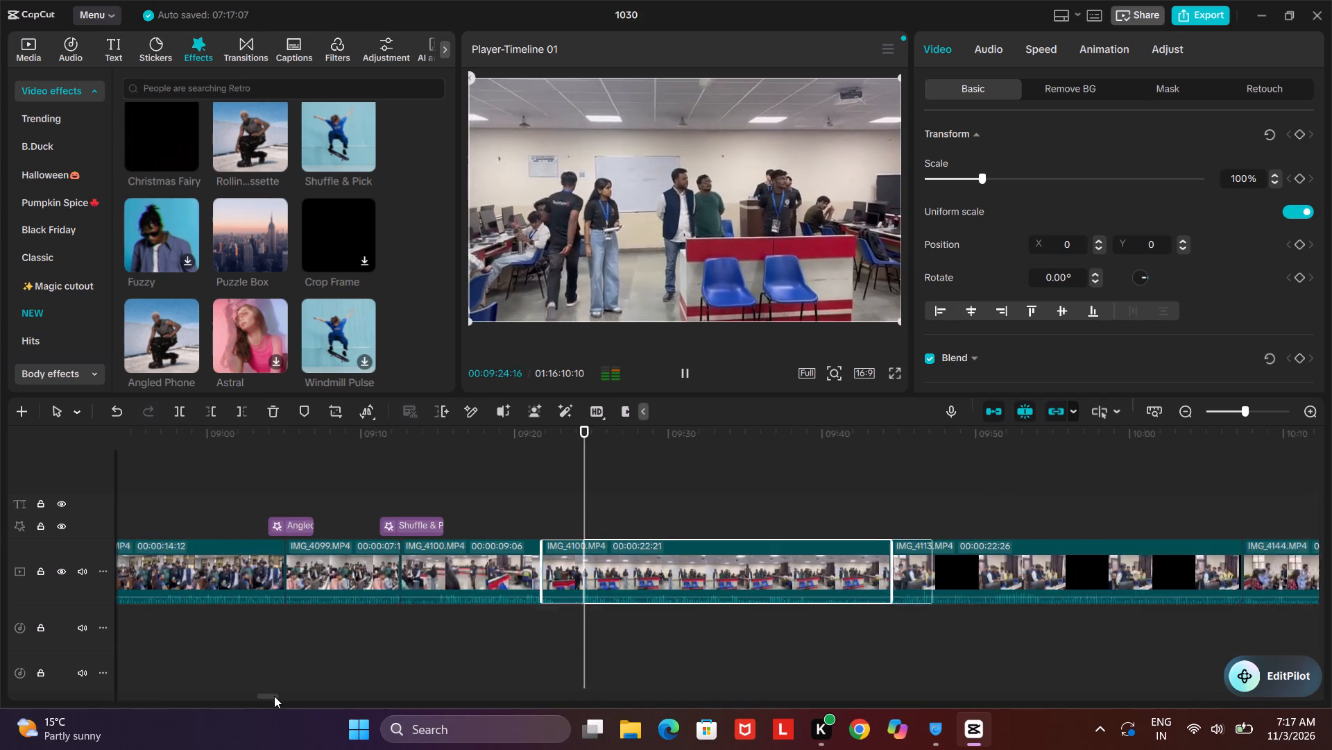
pyautogui.moveTo(274, 696); pyautogui.dragTo(277, 697)
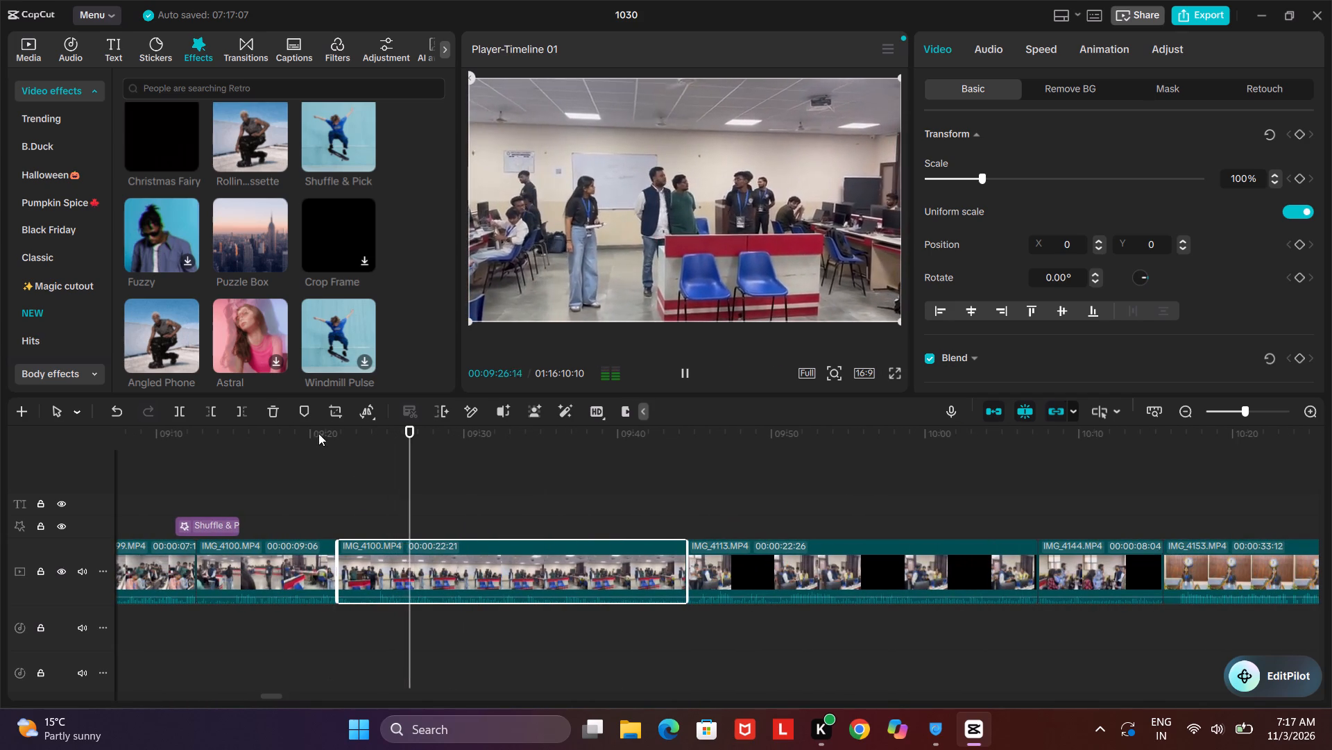
pyautogui.click(277, 416)
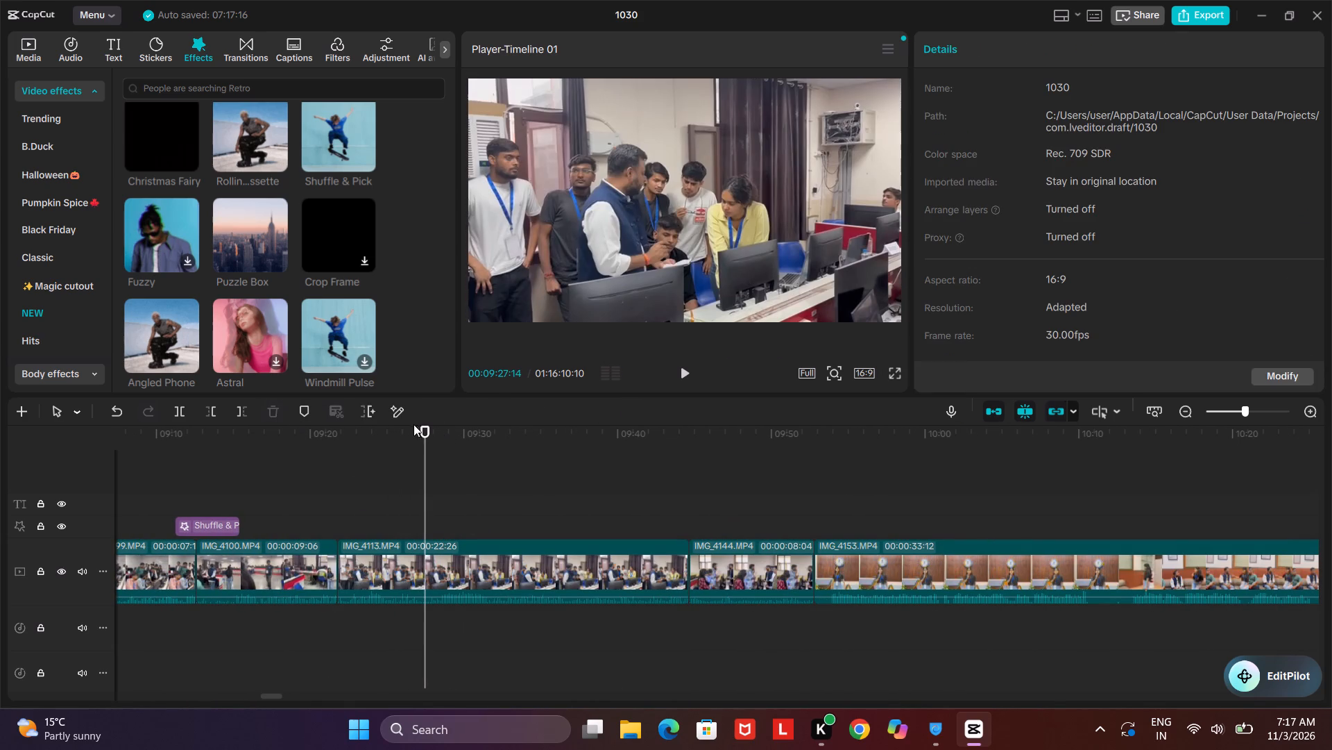
# Download the Room View effect, add it at 00:09:21:26, and shift it earlier to span the cut from IMG_4100 to IMG_4113.
pyautogui.moveTo(425, 426); pyautogui.dragTo(318, 440)
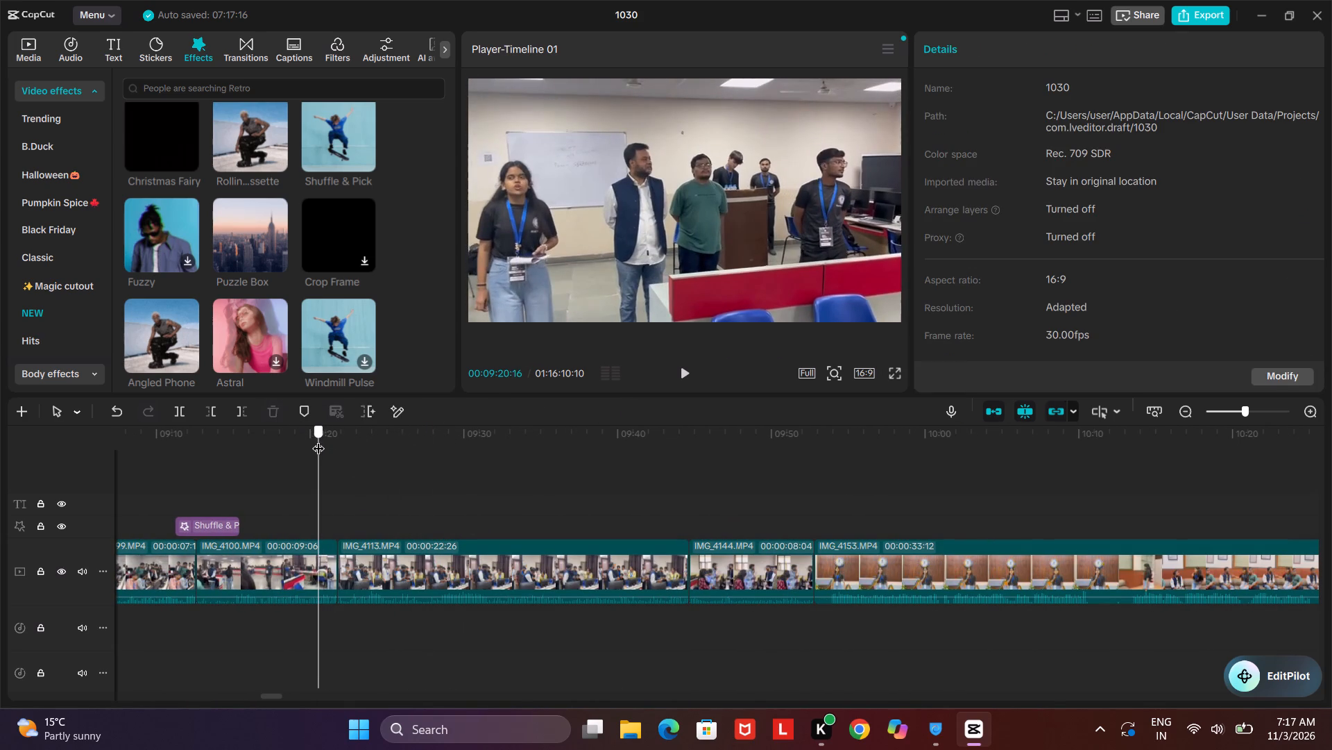
pyautogui.click(685, 369)
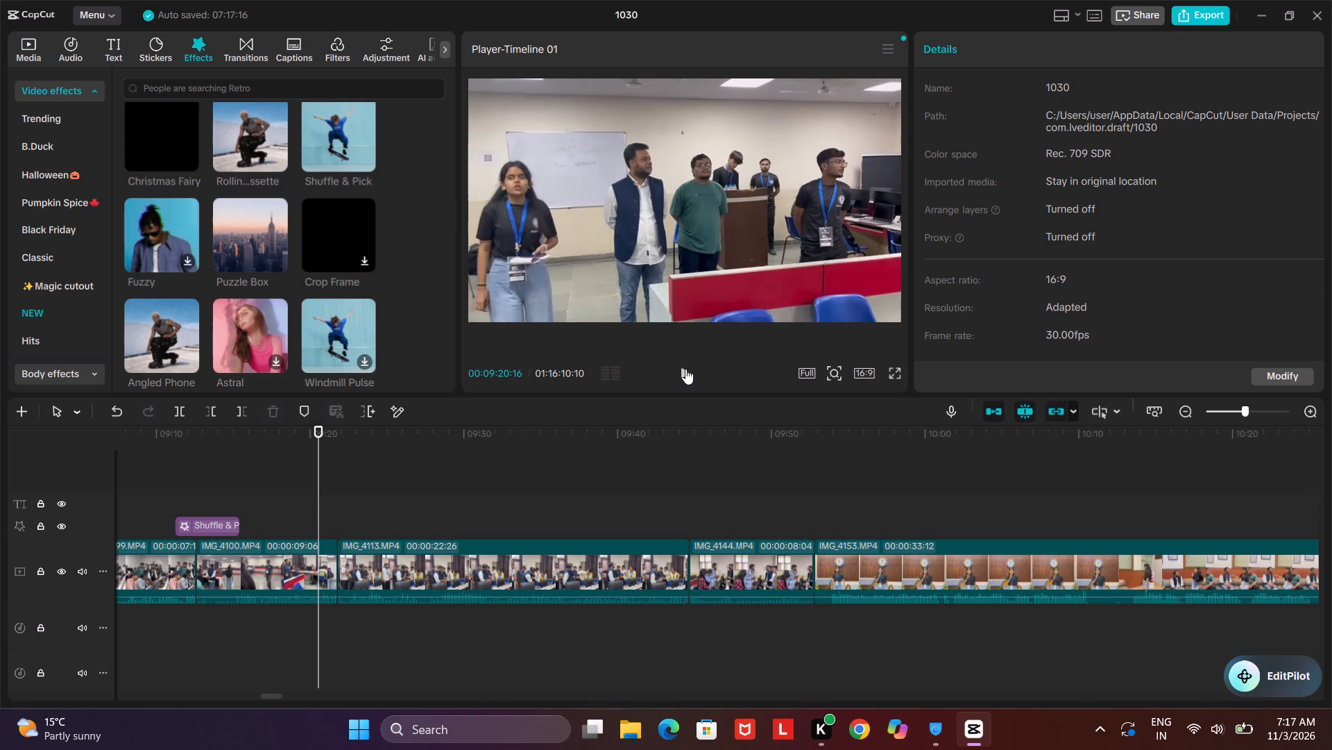
pyautogui.click(685, 369)
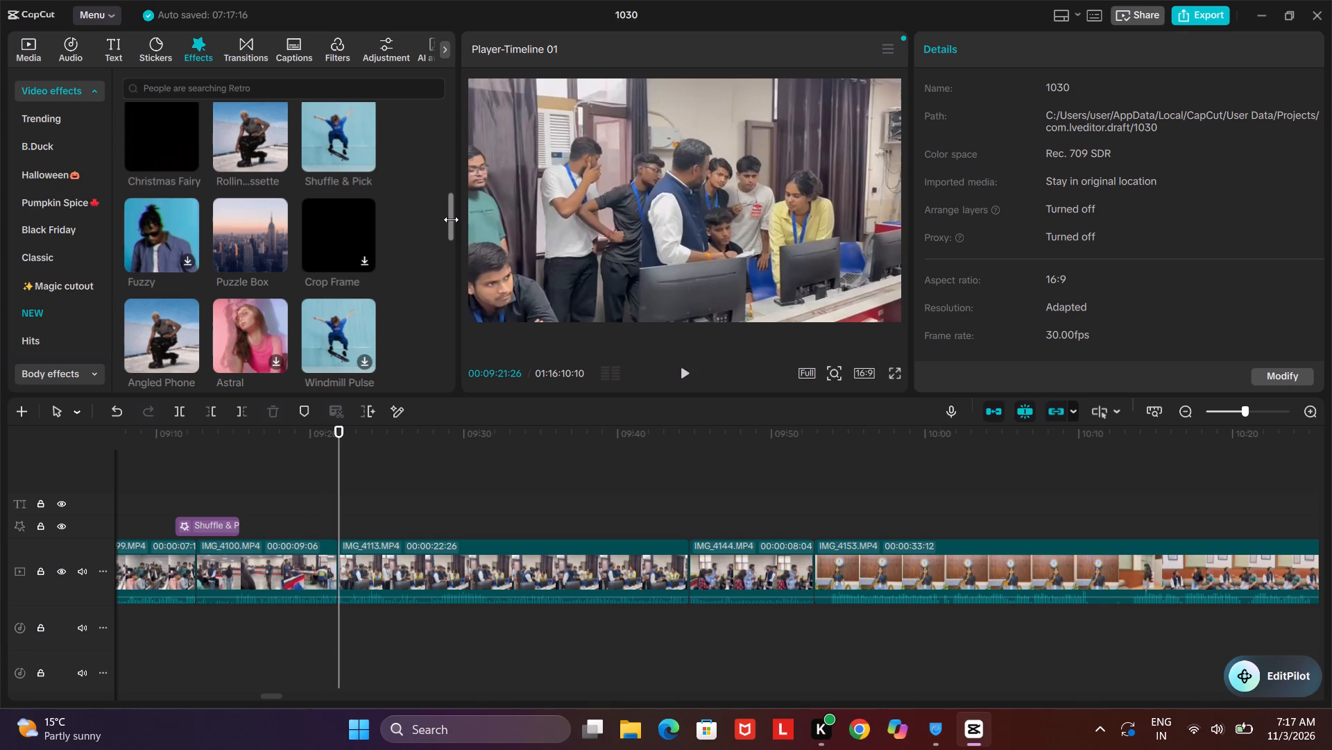
pyautogui.moveTo(453, 230); pyautogui.dragTo(452, 269)
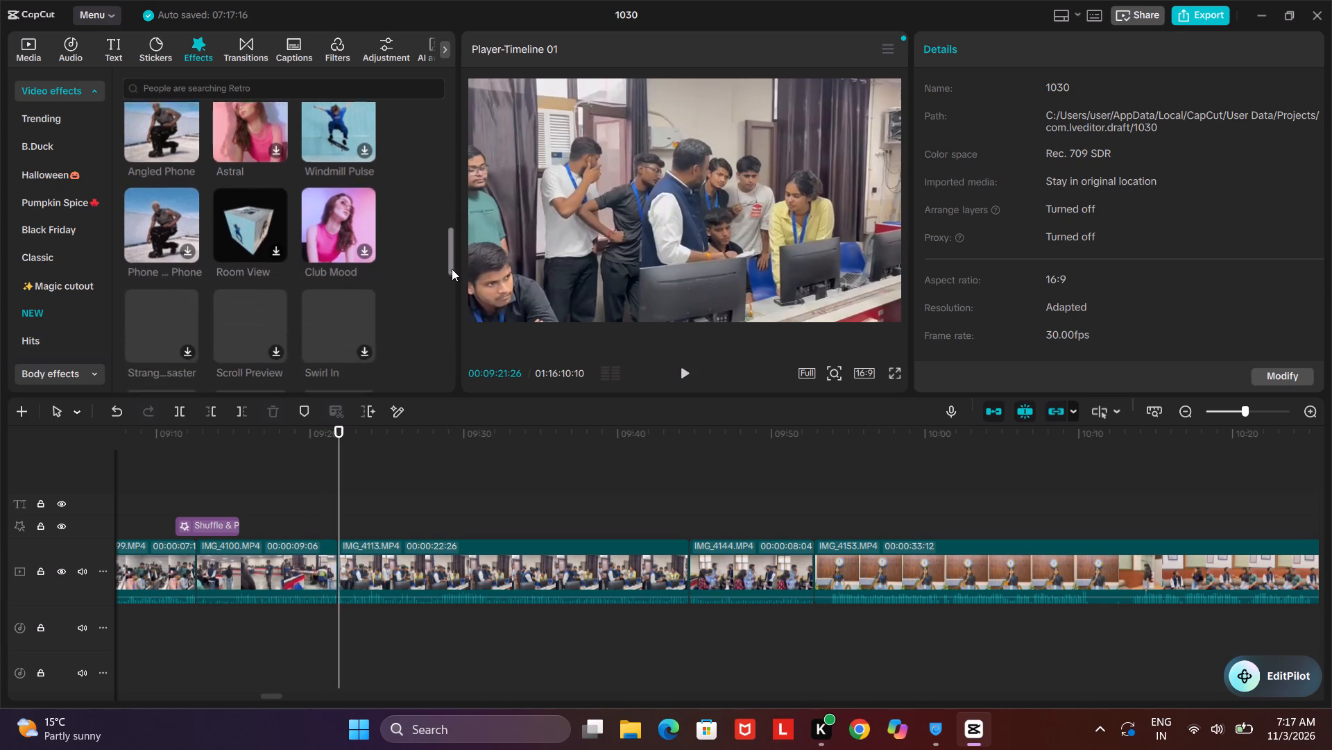
pyautogui.moveTo(452, 269); pyautogui.dragTo(450, 272)
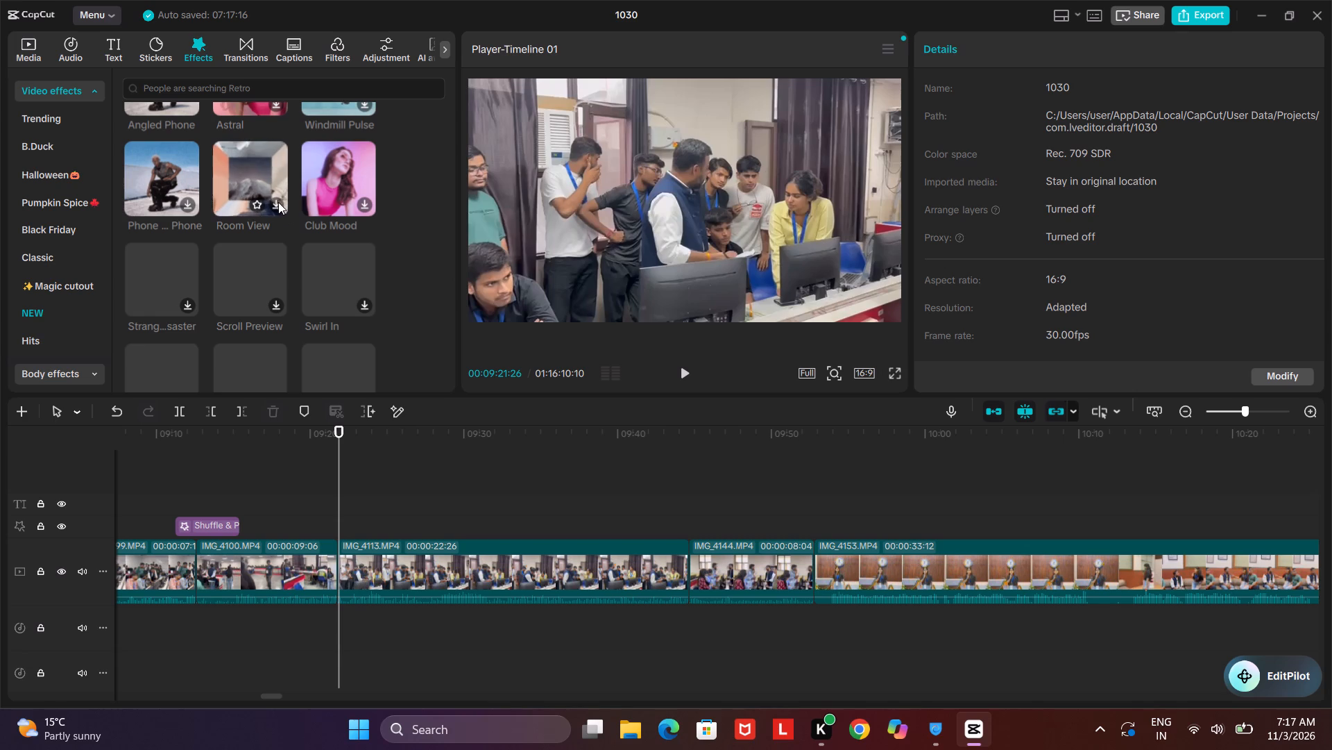
pyautogui.click(277, 200)
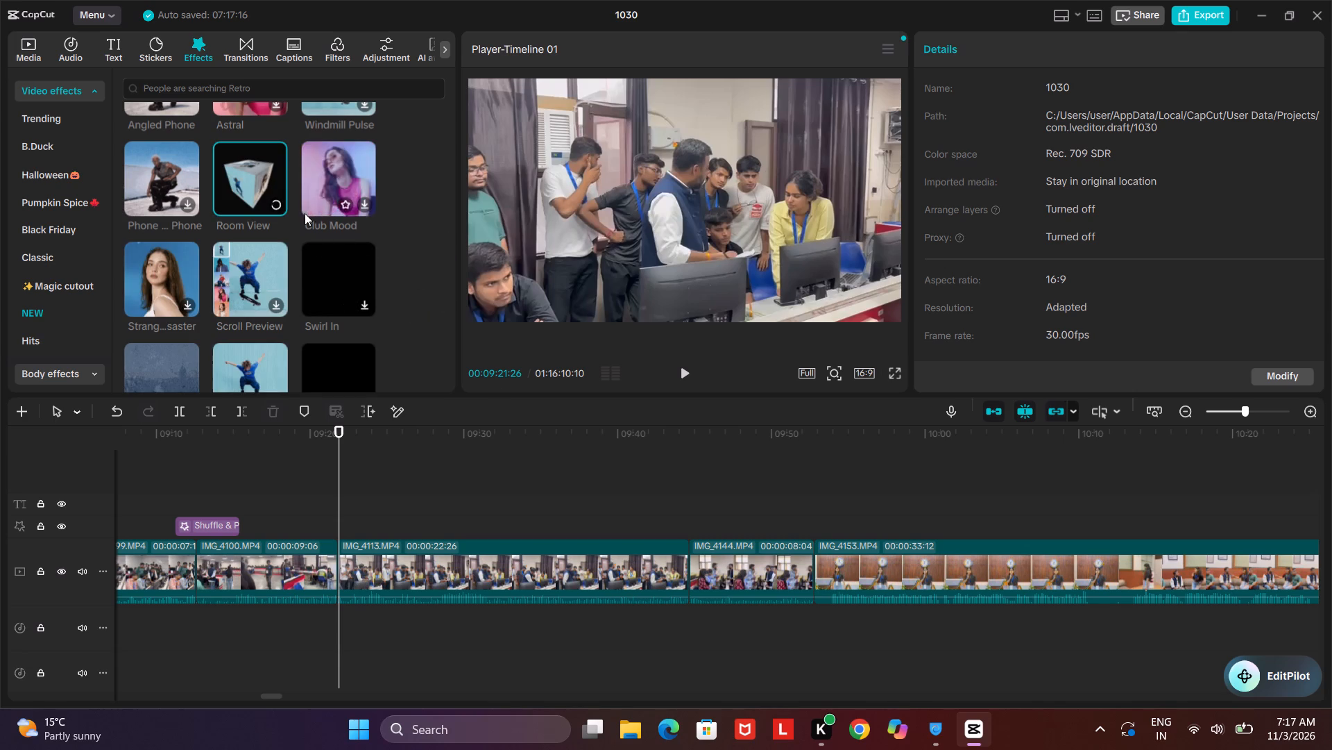
pyautogui.click(283, 198)
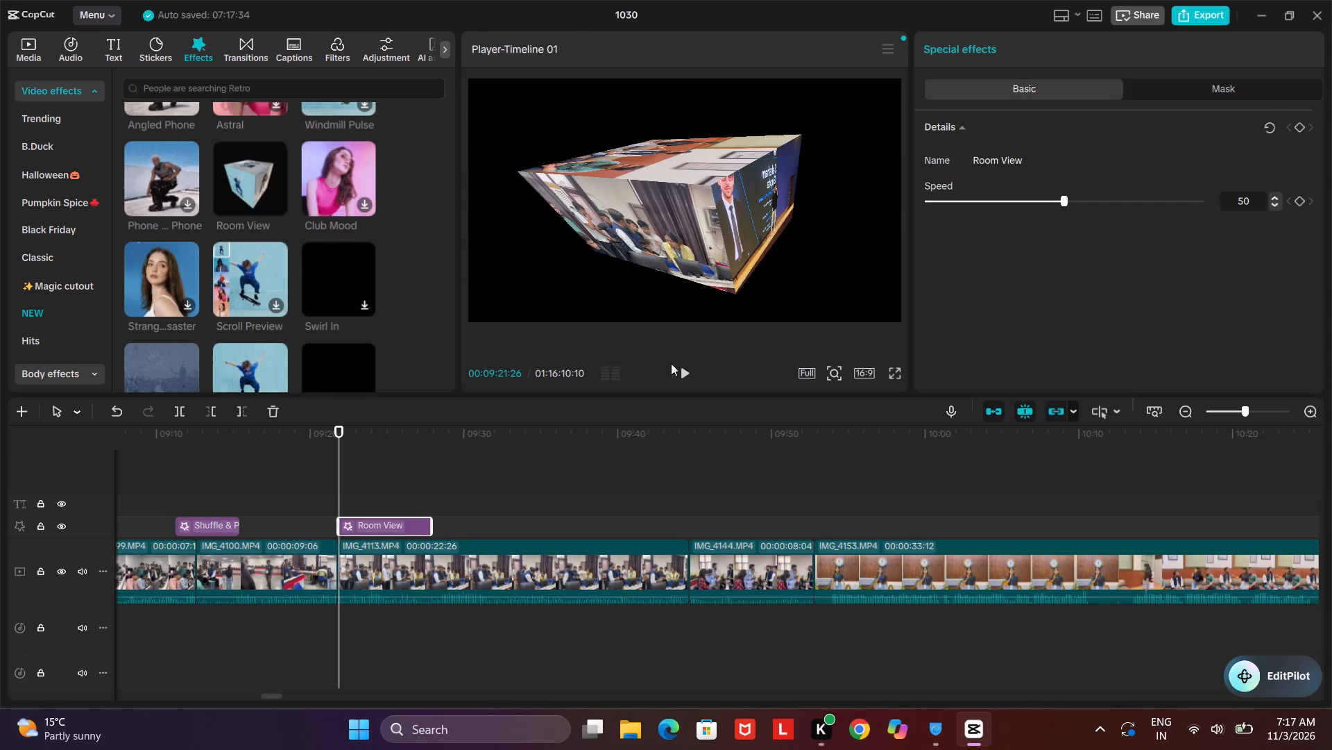
pyautogui.moveTo(405, 524); pyautogui.dragTo(387, 524)
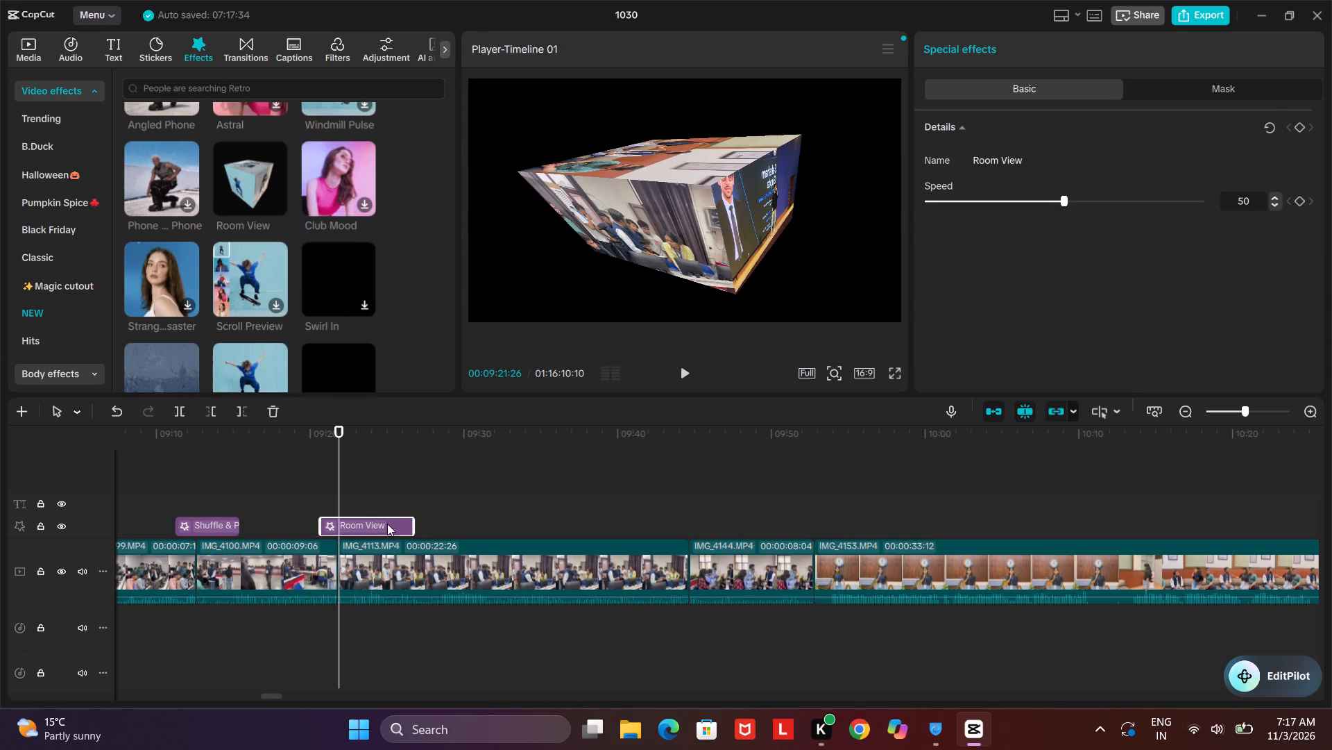
# Play from before the Room View effect through IMG_4113, split that clip at 00:09:33:21 and delete the part after the split.
pyautogui.moveTo(333, 426); pyautogui.dragTo(289, 441)
pyautogui.click(691, 374)
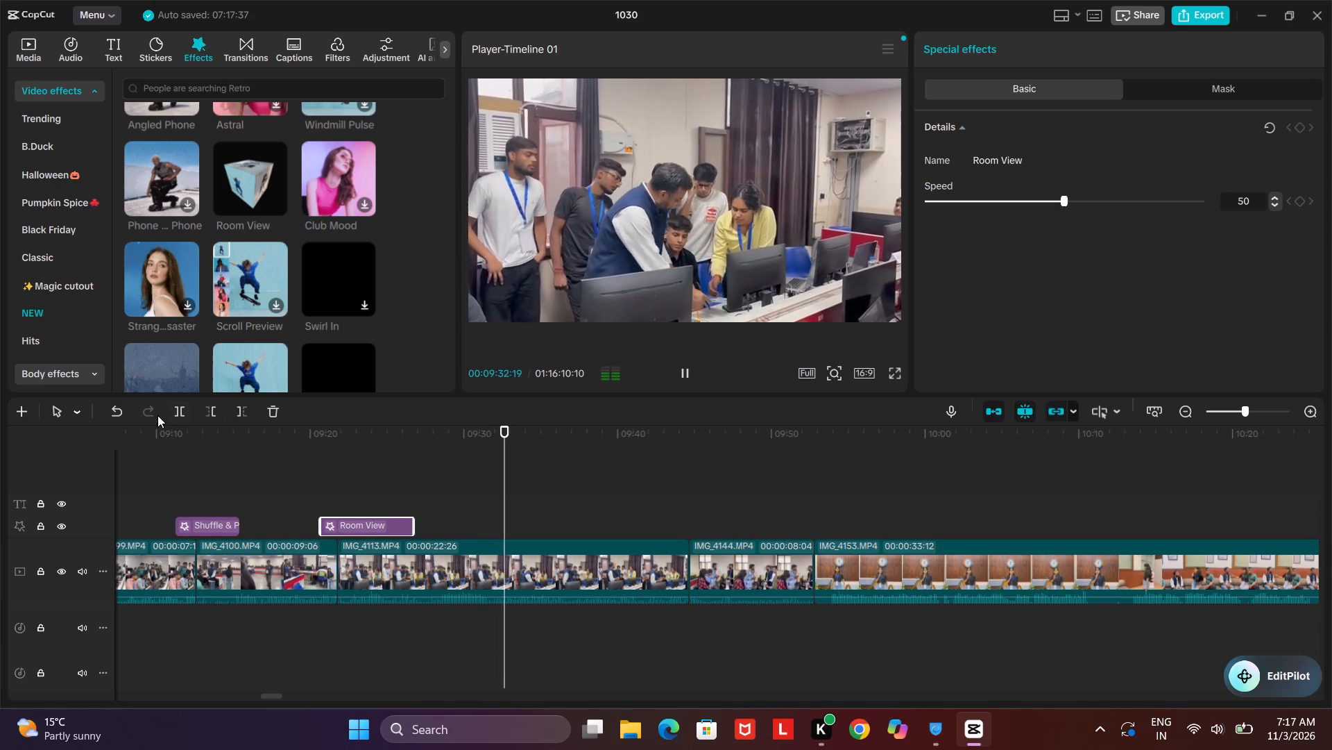
pyautogui.click(177, 410)
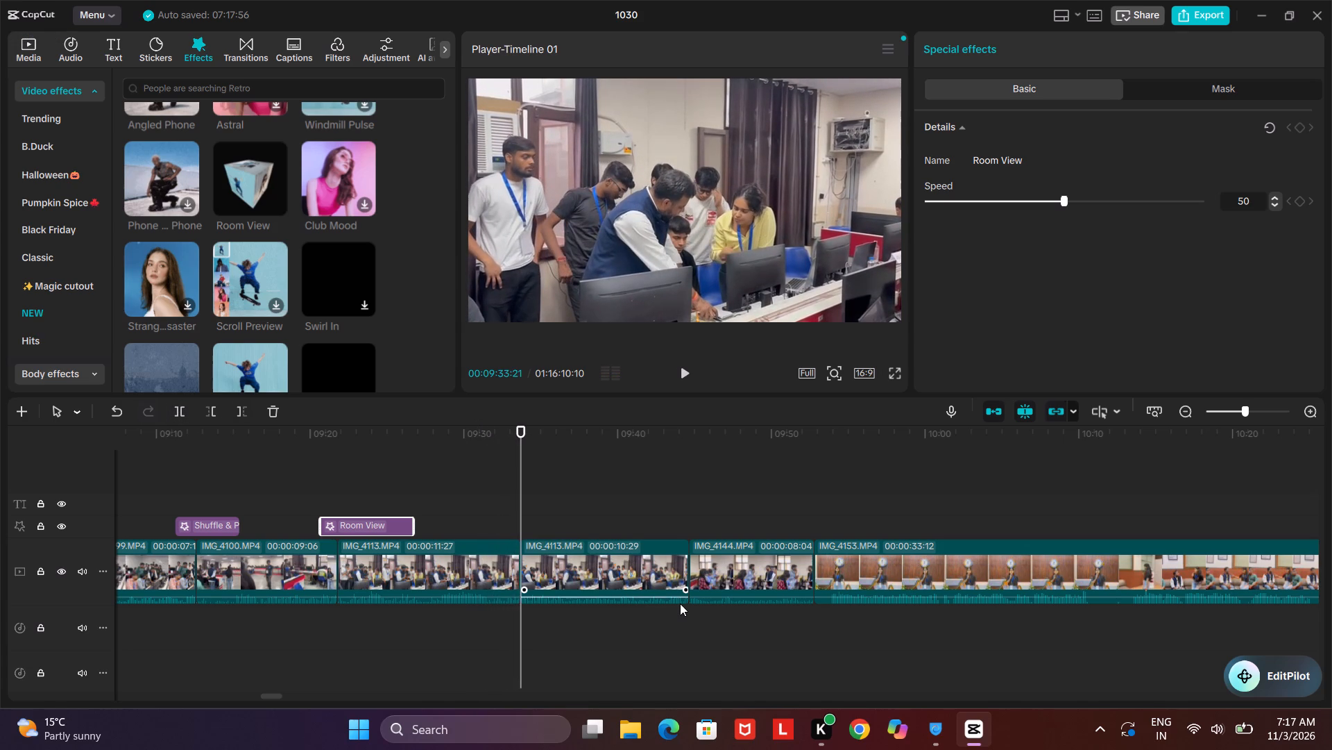
pyautogui.click(660, 579)
pyautogui.click(275, 410)
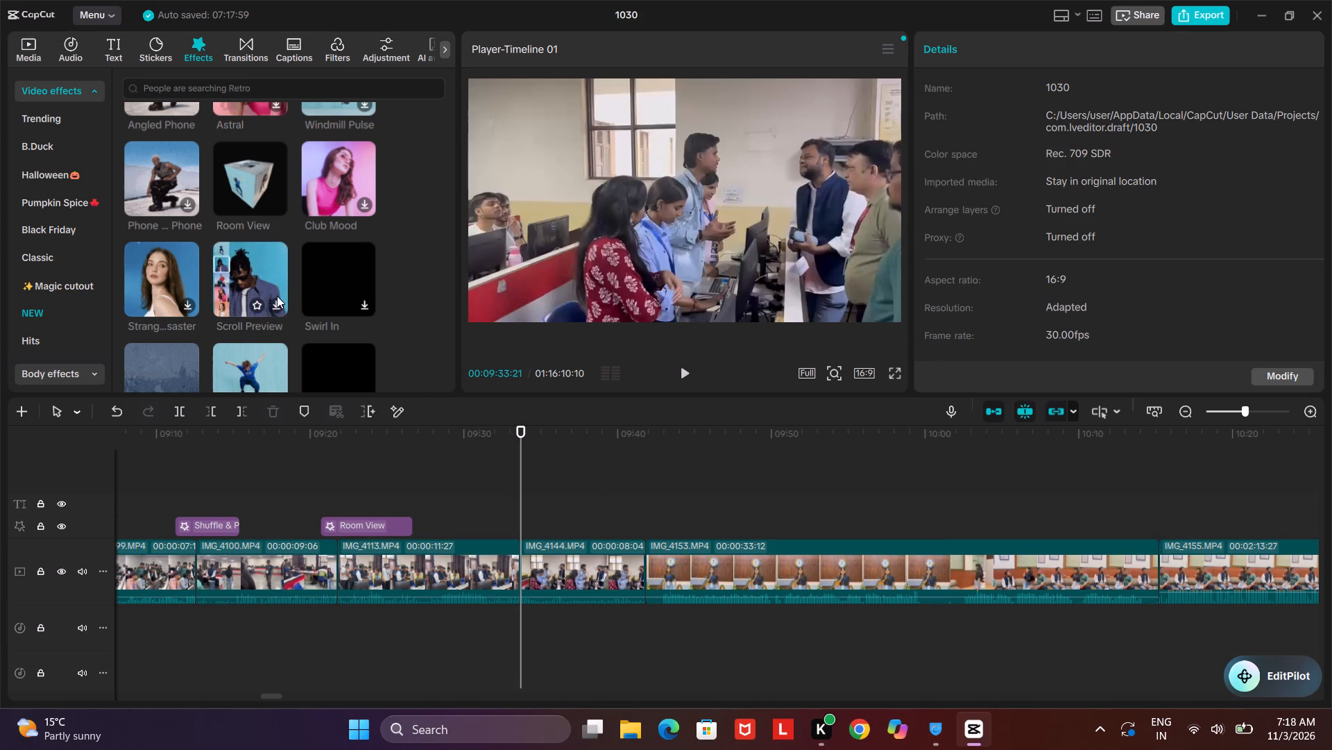
# Download the Scroll Preview effect, add it at 00:09:33:21, shift it earlier across the cut from IMG_4113 to IMG_4144, and play it back.
pyautogui.click(277, 299)
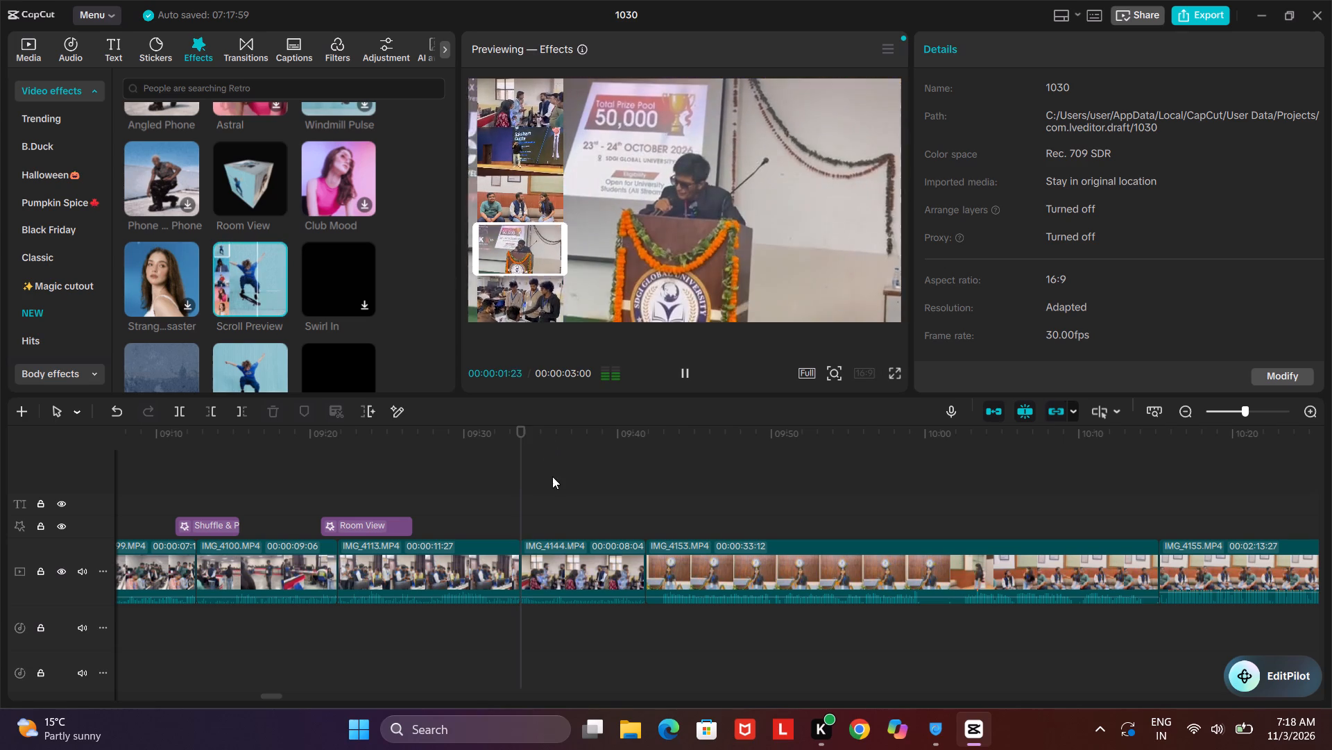
pyautogui.click(275, 306)
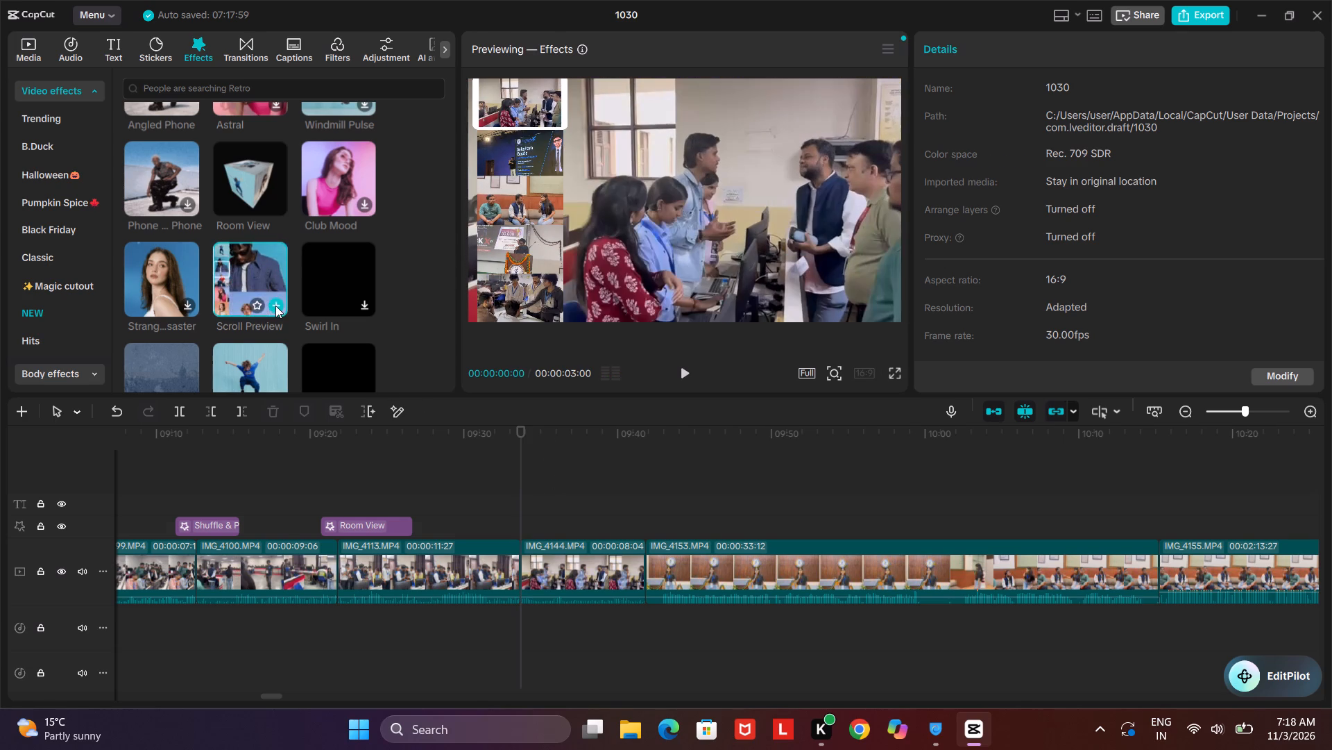
pyautogui.moveTo(538, 519); pyautogui.dragTo(524, 520)
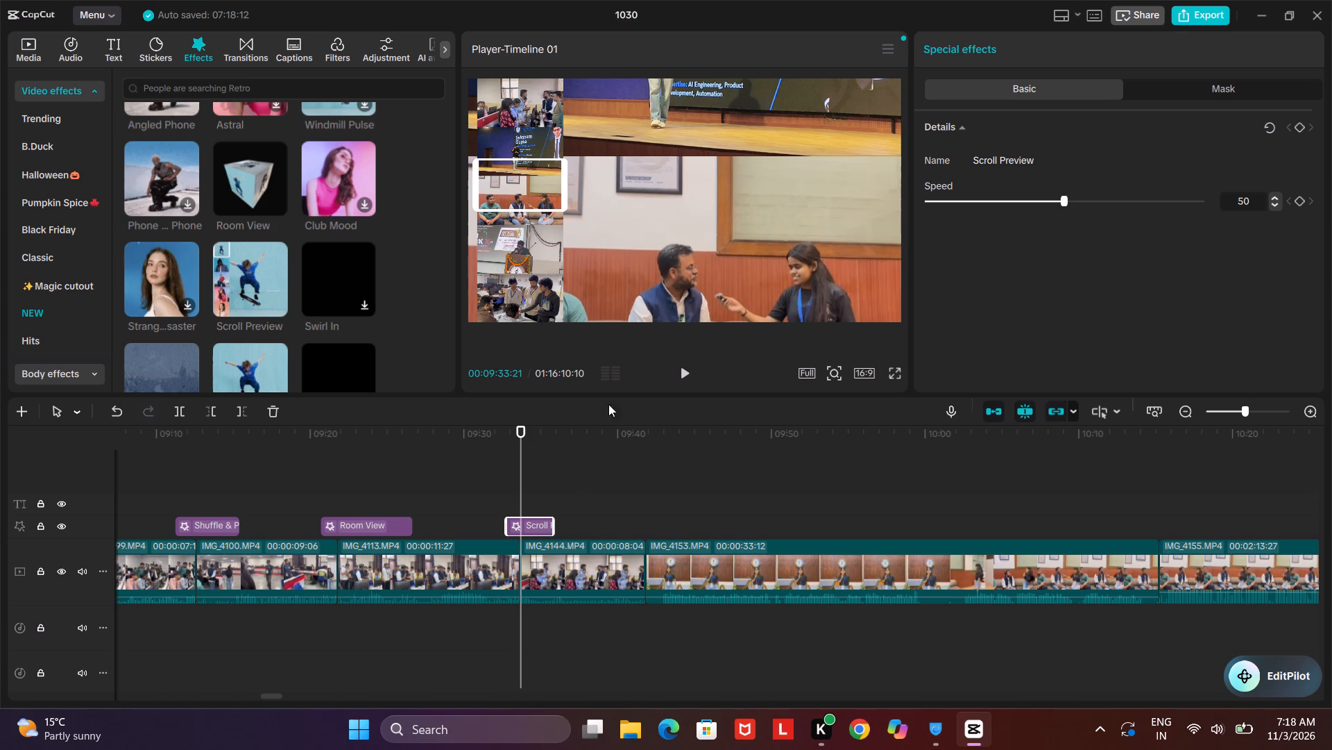
pyautogui.click(678, 376)
pyautogui.click(678, 376)
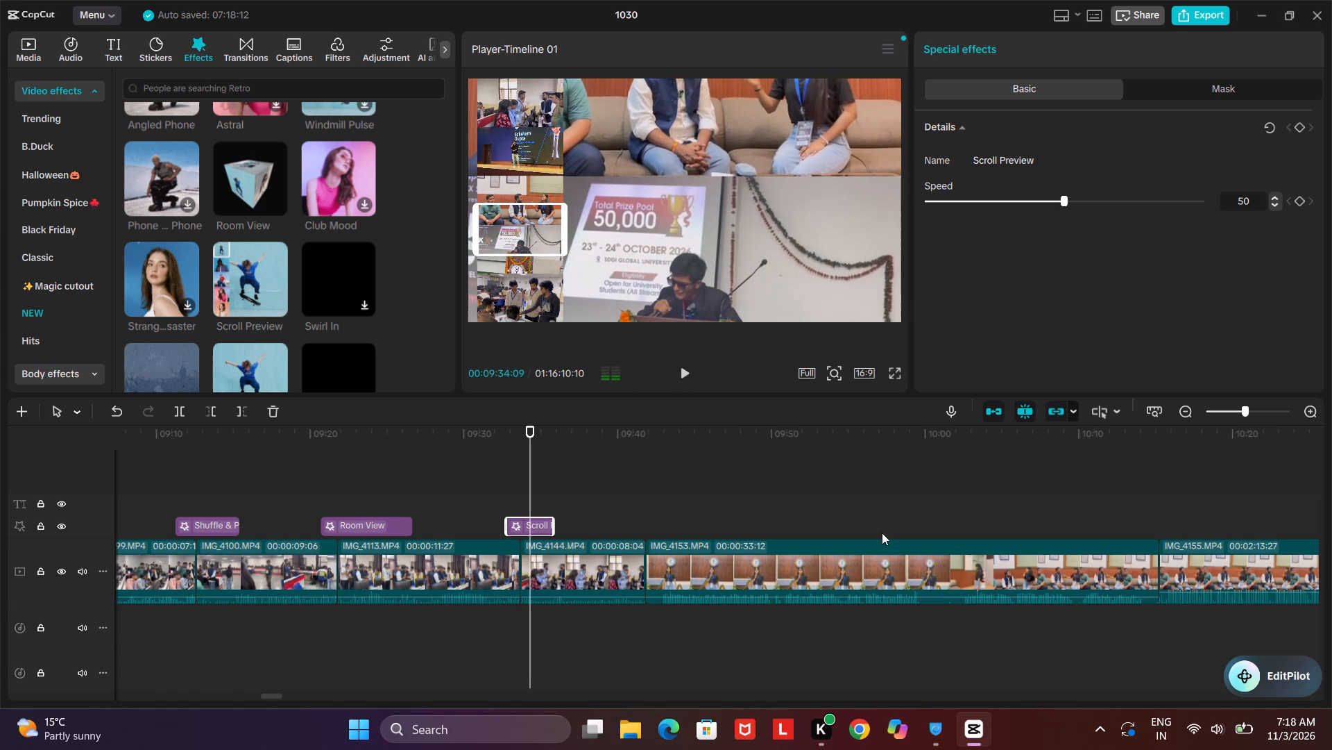
# Play on through IMG_4144 and add one Scroll Preview effect at 00:09:41:13, deleting the duplicate stacked above it.
pyautogui.moveTo(1316, 545); pyautogui.dragTo(1317, 551)
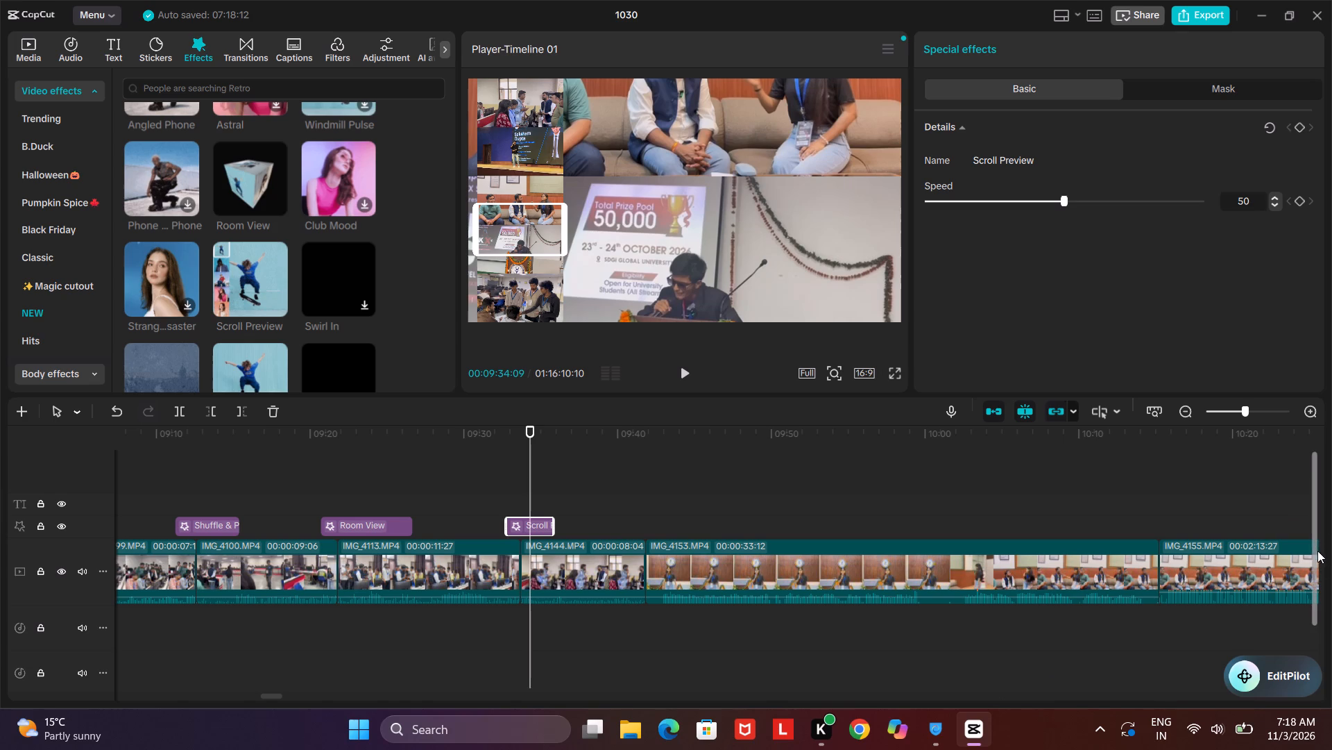
pyautogui.moveTo(1317, 551); pyautogui.dragTo(1331, 608)
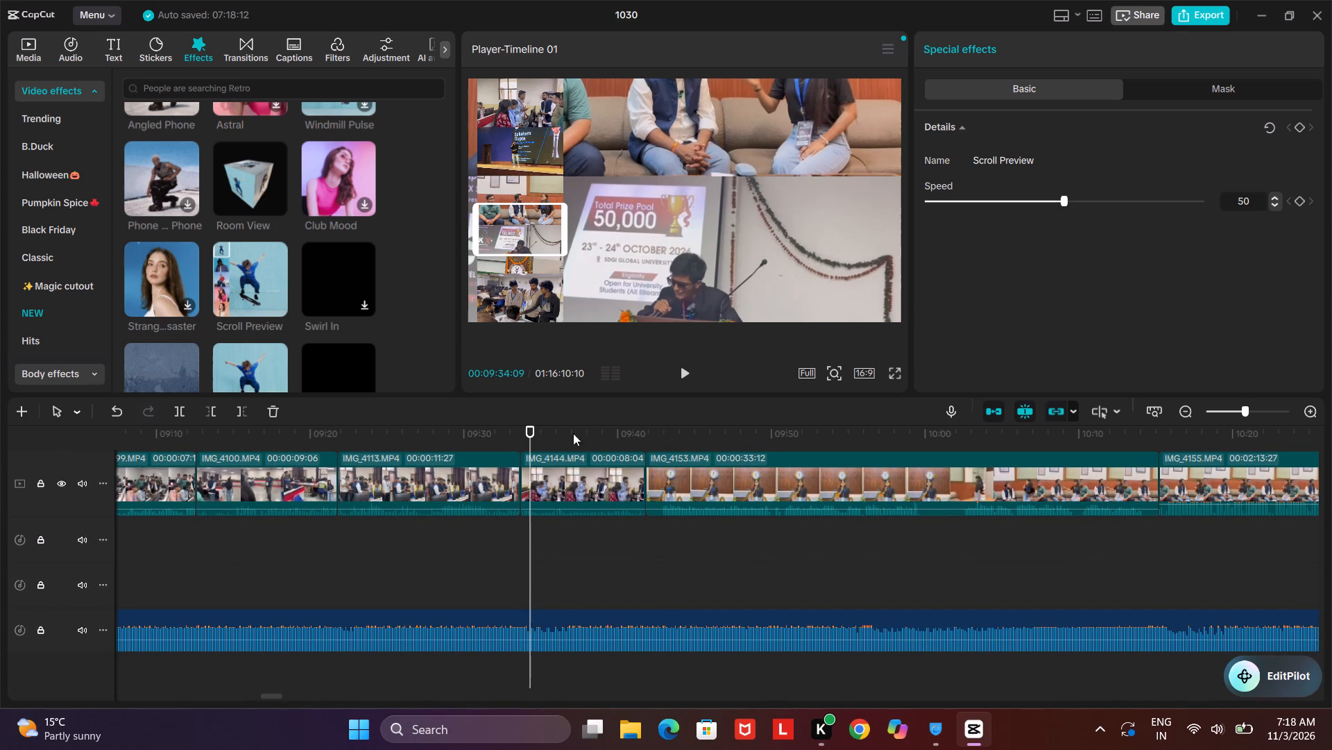
pyautogui.click(682, 373)
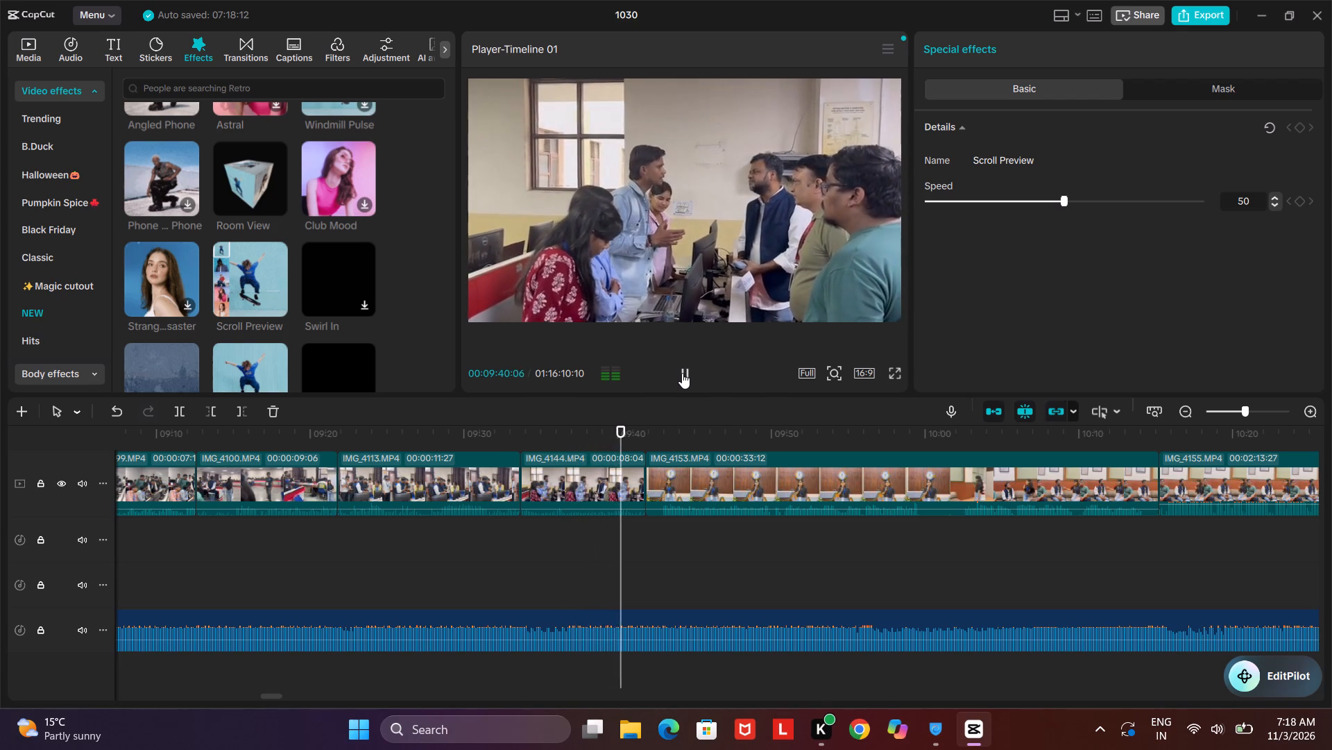
pyautogui.click(682, 373)
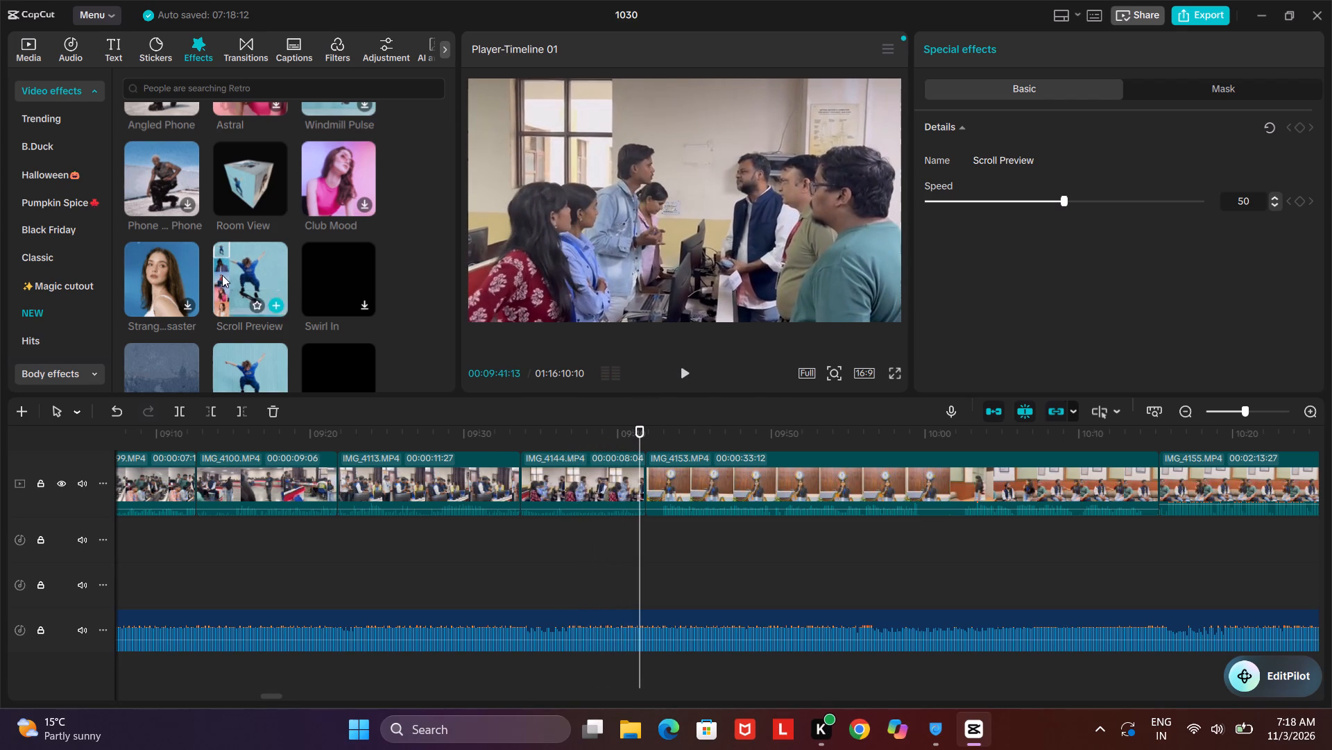
pyautogui.click(277, 303)
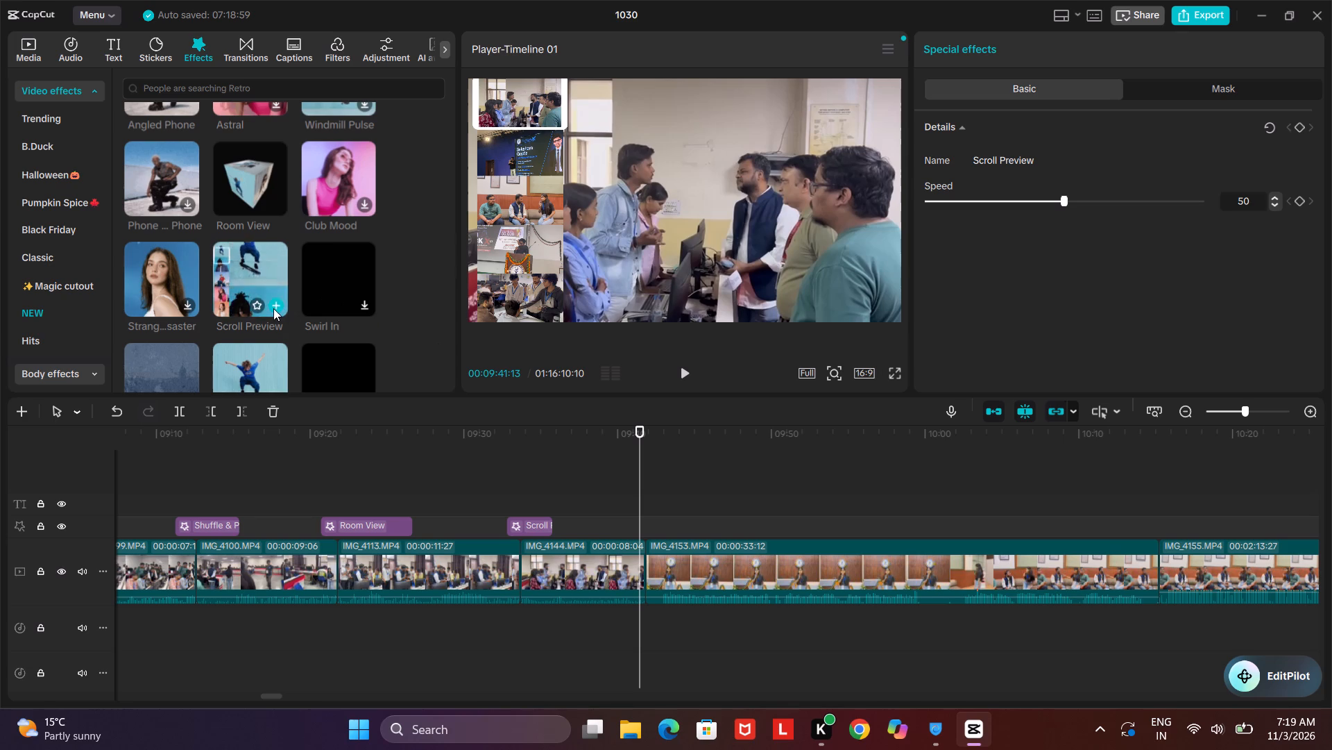
pyautogui.click(273, 308)
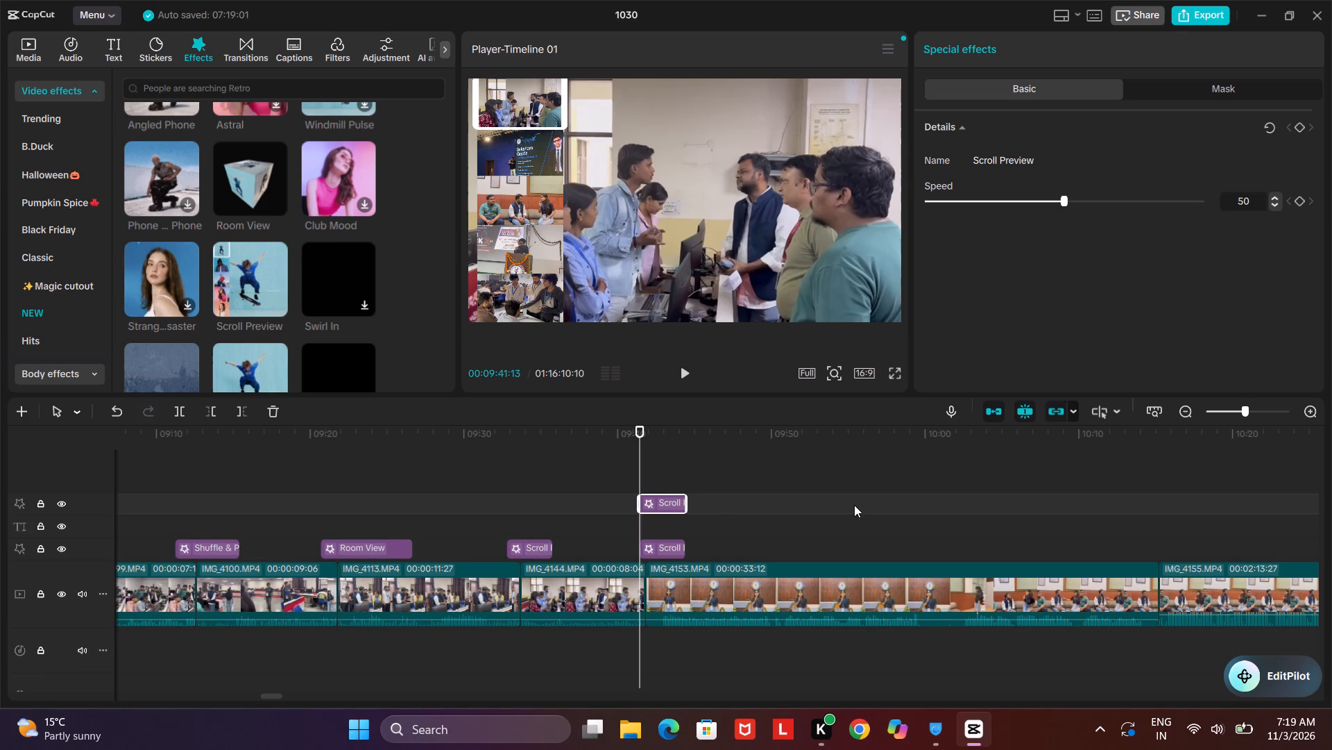
pyautogui.click(271, 406)
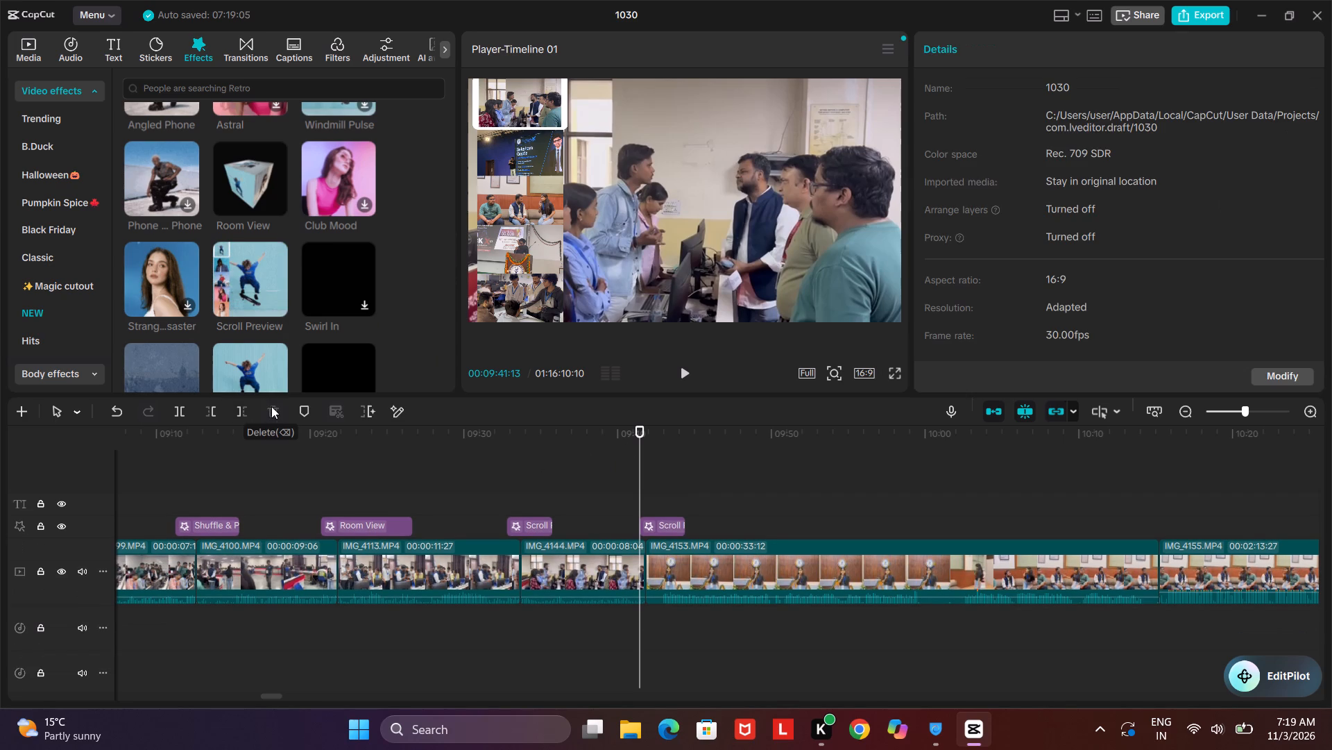
# Play back the second Scroll Preview effect and shift it earlier to span the cut from IMG_4144 to IMG_4153.
pyautogui.click(688, 373)
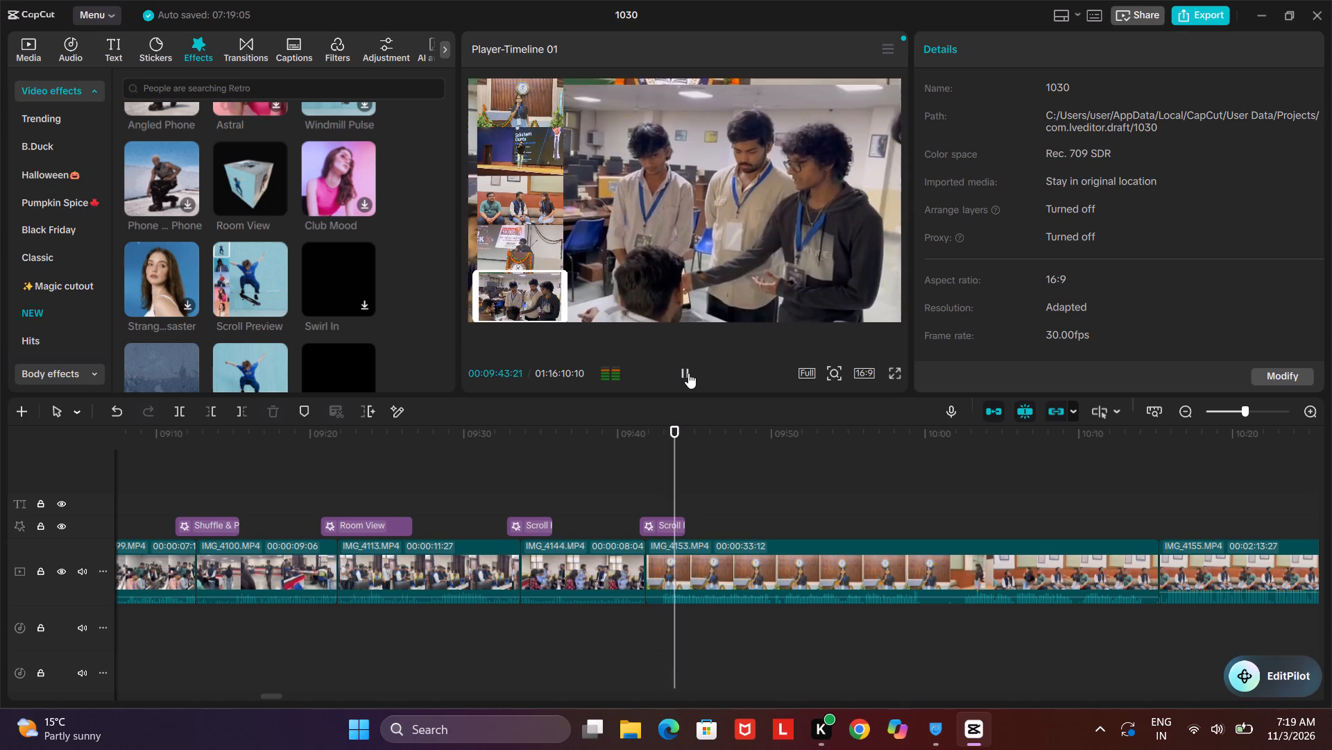
pyautogui.click(688, 384)
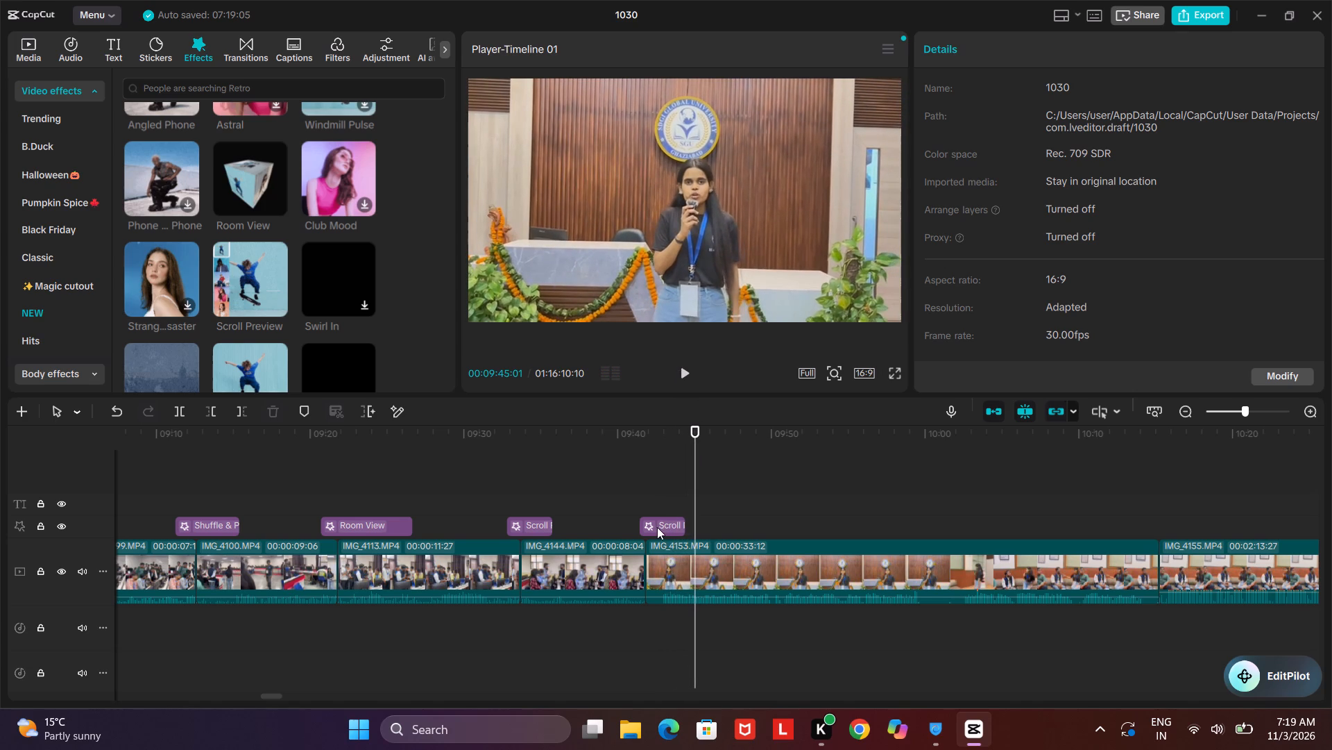
pyautogui.moveTo(654, 526); pyautogui.dragTo(639, 529)
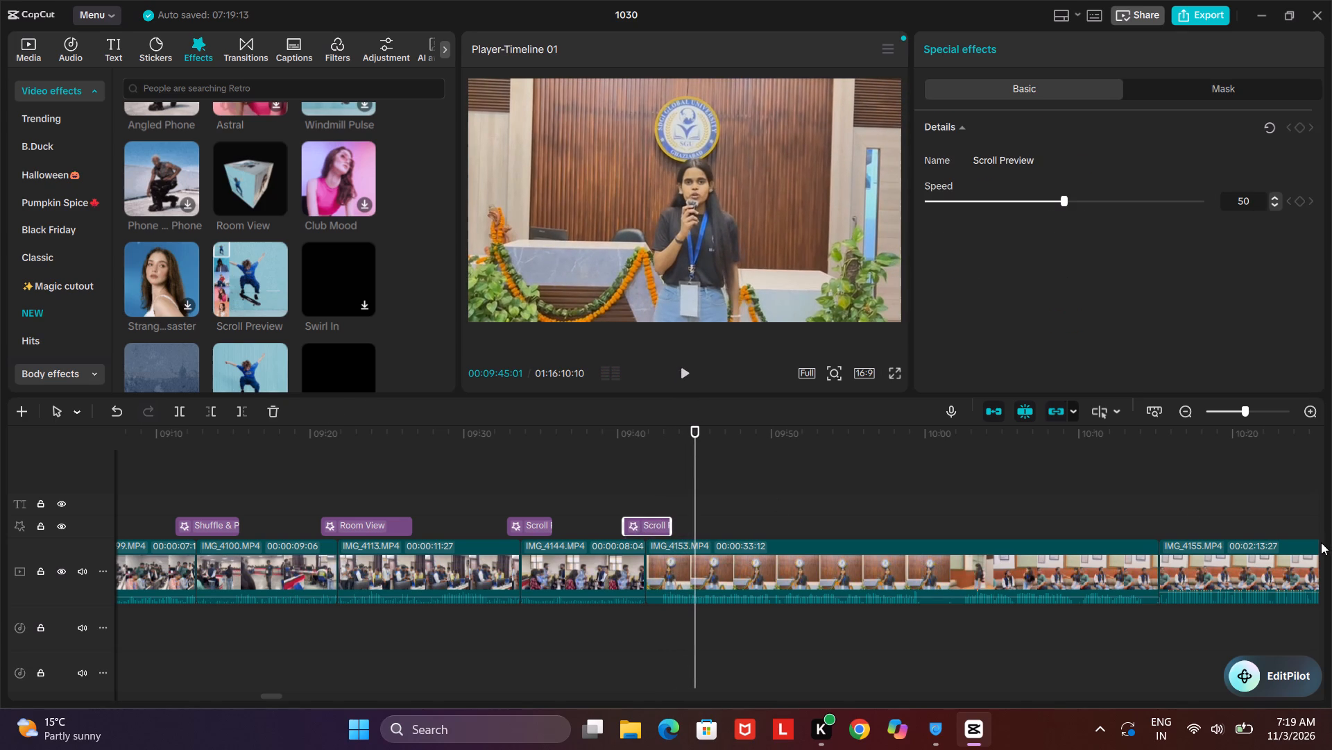
pyautogui.moveTo(1314, 541); pyautogui.dragTo(1331, 626)
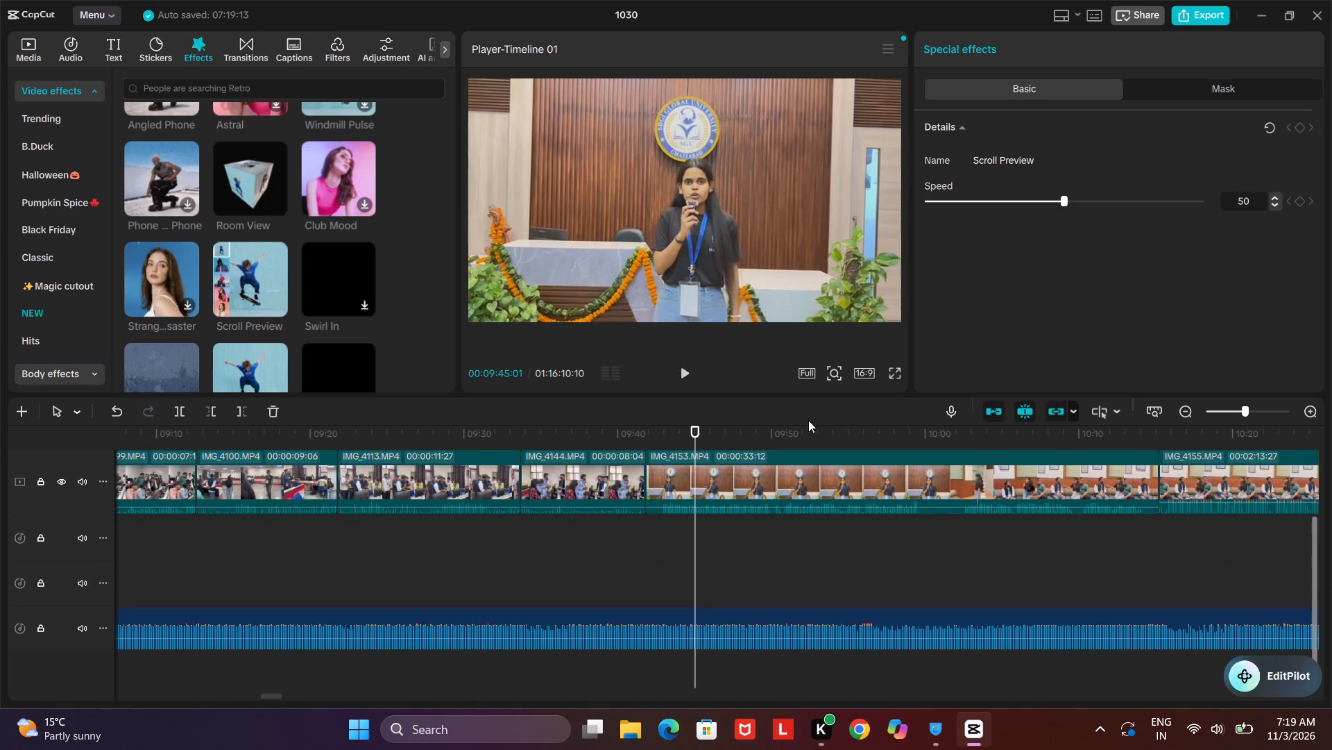
# Raise the volume of clip IMG_4153 to 8.2 dB and play it back from its start at 00:09:41:25.
pyautogui.moveTo(696, 427); pyautogui.dragTo(663, 441)
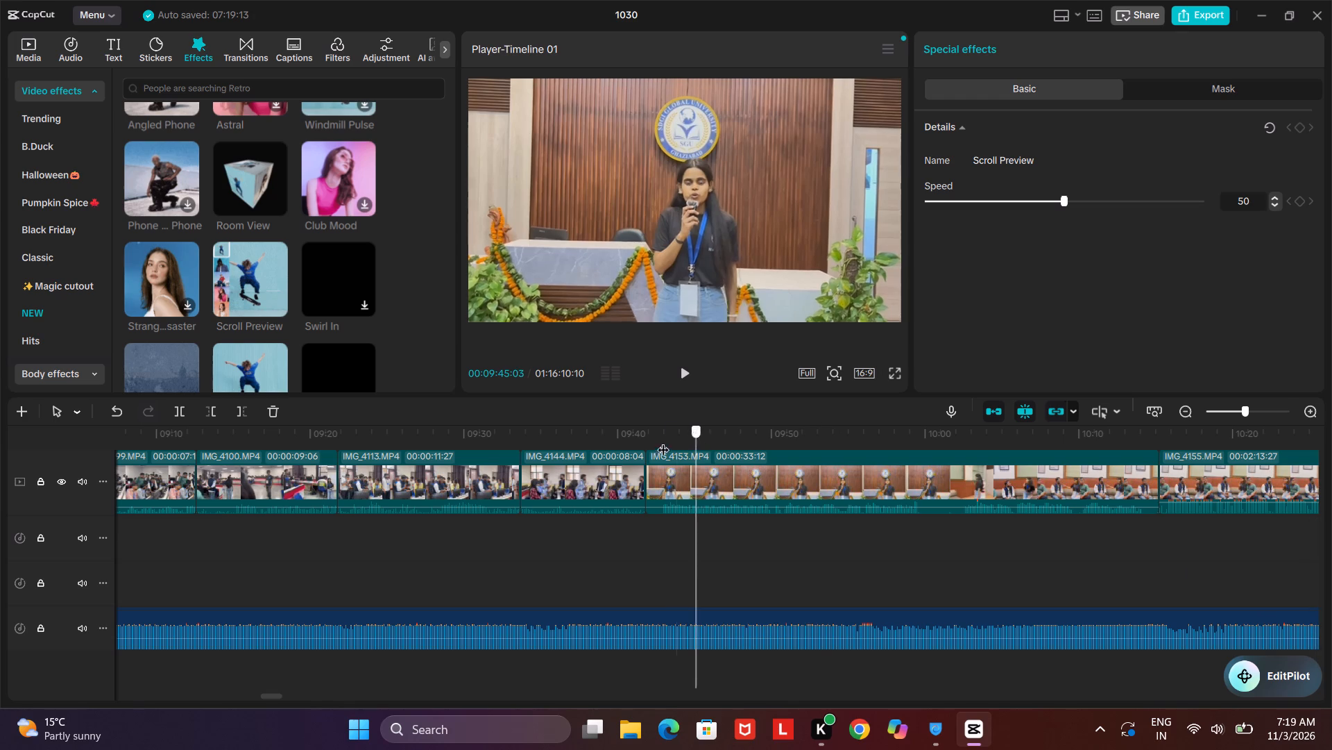
pyautogui.moveTo(663, 441); pyautogui.dragTo(650, 446)
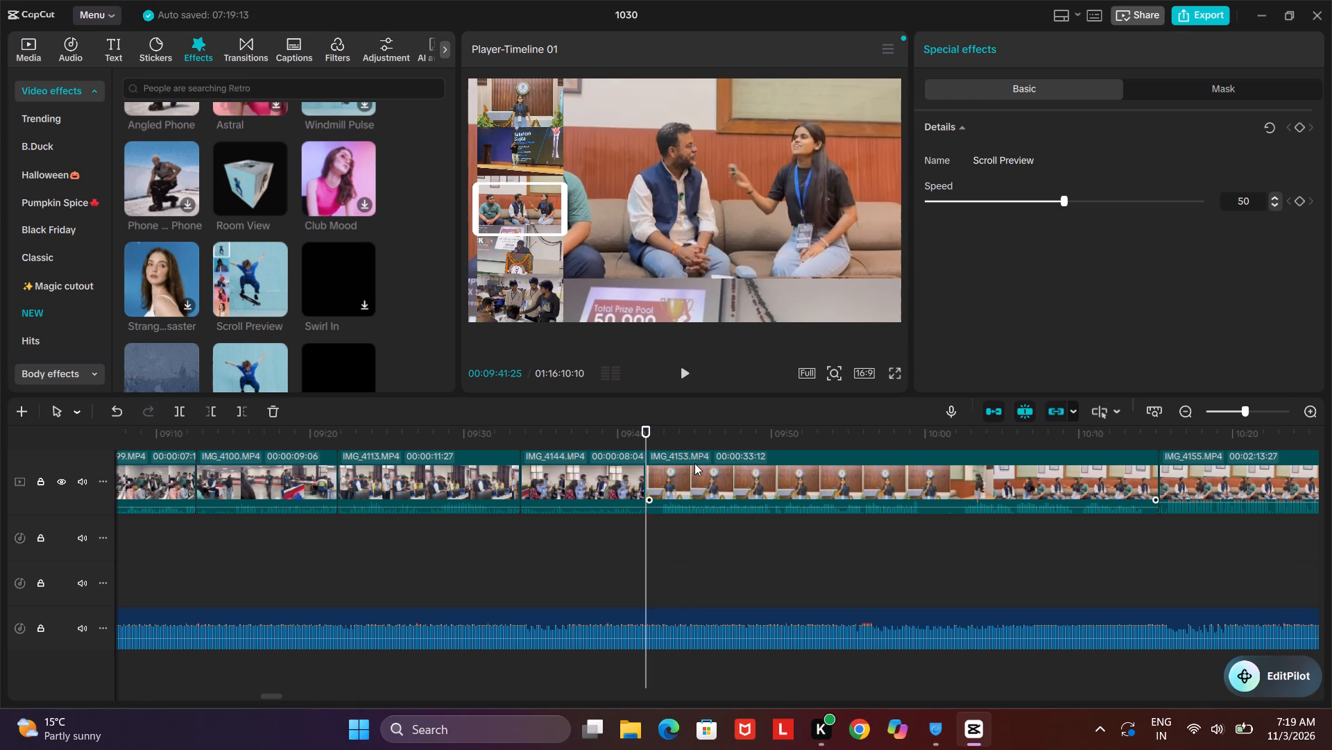
pyautogui.click(694, 463)
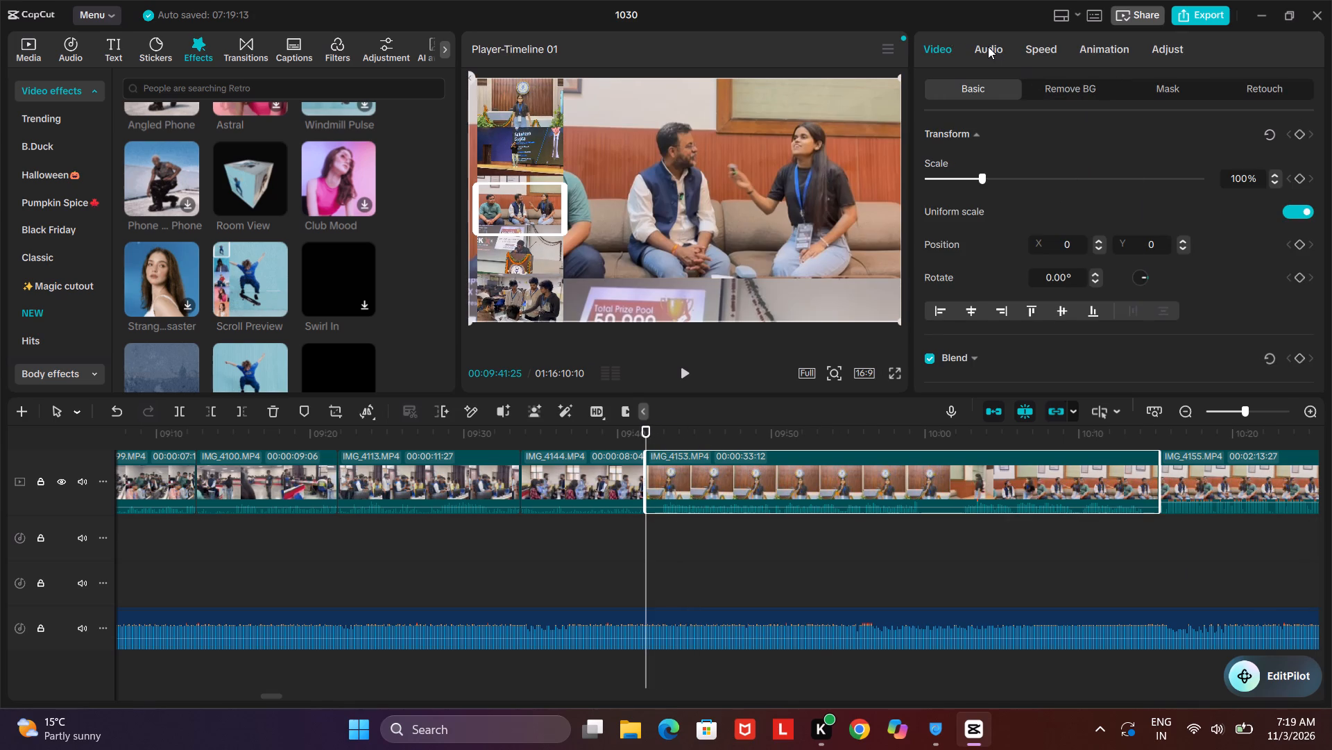
pyautogui.click(988, 47)
pyautogui.click(1157, 177)
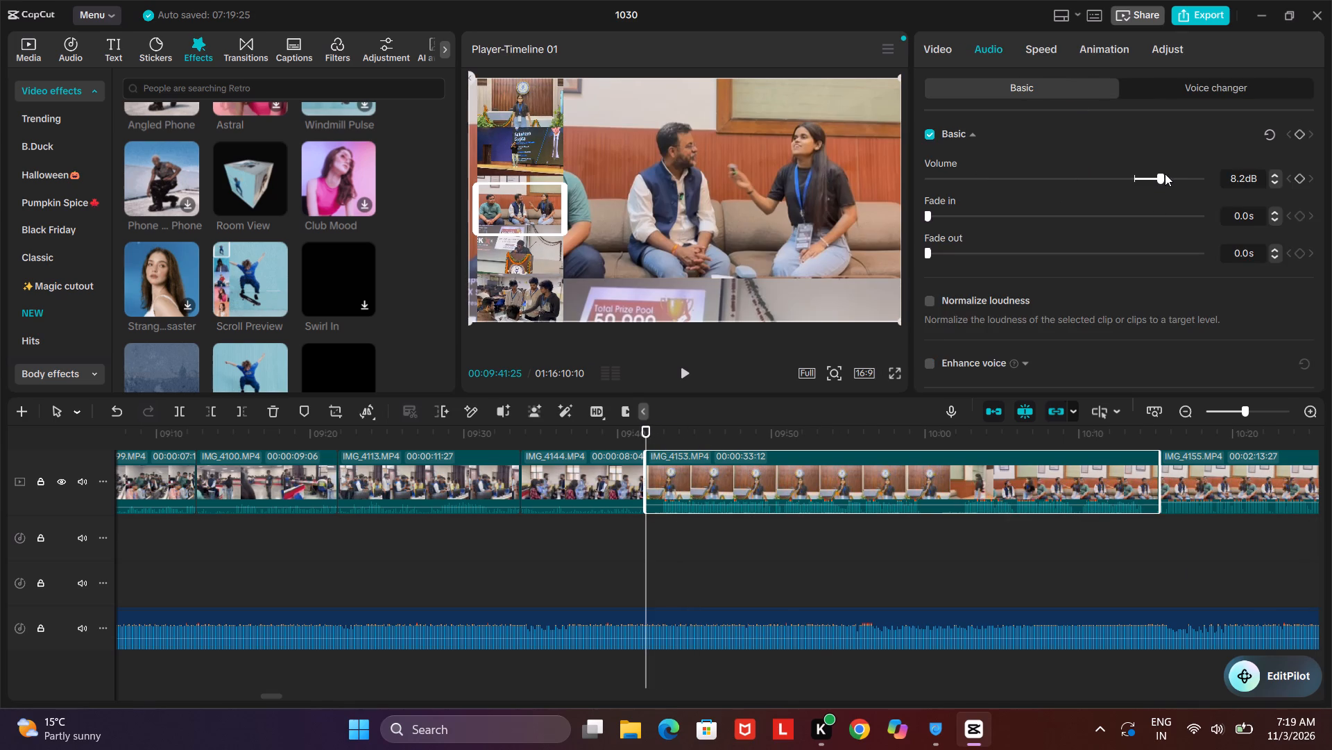
pyautogui.click(685, 368)
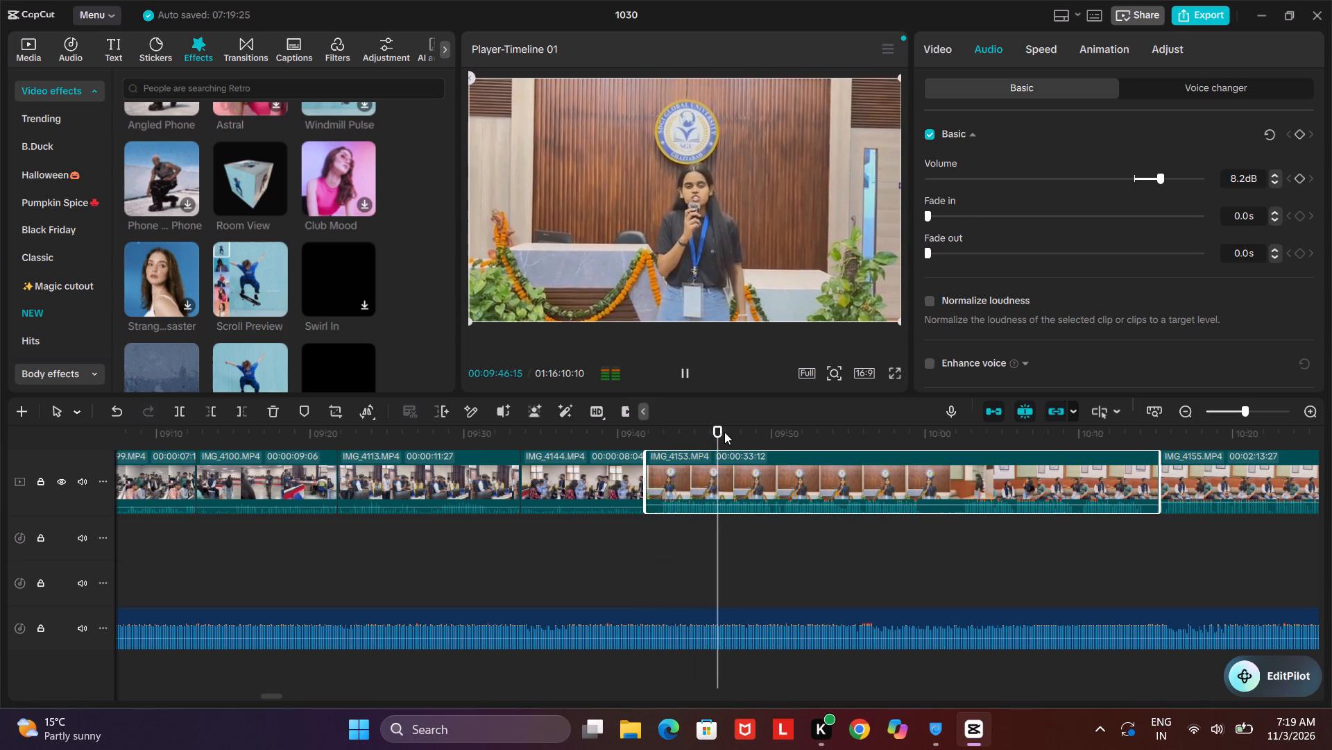
# Split the extracted background audio at 00:09:41:25, where clip IMG_4153 begins.
pyautogui.moveTo(724, 432); pyautogui.dragTo(647, 463)
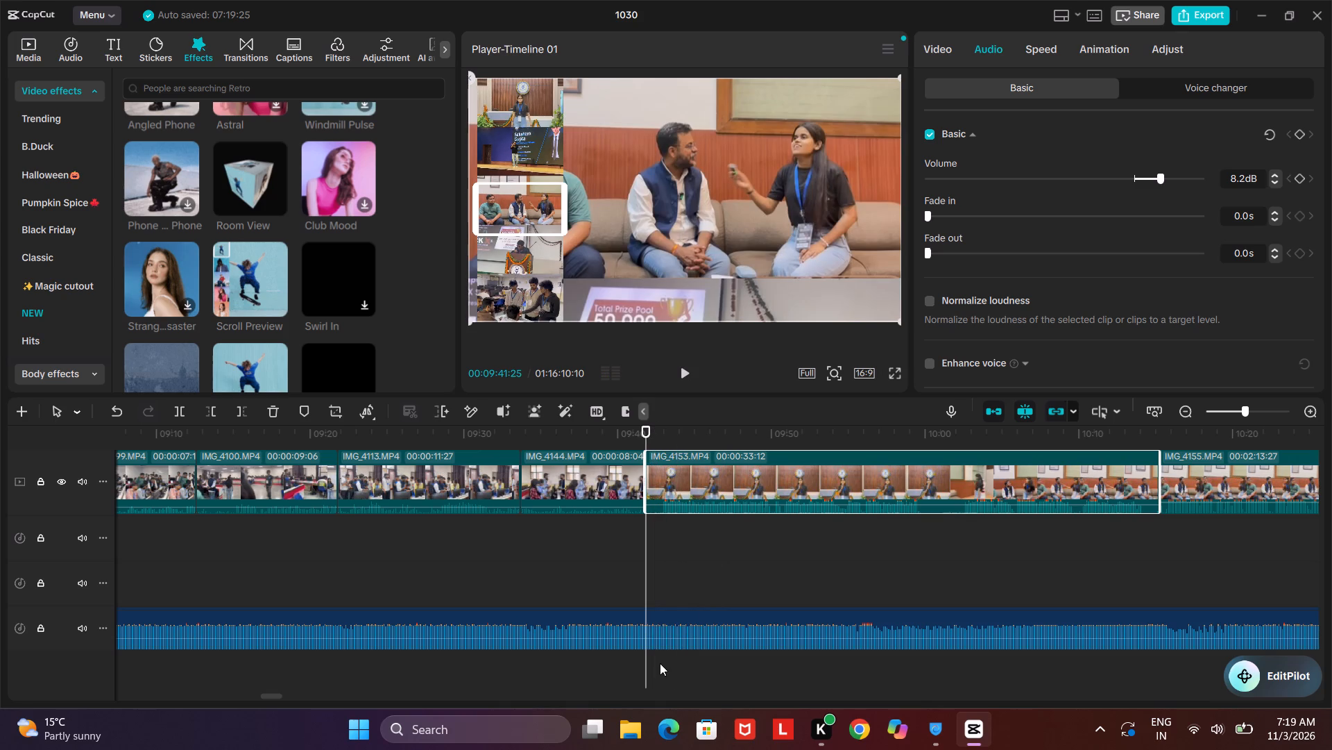
pyautogui.click(650, 626)
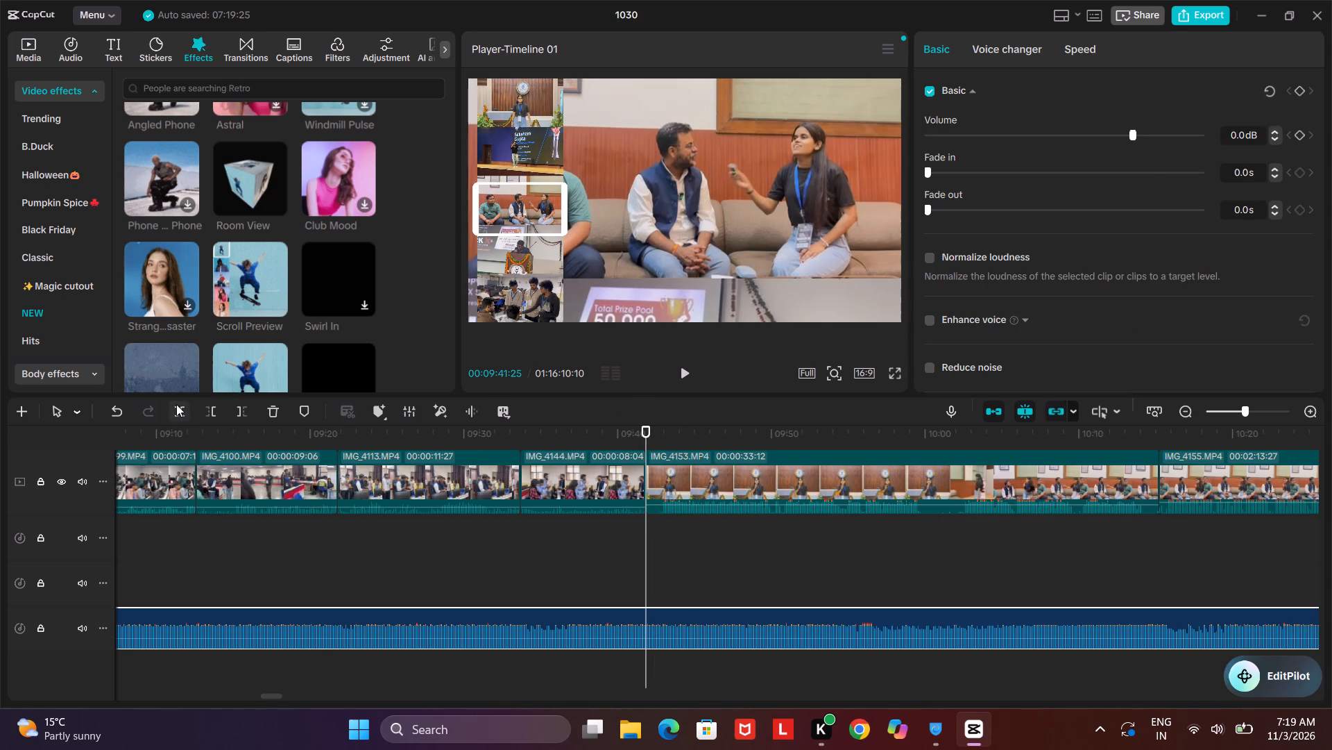
pyautogui.click(176, 405)
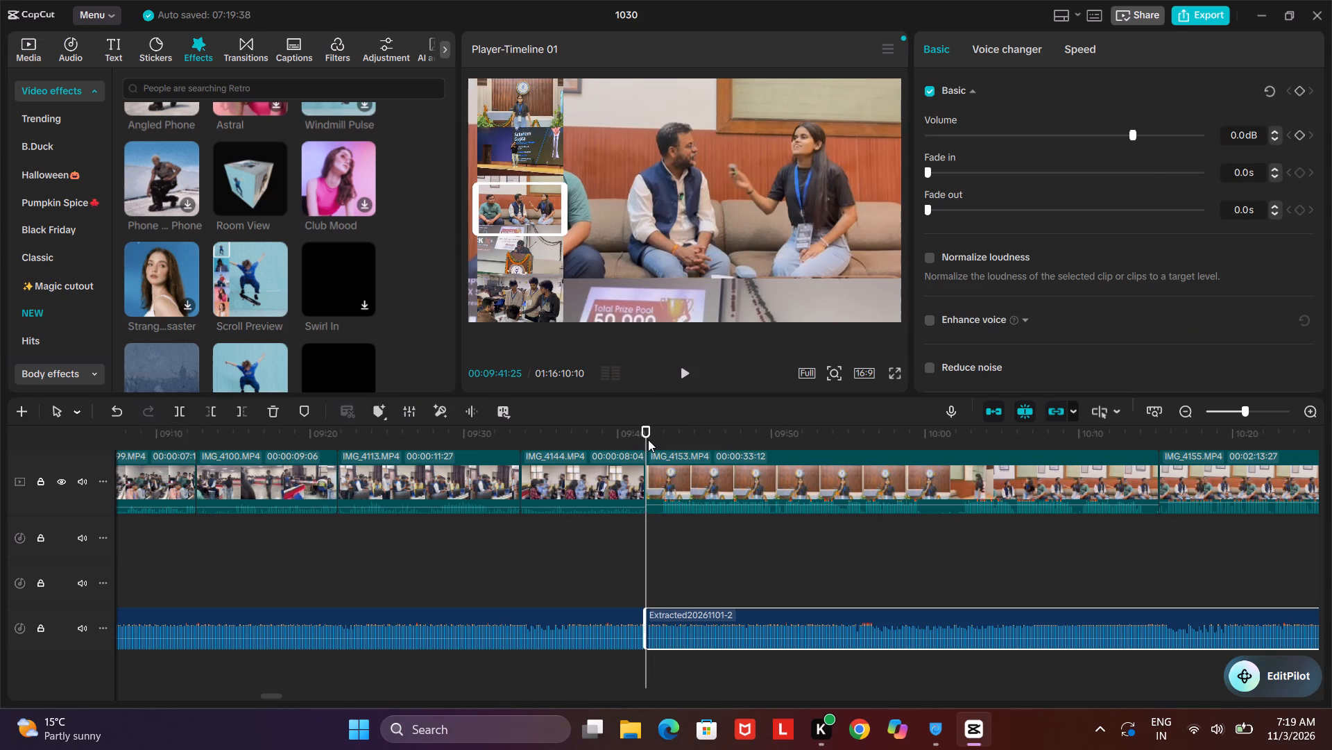
# Split the extracted background audio again at 00:12:29:04, where IMG_4155 ends and IMG_4448 begins.
pyautogui.click(648, 440)
pyautogui.moveTo(644, 429); pyautogui.dragTo(993, 489)
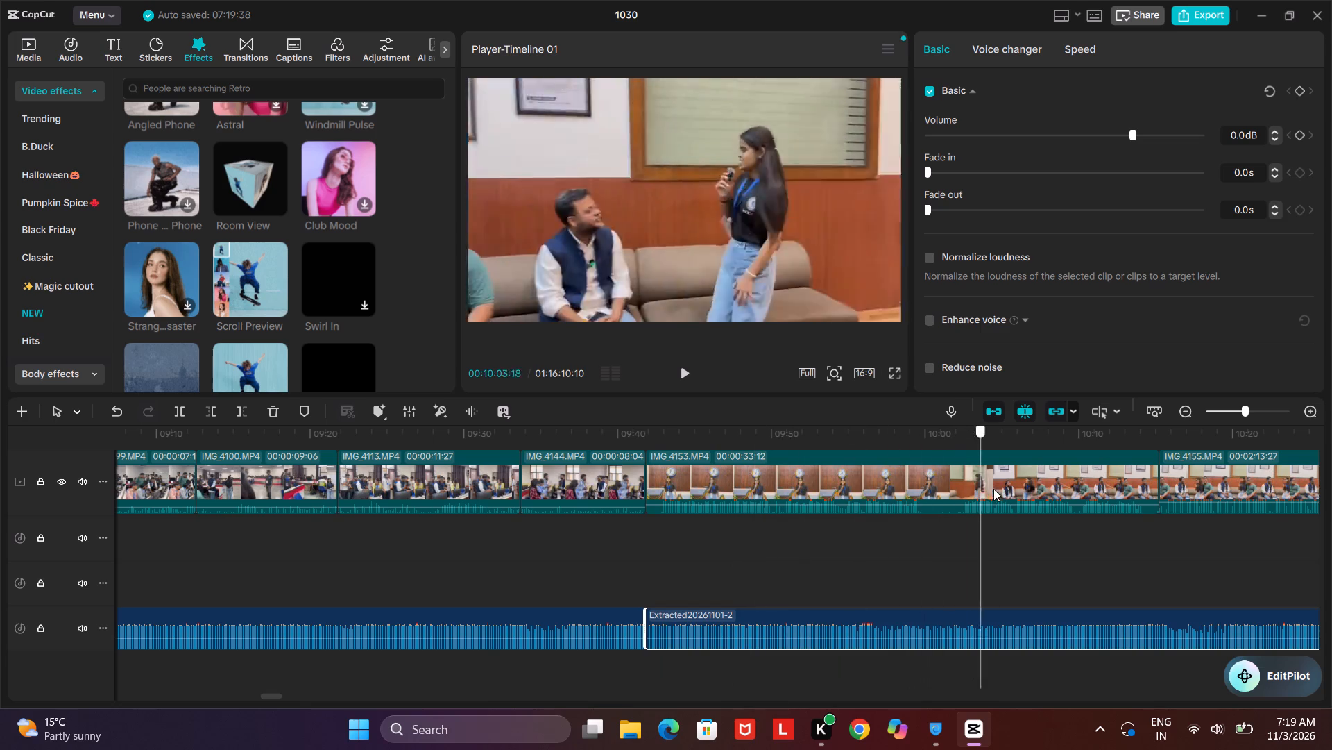
pyautogui.moveTo(993, 489); pyautogui.dragTo(1315, 489)
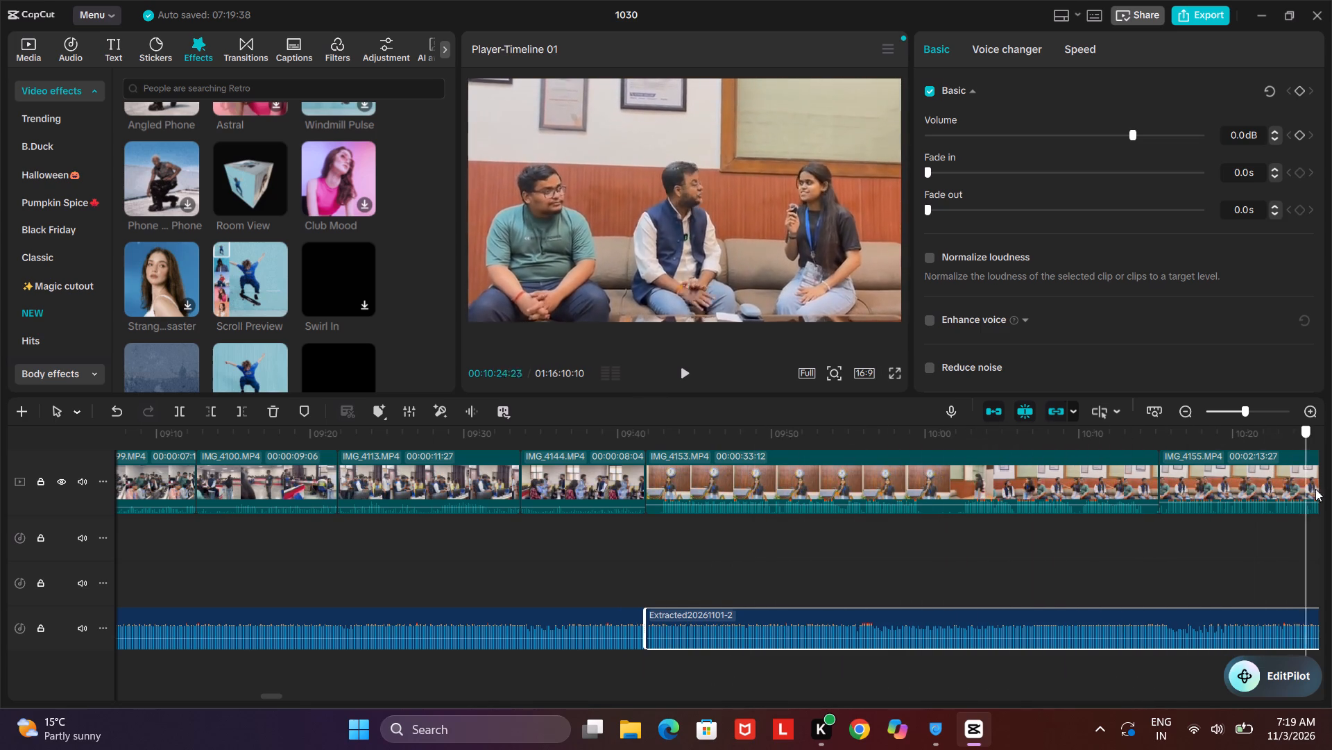
pyautogui.moveTo(1315, 489); pyautogui.dragTo(1284, 523)
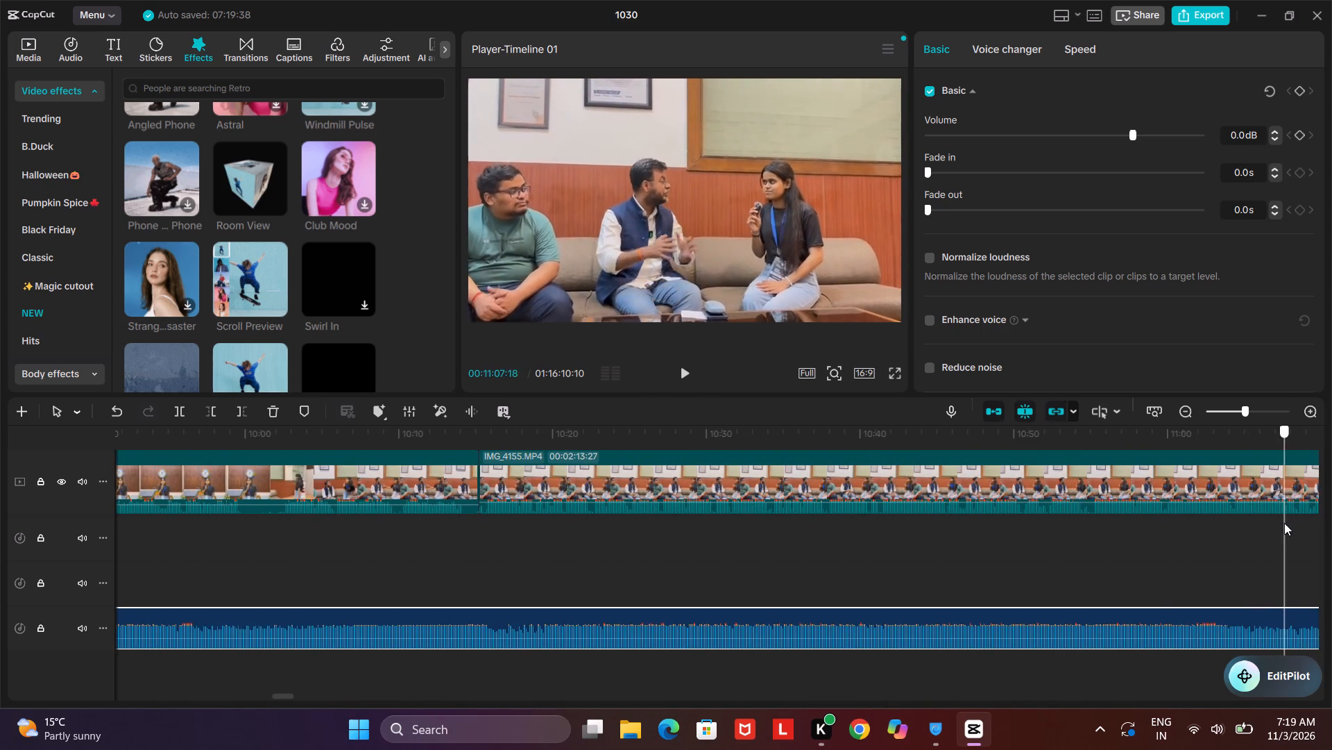
pyautogui.moveTo(1284, 523); pyautogui.dragTo(1306, 523)
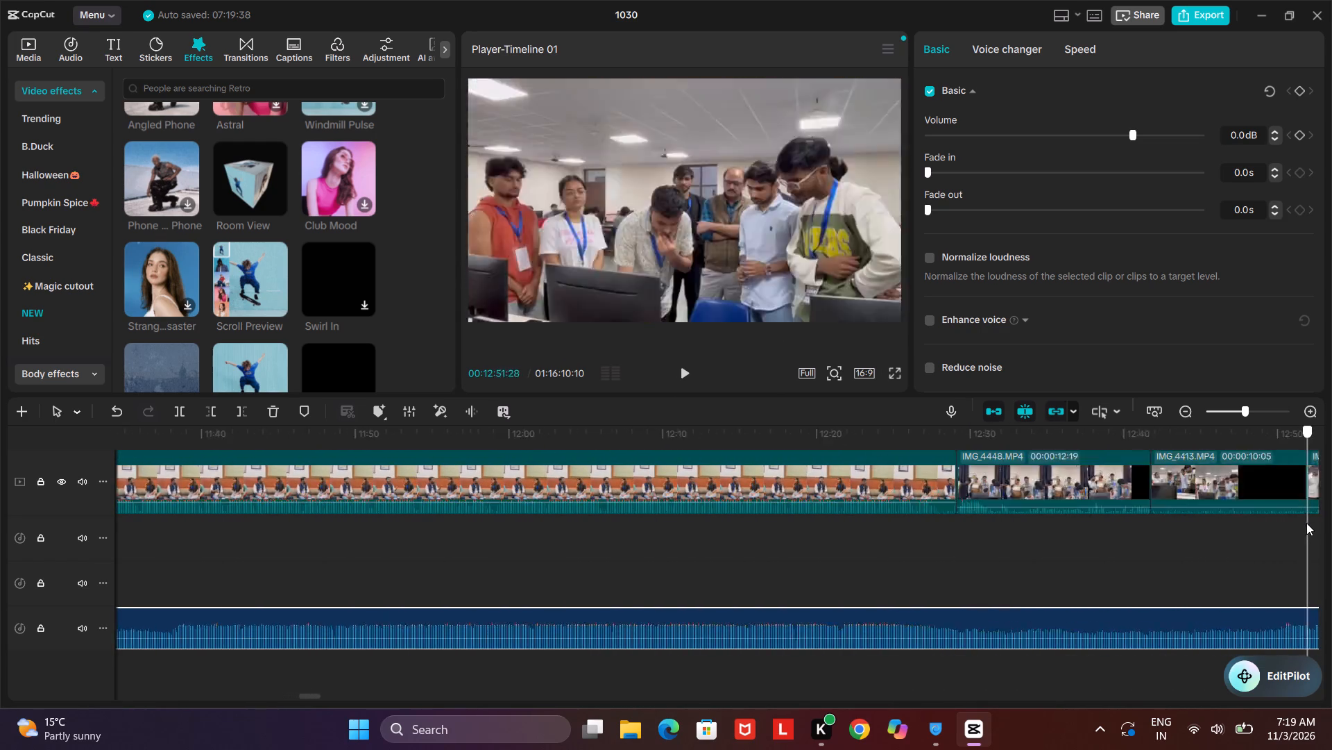
pyautogui.moveTo(1306, 523); pyautogui.dragTo(610, 556)
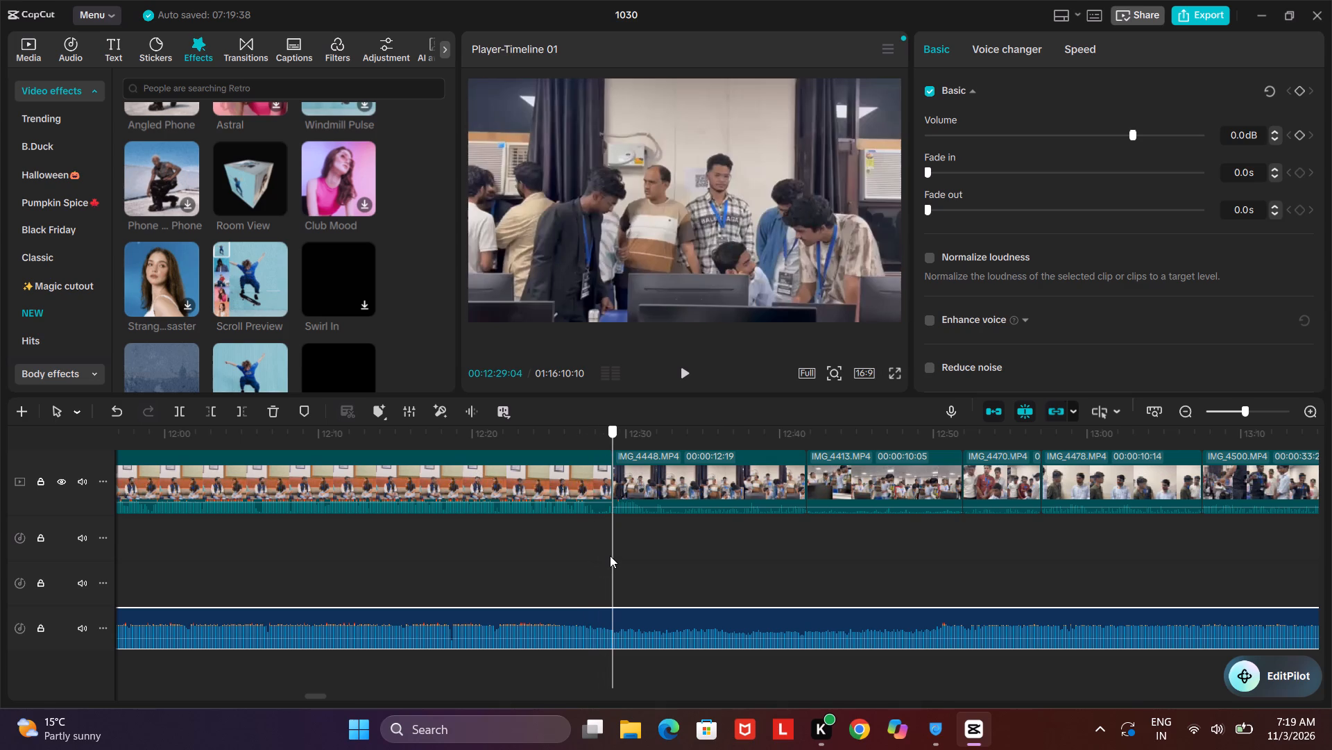
pyautogui.moveTo(610, 556); pyautogui.dragTo(610, 556)
pyautogui.click(182, 406)
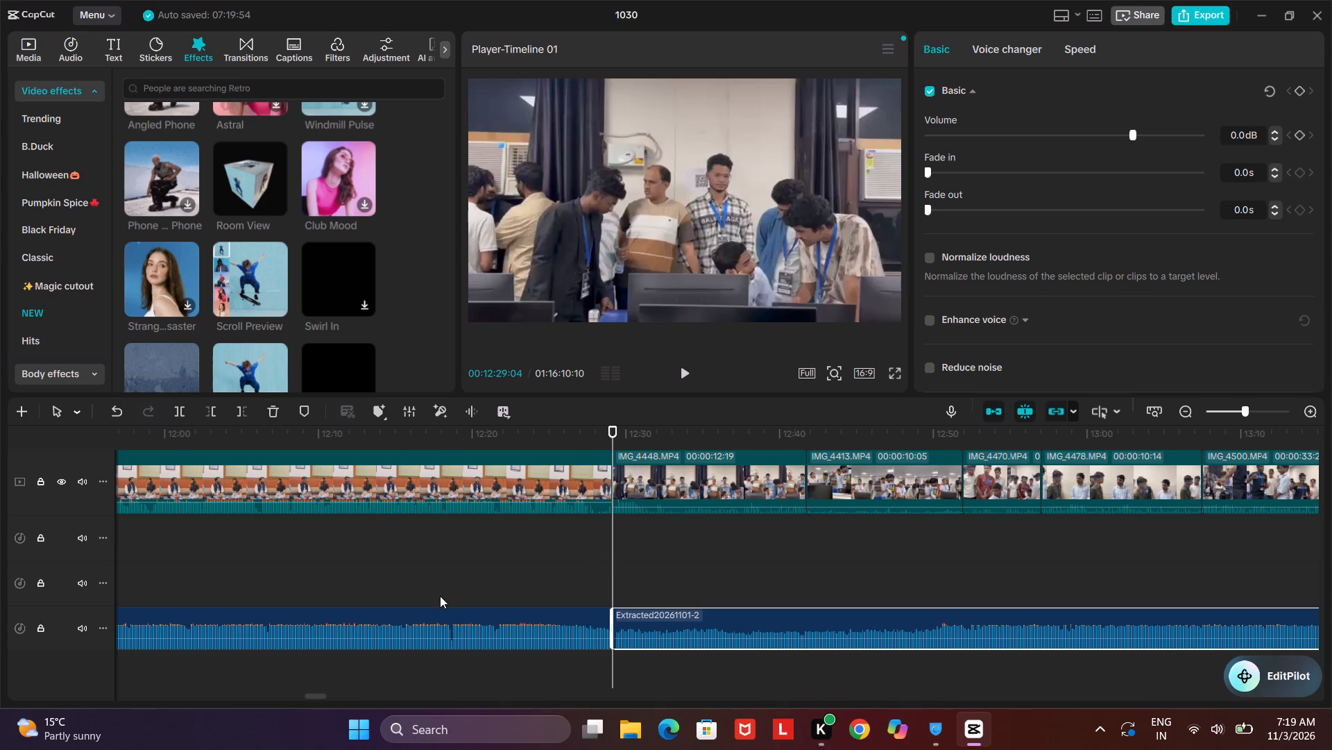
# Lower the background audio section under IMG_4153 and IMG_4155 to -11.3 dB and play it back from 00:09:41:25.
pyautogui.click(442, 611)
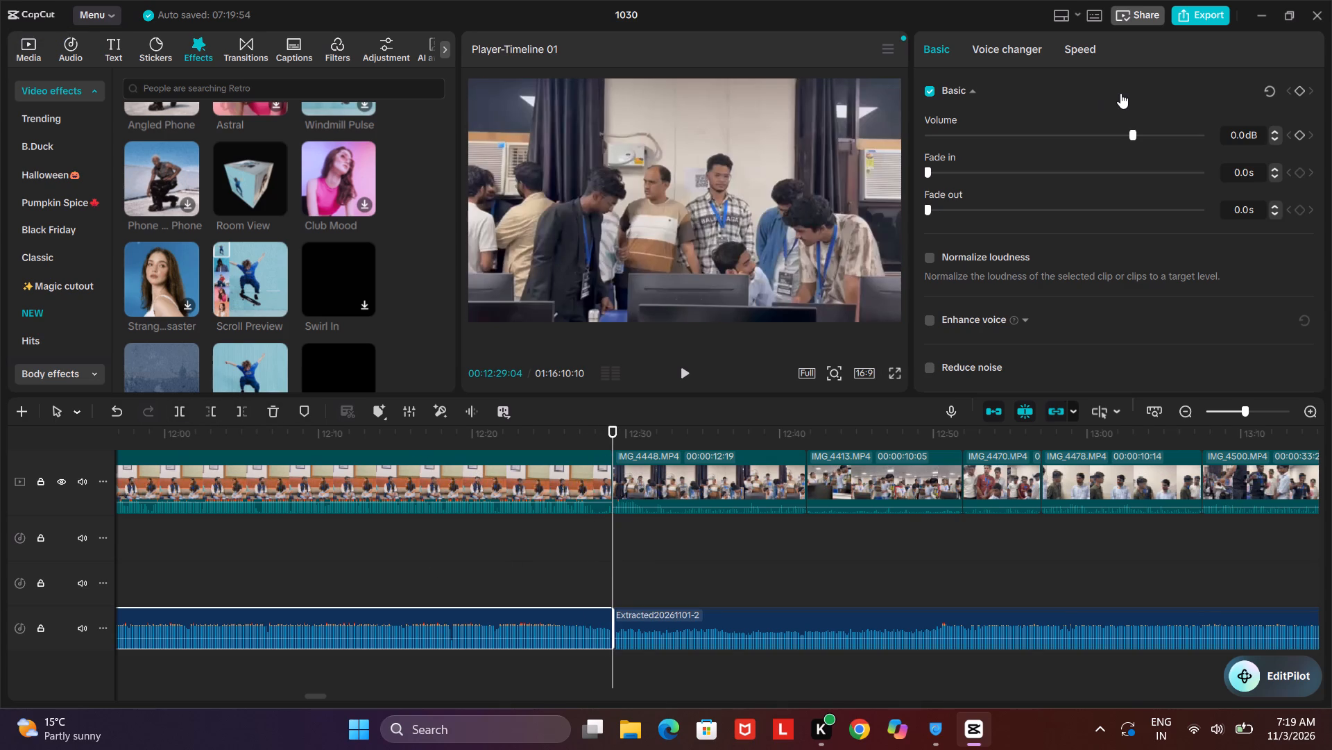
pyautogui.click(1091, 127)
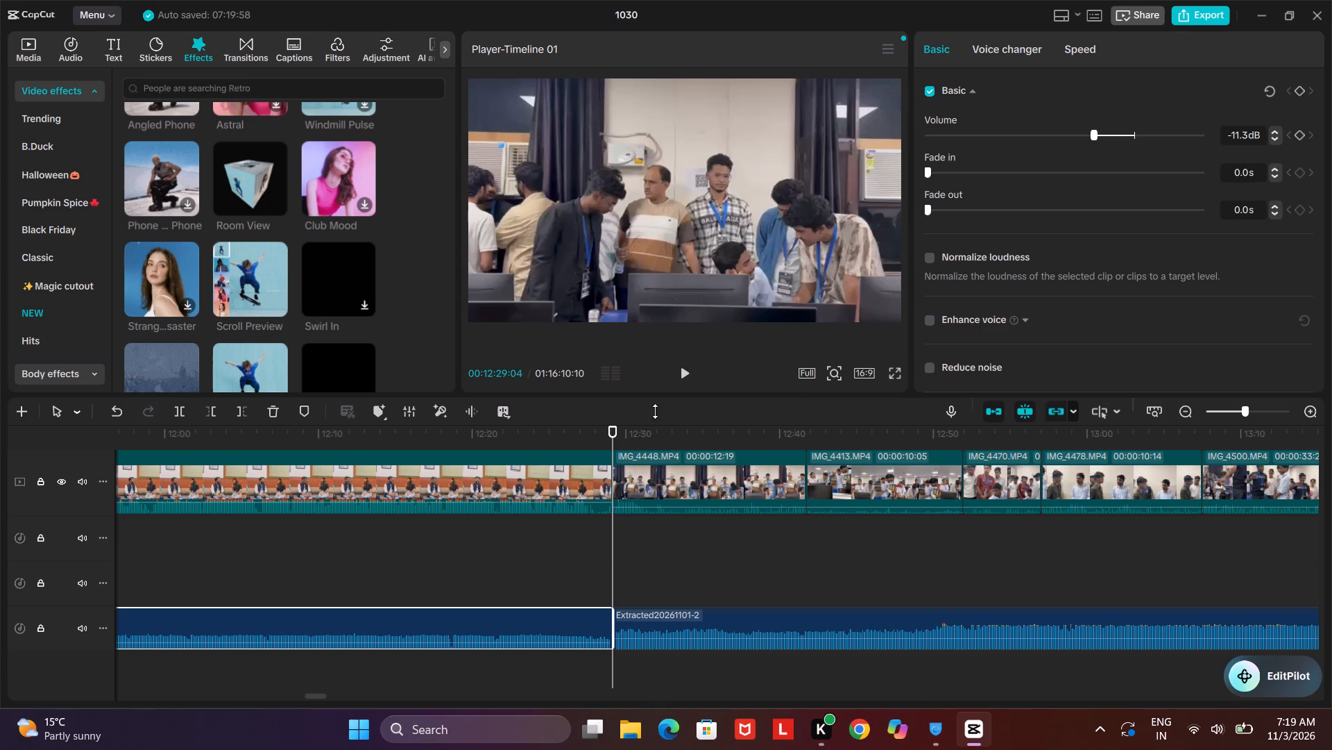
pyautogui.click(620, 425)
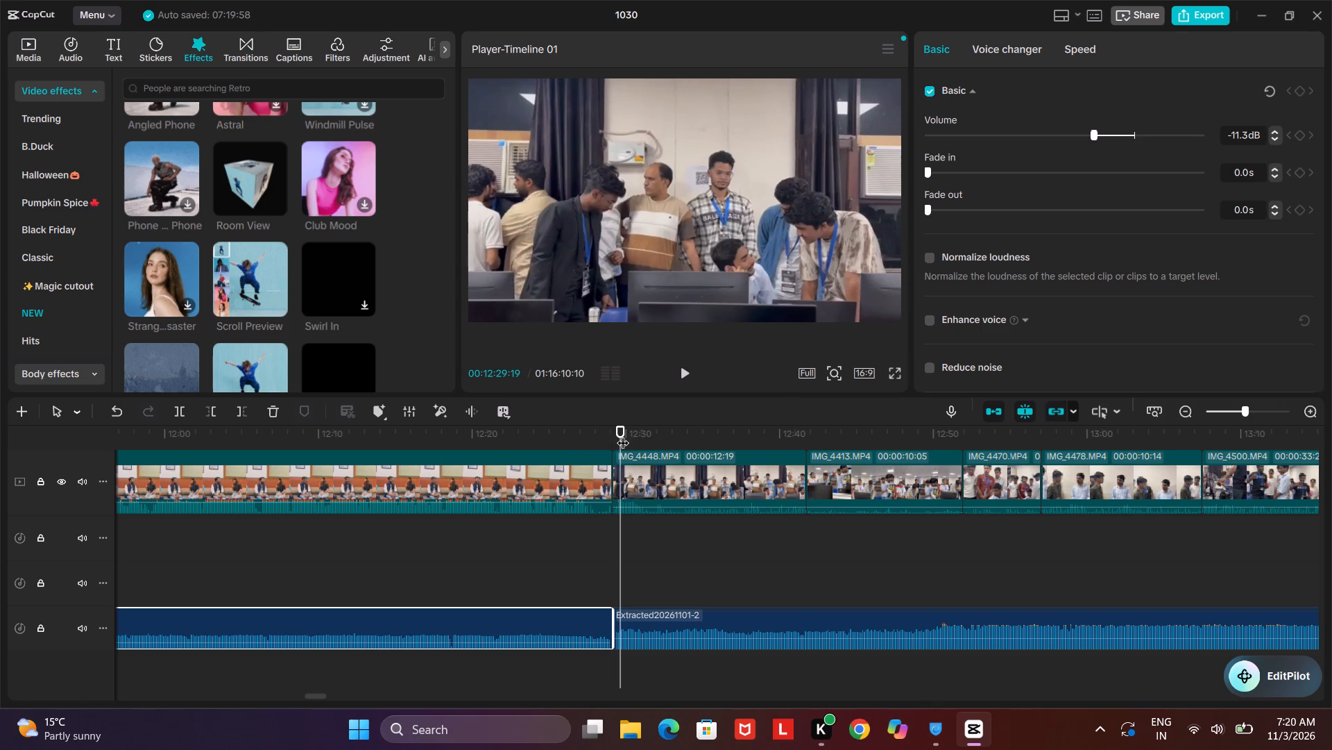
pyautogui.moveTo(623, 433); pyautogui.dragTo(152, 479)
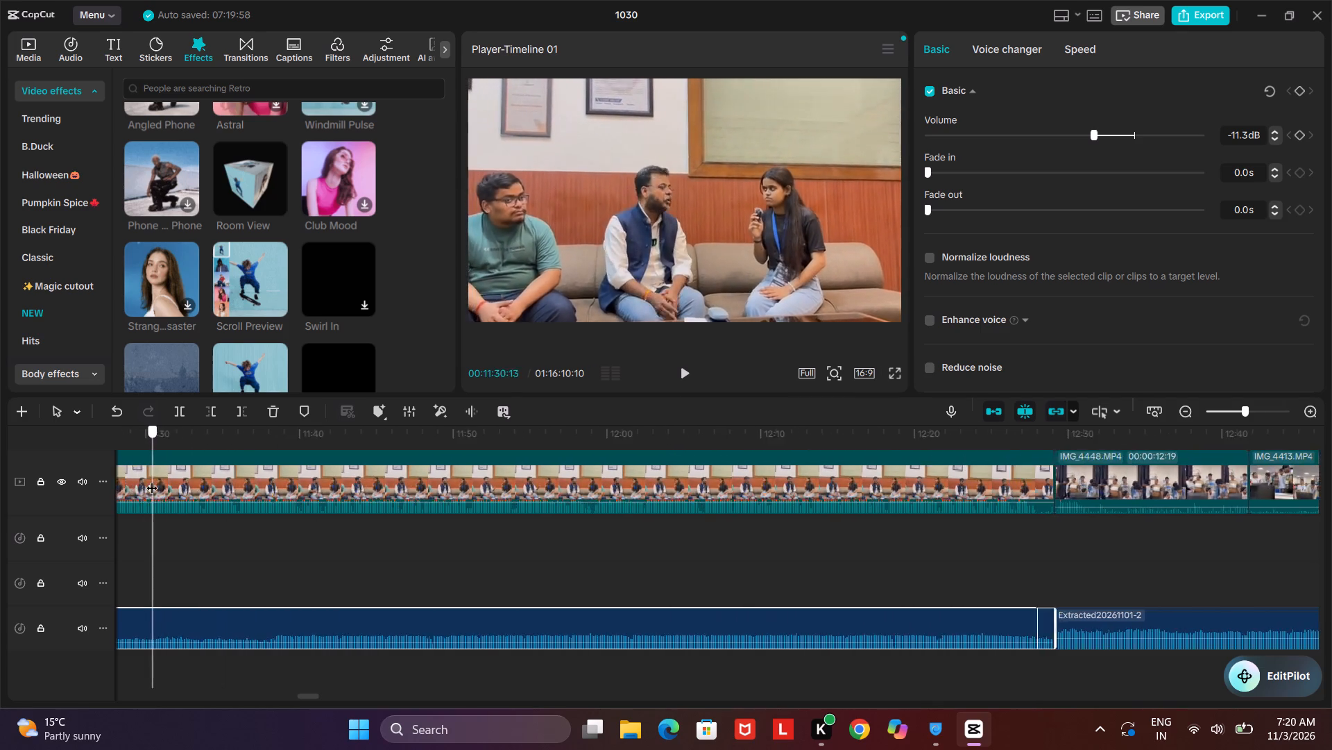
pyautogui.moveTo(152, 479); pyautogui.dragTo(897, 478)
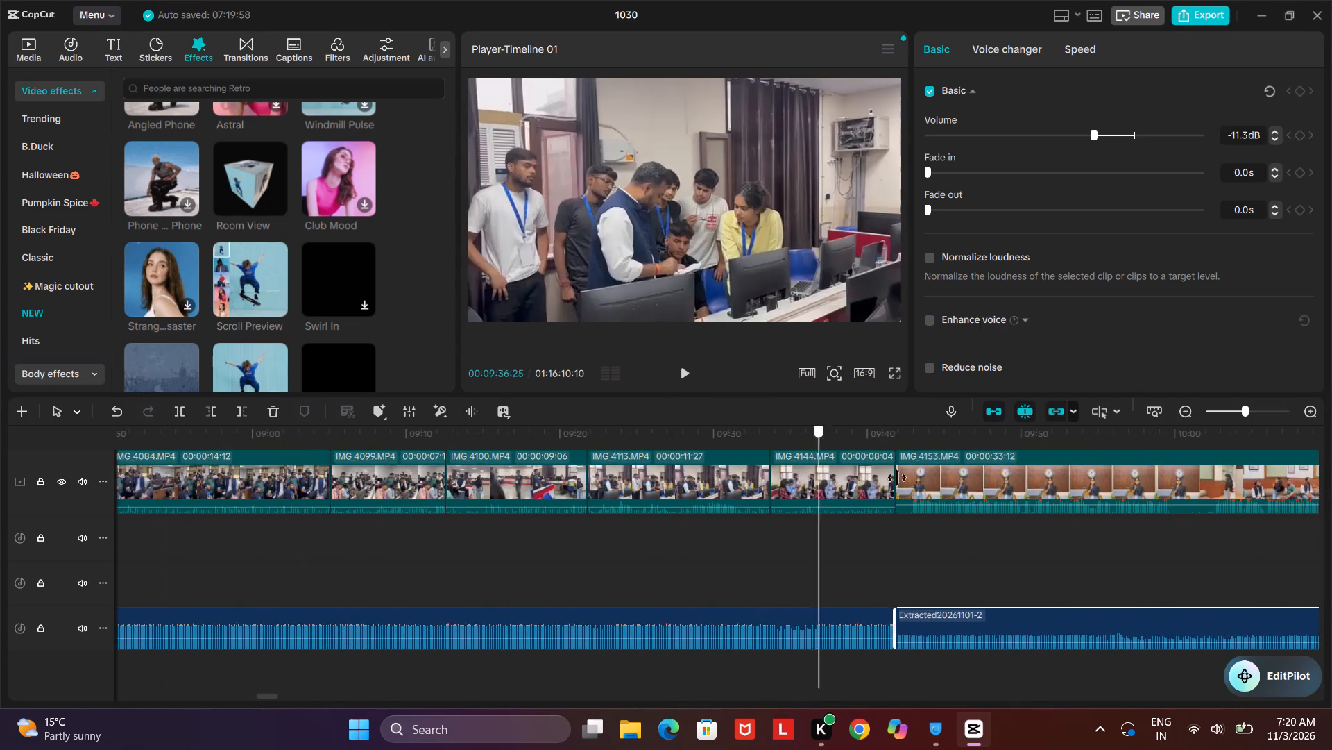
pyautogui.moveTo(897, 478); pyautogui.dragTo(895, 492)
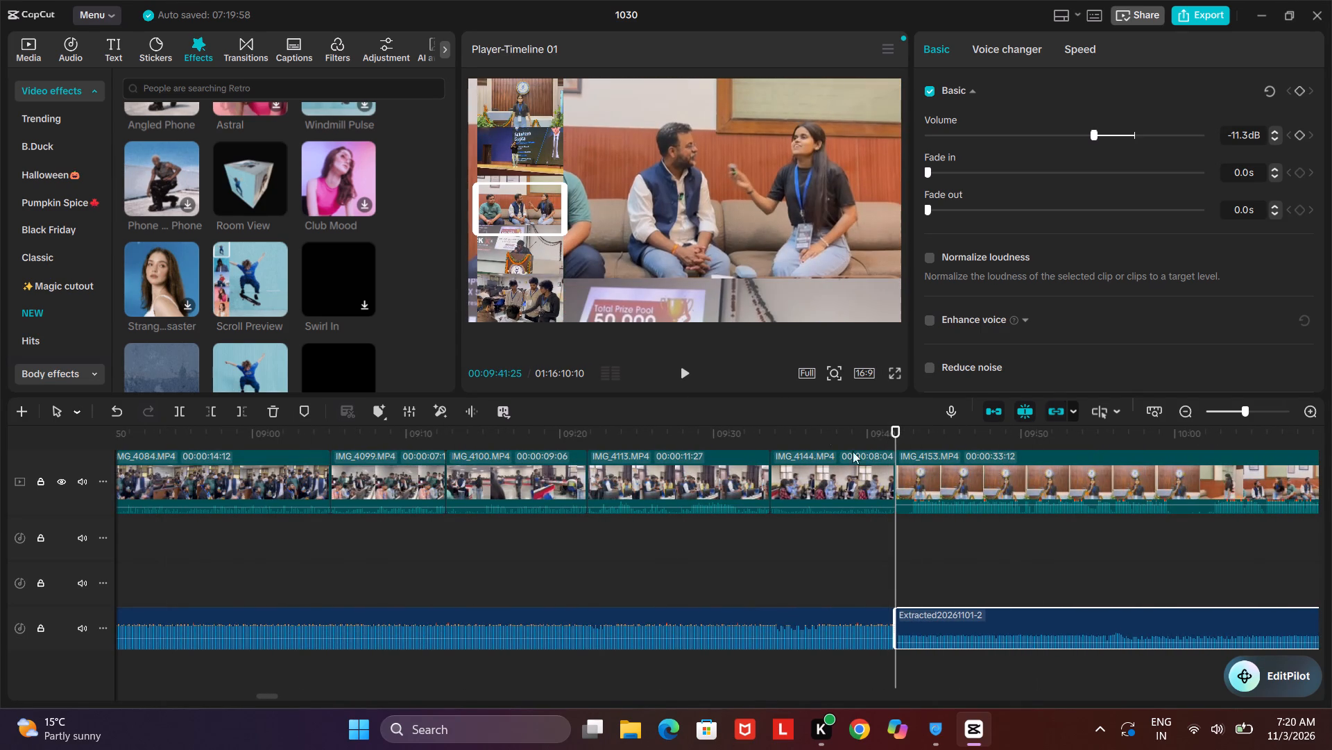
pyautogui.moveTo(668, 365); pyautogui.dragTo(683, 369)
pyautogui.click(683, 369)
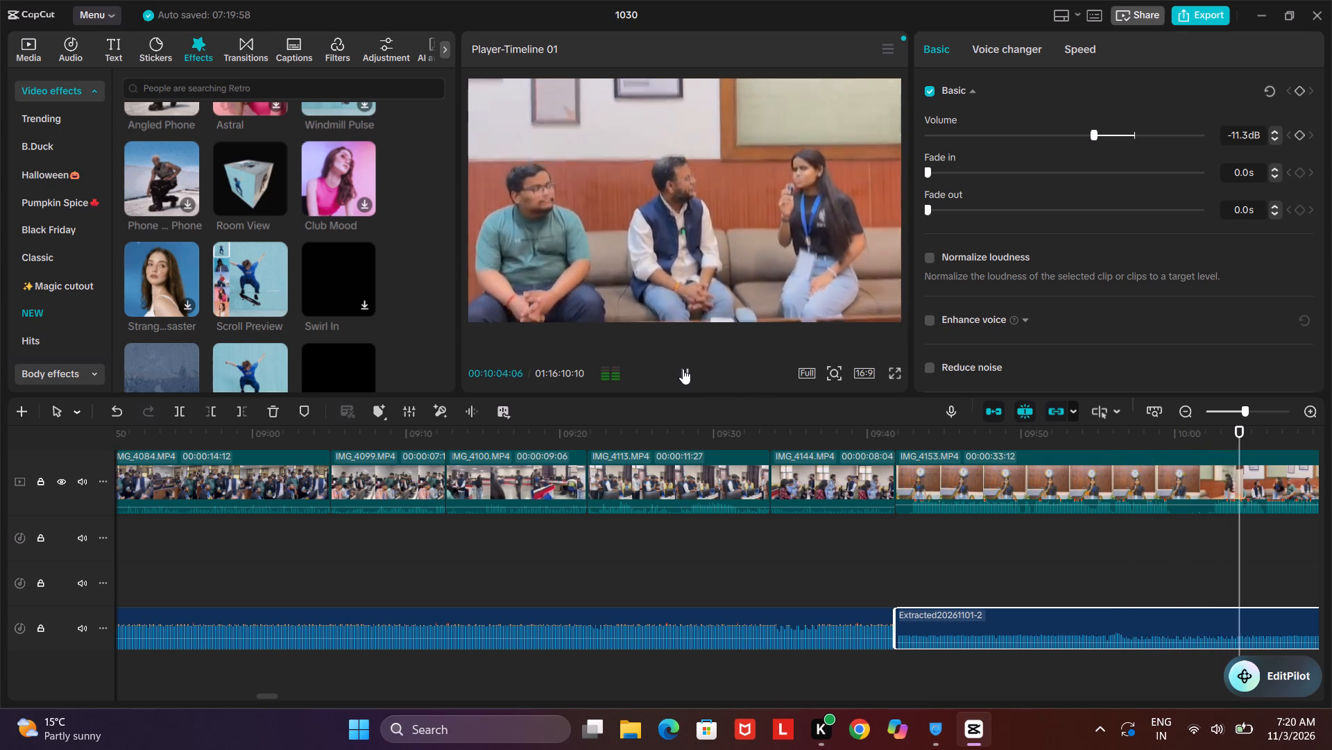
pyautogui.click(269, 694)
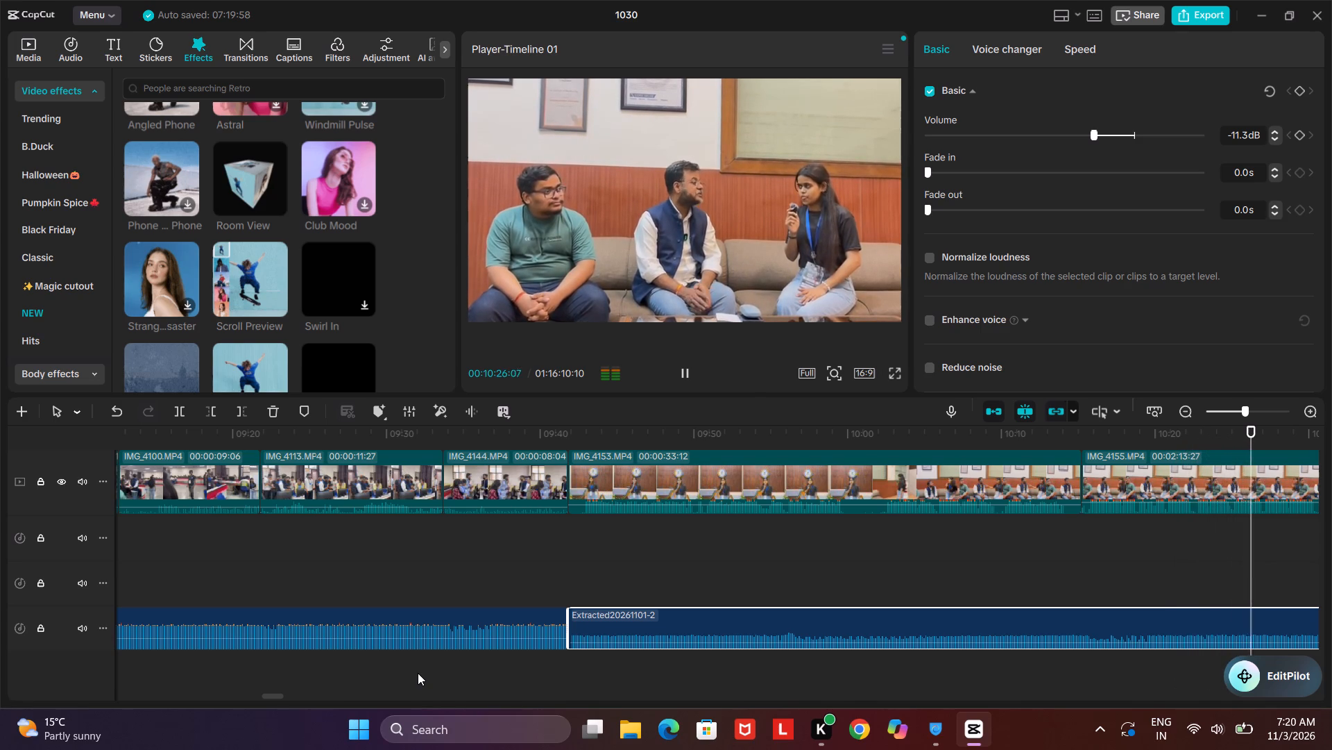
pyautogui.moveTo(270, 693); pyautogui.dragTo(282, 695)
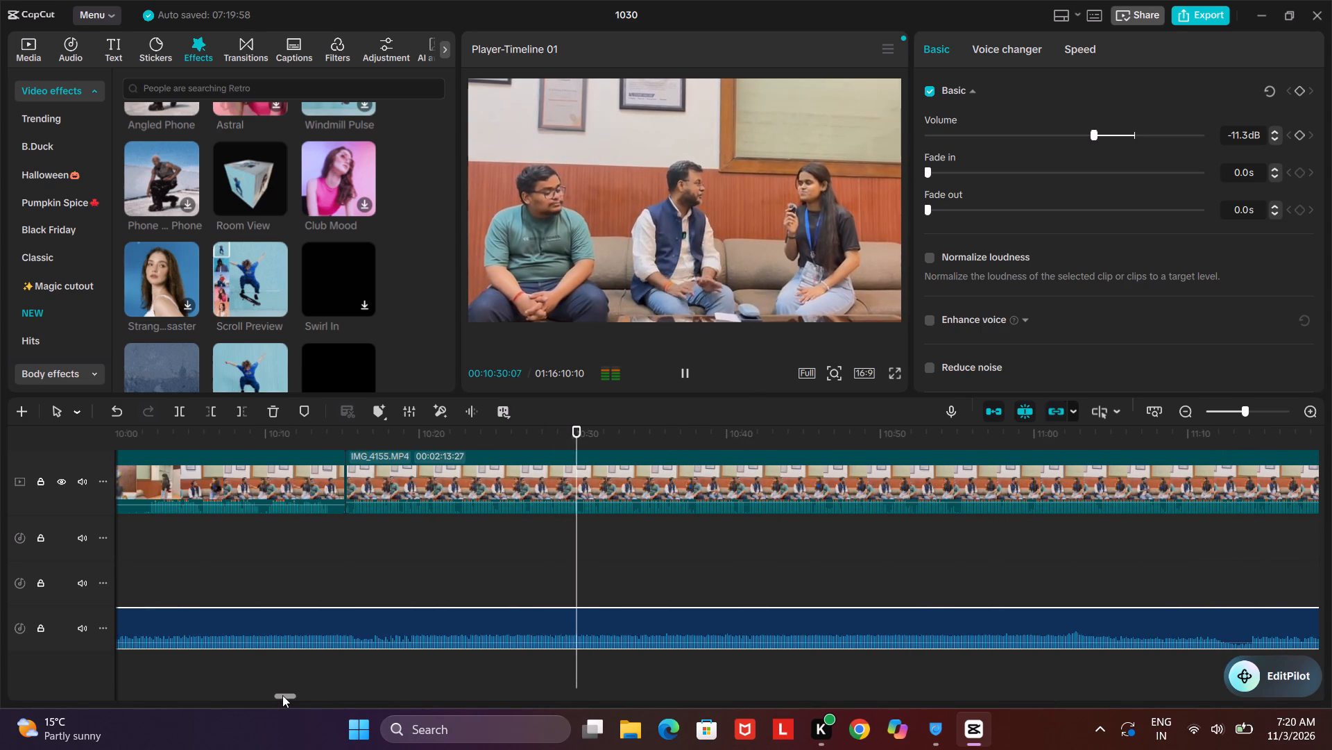
# Set the background audio section under IMG_4153 and IMG_4155 to -16.0 dB and check the balance, replaying from 00:09:54:29.
pyautogui.click(1075, 135)
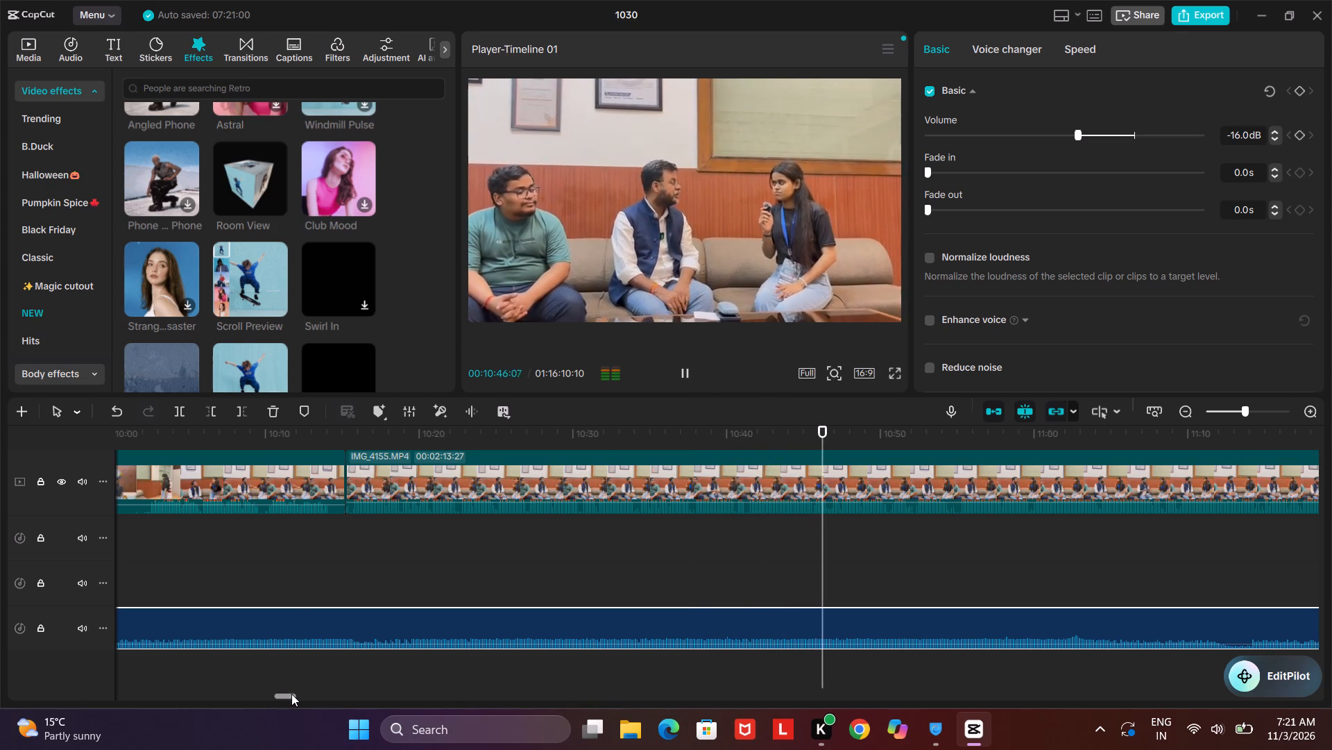
pyautogui.moveTo(291, 694); pyautogui.dragTo(302, 697)
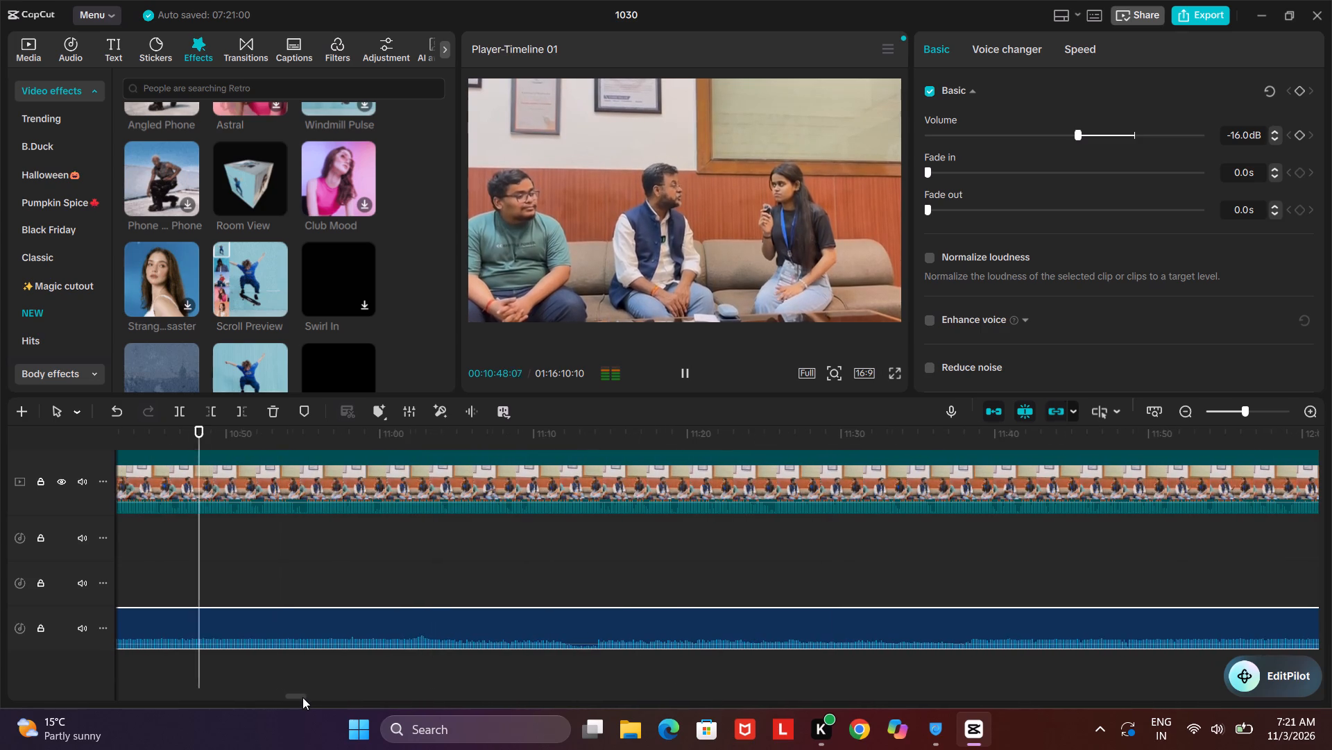
pyautogui.moveTo(302, 697); pyautogui.dragTo(302, 695)
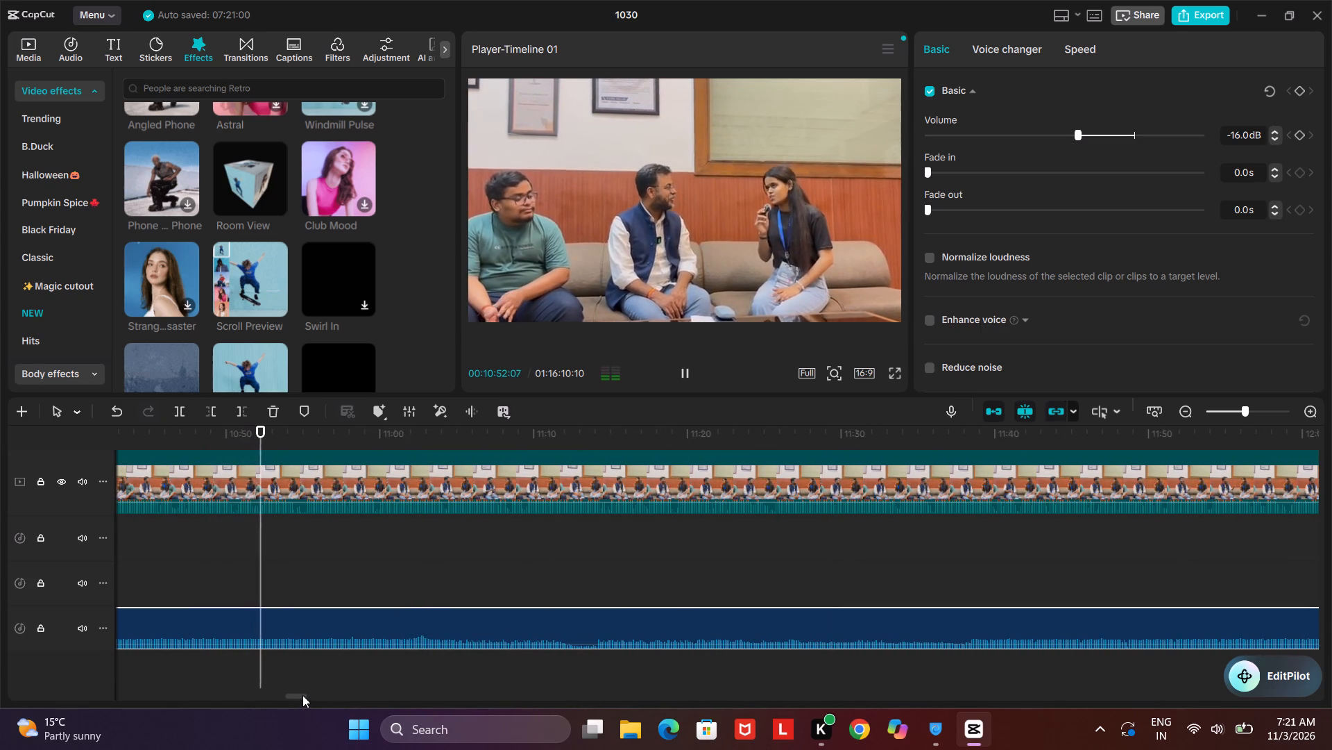
pyautogui.moveTo(302, 695); pyautogui.dragTo(304, 694)
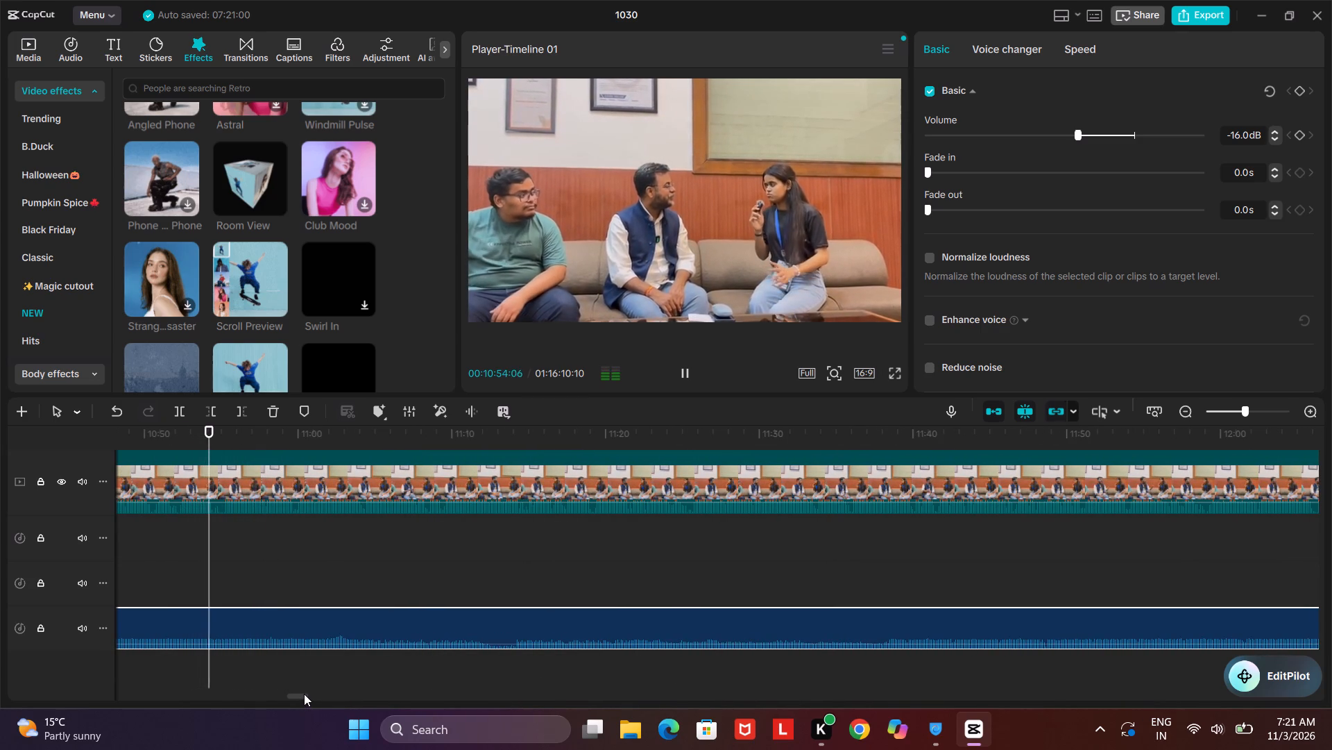
pyautogui.moveTo(304, 694); pyautogui.dragTo(282, 679)
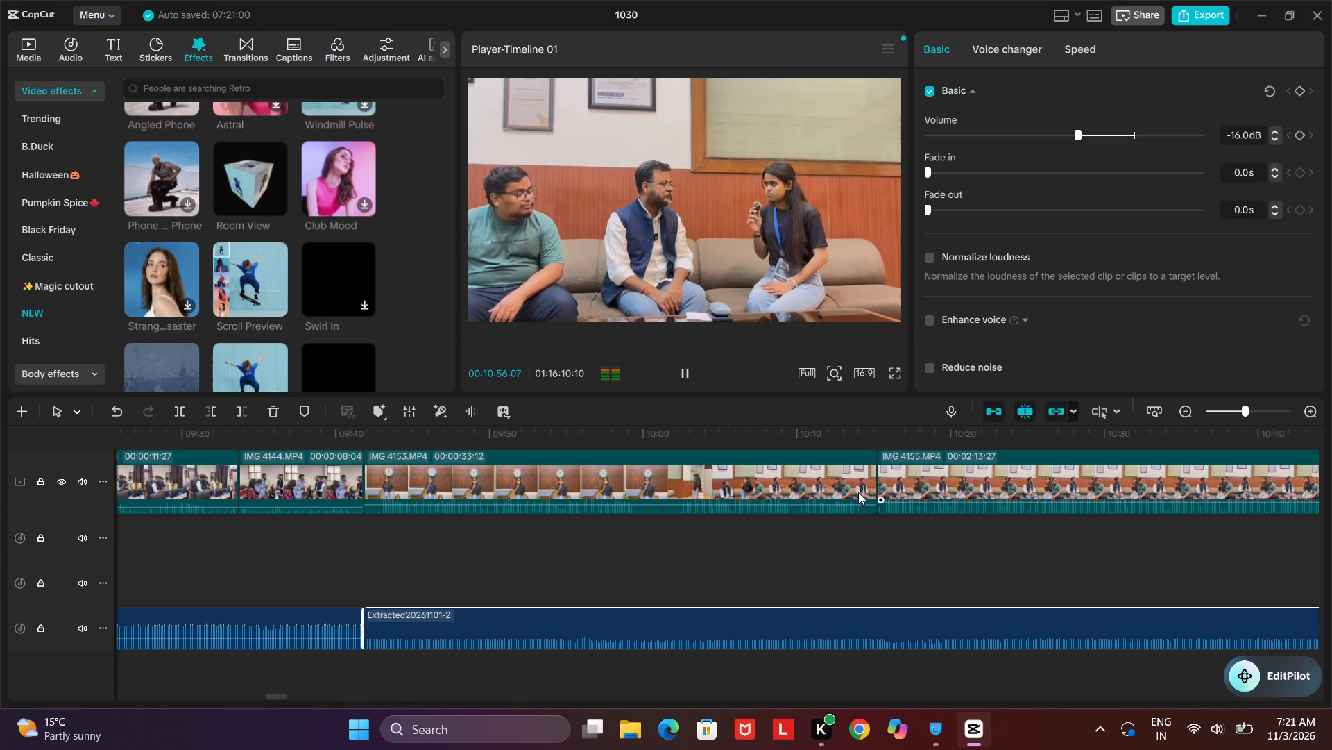
pyautogui.click(1209, 410)
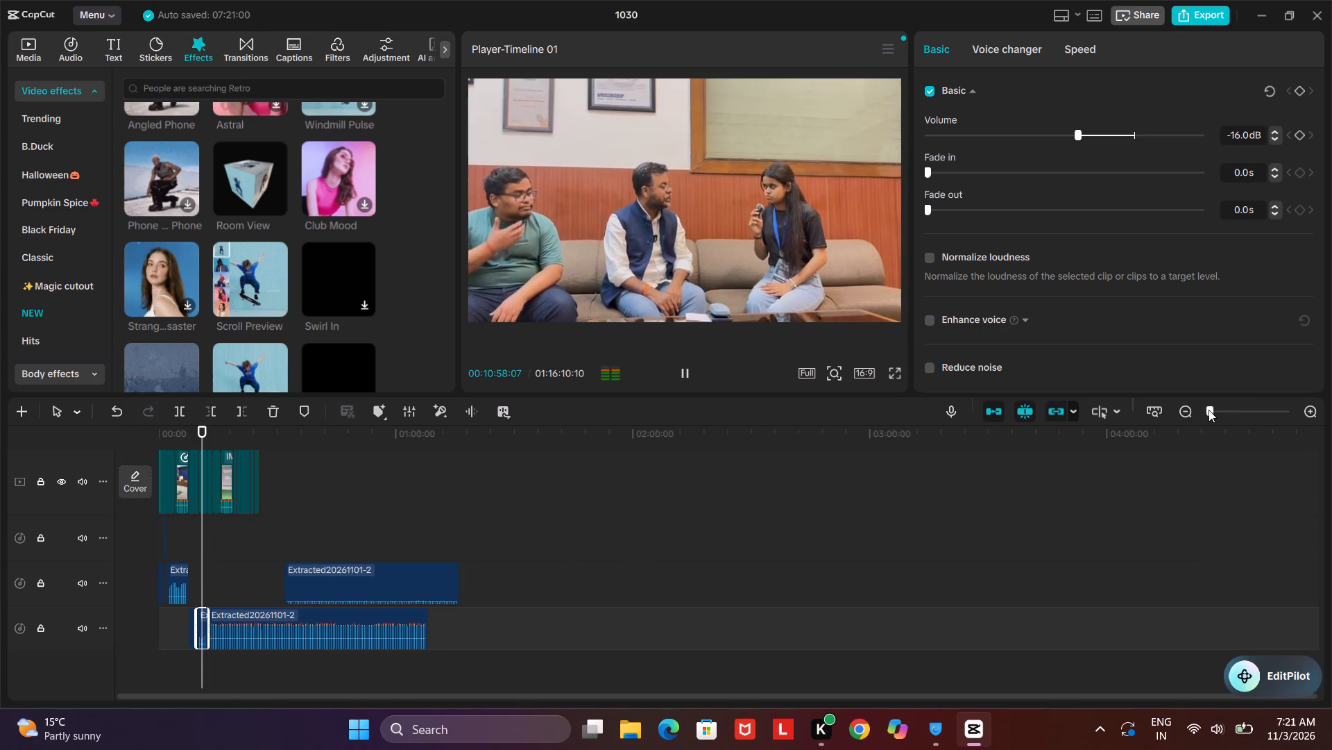
pyautogui.click(1230, 408)
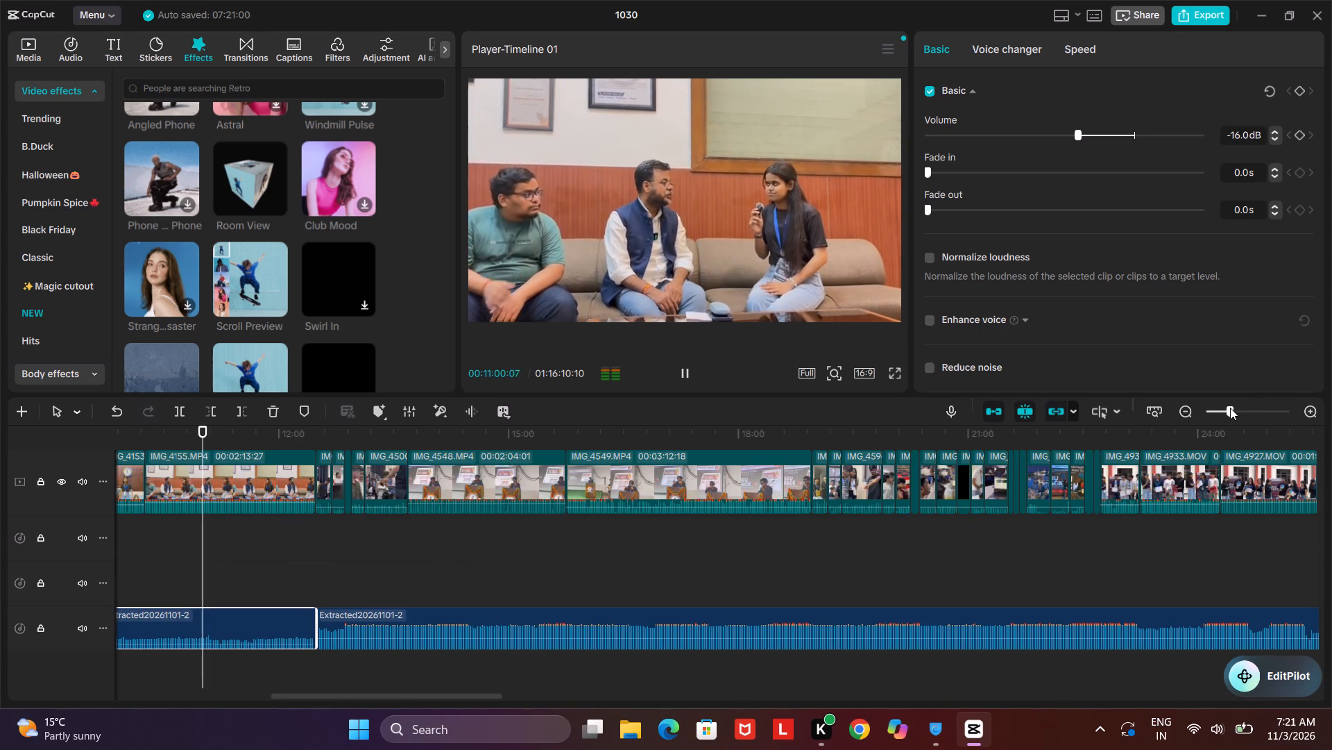
pyautogui.moveTo(206, 438); pyautogui.dragTo(121, 447)
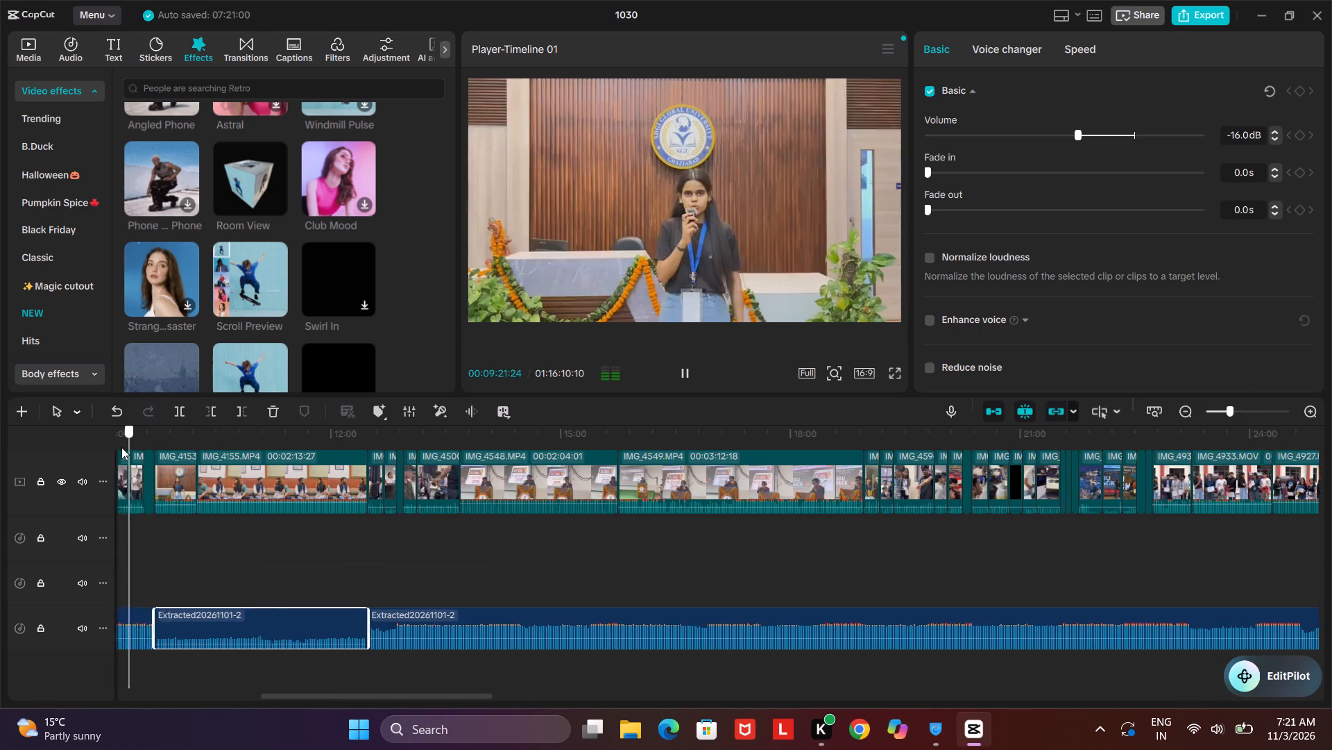
pyautogui.moveTo(121, 447); pyautogui.dragTo(359, 442)
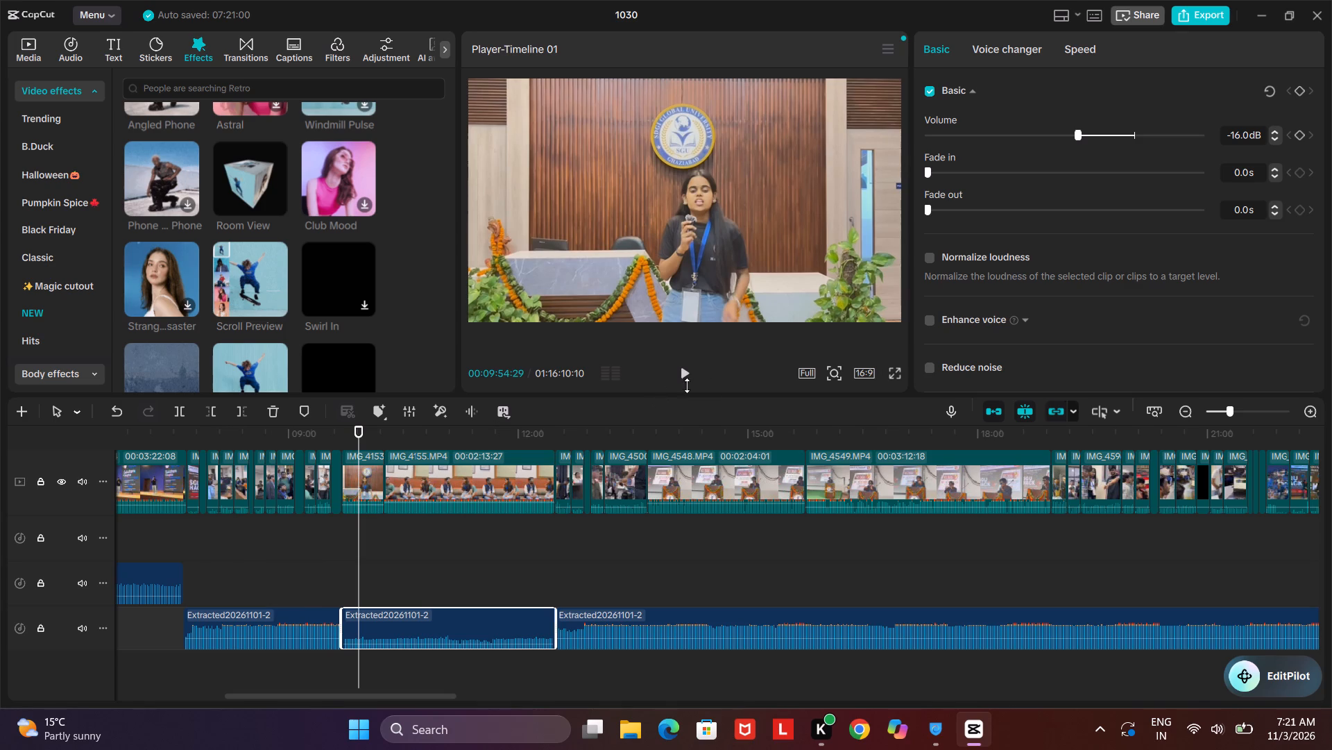
pyautogui.click(683, 369)
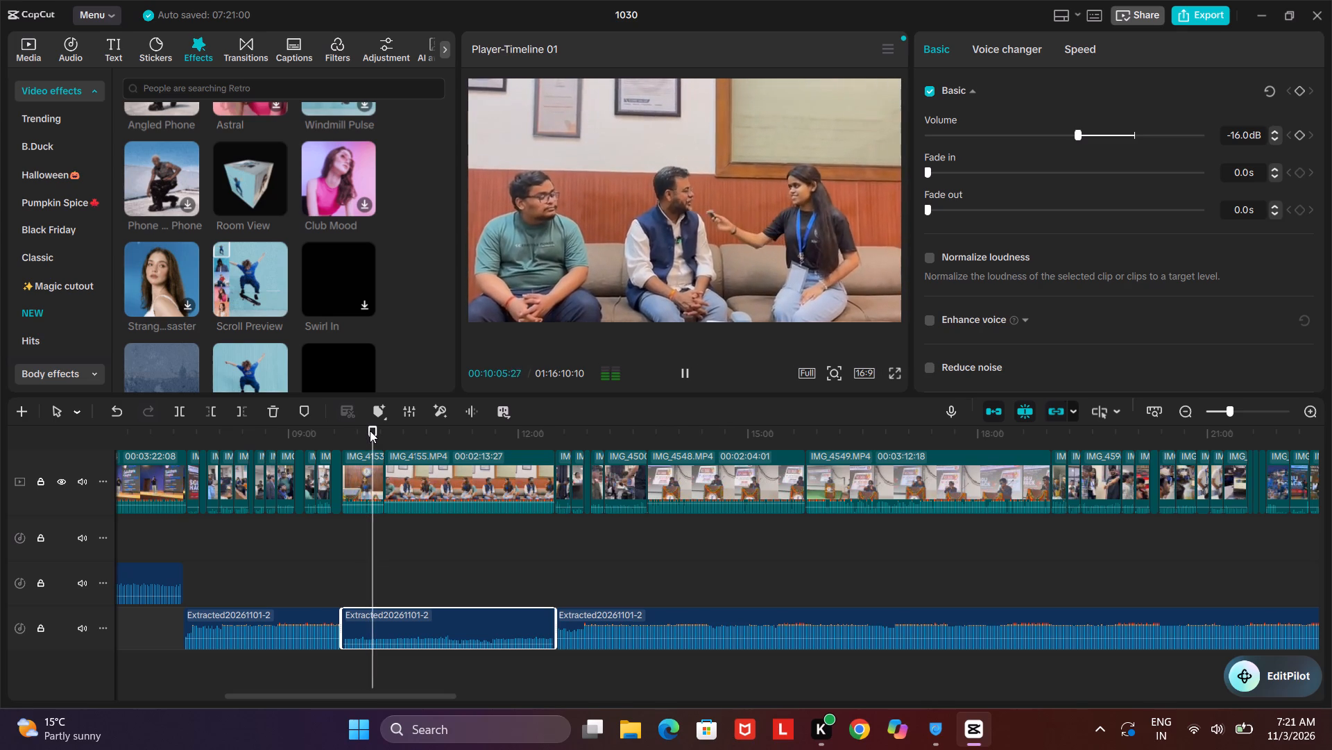
# Add the THE END text template at 00:10:03:20 and replace its text with the interviewed guest's name in capitals, prefixed DR.
pyautogui.click(370, 431)
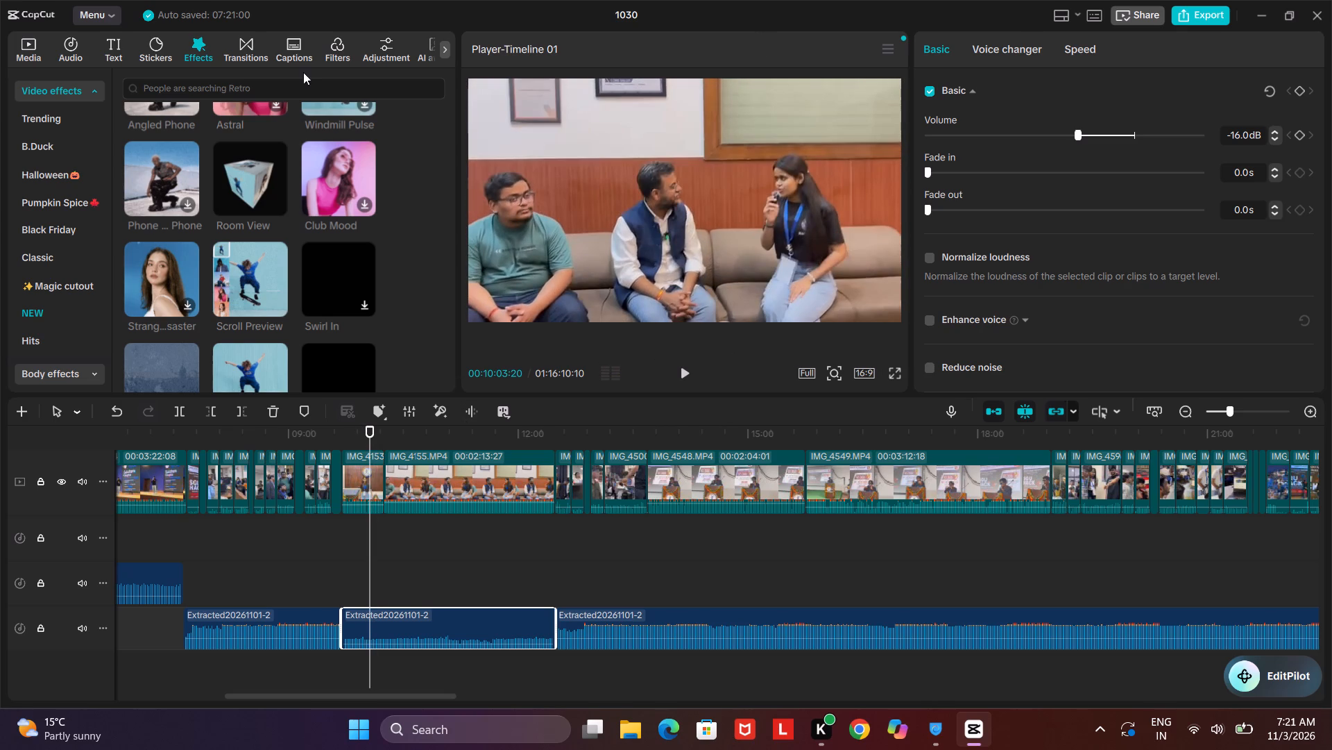
pyautogui.click(123, 65)
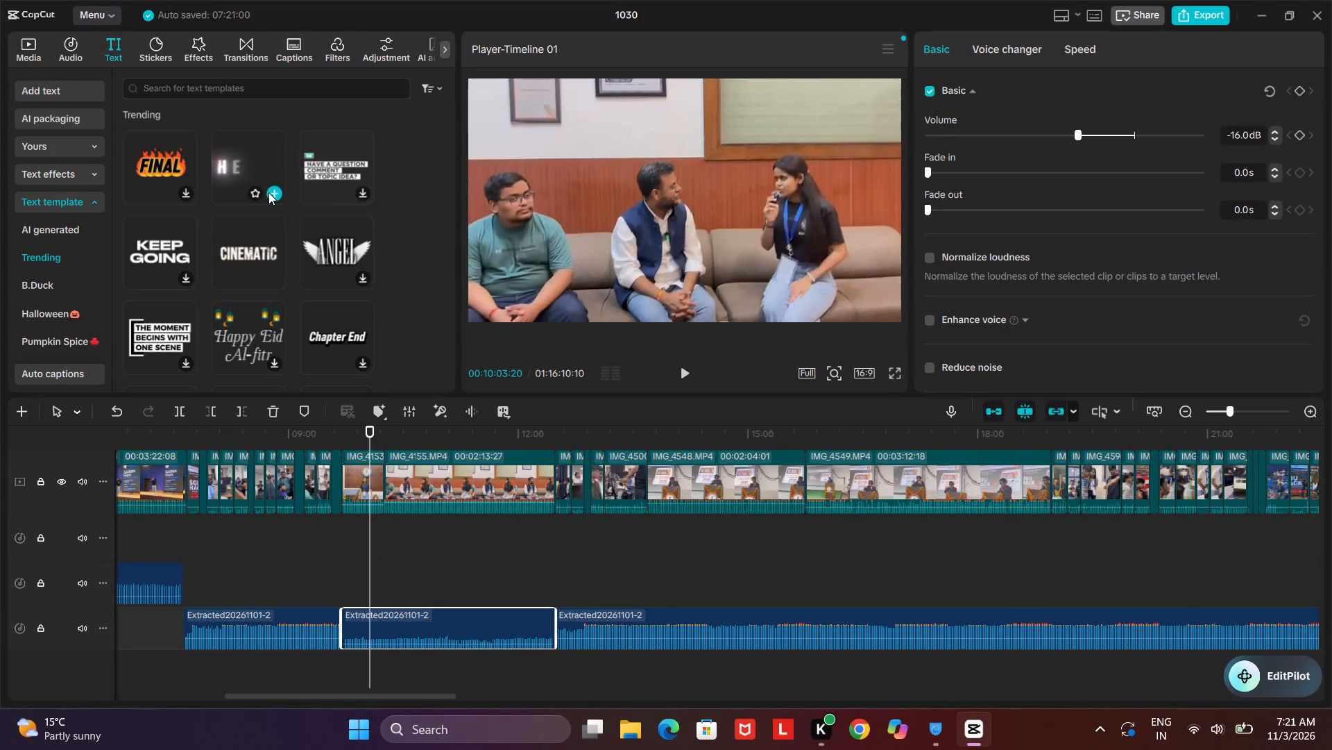
pyautogui.click(268, 191)
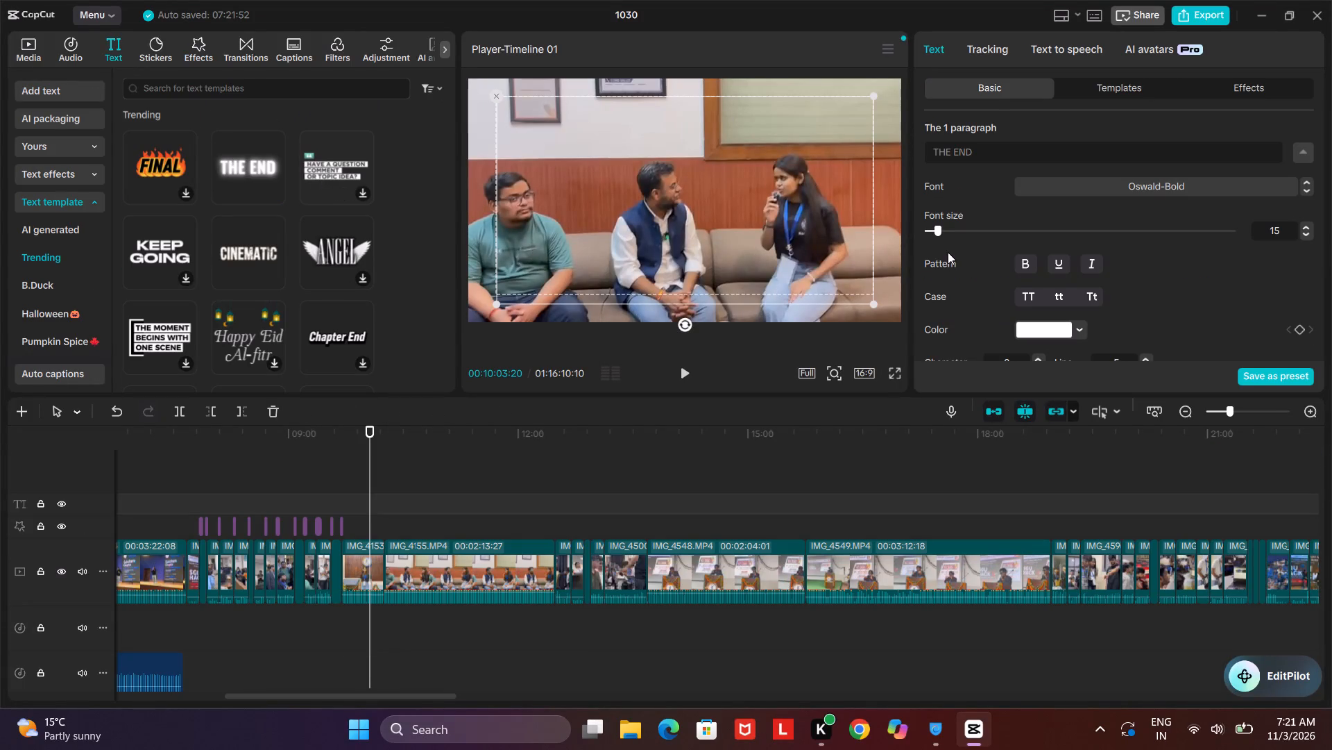
pyautogui.click(983, 154)
pyautogui.press('BackSpace')
pyautogui.press('BackSpace')
pyautogui.press('BackSpace')
pyautogui.press('BackSpace')
pyautogui.press('BackSpace')
pyautogui.press('BackSpace')
pyautogui.press('BackSpace')
pyautogui.press('BackSpace')
pyautogui.press('BackSpace')
pyautogui.press('BackSpace')
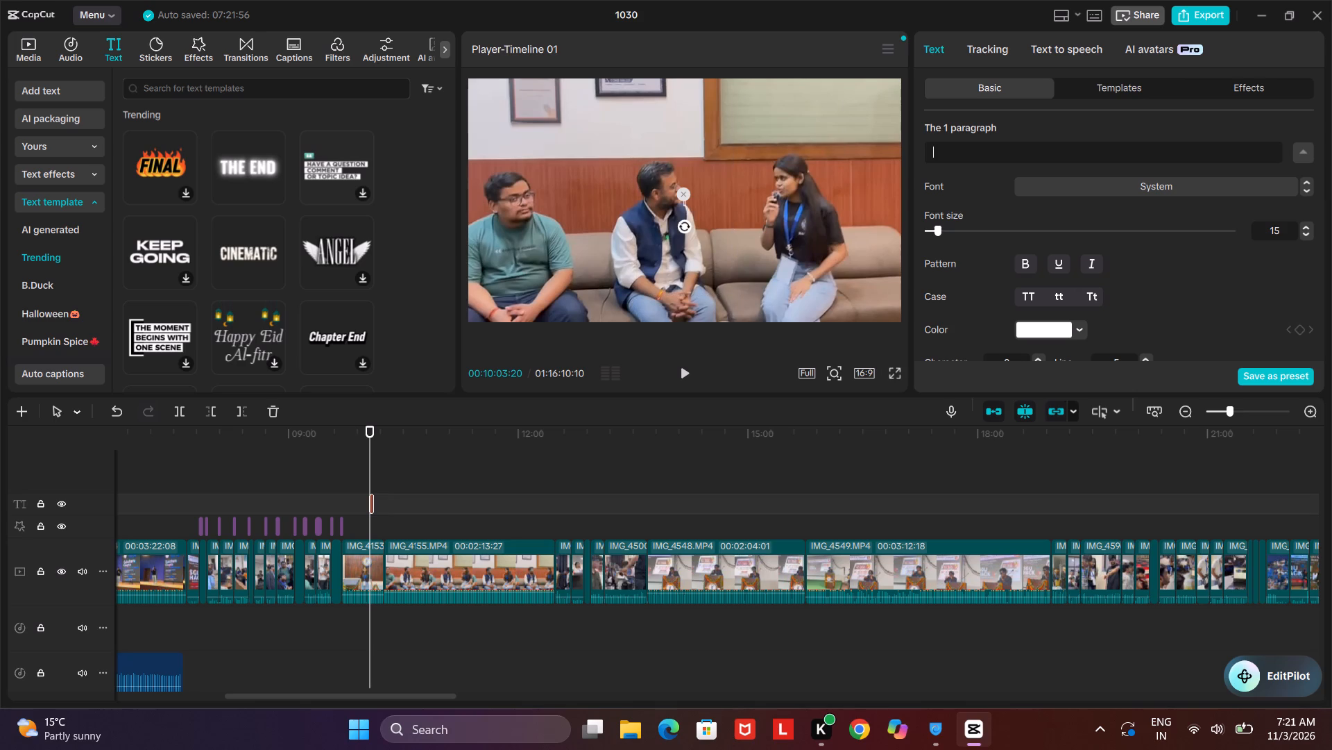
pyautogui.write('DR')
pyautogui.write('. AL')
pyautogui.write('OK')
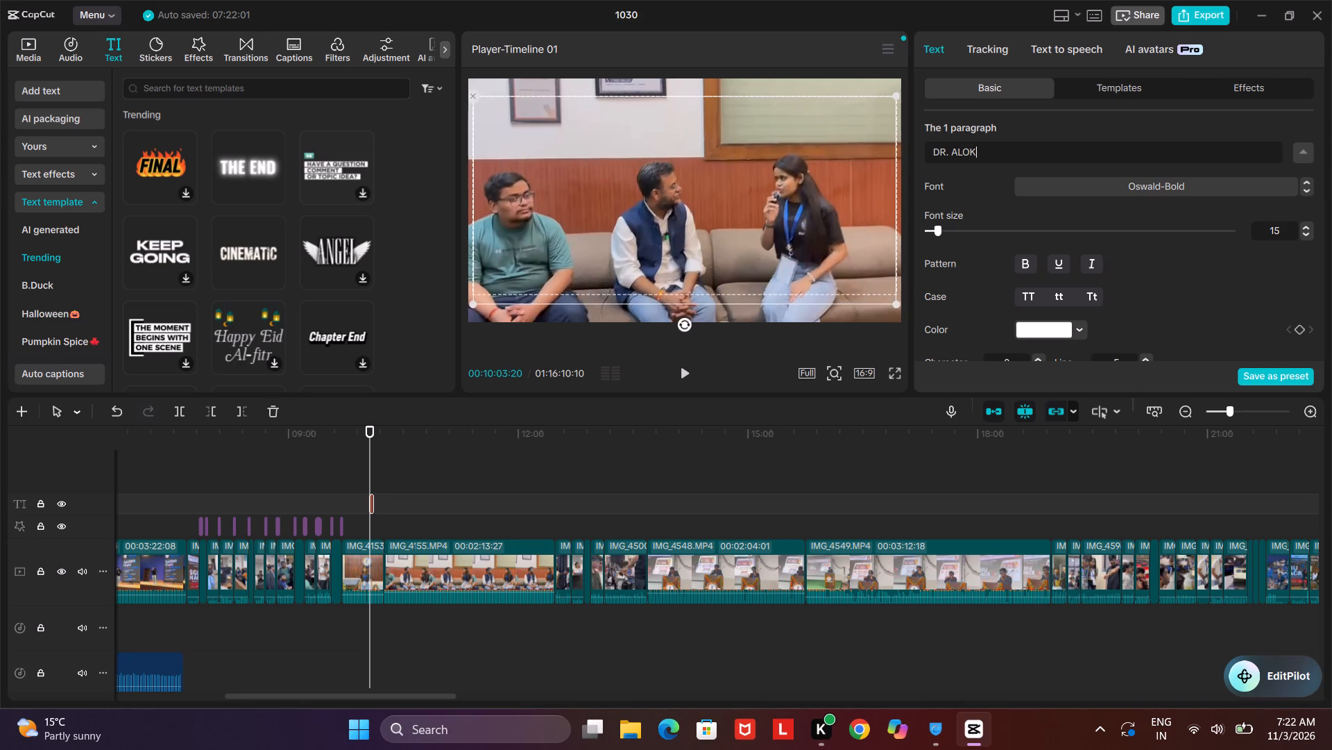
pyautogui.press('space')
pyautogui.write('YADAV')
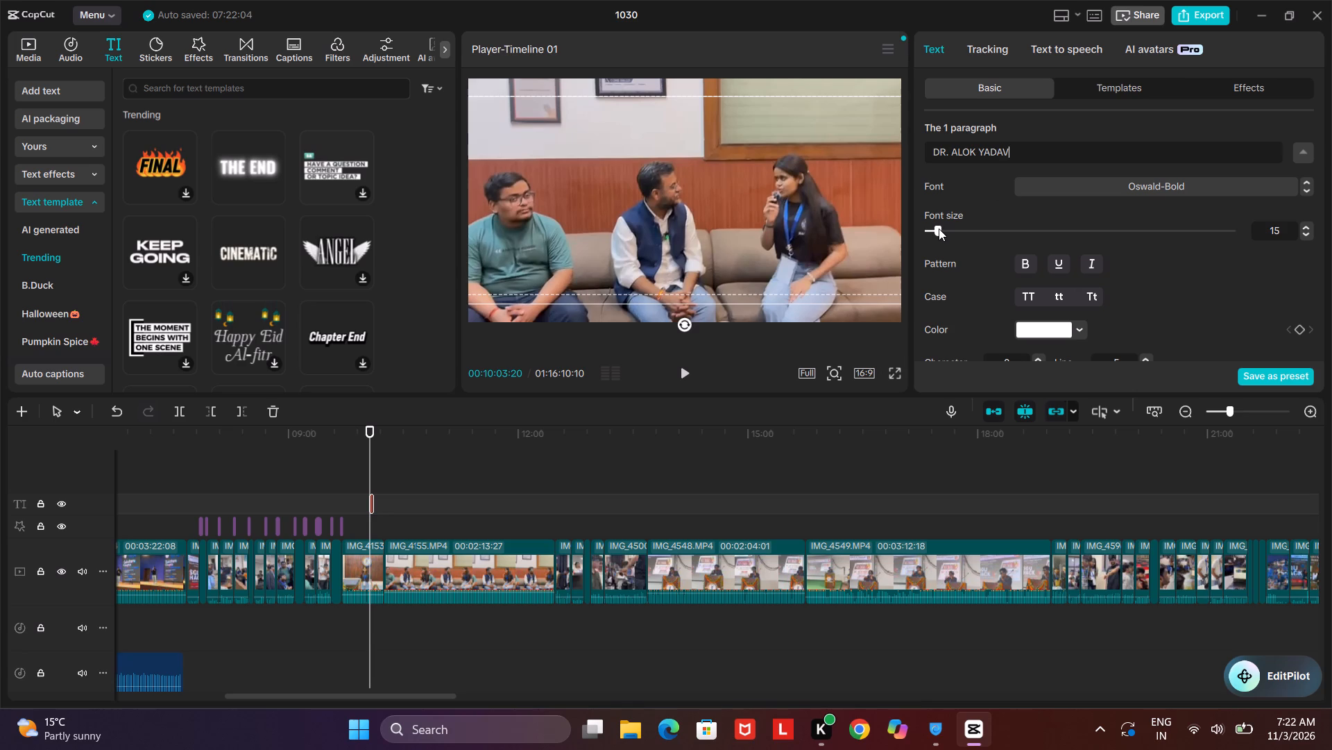
# Set the name title's font size to 10, scale it down, and place it near the upper-left corner of the video frame.
pyautogui.click(939, 228)
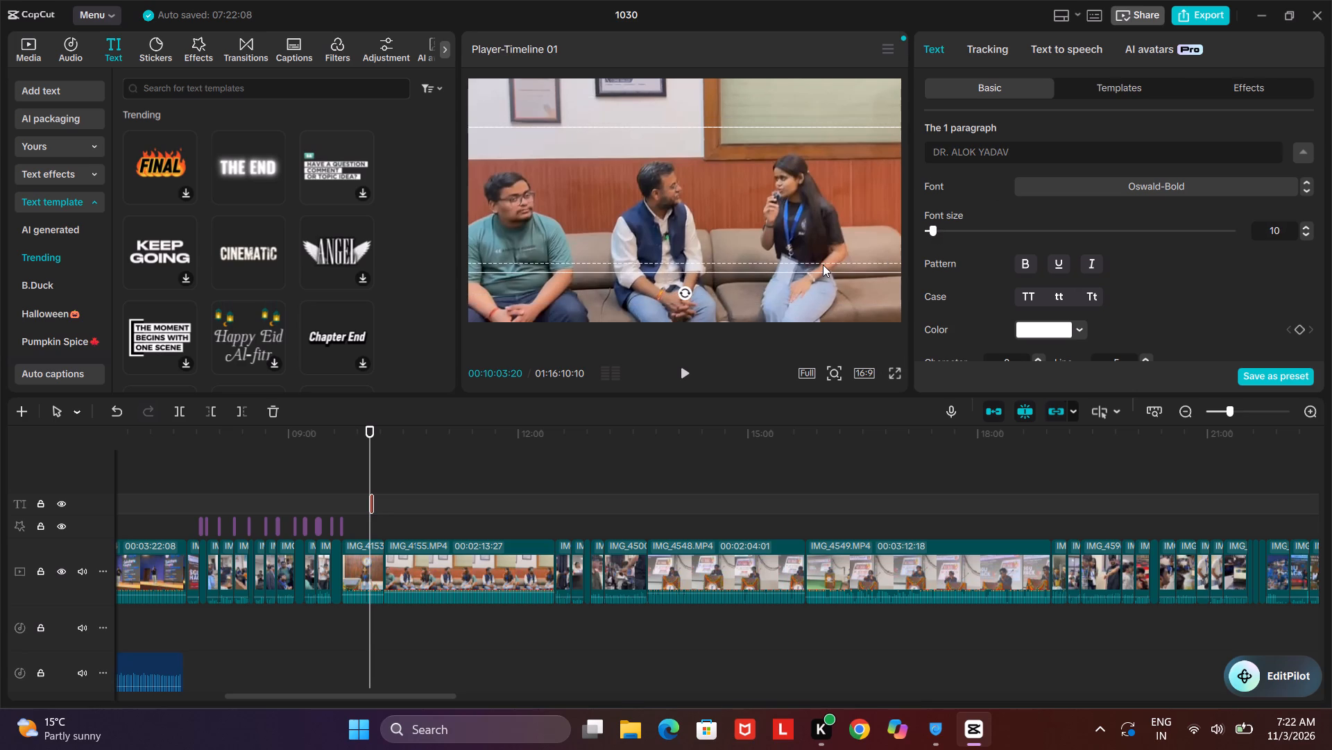
pyautogui.moveTo(823, 265); pyautogui.dragTo(756, 267)
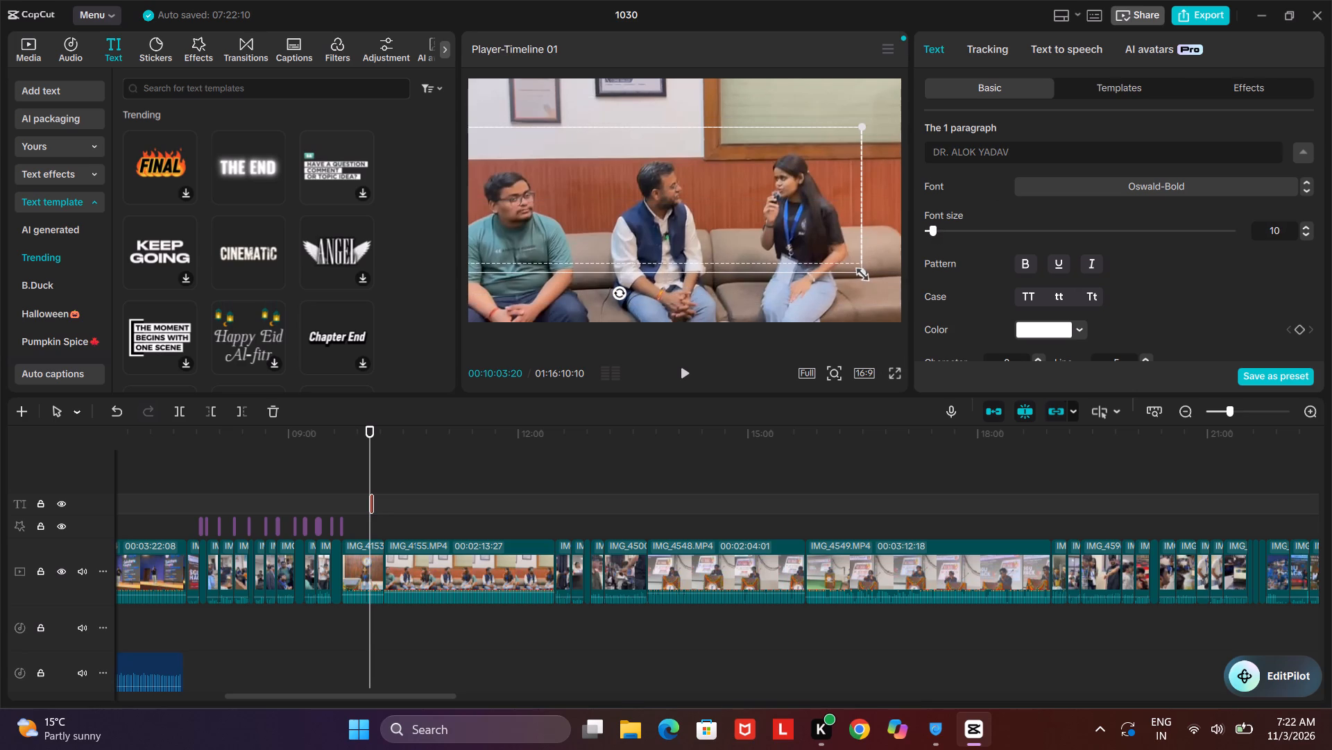
pyautogui.moveTo(858, 272); pyautogui.dragTo(571, 239)
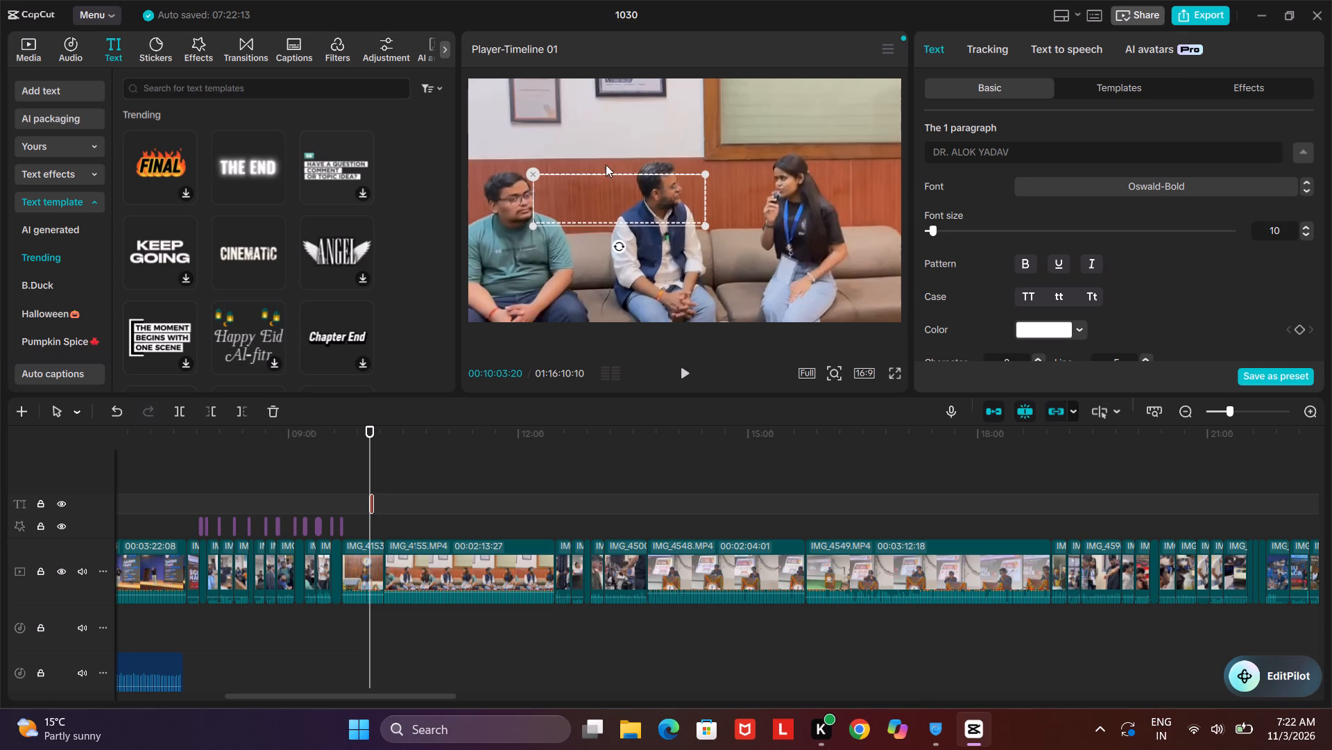
pyautogui.moveTo(602, 181); pyautogui.dragTo(545, 96)
pyautogui.moveTo(645, 140); pyautogui.dragTo(615, 133)
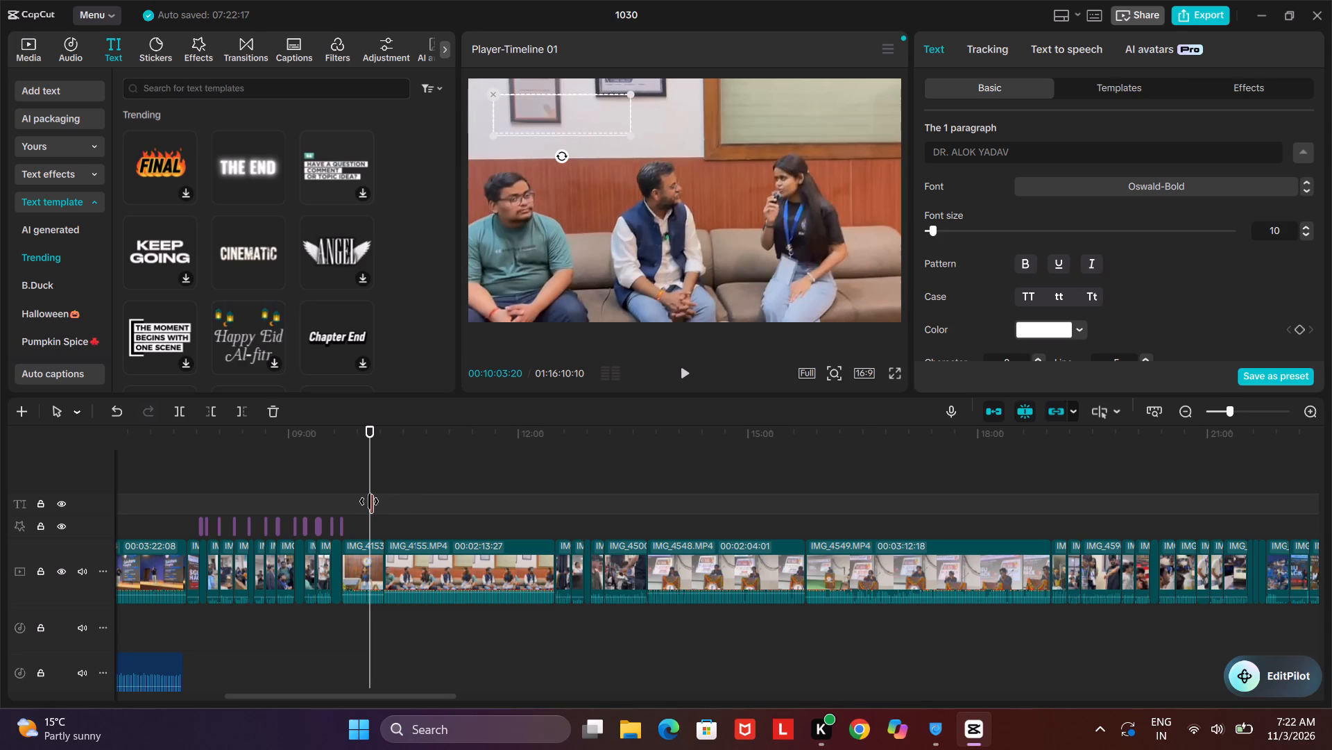
# Play the interview from 00:10:03:20 and again from 00:10:07:17 to hear how the guest is introduced.
pyautogui.click(369, 501)
pyautogui.moveTo(369, 501); pyautogui.dragTo(846, 461)
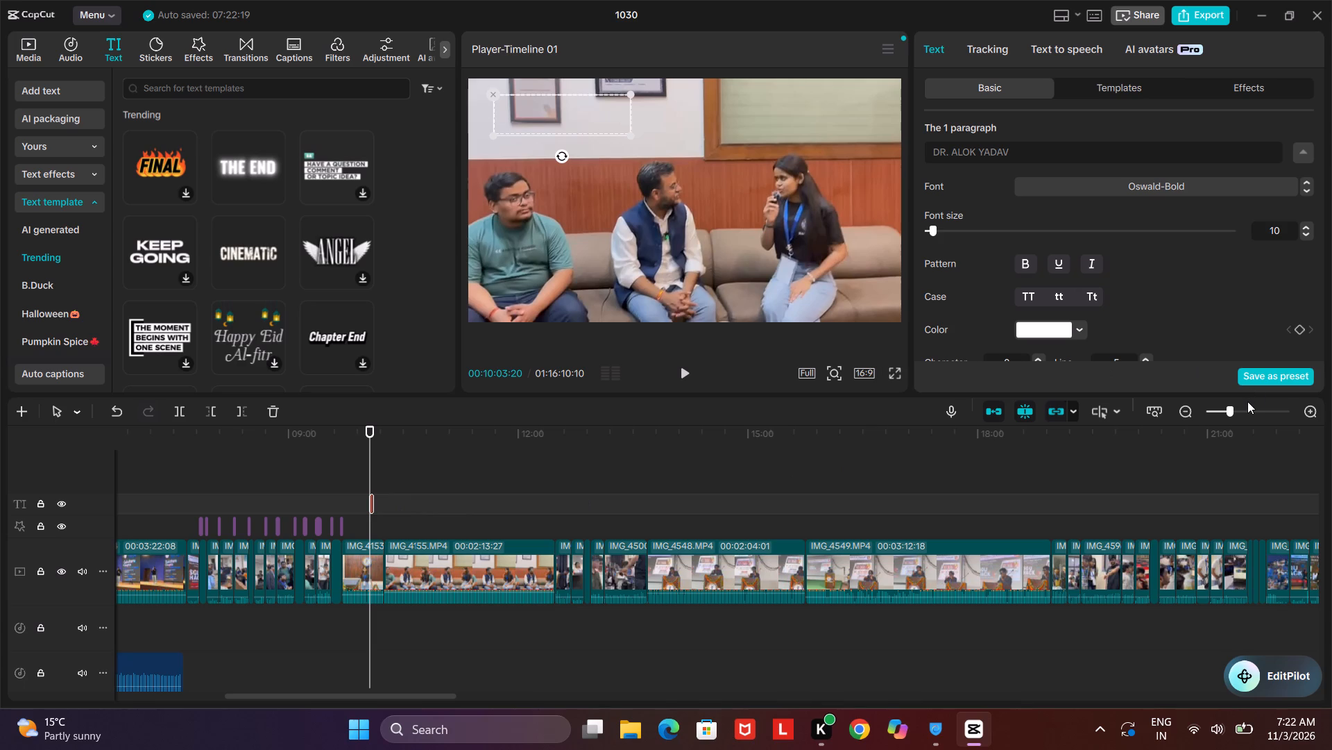
pyautogui.click(1245, 403)
pyautogui.click(1243, 410)
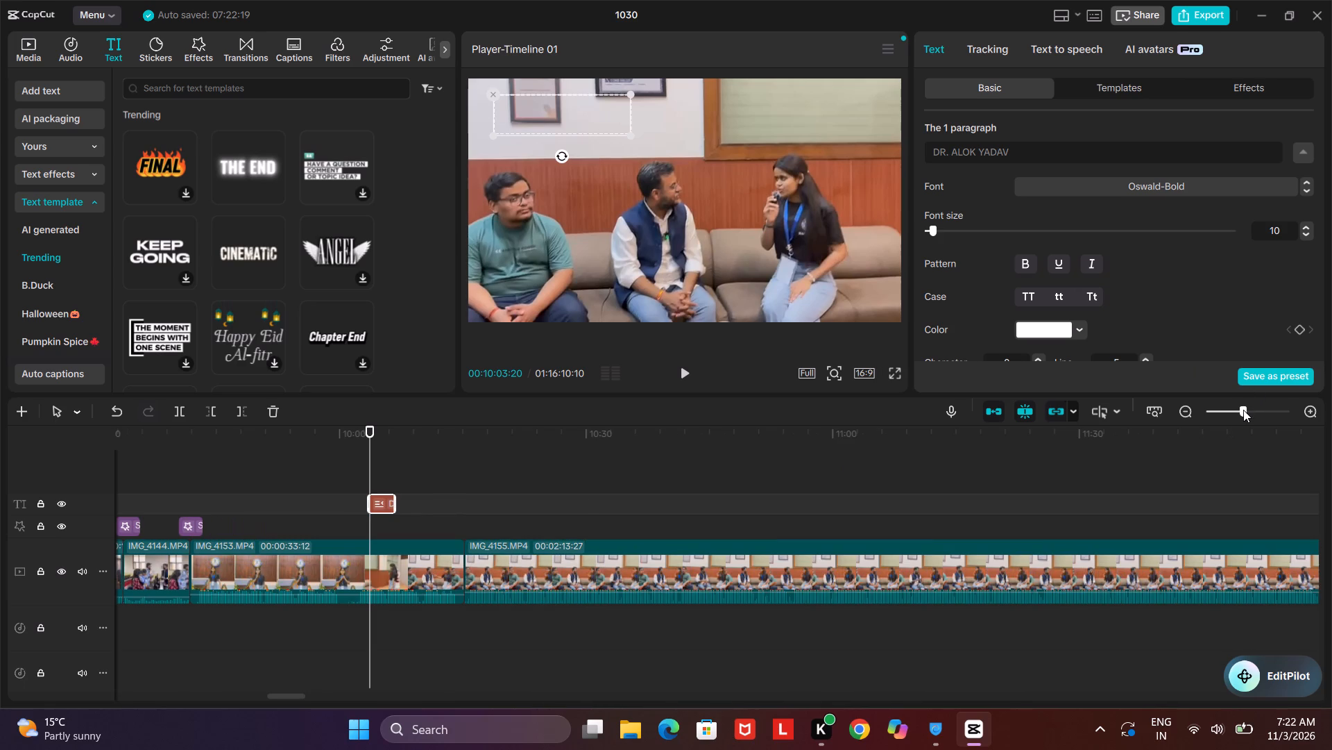
pyautogui.click(691, 375)
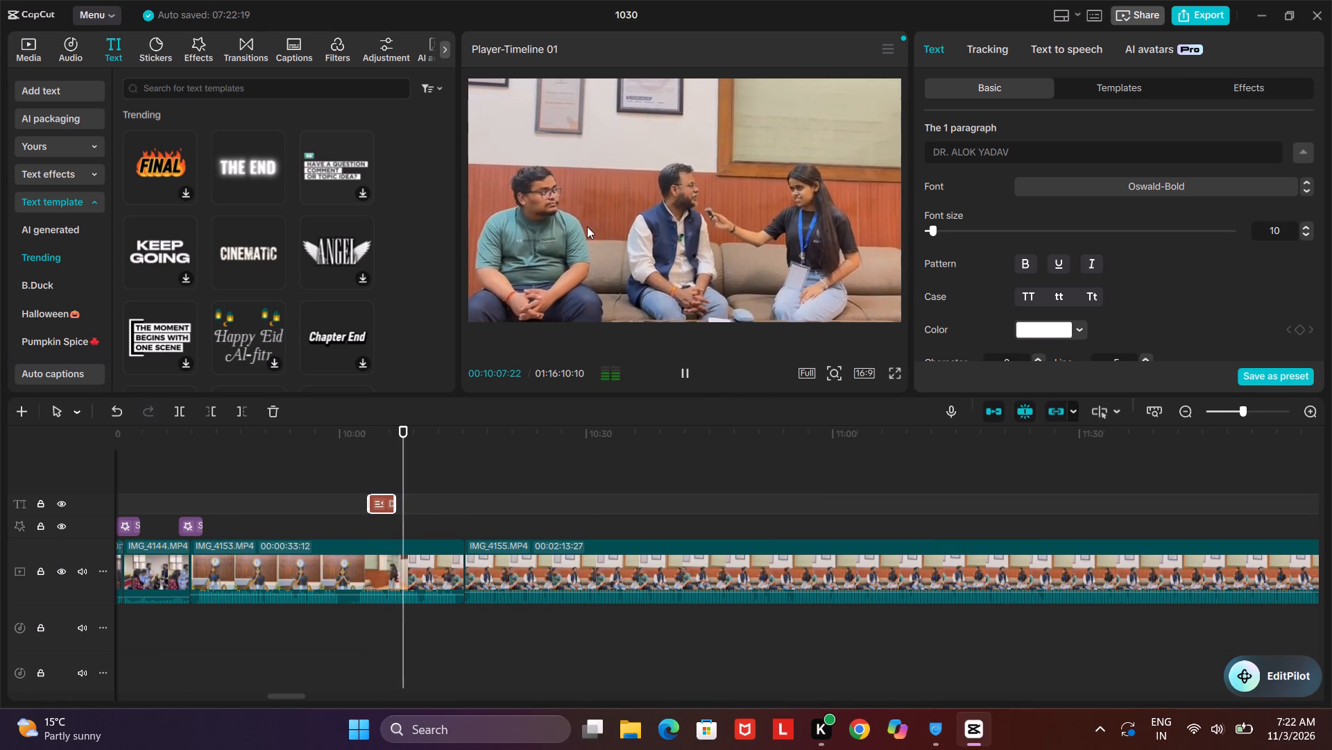
pyautogui.doubleClick(542, 108)
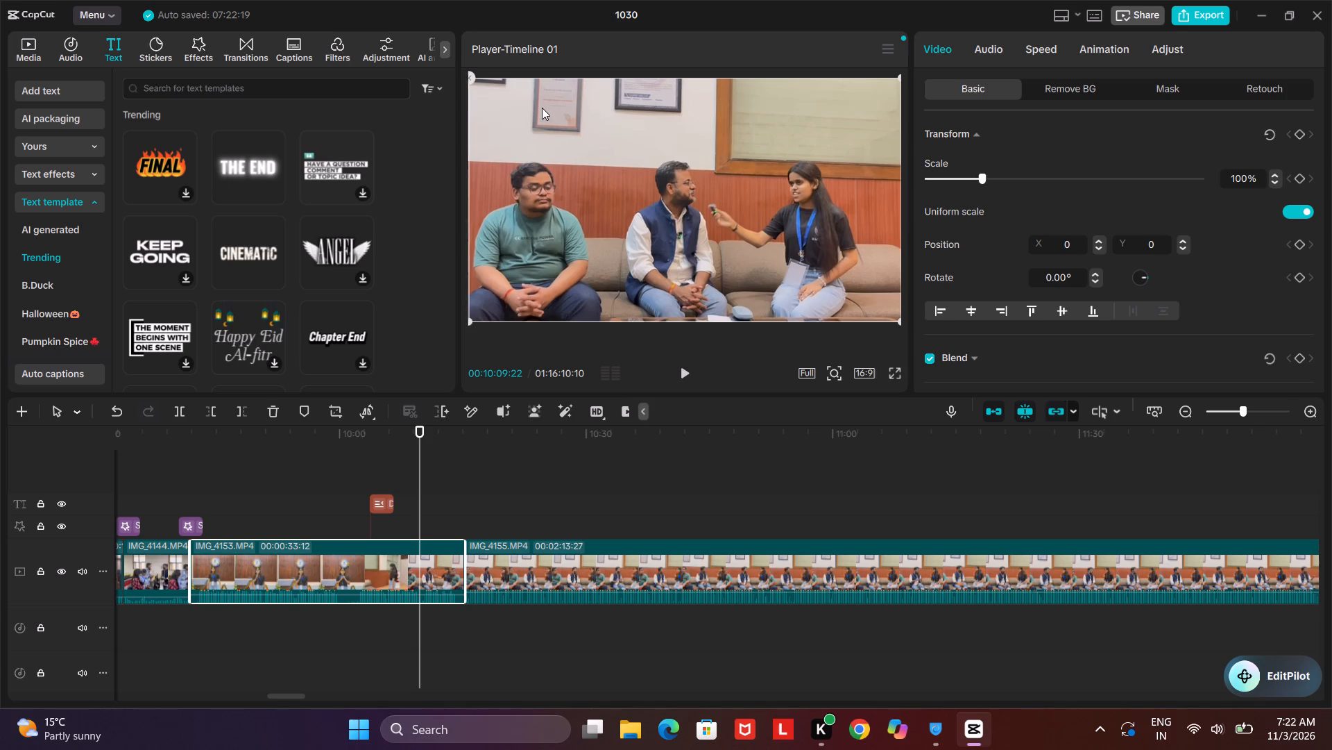
pyautogui.rightClick(422, 428)
pyautogui.moveTo(421, 431); pyautogui.dragTo(402, 434)
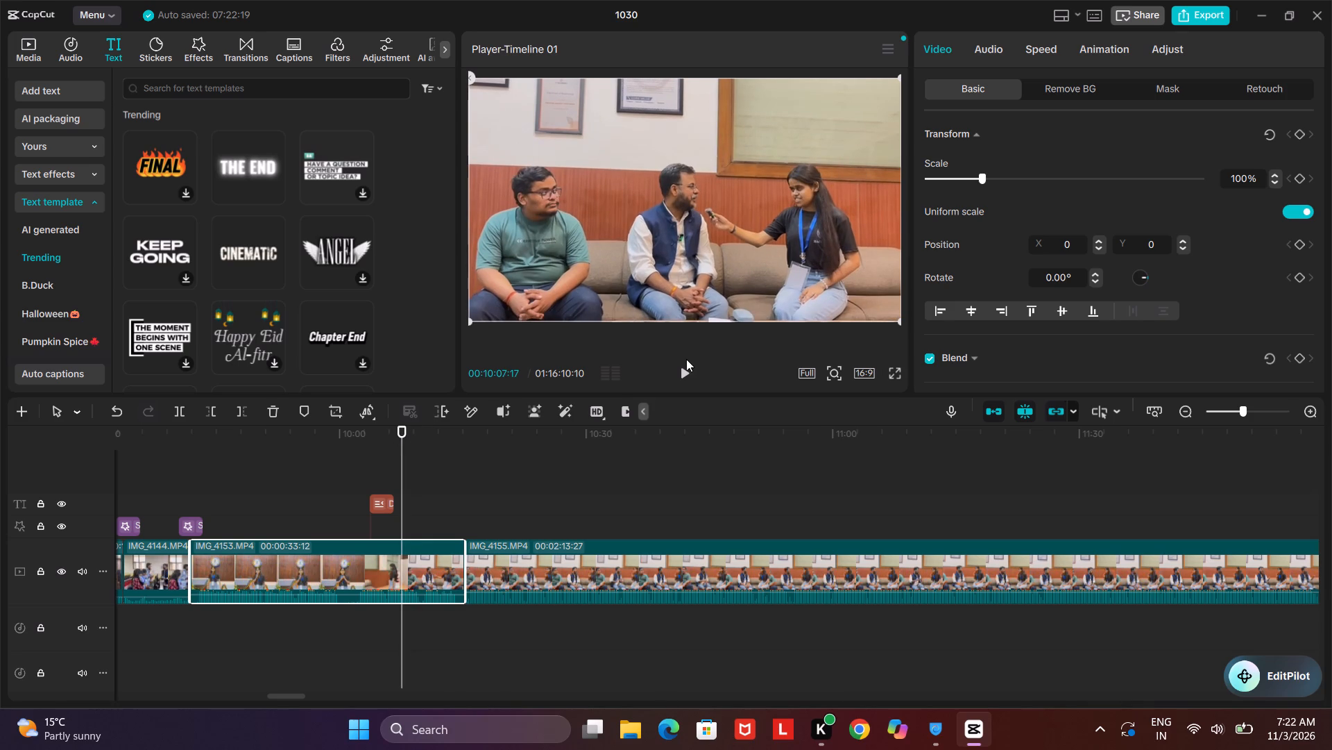
pyautogui.click(686, 369)
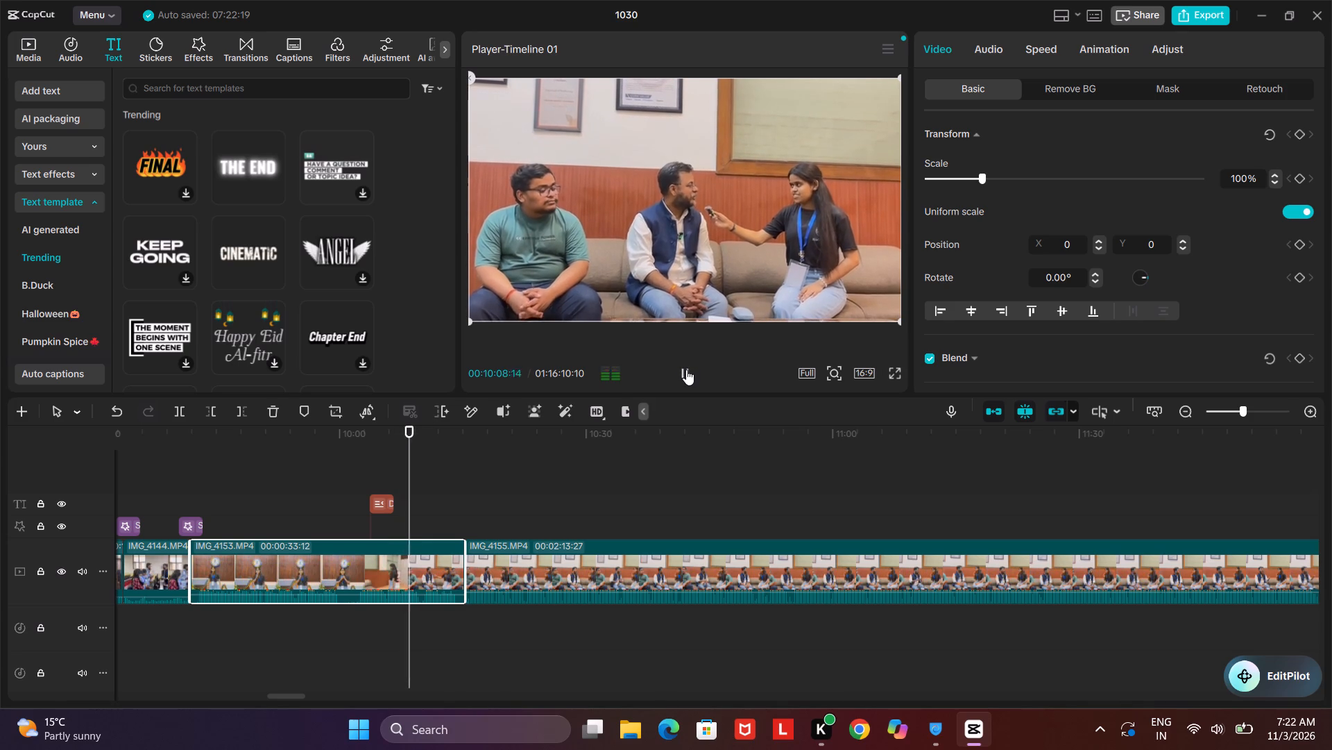
pyautogui.click(686, 369)
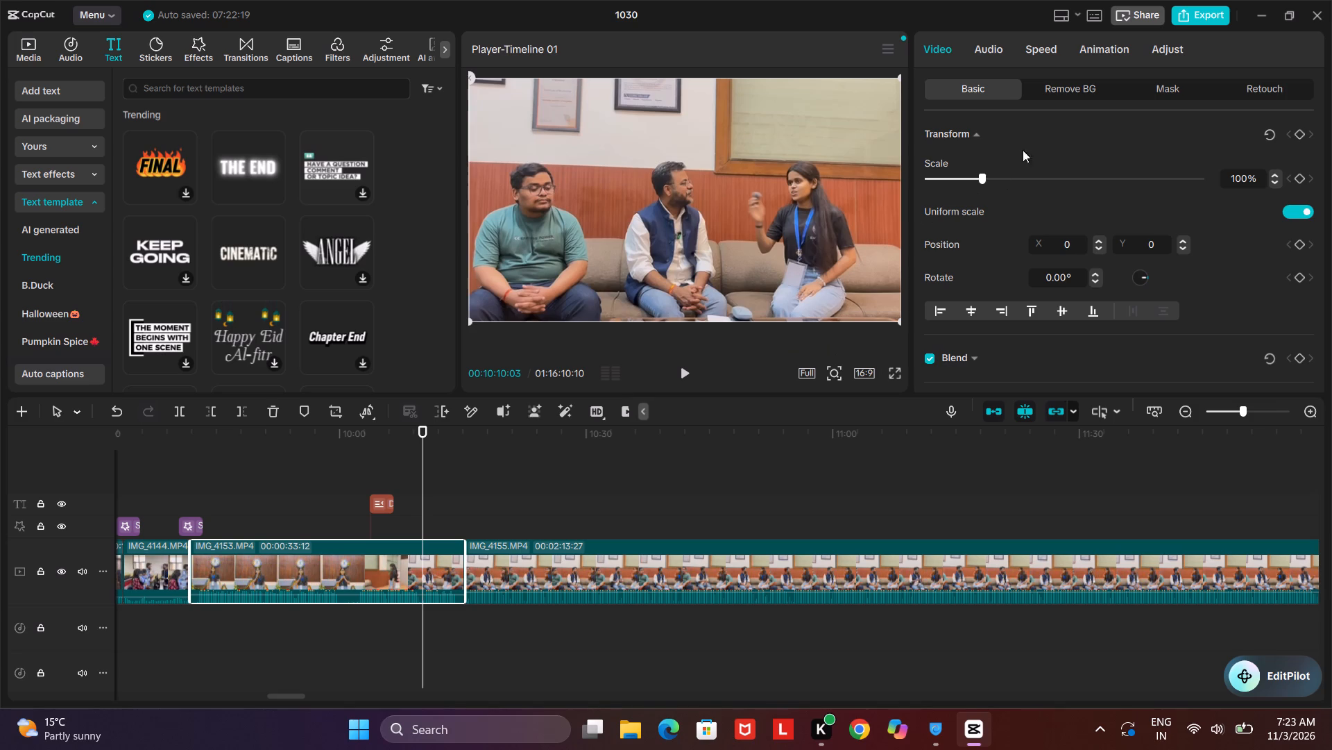
# Add IVI FOUNDATION as a second line beneath the guest's name in the title.
pyautogui.click(379, 508)
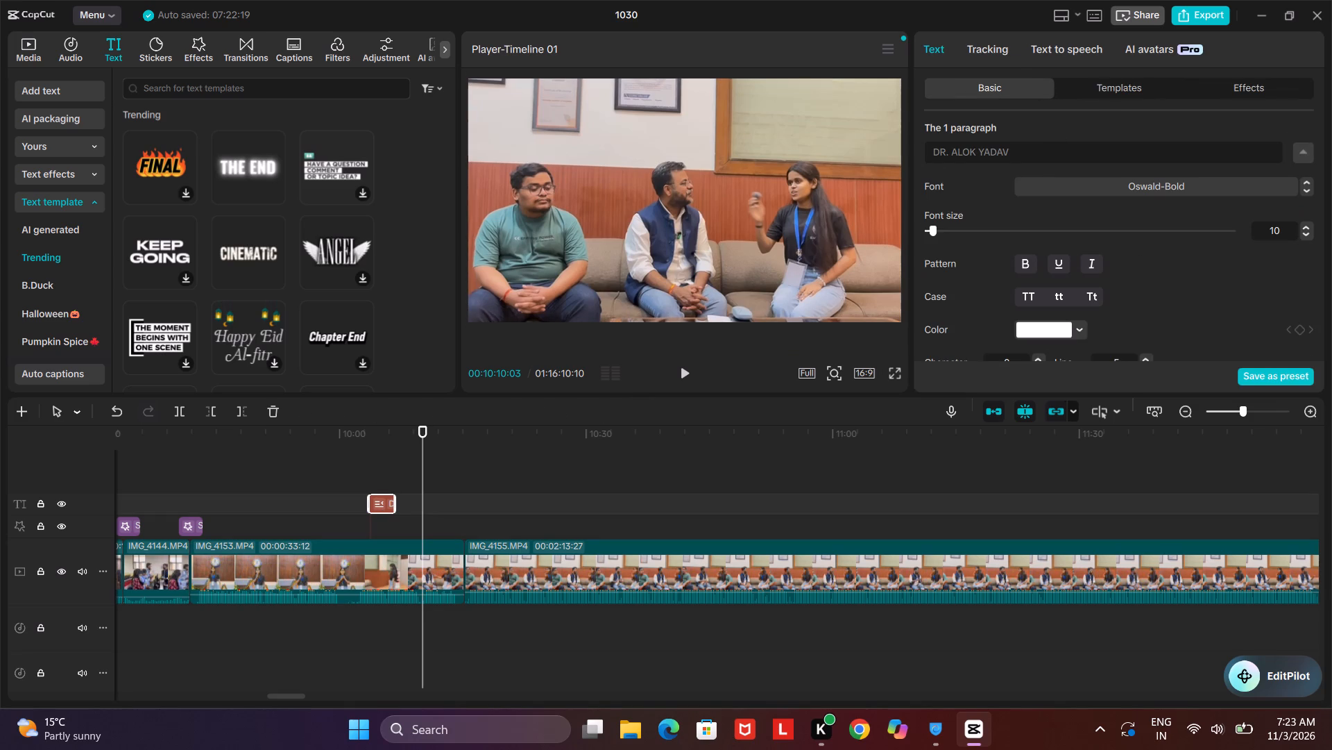
pyautogui.click(1014, 158)
pyautogui.press('Return')
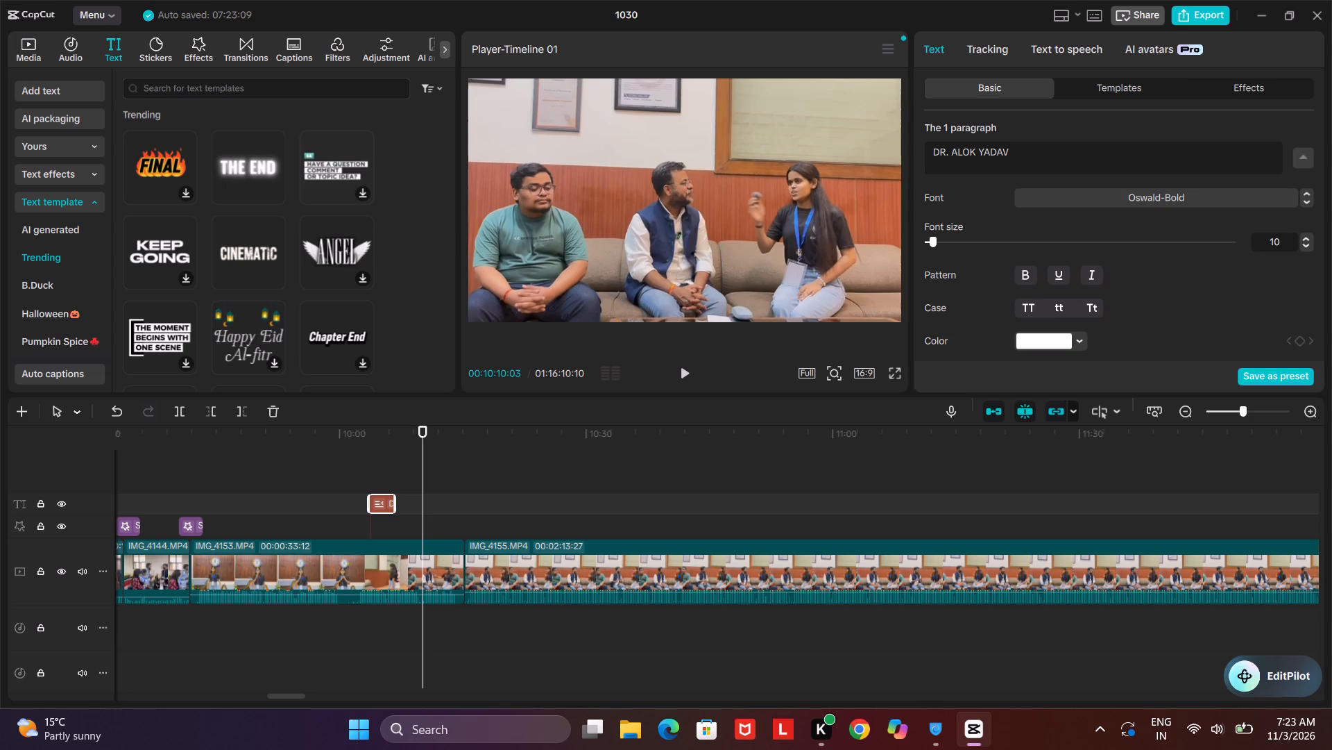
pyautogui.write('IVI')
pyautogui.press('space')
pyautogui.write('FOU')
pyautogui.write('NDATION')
# Preview the two-line title from 00:10:02:17 and move it fully into the upper-left corner of the video frame.
pyautogui.moveTo(420, 425); pyautogui.dragTo(361, 439)
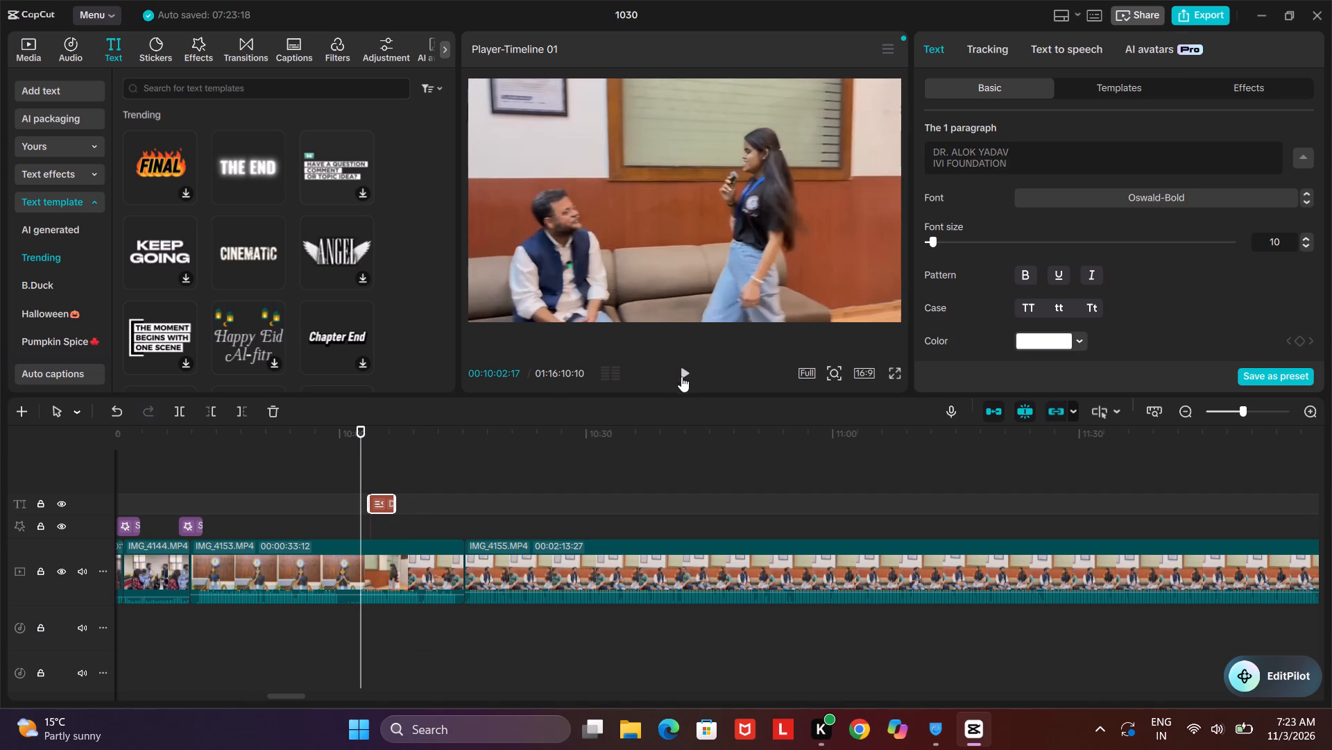
pyautogui.click(685, 375)
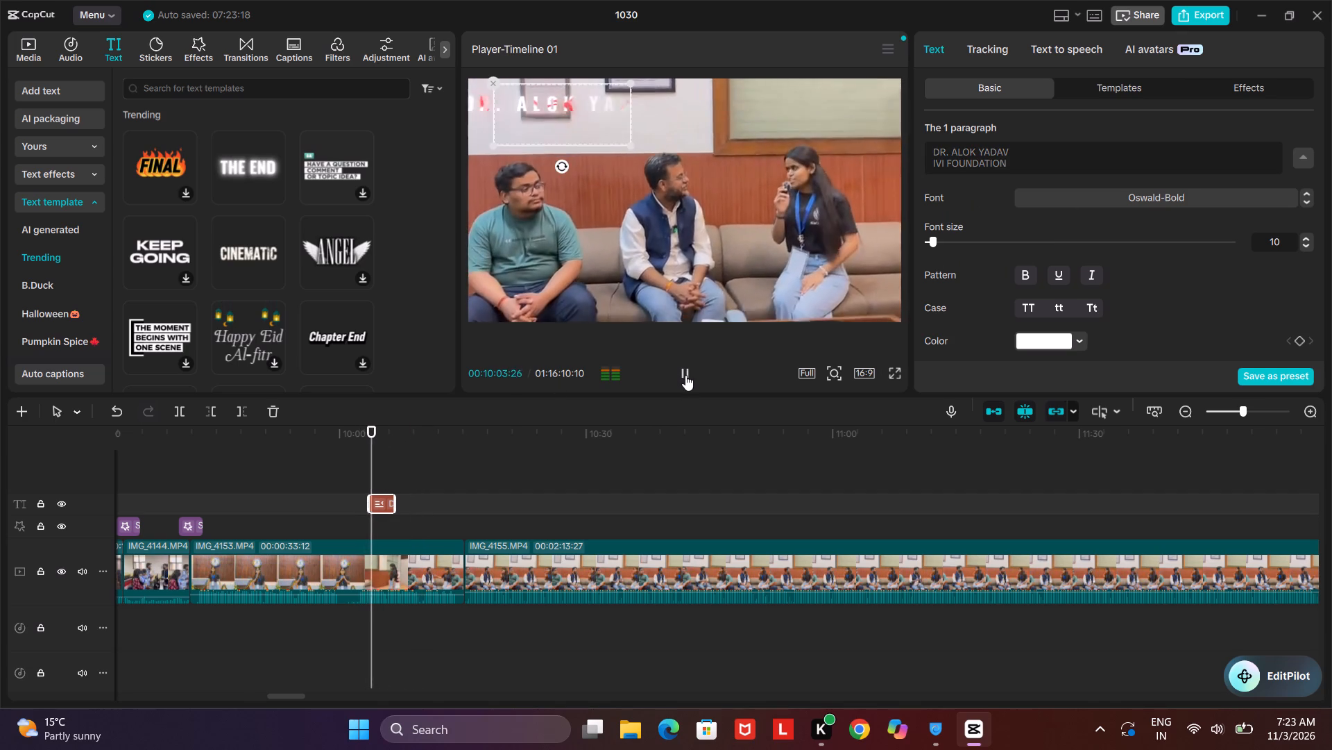
pyautogui.moveTo(598, 137); pyautogui.dragTo(575, 135)
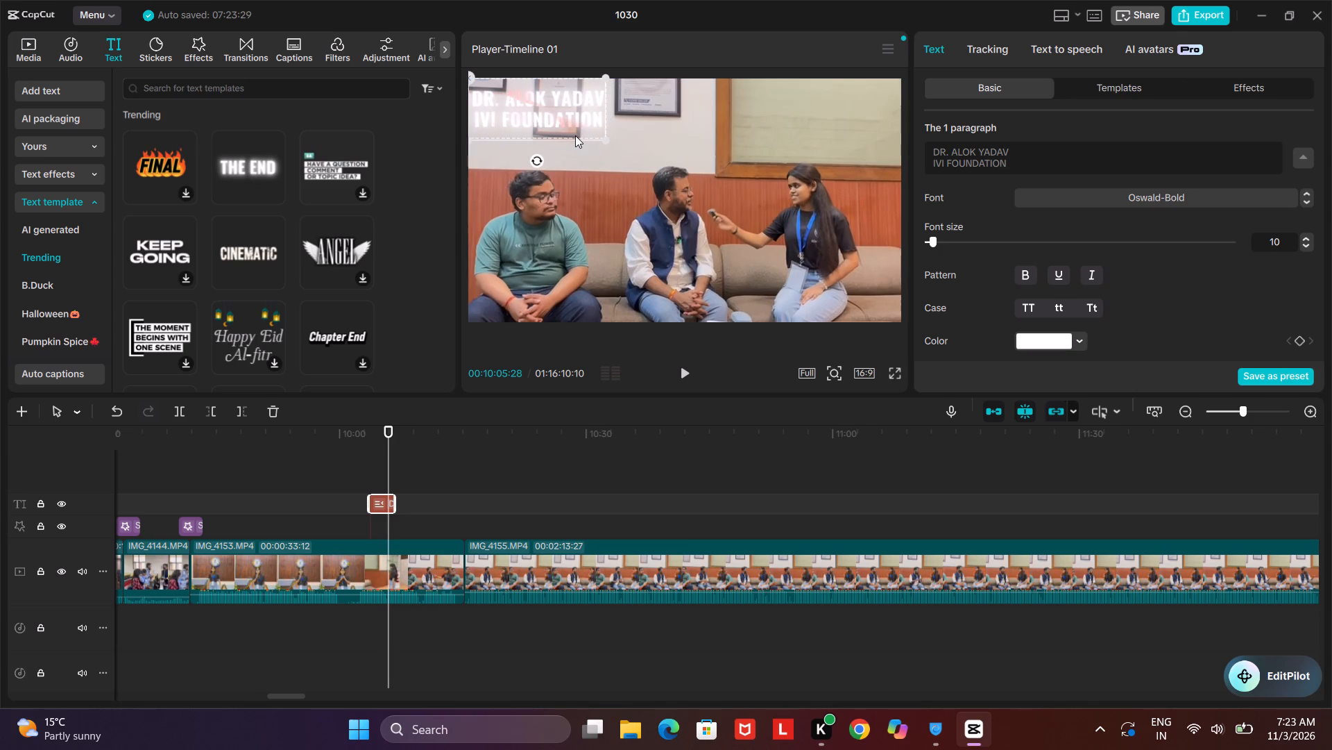
# Extend the guest title so it ends shortly after IMG_4155 begins, and play it through from 00:10:11:20.
pyautogui.click(691, 365)
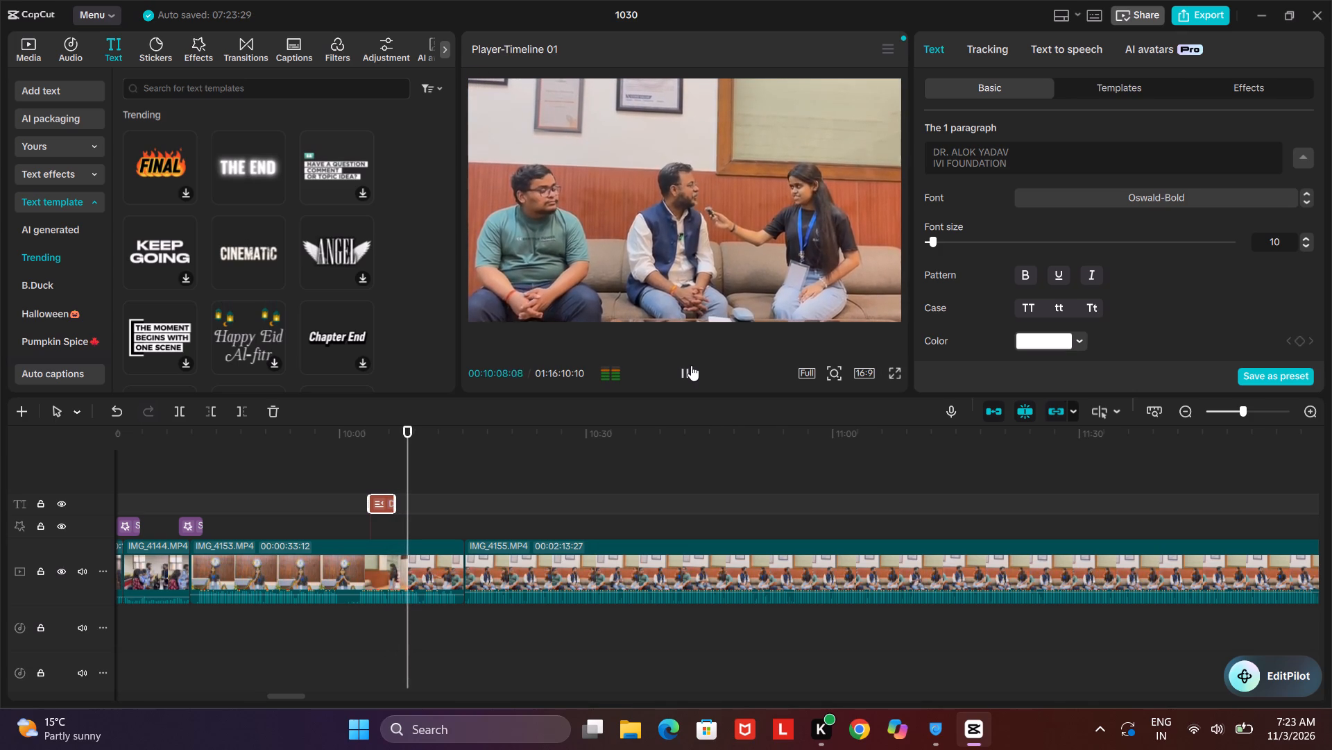
pyautogui.click(380, 503)
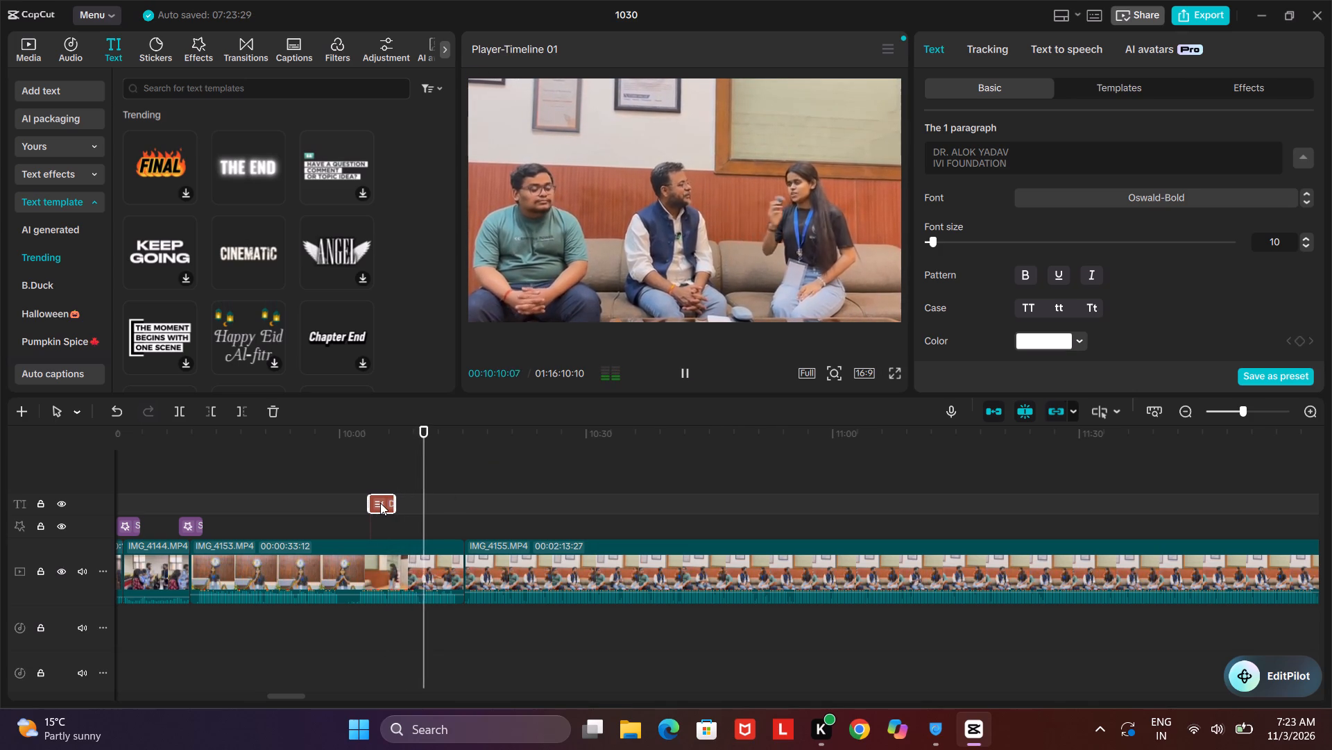
pyautogui.moveTo(393, 500); pyautogui.dragTo(477, 500)
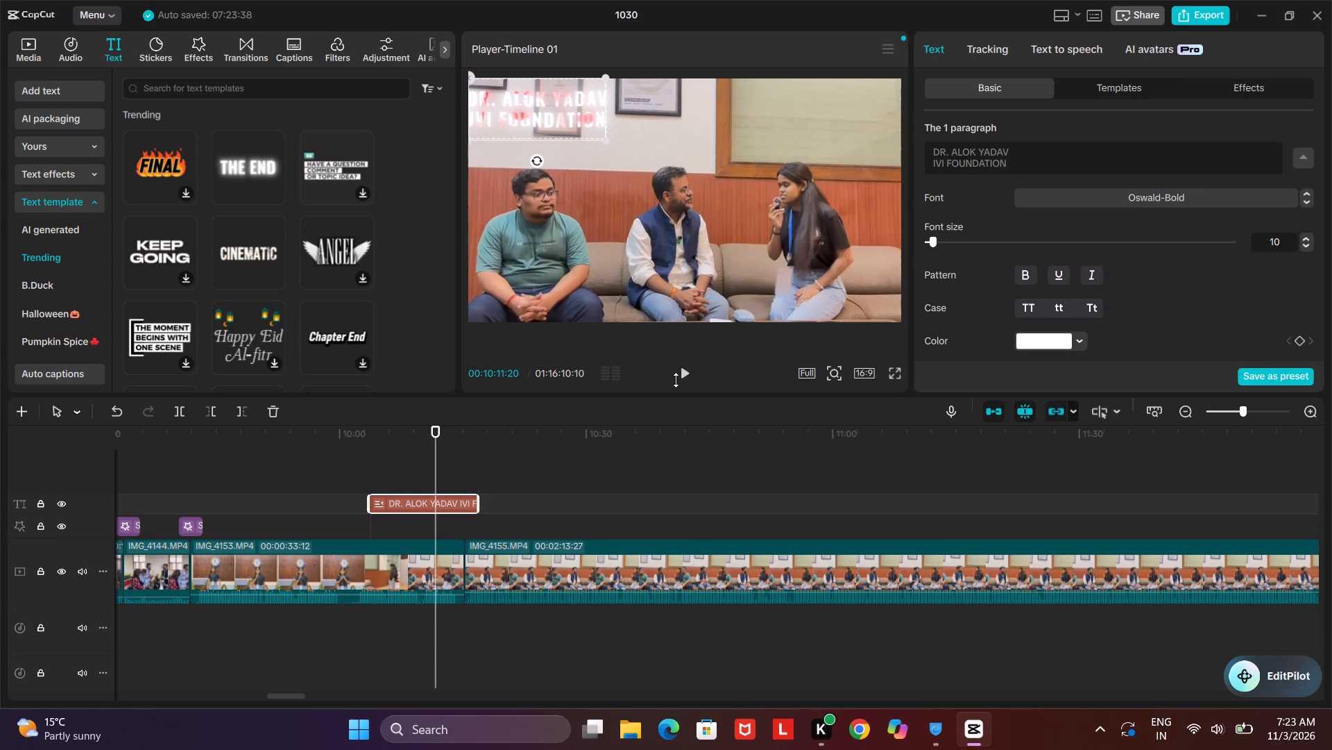
pyautogui.click(682, 377)
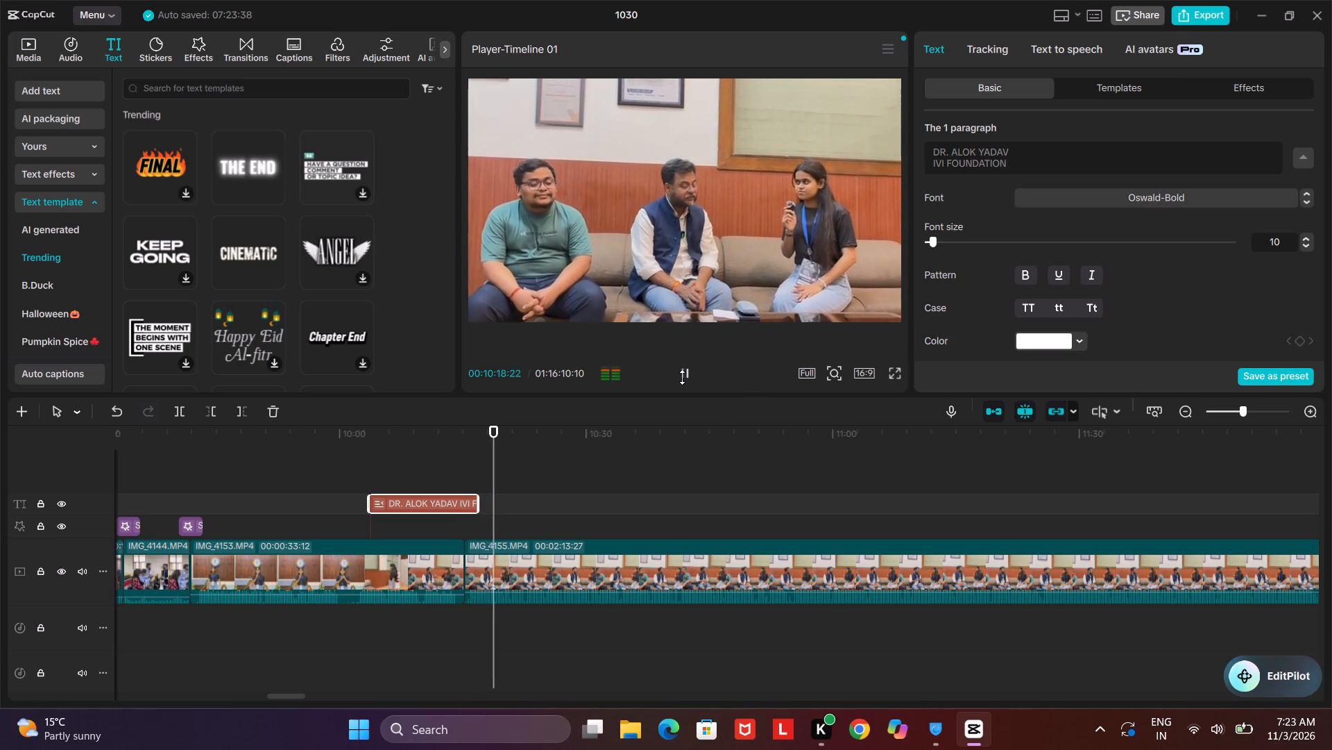
pyautogui.click(1231, 411)
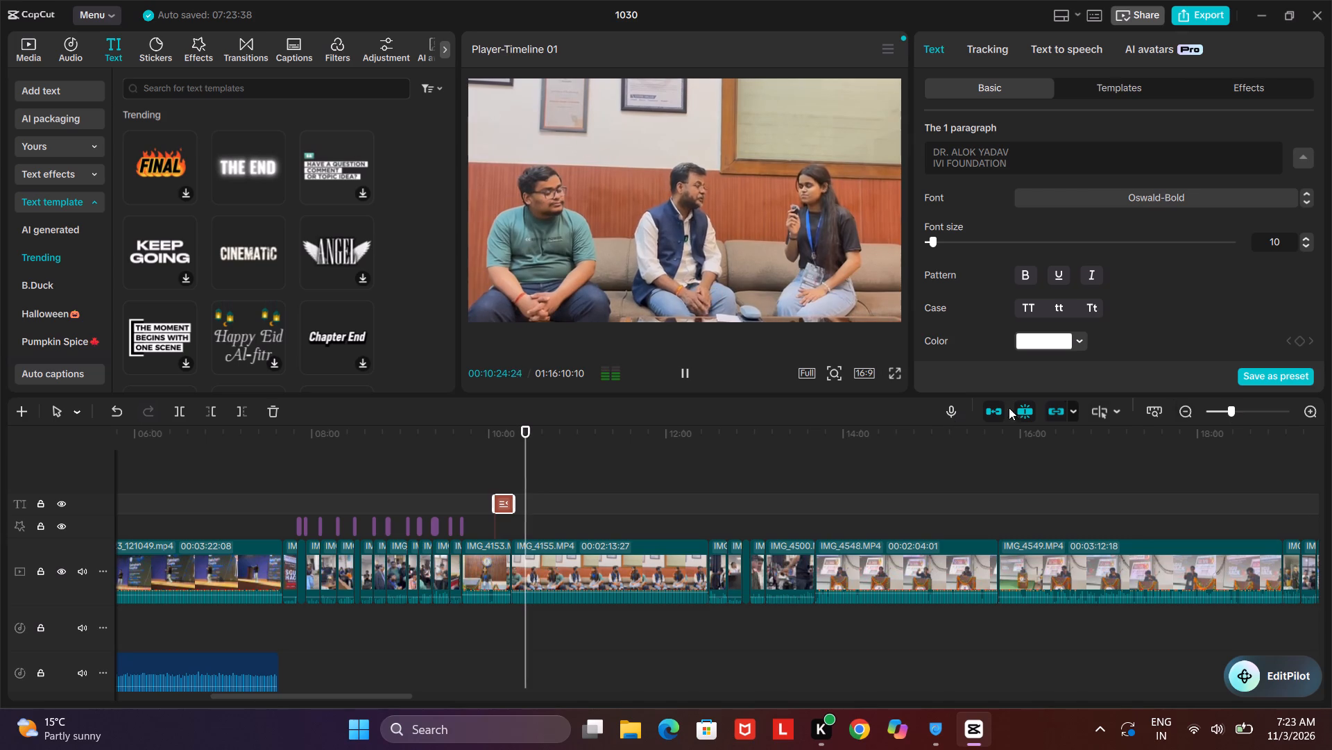
pyautogui.click(678, 375)
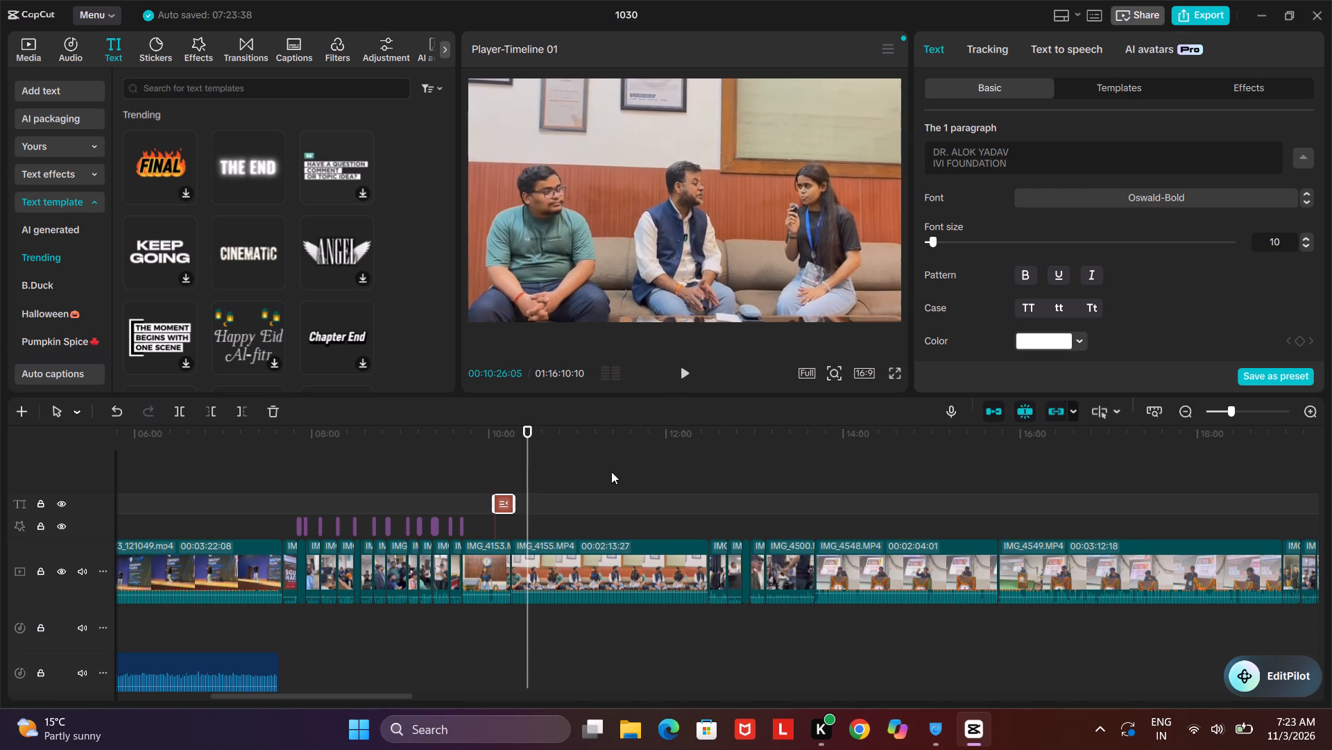
# Scrub through the remaining IMG_4155 interview footage up to the start of the clip that follows it.
pyautogui.moveTo(531, 428); pyautogui.dragTo(609, 436)
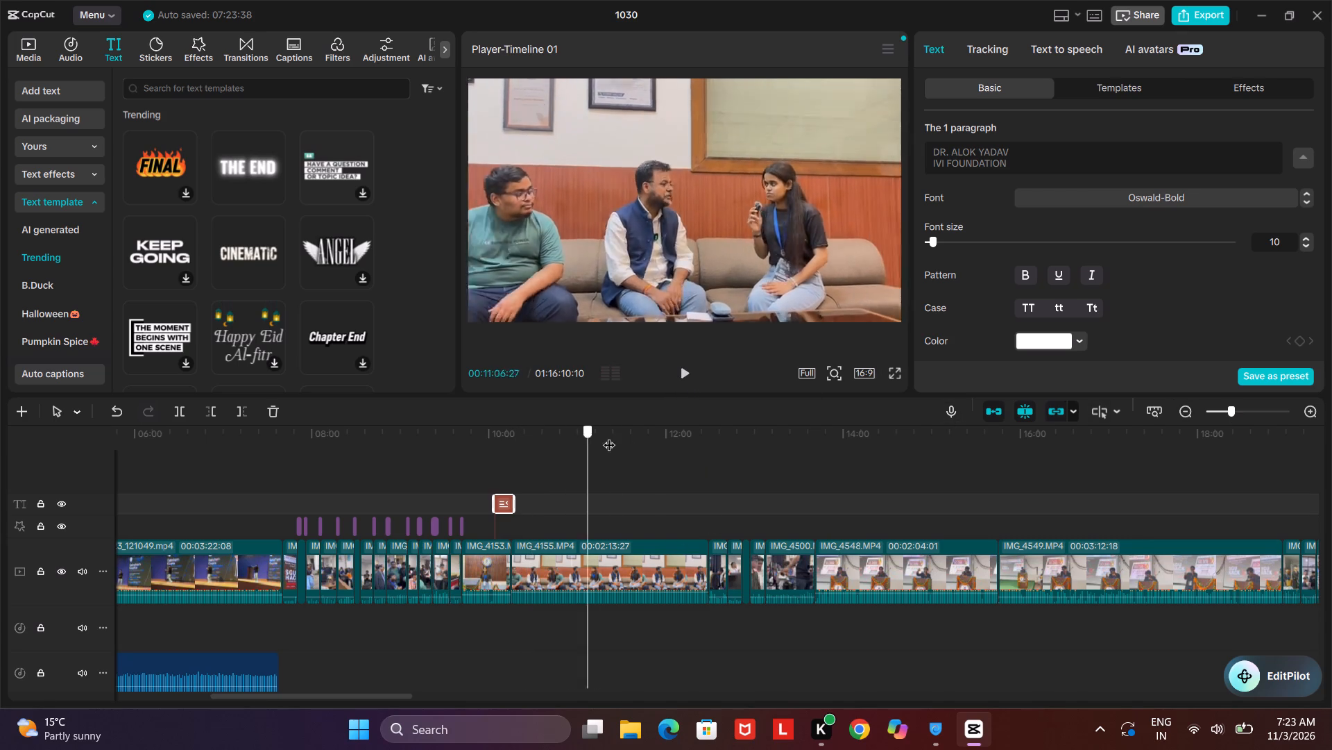
pyautogui.moveTo(609, 436); pyautogui.dragTo(705, 445)
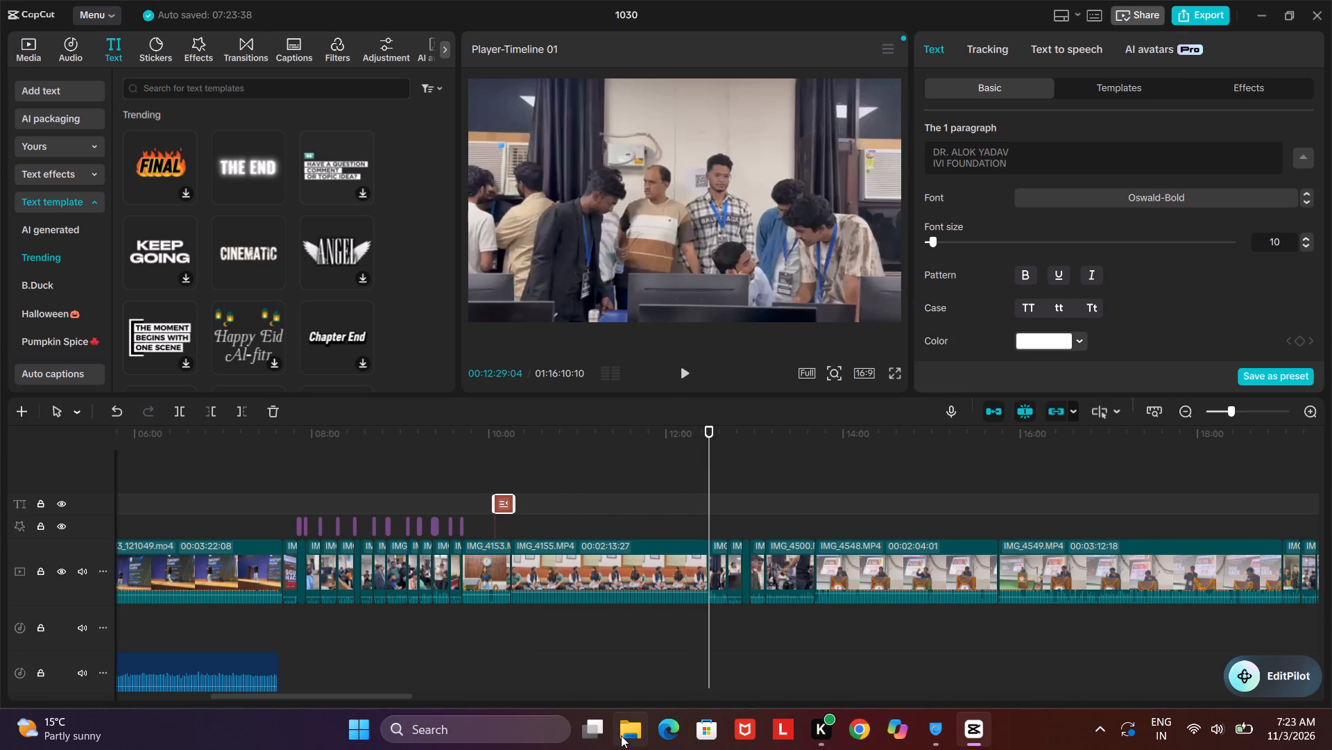
# Switch to File Explorer, open the IMG_1545 video from the Downloads folder to check its footage, and leave the folder window.
pyautogui.click(624, 736)
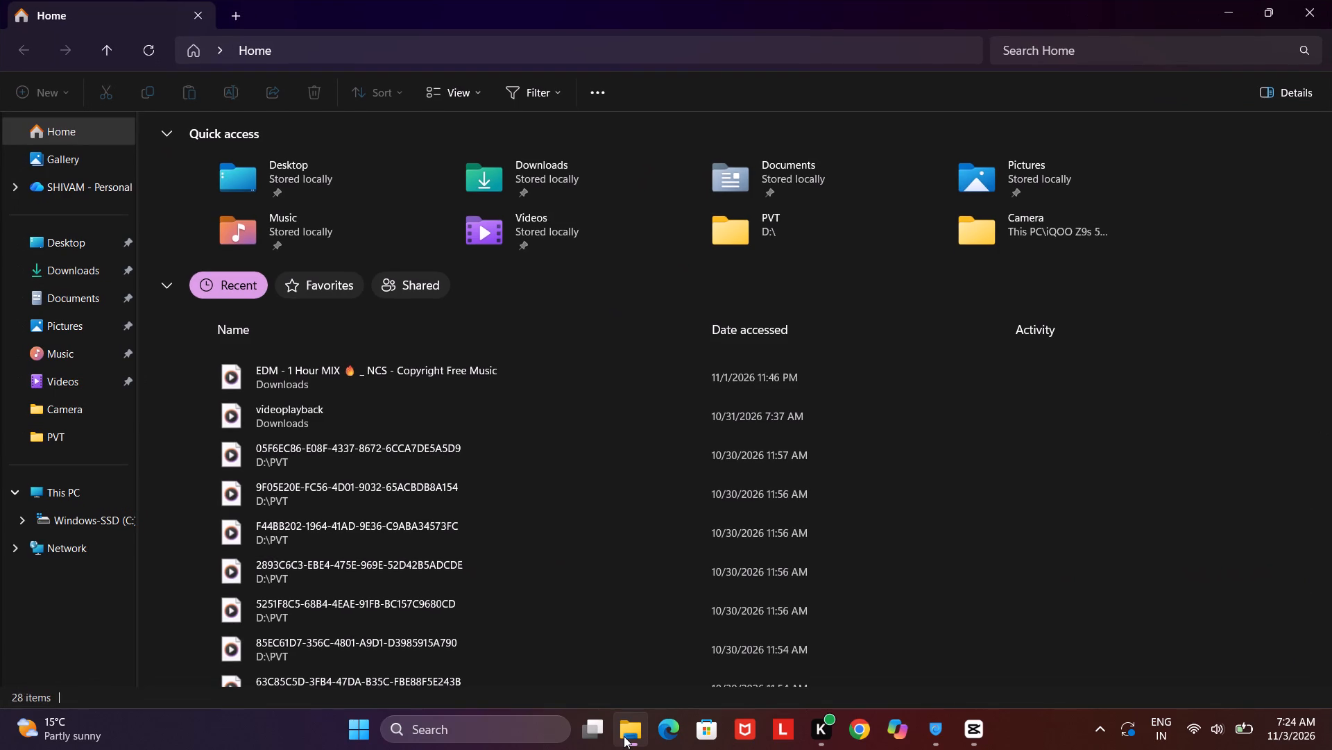
pyautogui.click(81, 273)
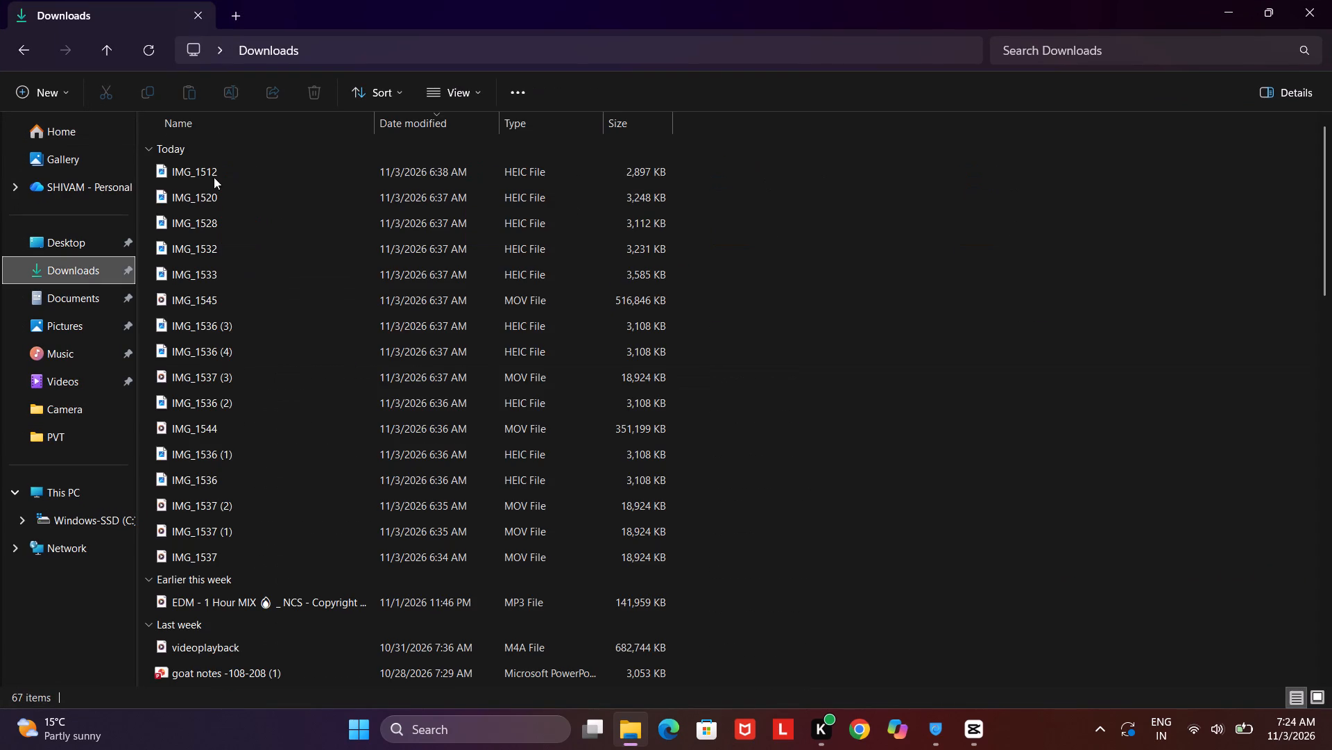
pyautogui.tripleClick(202, 300)
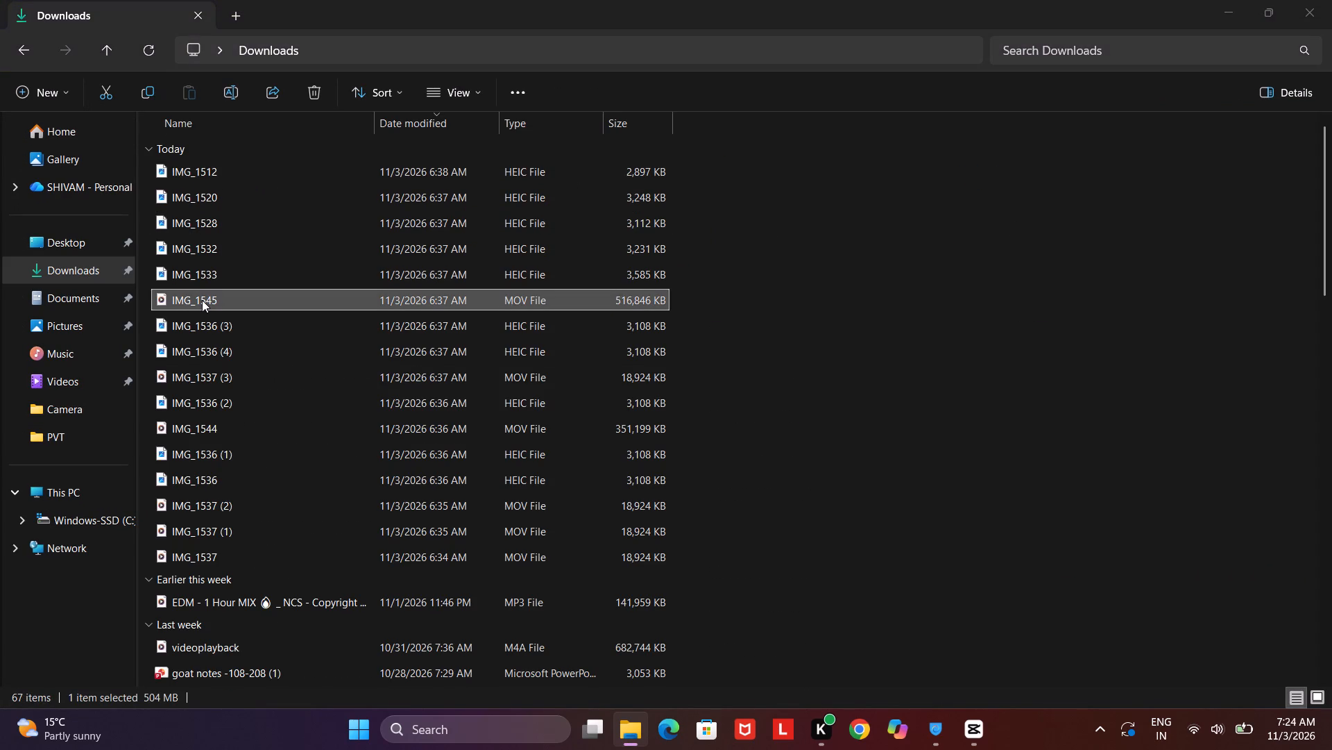
pyautogui.moveTo(202, 300); pyautogui.dragTo(303, 299)
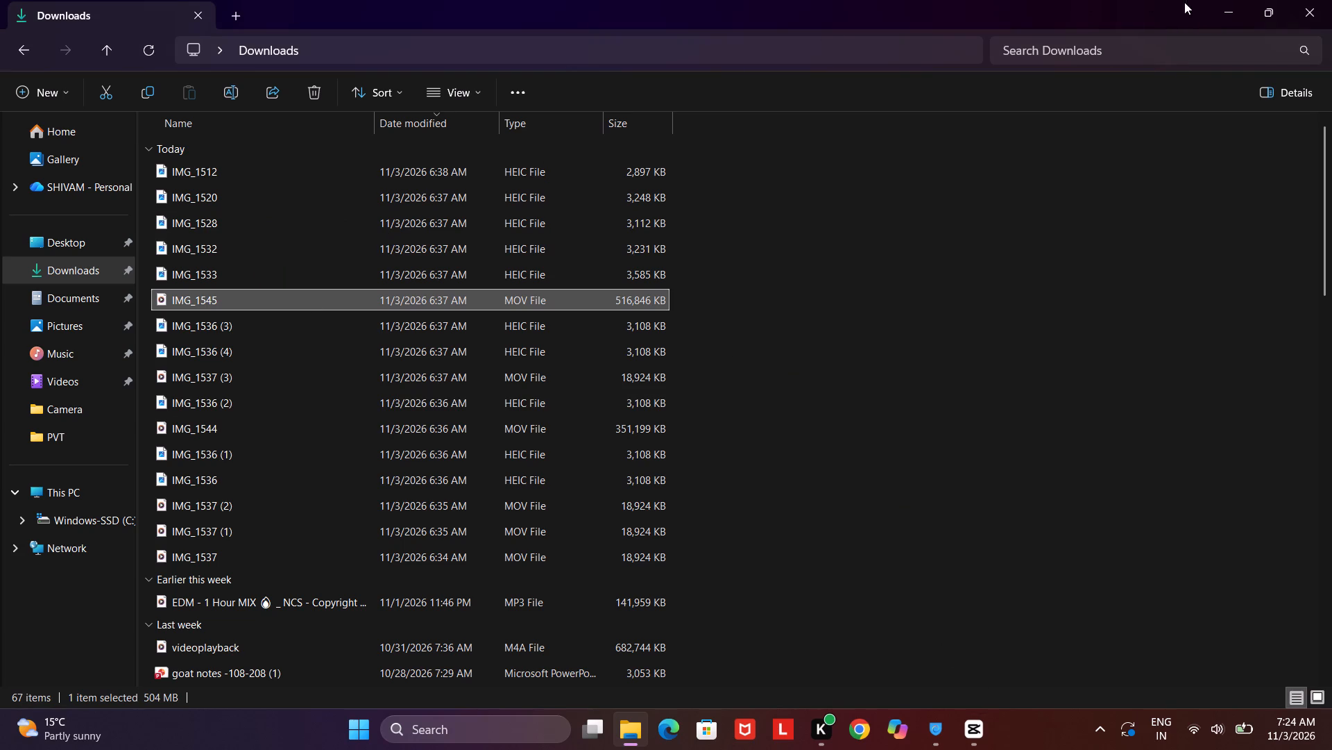
pyautogui.click(1224, 6)
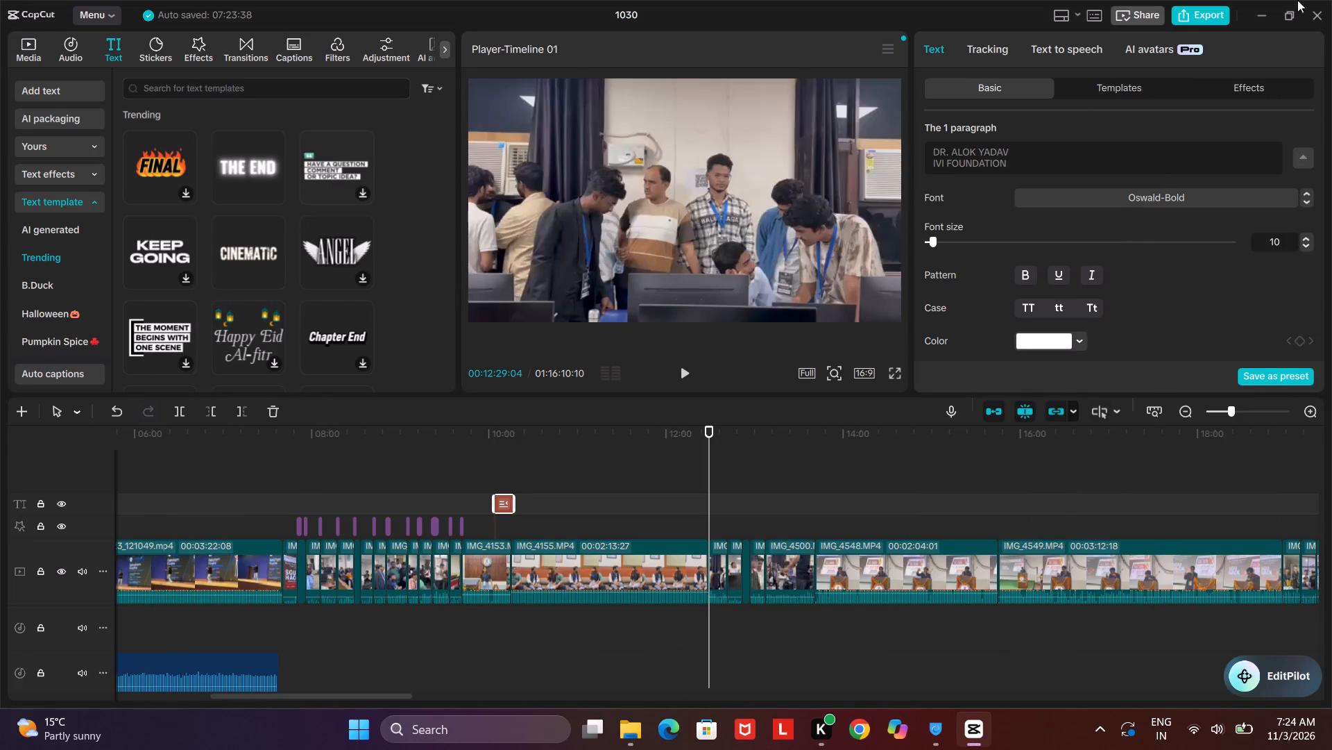
pyautogui.click(1256, 1)
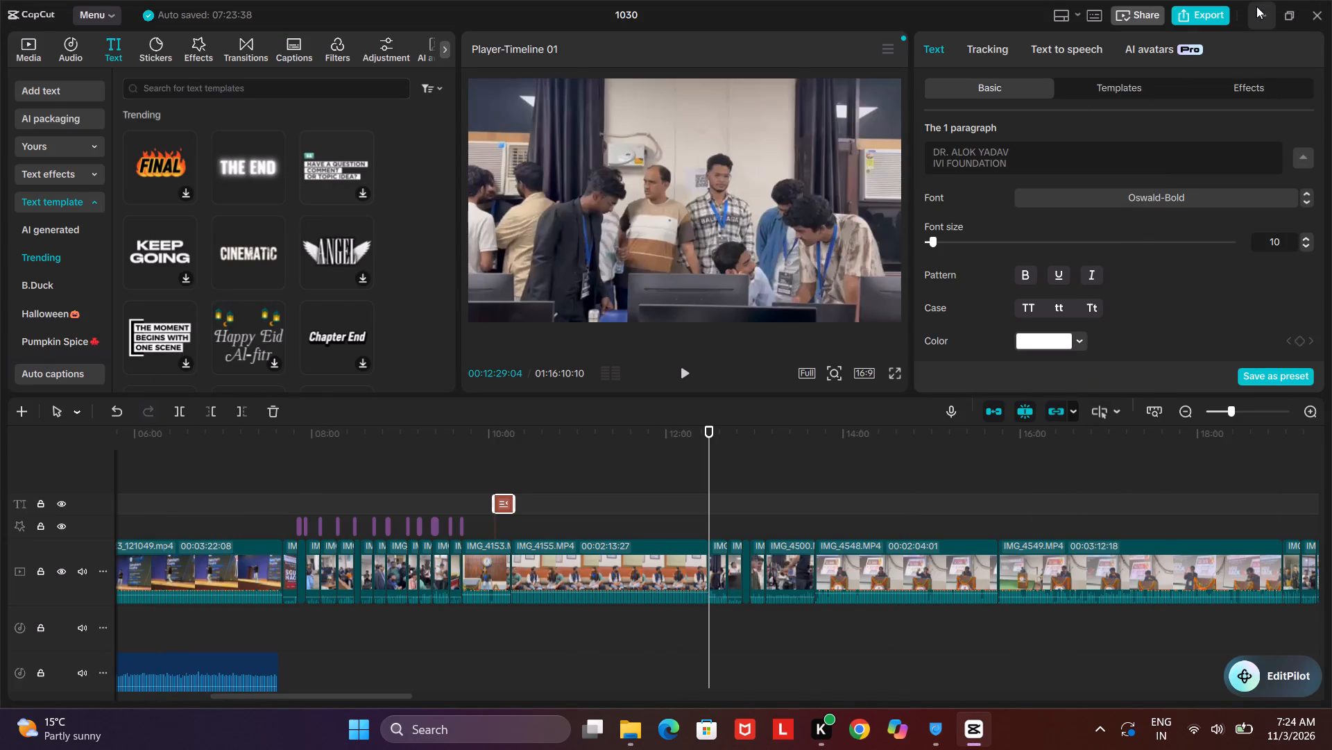
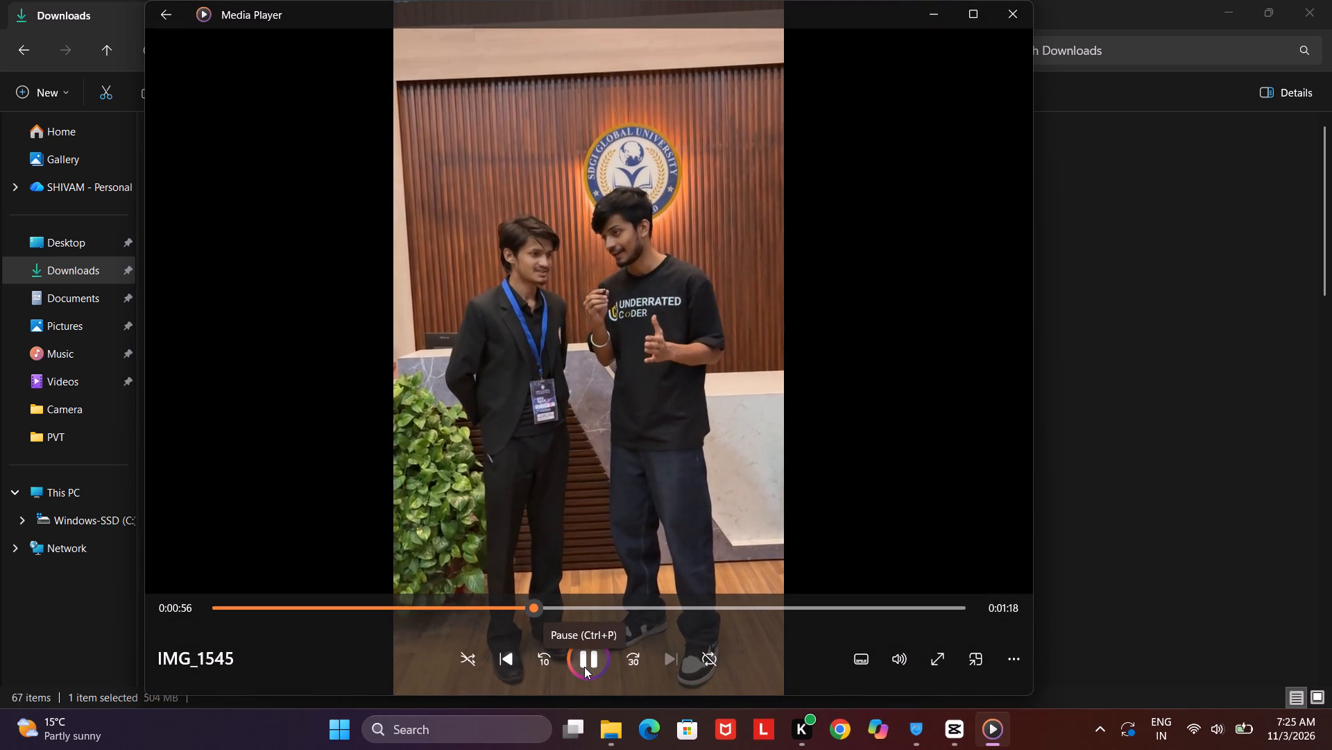
# Pause the IMG_1545 footage, switch to CapCut, and import IMG_1545 from the Downloads folder into the project media.
pyautogui.click(584, 667)
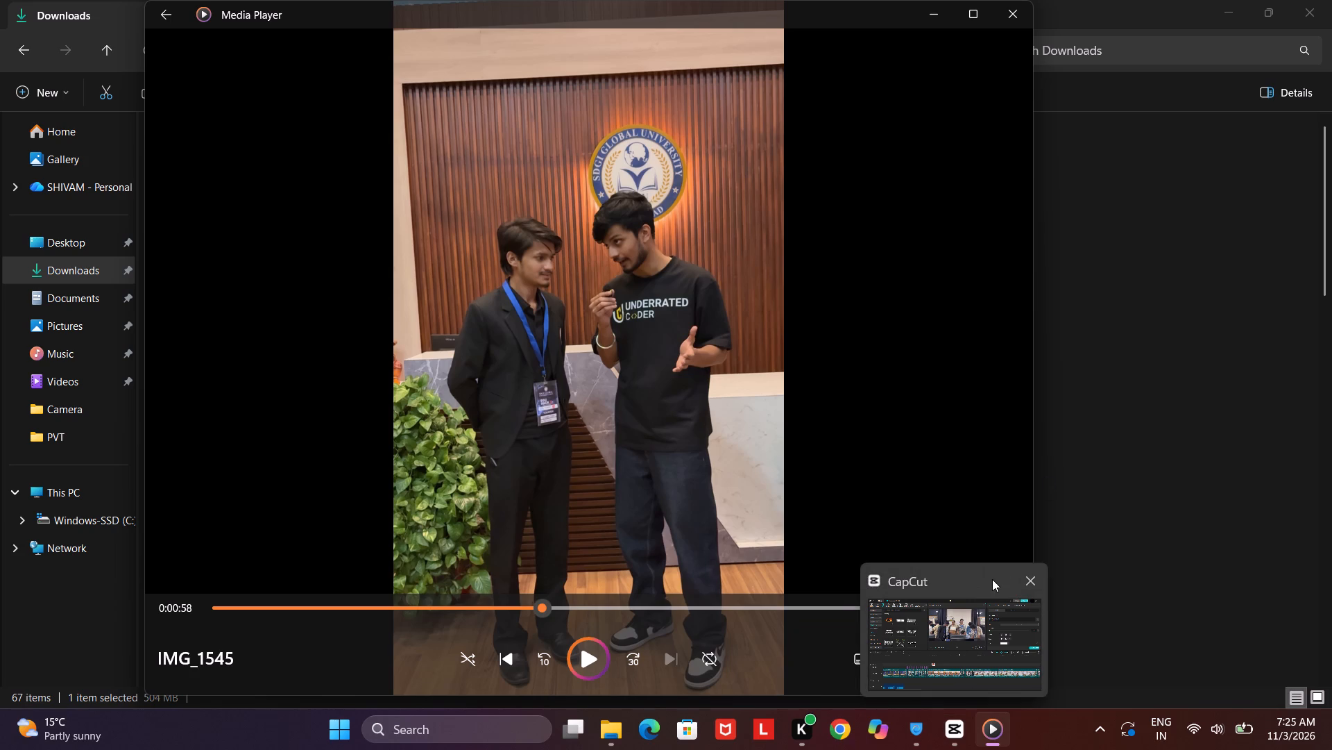
pyautogui.click(950, 719)
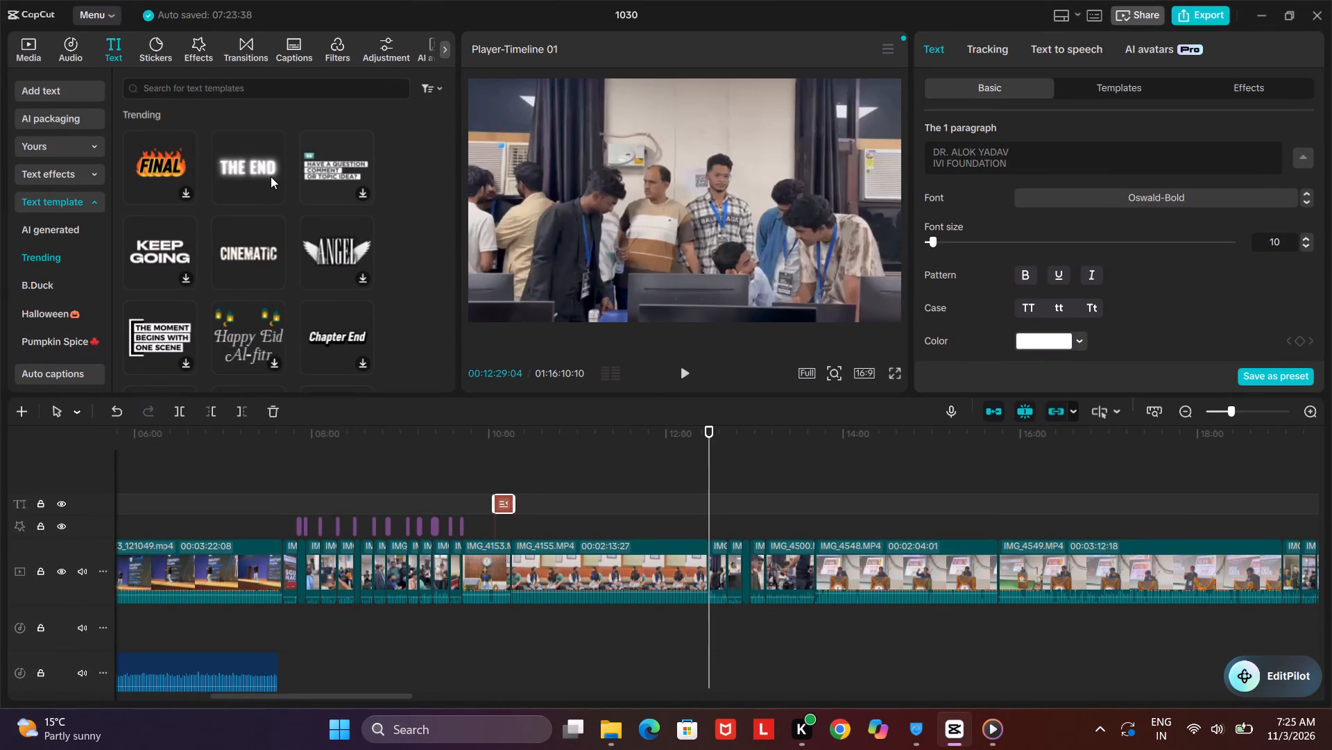
pyautogui.click(36, 33)
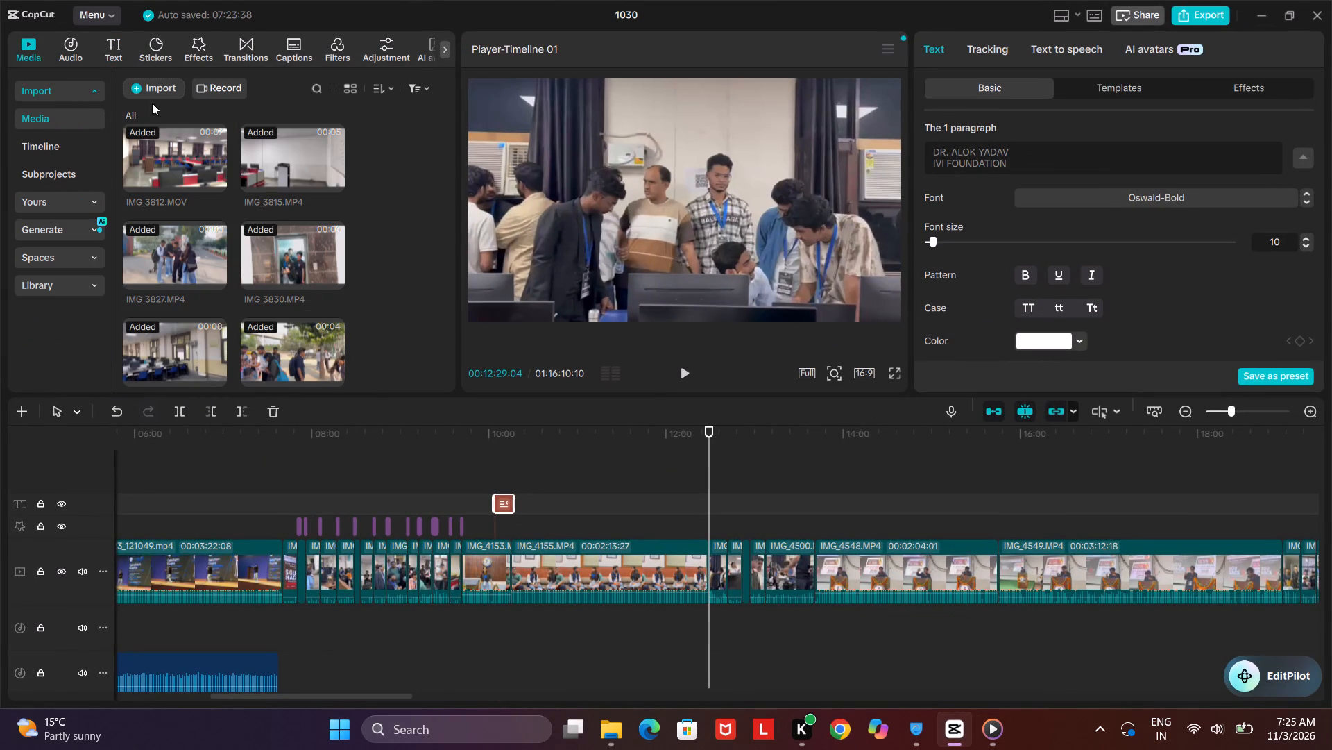
pyautogui.click(160, 81)
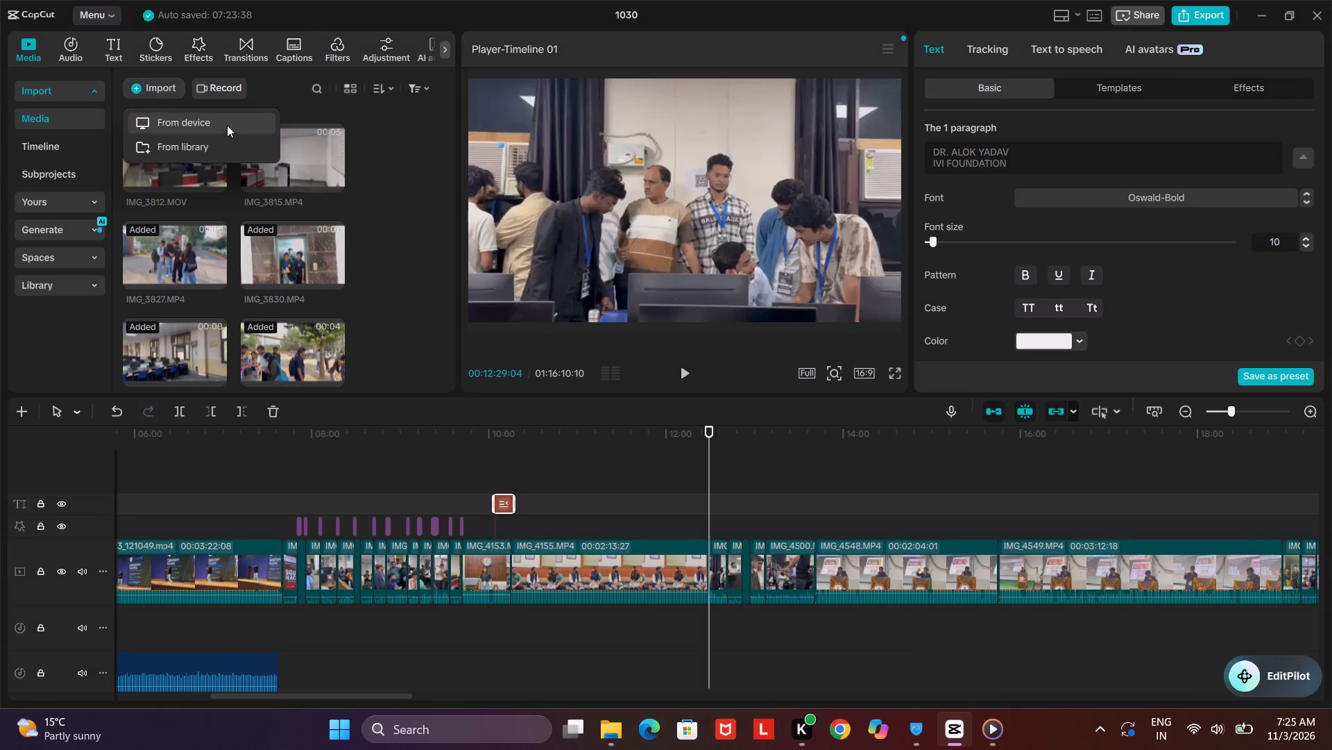
pyautogui.click(228, 128)
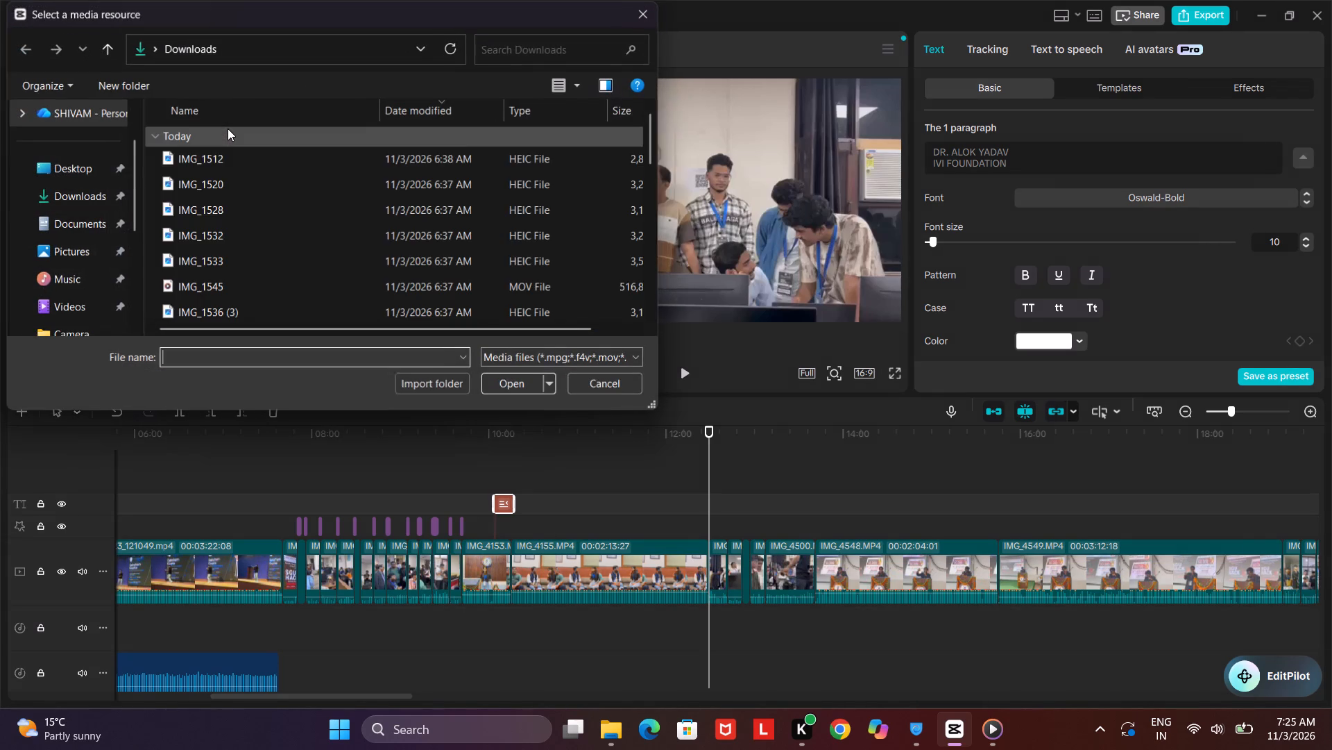
pyautogui.click(234, 278)
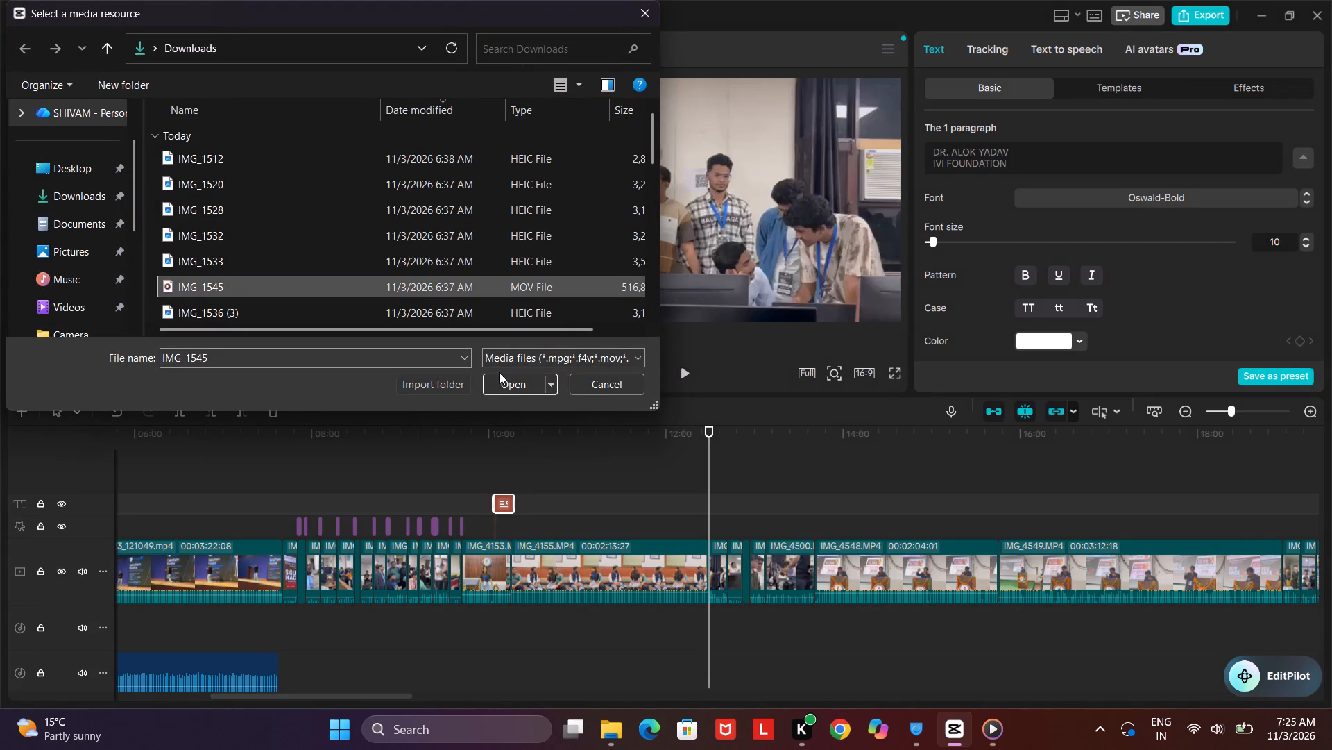
pyautogui.click(499, 378)
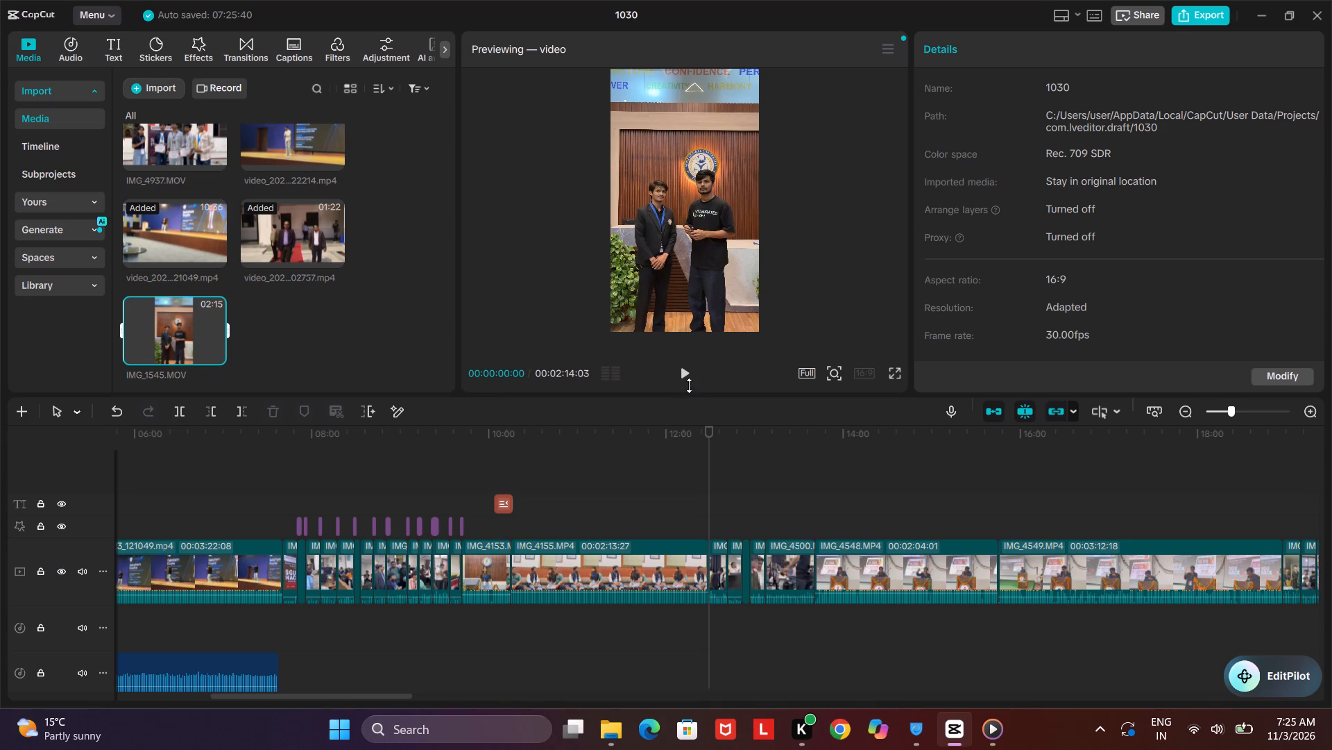
# Insert IMG_1545 into the main video track directly after IMG_4155, at 00:12:29:04, and play its opening.
pyautogui.moveTo(205, 341); pyautogui.dragTo(274, 360)
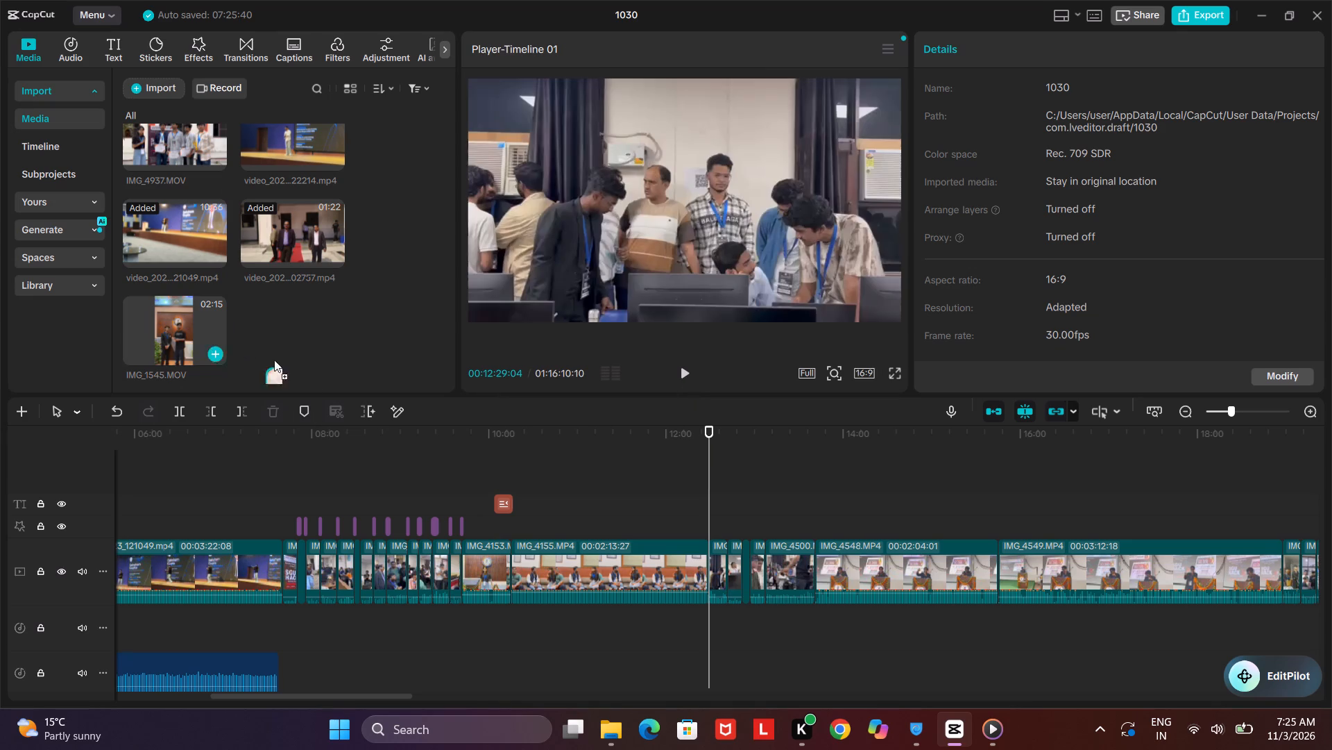
pyautogui.moveTo(274, 360); pyautogui.dragTo(678, 566)
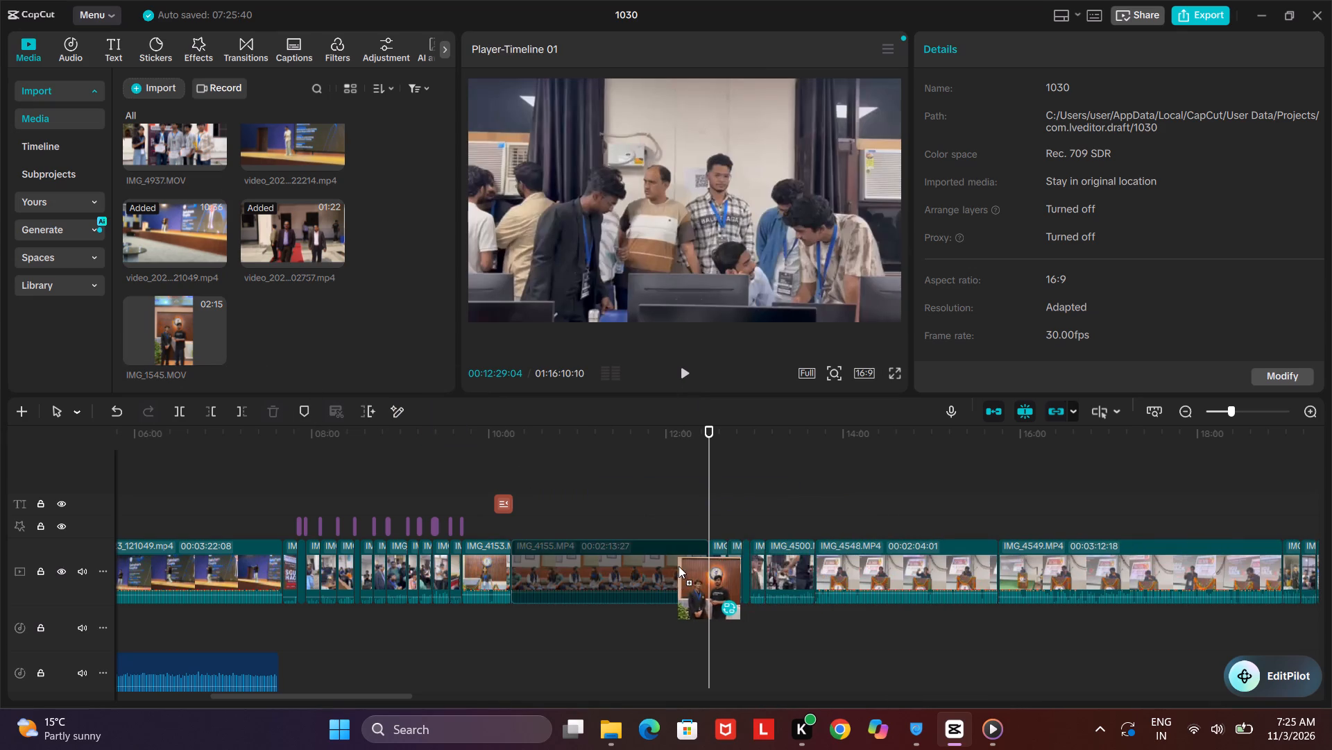
pyautogui.moveTo(678, 566); pyautogui.dragTo(698, 559)
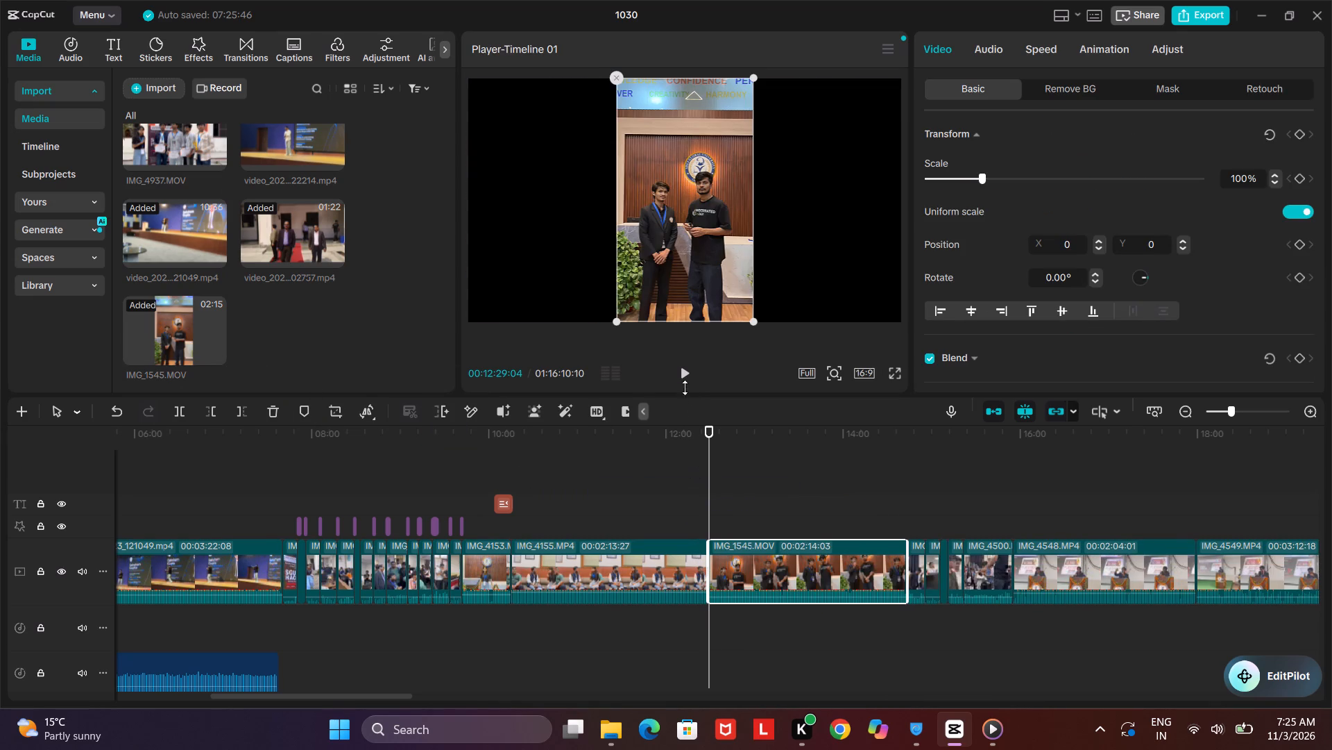
pyautogui.click(697, 357)
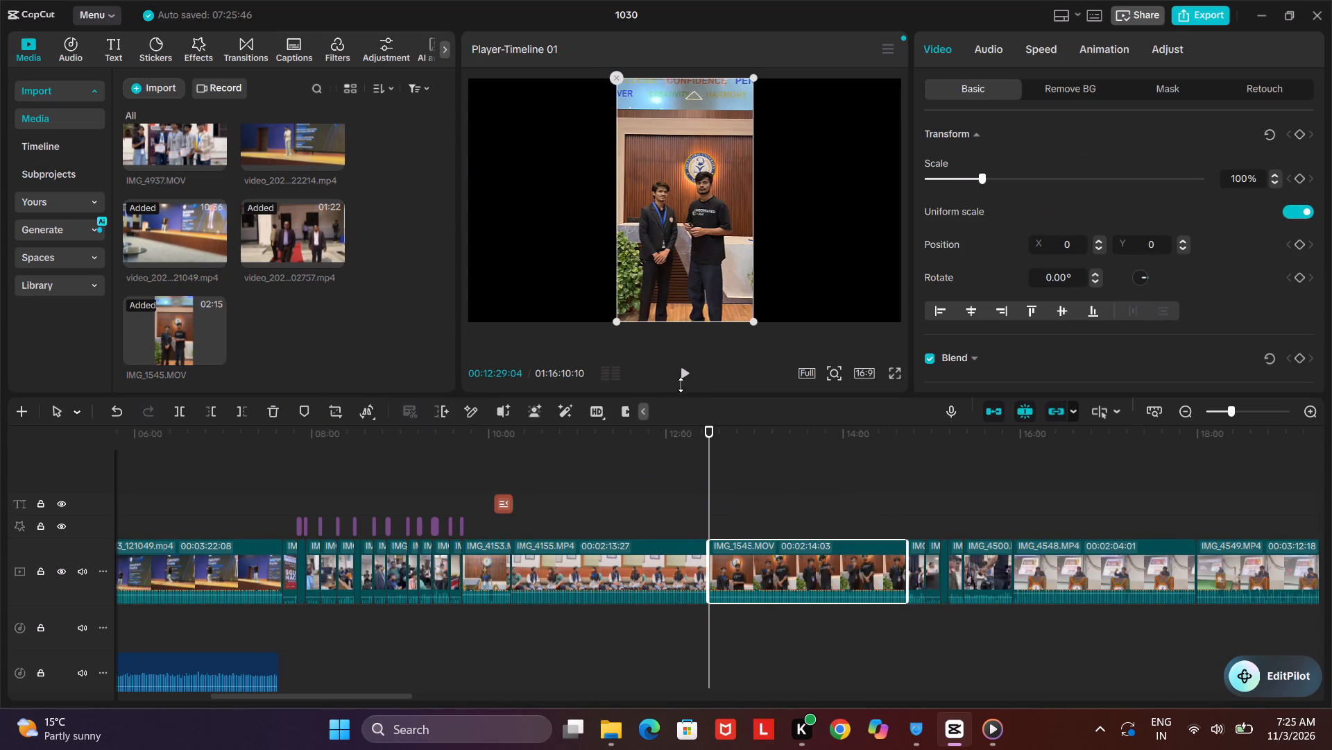
pyautogui.click(682, 383)
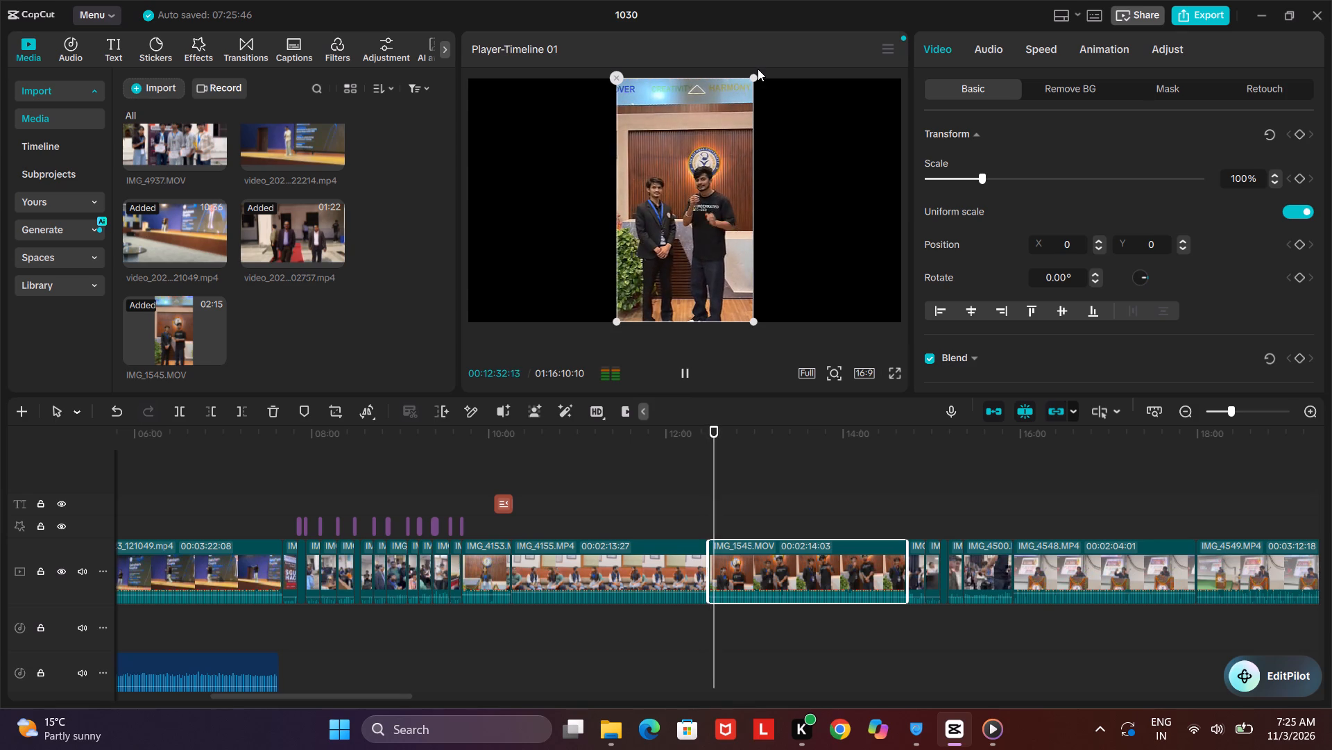
# Enlarge IMG_1545 to 150%, shift its picture to X 81, Y 541, and preview the framing.
pyautogui.moveTo(755, 77); pyautogui.dragTo(932, 67)
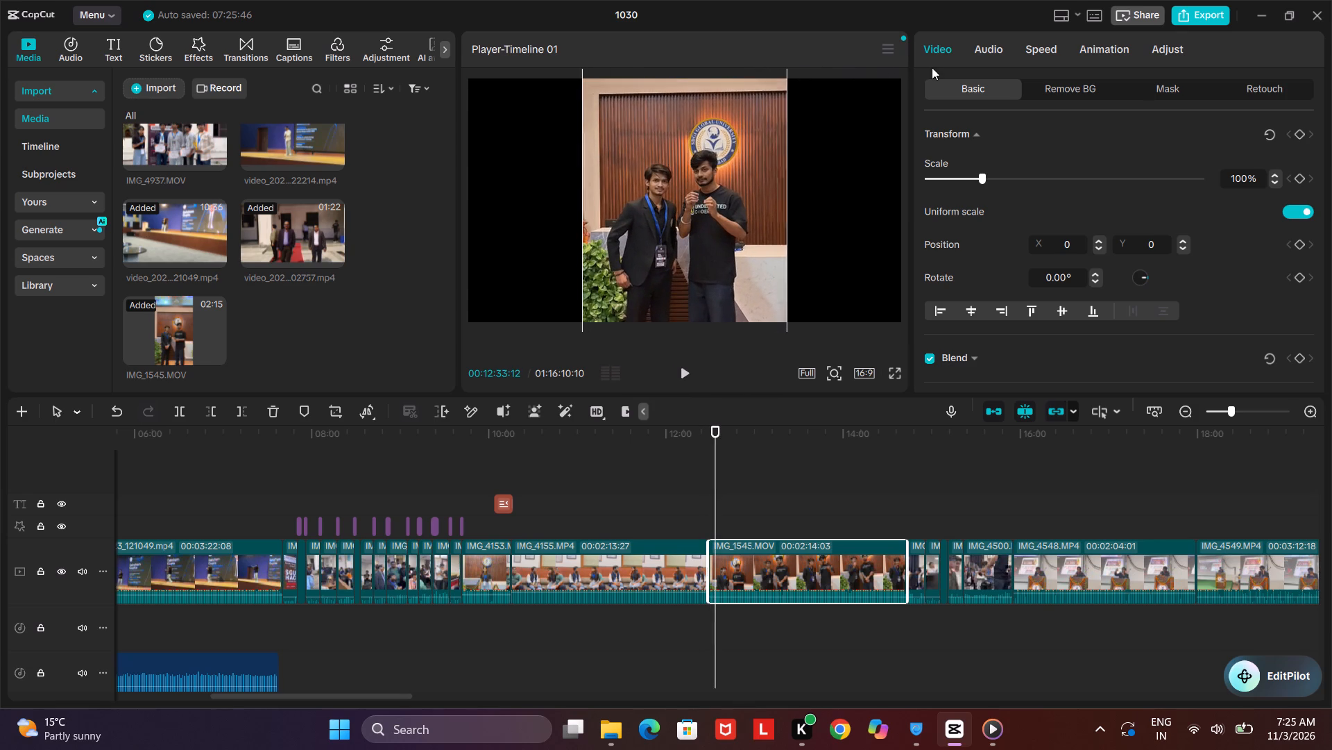
pyautogui.moveTo(776, 155); pyautogui.dragTo(774, 116)
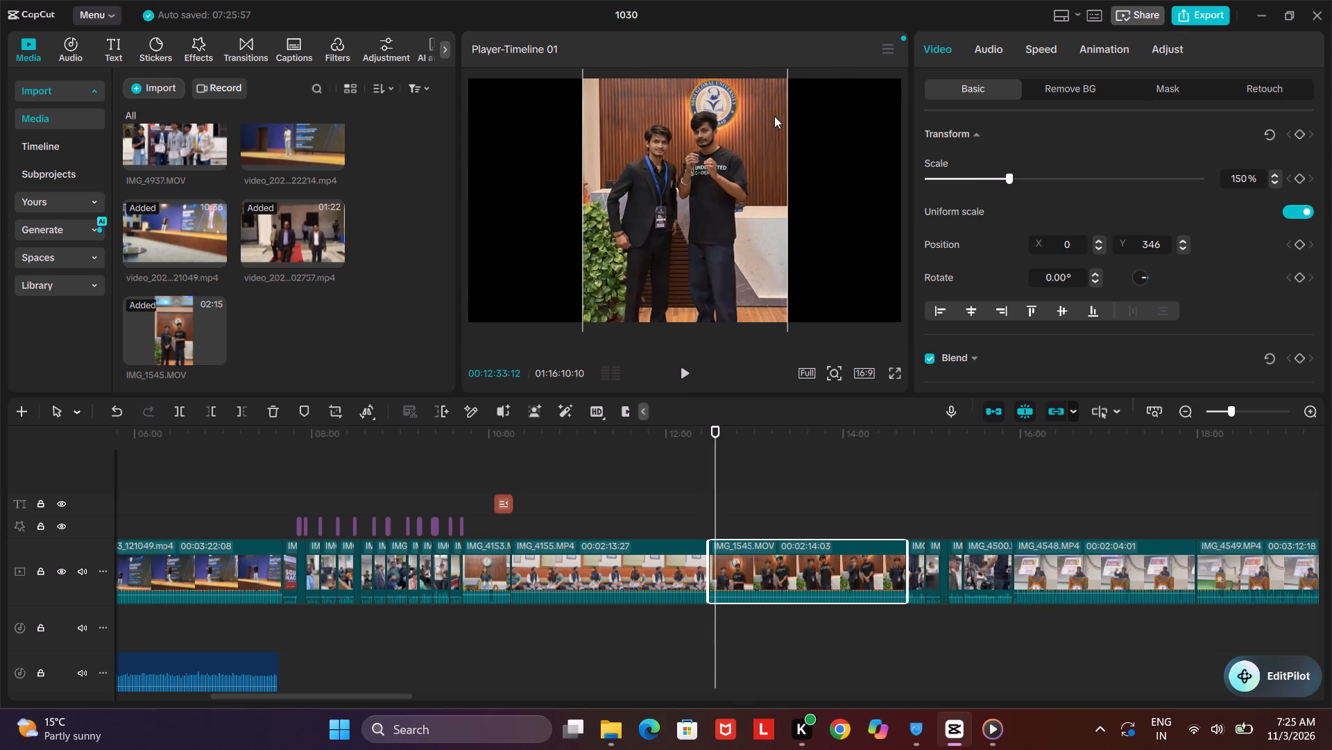
pyautogui.moveTo(786, 75); pyautogui.dragTo(803, 71)
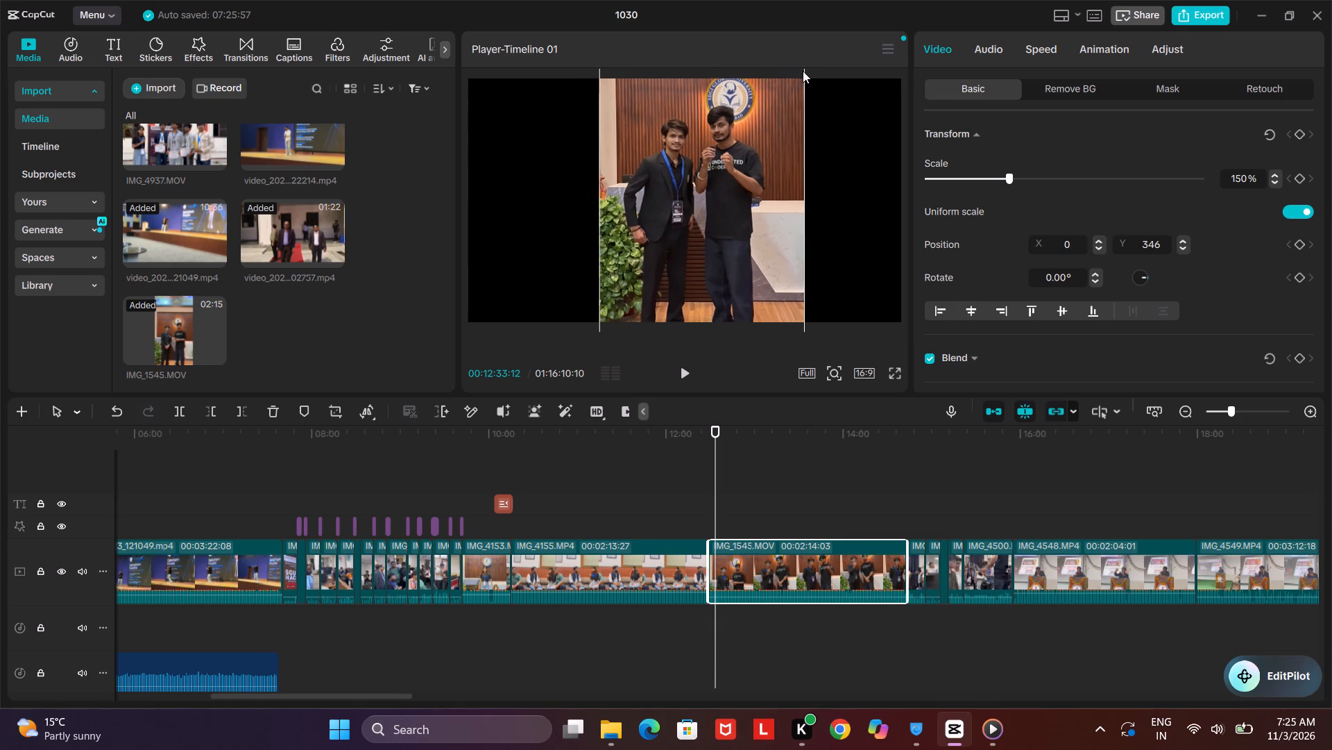
pyautogui.moveTo(803, 71); pyautogui.dragTo(795, 55)
pyautogui.click(681, 372)
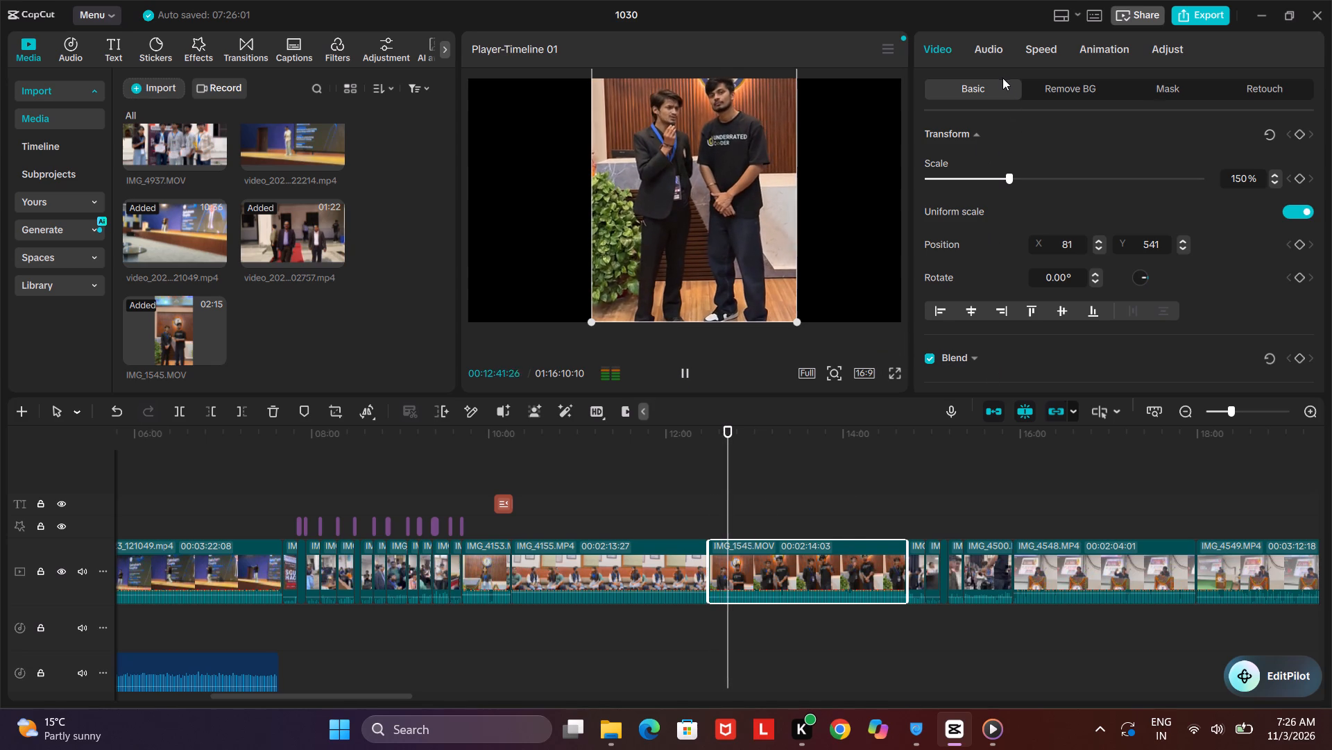
# Try different scales for IMG_1545, settle on 150%, and centre it horizontally at X 0, Y 471.
pyautogui.click(1000, 48)
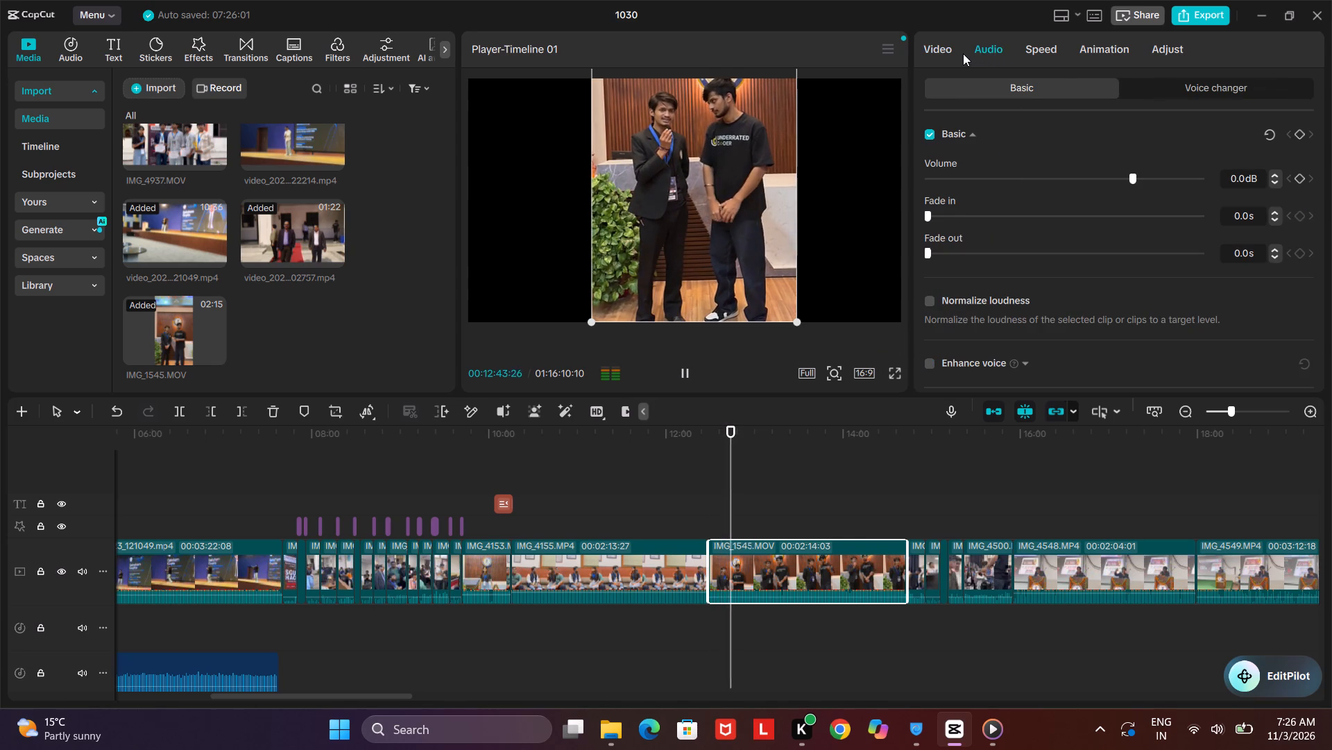
pyautogui.click(963, 53)
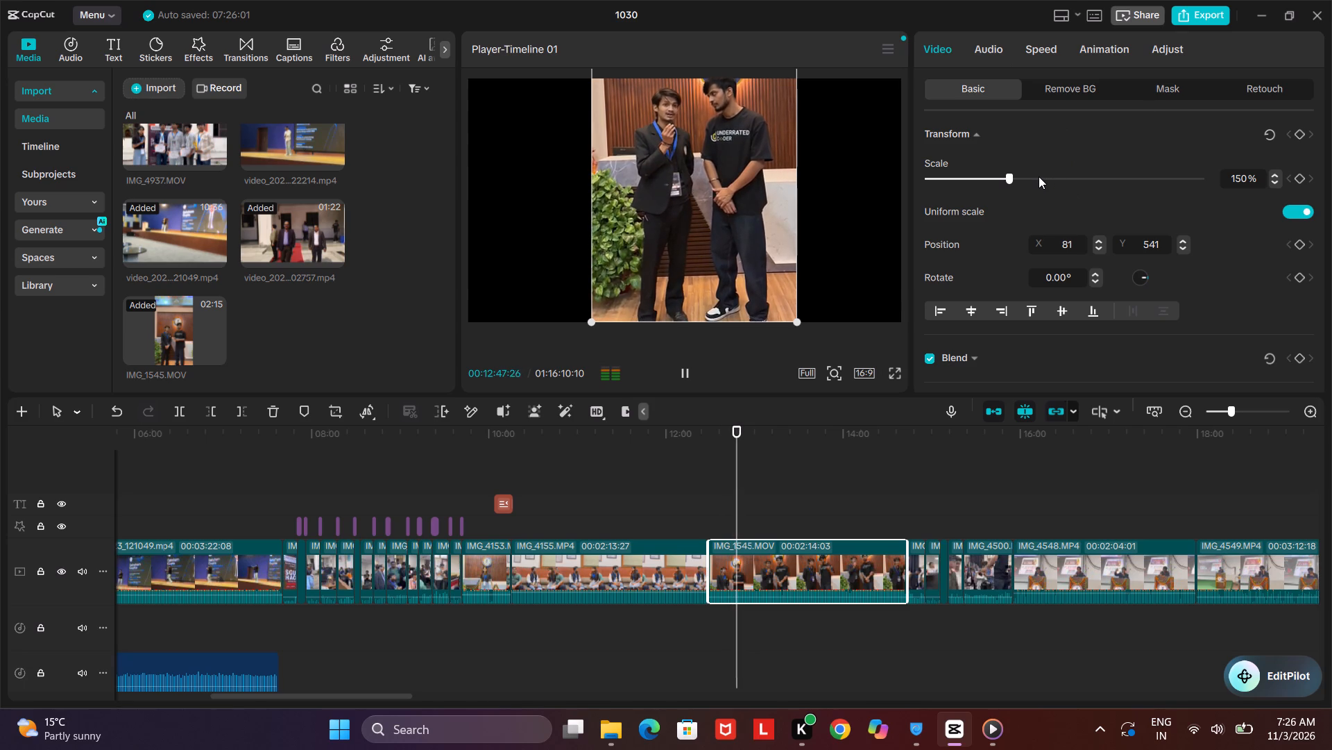
pyautogui.click(1039, 176)
pyautogui.click(1002, 180)
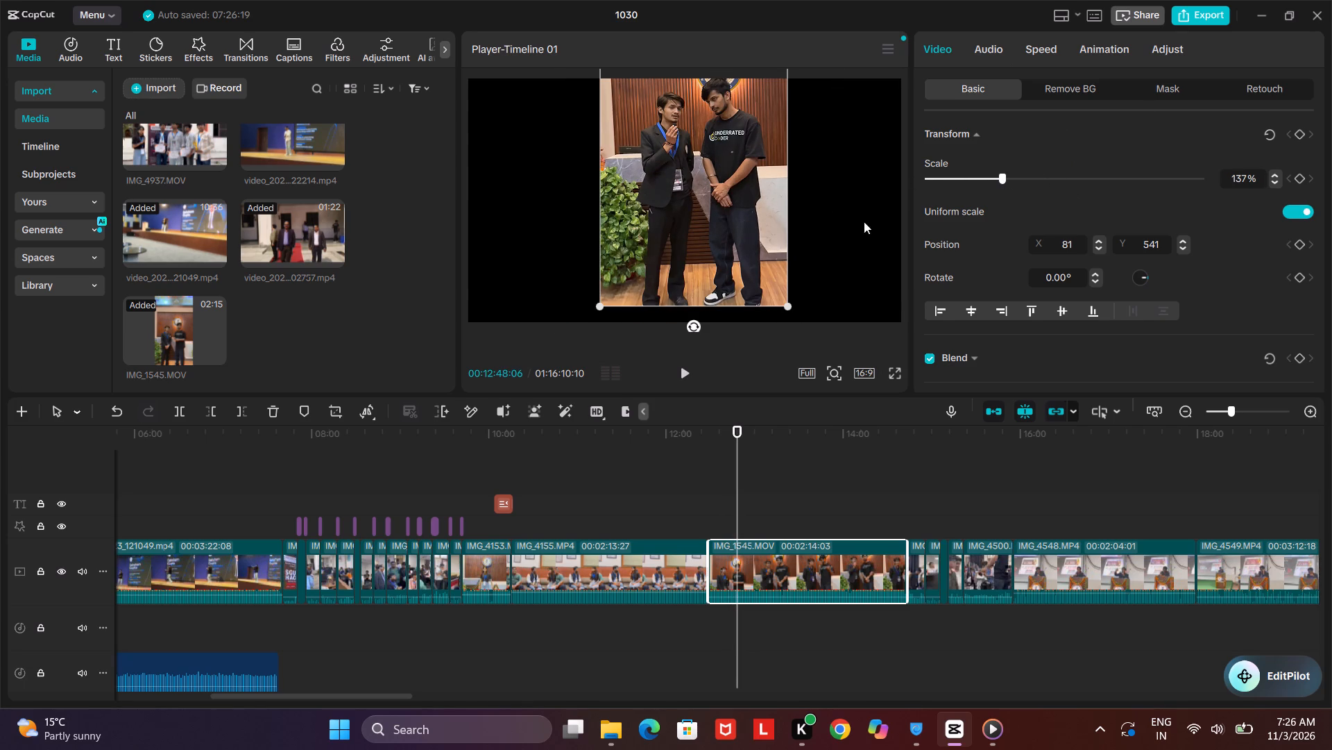
pyautogui.click(1016, 175)
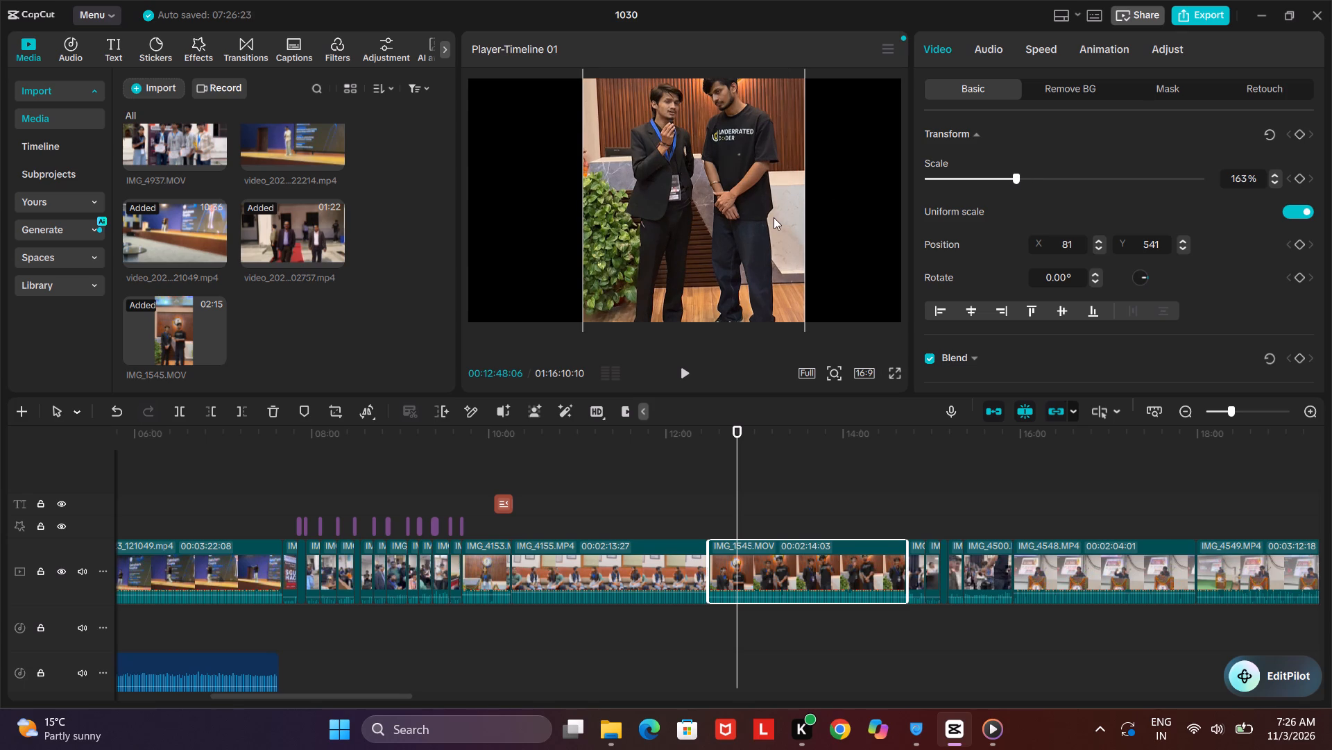
pyautogui.moveTo(774, 217); pyautogui.dragTo(765, 227)
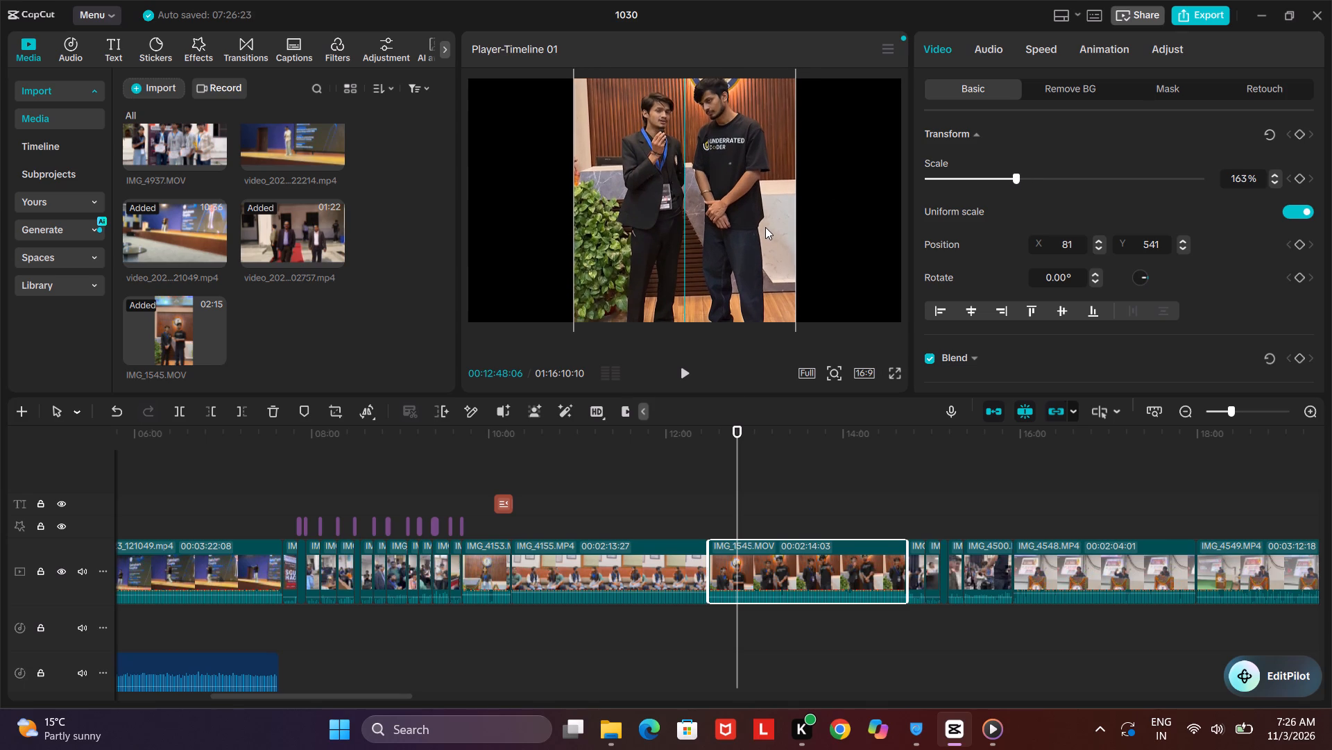
pyautogui.moveTo(765, 227); pyautogui.dragTo(765, 222)
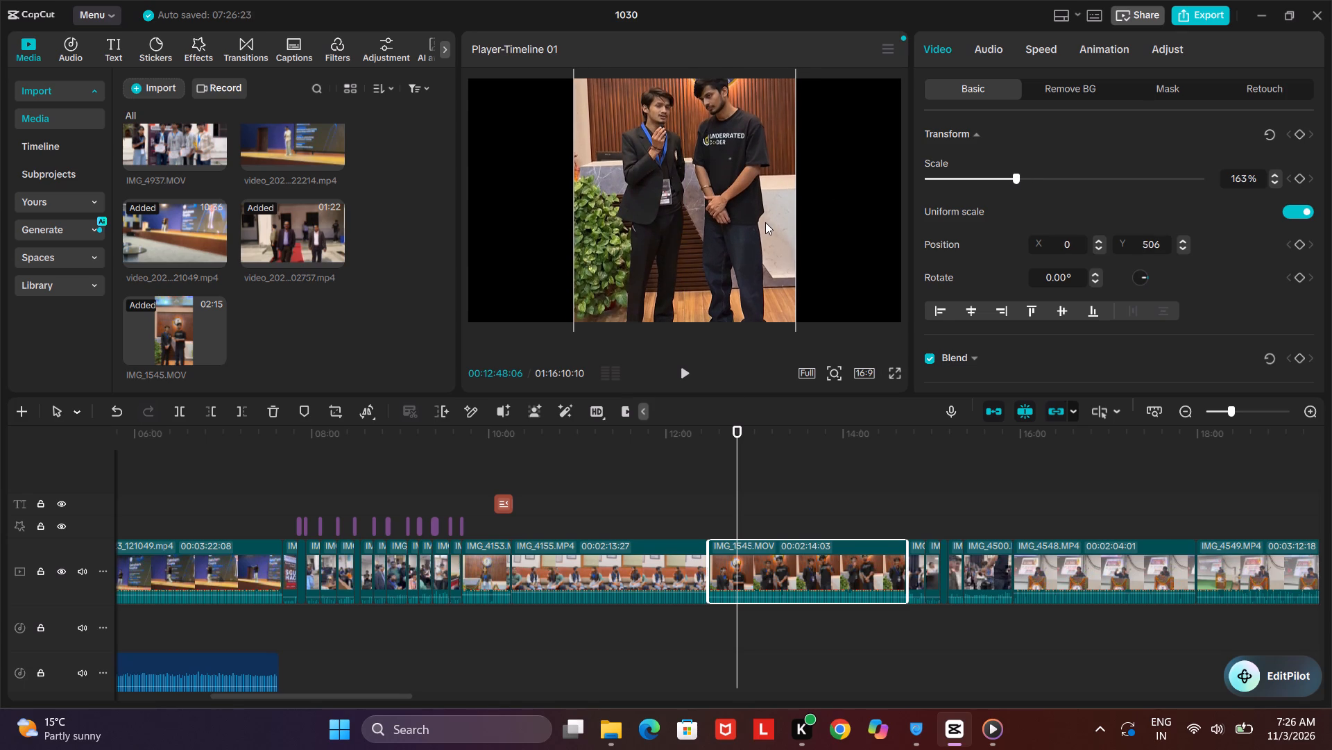
pyautogui.click(1014, 178)
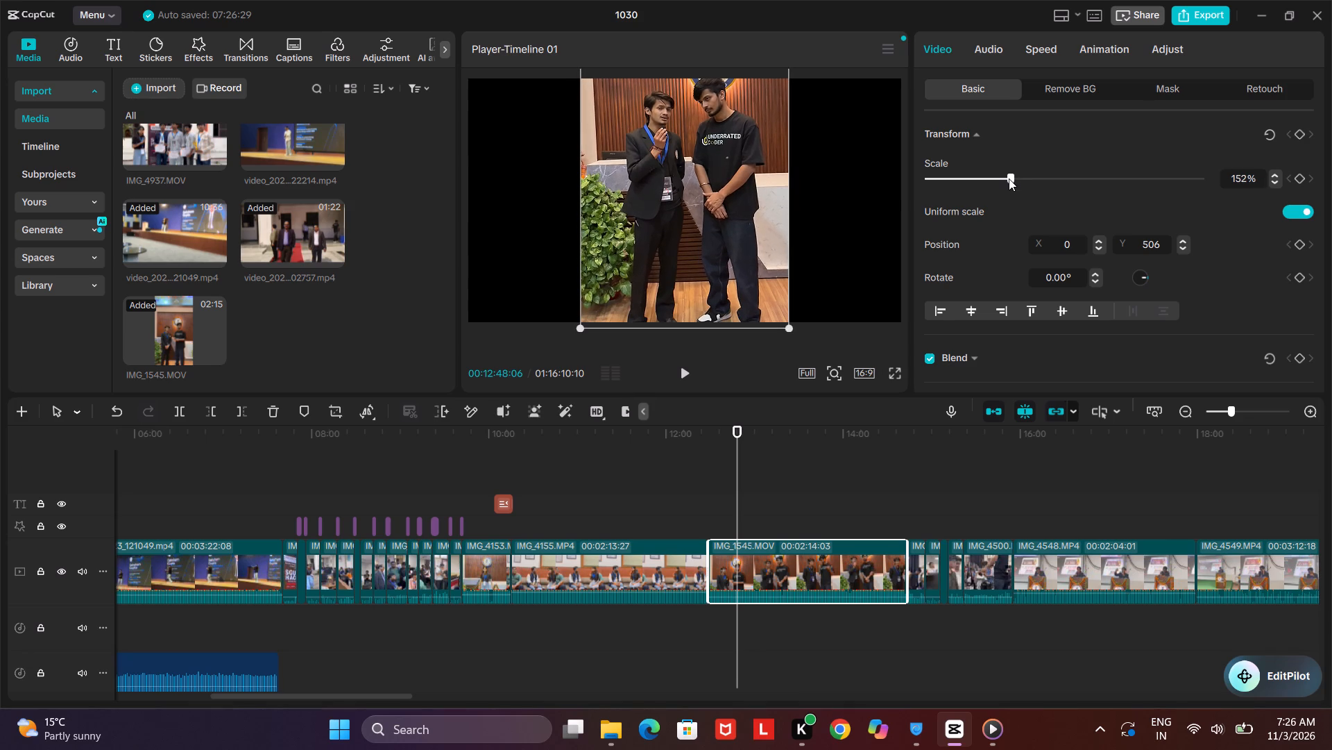
pyautogui.click(776, 215)
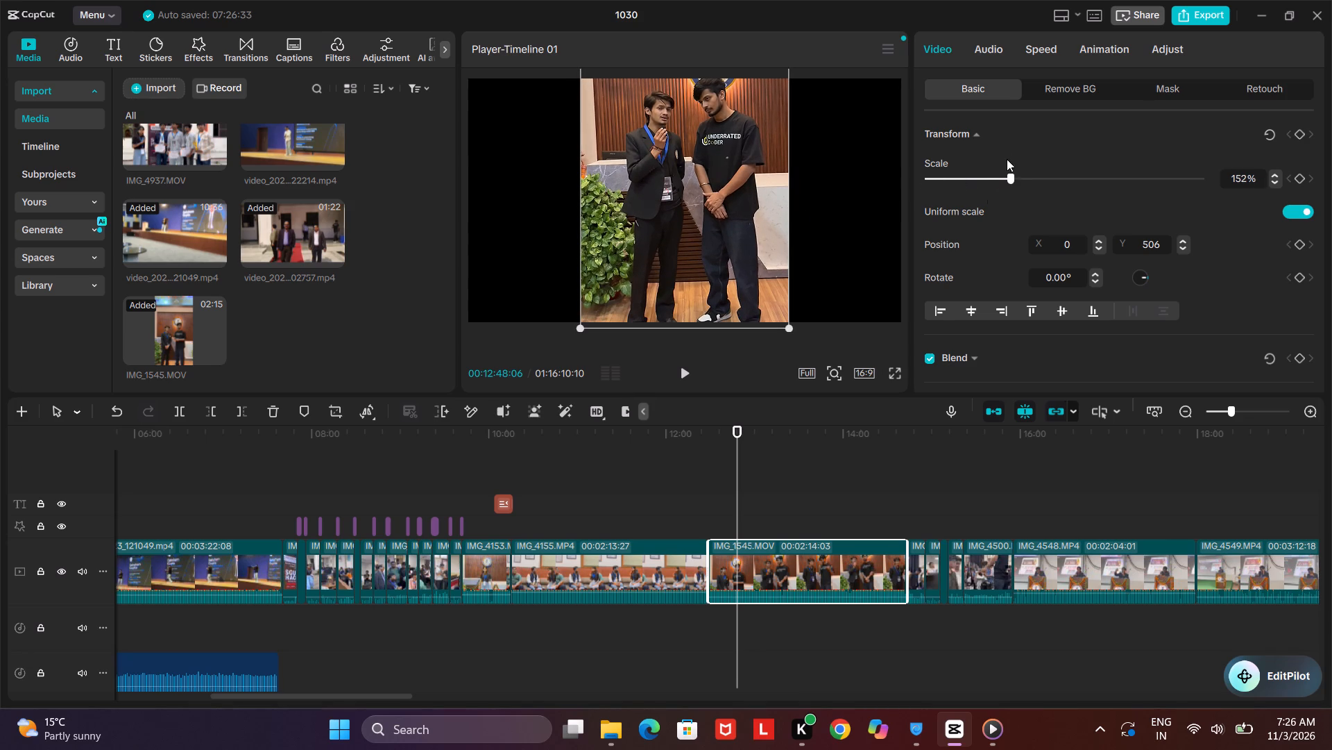
pyautogui.click(1009, 174)
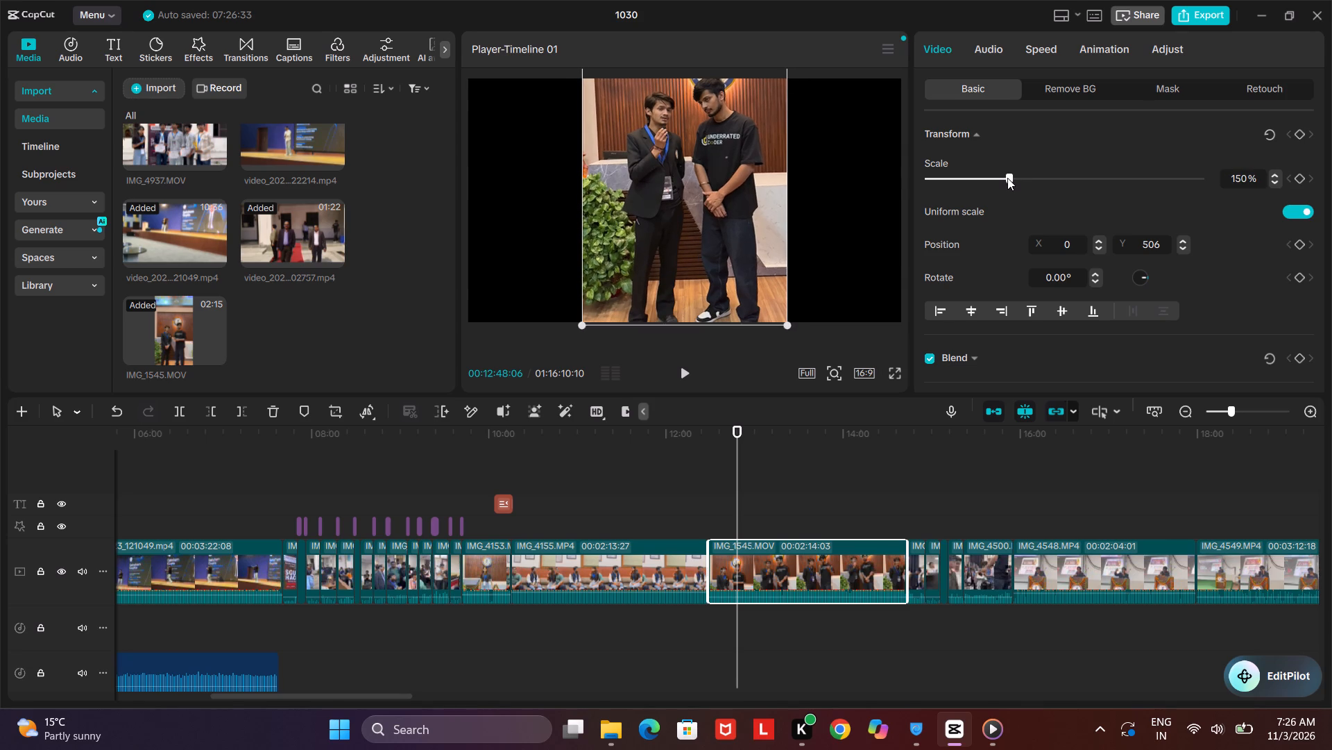
pyautogui.click(776, 207)
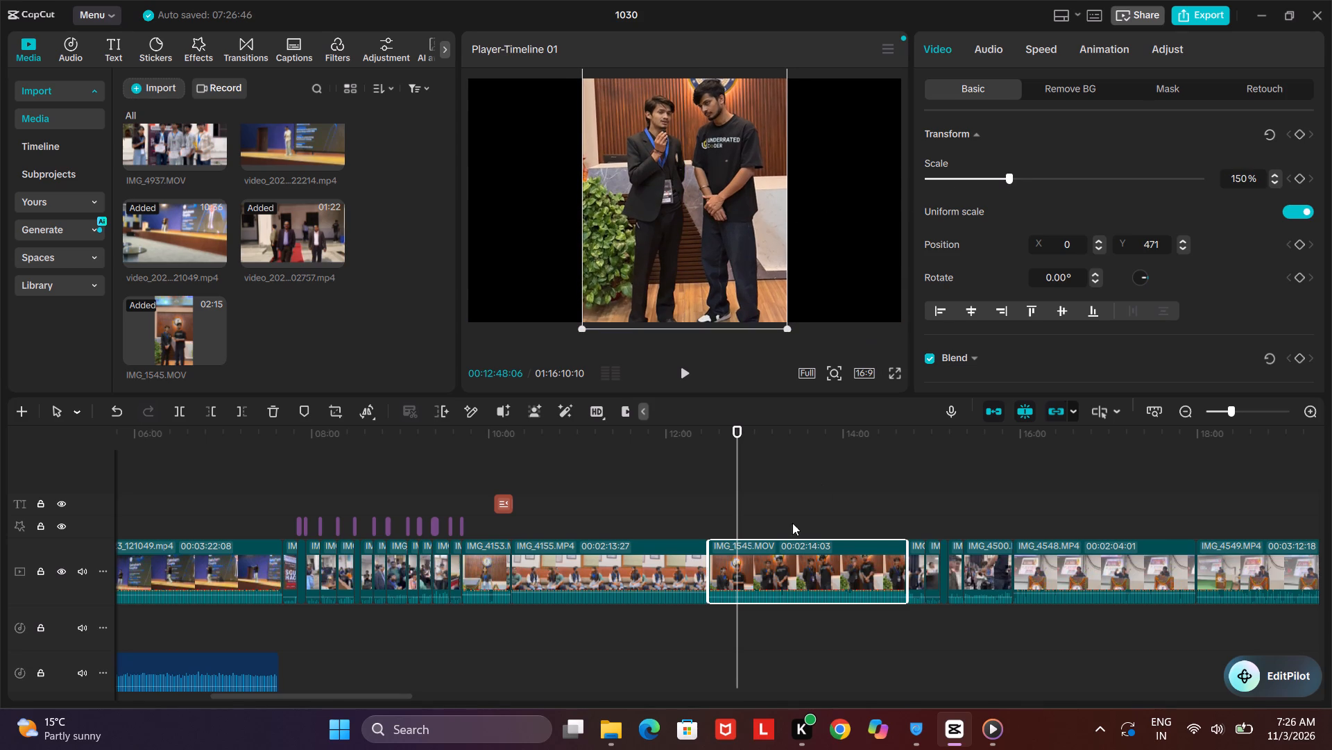
# Raise the volume of IMG_1545 to 9.8 dB while playing it.
pyautogui.click(681, 384)
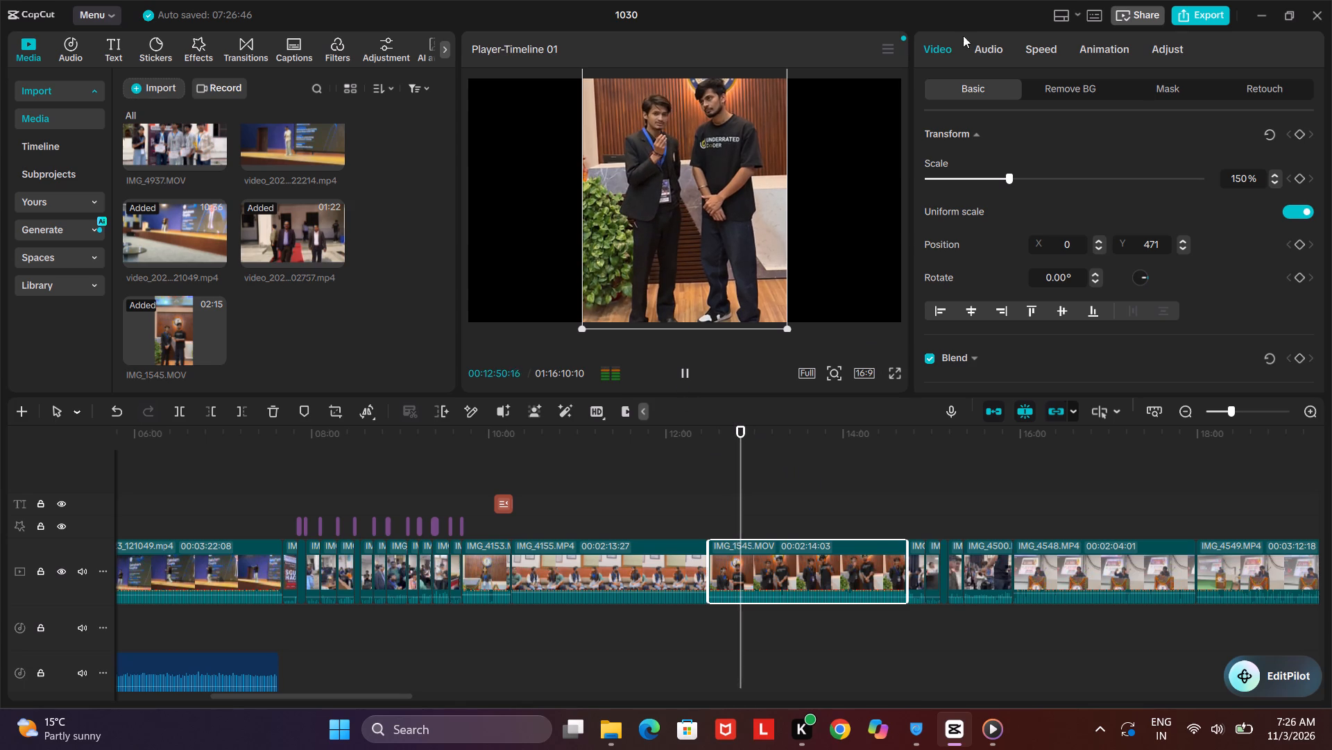
pyautogui.click(993, 63)
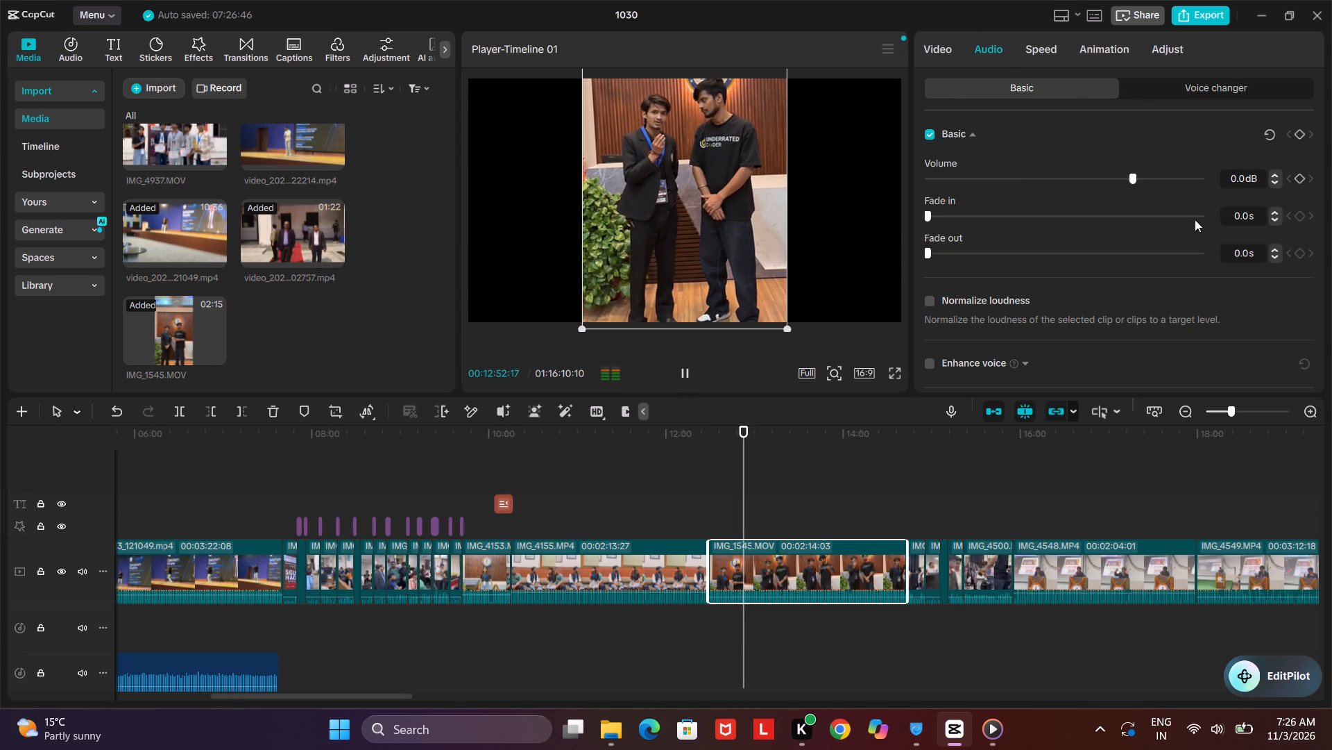
pyautogui.click(1163, 182)
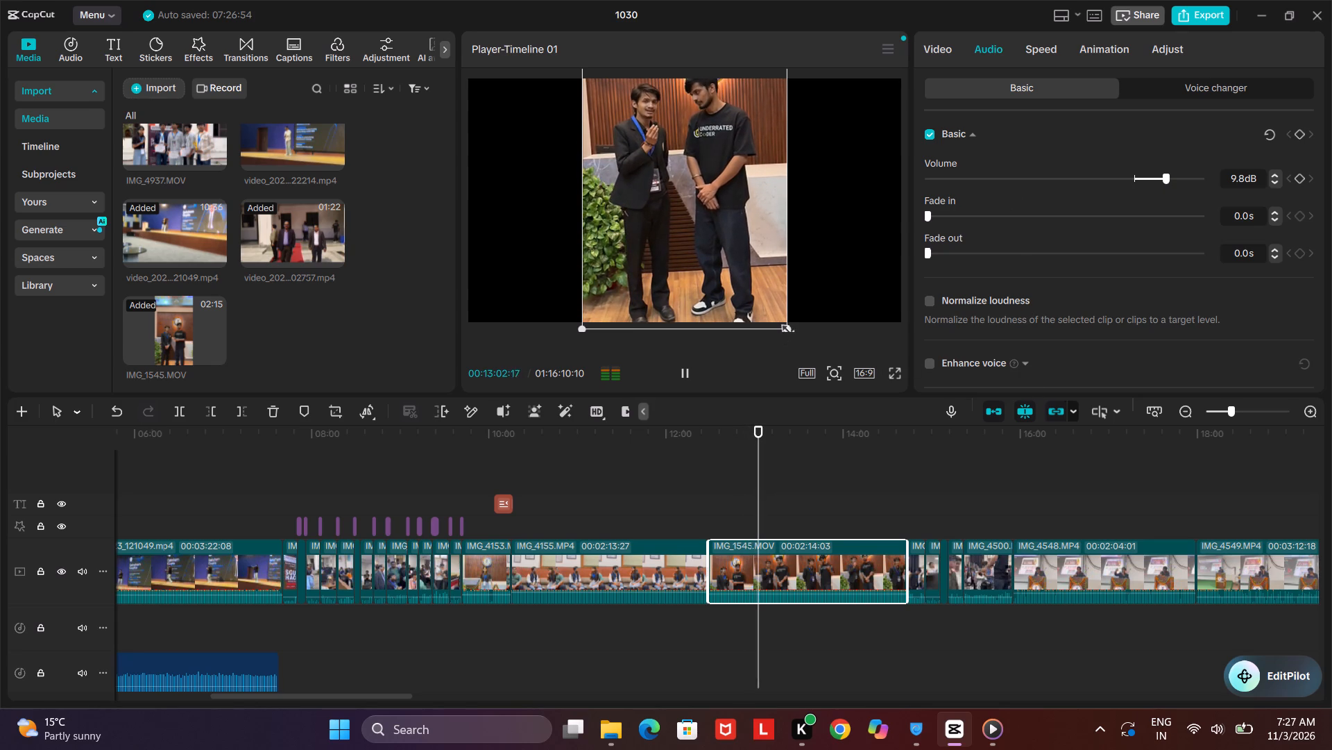
# Shrink the IMG_1545 picture slightly so its lower edge lines up with the bottom of the video frame.
pyautogui.moveTo(784, 329); pyautogui.dragTo(779, 317)
pyautogui.click(685, 213)
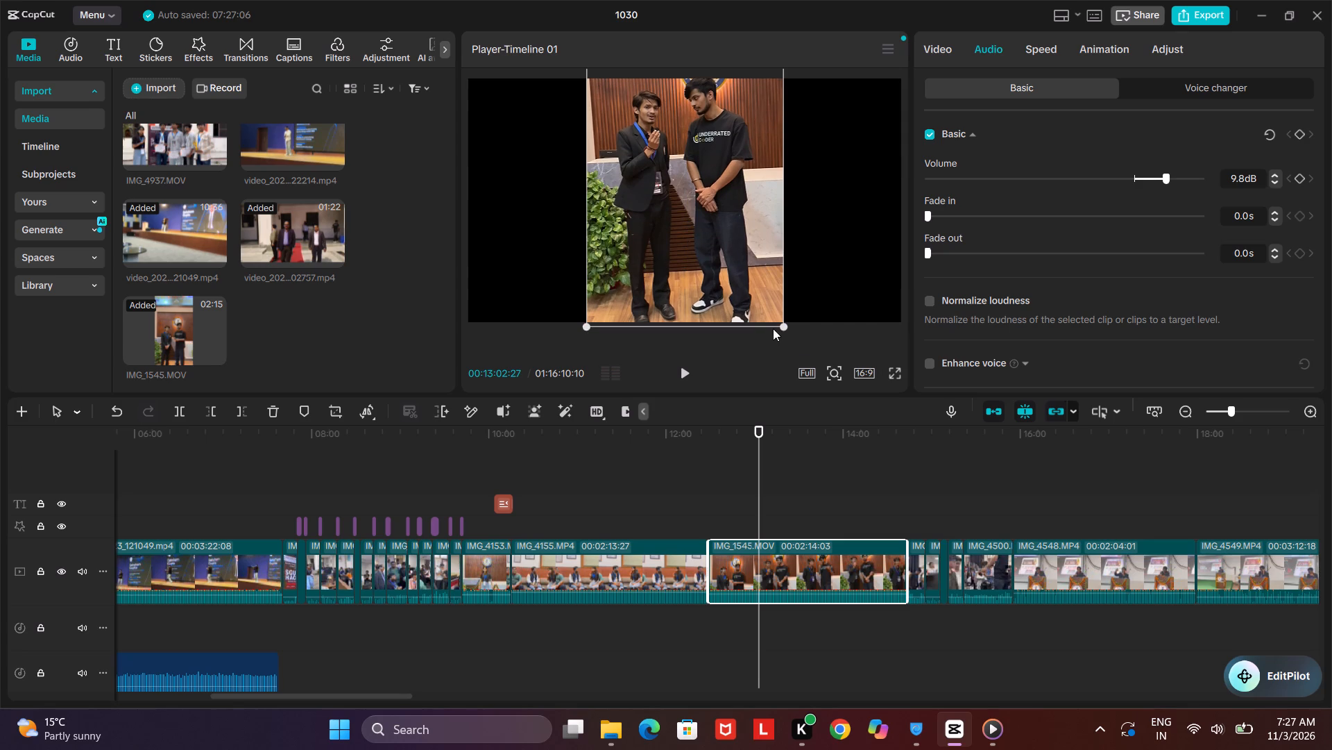
pyautogui.moveTo(778, 324); pyautogui.dragTo(774, 316)
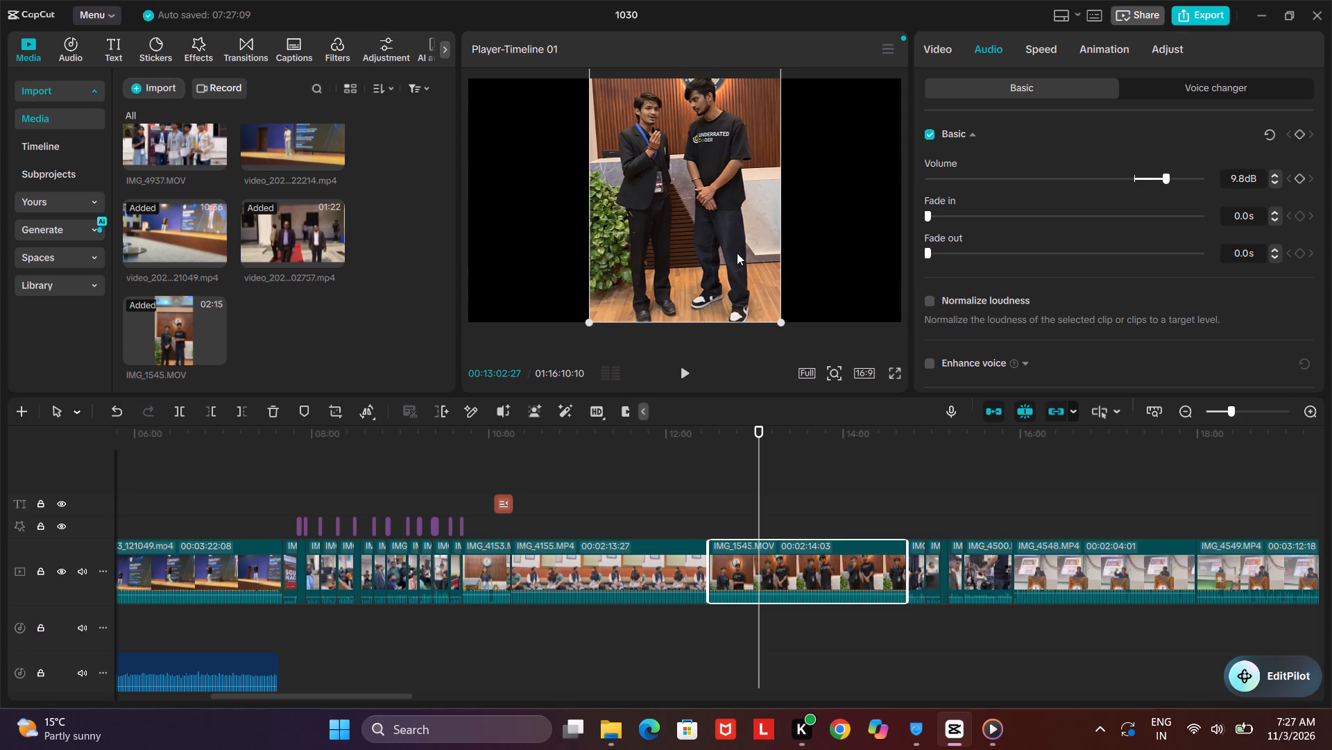
pyautogui.click(749, 351)
# Set the speed of IMG_1545 to 1.25x and play the clip through from its start.
pyautogui.click(693, 368)
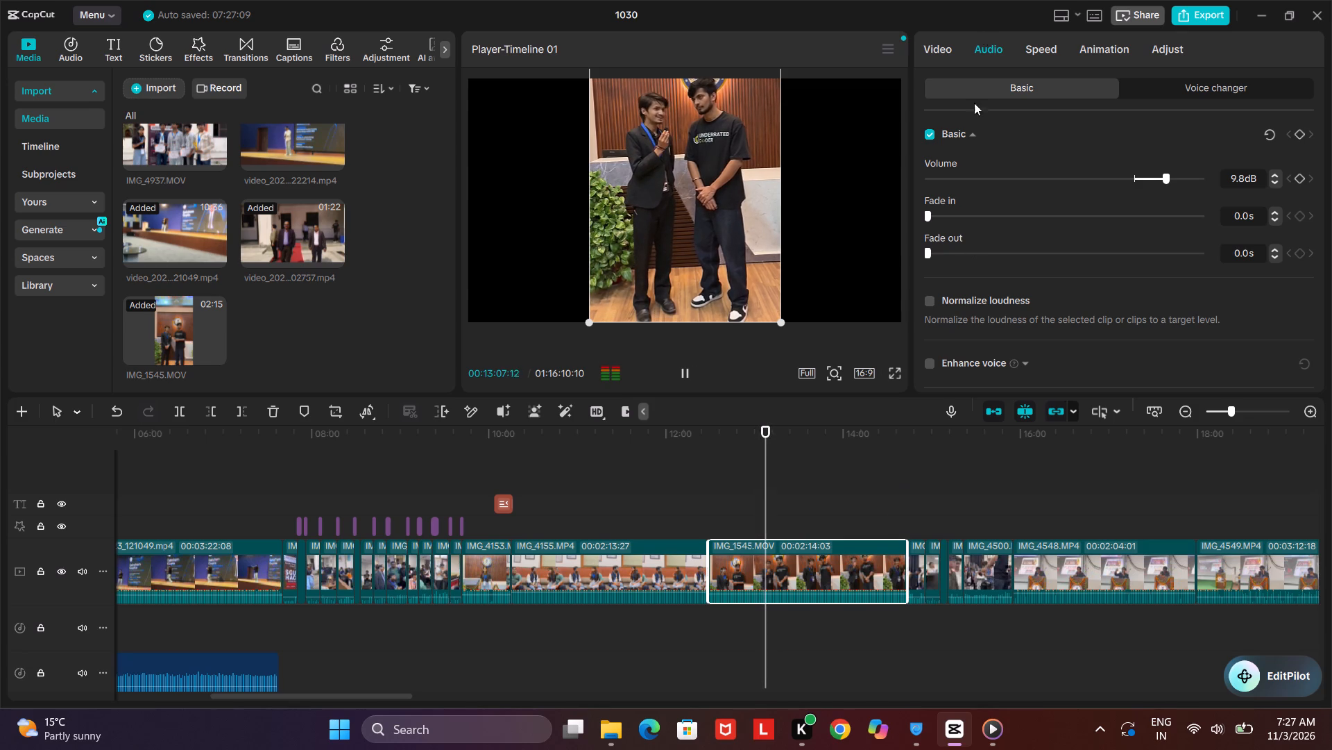
pyautogui.click(1045, 49)
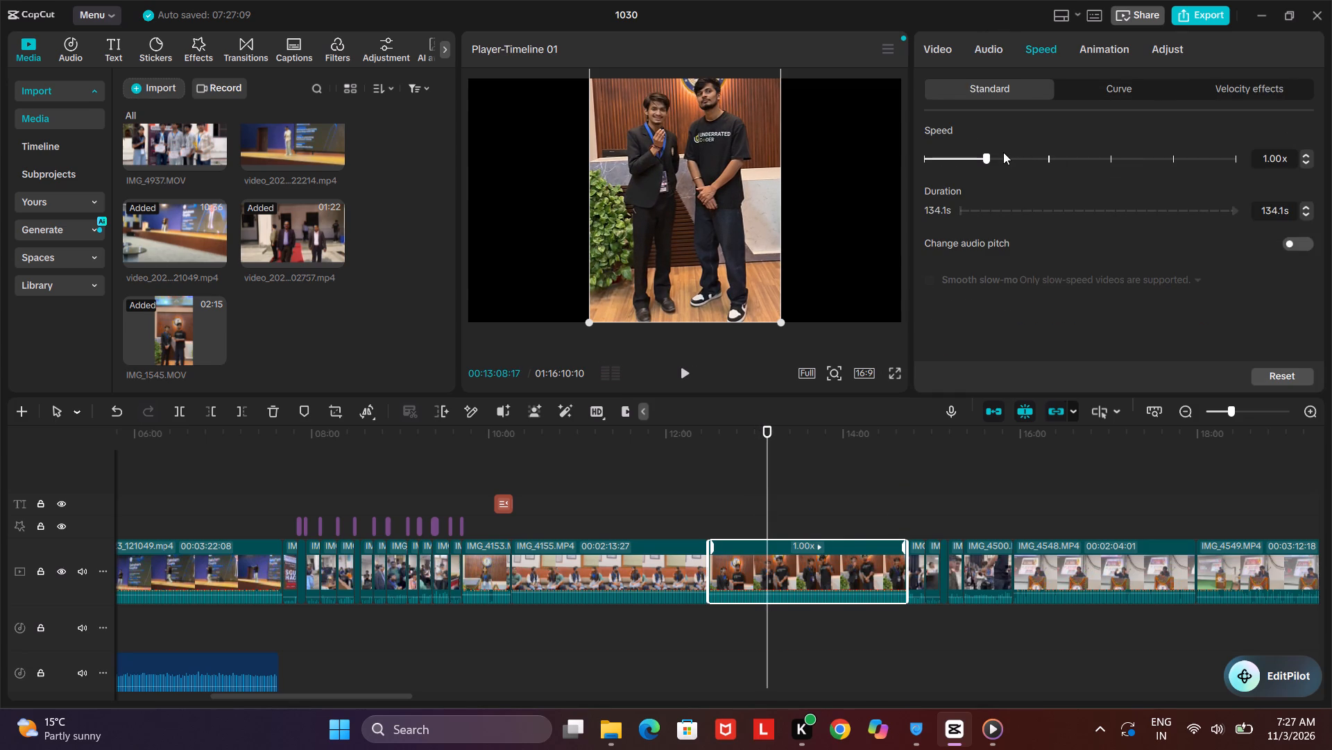
pyautogui.click(1002, 152)
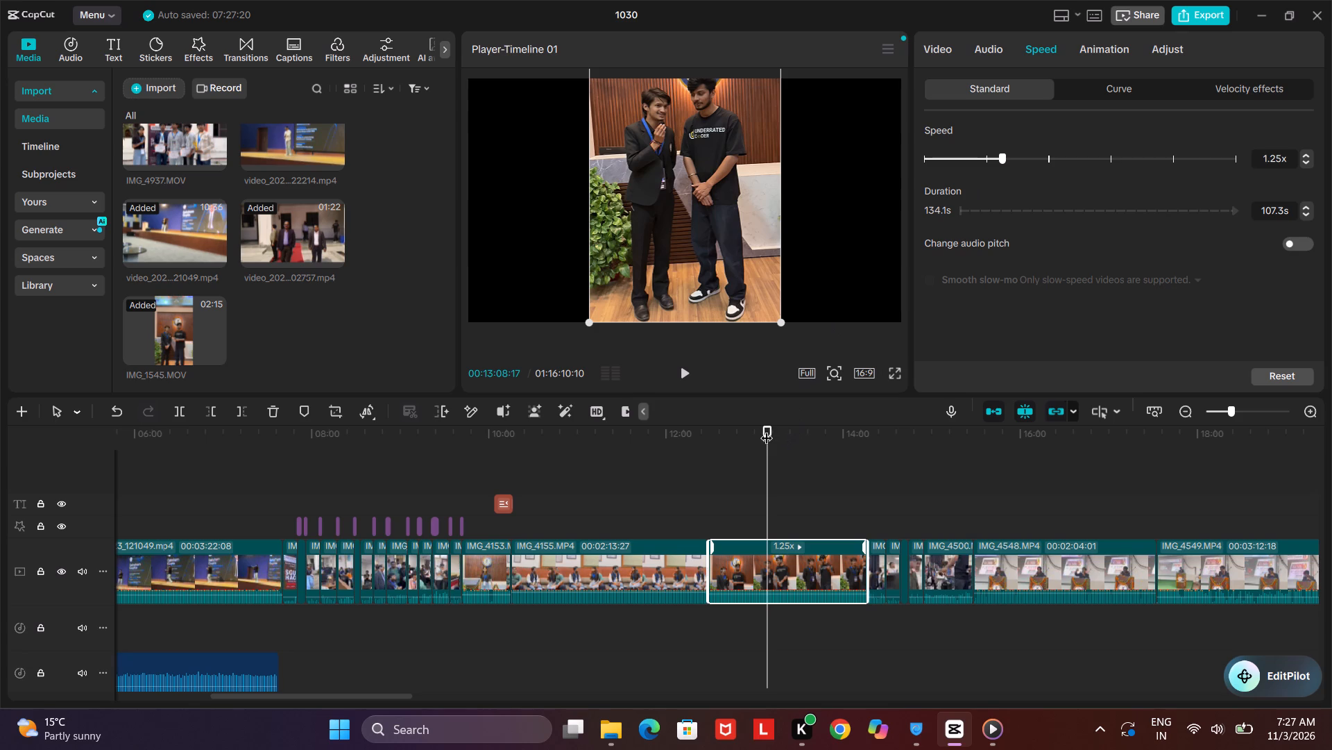
pyautogui.moveTo(767, 429); pyautogui.dragTo(702, 436)
pyautogui.click(683, 377)
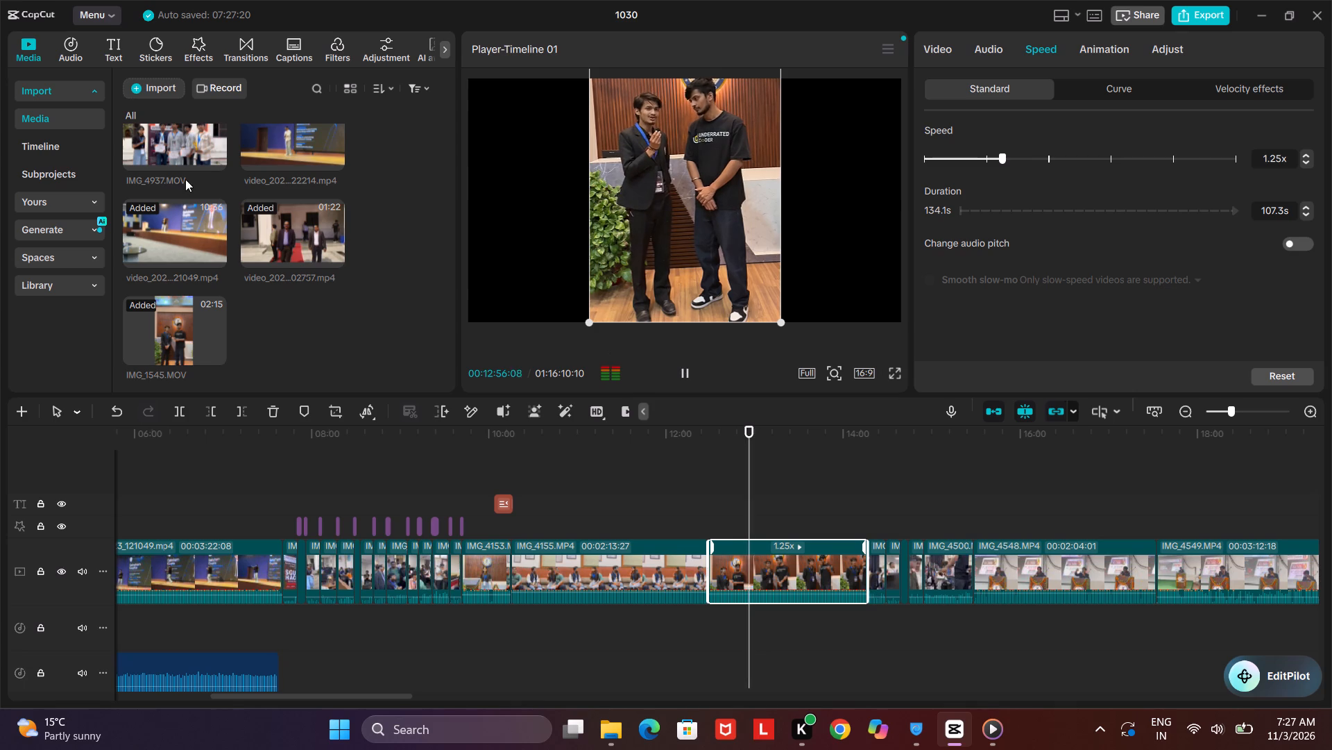
# Add the Scroll Preview effect at the start of IMG_1545, shift it slightly earlier to span the cut from IMG_4155, and play it.
pyautogui.click(189, 35)
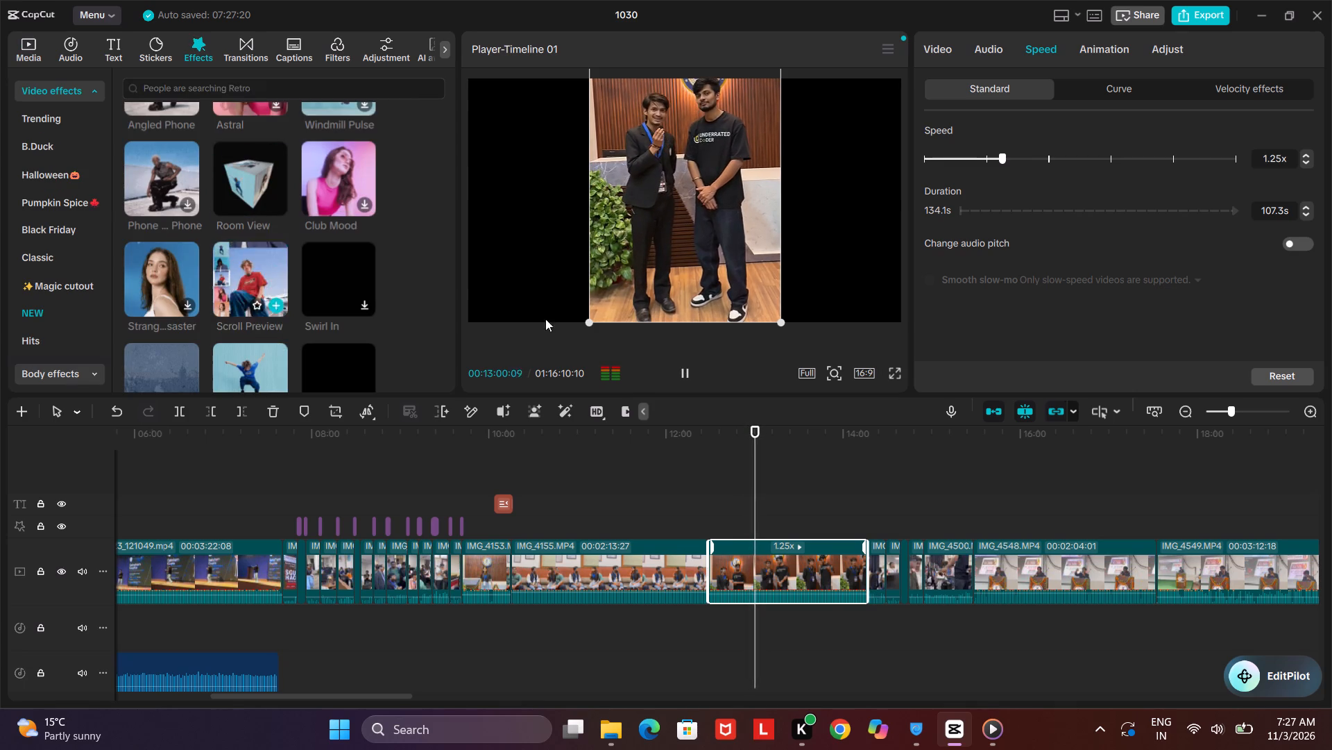
pyautogui.moveTo(760, 432); pyautogui.dragTo(706, 455)
pyautogui.click(275, 308)
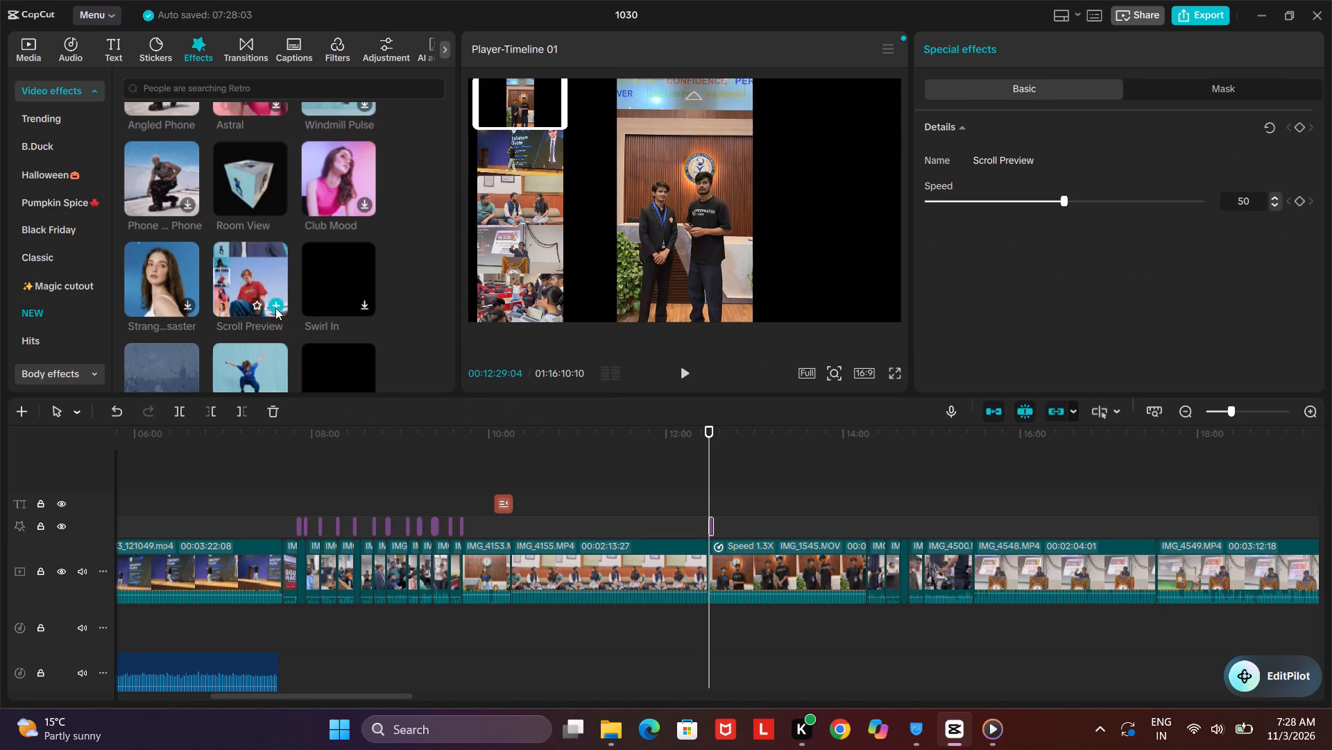
pyautogui.click(1247, 411)
pyautogui.moveTo(751, 517); pyautogui.dragTo(737, 521)
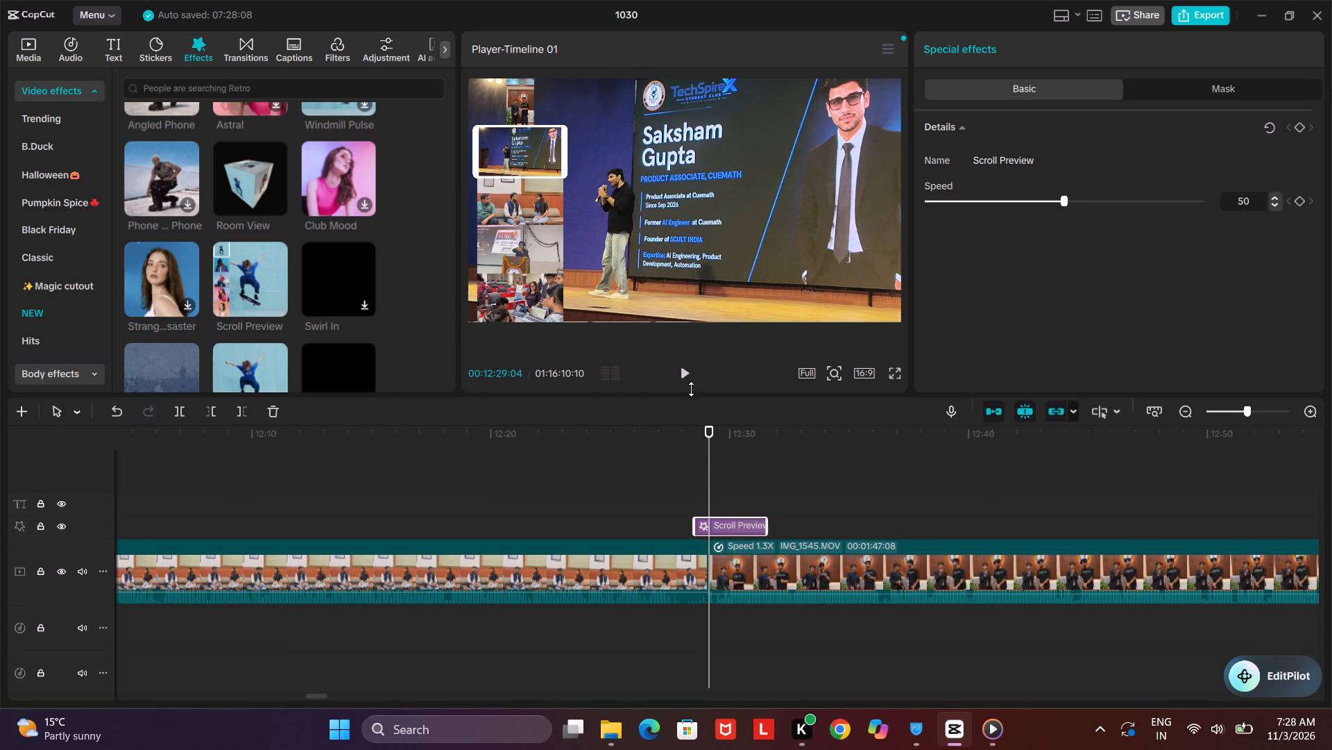
pyautogui.moveTo(711, 440); pyautogui.dragTo(680, 448)
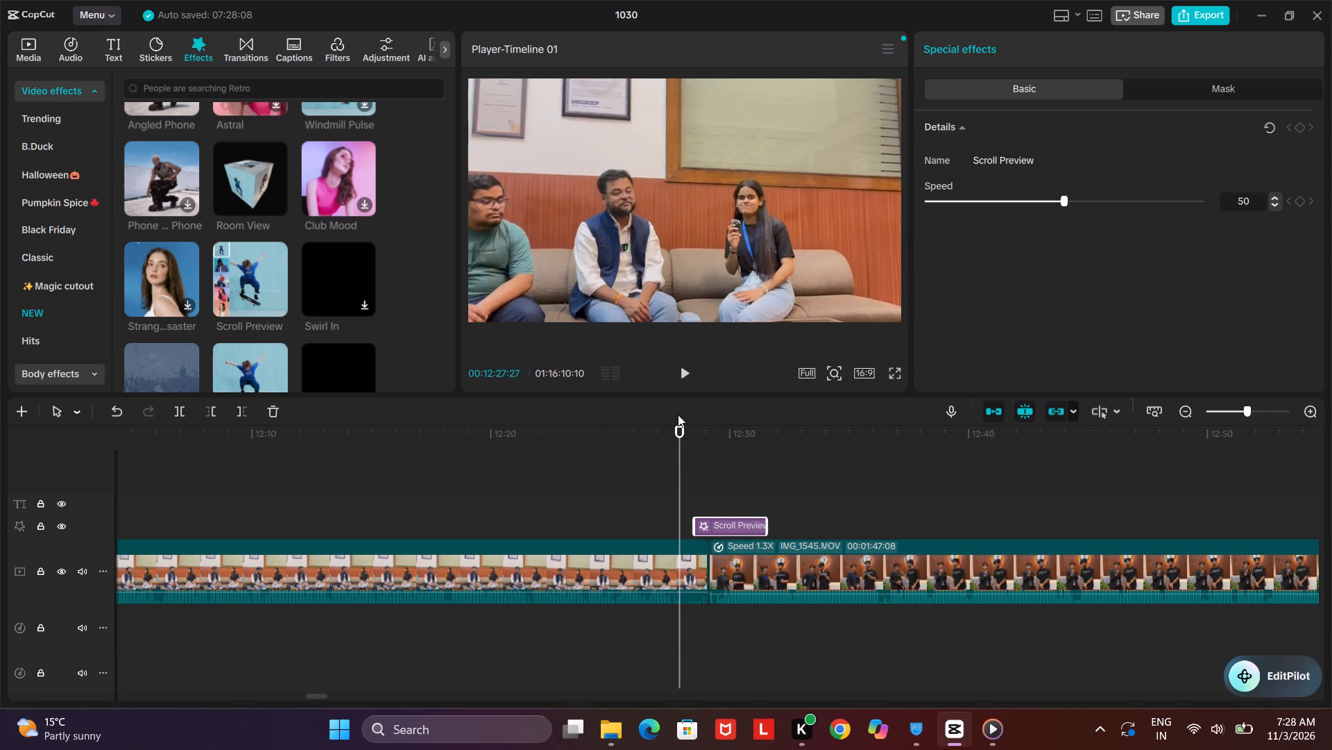
pyautogui.click(676, 372)
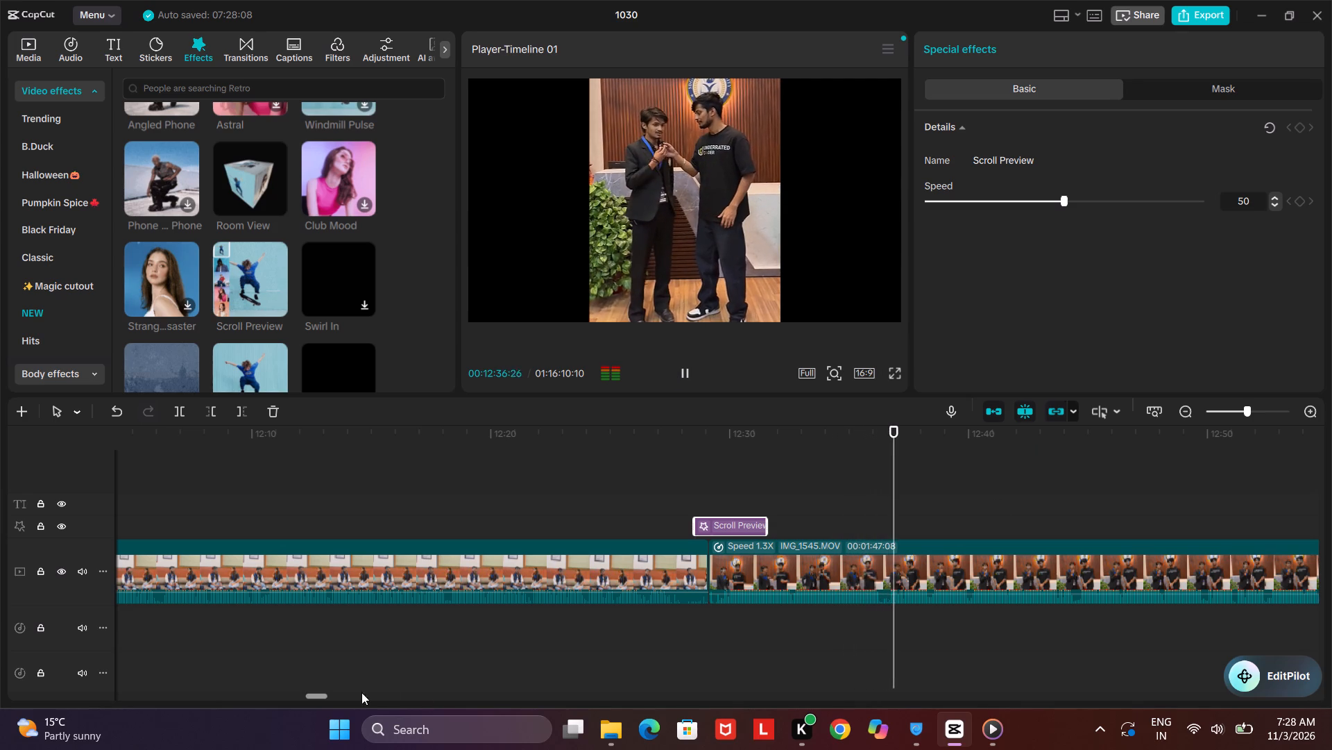
# Move the IMG_1545 clip to the end of the main video track, directly after IMG_4927.MOV.
pyautogui.click(322, 695)
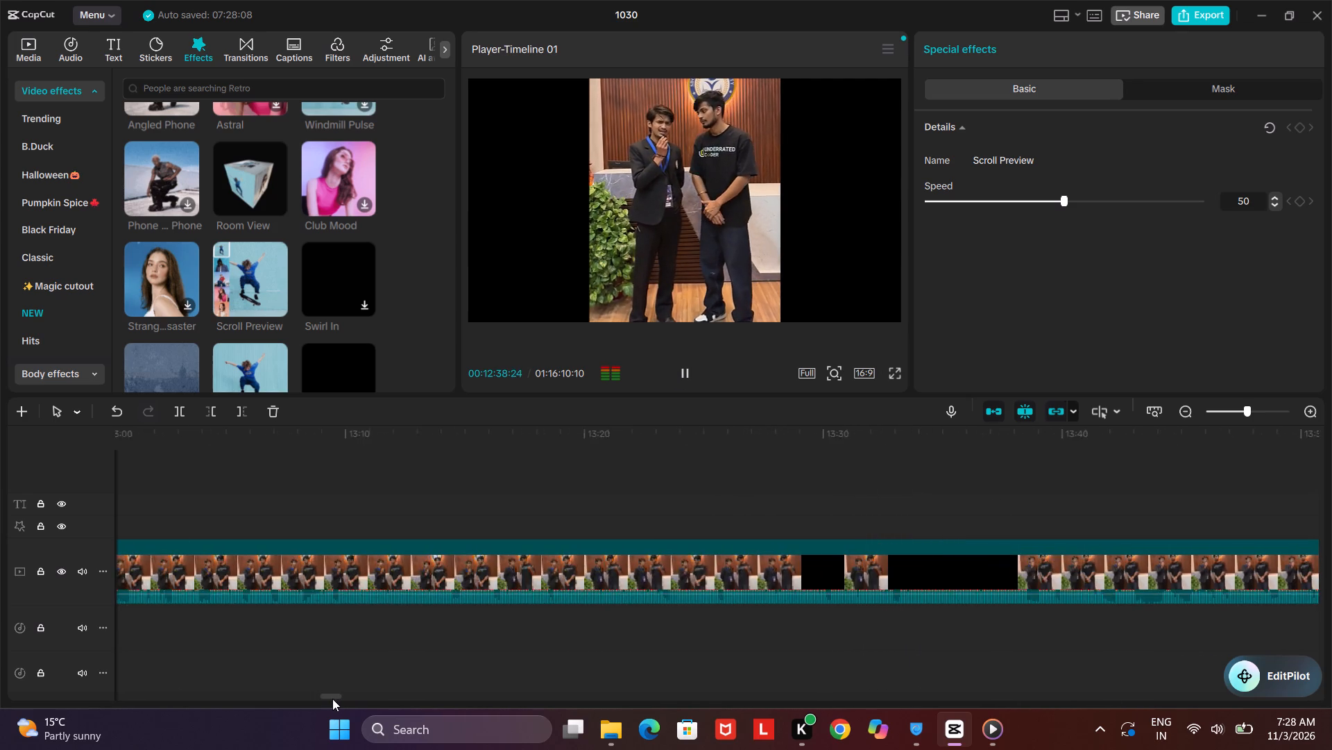
pyautogui.click(1230, 411)
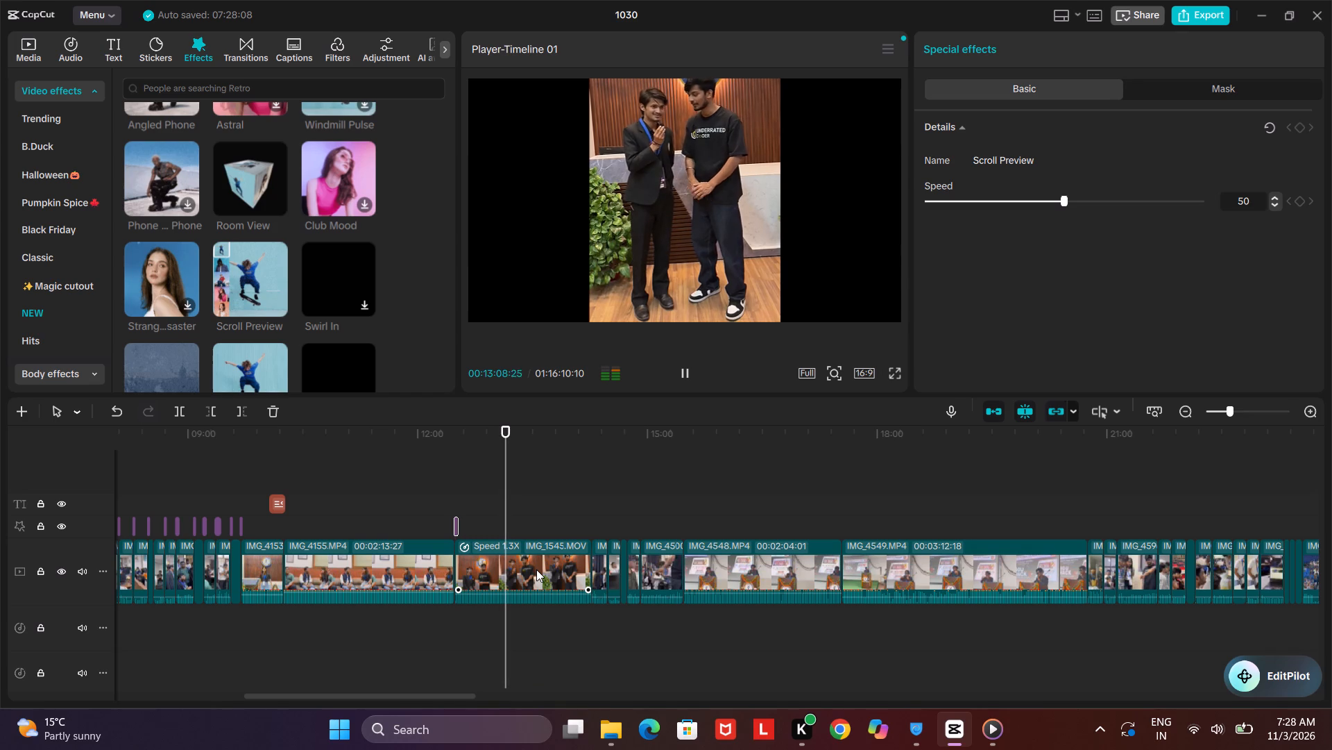
pyautogui.moveTo(540, 547); pyautogui.dragTo(791, 542)
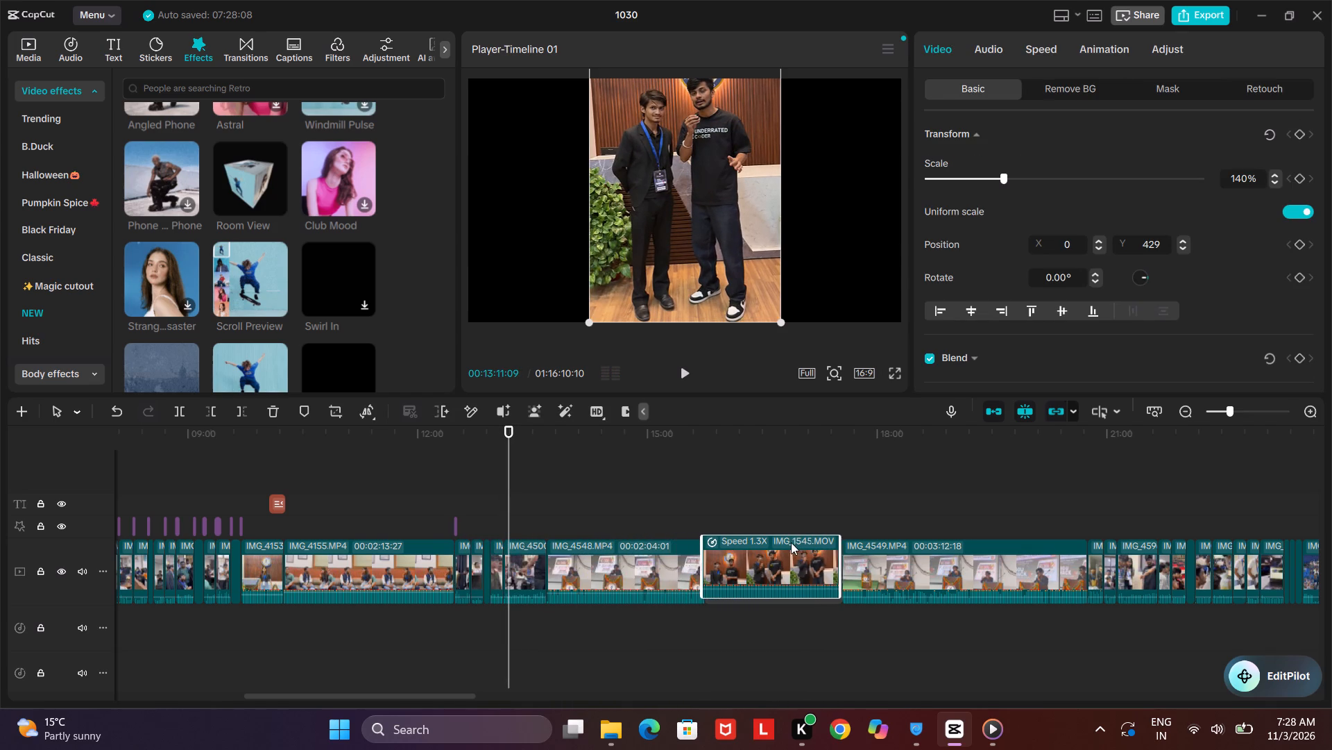
pyautogui.moveTo(791, 542); pyautogui.dragTo(1098, 545)
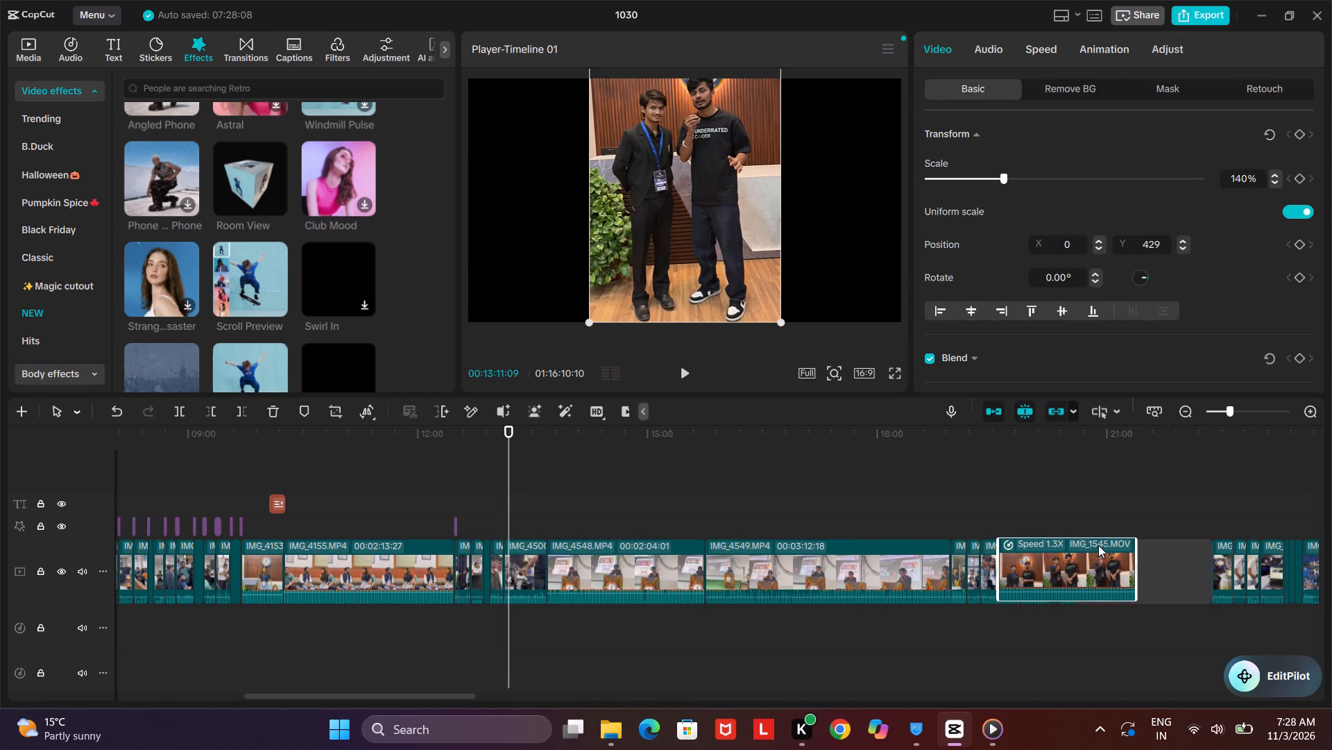
pyautogui.moveTo(1098, 545); pyautogui.dragTo(1331, 545)
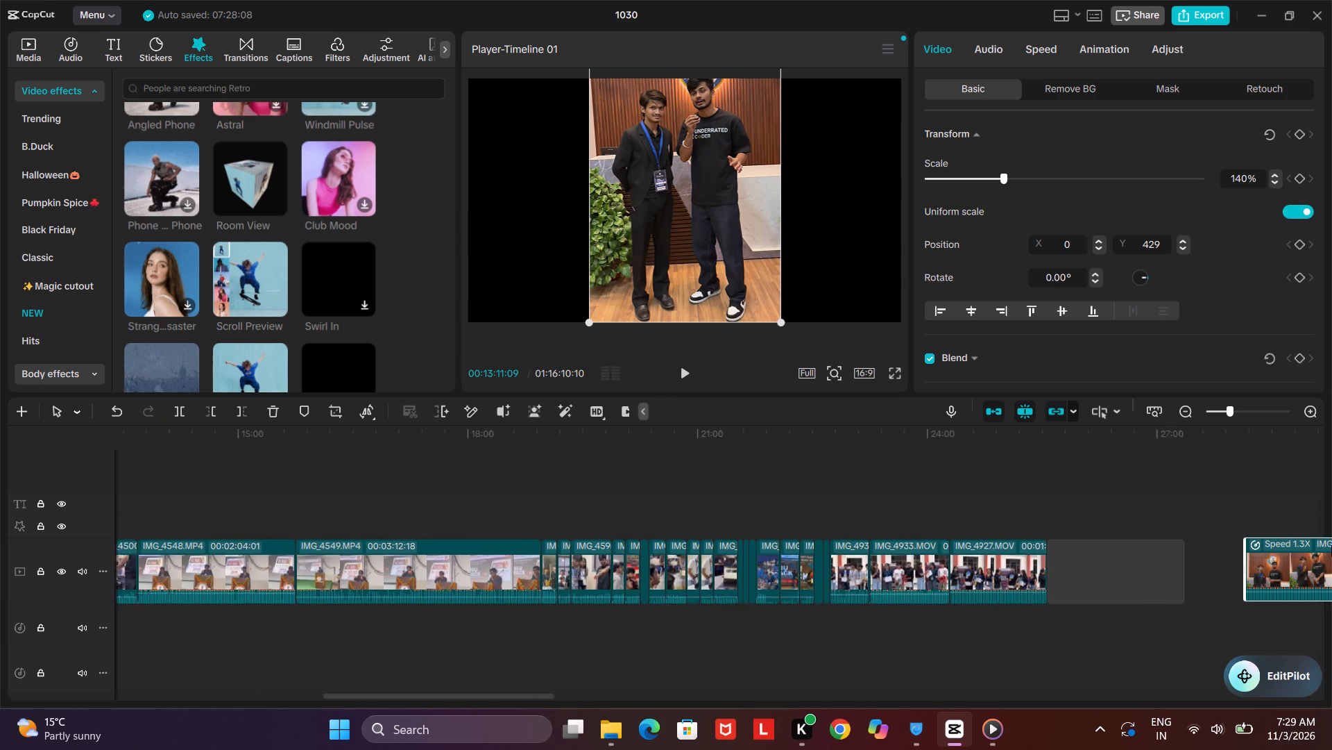
pyautogui.moveTo(1331, 545); pyautogui.dragTo(934, 549)
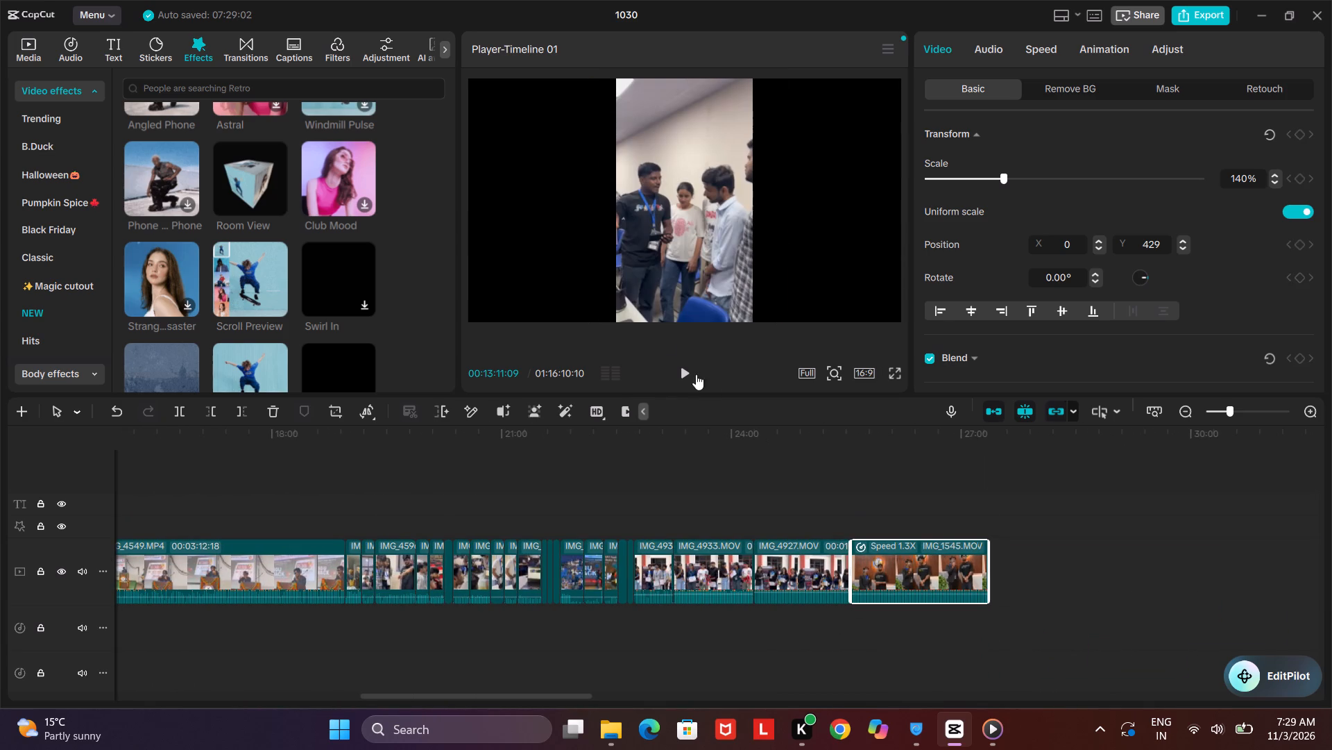
# Play the cut from IMG_4155.MP4 into the clip that follows it to check the Scroll Preview effect there.
pyautogui.click(680, 365)
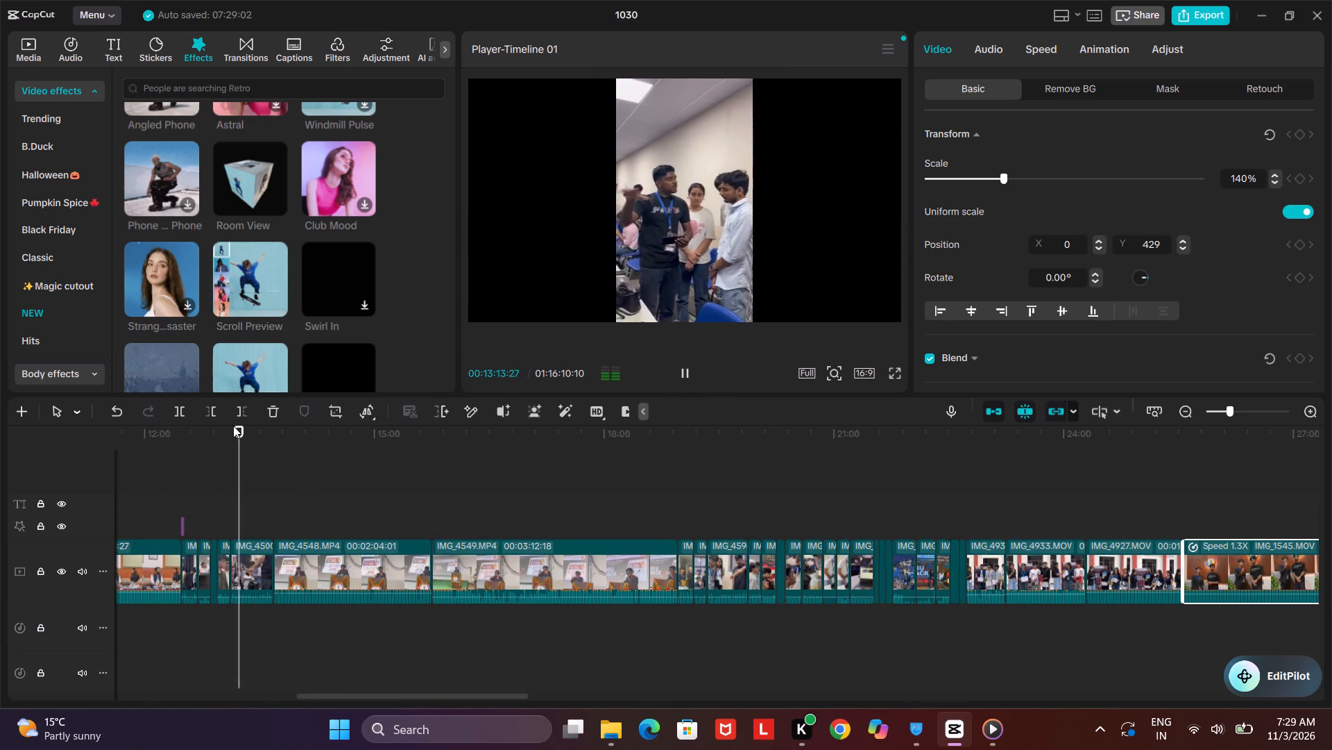
pyautogui.moveTo(241, 426); pyautogui.dragTo(182, 444)
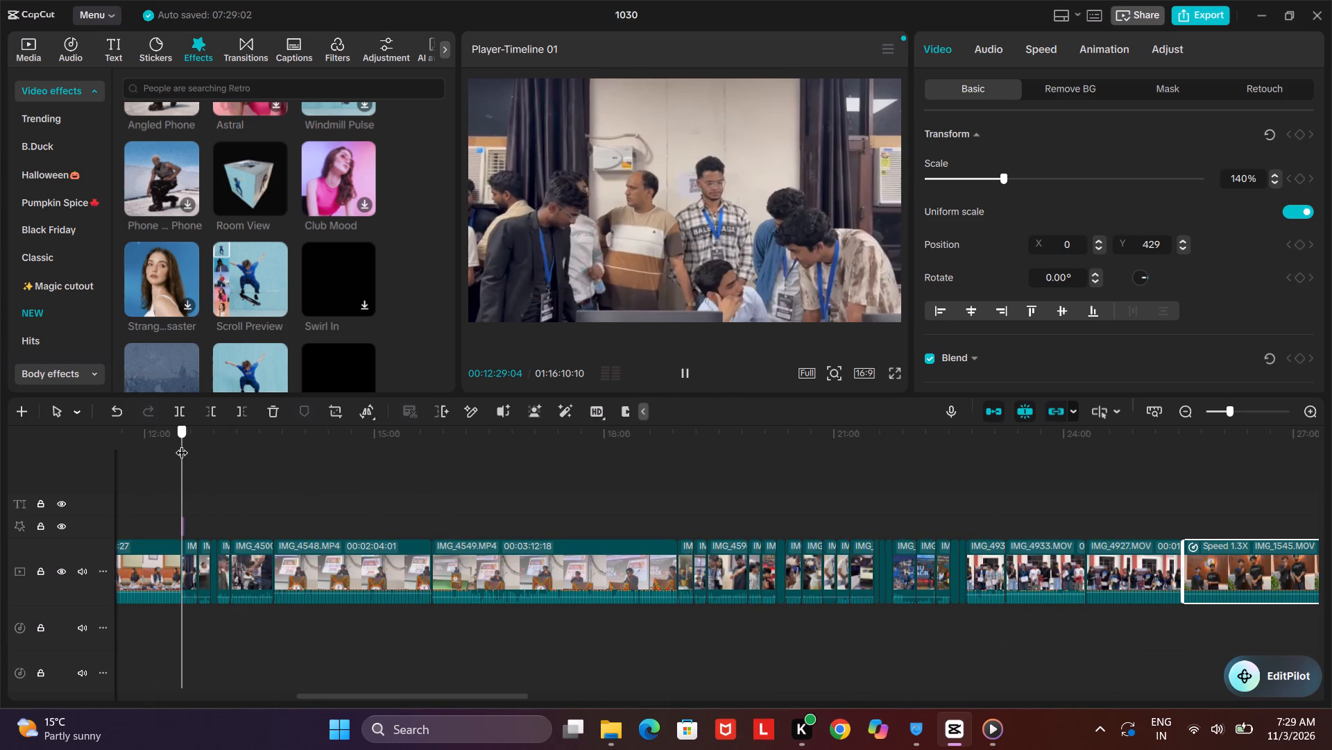
pyautogui.moveTo(182, 444); pyautogui.dragTo(178, 444)
pyautogui.moveTo(179, 439); pyautogui.dragTo(171, 440)
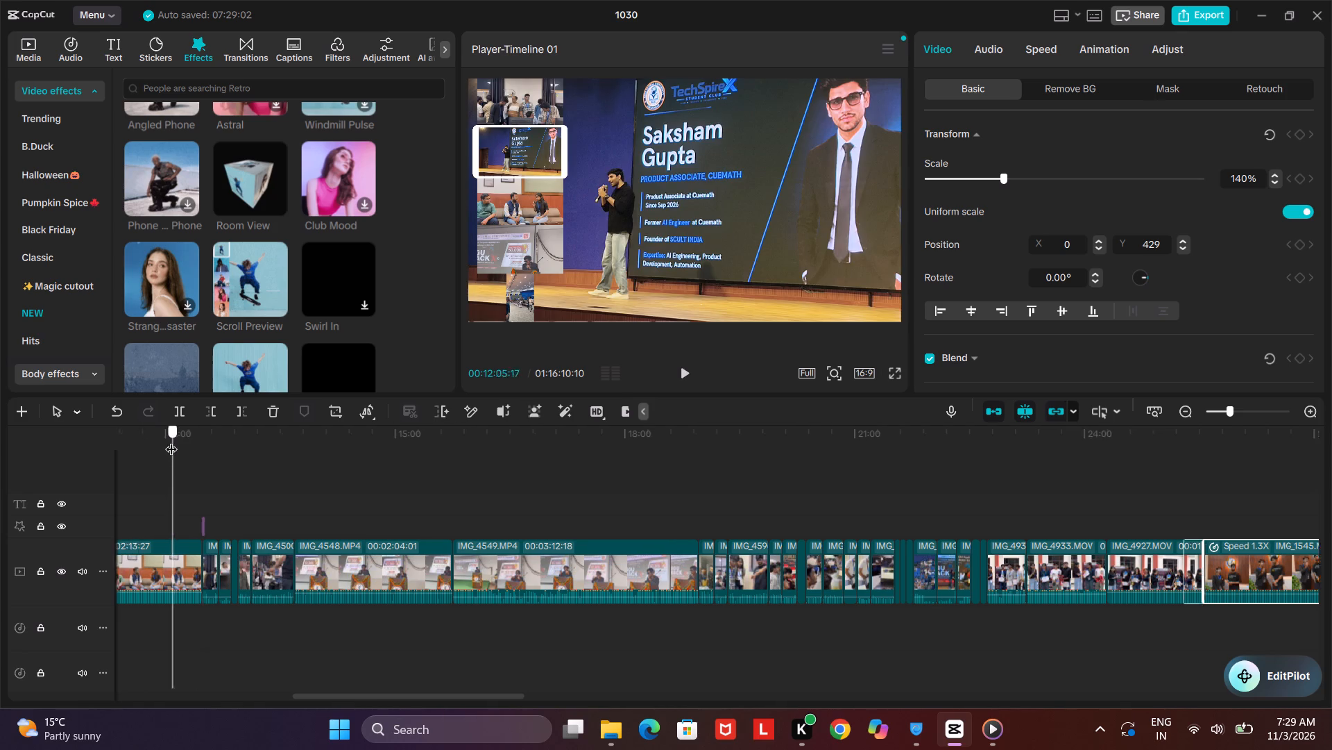
pyautogui.moveTo(171, 440); pyautogui.dragTo(382, 418)
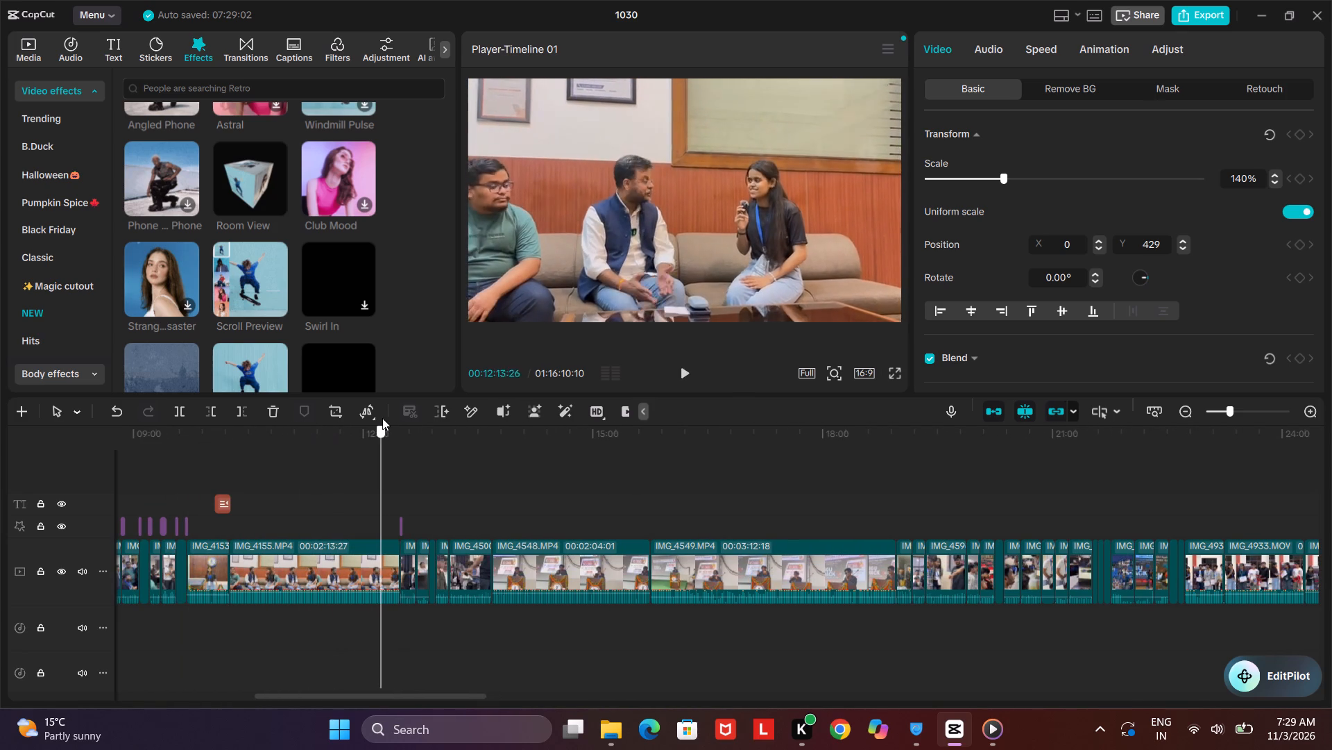
pyautogui.moveTo(382, 418); pyautogui.dragTo(391, 418)
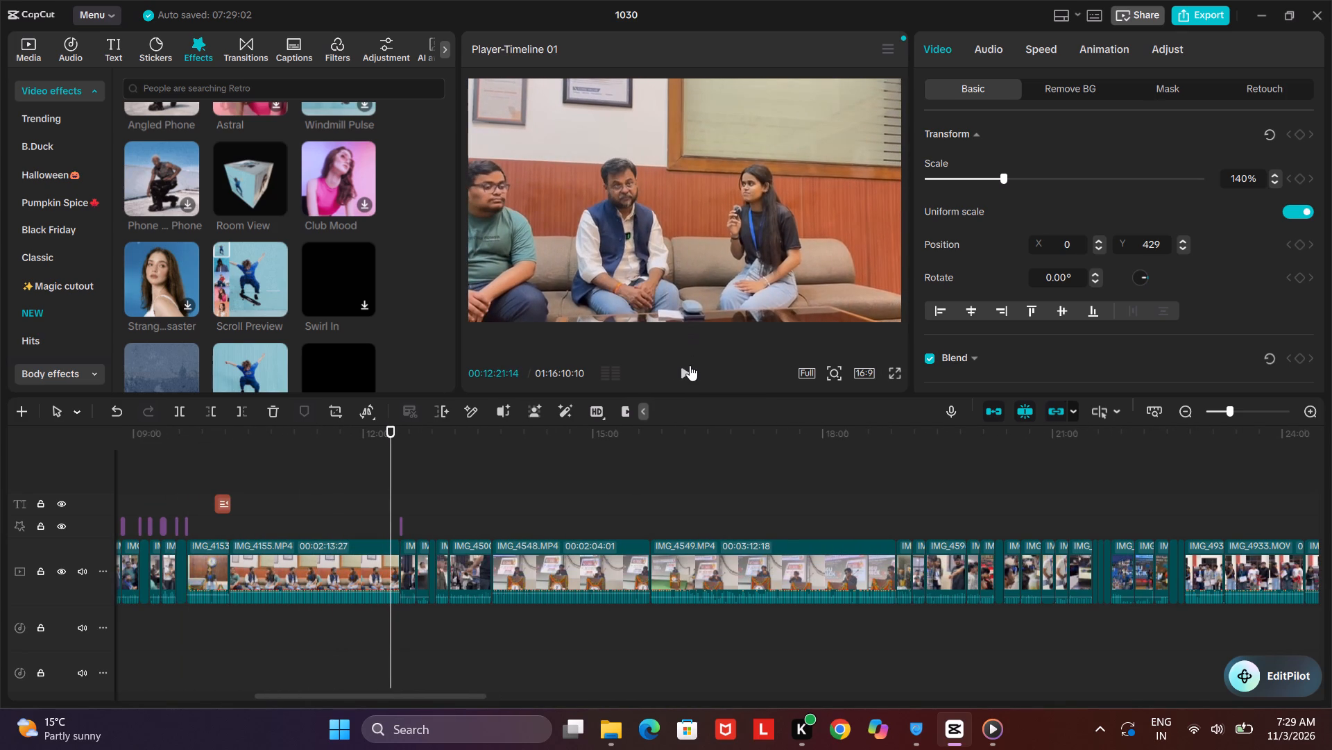
pyautogui.click(690, 365)
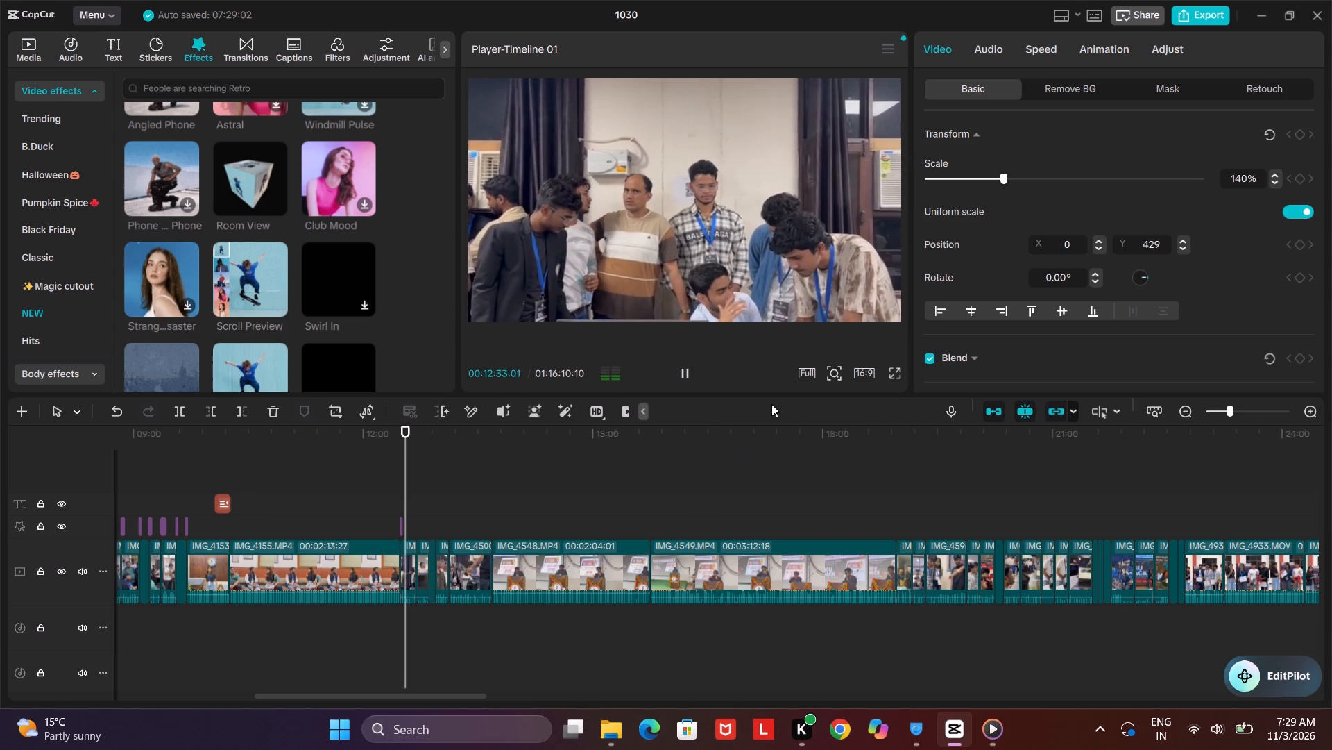
pyautogui.click(1238, 408)
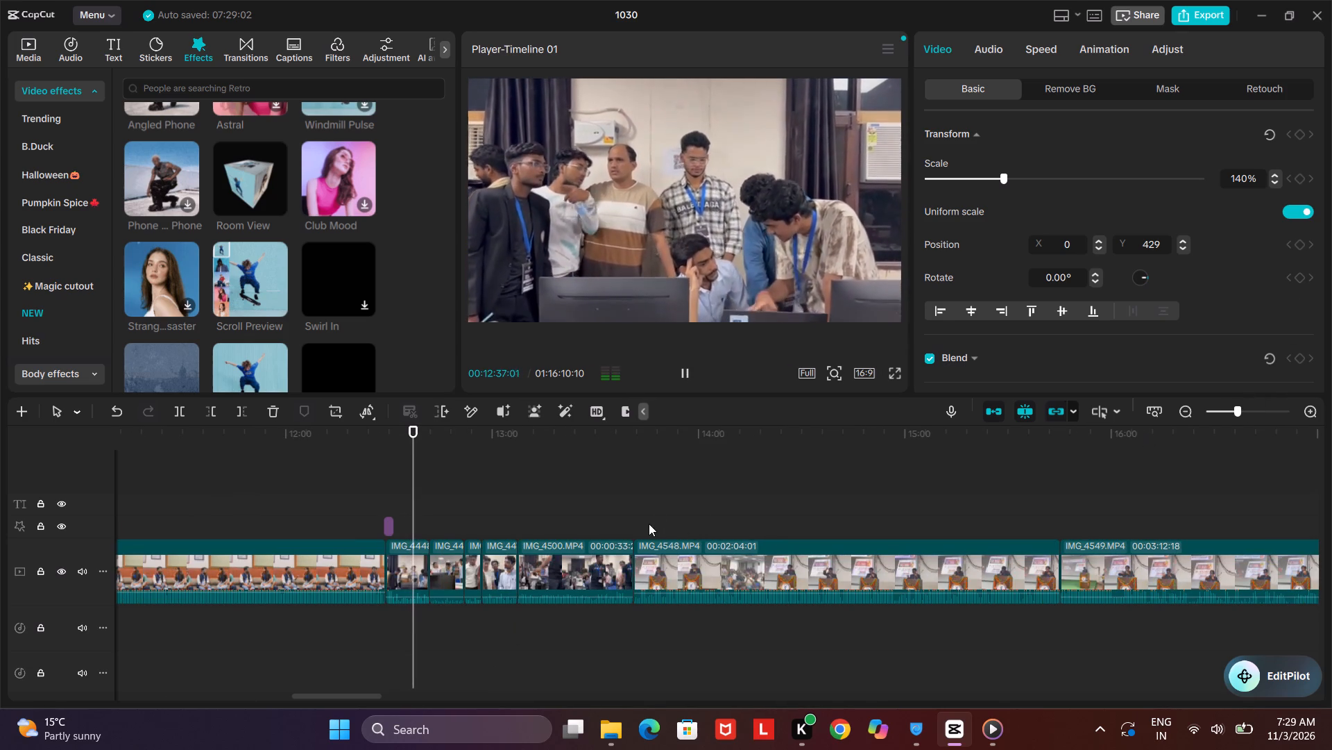
pyautogui.moveTo(422, 432); pyautogui.dragTo(400, 439)
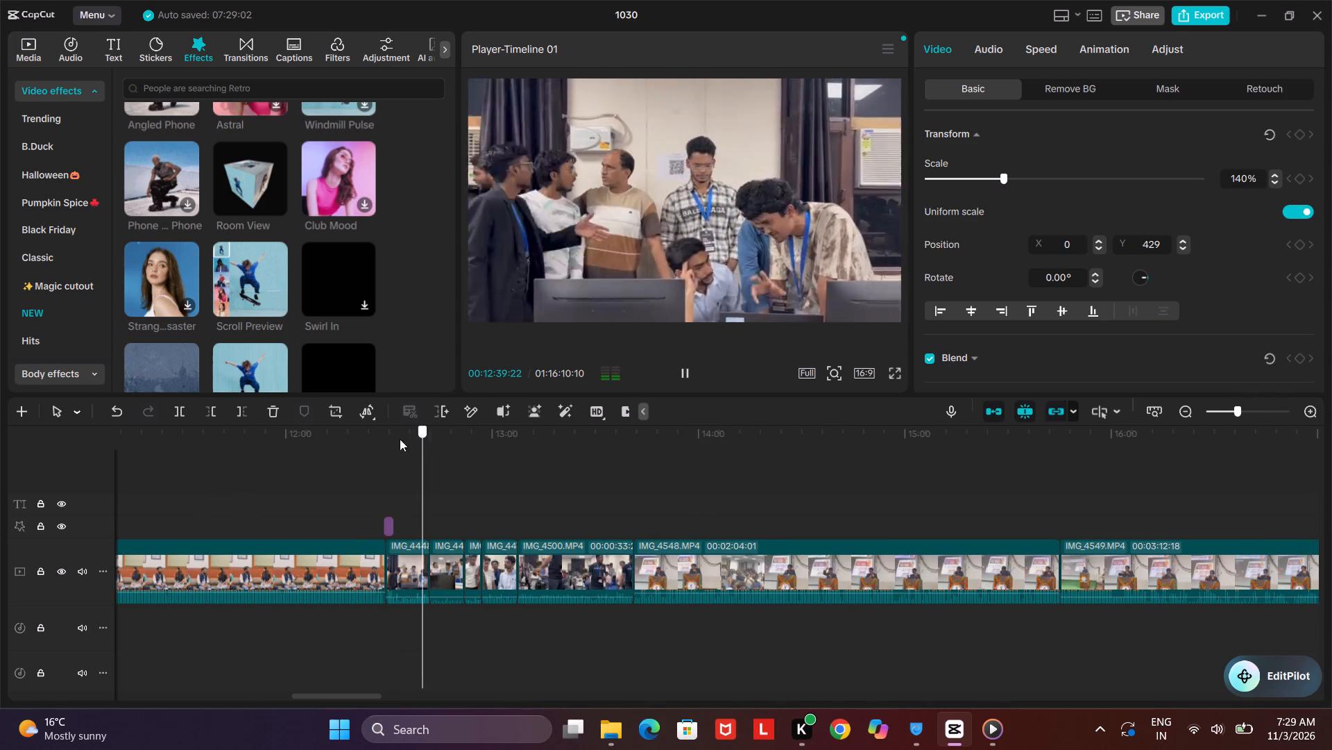
pyautogui.moveTo(400, 439); pyautogui.dragTo(377, 446)
pyautogui.click(688, 372)
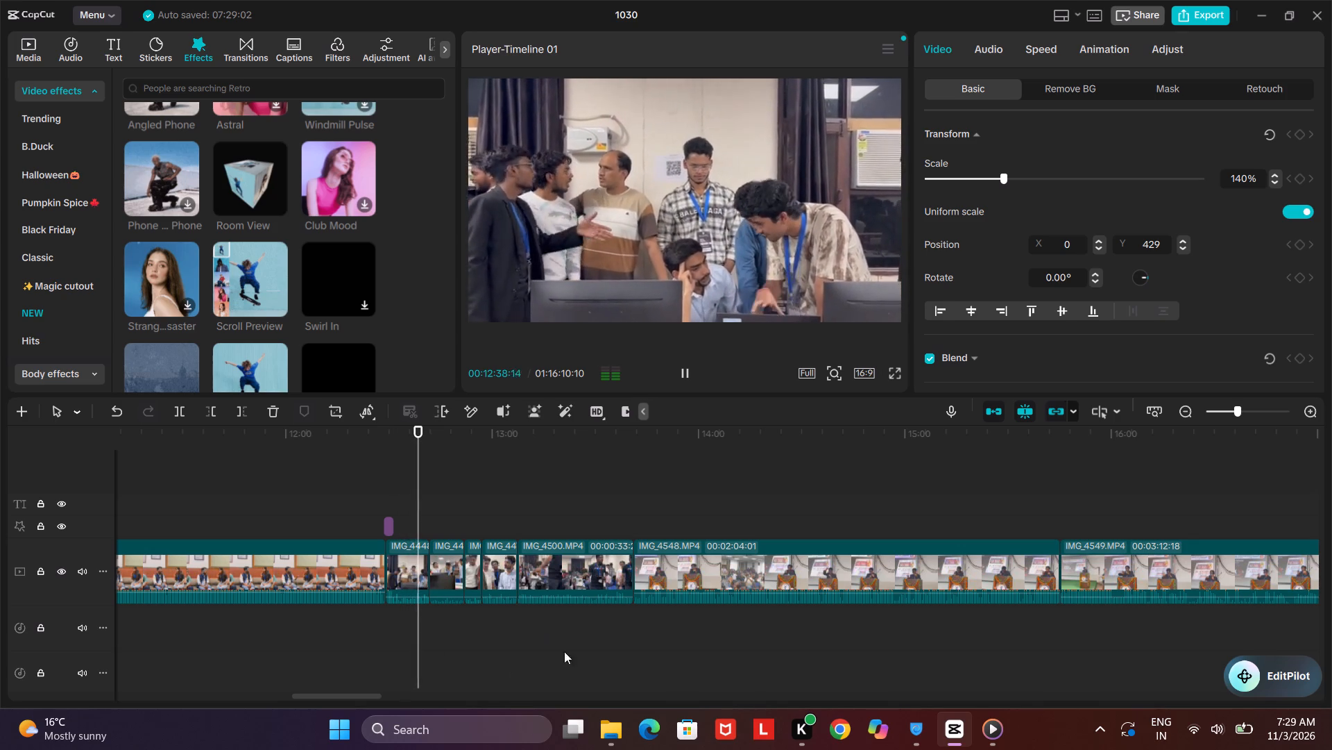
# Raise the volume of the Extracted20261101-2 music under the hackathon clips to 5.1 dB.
pyautogui.moveTo(1313, 501); pyautogui.dragTo(1326, 592)
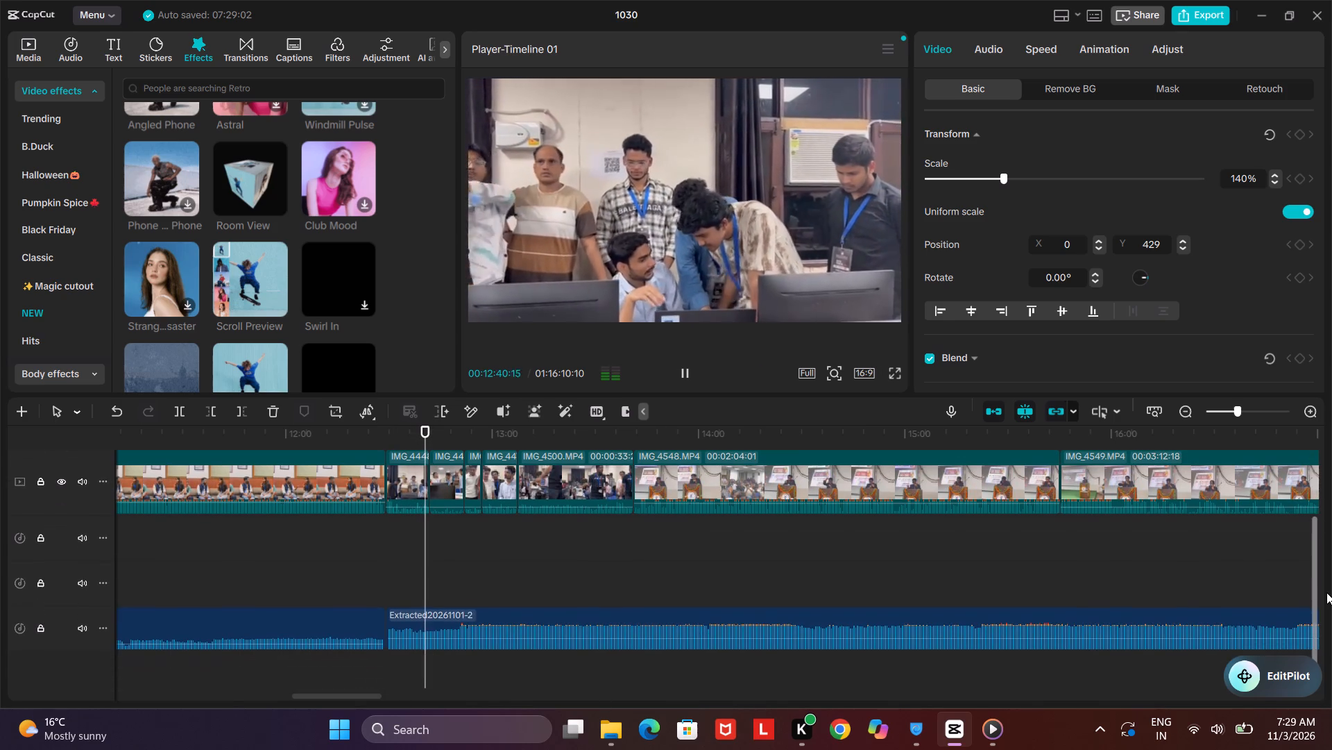
pyautogui.moveTo(1326, 592); pyautogui.dragTo(1326, 594)
pyautogui.click(551, 637)
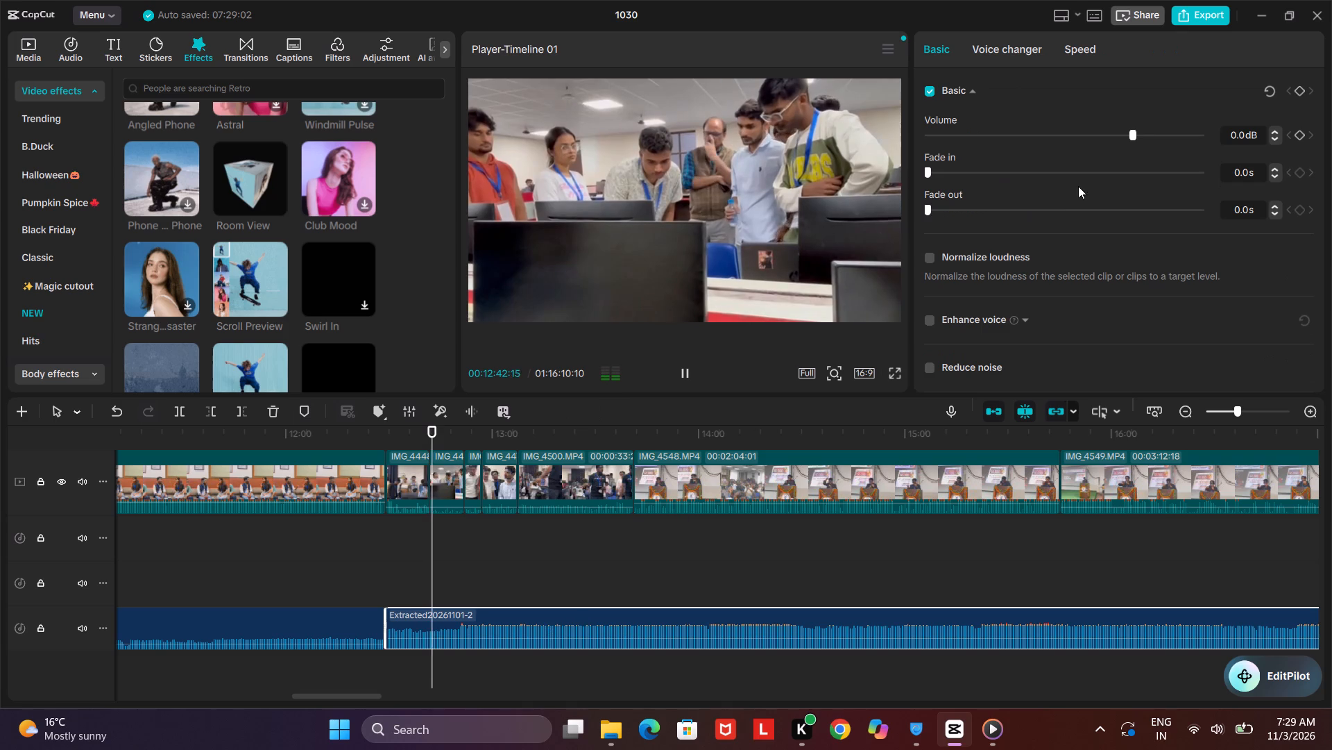
pyautogui.click(1147, 137)
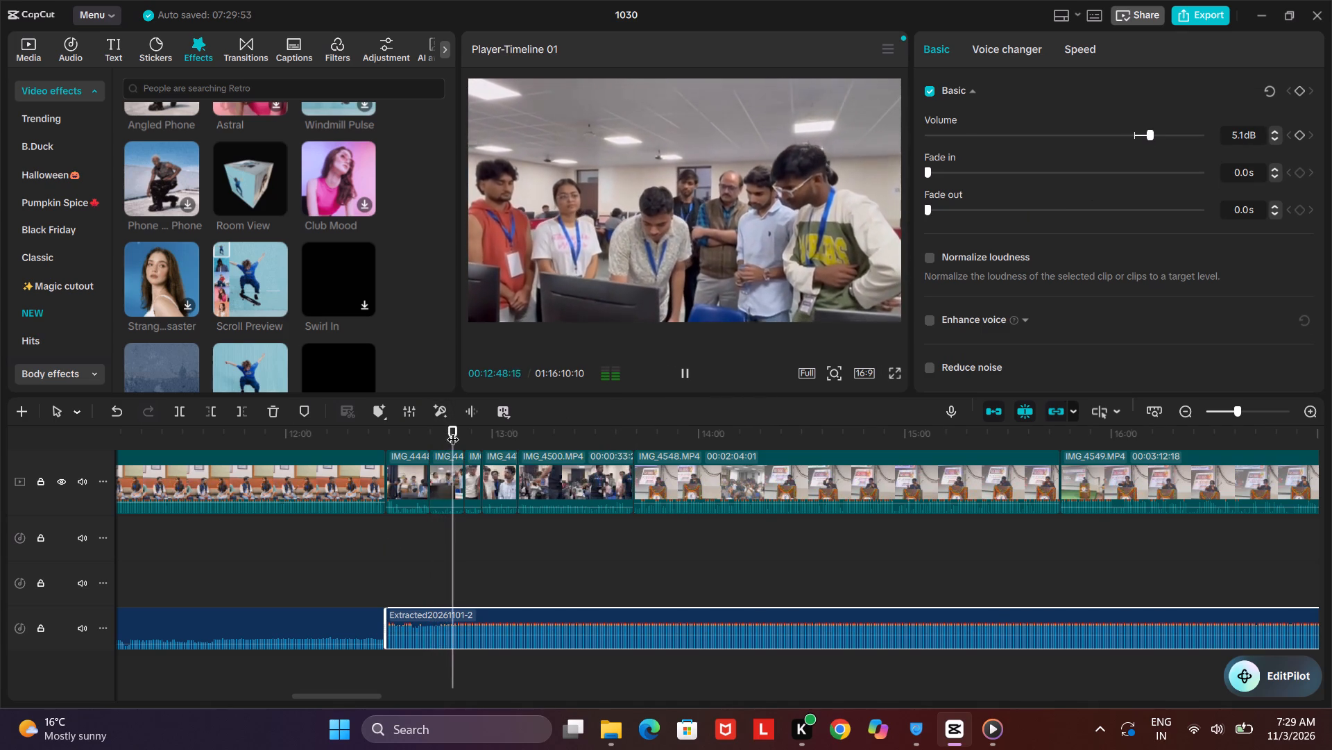
# Add the Diagonally Unstack effect at 00:12:41:23, where the first hackathon clip after IMG_4155 meets the second, and play it.
pyautogui.moveTo(454, 431); pyautogui.dragTo(440, 439)
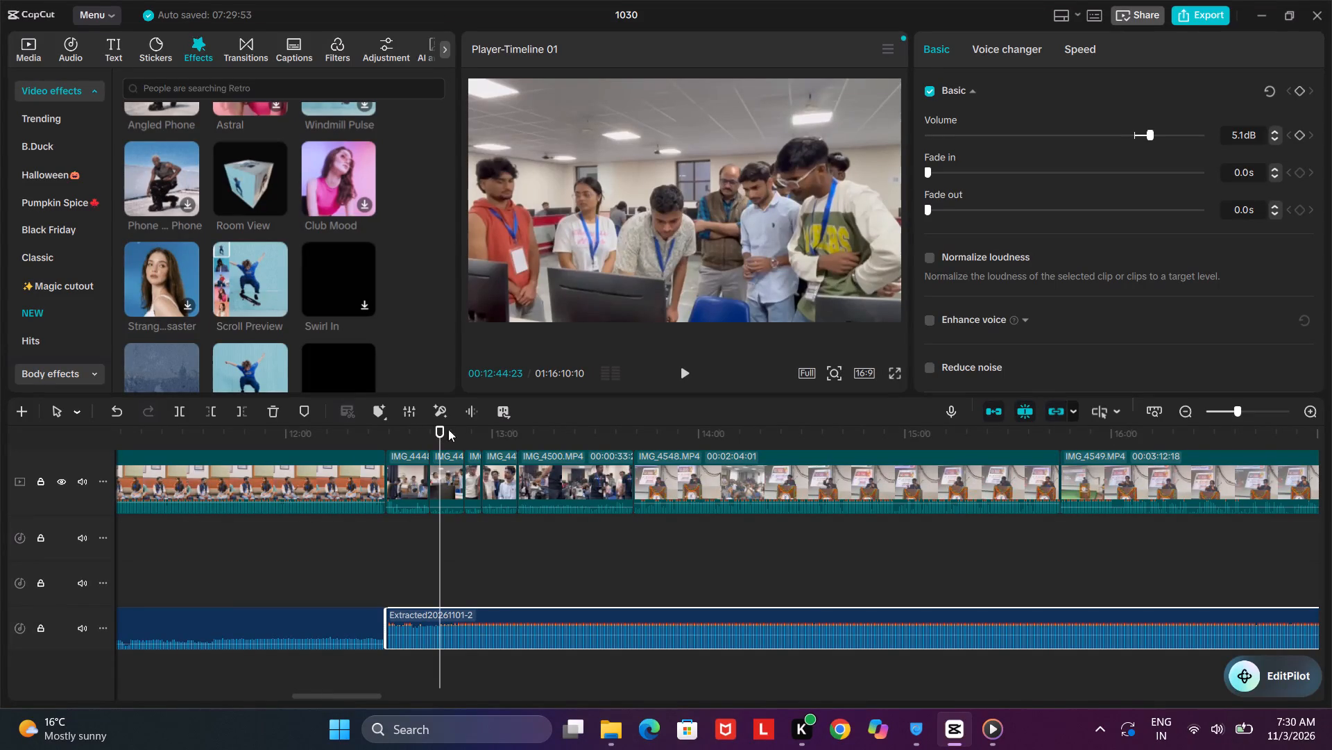
pyautogui.moveTo(441, 428); pyautogui.dragTo(416, 441)
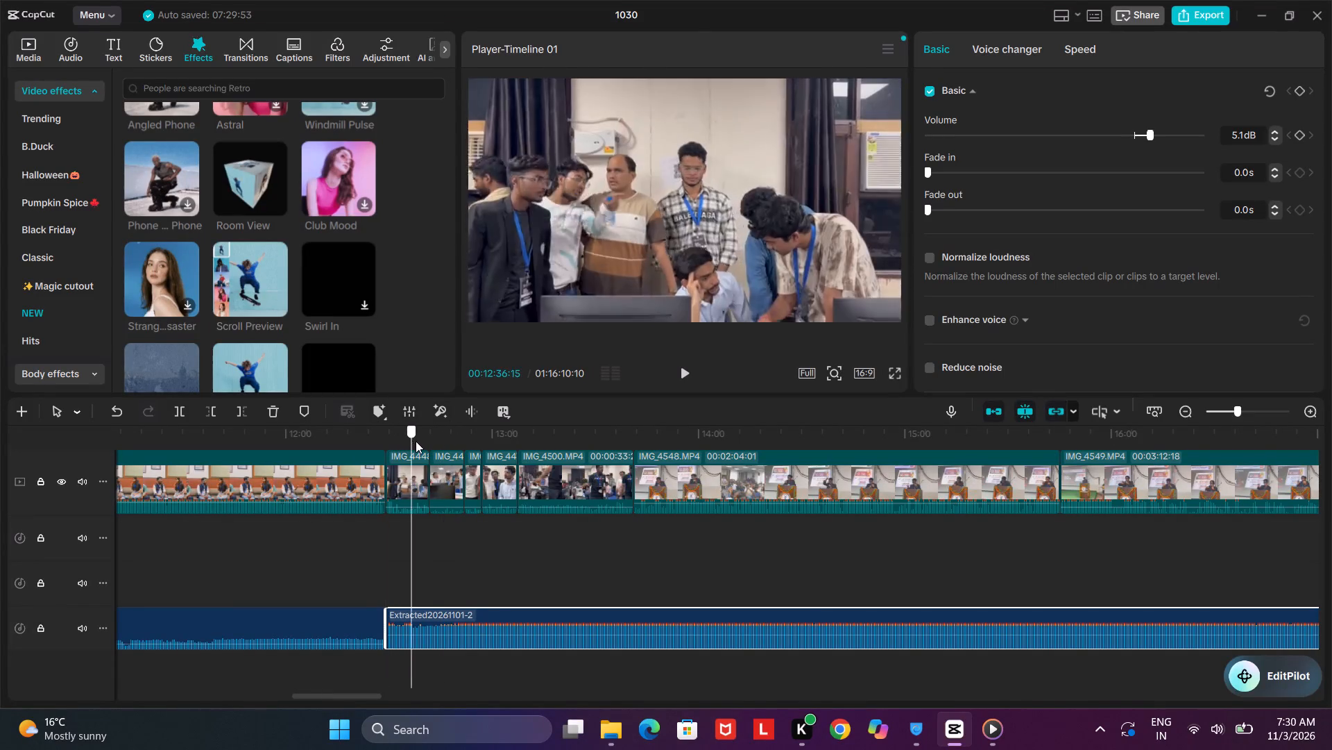
pyautogui.moveTo(416, 441); pyautogui.dragTo(426, 441)
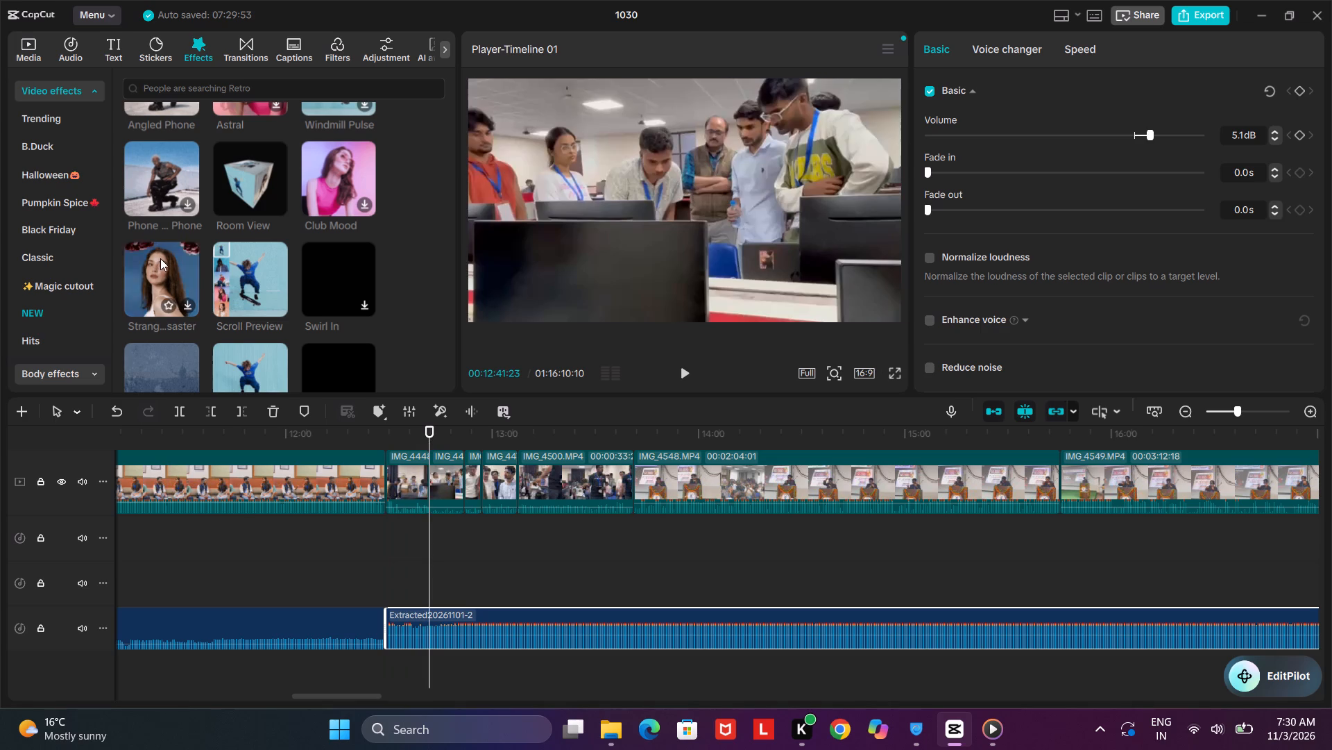
pyautogui.click(178, 371)
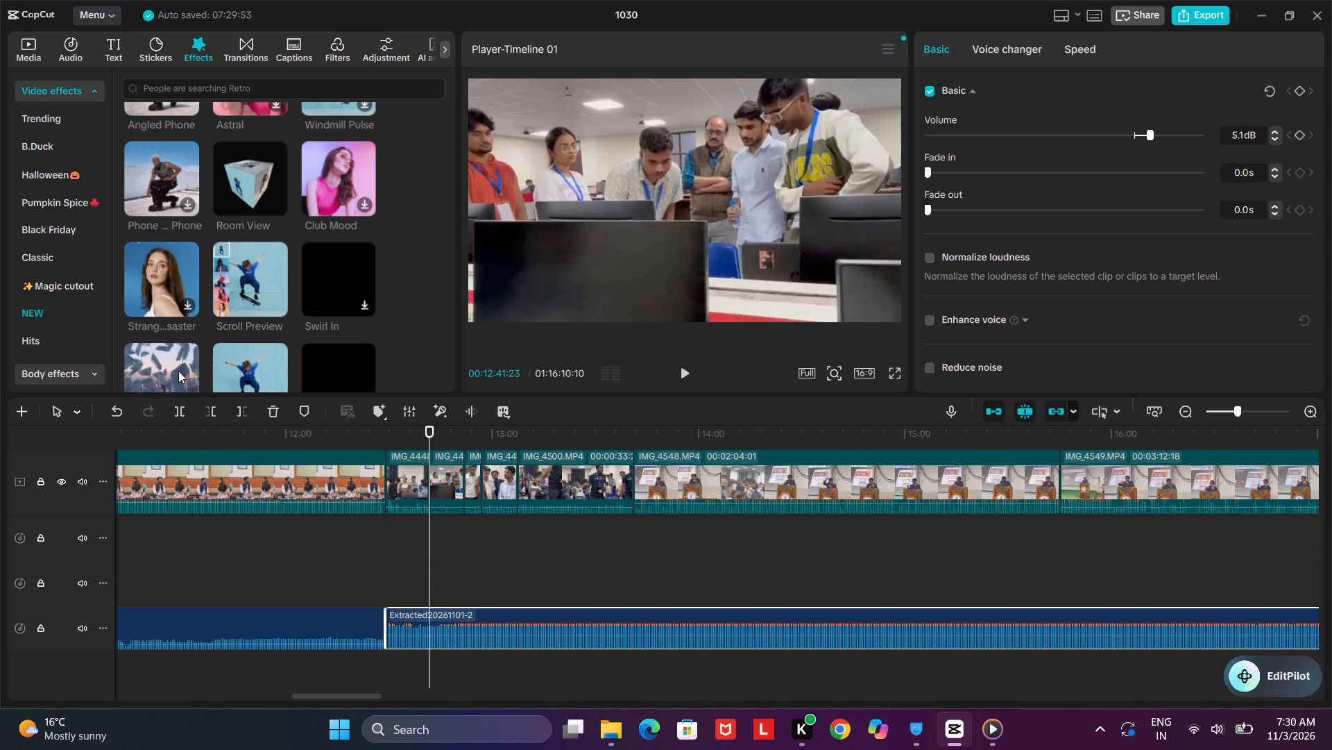
pyautogui.moveTo(446, 270); pyautogui.dragTo(449, 281)
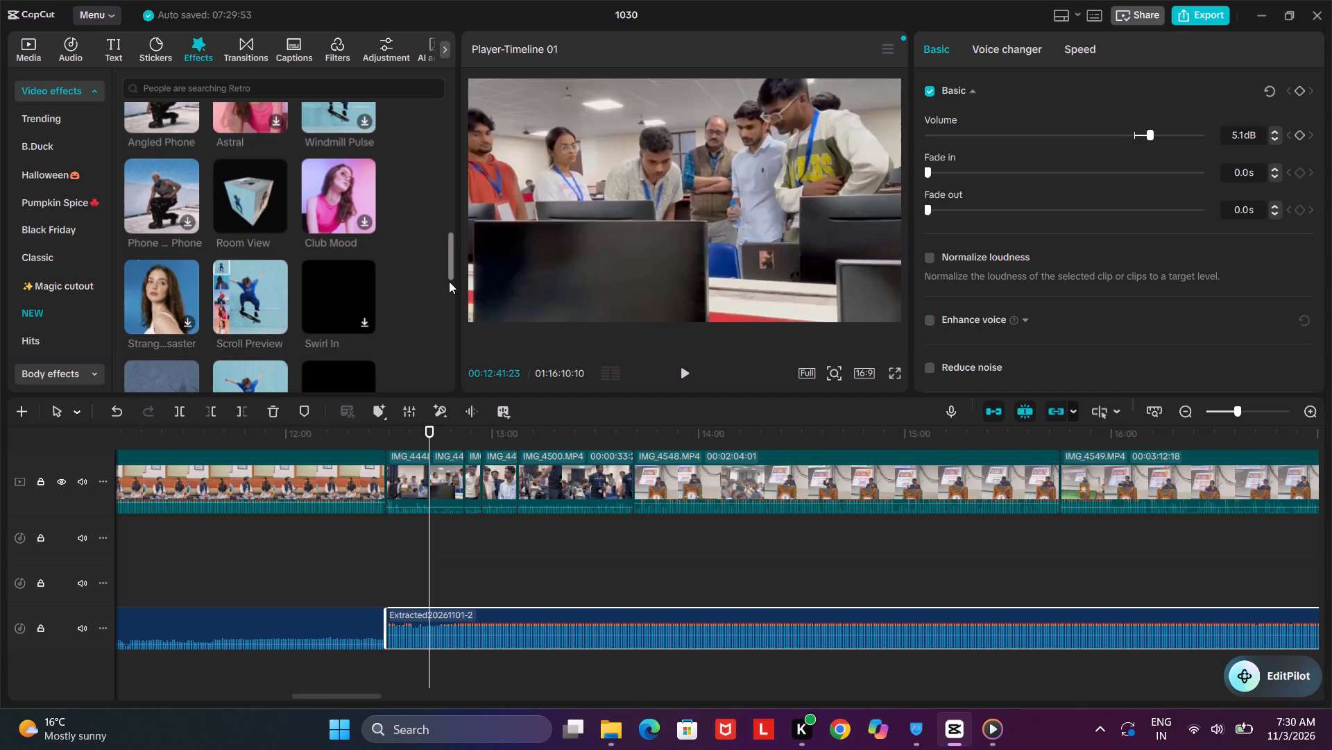
pyautogui.moveTo(453, 266); pyautogui.dragTo(453, 205)
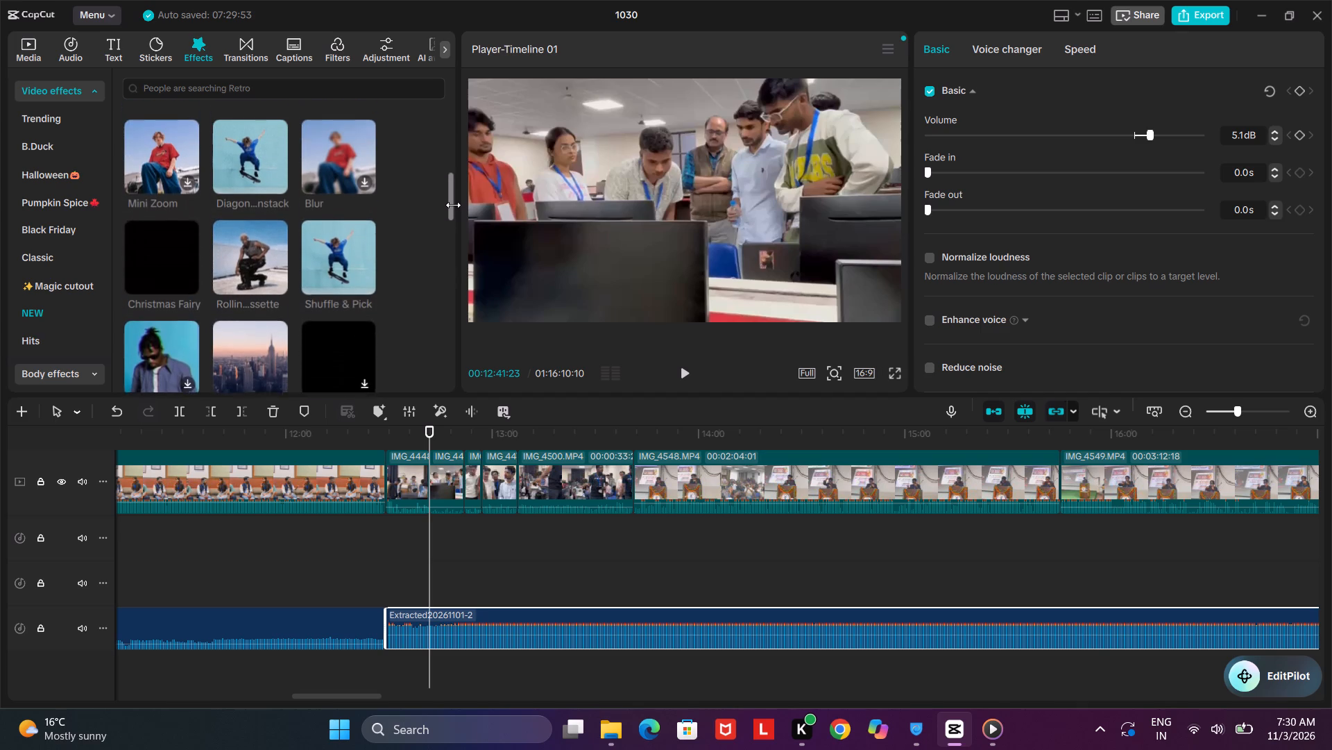
pyautogui.moveTo(453, 205); pyautogui.dragTo(452, 204)
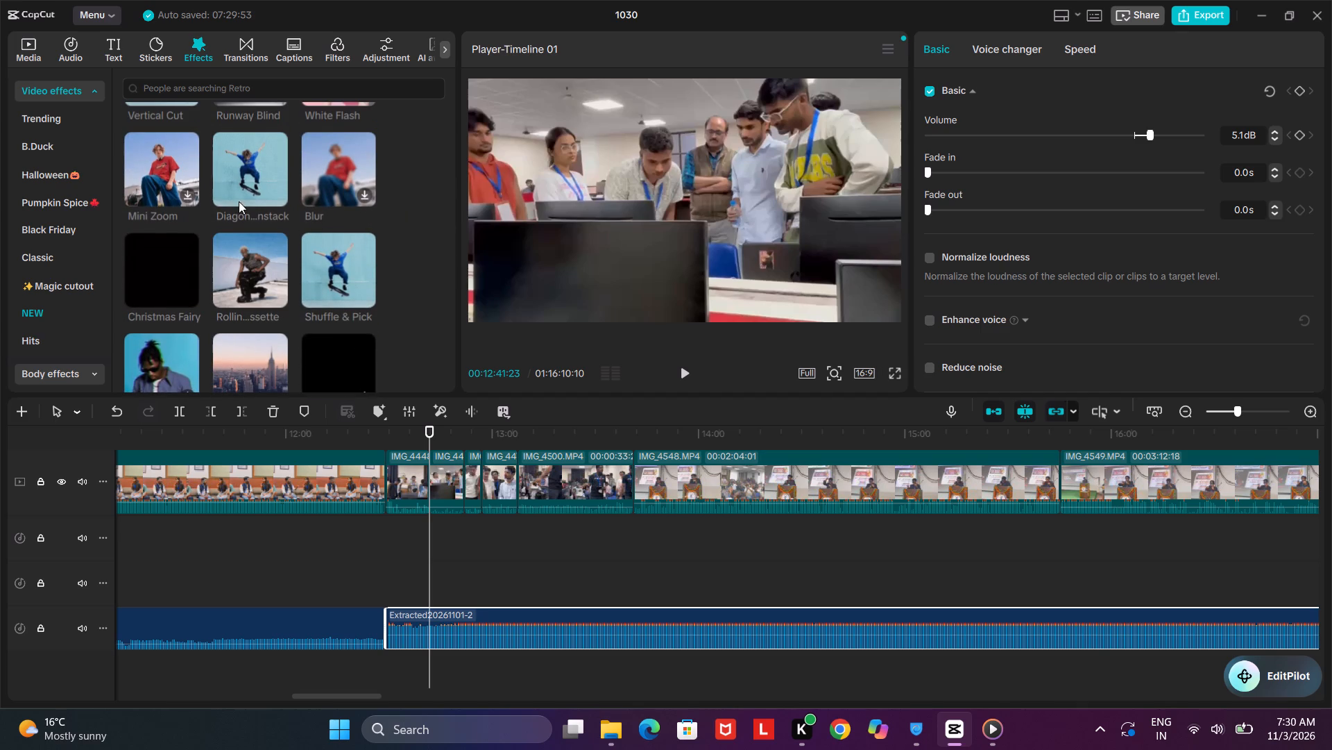
pyautogui.click(275, 187)
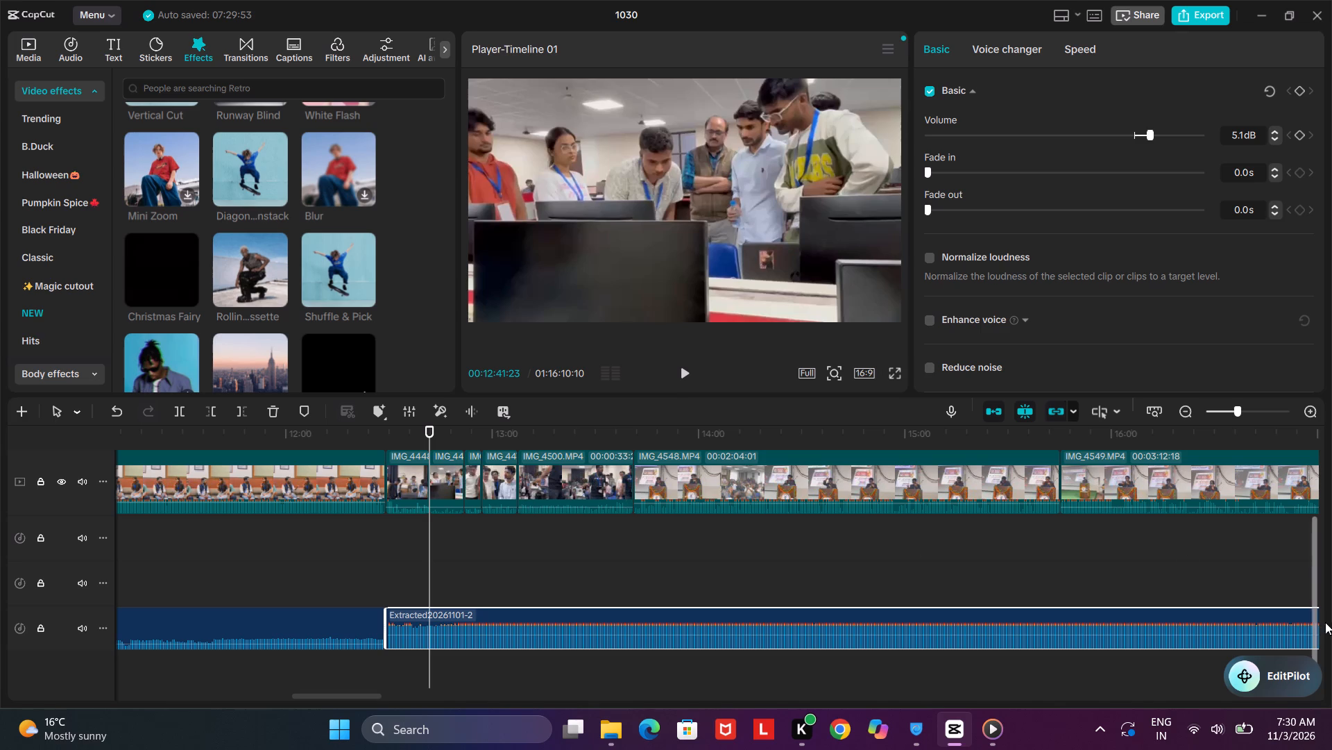
pyautogui.moveTo(1317, 601); pyautogui.dragTo(1306, 525)
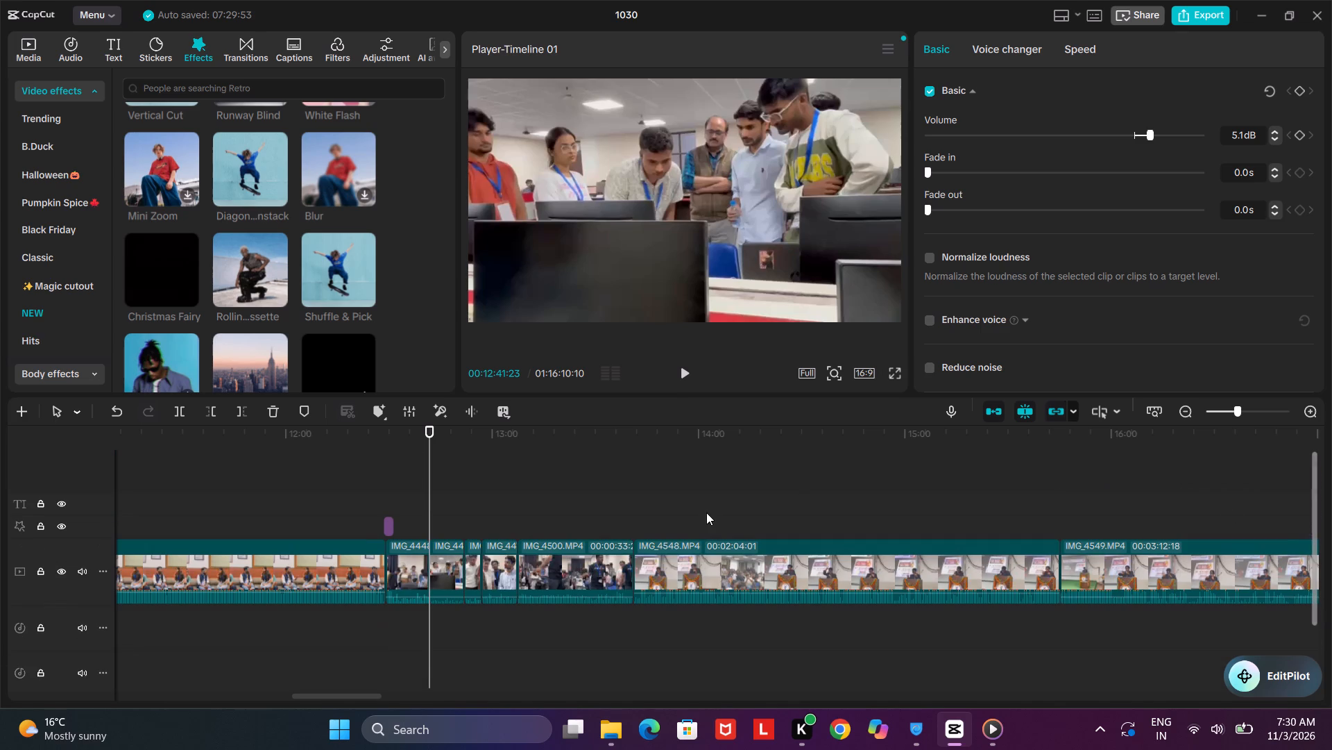
pyautogui.click(277, 194)
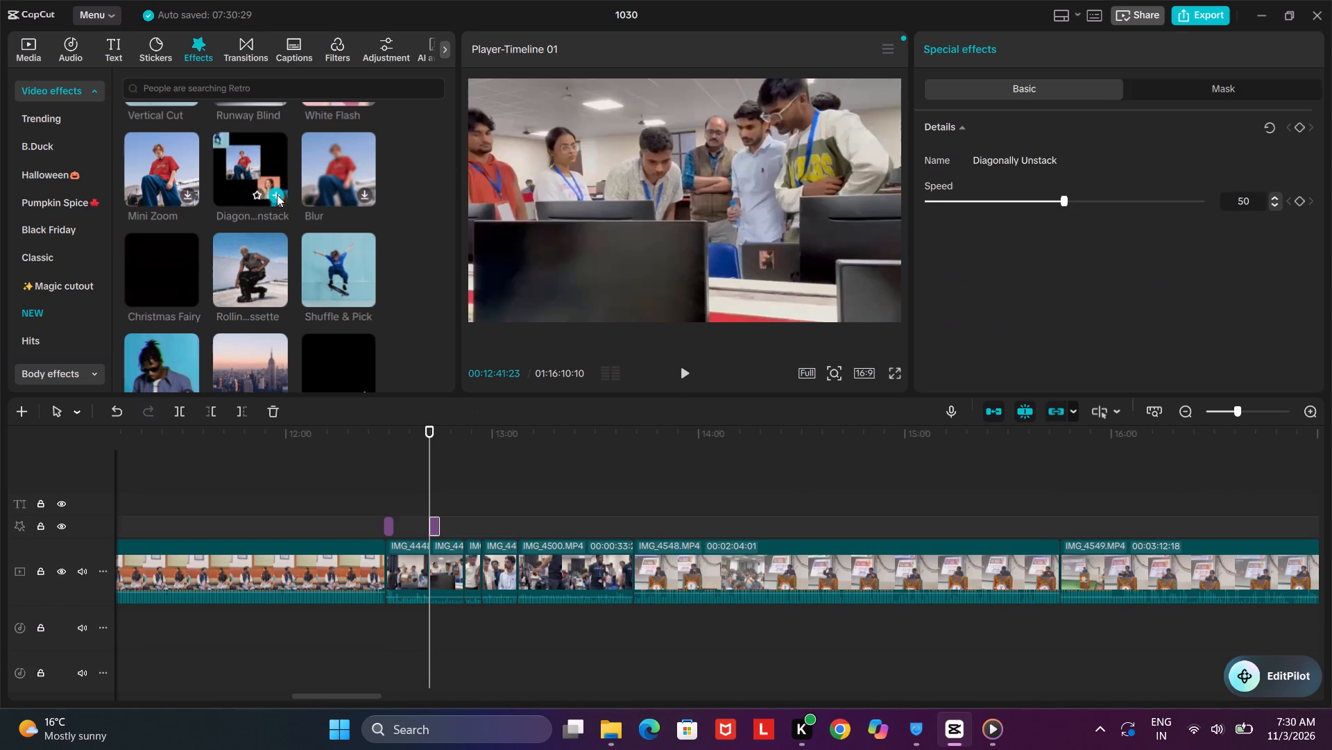
pyautogui.click(692, 385)
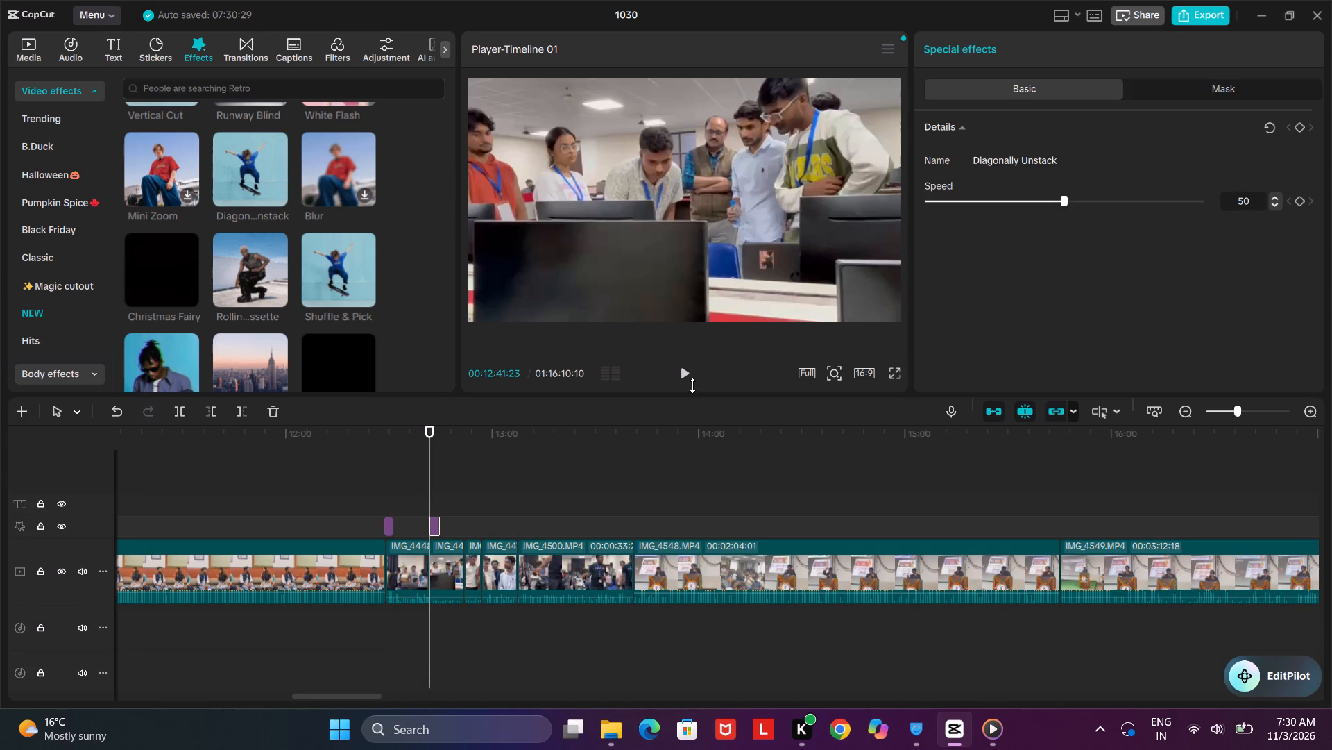
pyautogui.click(685, 368)
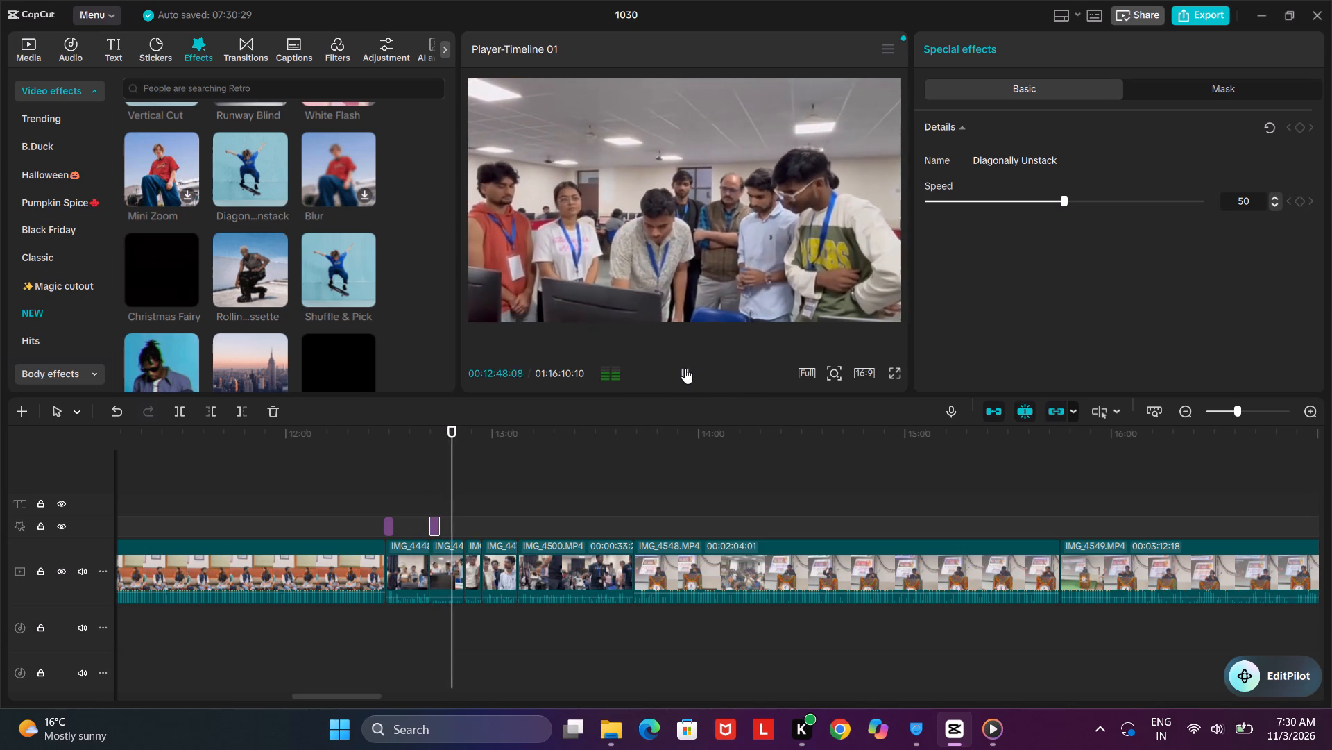
# Add the Shuffle & Pick effect at 00:12:50:06, over the cut into the third hackathon clip, and play it.
pyautogui.click(685, 368)
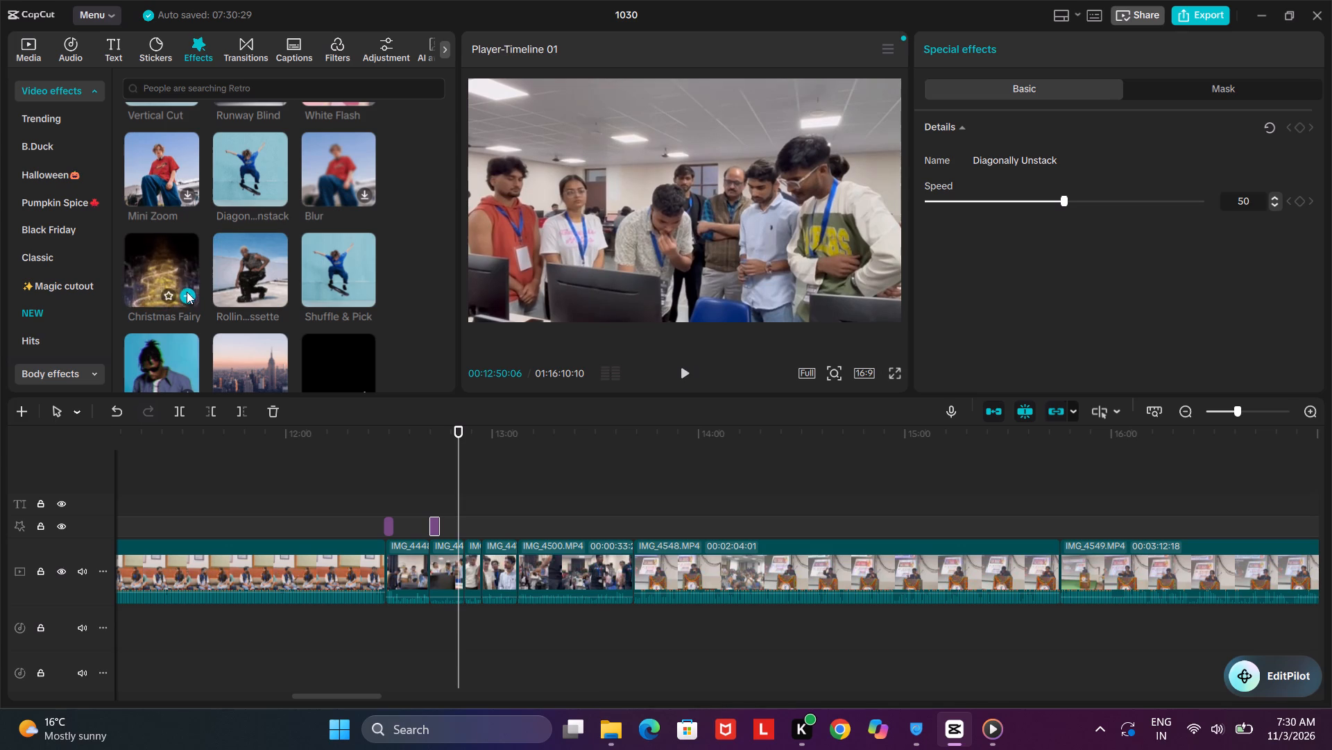
pyautogui.click(366, 291)
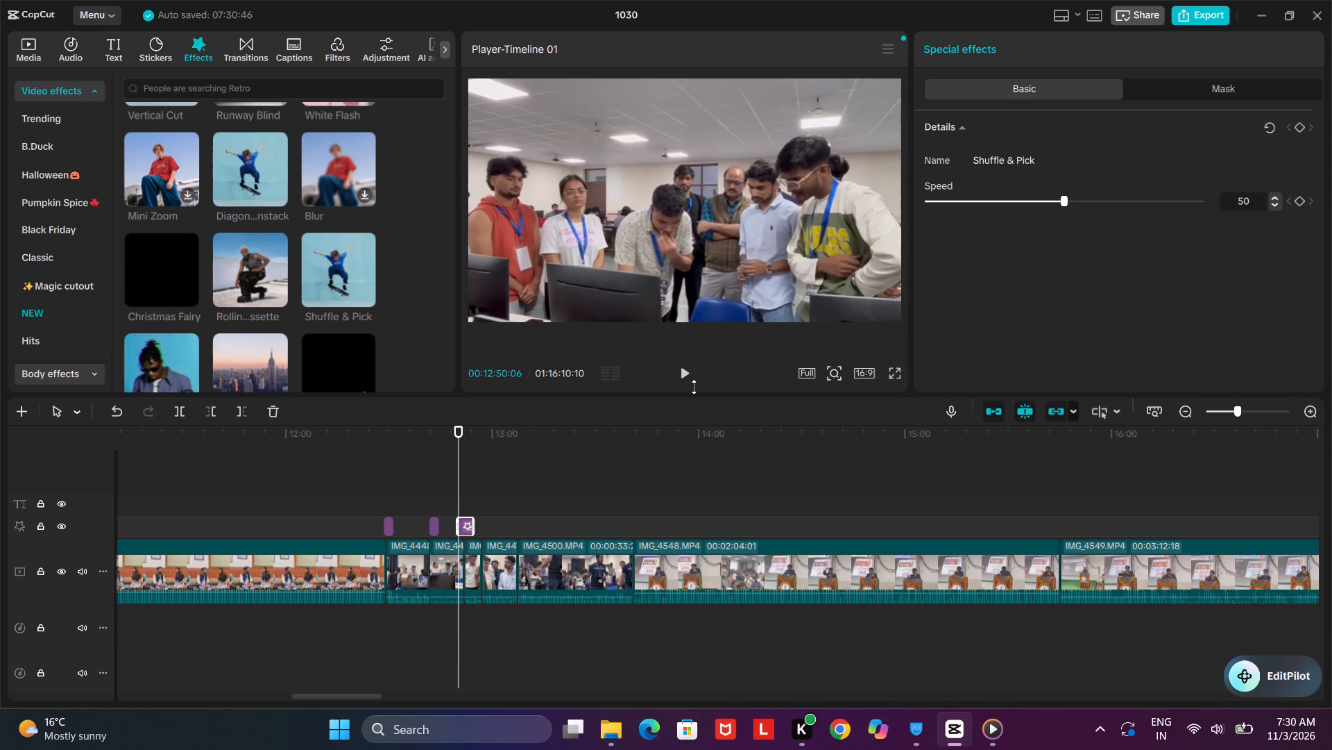
pyautogui.click(683, 375)
pyautogui.click(683, 375)
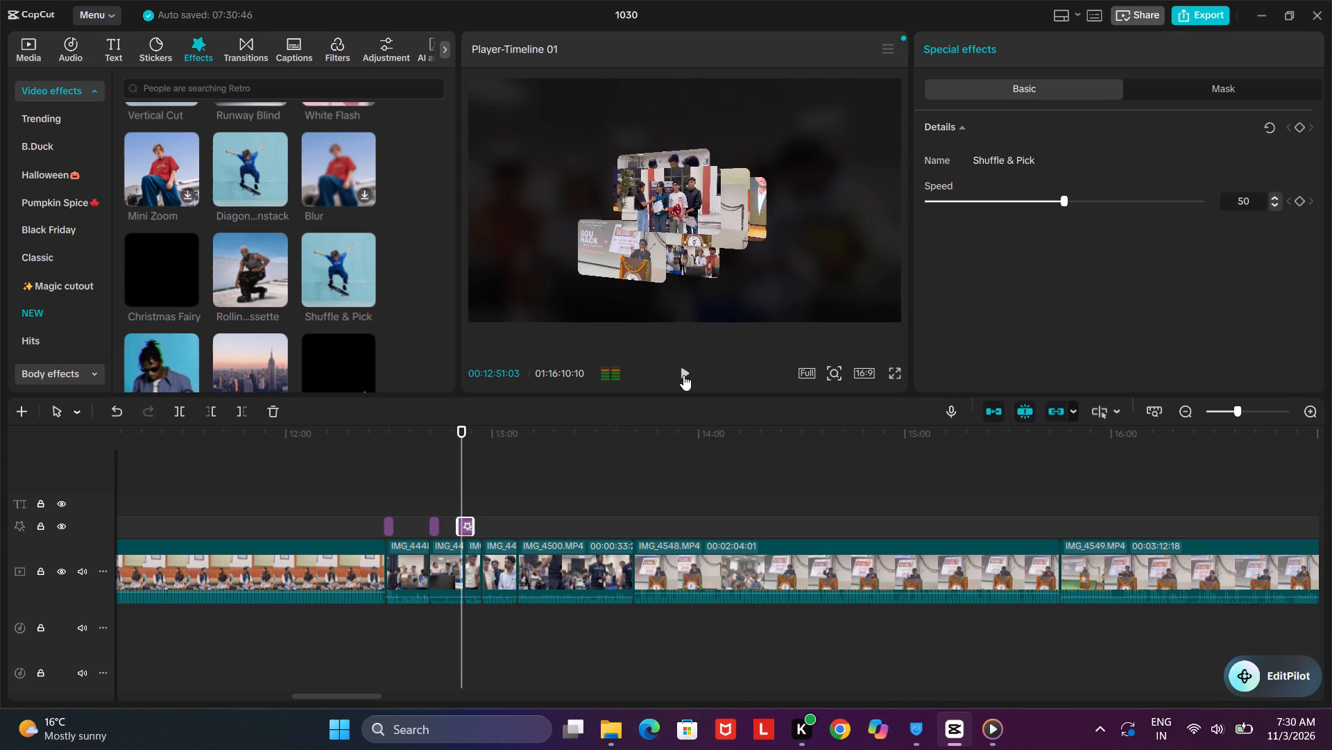
pyautogui.rightClick(683, 375)
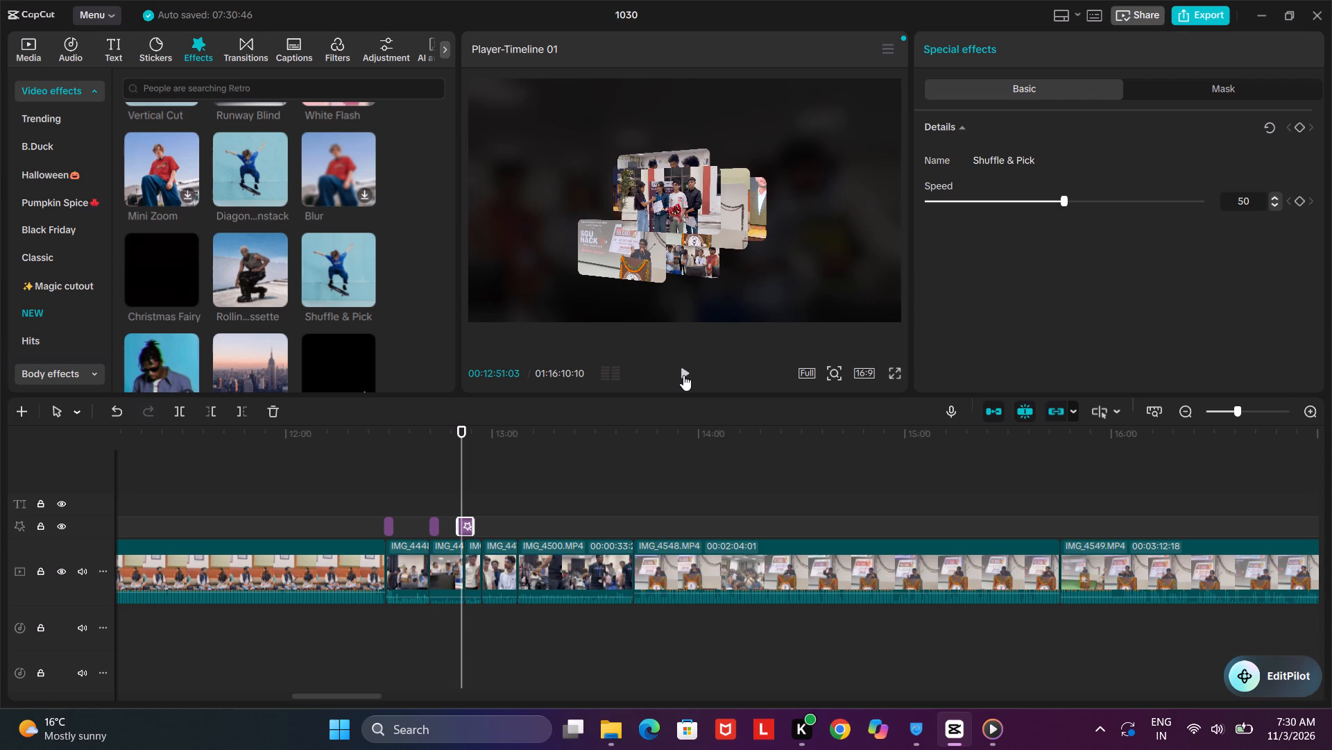
pyautogui.click(683, 375)
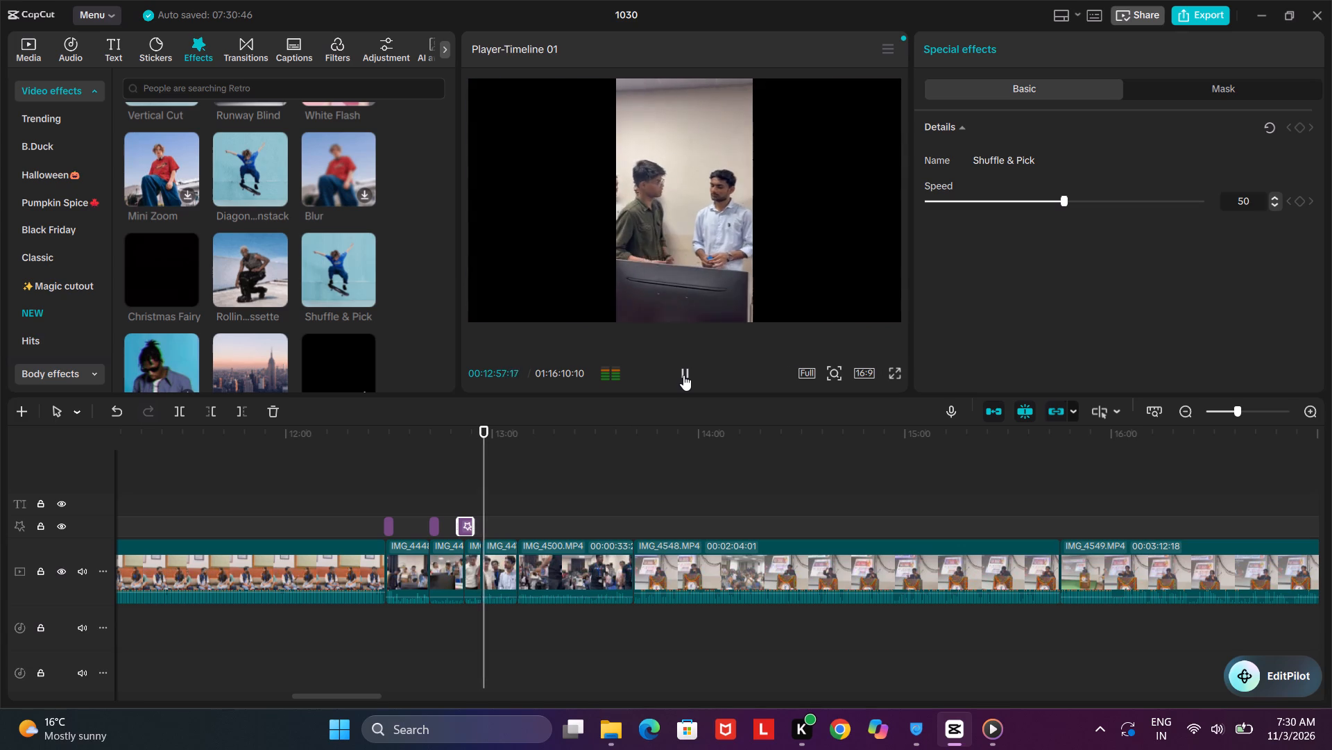
pyautogui.click(683, 375)
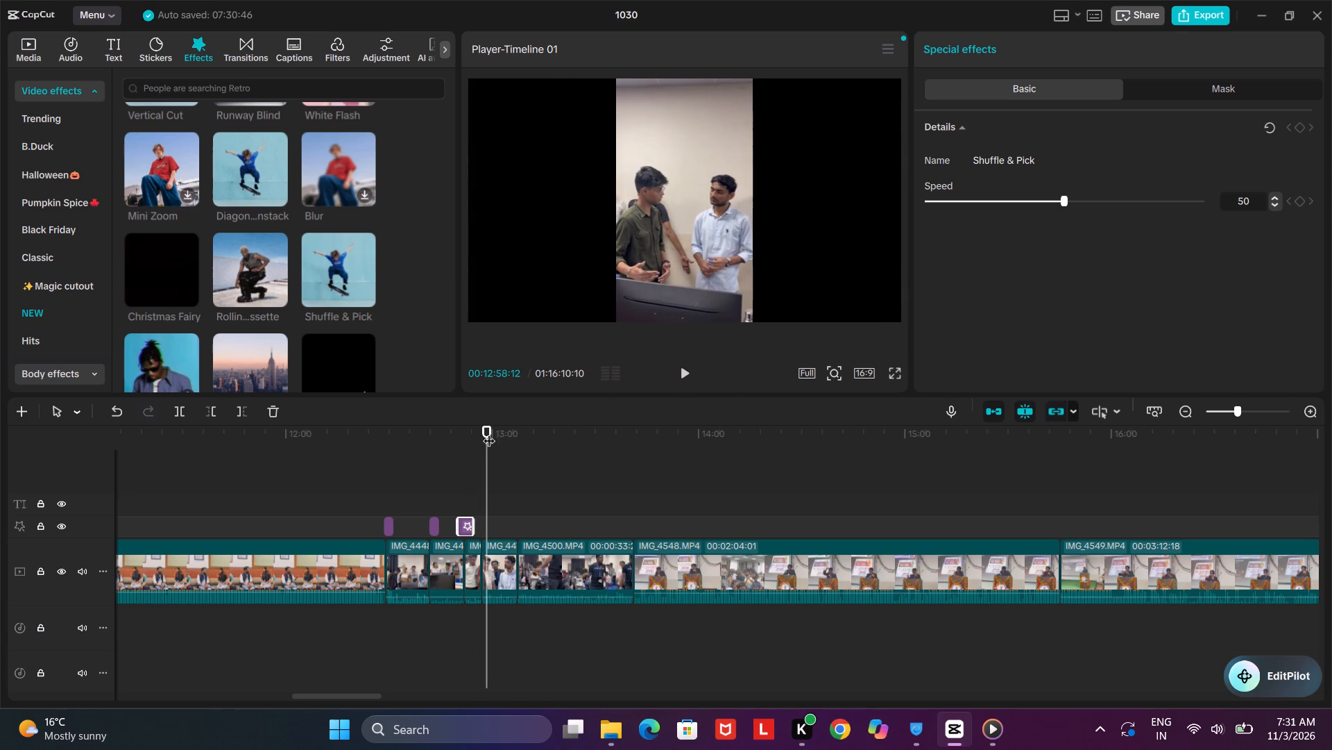
# Preview the Puzzle Box effect at 00:12:57:01, near the start of the fourth hackathon clip, and play that clip.
pyautogui.click(486, 431)
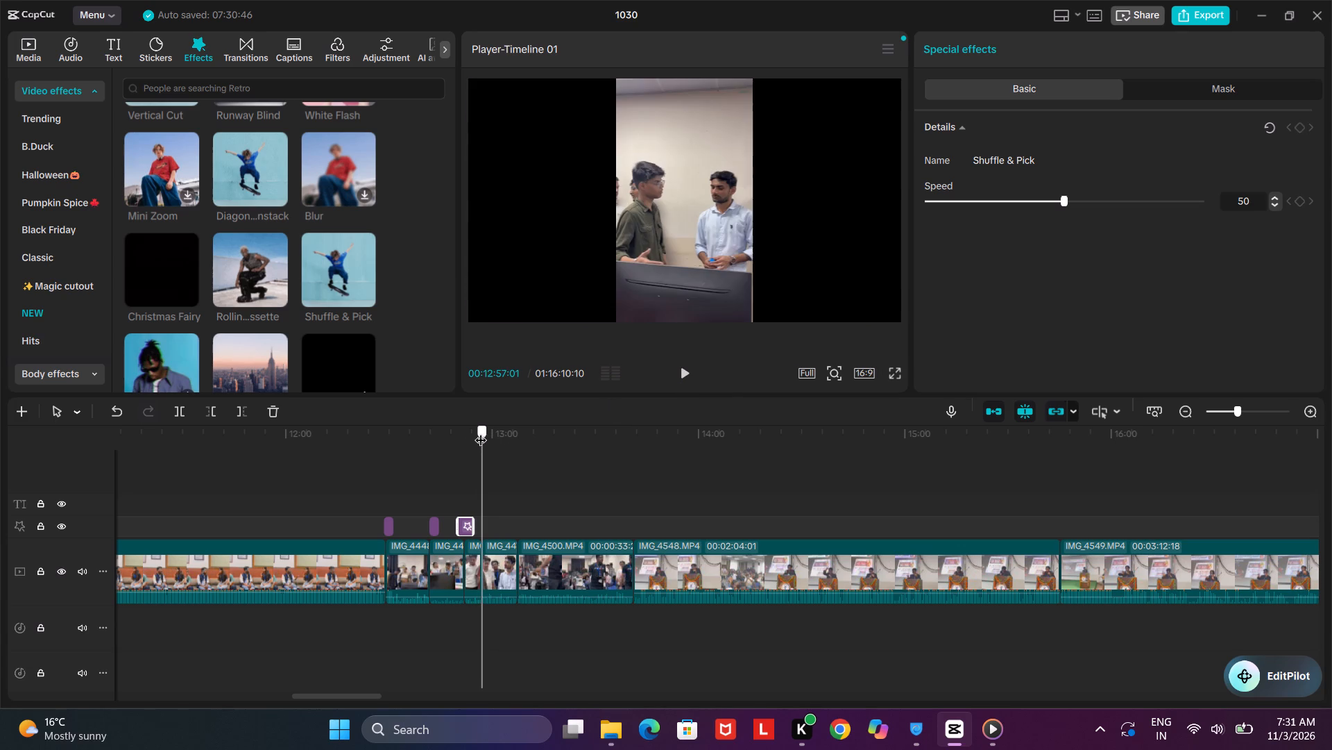
pyautogui.click(274, 386)
pyautogui.click(271, 376)
pyautogui.moveTo(456, 199); pyautogui.dragTo(456, 207)
pyautogui.moveTo(453, 206); pyautogui.dragTo(449, 221)
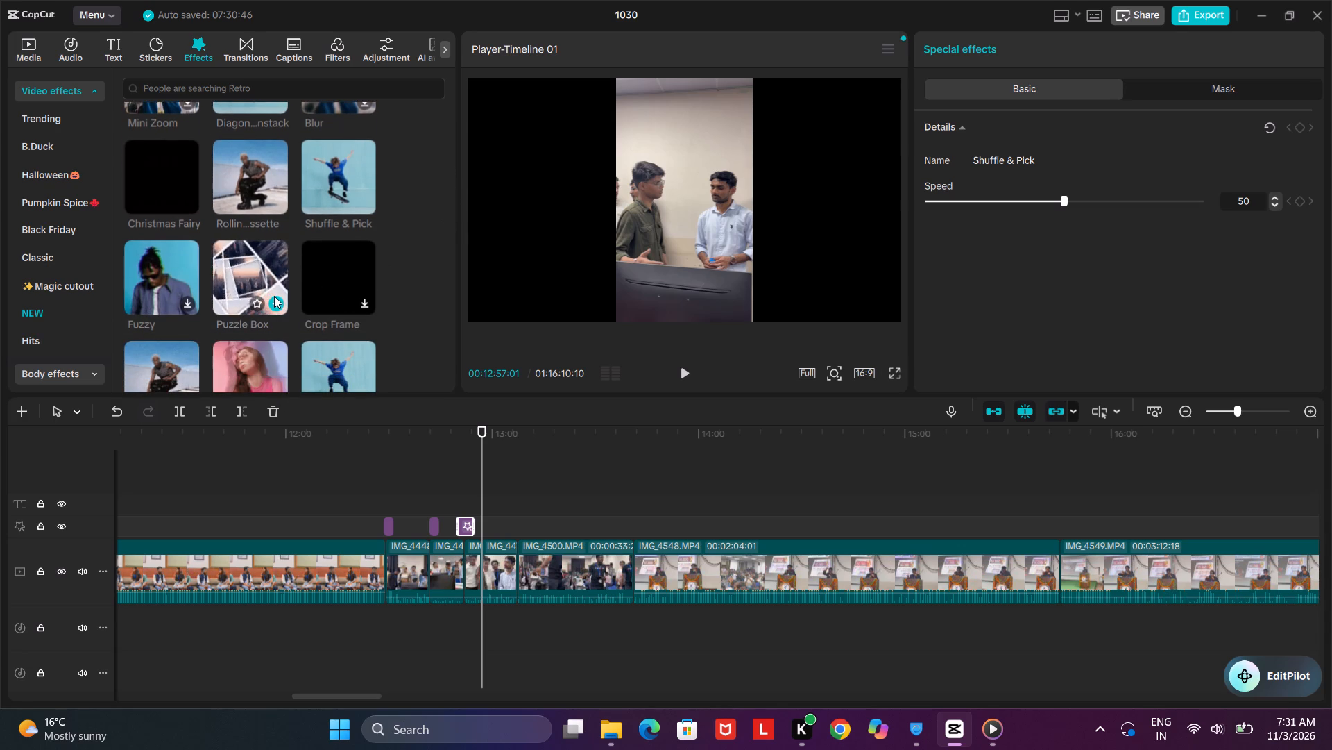
pyautogui.click(274, 296)
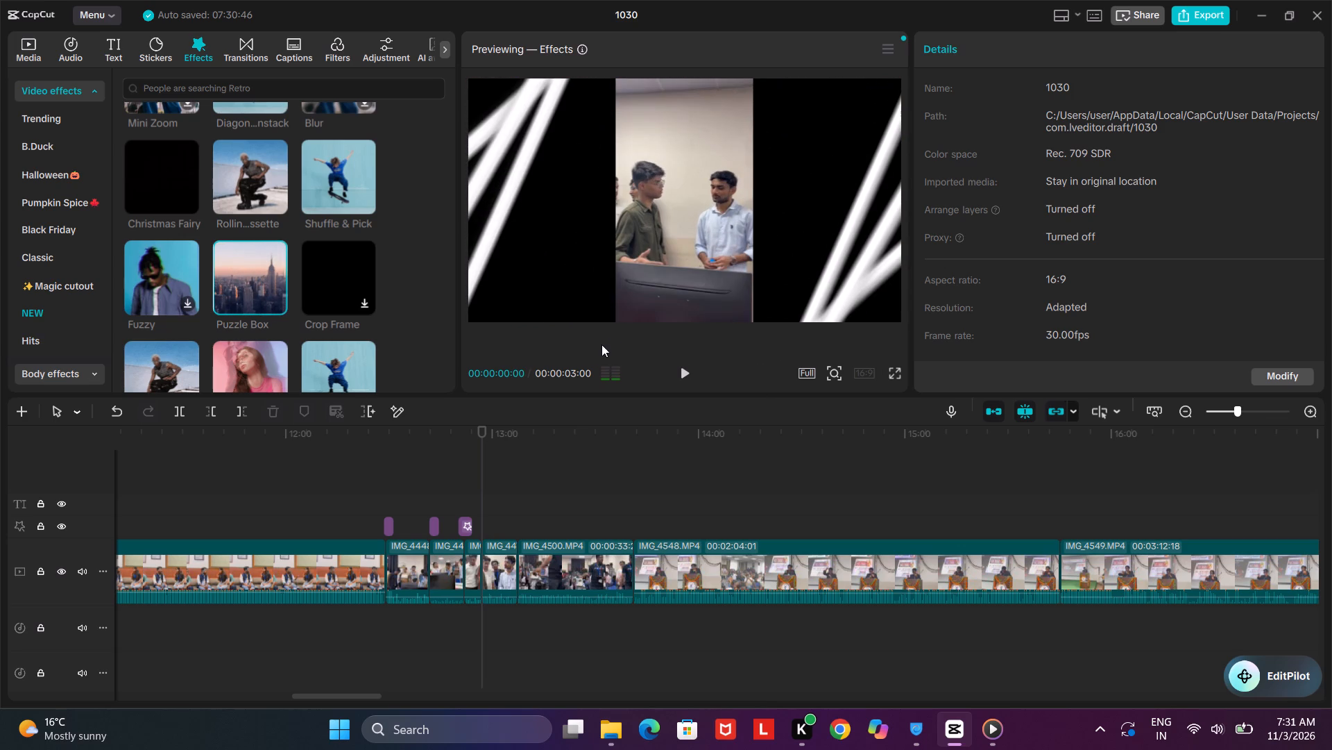
pyautogui.click(688, 370)
pyautogui.click(684, 371)
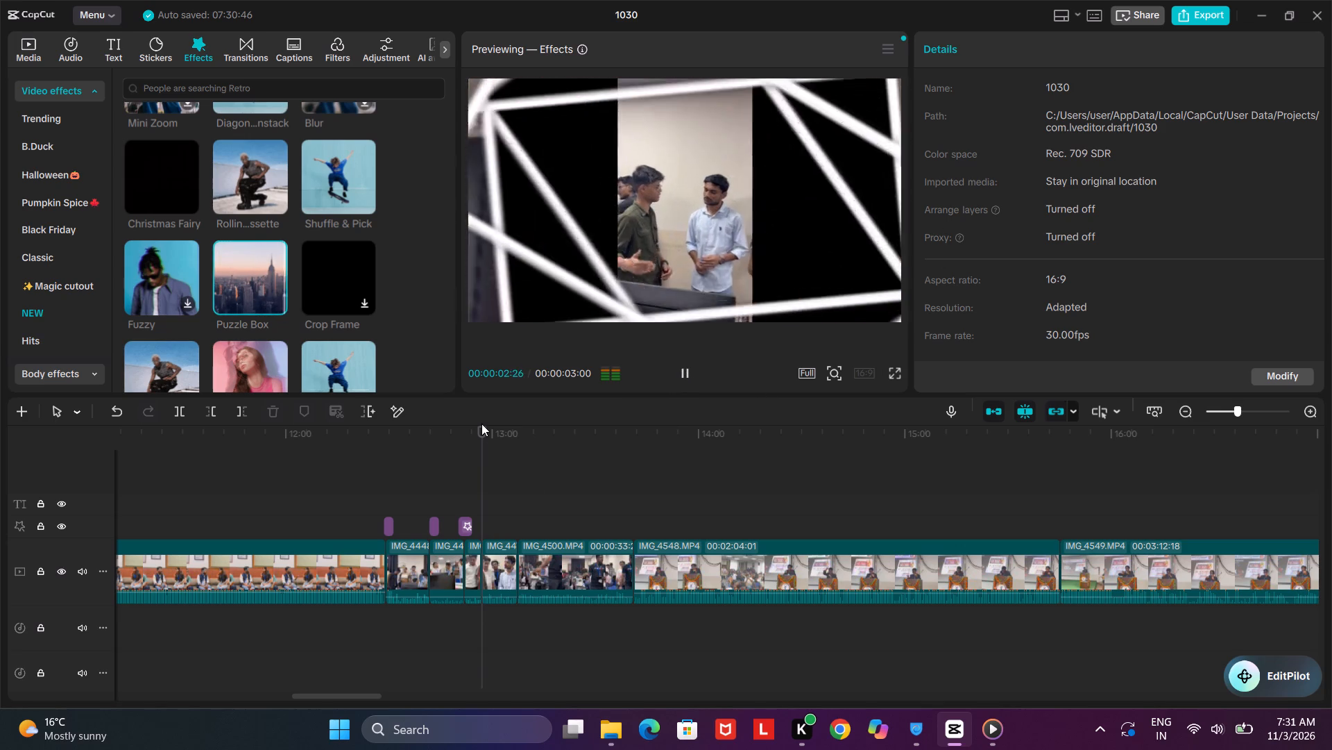
pyautogui.click(500, 574)
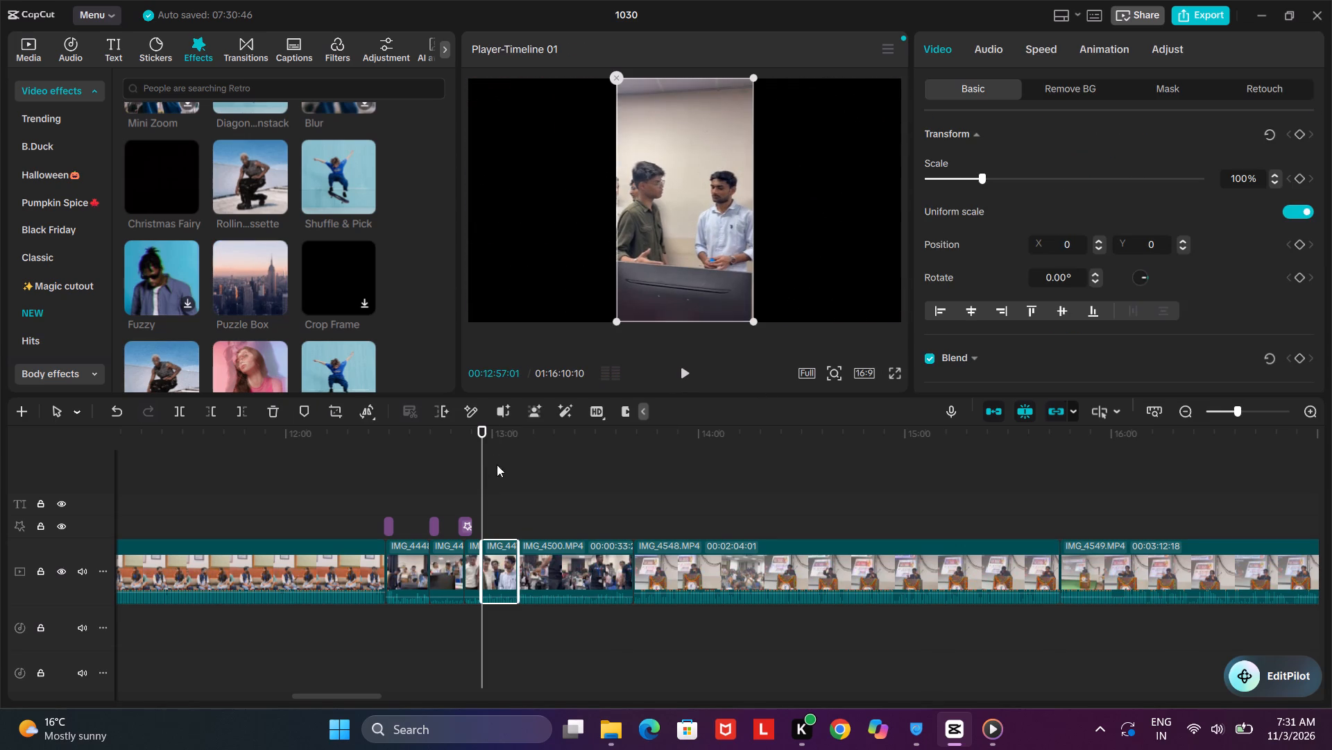
pyautogui.click(688, 374)
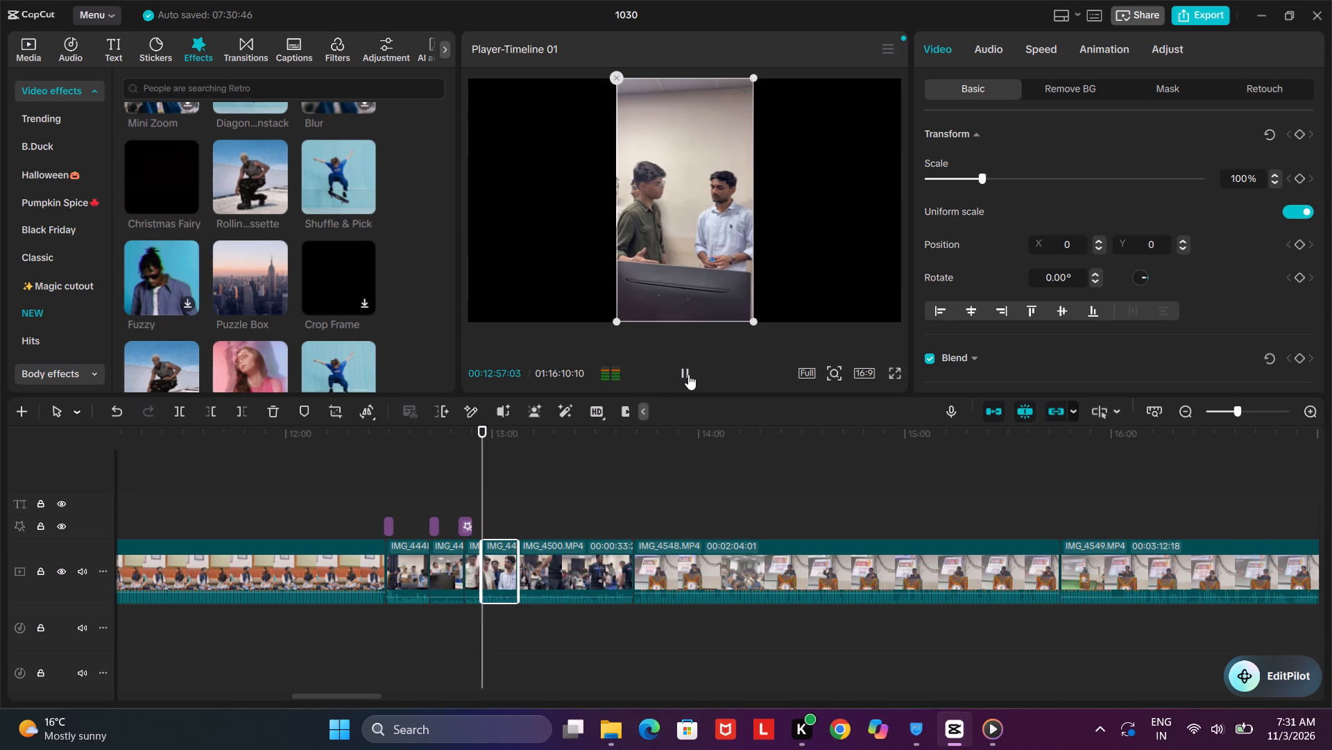
pyautogui.click(277, 291)
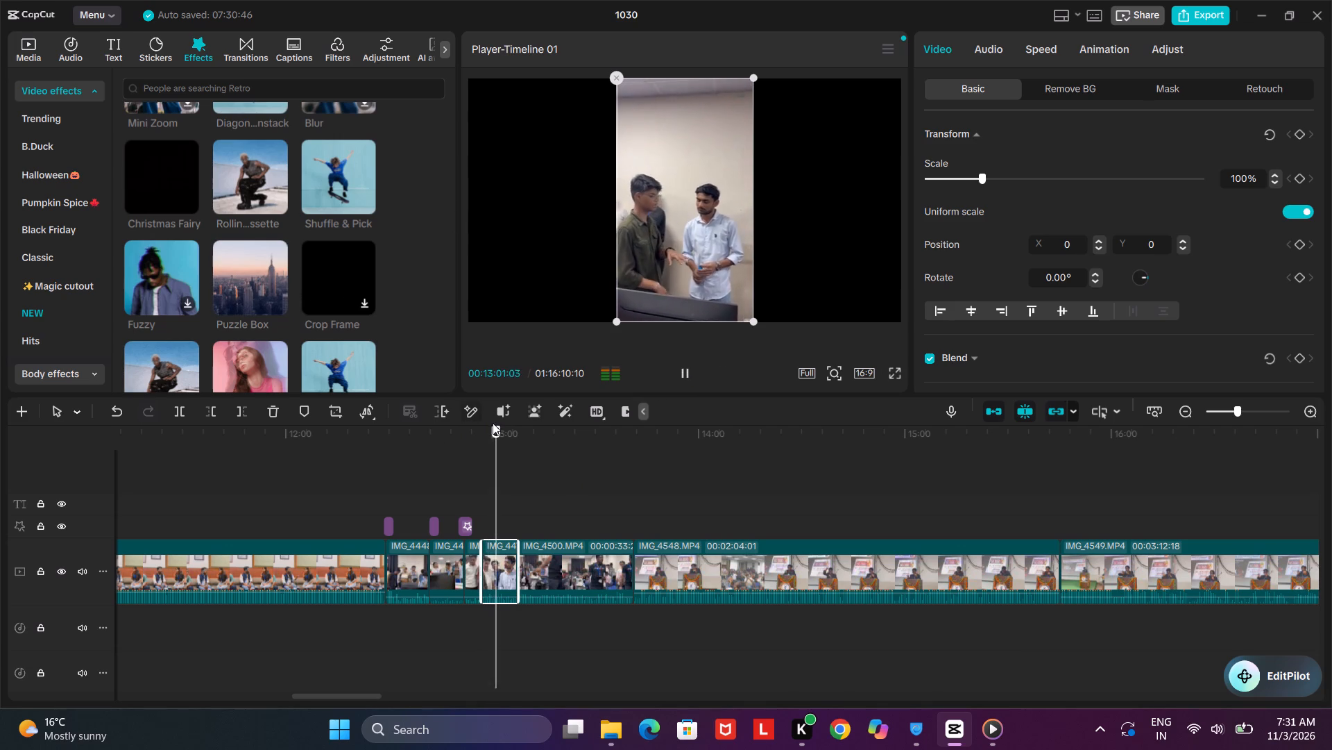
# Add the Puzzle Box effect at 00:12:56:03, just before the fourth hackathon clip, and play it.
pyautogui.moveTo(497, 425); pyautogui.dragTo(461, 432)
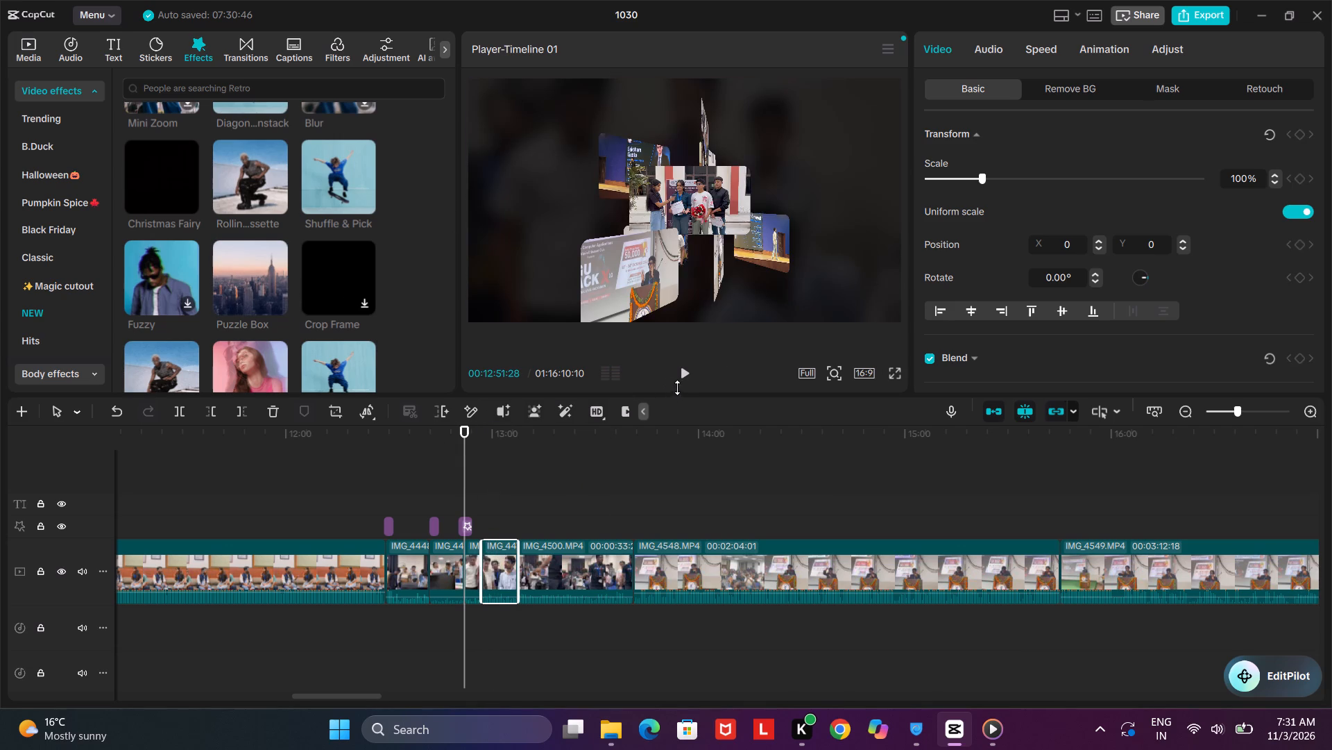
pyautogui.click(685, 381)
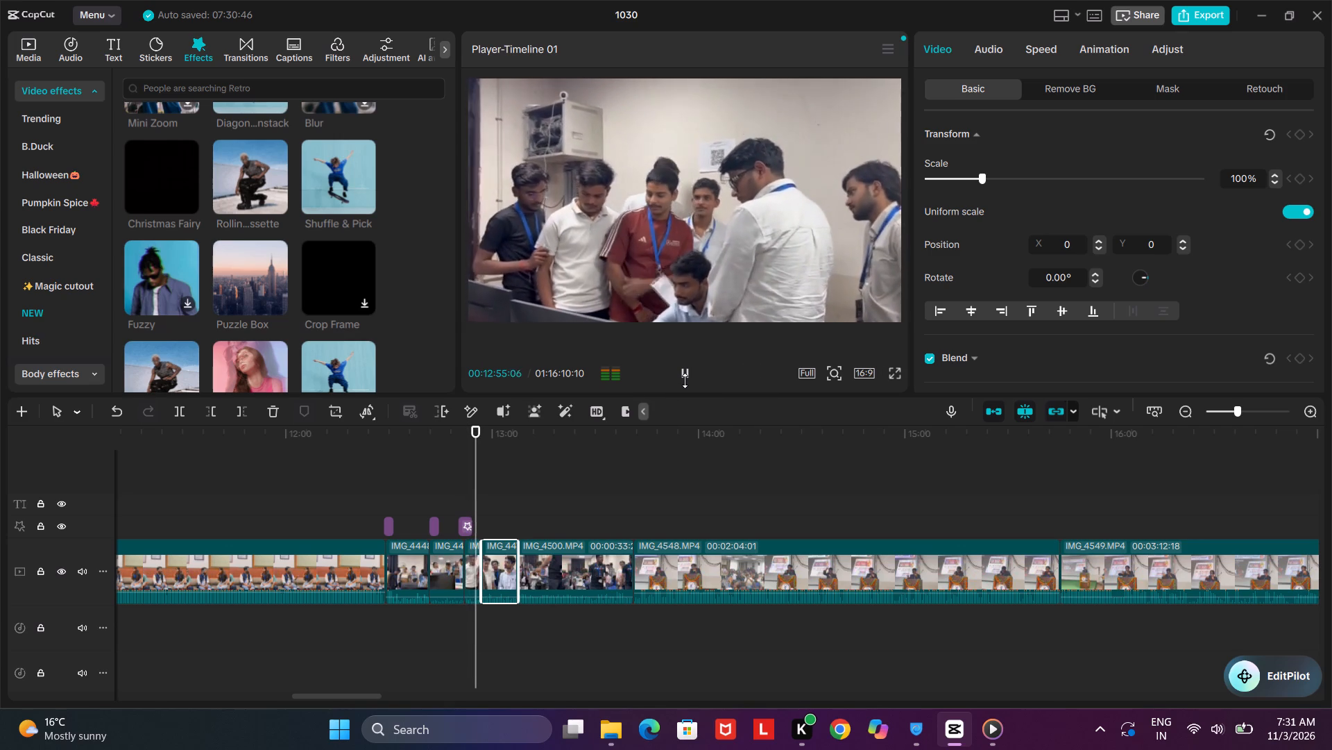
pyautogui.click(685, 381)
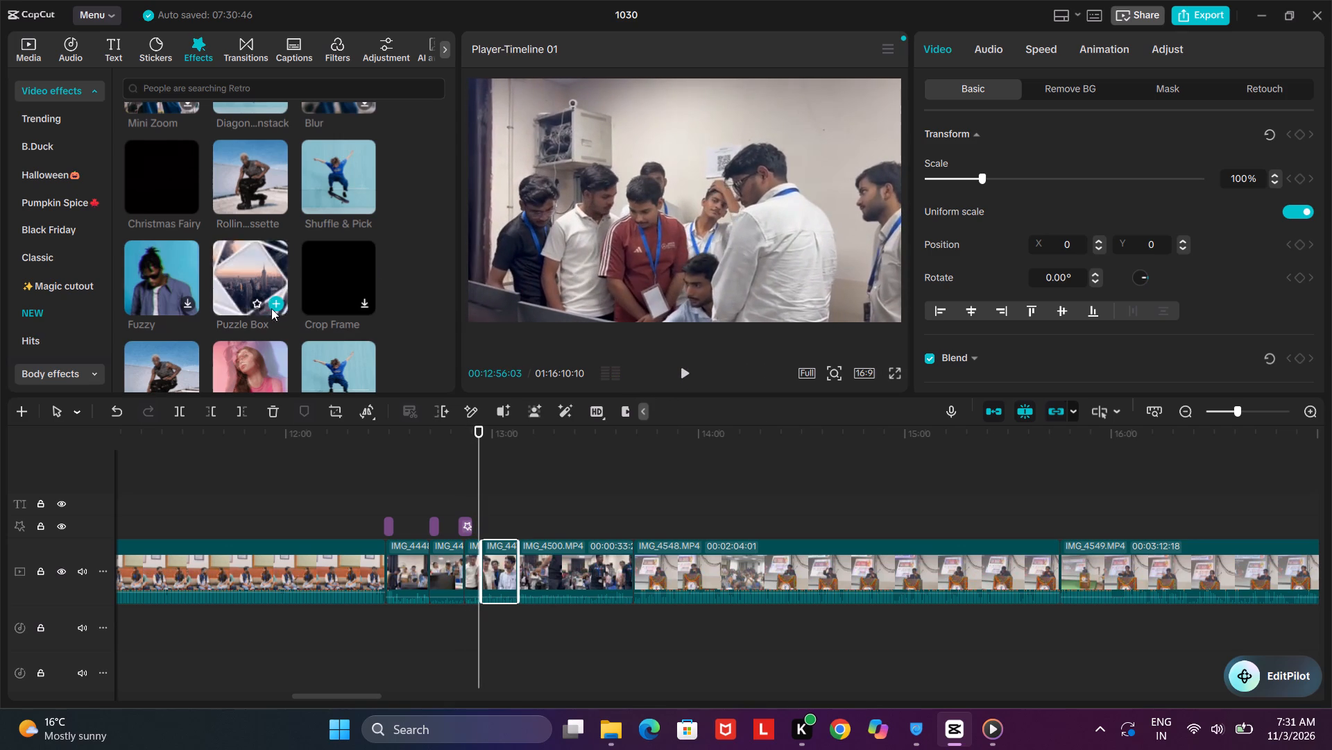
pyautogui.click(273, 305)
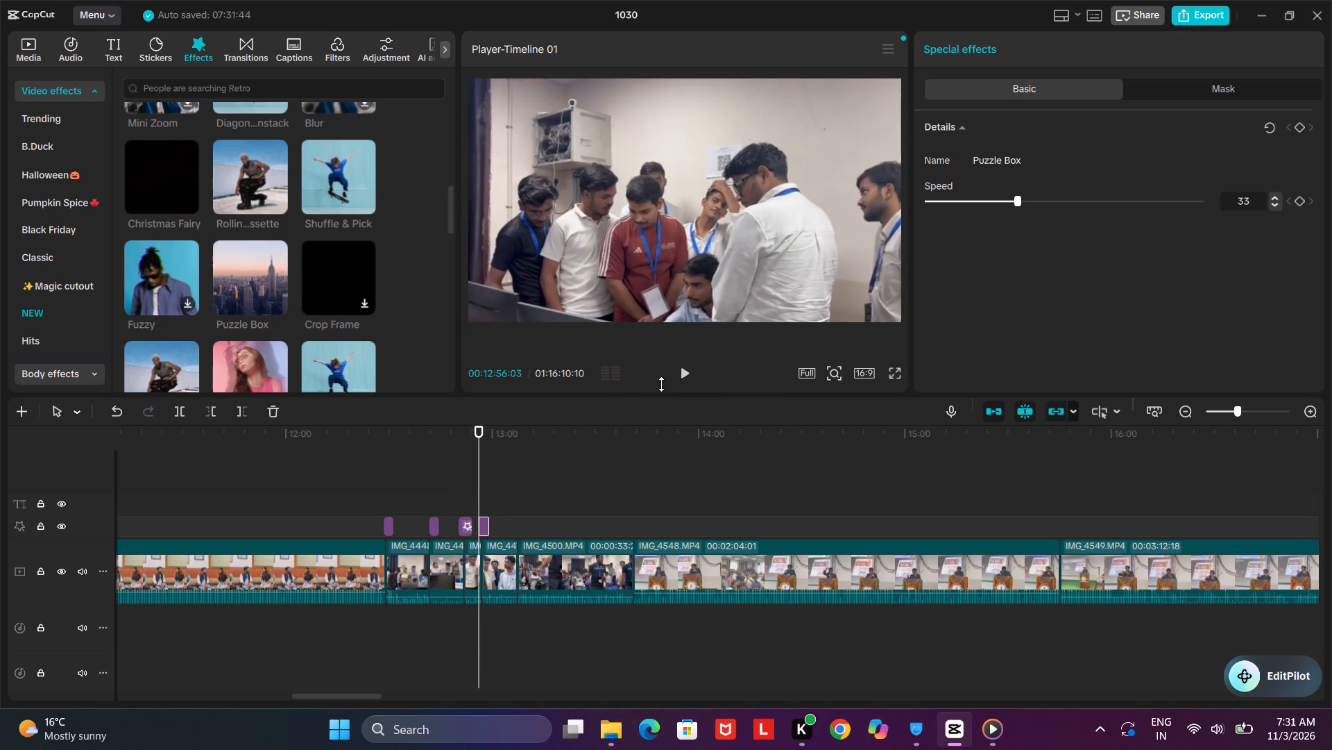
pyautogui.click(678, 376)
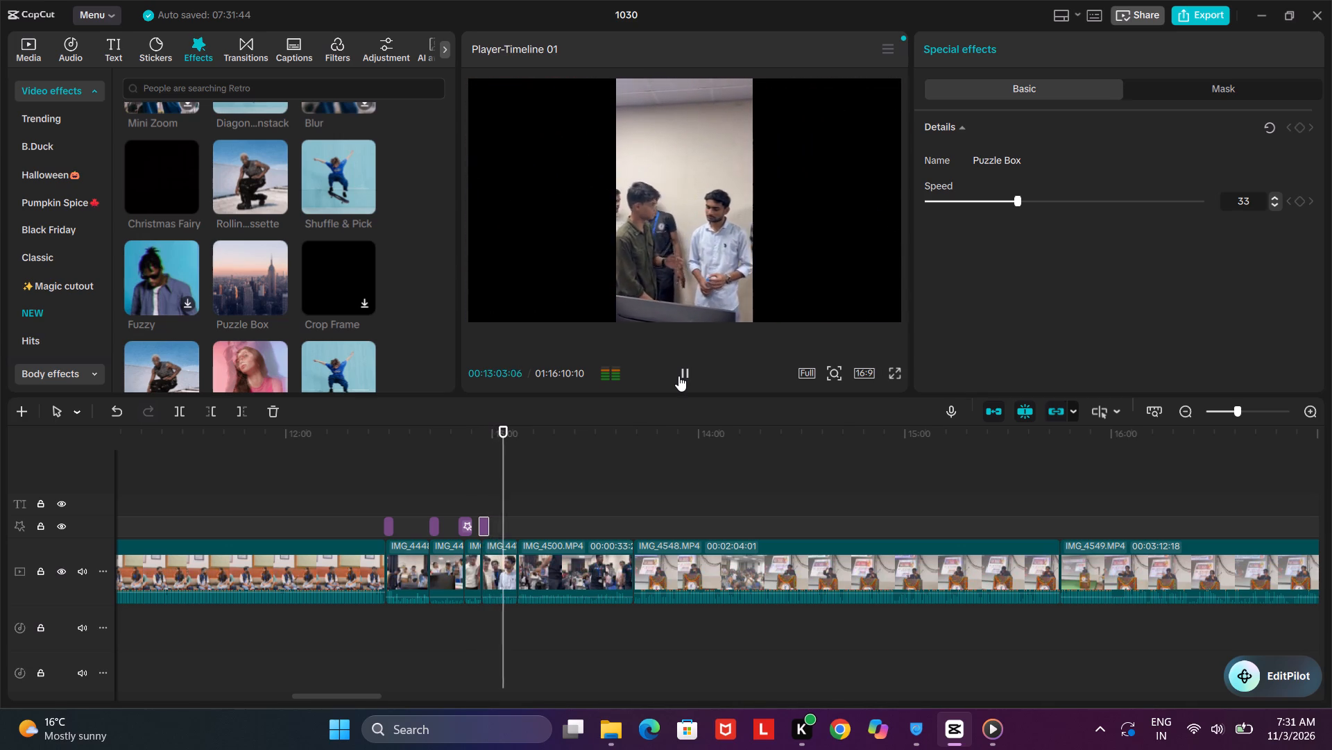
# Add the Shuffle & Pick effect at 00:13:05:12, over the cut into IMG_4500.MP4, and play it.
pyautogui.click(678, 376)
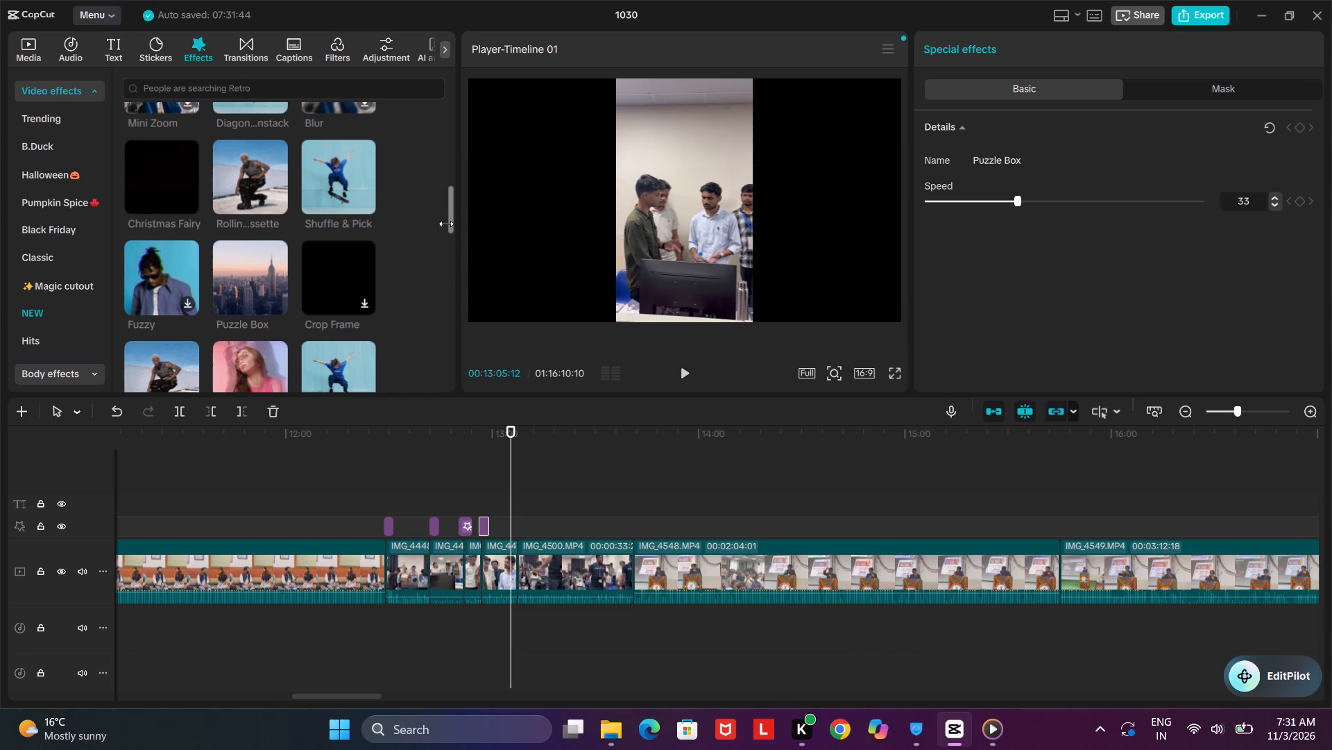
pyautogui.click(366, 202)
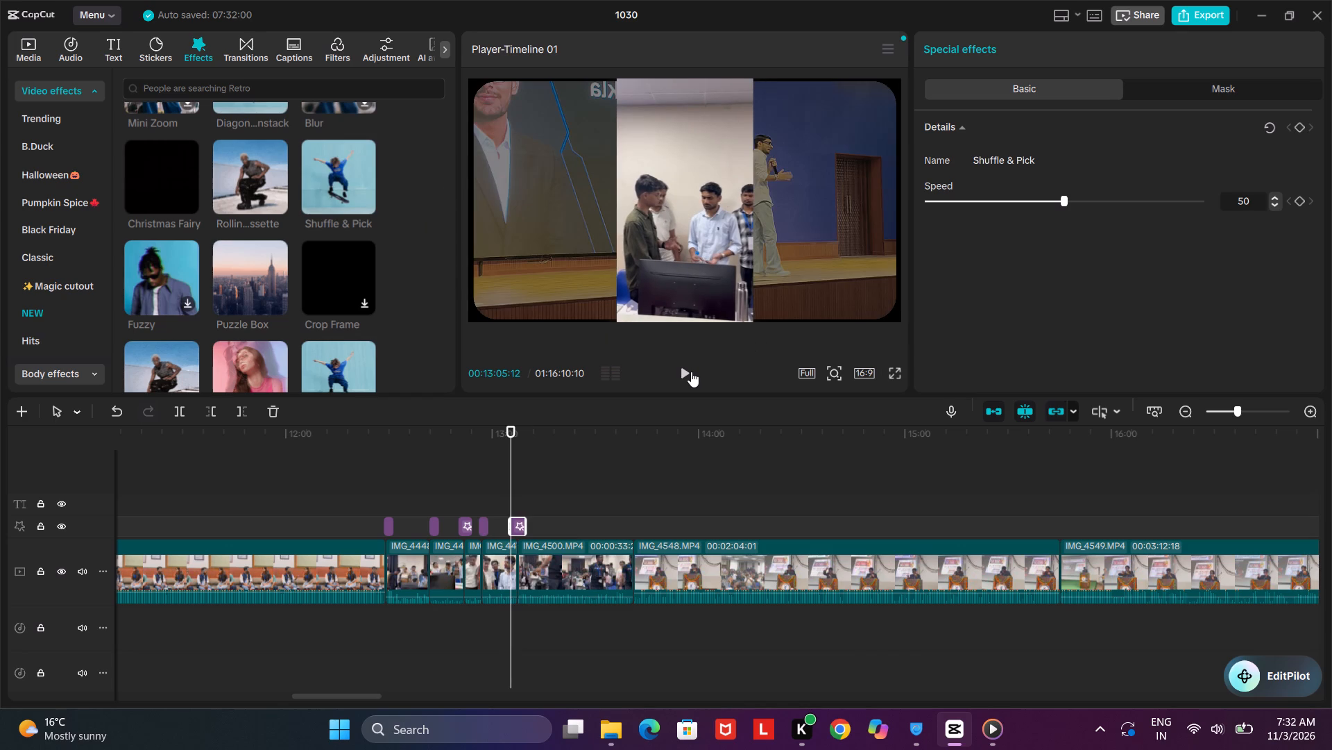
pyautogui.click(691, 372)
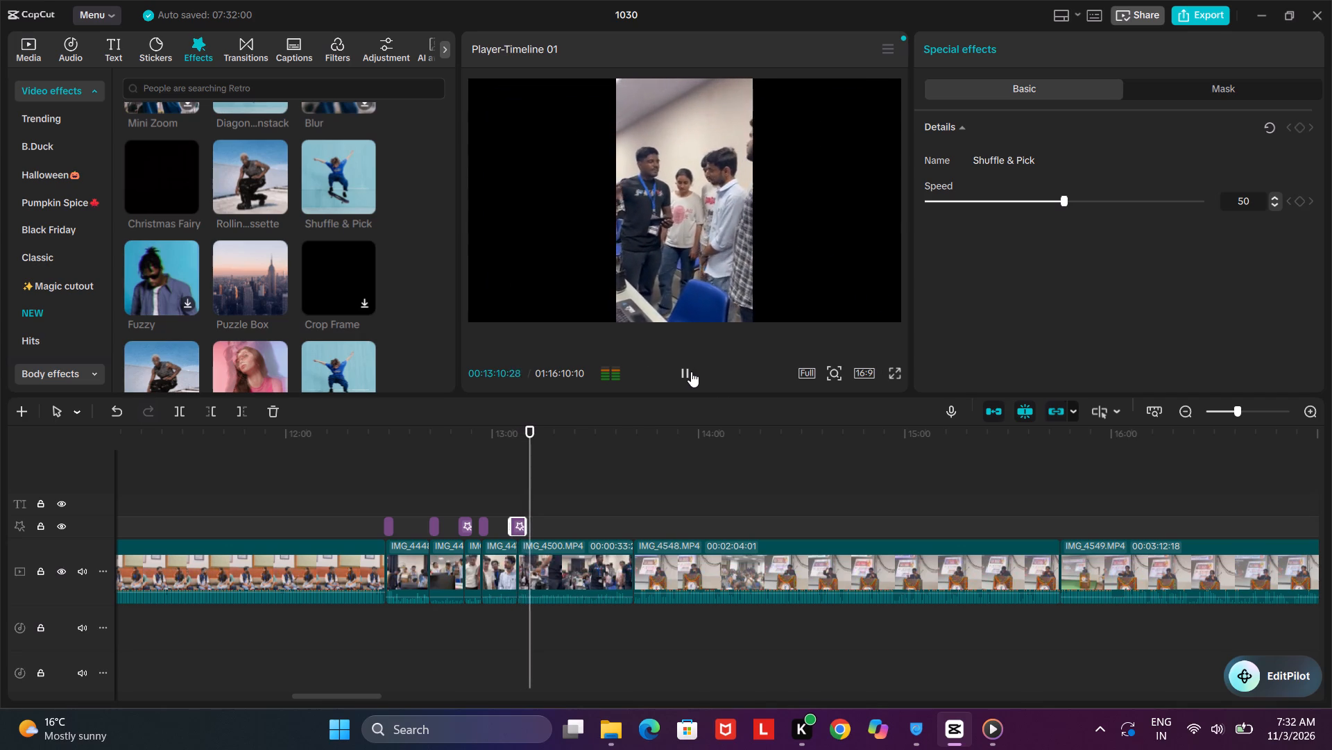
# Split IMG_4500.MP4 at 00:13:20:17 and delete the part after the split.
pyautogui.click(583, 554)
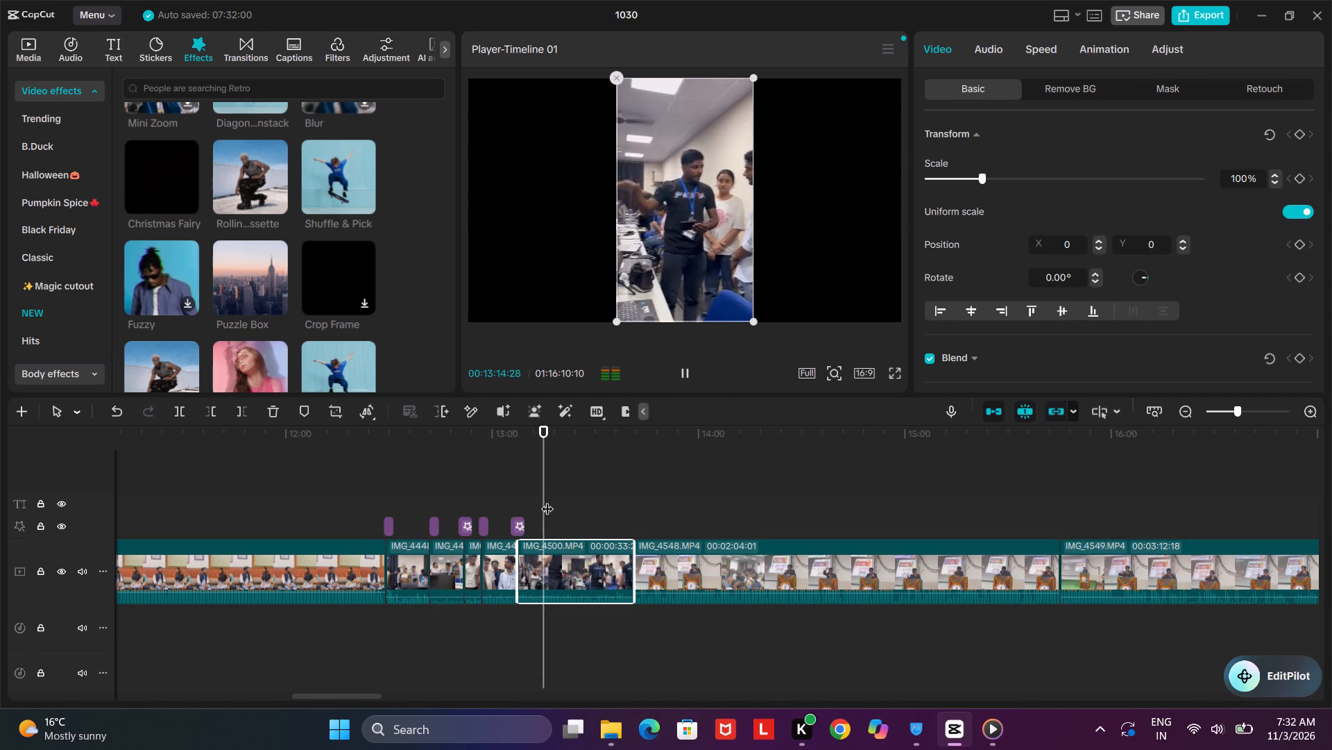
pyautogui.click(178, 415)
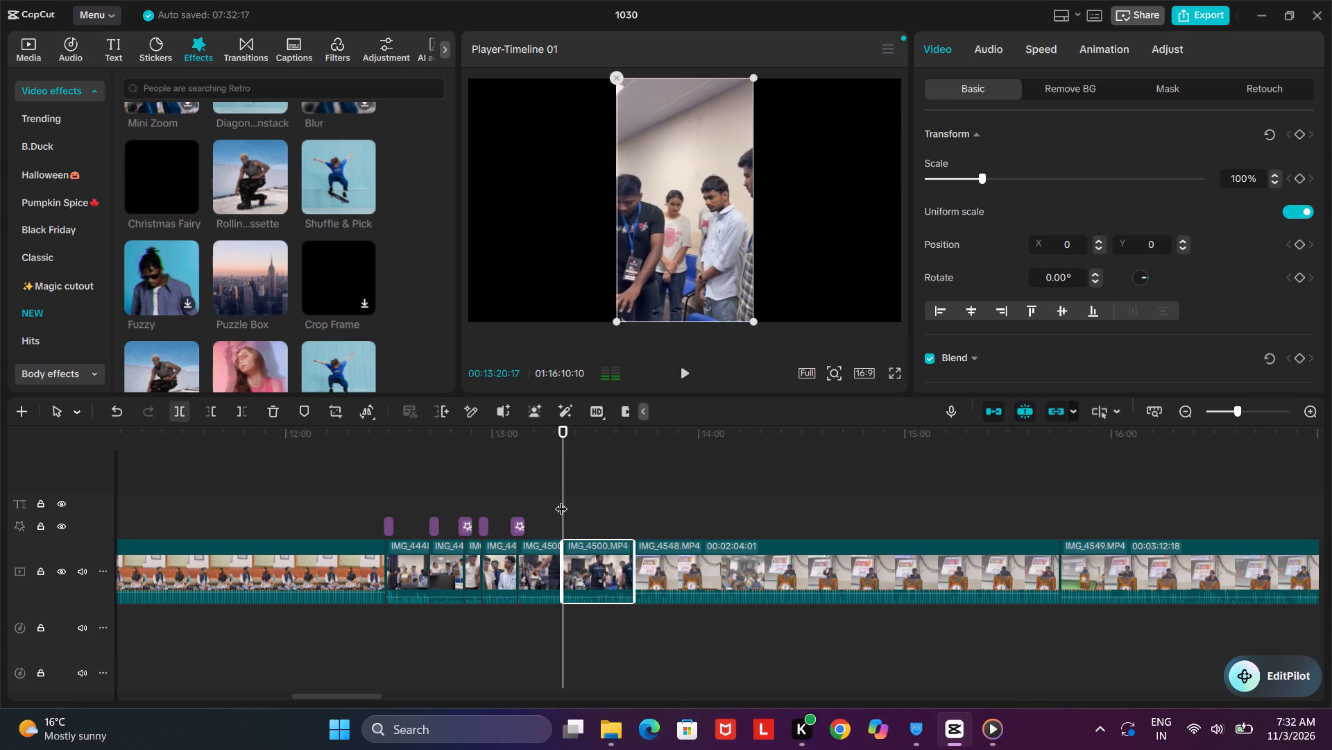
pyautogui.click(272, 417)
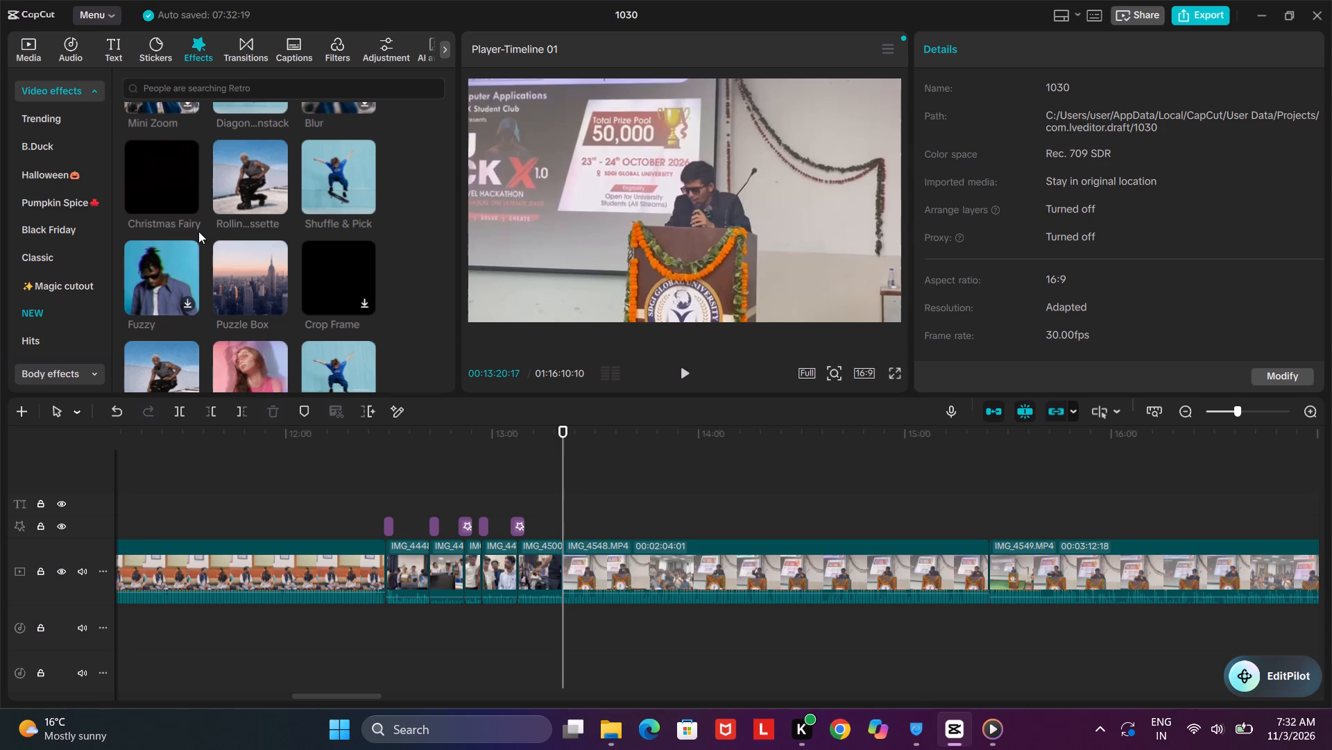
# Add a Shuffle & Pick effect where IMG_4500 meets IMG_4548.MP4 and shift it slightly earlier so it spans the cut.
pyautogui.click(369, 205)
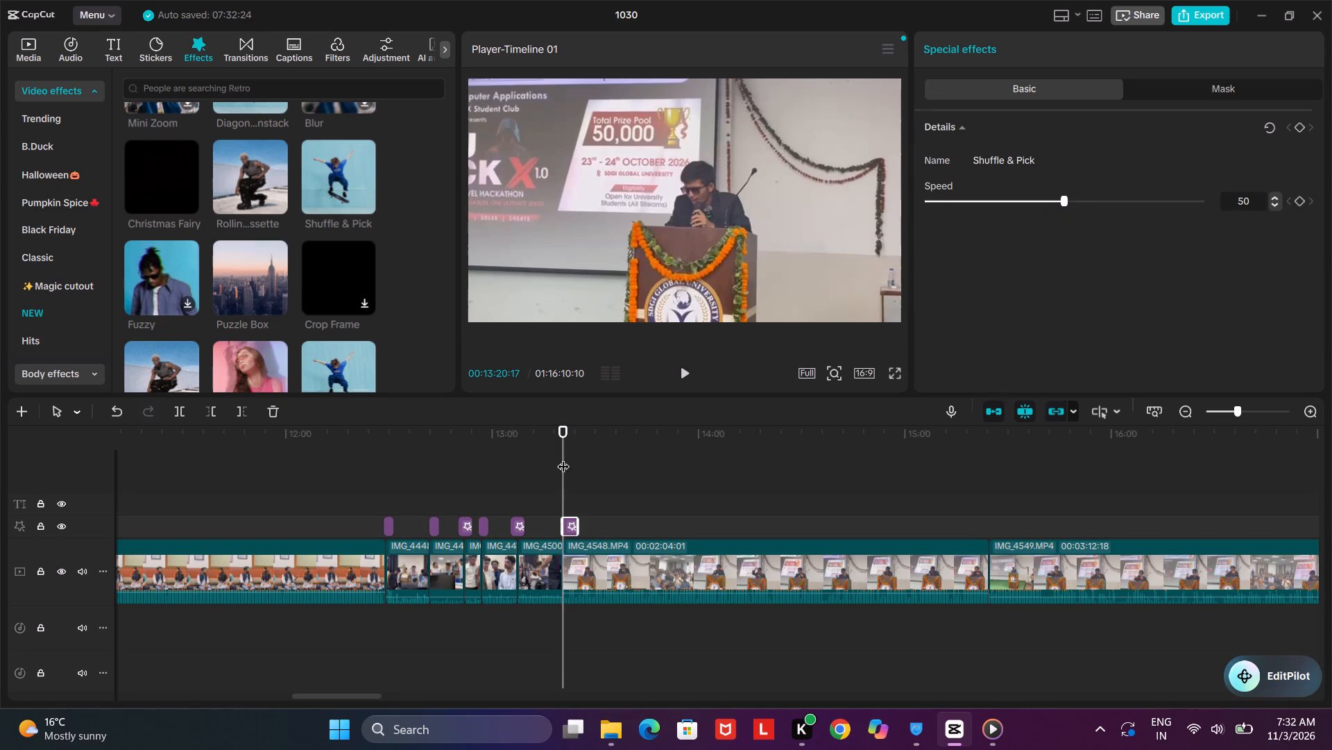
pyautogui.click(675, 374)
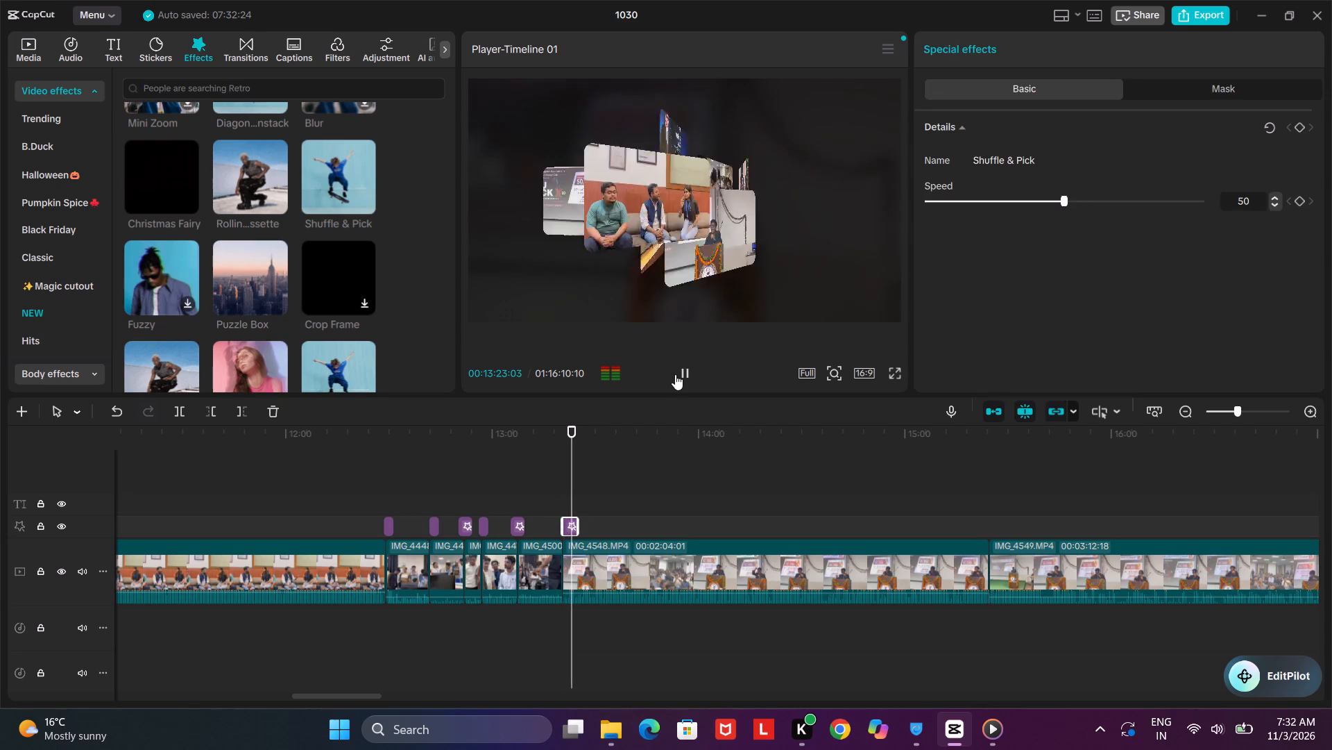
pyautogui.moveTo(570, 522); pyautogui.dragTo(565, 524)
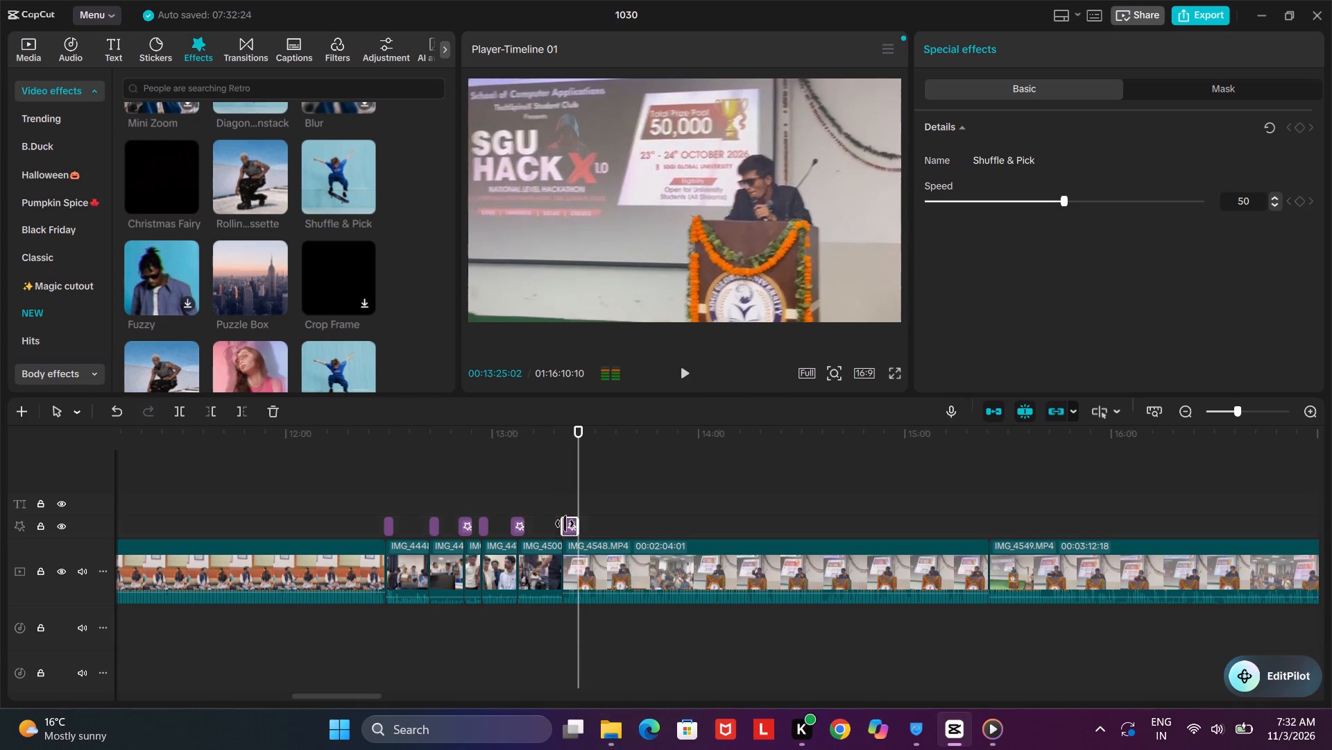
pyautogui.moveTo(565, 524); pyautogui.dragTo(563, 525)
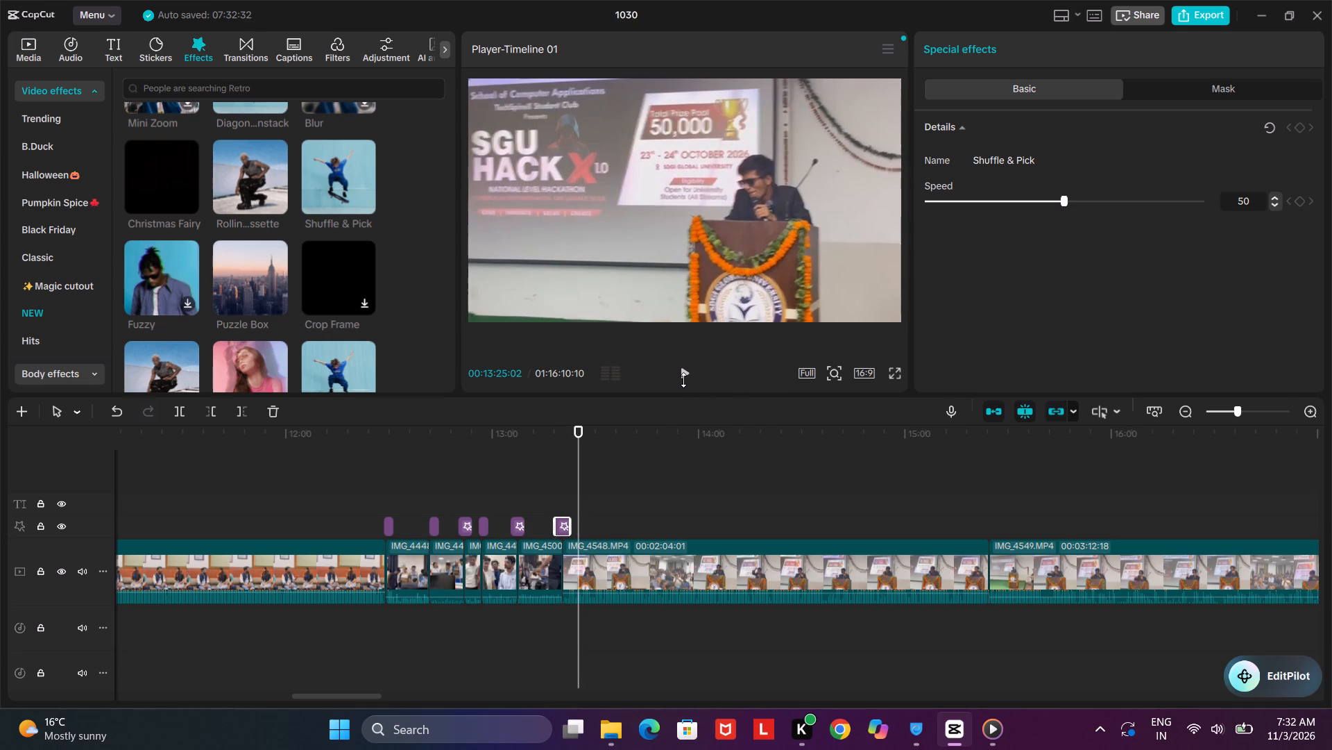
pyautogui.doubleClick(683, 380)
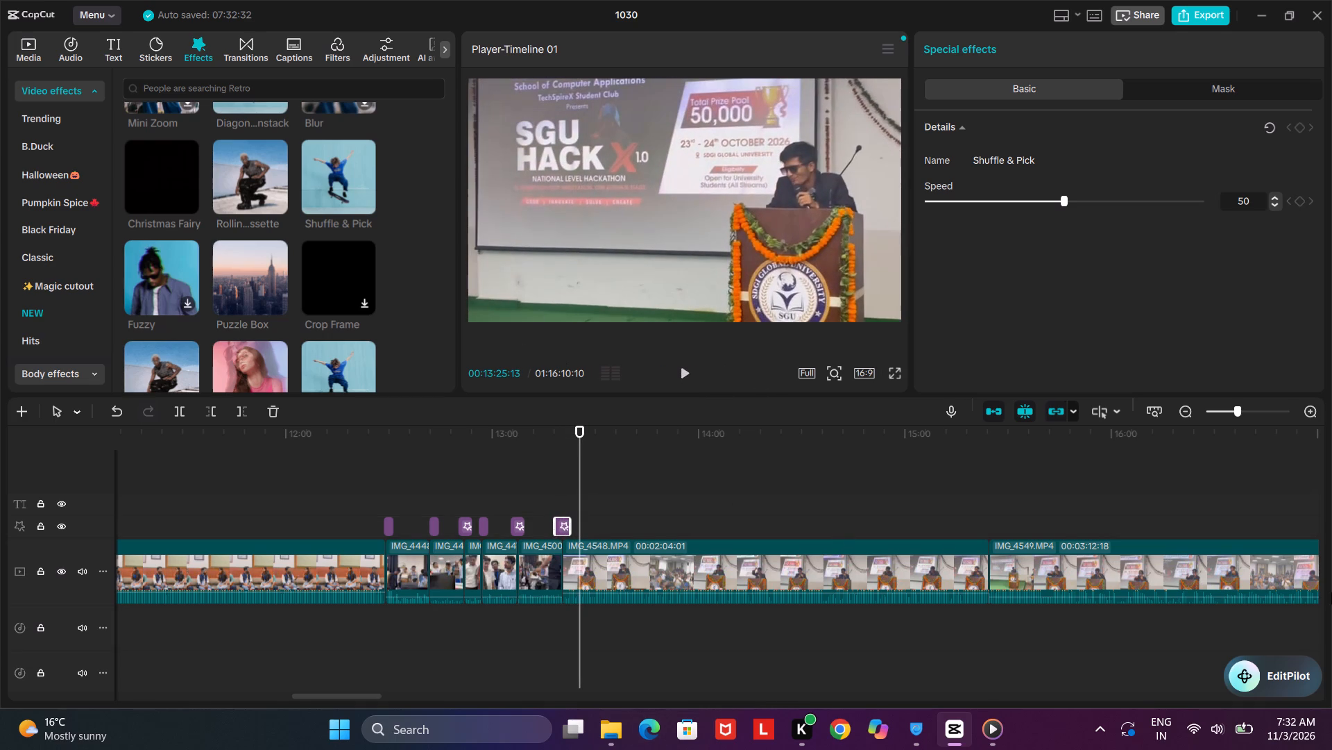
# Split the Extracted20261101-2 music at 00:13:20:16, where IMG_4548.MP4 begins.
pyautogui.moveTo(1315, 538); pyautogui.dragTo(1317, 620)
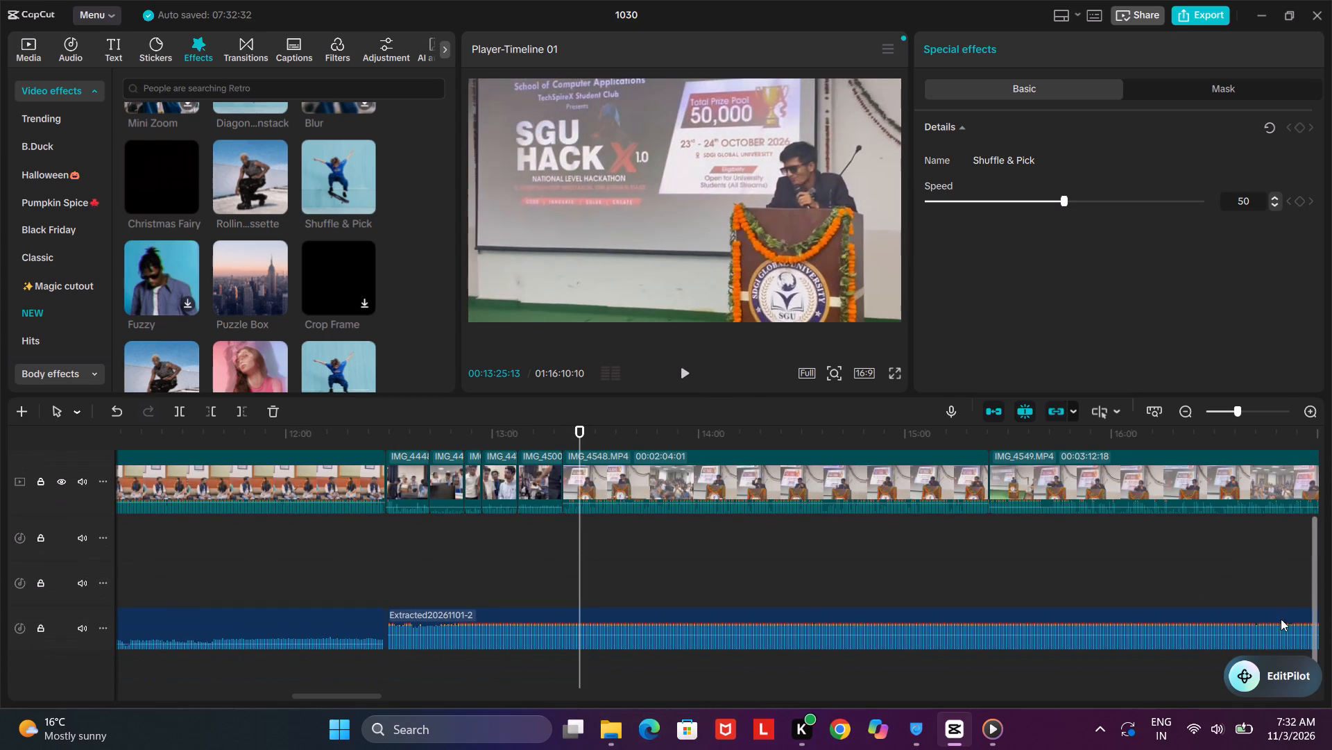
pyautogui.moveTo(580, 435); pyautogui.dragTo(558, 439)
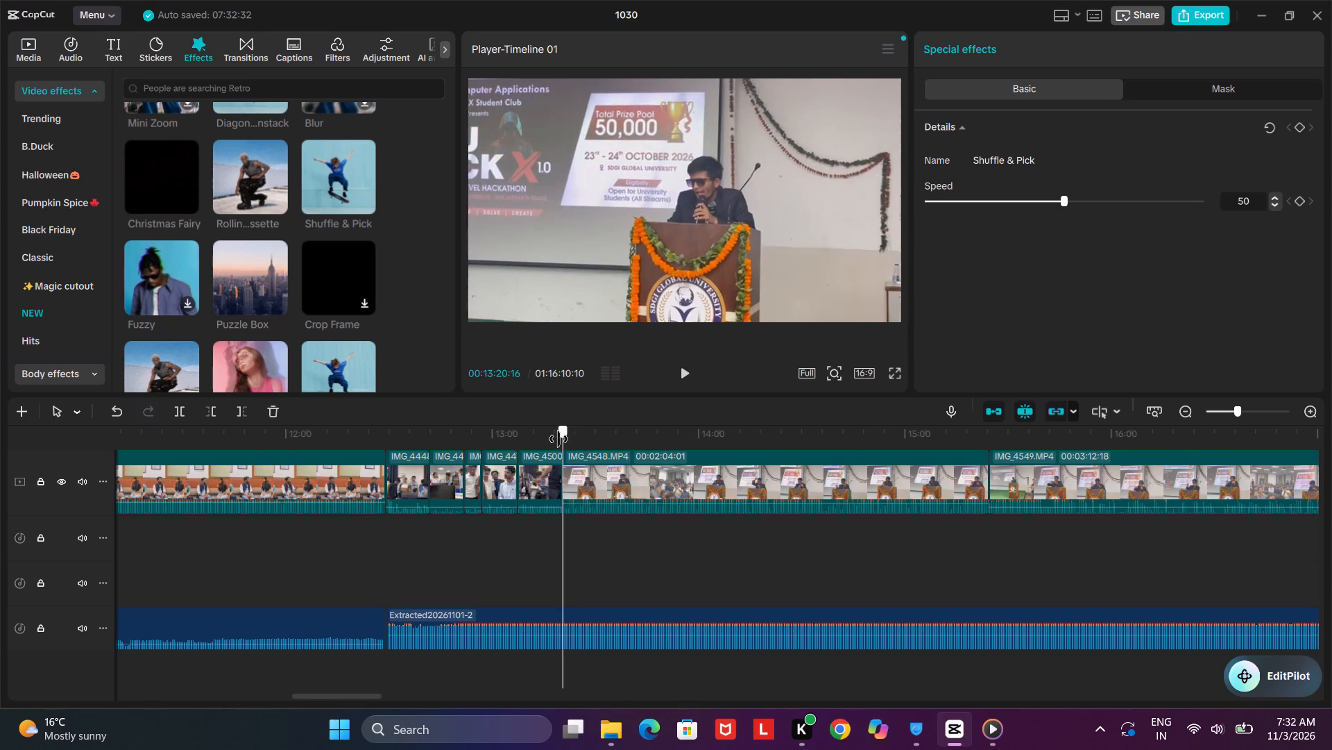
pyautogui.moveTo(558, 439); pyautogui.dragTo(557, 439)
pyautogui.click(558, 439)
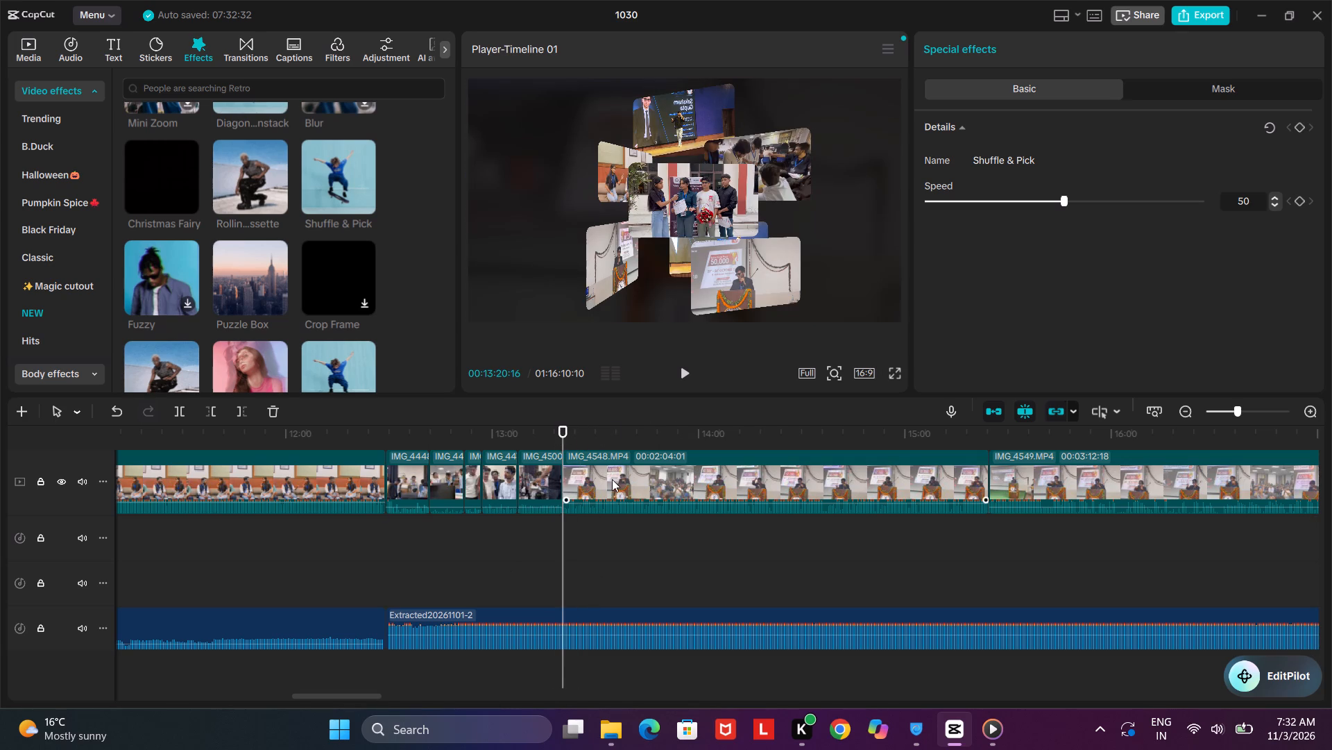
pyautogui.click(582, 625)
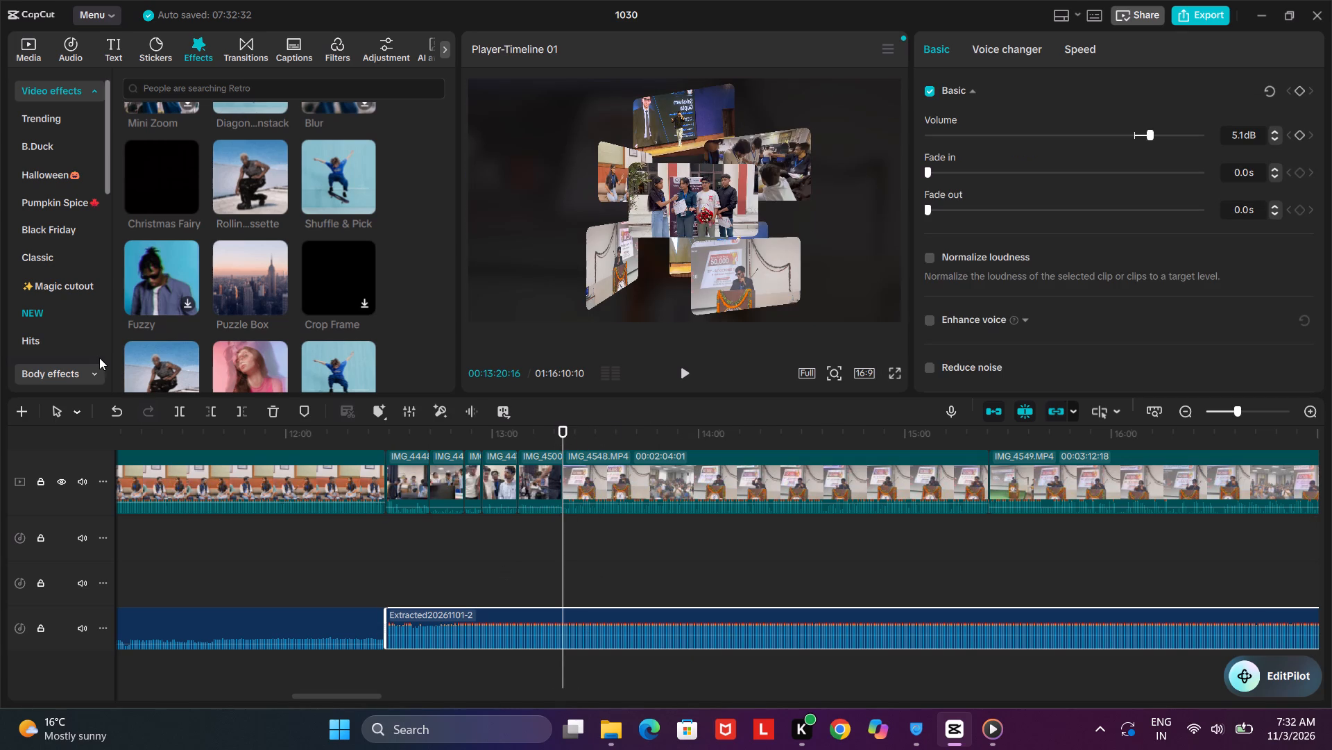
pyautogui.click(176, 413)
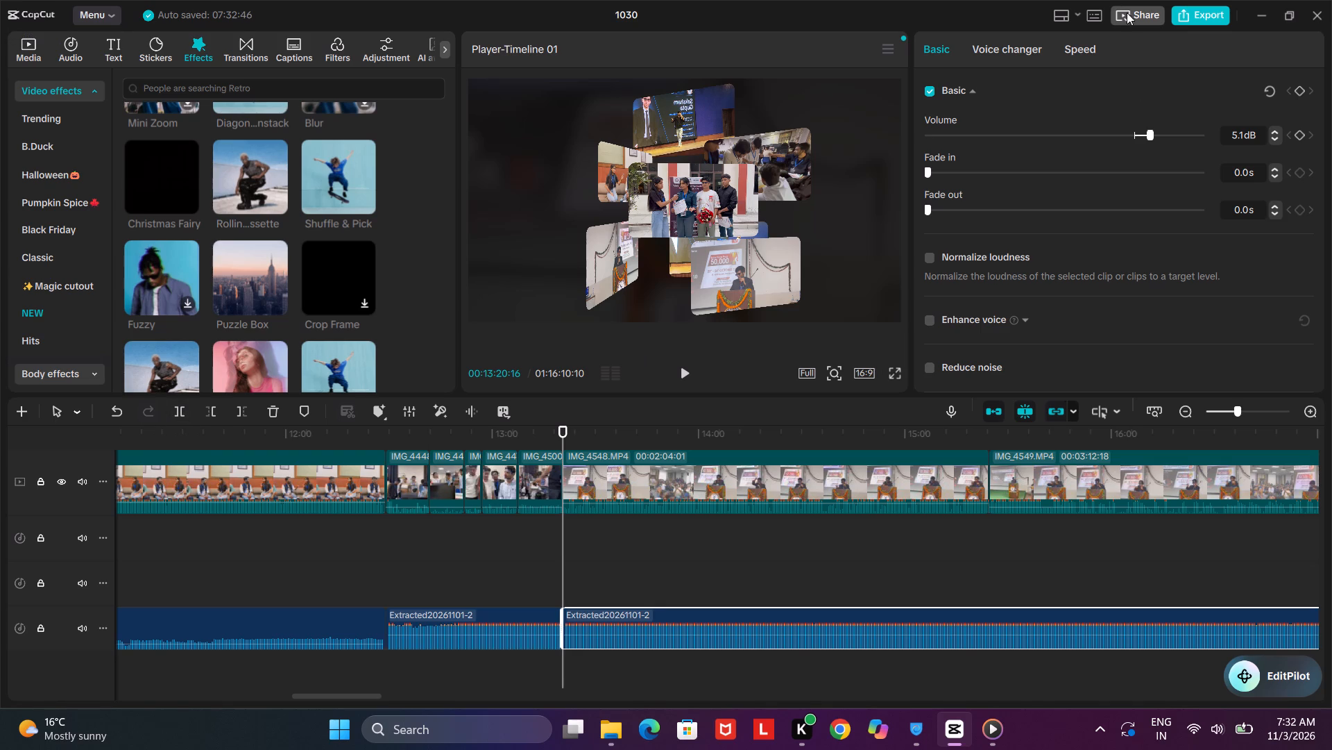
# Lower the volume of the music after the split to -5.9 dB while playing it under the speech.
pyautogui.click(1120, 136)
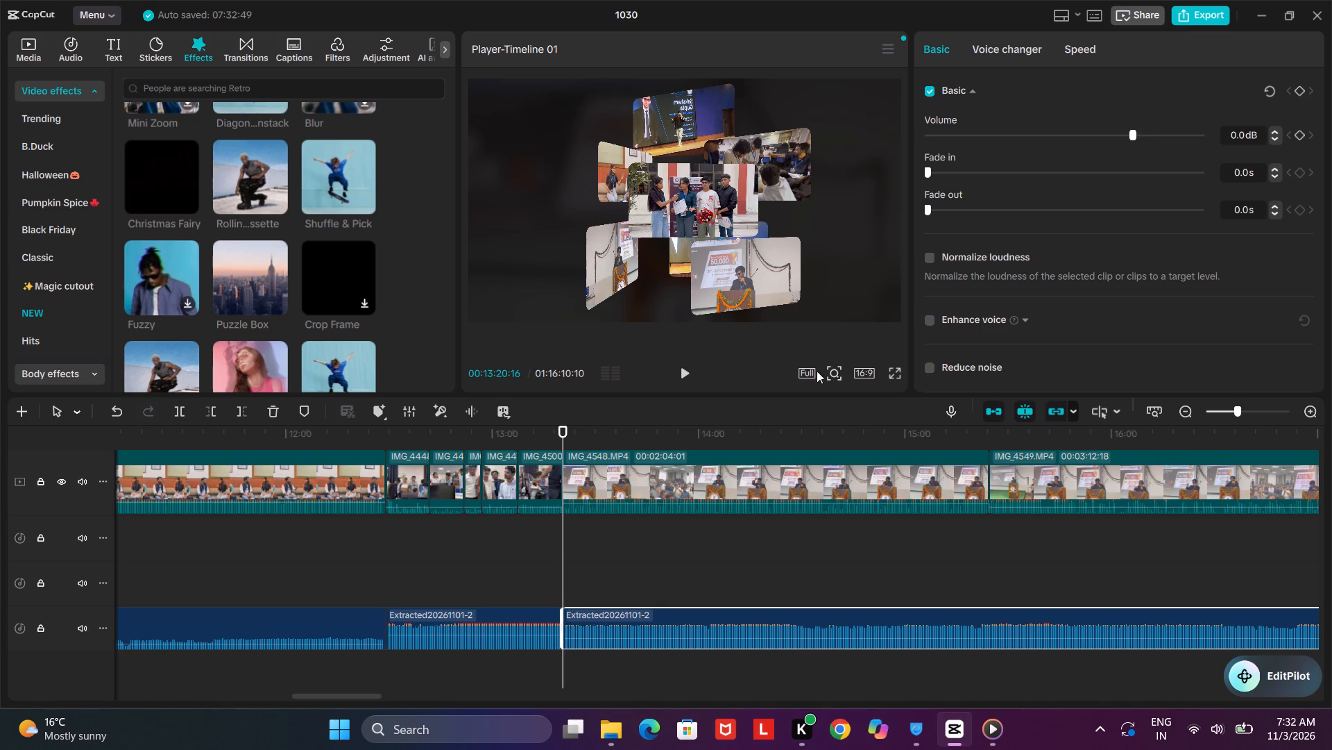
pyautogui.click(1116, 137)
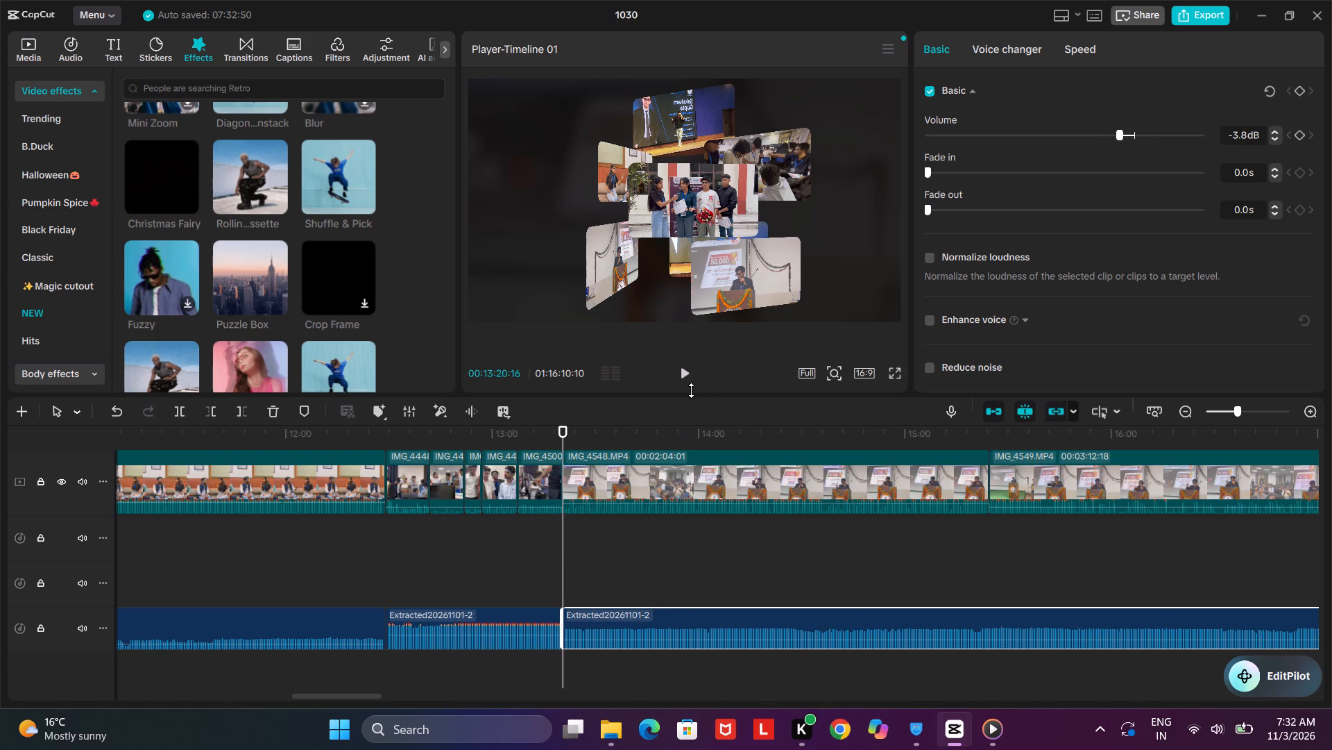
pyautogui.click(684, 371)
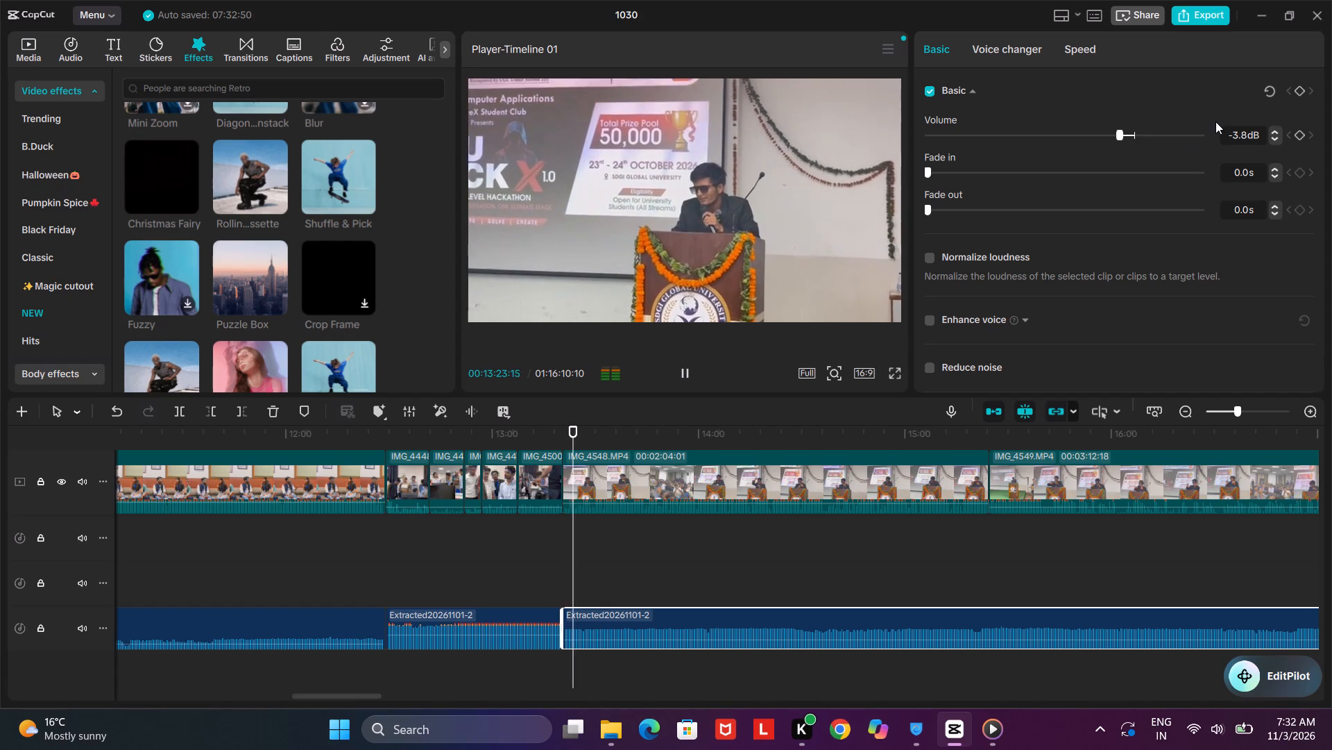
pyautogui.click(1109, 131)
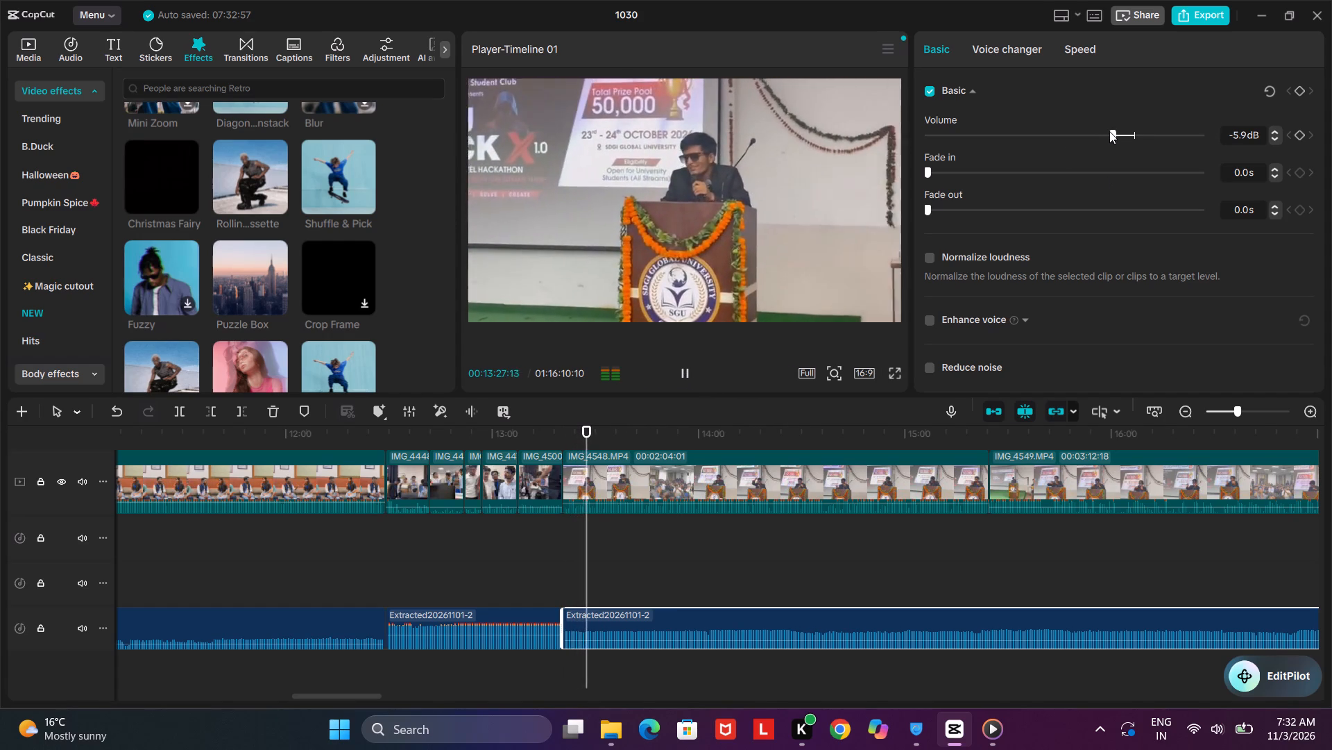
# Raise the audio volume of IMG_4548.MP4 to 16.3 dB.
pyautogui.click(777, 459)
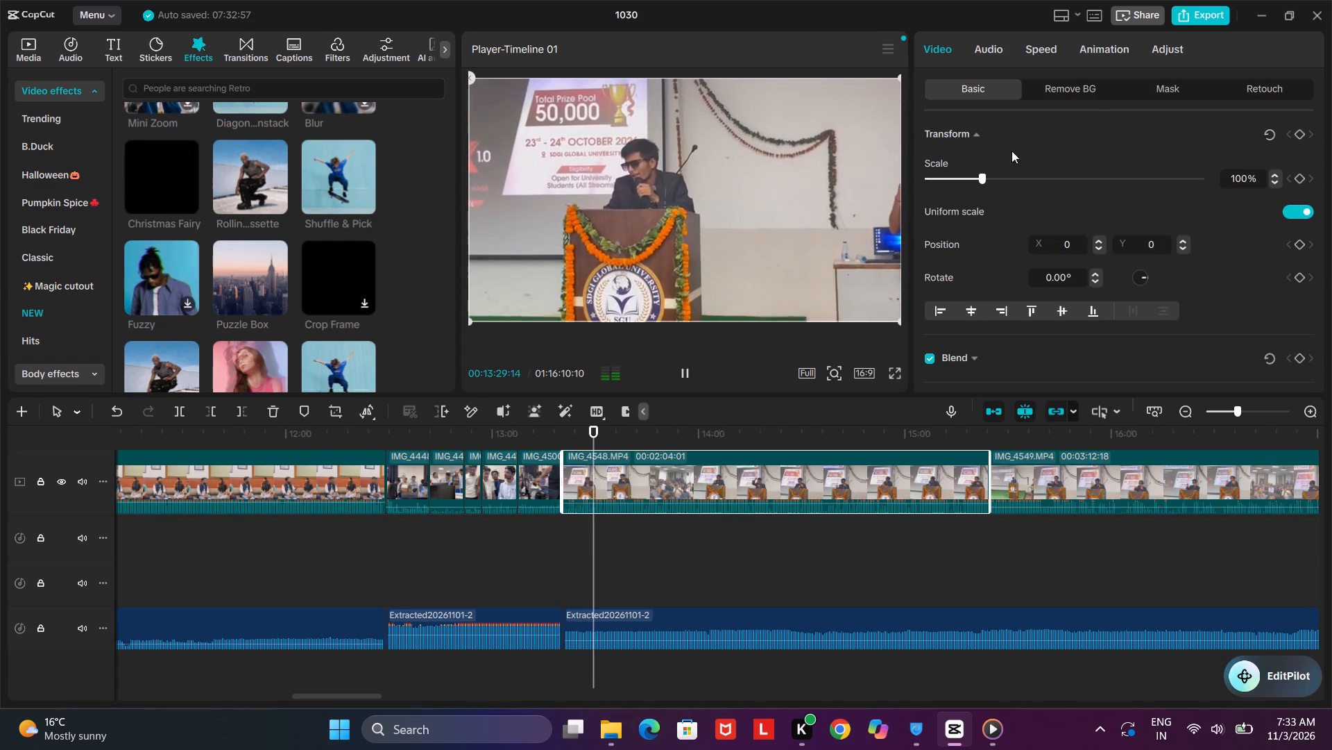
pyautogui.click(1005, 57)
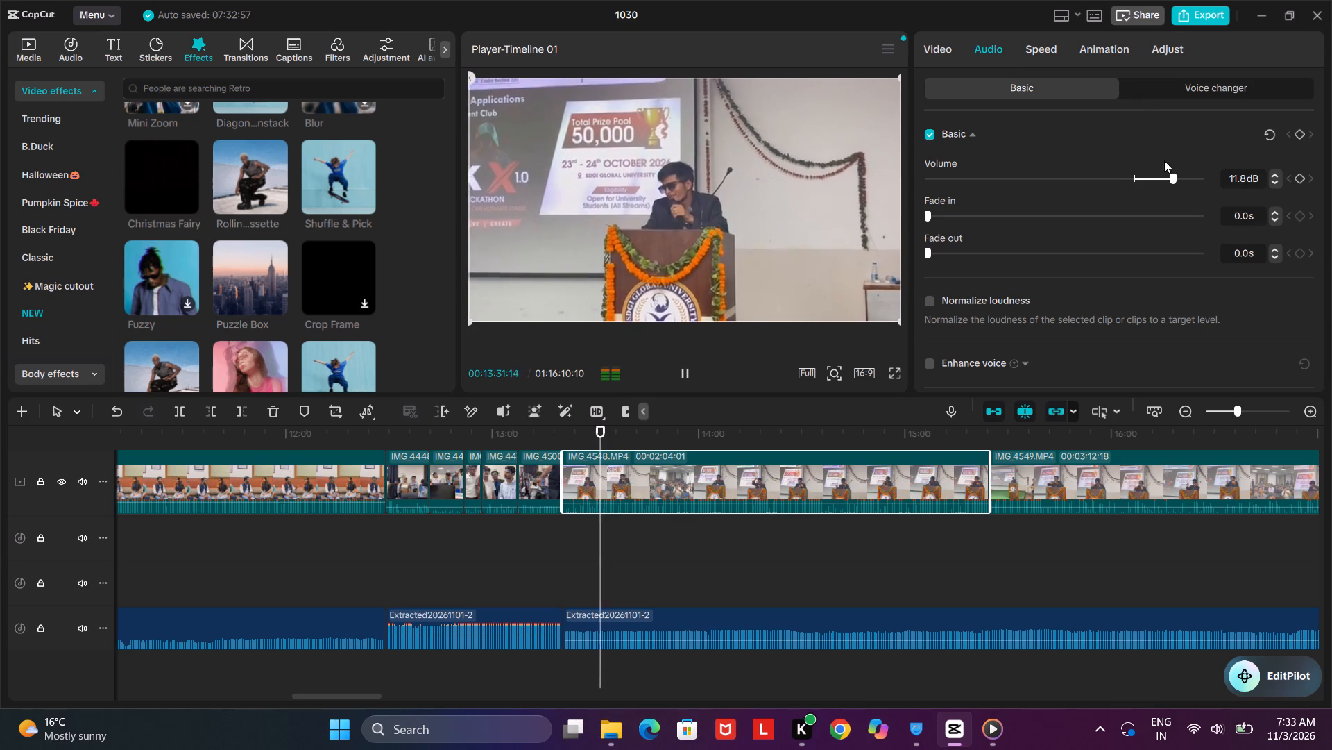
pyautogui.click(1185, 179)
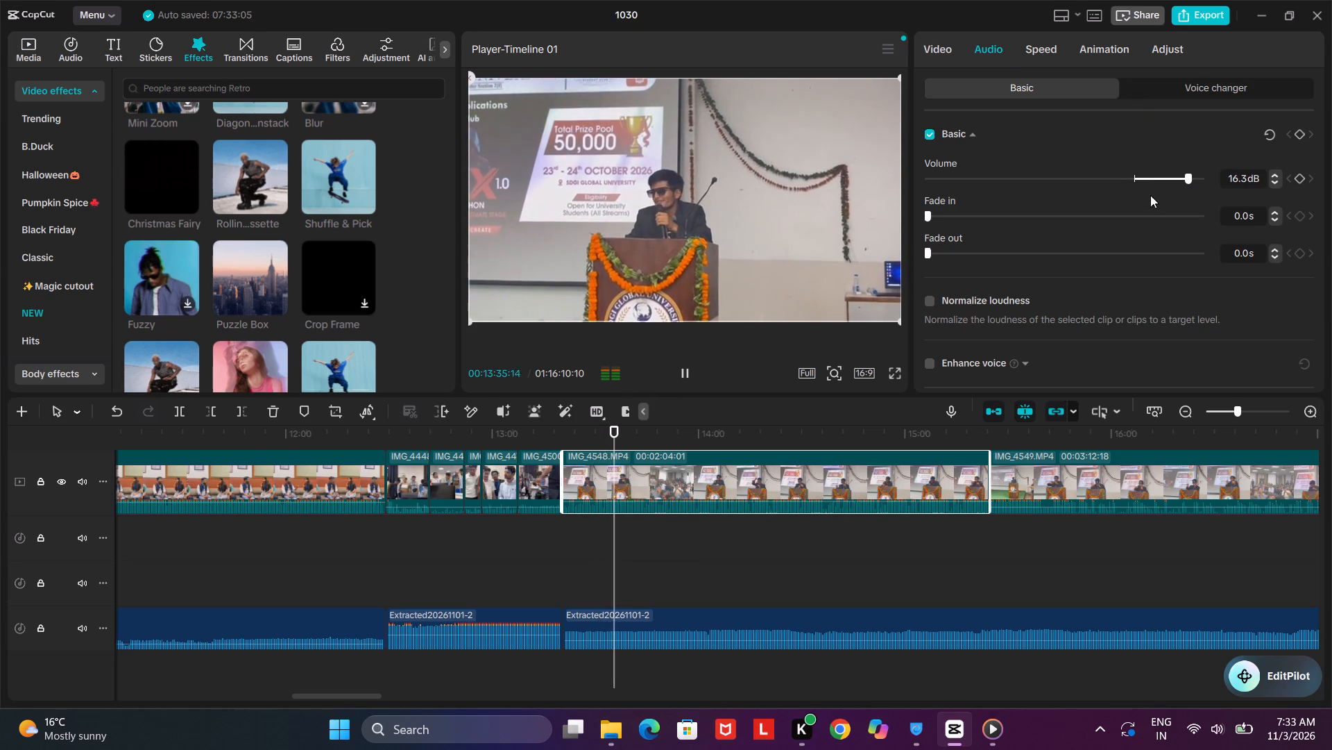
# Set the volume of the music segment under IMG_4548.MP4 to -20.9 dB, checking the balance in playback.
pyautogui.click(755, 637)
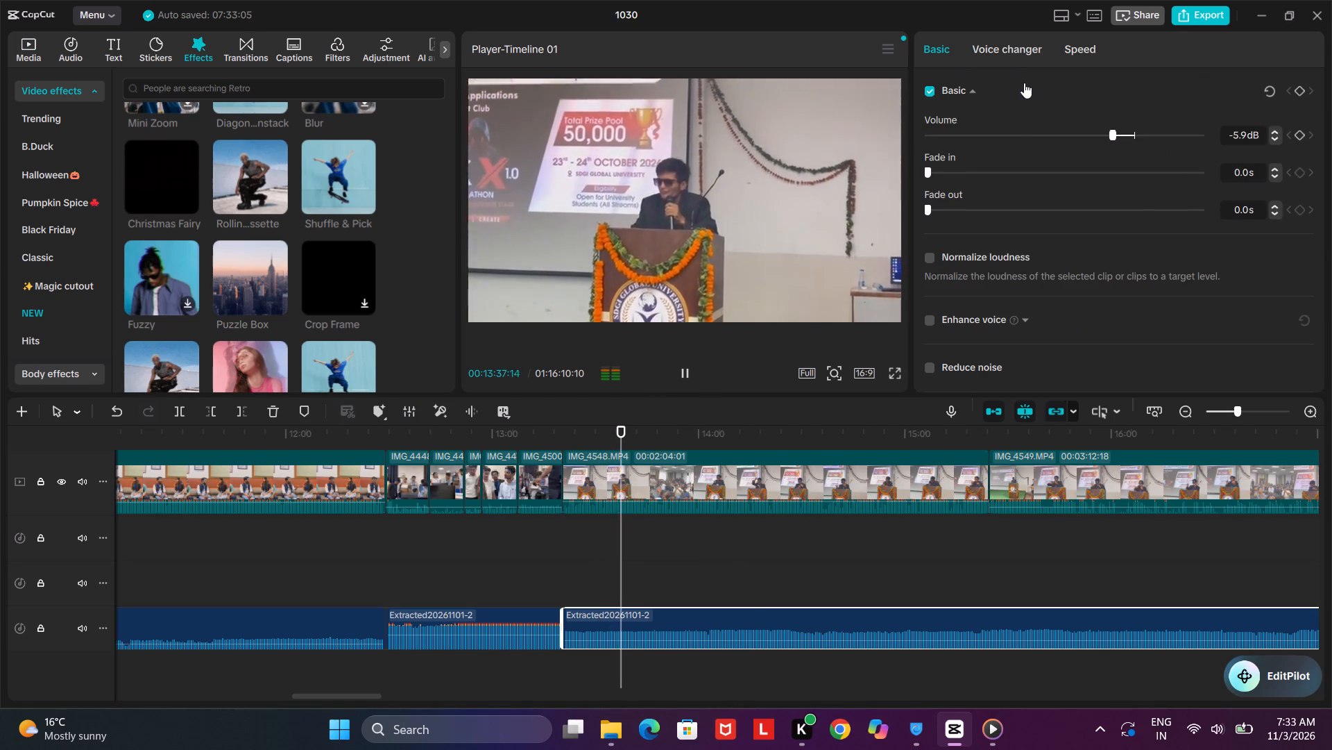
pyautogui.click(1005, 131)
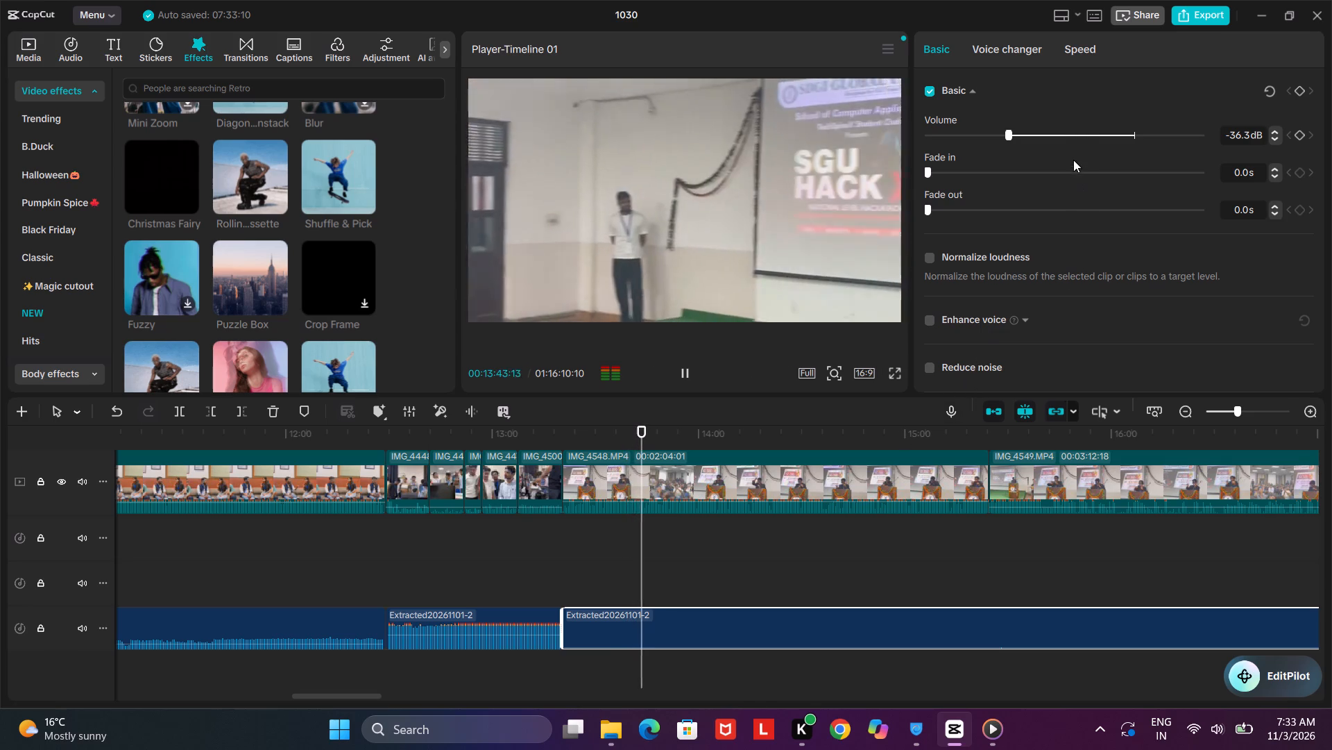
pyautogui.click(1058, 135)
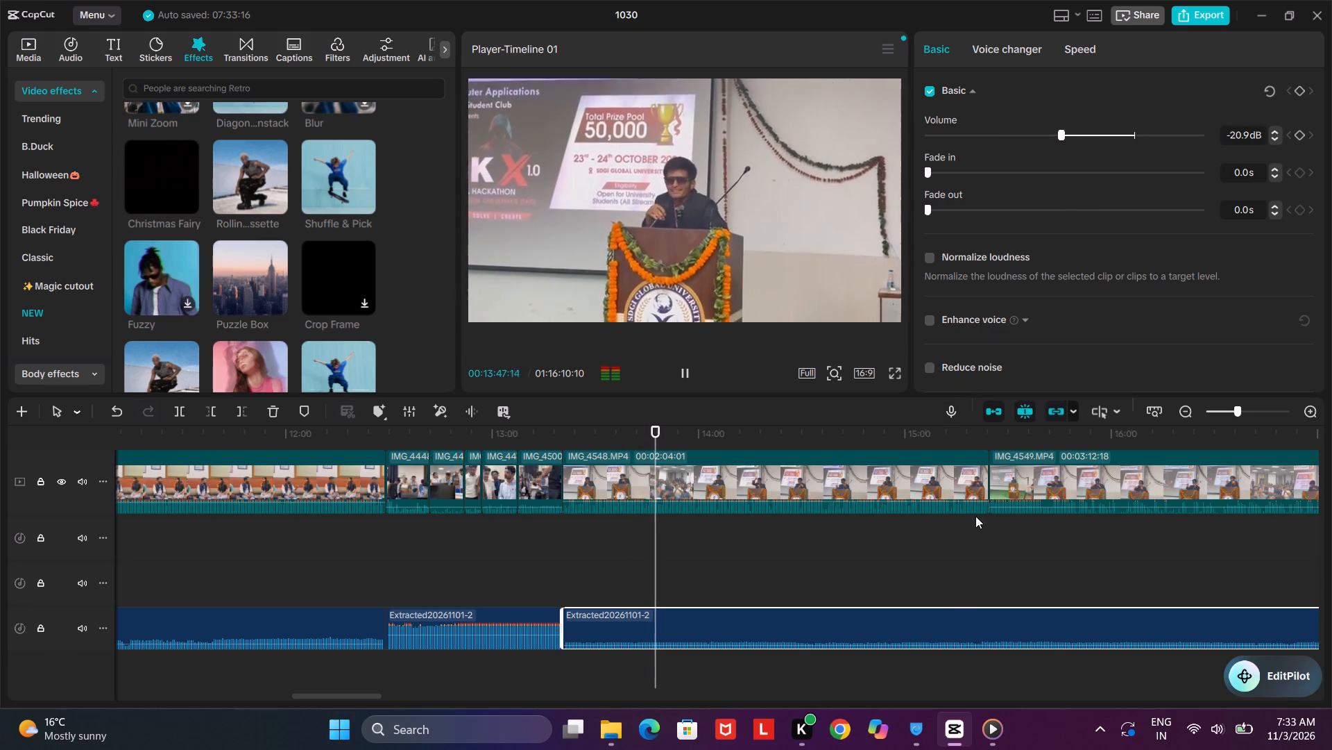
pyautogui.doubleClick(689, 369)
pyautogui.click(685, 377)
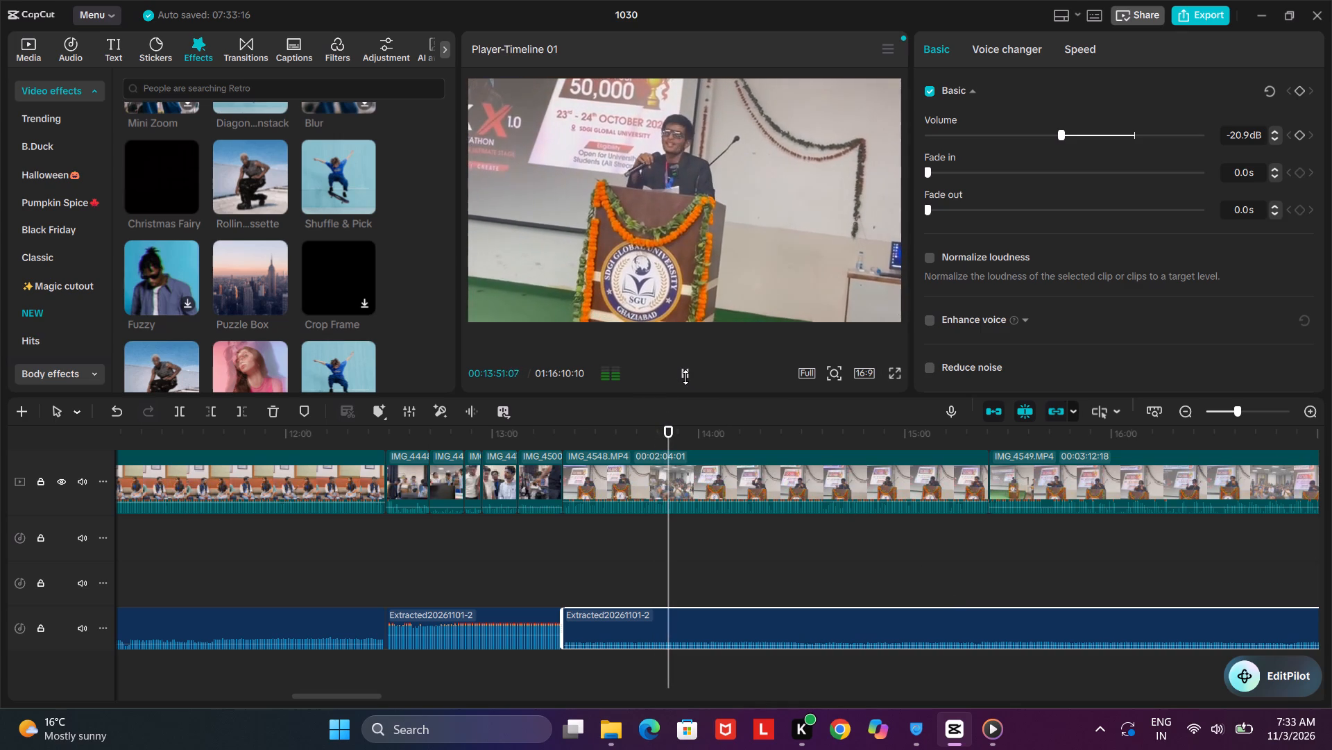
# Add the THE END text template at 00:13:20:16, at the start of IMG_4548.MP4.
pyautogui.moveTo(671, 434); pyautogui.dragTo(581, 435)
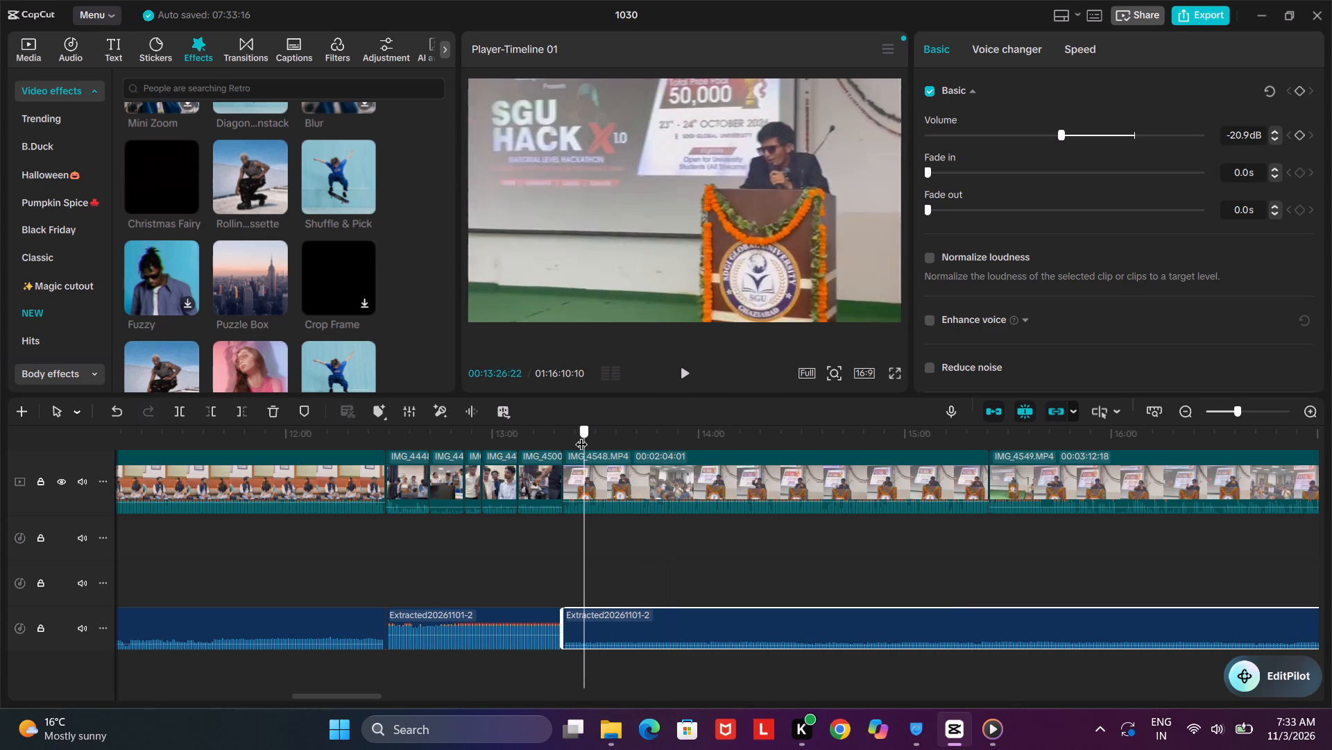
pyautogui.moveTo(581, 435); pyautogui.dragTo(569, 435)
pyautogui.click(569, 430)
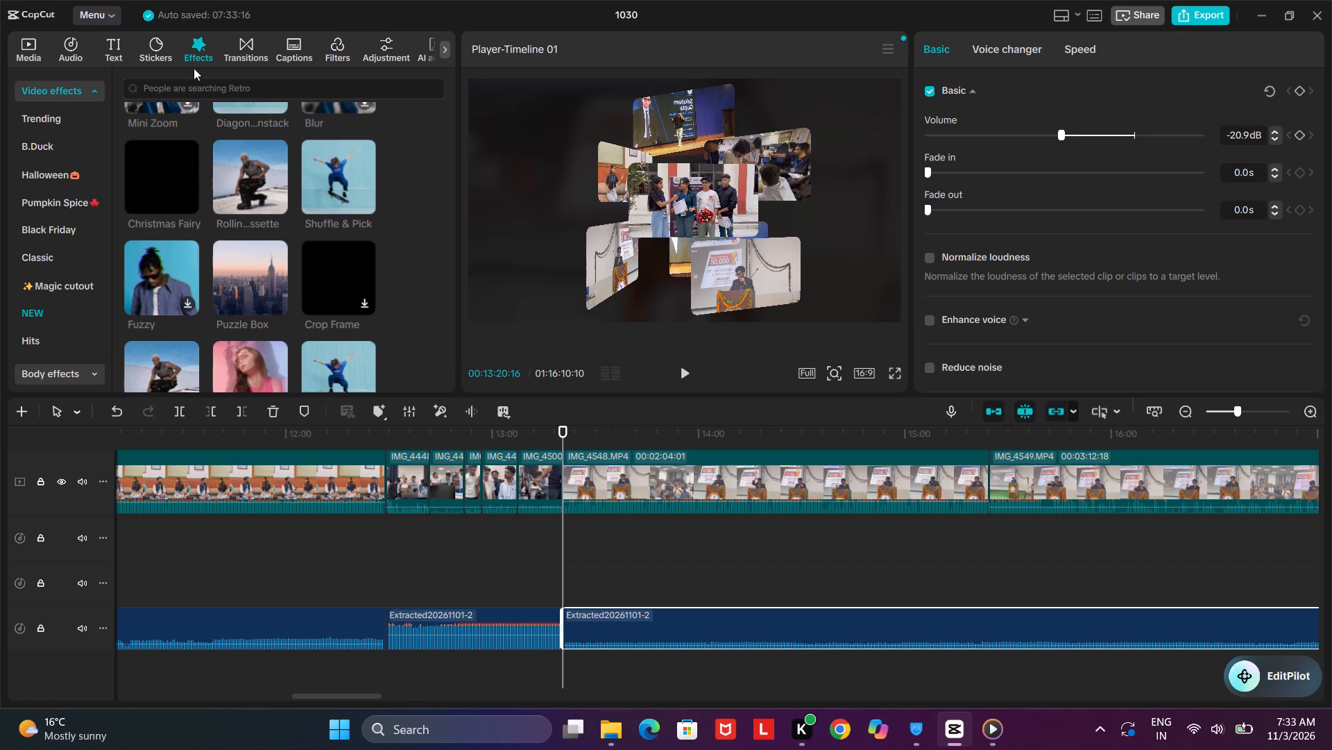
pyautogui.click(111, 40)
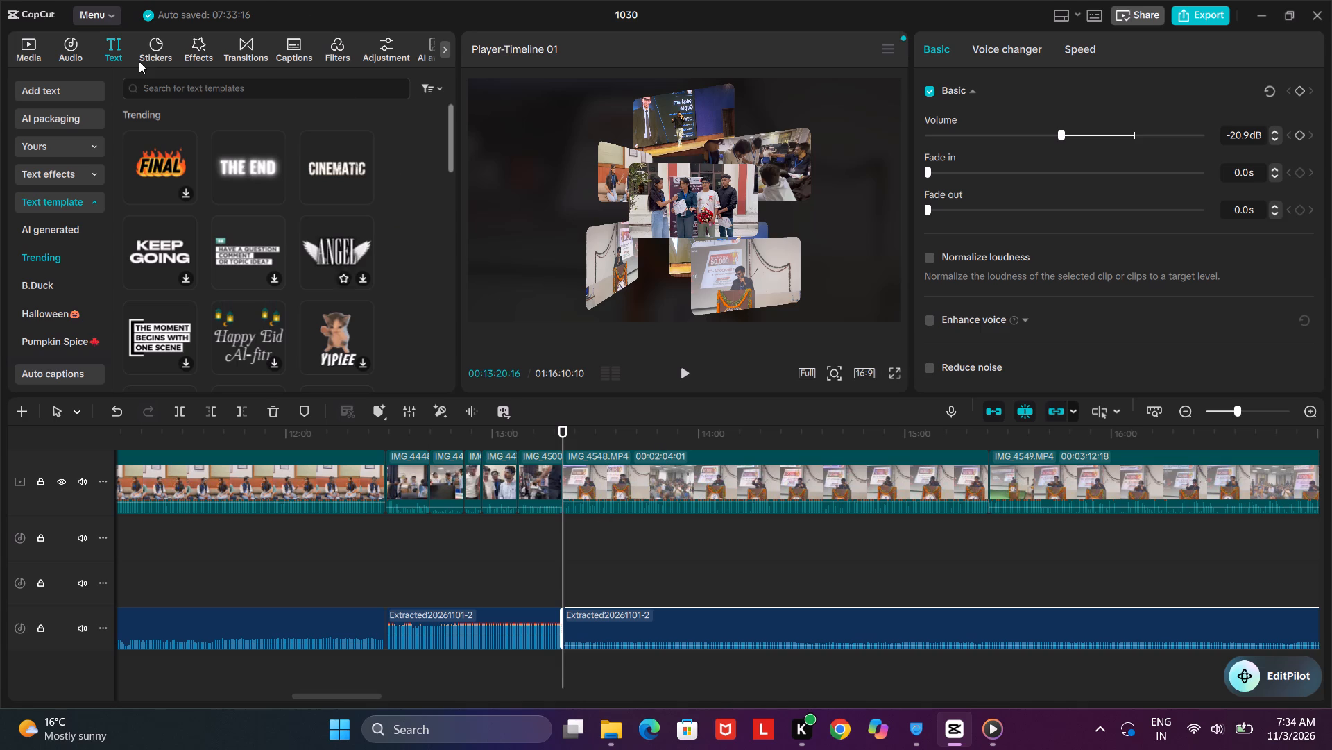
pyautogui.moveTo(139, 61); pyautogui.dragTo(225, 157)
pyautogui.click(225, 157)
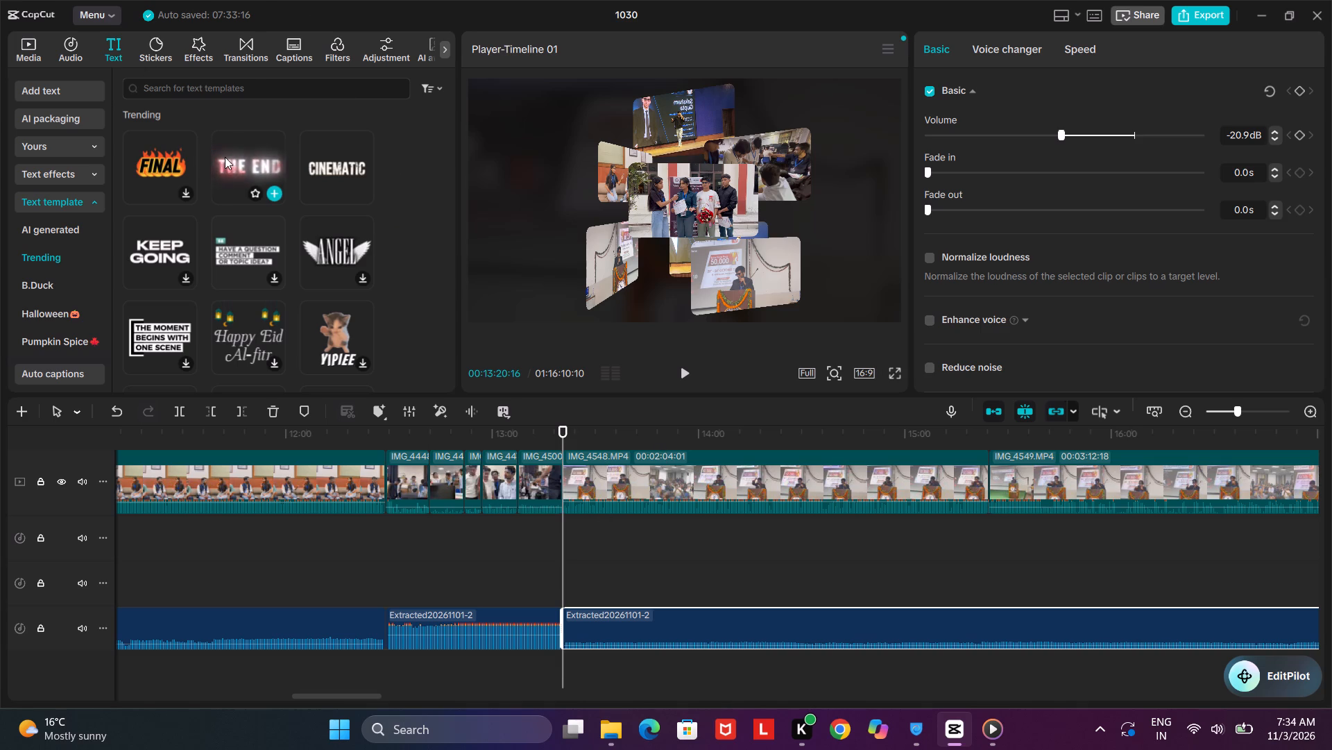
pyautogui.click(277, 193)
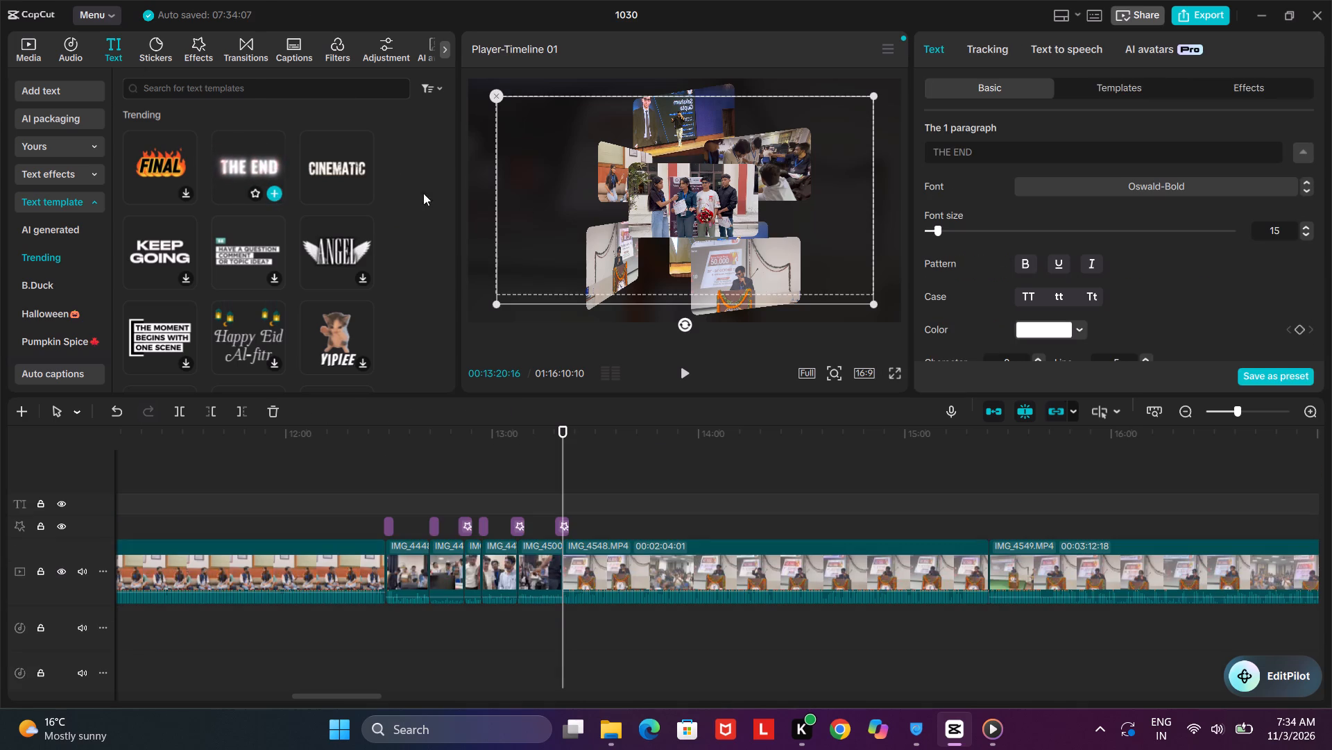
# Replace the wording of the THE END title with "NIGHT 1 PM".
pyautogui.click(1013, 151)
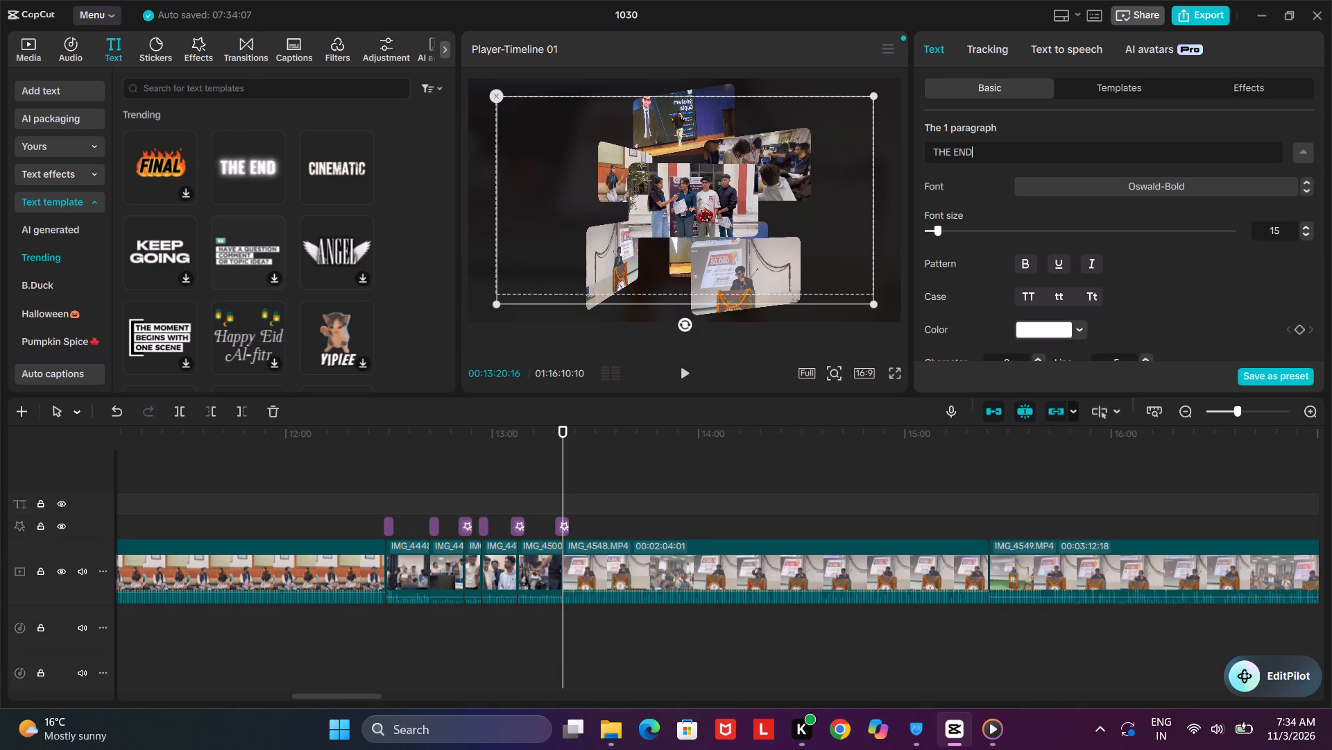
pyautogui.click(1013, 151)
pyautogui.press('BackSpace')
pyautogui.press('BackSpace')
pyautogui.press('BackSpace')
pyautogui.press('BackSpace')
pyautogui.press('BackSpace')
pyautogui.press('BackSpace')
pyautogui.press('BackSpace')
pyautogui.press('BackSpace')
pyautogui.press('BackSpace')
pyautogui.press('BackSpace')
pyautogui.press('BackSpace')
pyautogui.press('BackSpace')
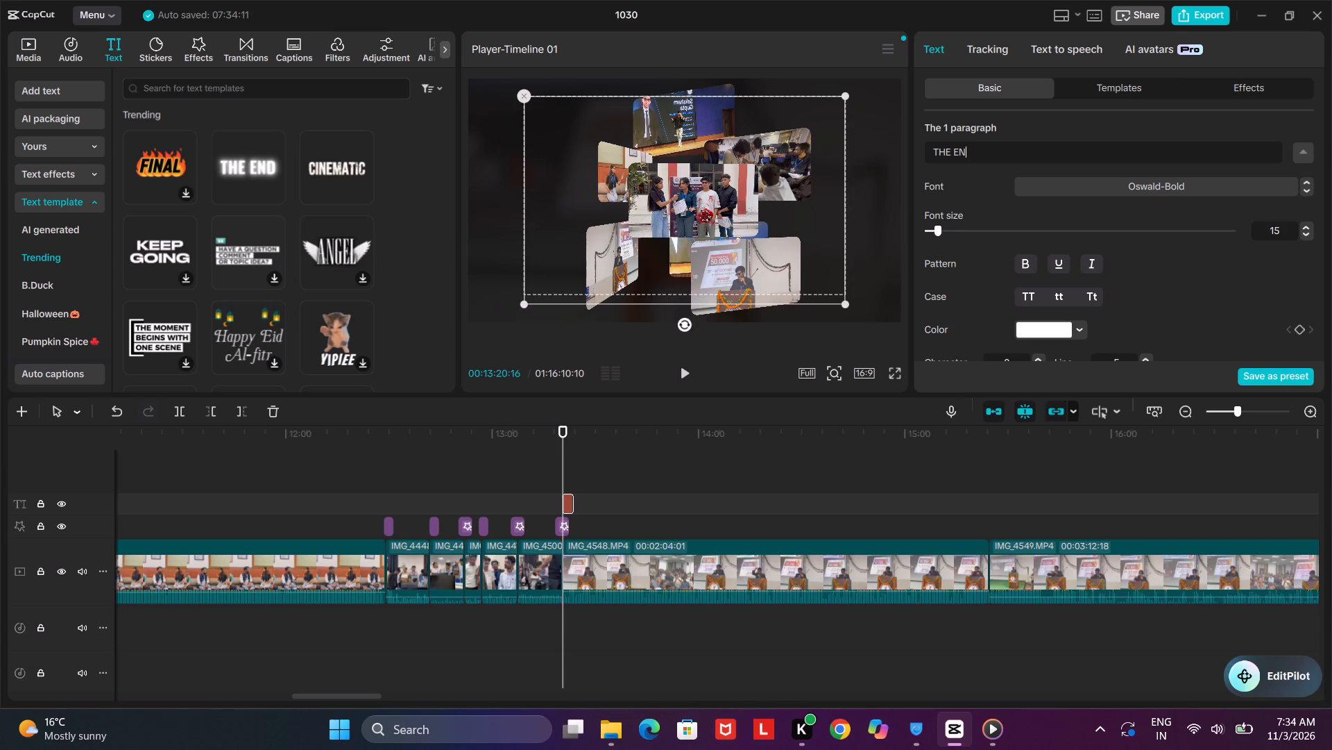
pyautogui.write('NIGHT')
pyautogui.press('space')
pyautogui.write('1 PM')
pyautogui.press('space')
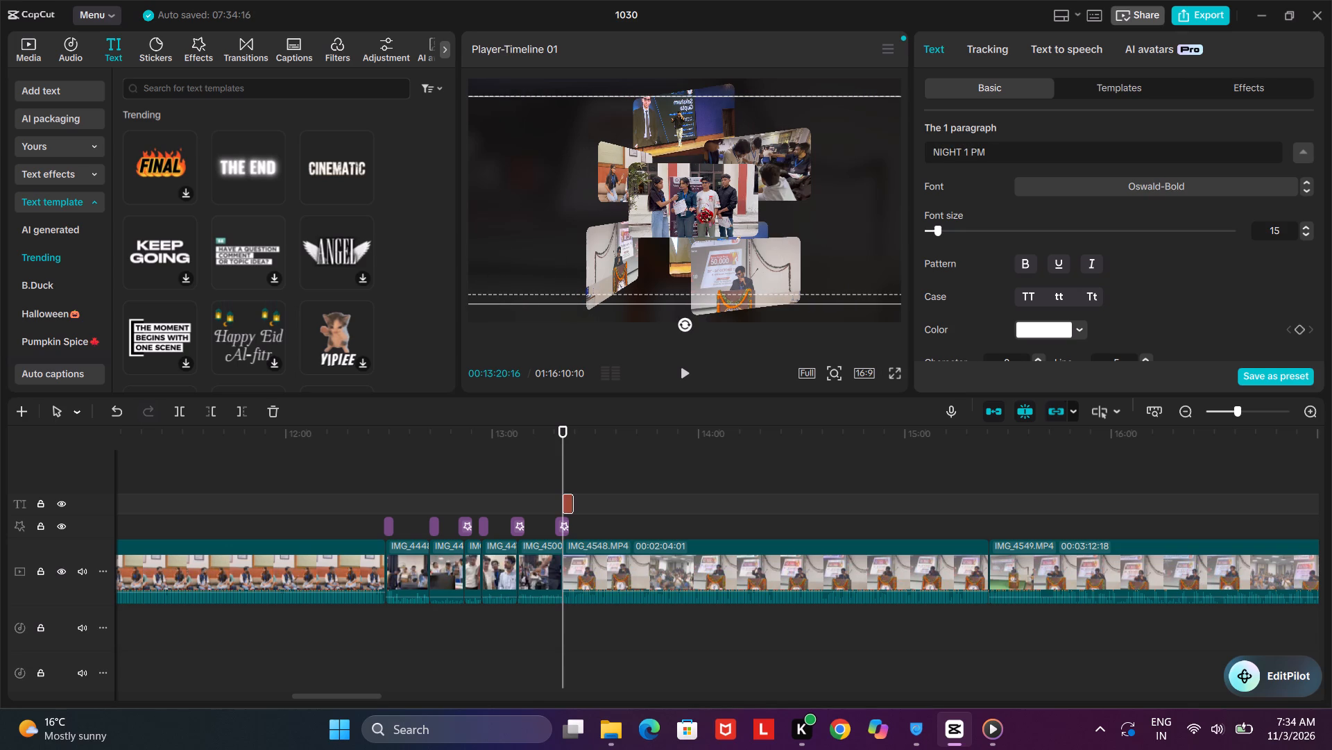
# Set the NIGHT 1 PM title's font size to 10, shrink it and place it in the video frame's upper-left corner.
pyautogui.click(933, 230)
pyautogui.moveTo(864, 267); pyautogui.dragTo(720, 214)
pyautogui.moveTo(647, 189); pyautogui.dragTo(522, 119)
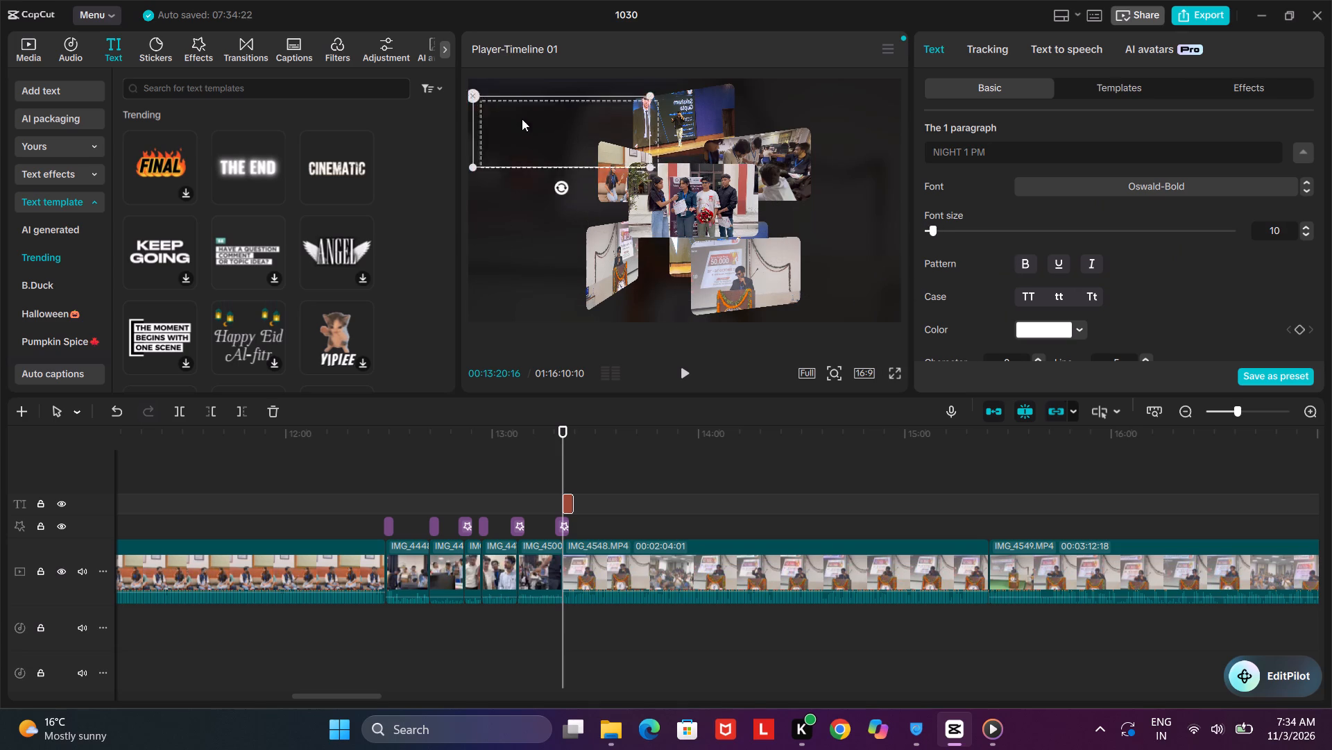
pyautogui.moveTo(522, 119); pyautogui.dragTo(521, 110)
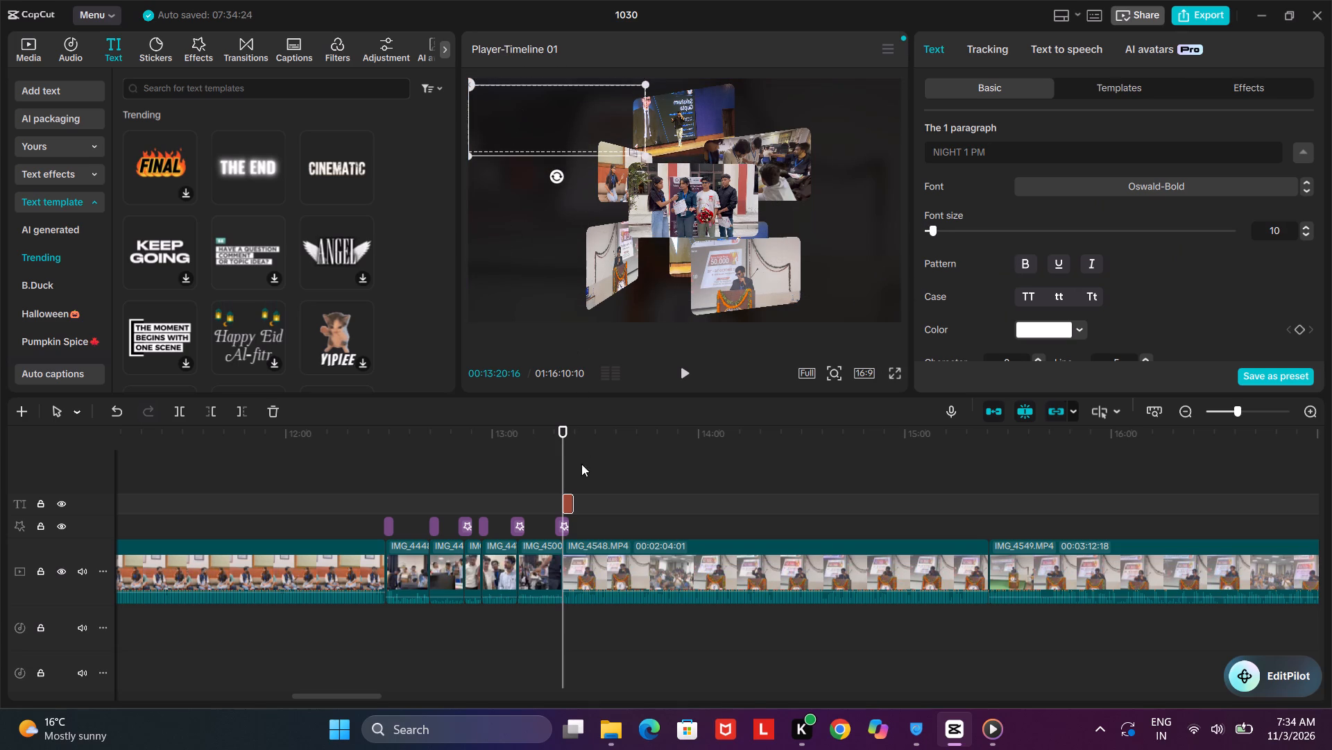
# Extend the NIGHT 1 PM title further into IMG_4548.MP4 and play it.
pyautogui.moveTo(570, 498); pyautogui.dragTo(584, 498)
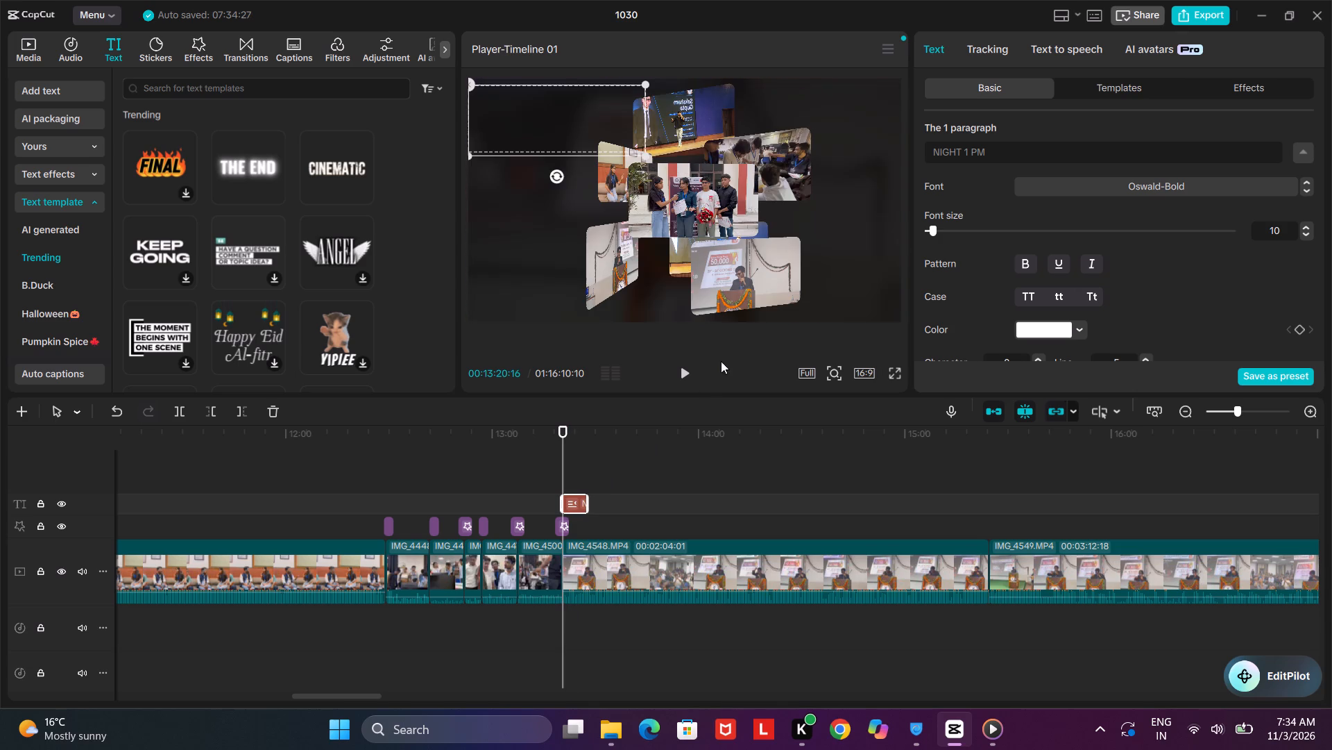
pyautogui.click(686, 373)
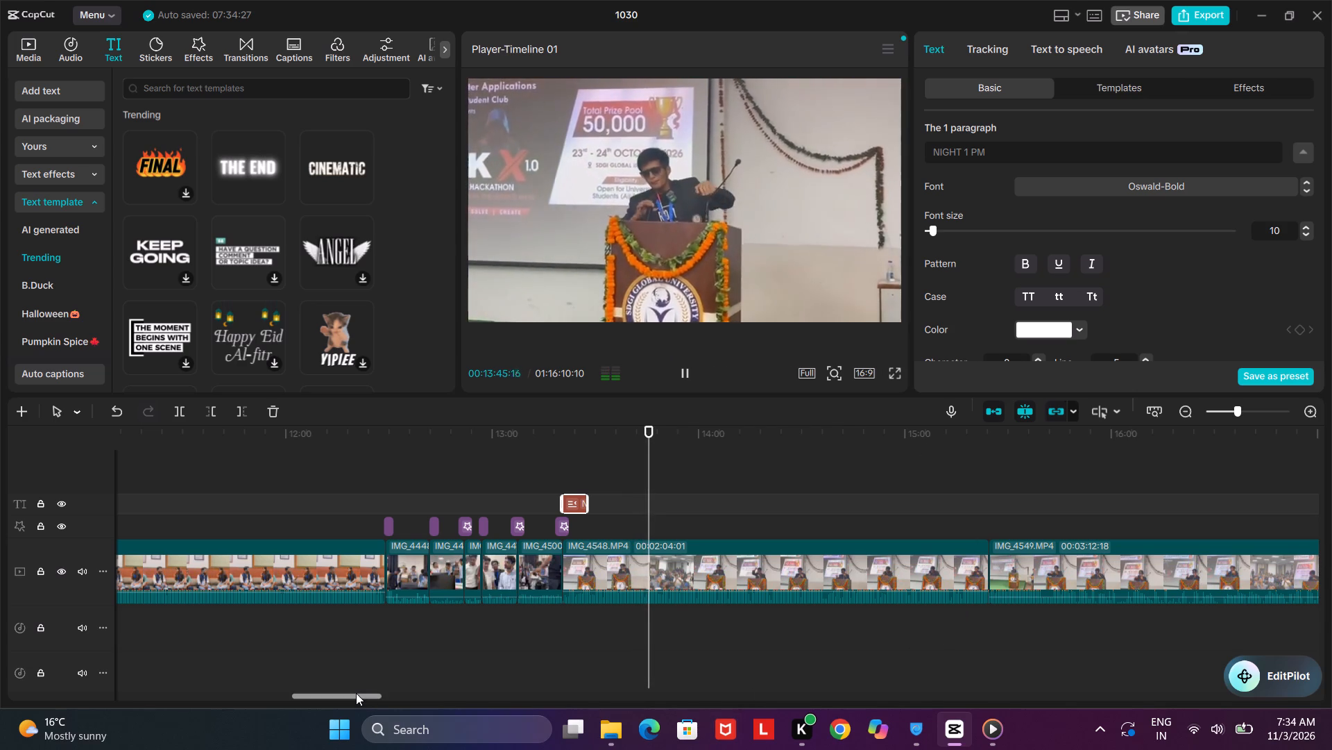
# Examine the timeline after IMG_4548.MP4 and play the closing part of IMG_4549.MP4 up to the following clip.
pyautogui.moveTo(356, 693); pyautogui.dragTo(425, 698)
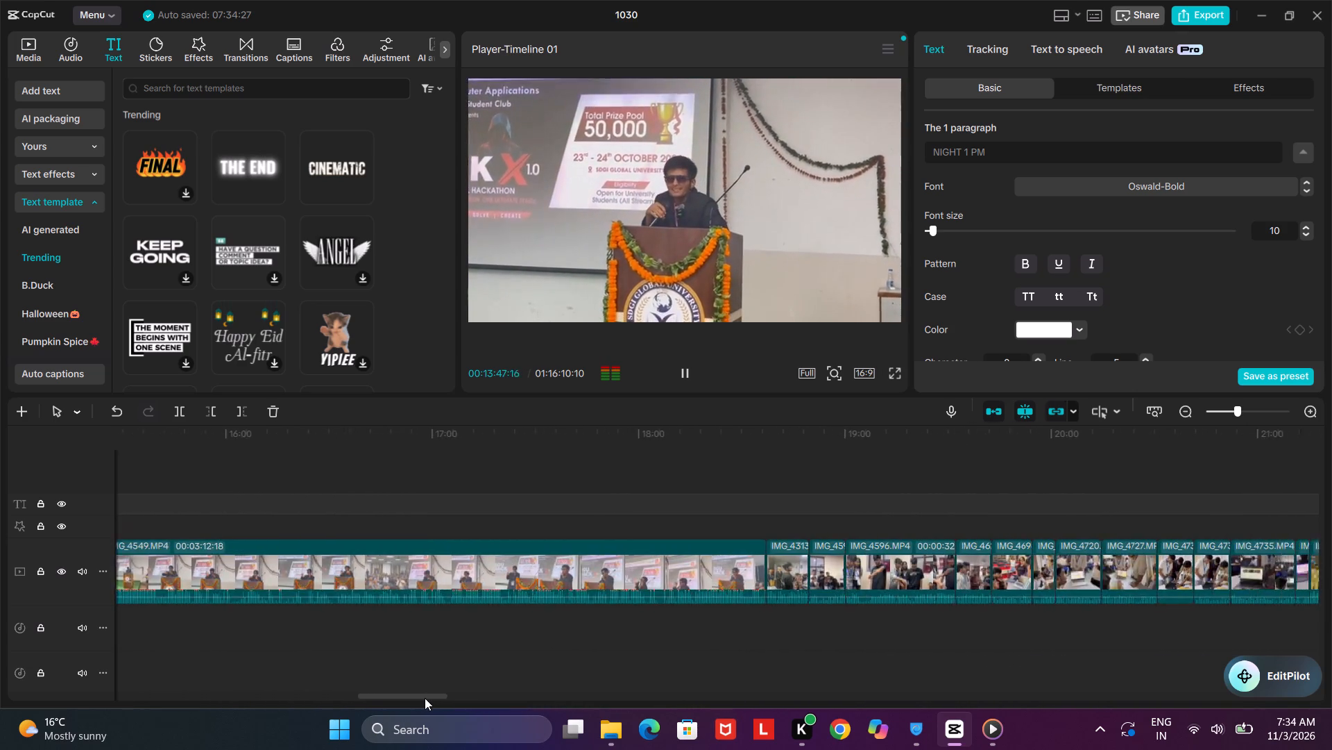
pyautogui.moveTo(425, 698); pyautogui.dragTo(329, 701)
pyautogui.click(1225, 408)
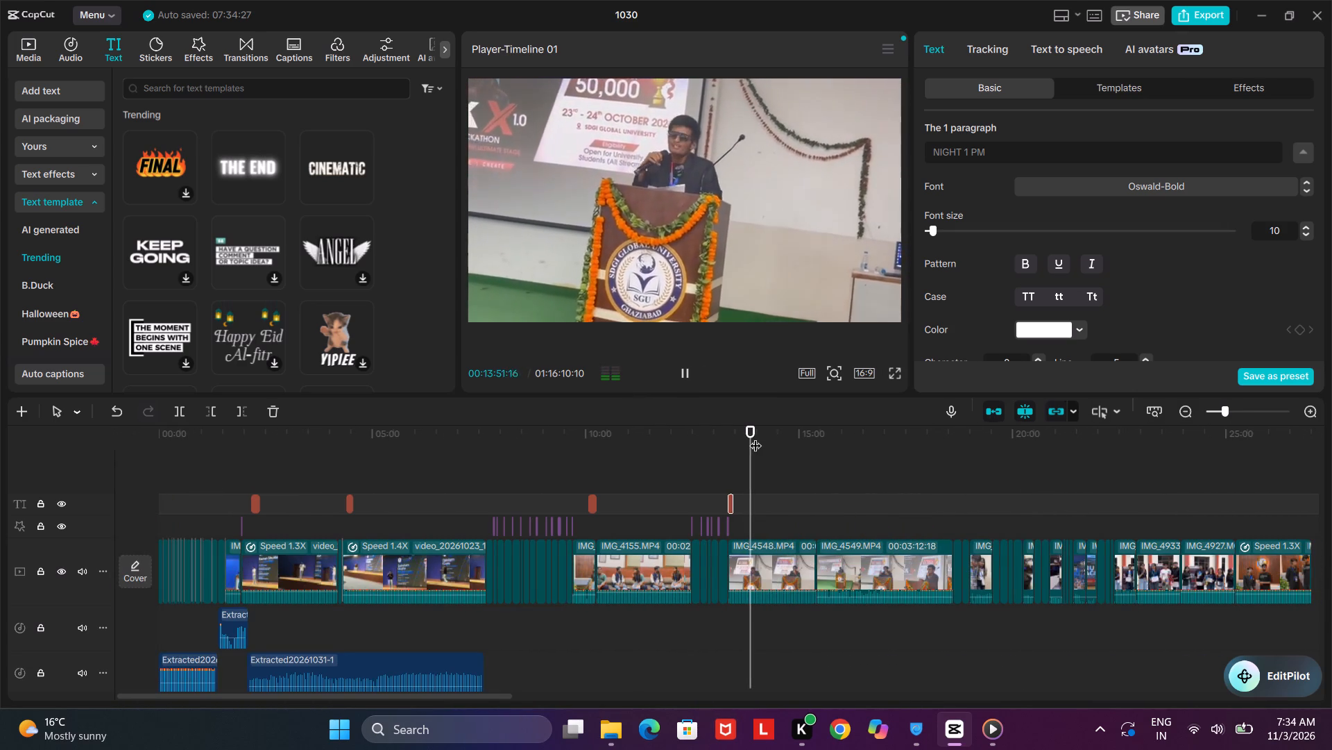
pyautogui.moveTo(753, 435); pyautogui.dragTo(932, 453)
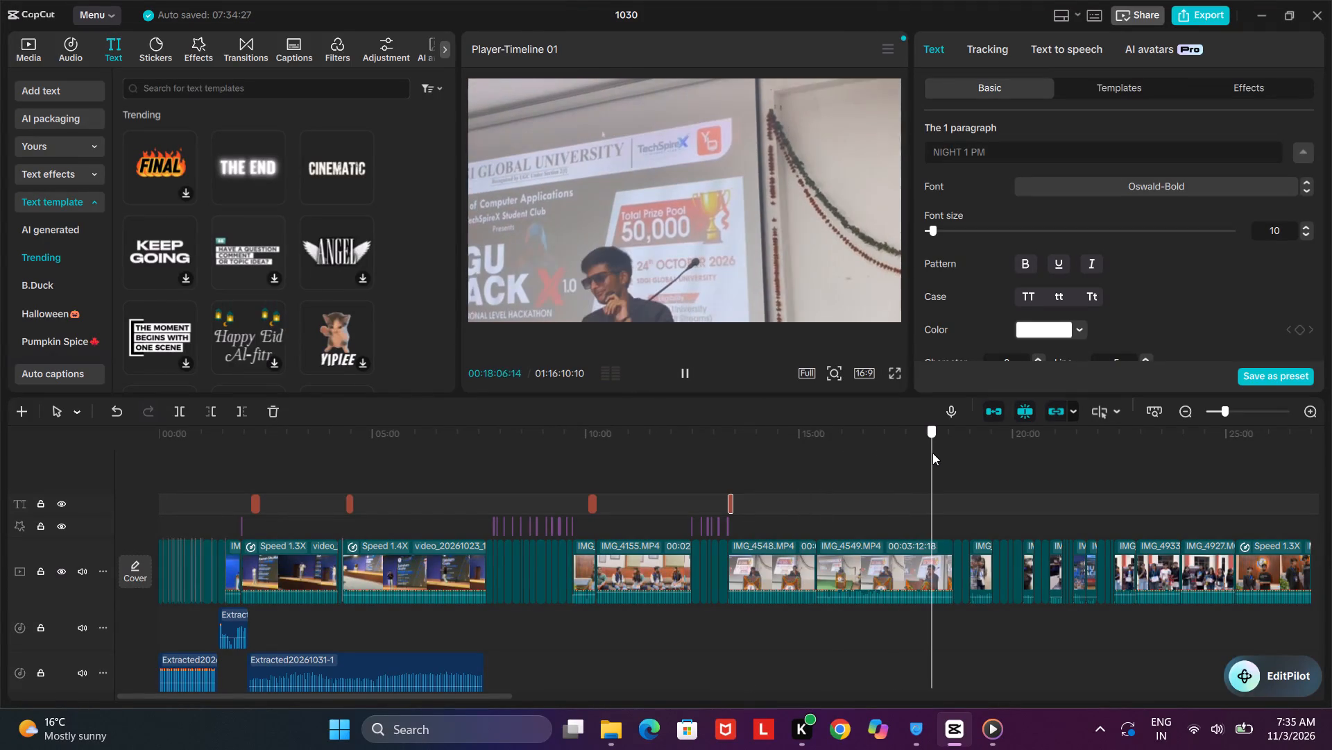
pyautogui.moveTo(932, 453); pyautogui.dragTo(940, 453)
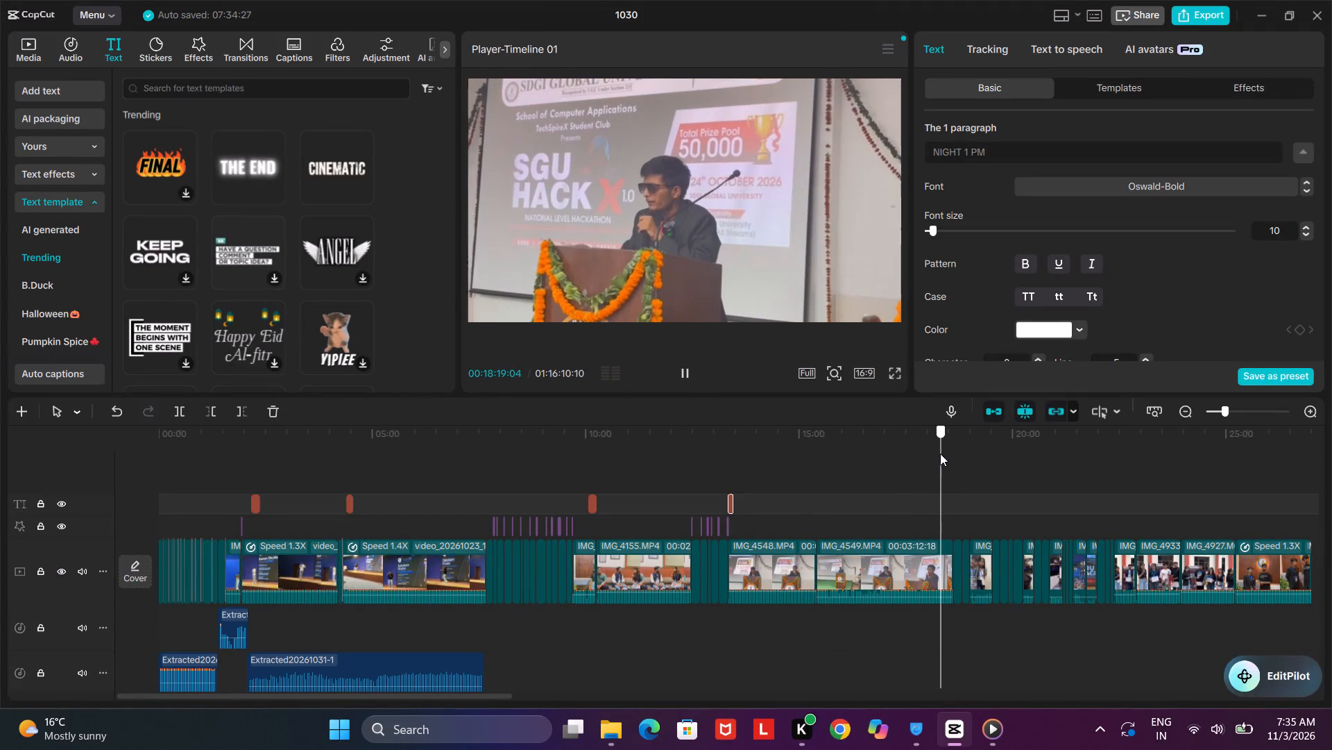
pyautogui.moveTo(940, 453); pyautogui.dragTo(940, 453)
pyautogui.click(689, 381)
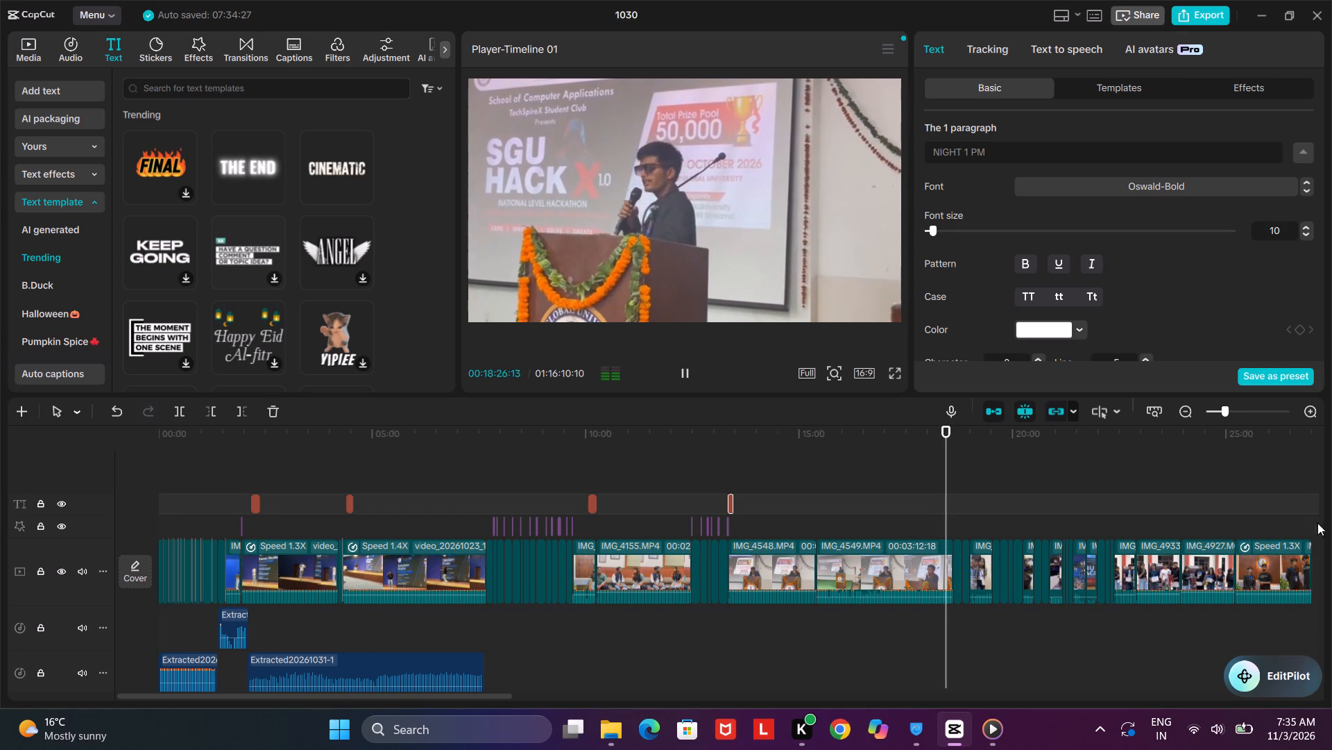
pyautogui.moveTo(1312, 519); pyautogui.dragTo(1325, 584)
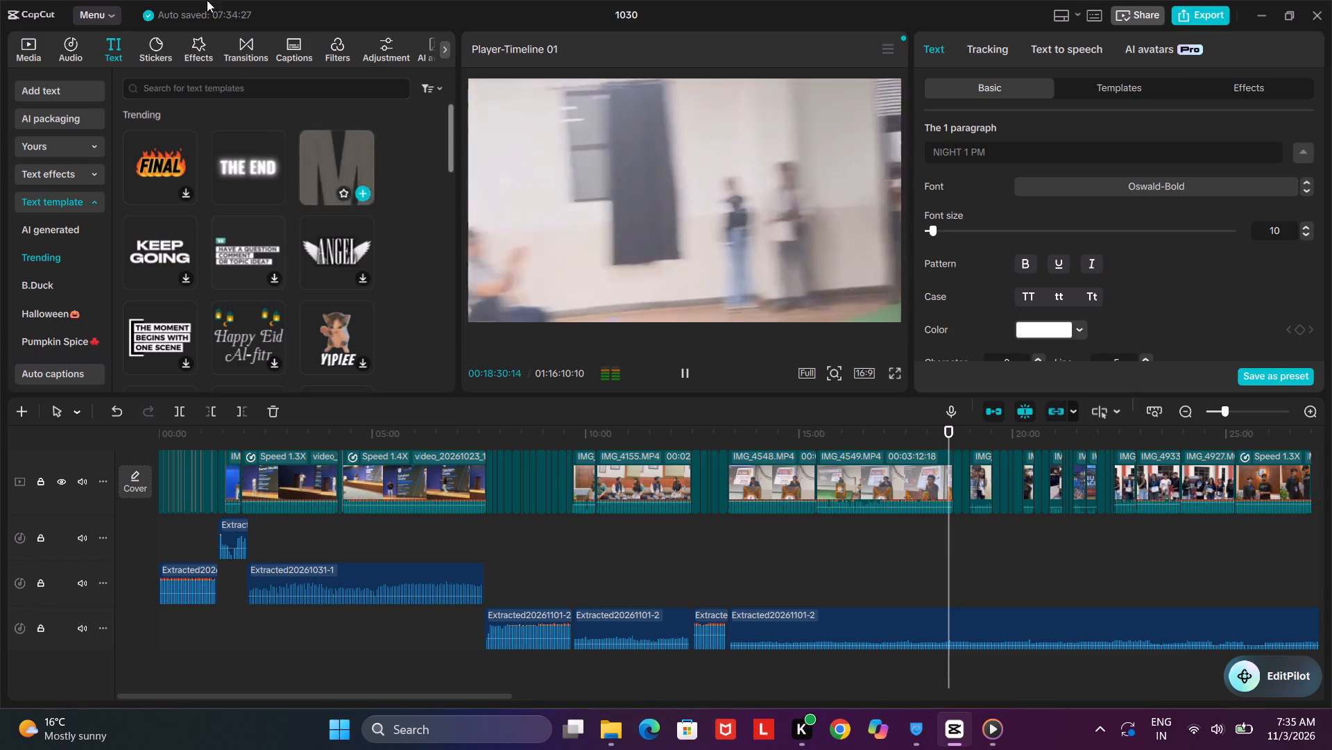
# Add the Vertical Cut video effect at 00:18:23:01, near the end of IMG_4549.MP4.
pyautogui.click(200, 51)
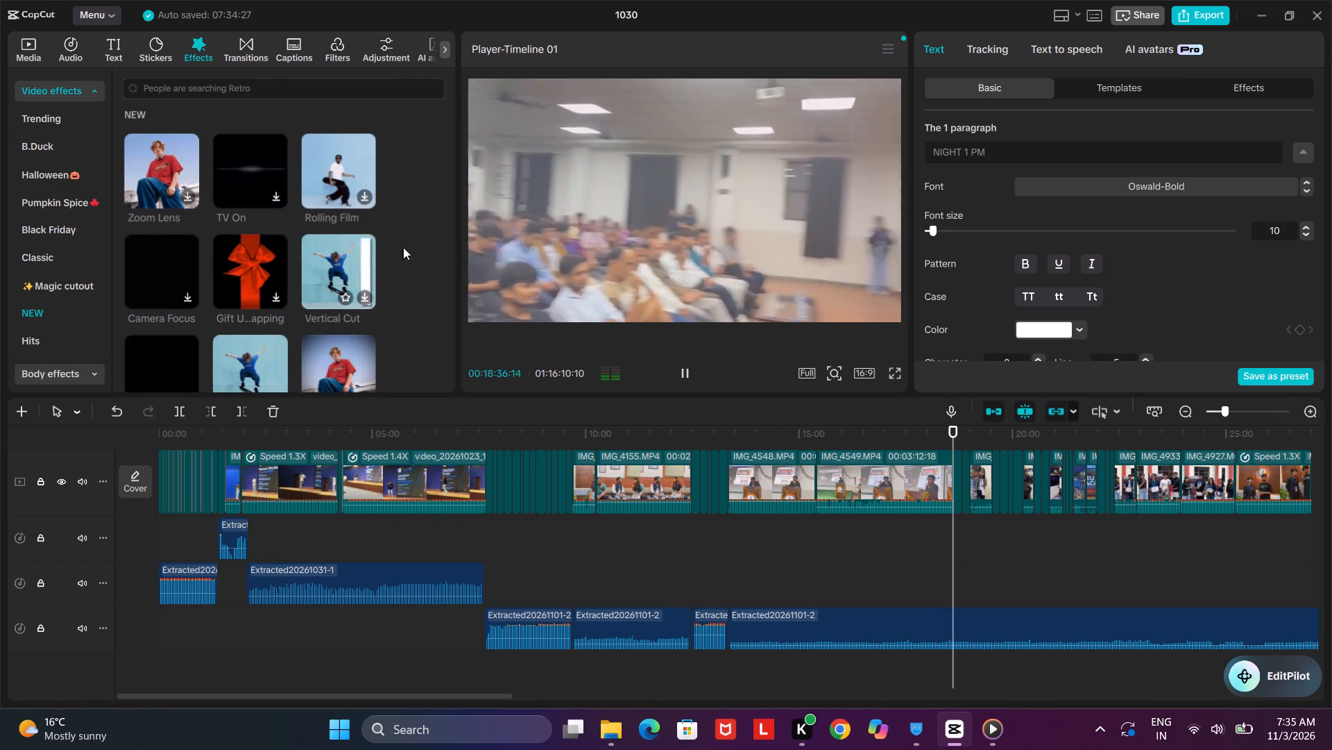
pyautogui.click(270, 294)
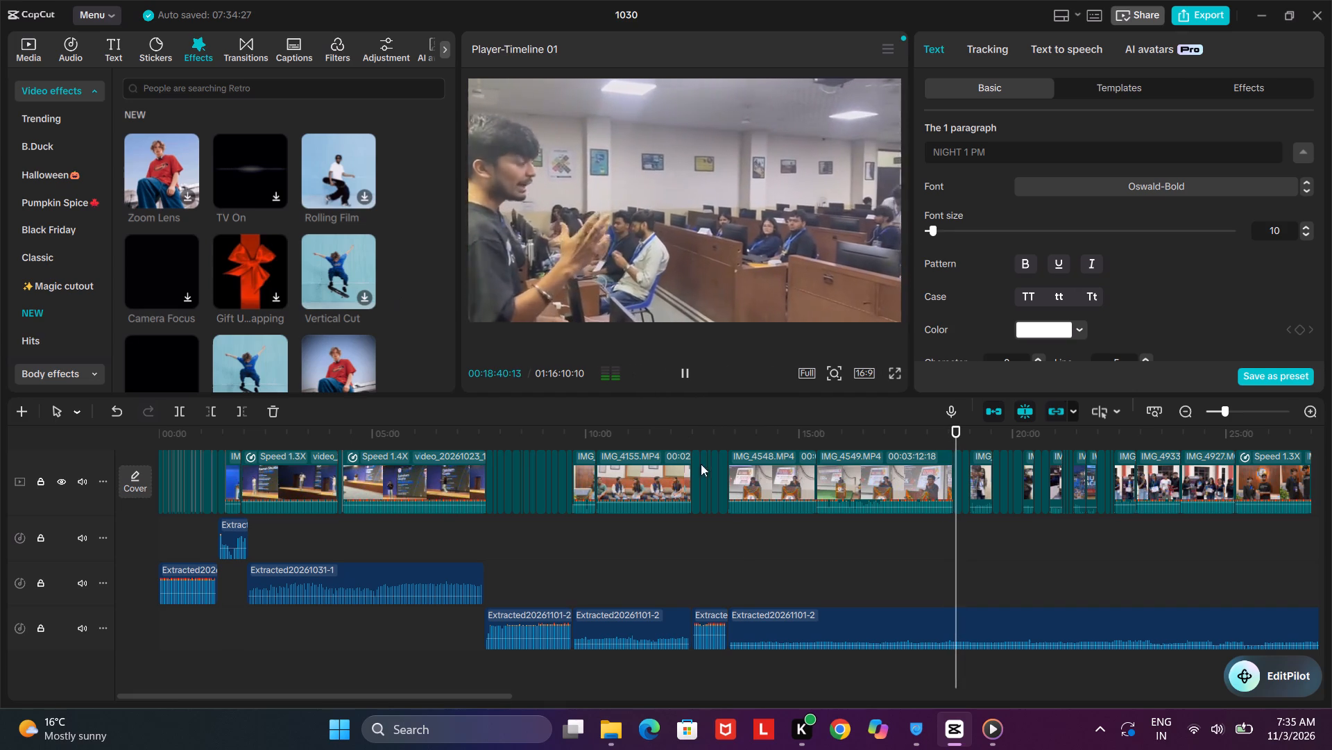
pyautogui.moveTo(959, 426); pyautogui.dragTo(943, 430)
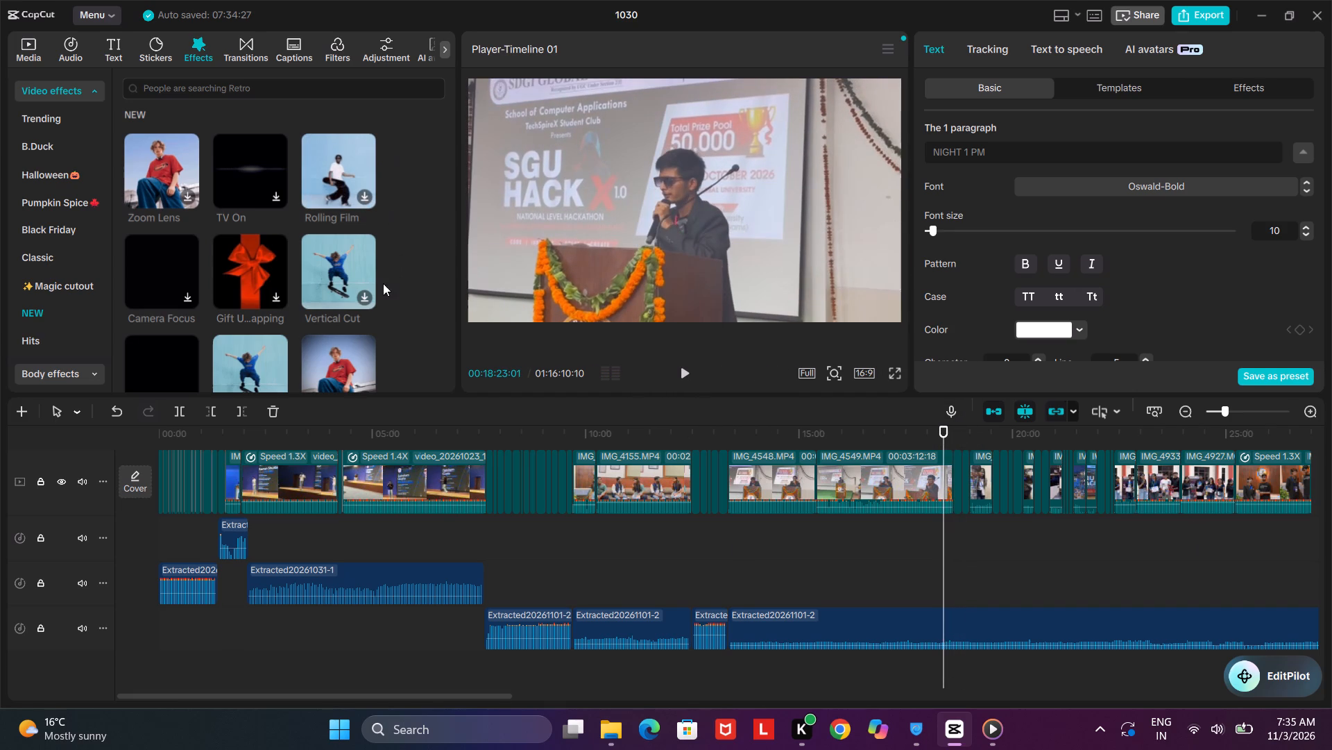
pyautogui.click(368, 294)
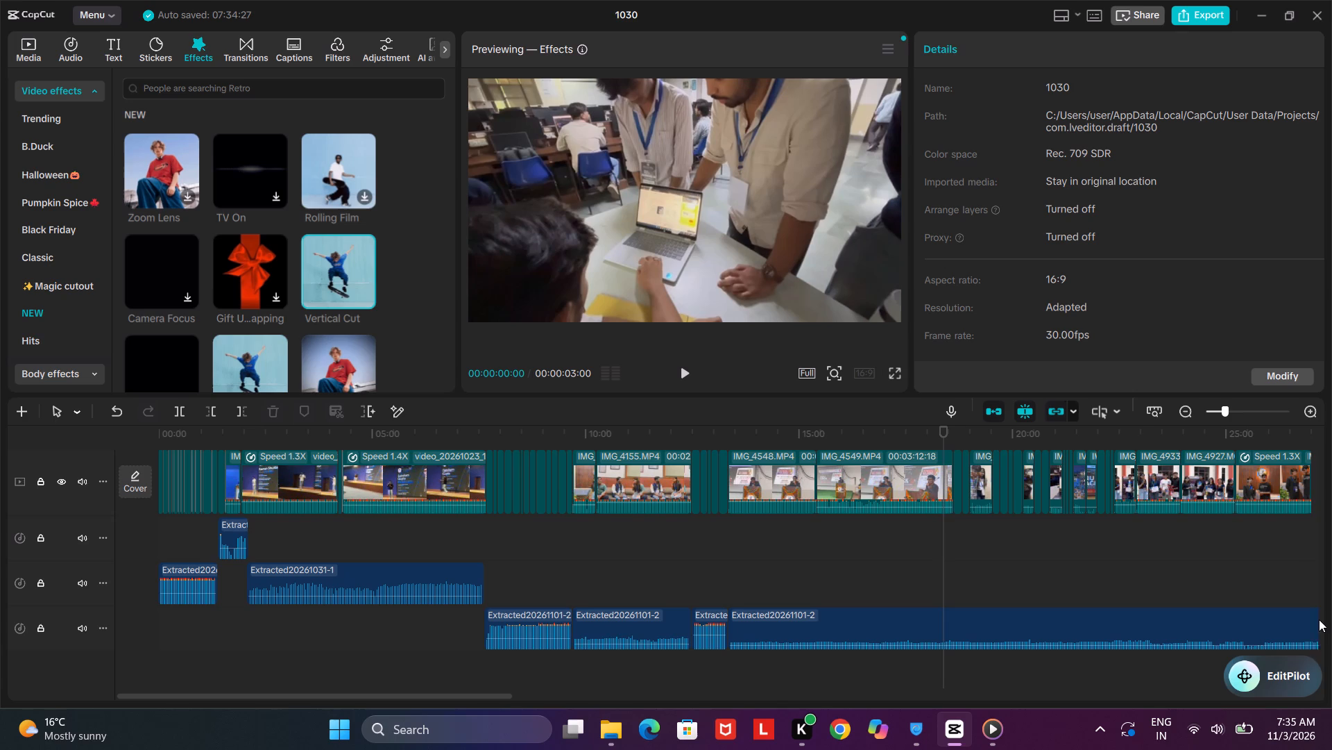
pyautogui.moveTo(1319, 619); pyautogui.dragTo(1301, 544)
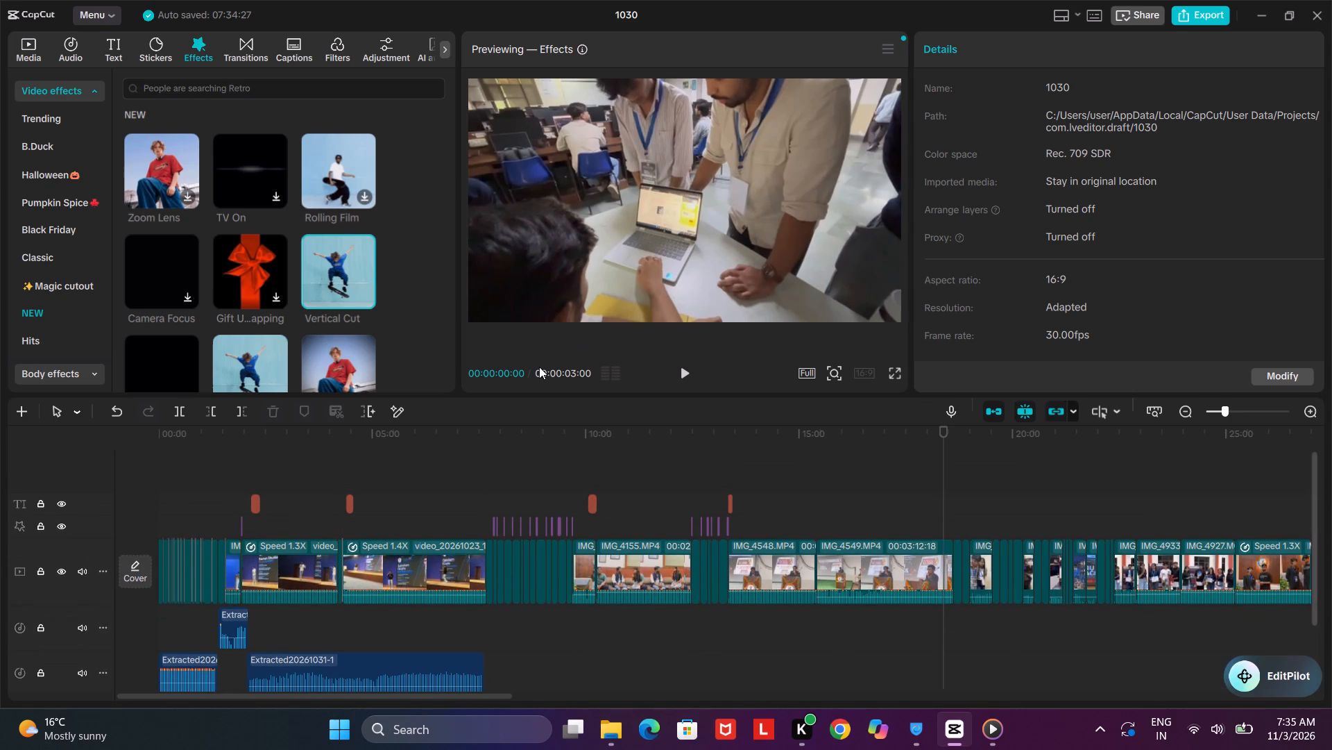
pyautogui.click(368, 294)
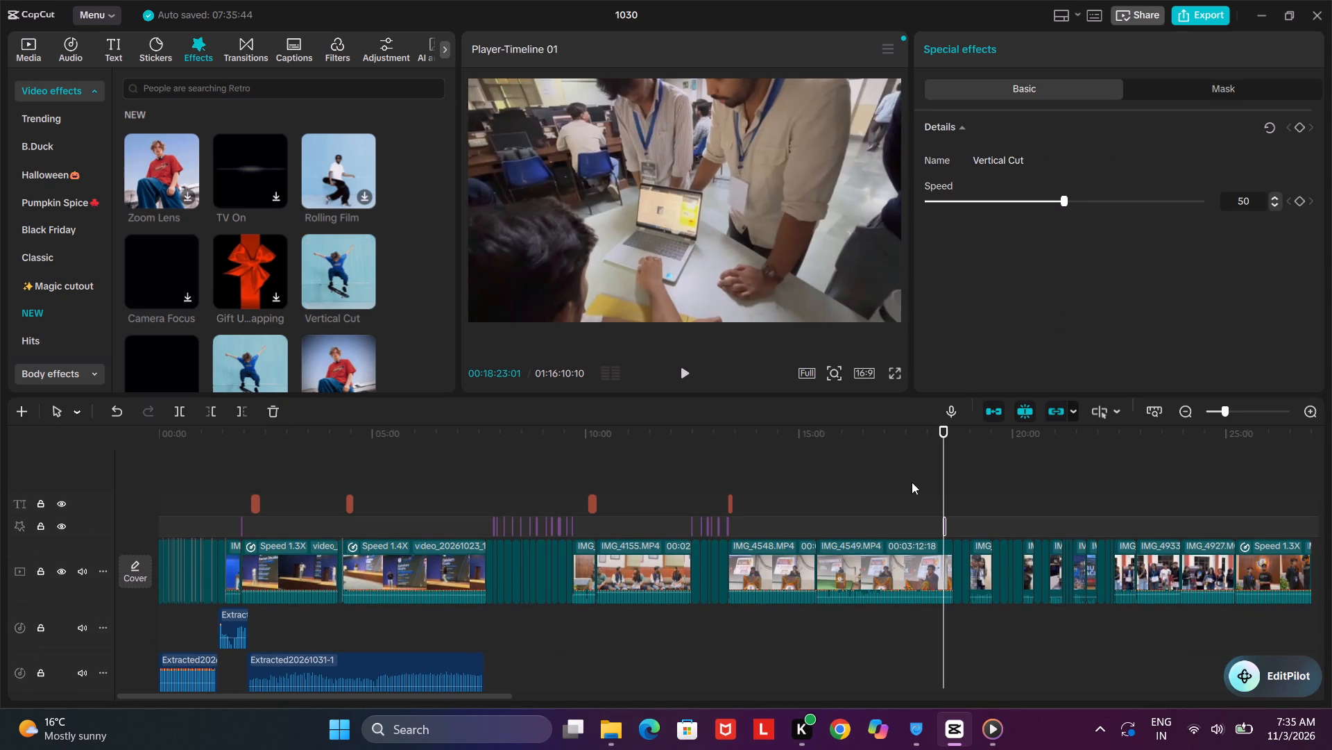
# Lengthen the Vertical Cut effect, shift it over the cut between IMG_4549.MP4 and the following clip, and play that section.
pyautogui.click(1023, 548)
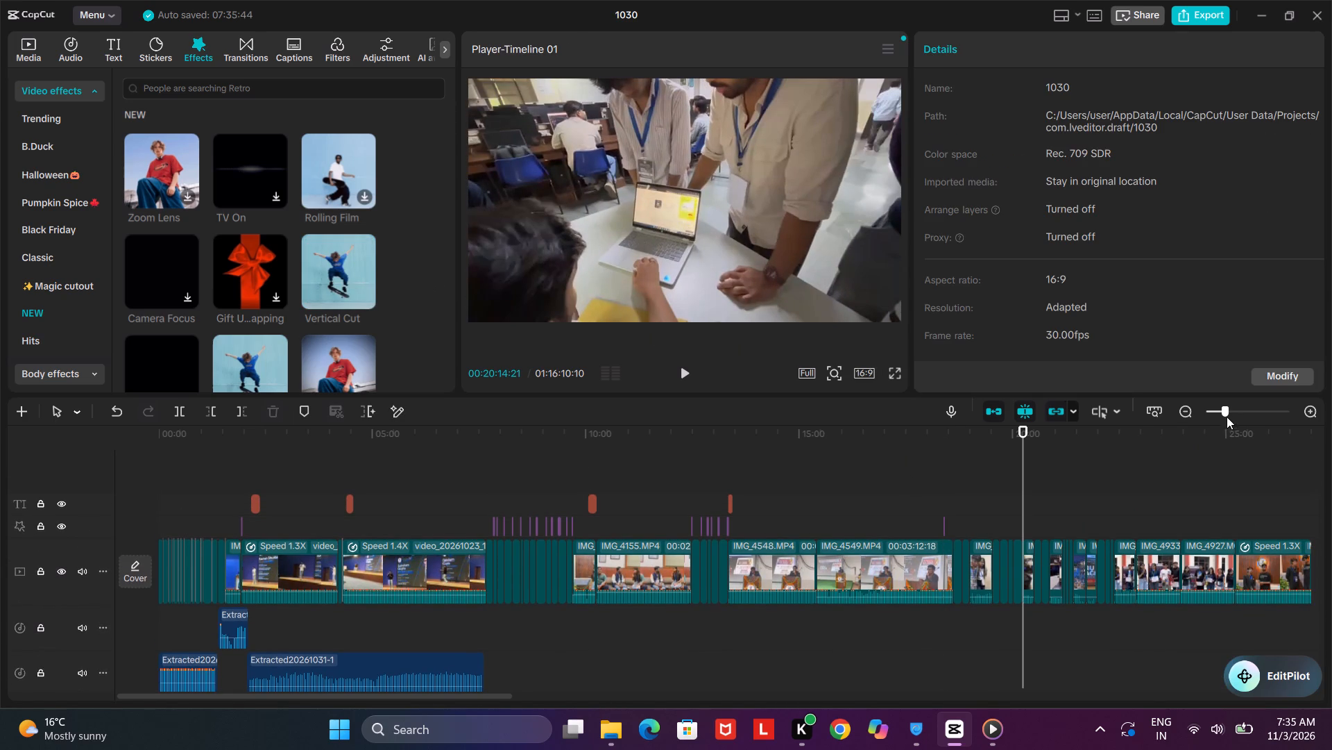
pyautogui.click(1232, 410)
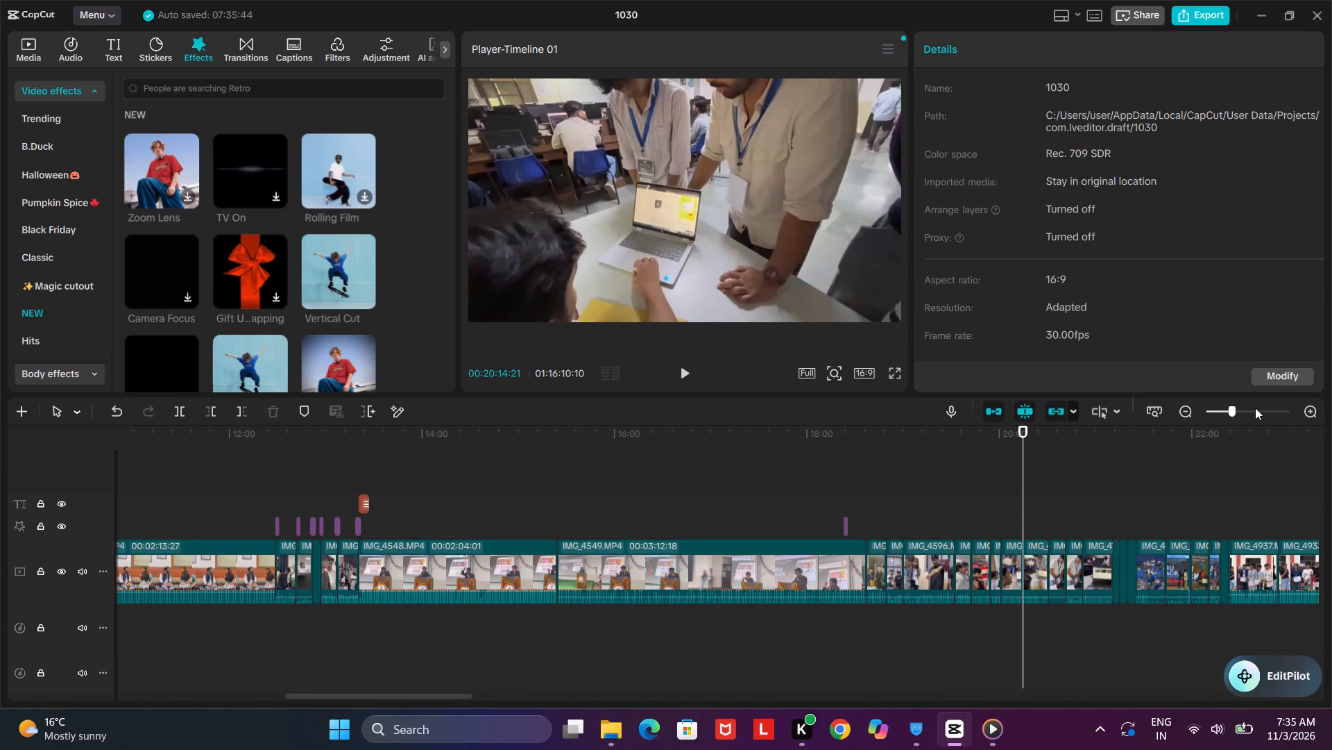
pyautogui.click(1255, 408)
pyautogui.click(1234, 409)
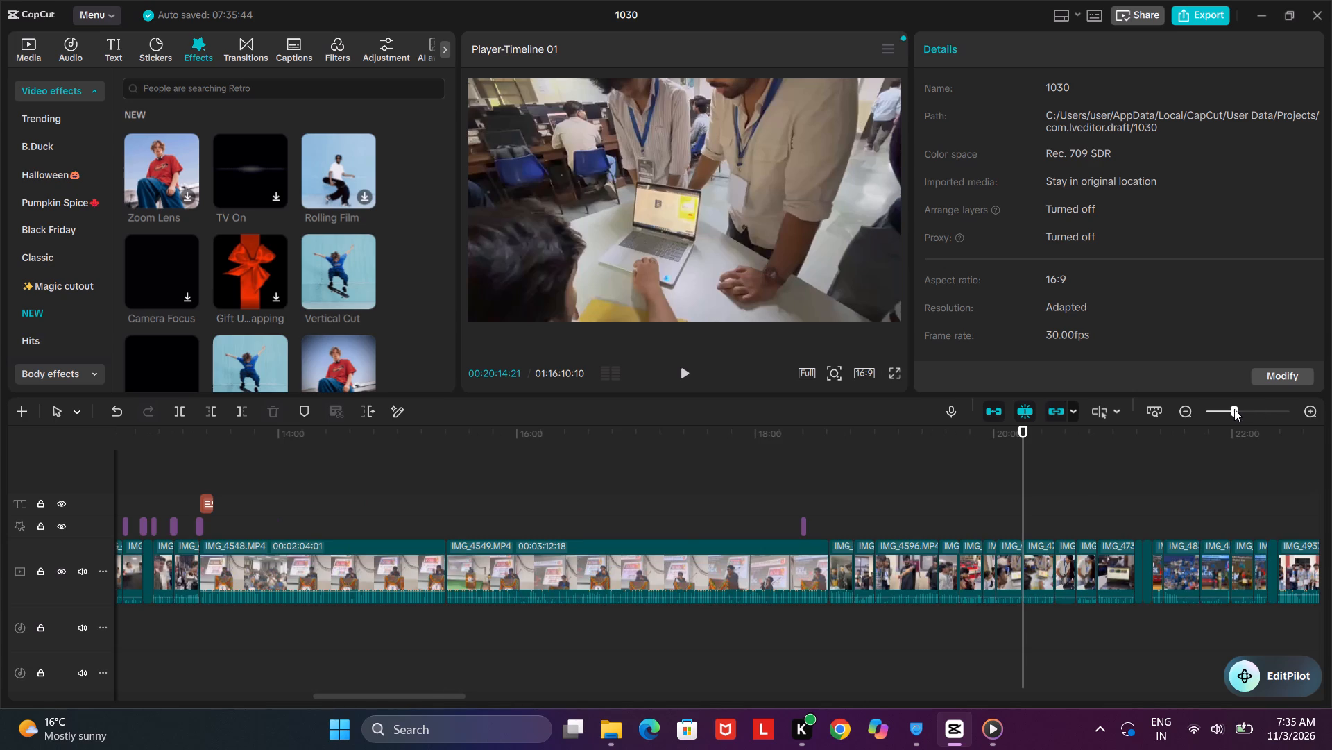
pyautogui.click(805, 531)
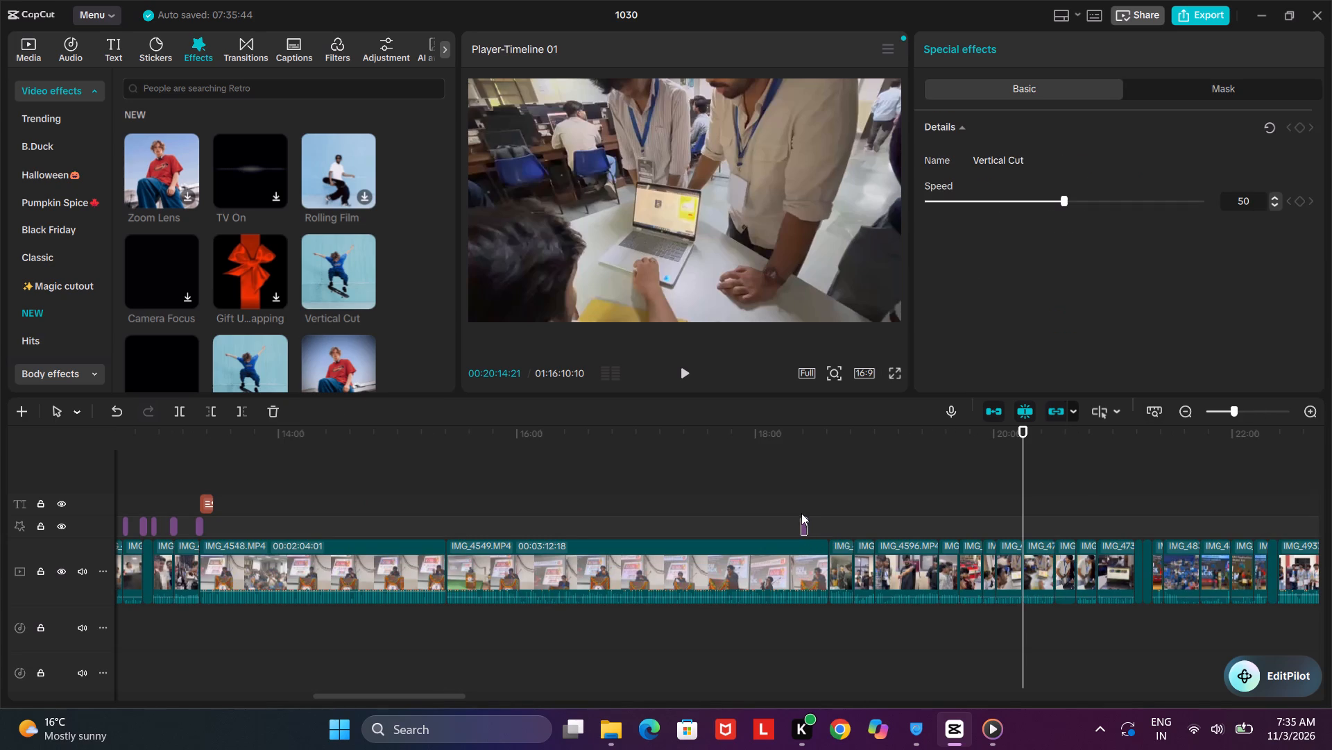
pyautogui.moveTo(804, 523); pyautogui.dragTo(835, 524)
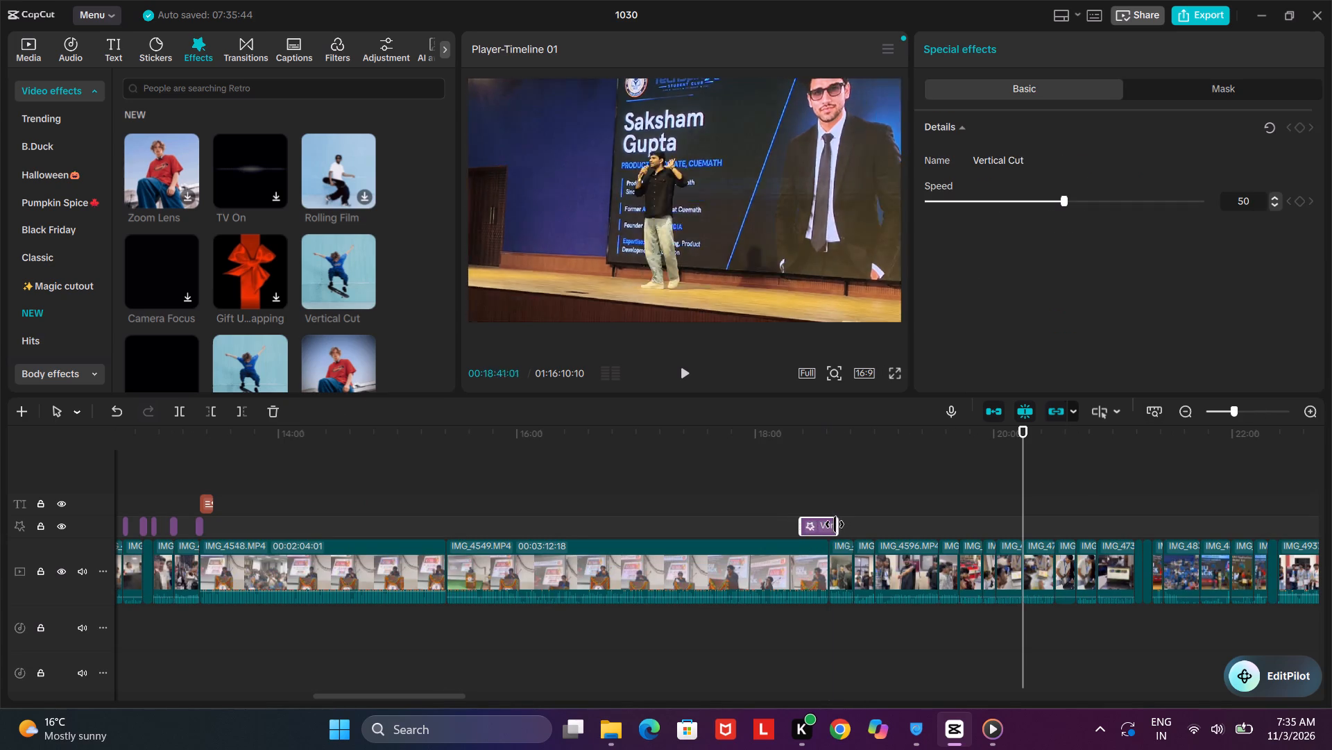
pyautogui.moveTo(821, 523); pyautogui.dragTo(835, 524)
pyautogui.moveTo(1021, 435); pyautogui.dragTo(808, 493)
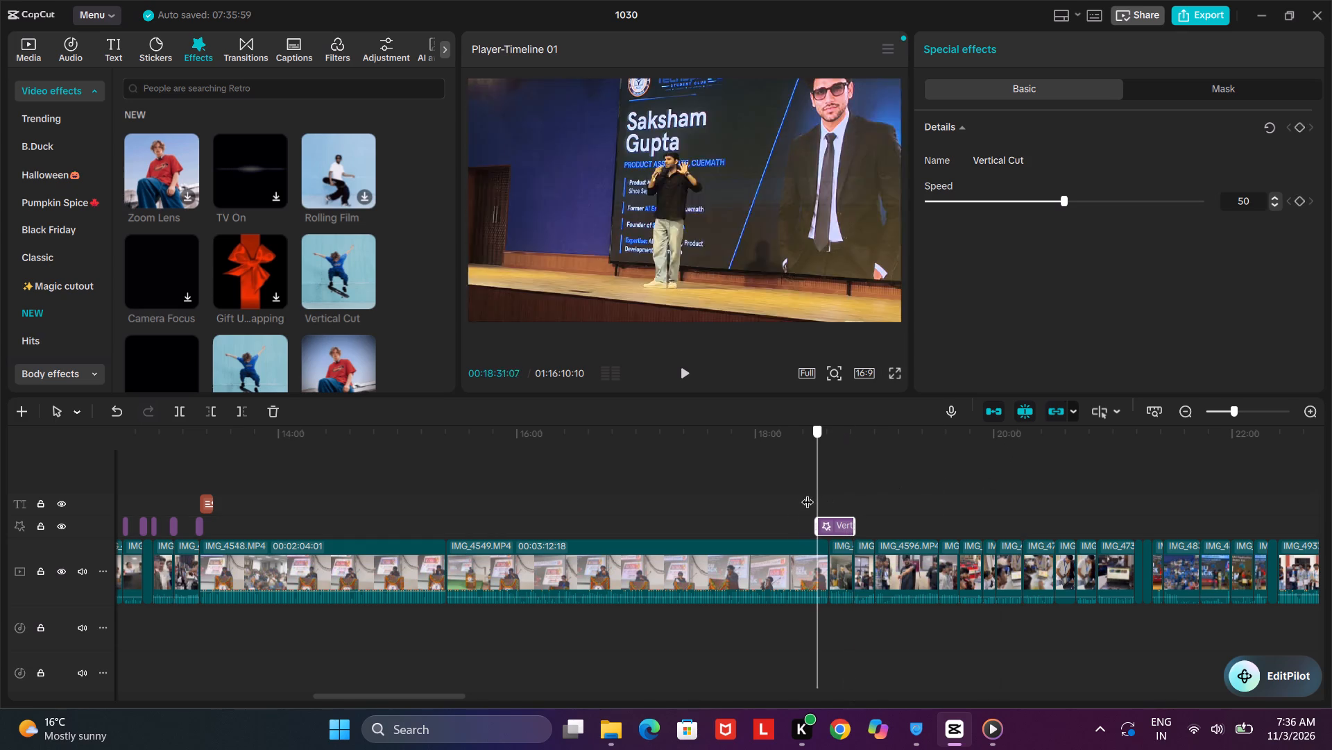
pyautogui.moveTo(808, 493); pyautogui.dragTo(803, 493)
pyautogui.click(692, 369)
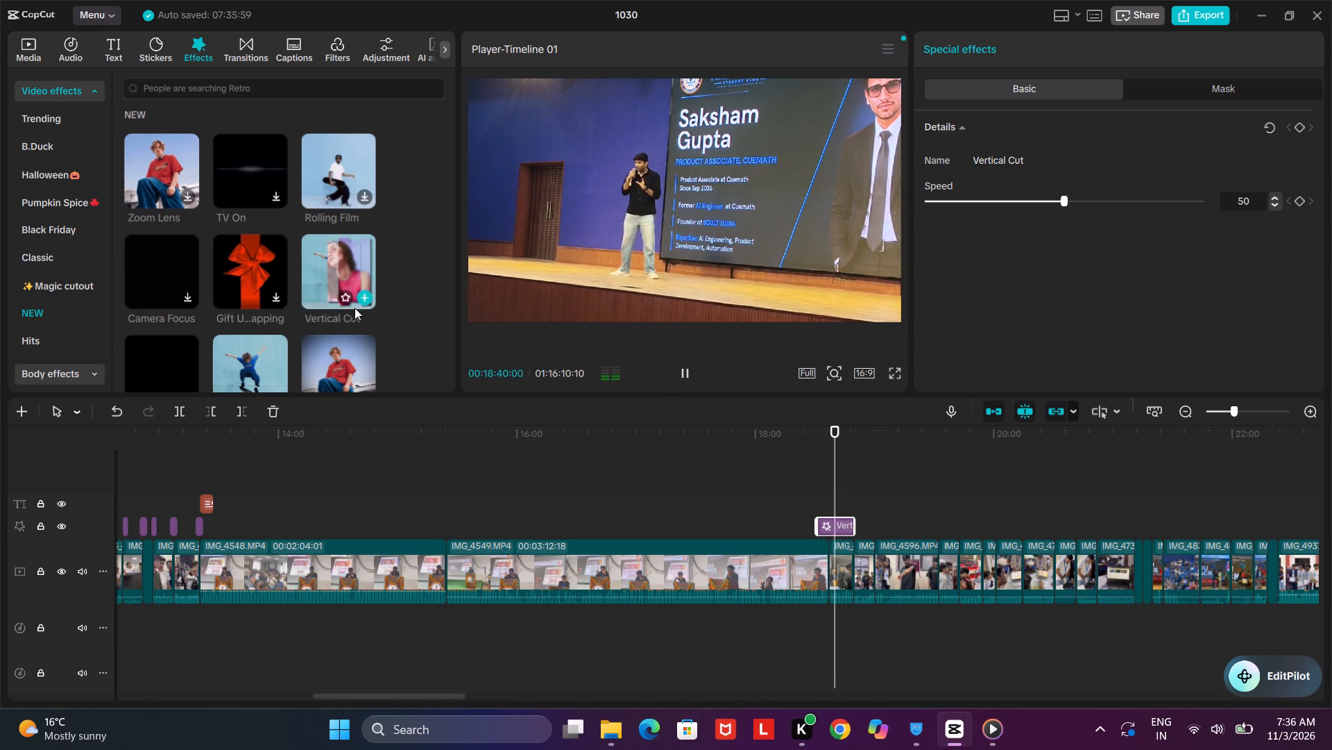
# Add the Fade In video effect at 00:18:42:24, just after the end of IMG_4549.MP4.
pyautogui.click(165, 365)
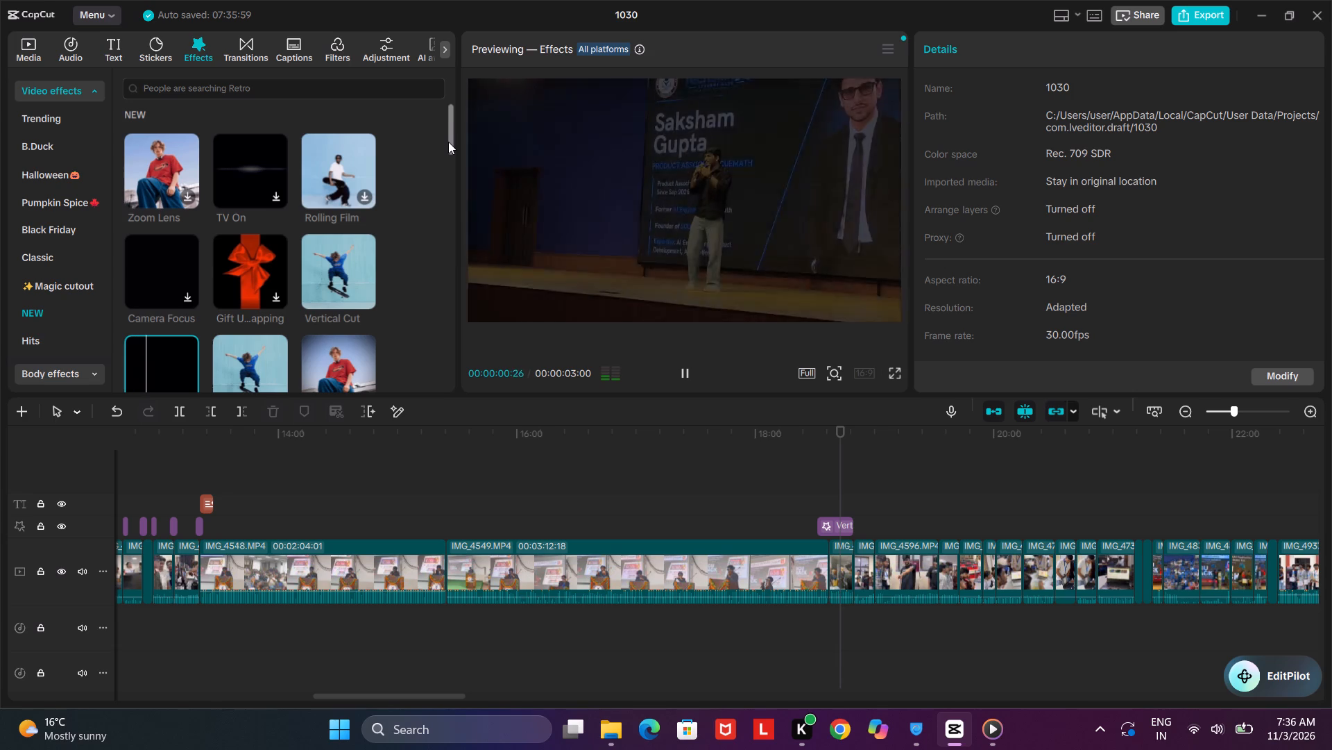
pyautogui.moveTo(448, 142); pyautogui.dragTo(452, 172)
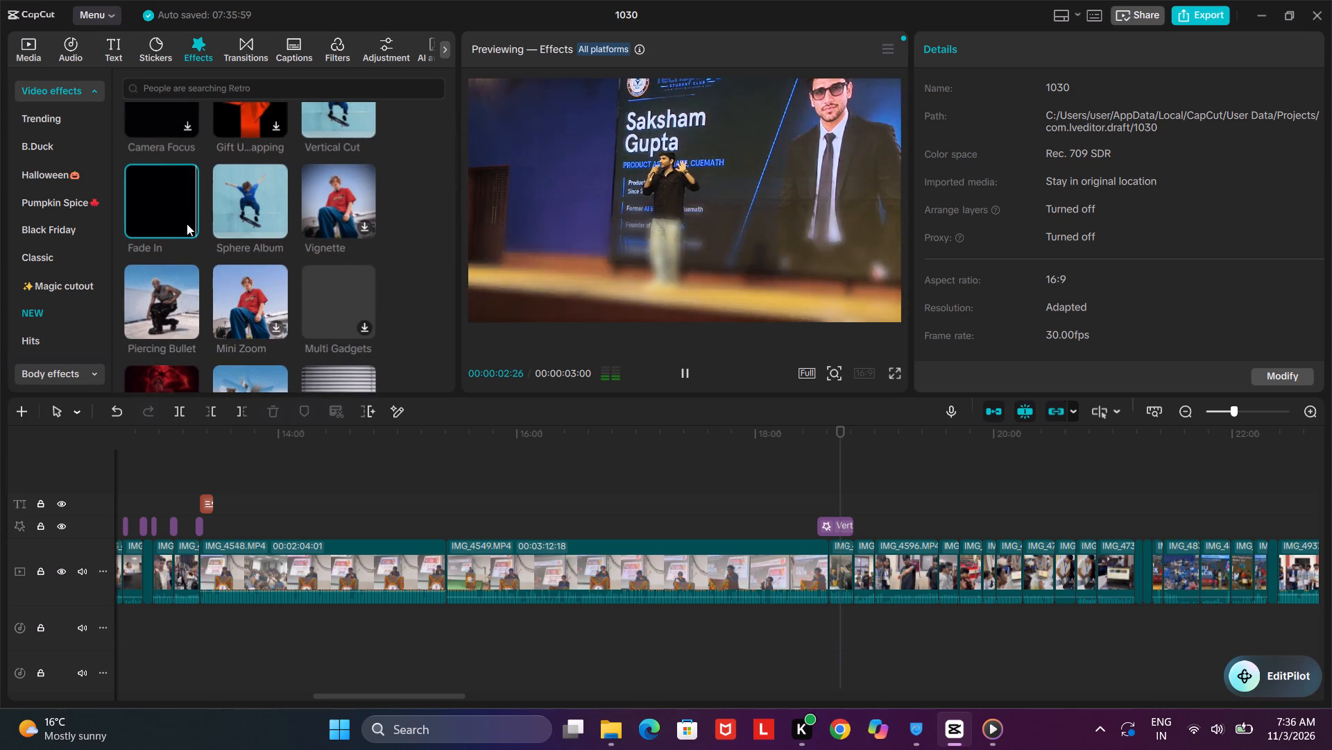
pyautogui.click(193, 223)
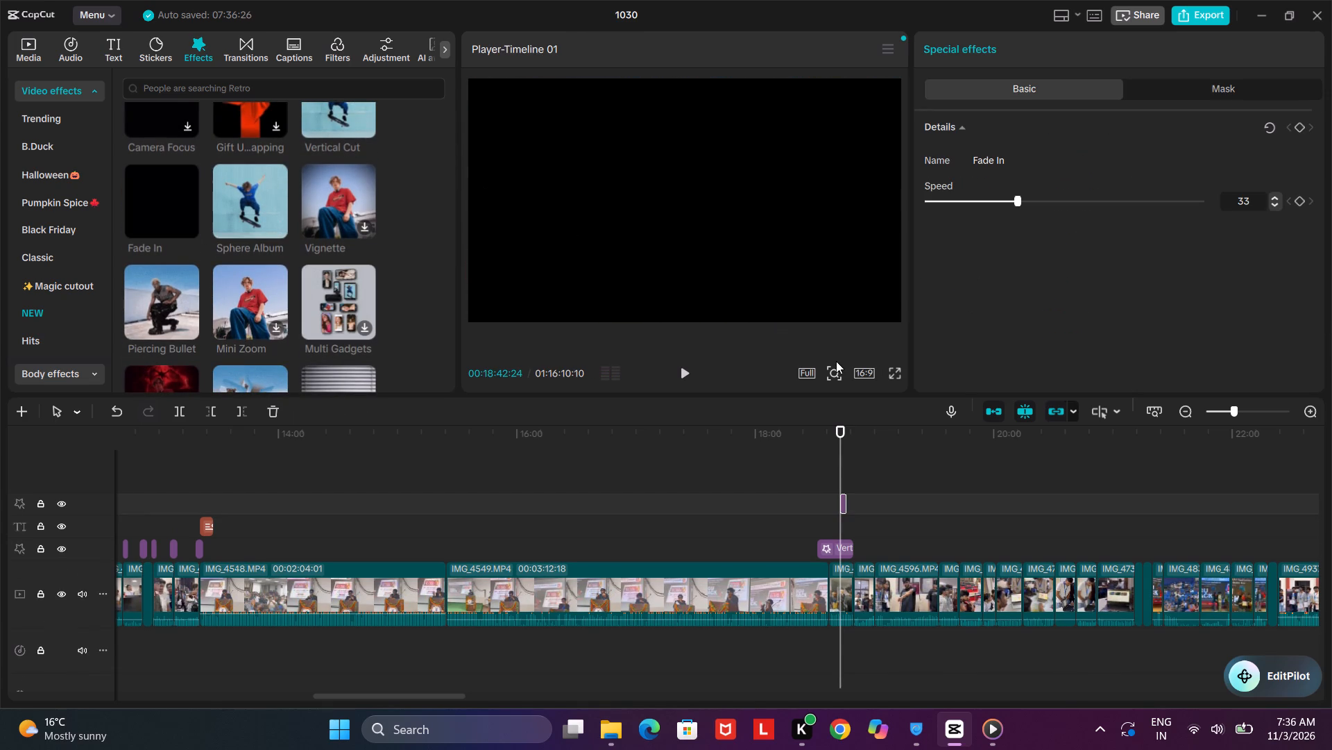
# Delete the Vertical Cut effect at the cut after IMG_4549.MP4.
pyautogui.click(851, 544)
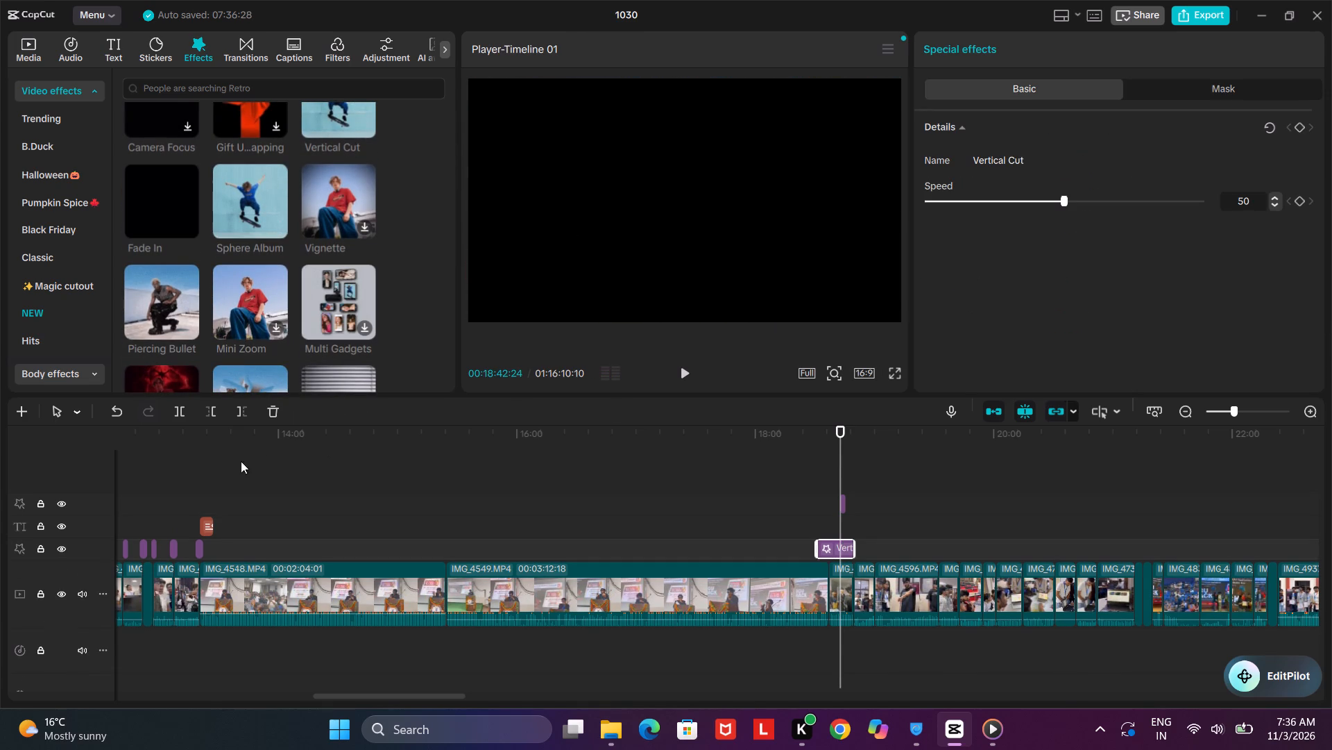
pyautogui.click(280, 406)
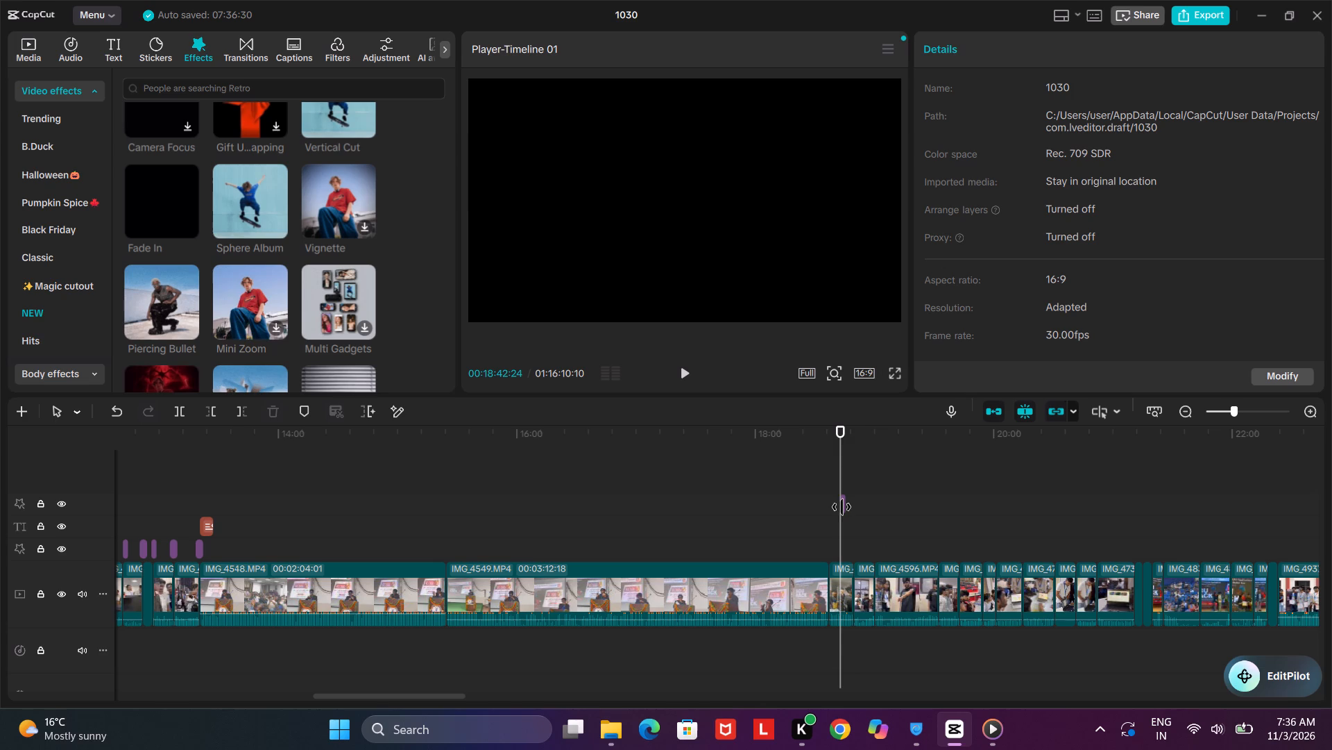
# Lengthen the Fade In effect and move it back to start at the cut after IMG_4549.MP4.
pyautogui.click(844, 503)
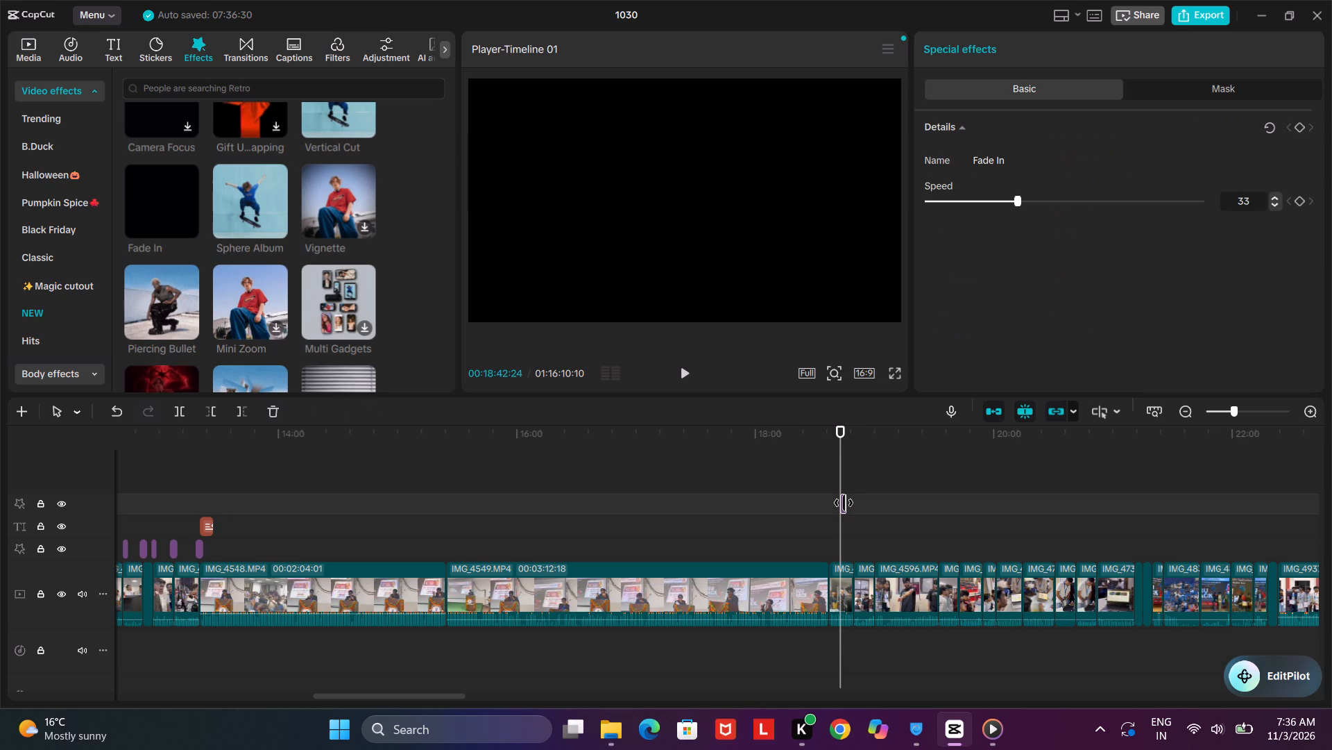
pyautogui.moveTo(843, 503); pyautogui.dragTo(848, 522)
pyautogui.moveTo(845, 507); pyautogui.dragTo(844, 549)
pyautogui.moveTo(843, 504); pyautogui.dragTo(829, 506)
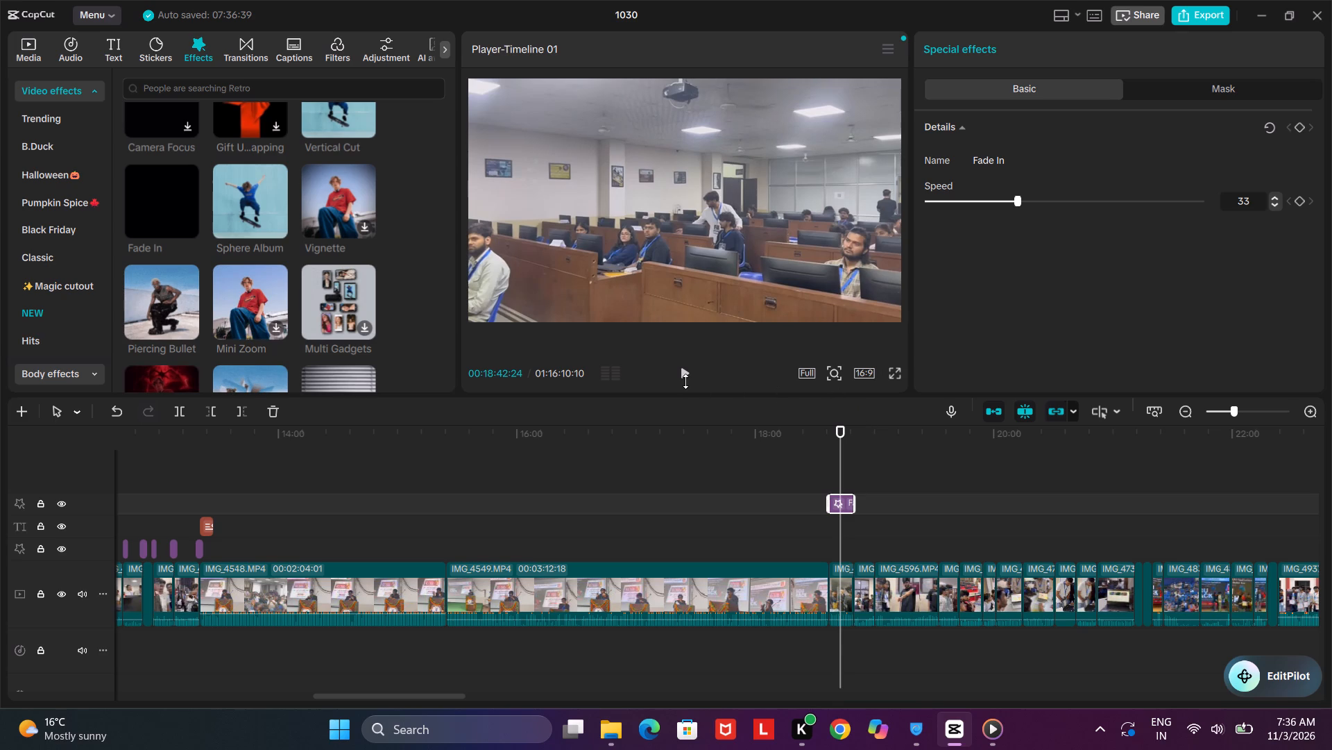
# Play across the cut after IMG_4549.MP4, and move the Fade In effect earlier so it begins before the clip ends.
pyautogui.click(685, 381)
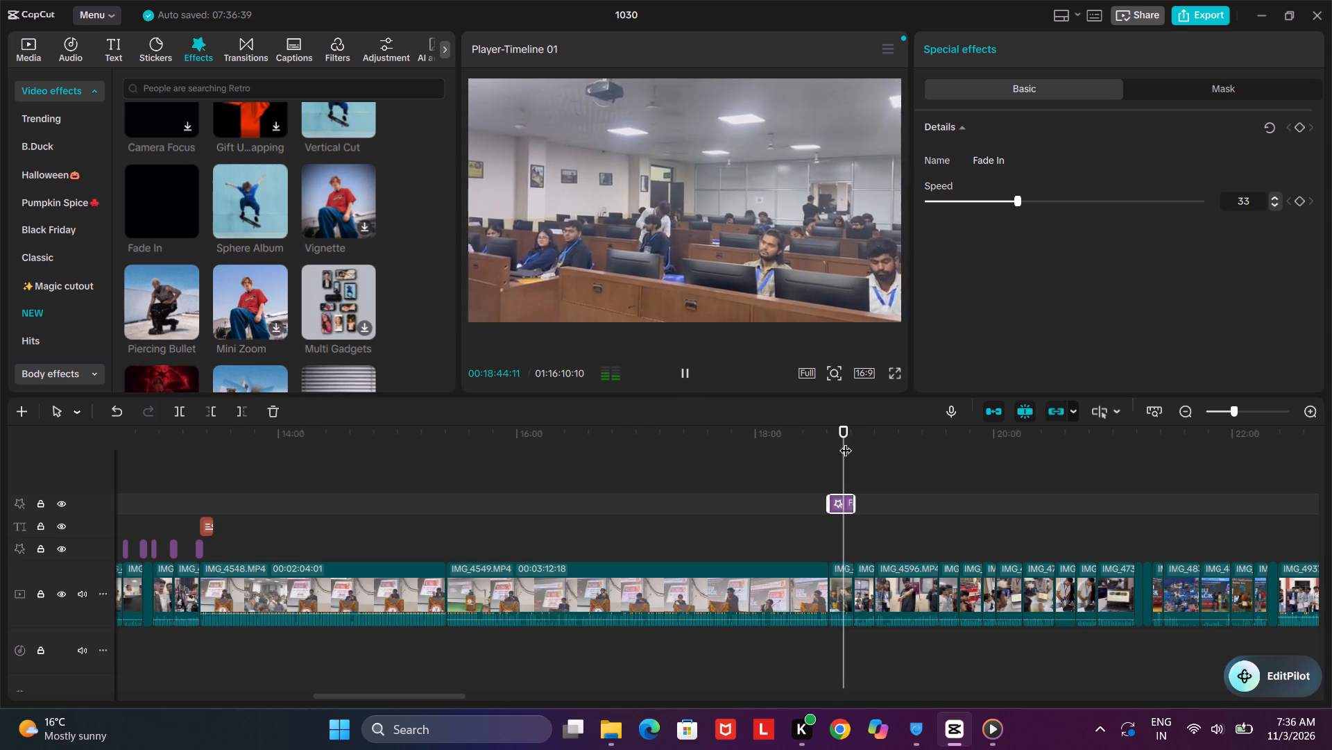
pyautogui.moveTo(846, 431); pyautogui.dragTo(797, 444)
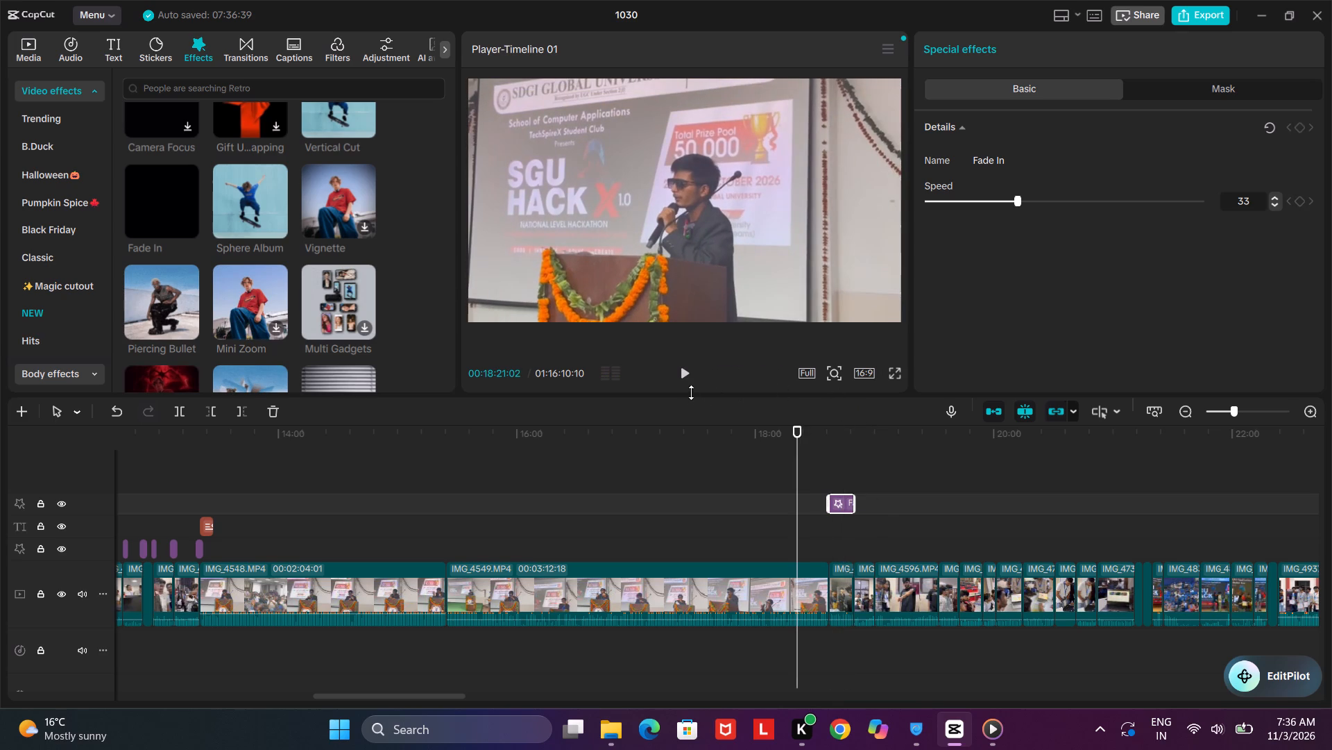
pyautogui.click(680, 376)
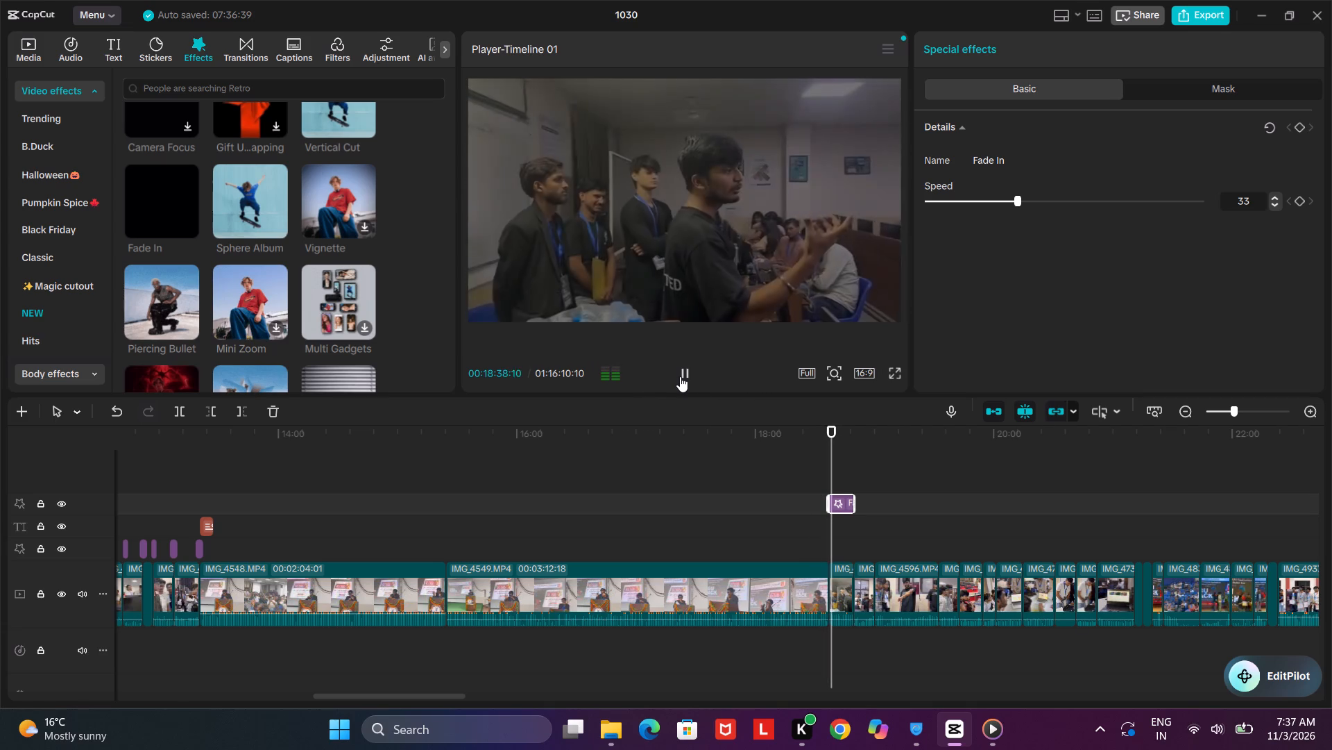
pyautogui.click(680, 376)
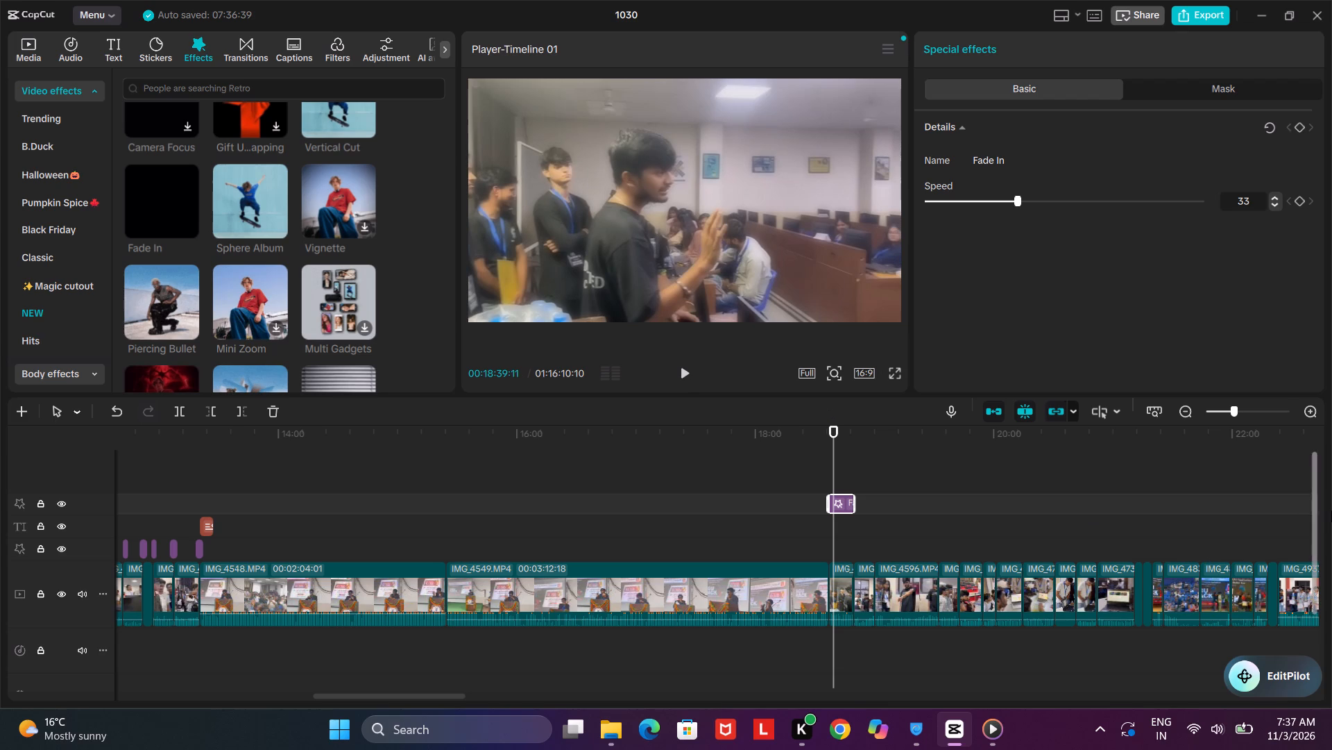
pyautogui.click(686, 372)
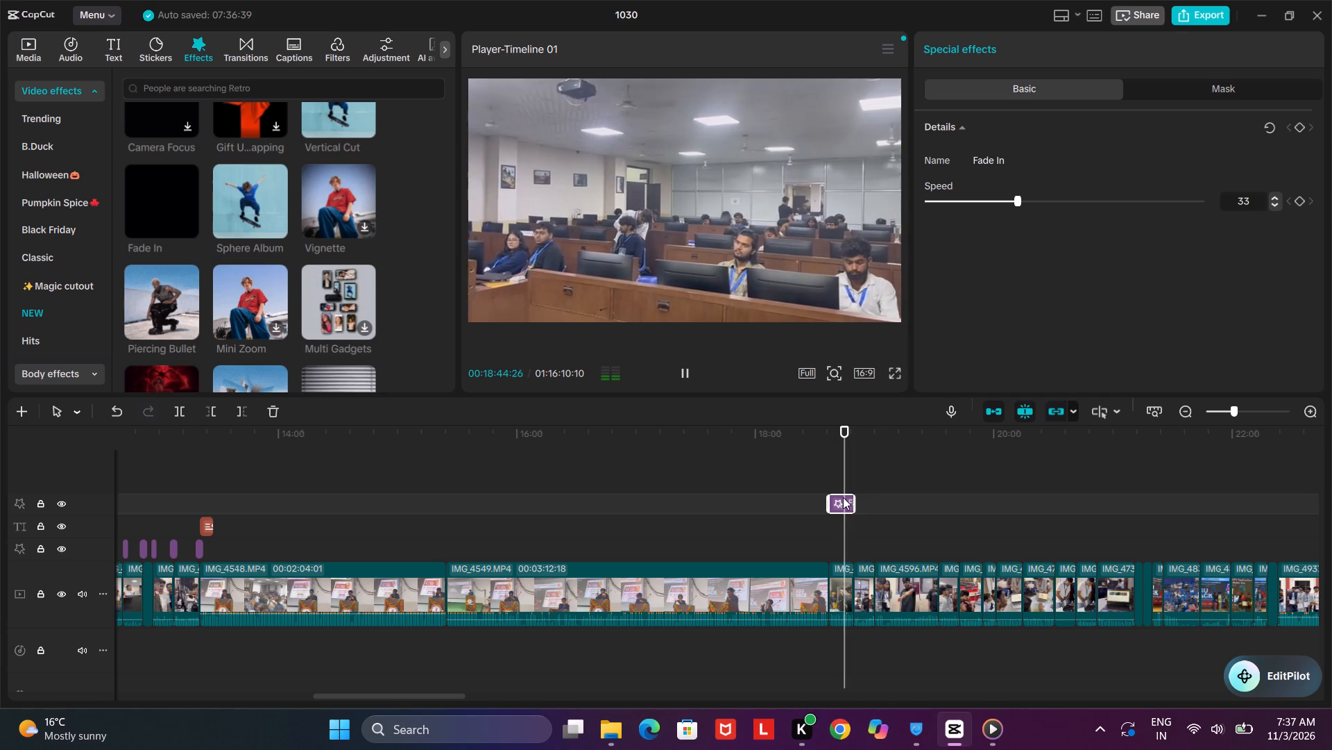
pyautogui.moveTo(843, 497); pyautogui.dragTo(827, 501)
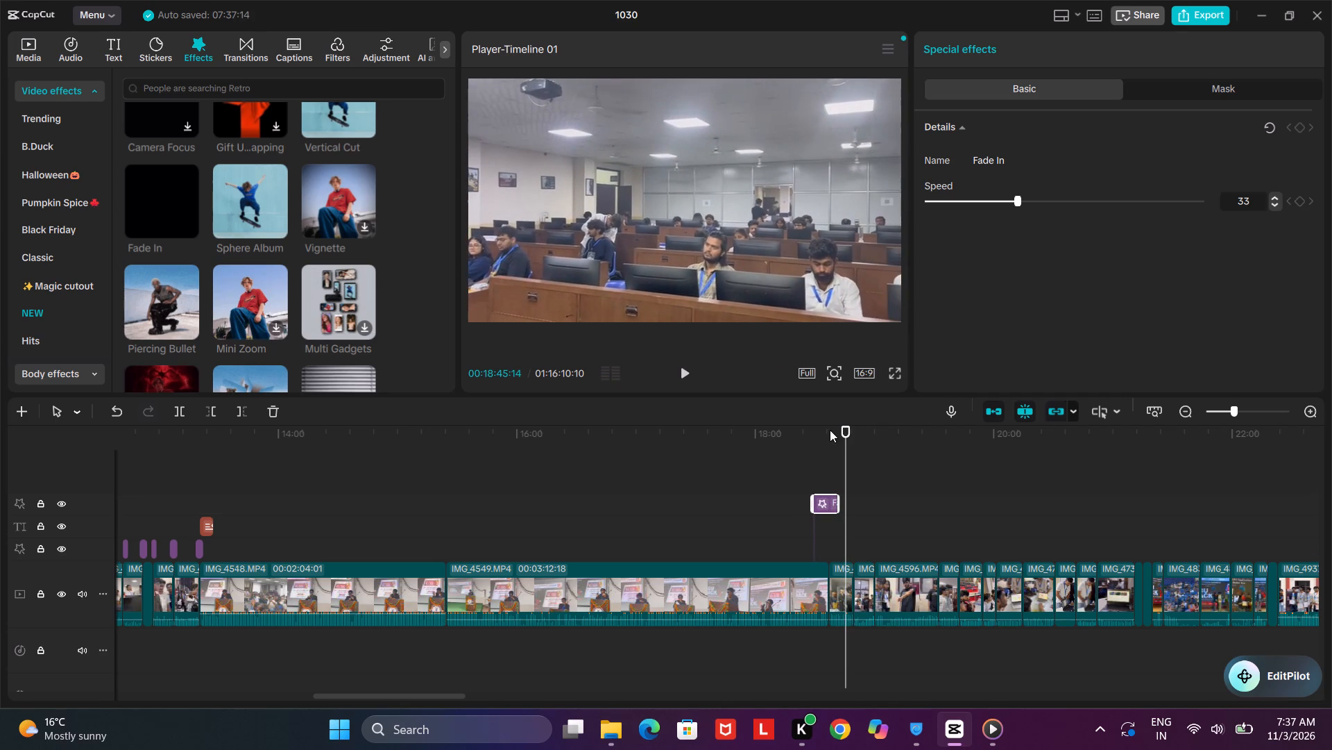
pyautogui.moveTo(844, 435); pyautogui.dragTo(787, 441)
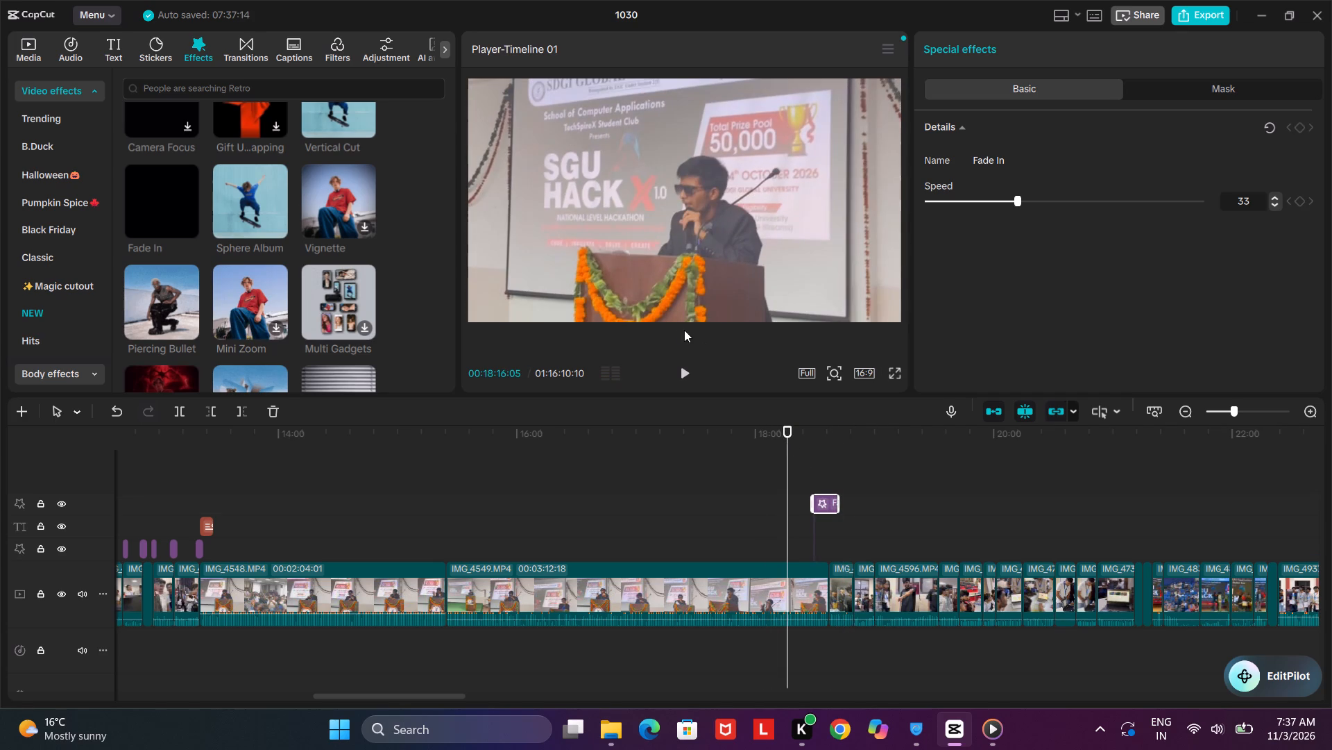
# Play toward the end of IMG_4549.MP4 and add the Piercing Bullet video effect at 00:18:24:12.
pyautogui.click(690, 392)
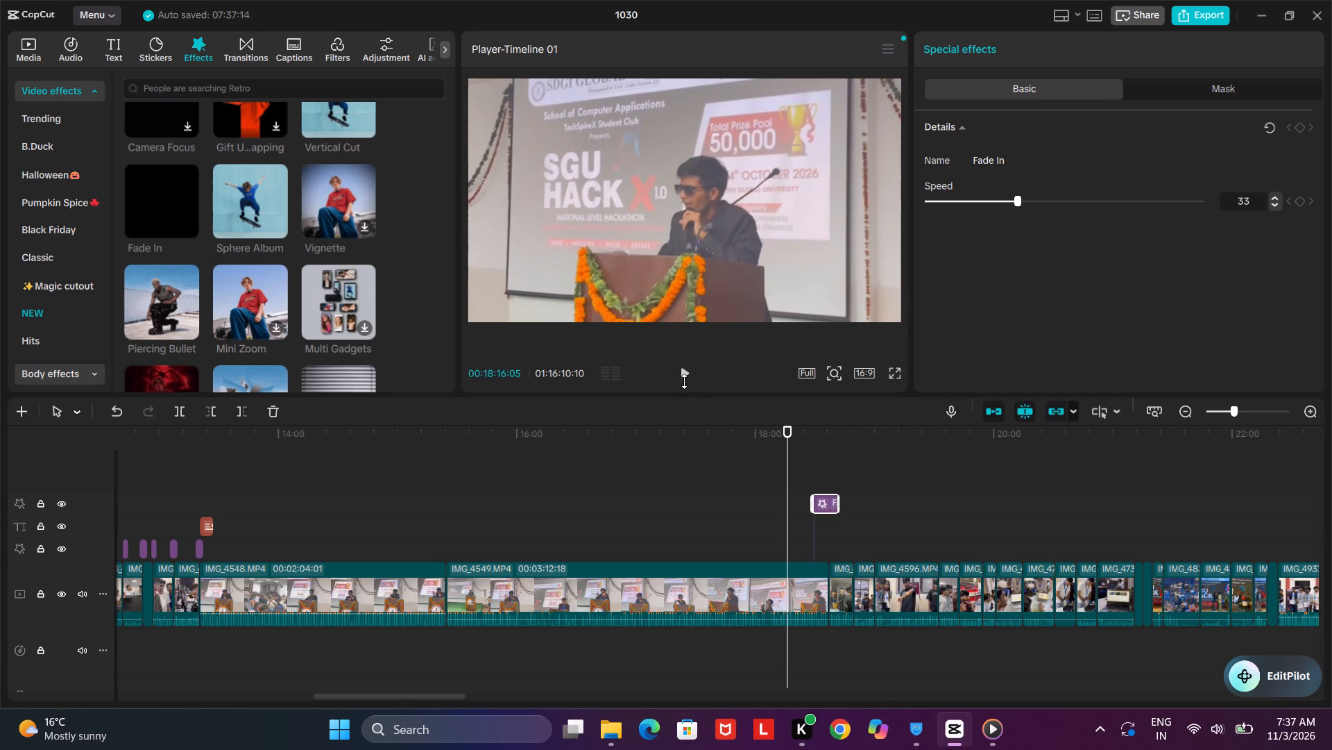
pyautogui.click(684, 381)
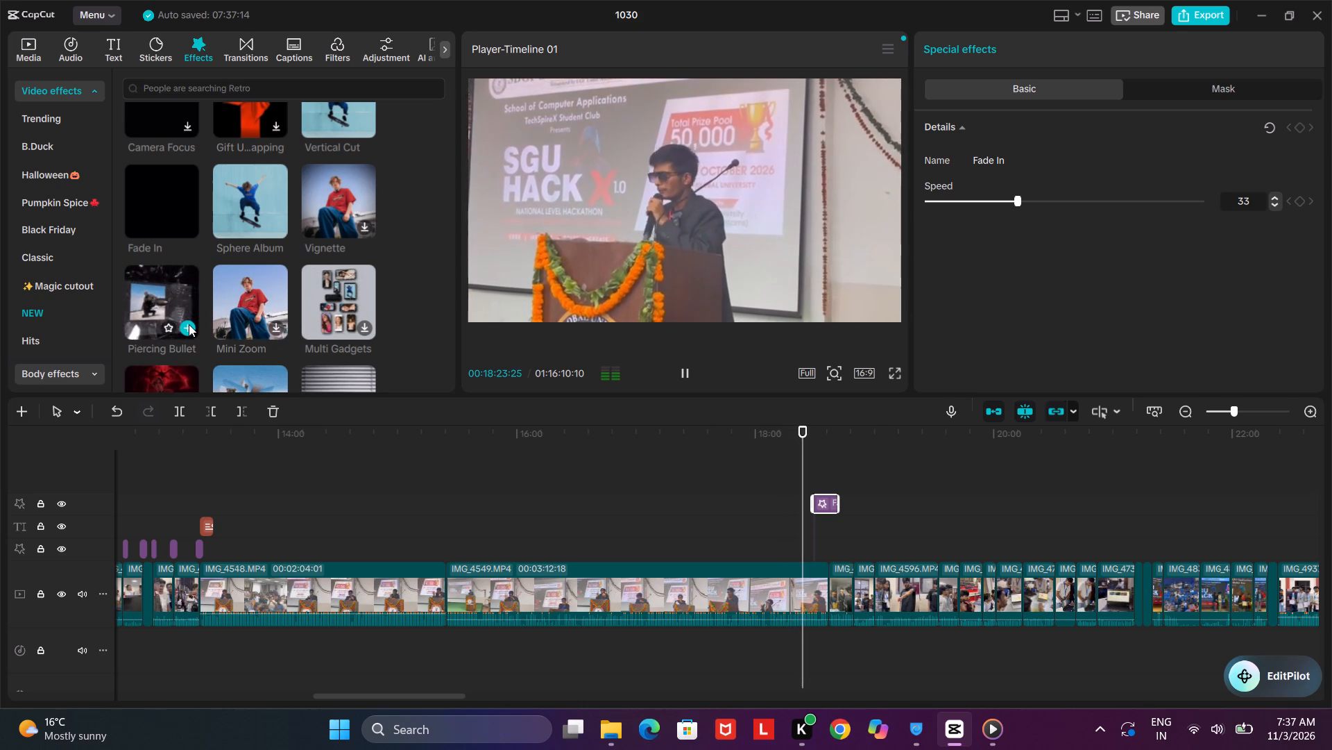
pyautogui.click(189, 324)
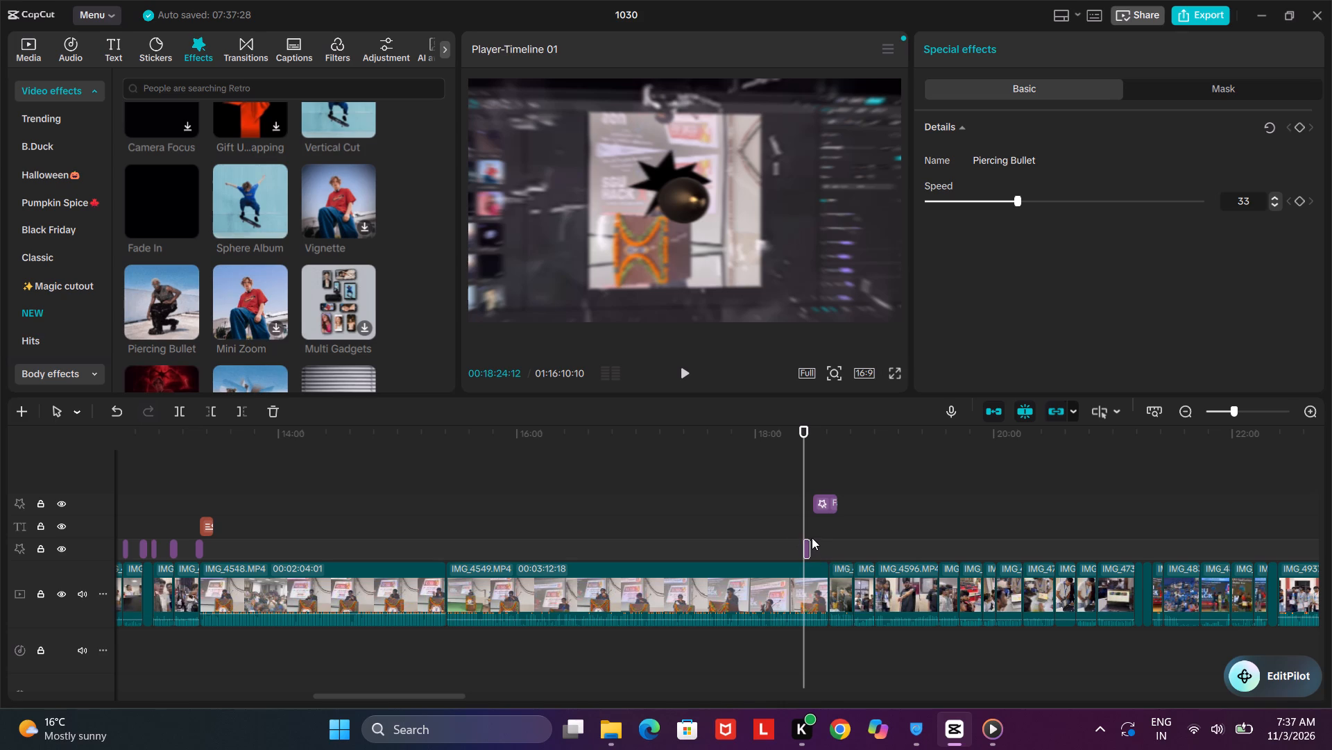
# Lengthen the Piercing Bullet effect and move it to span the cut after IMG_4549.MP4, in line with the Fade In effect.
pyautogui.doubleClick(809, 542)
pyautogui.moveTo(811, 547); pyautogui.dragTo(821, 547)
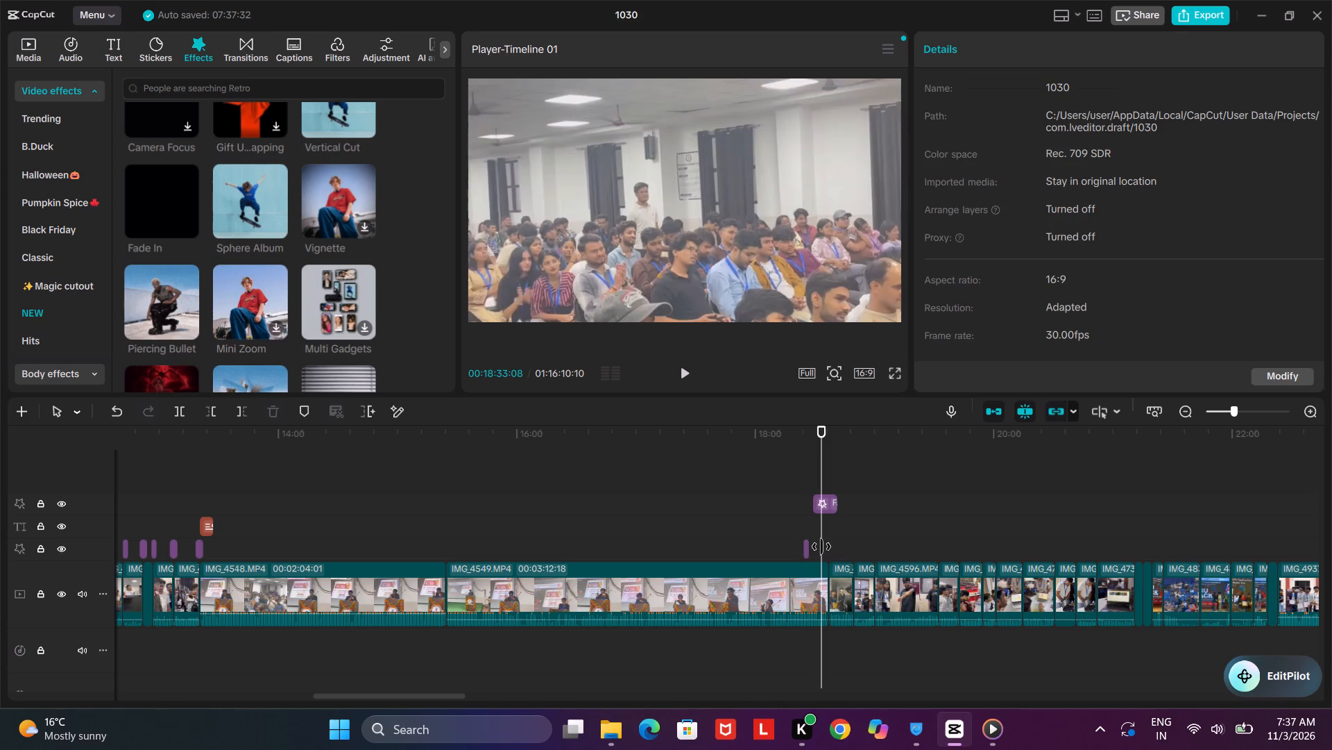
pyautogui.click(808, 546)
pyautogui.click(808, 546)
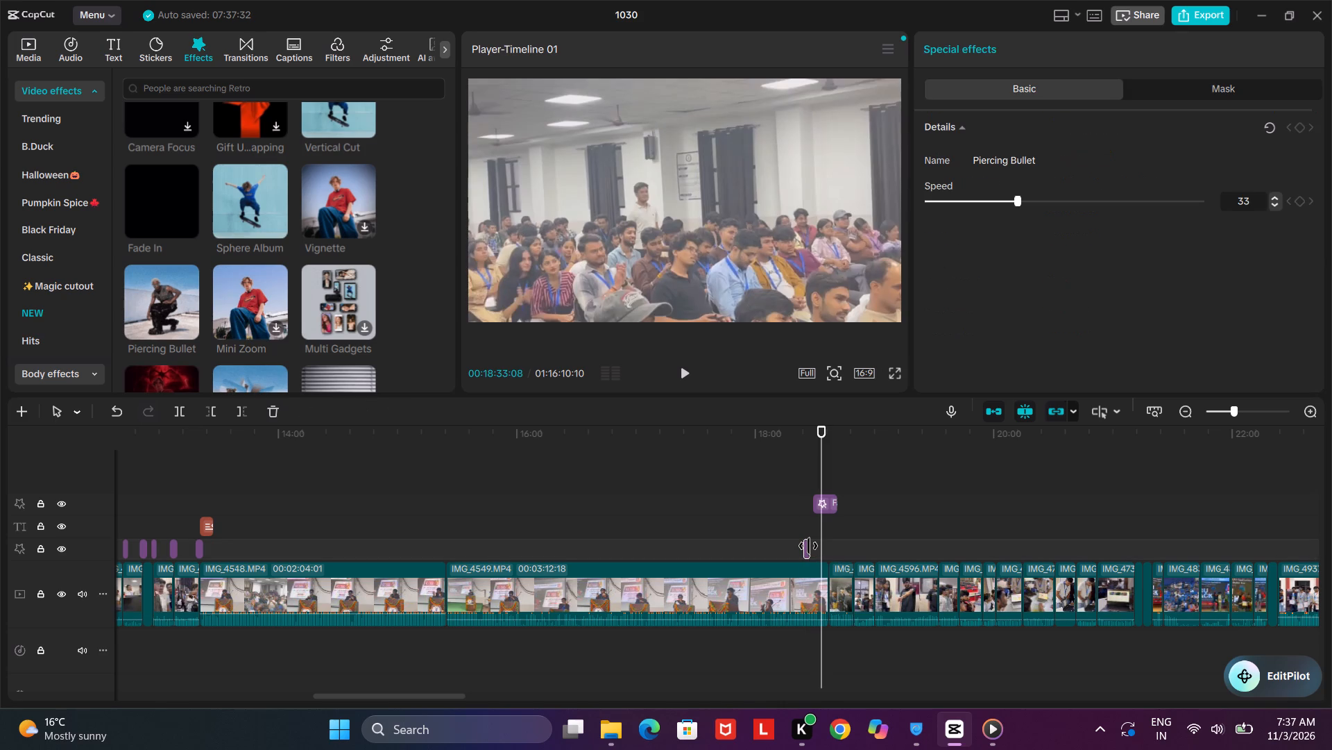
pyautogui.moveTo(808, 546); pyautogui.dragTo(828, 547)
pyautogui.moveTo(813, 544); pyautogui.dragTo(821, 546)
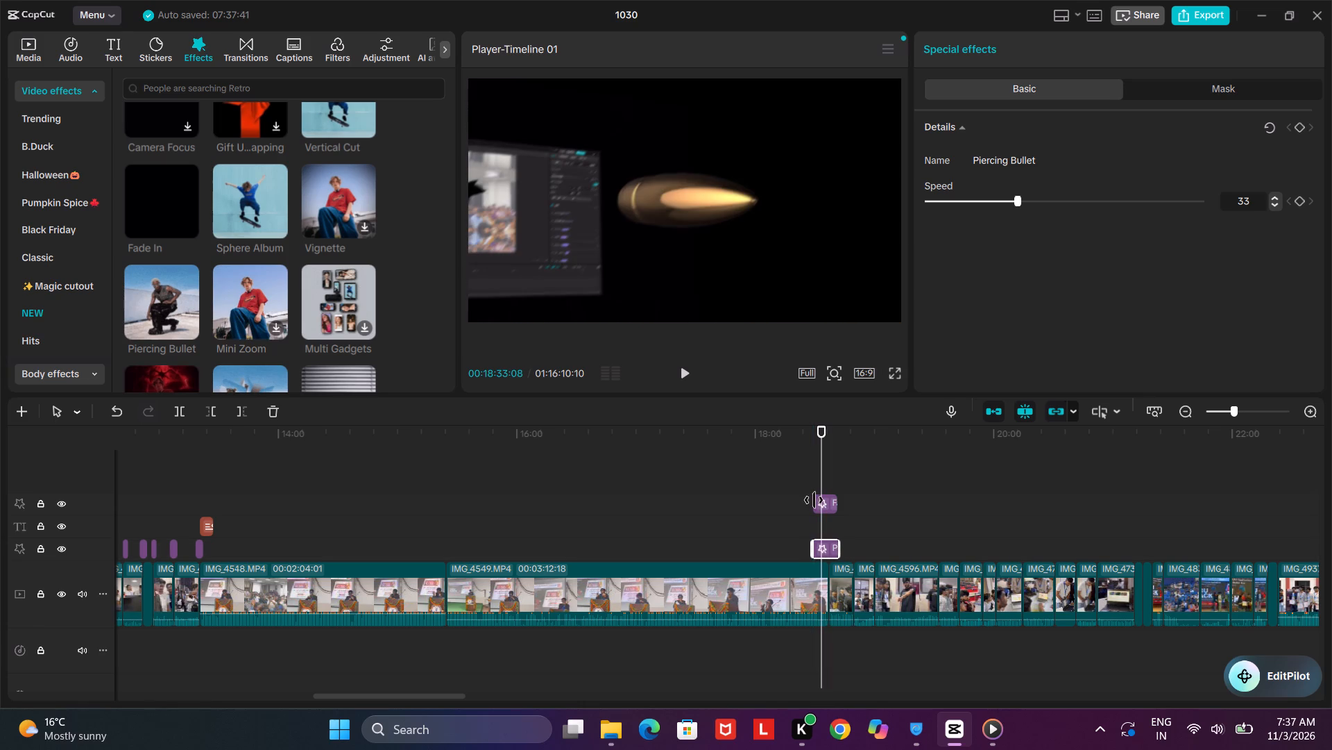
# Delete the Fade In effect over the cut after IMG_4549.MP4 and play across the cut to check Piercing Bullet.
pyautogui.click(826, 506)
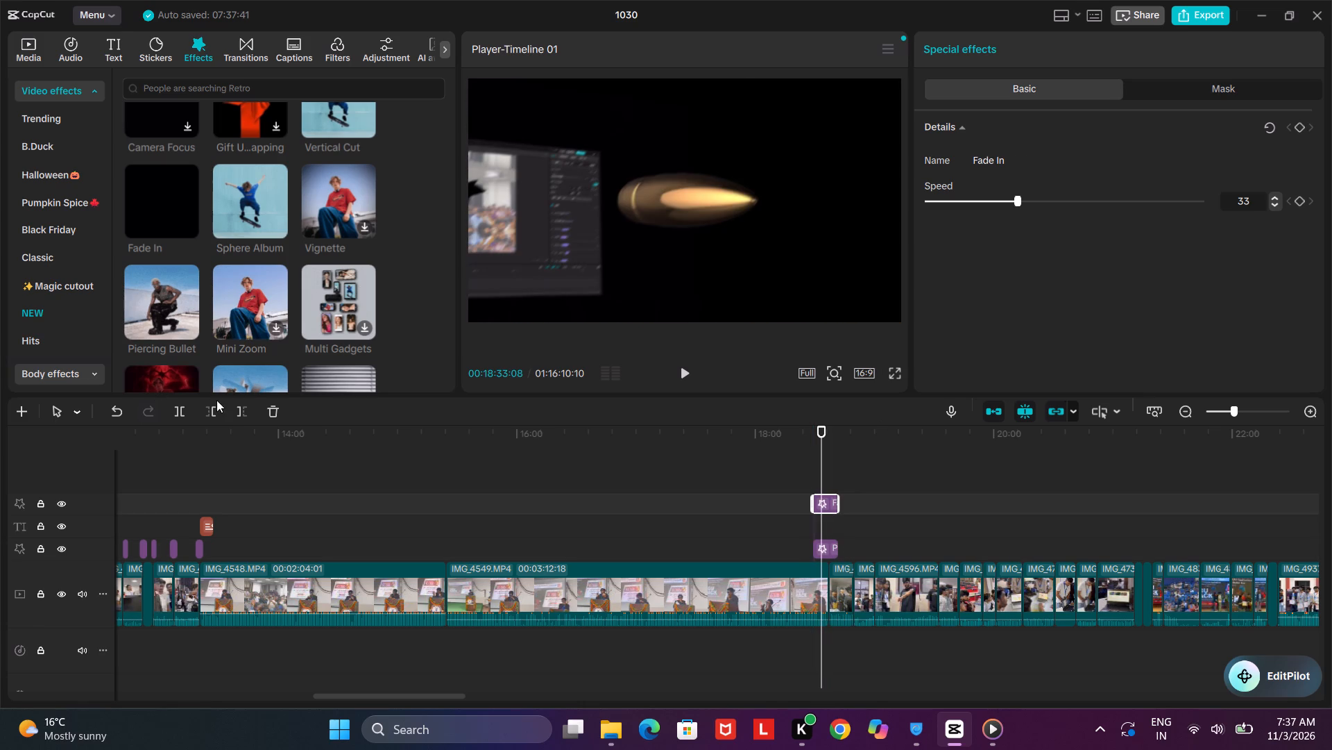
pyautogui.click(266, 410)
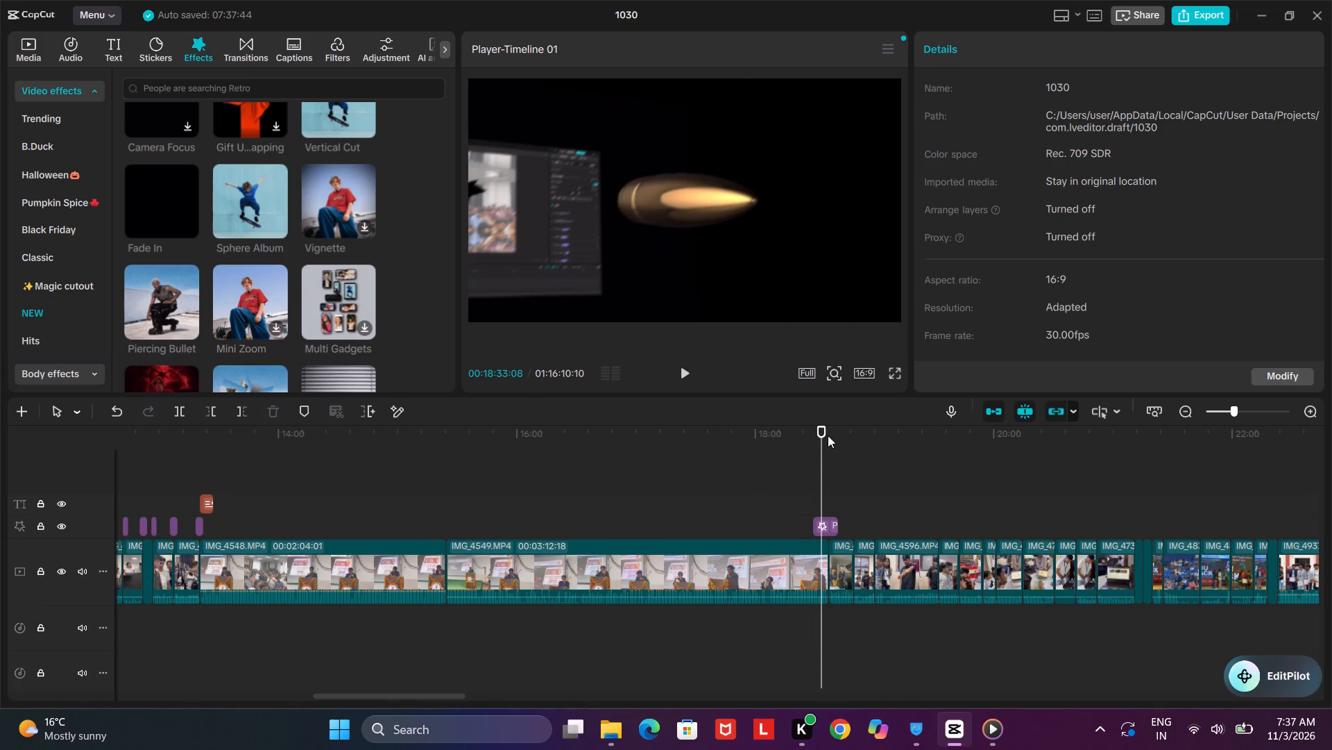
pyautogui.moveTo(822, 433); pyautogui.dragTo(816, 434)
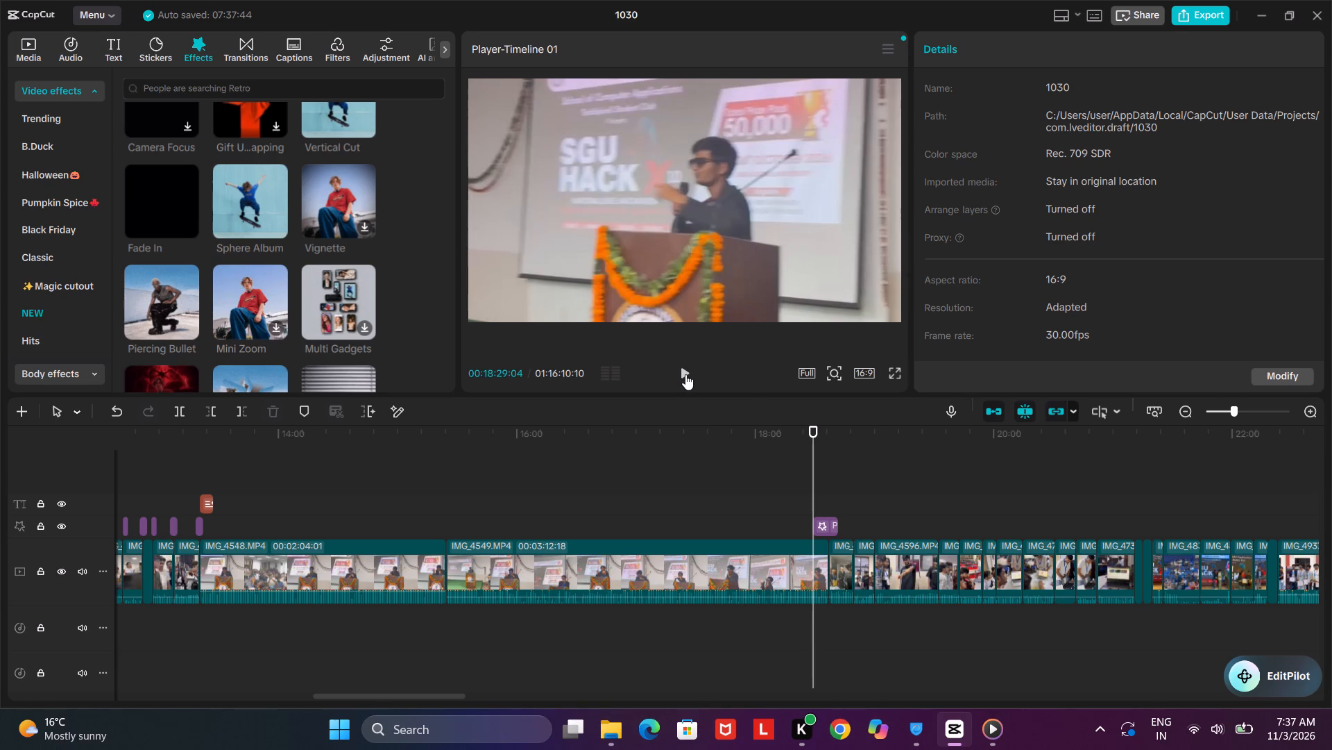
pyautogui.click(685, 374)
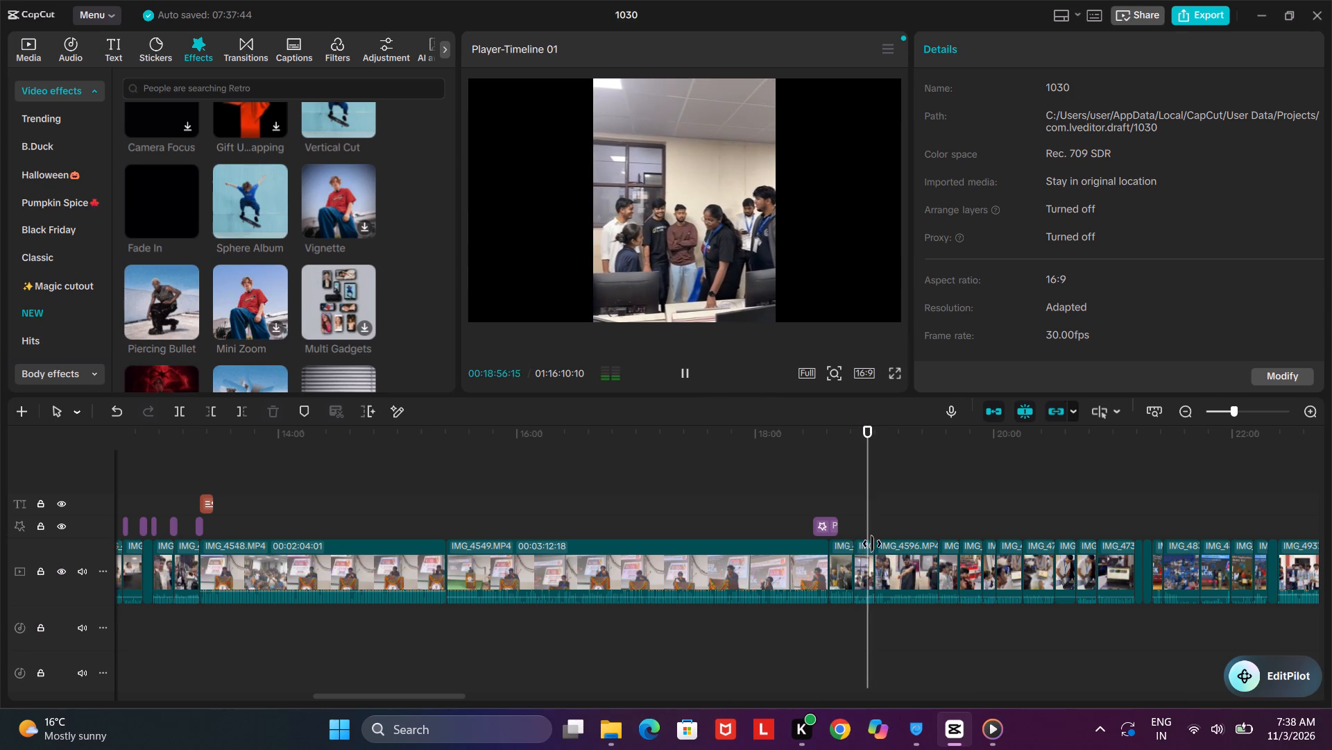
# Add the Multi Gadgets video effect at 00:18:49:18, the start of IMG_4590.MP4, and play it back.
pyautogui.click(1243, 412)
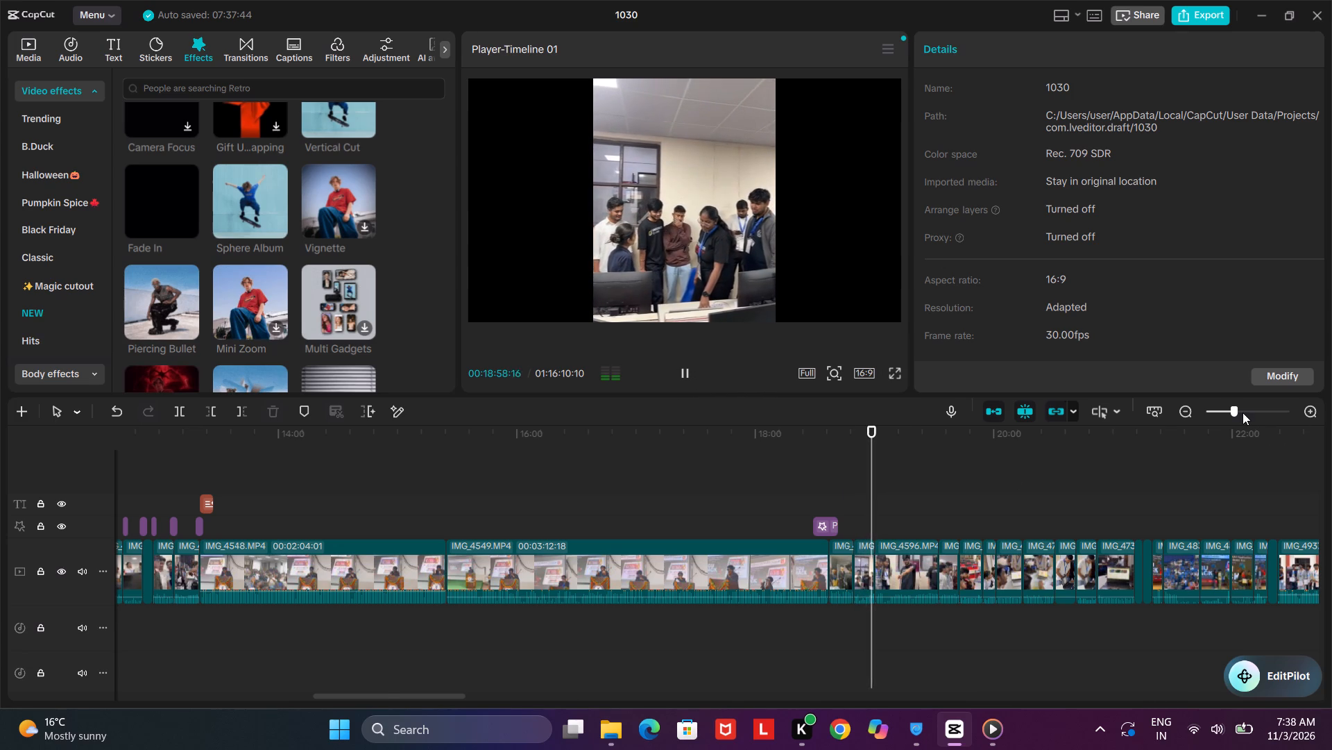
pyautogui.click(869, 578)
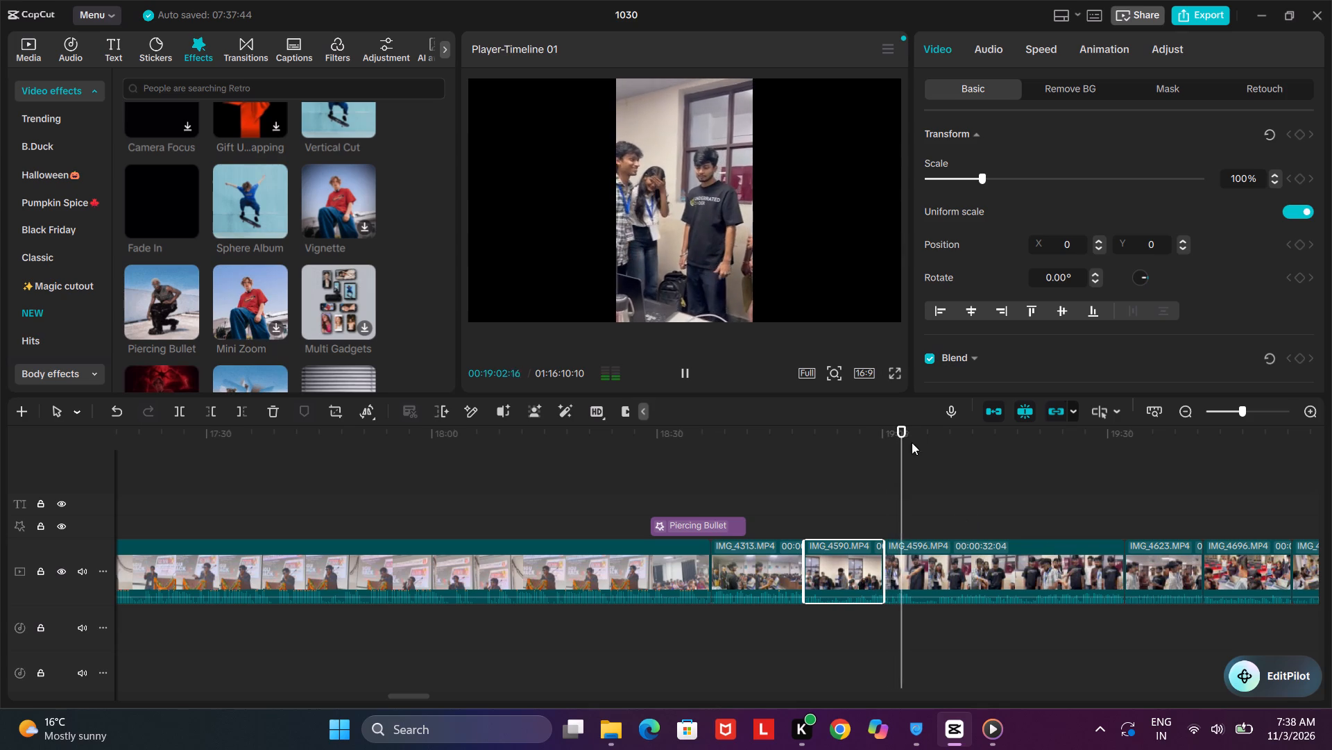
pyautogui.moveTo(911, 427); pyautogui.dragTo(805, 456)
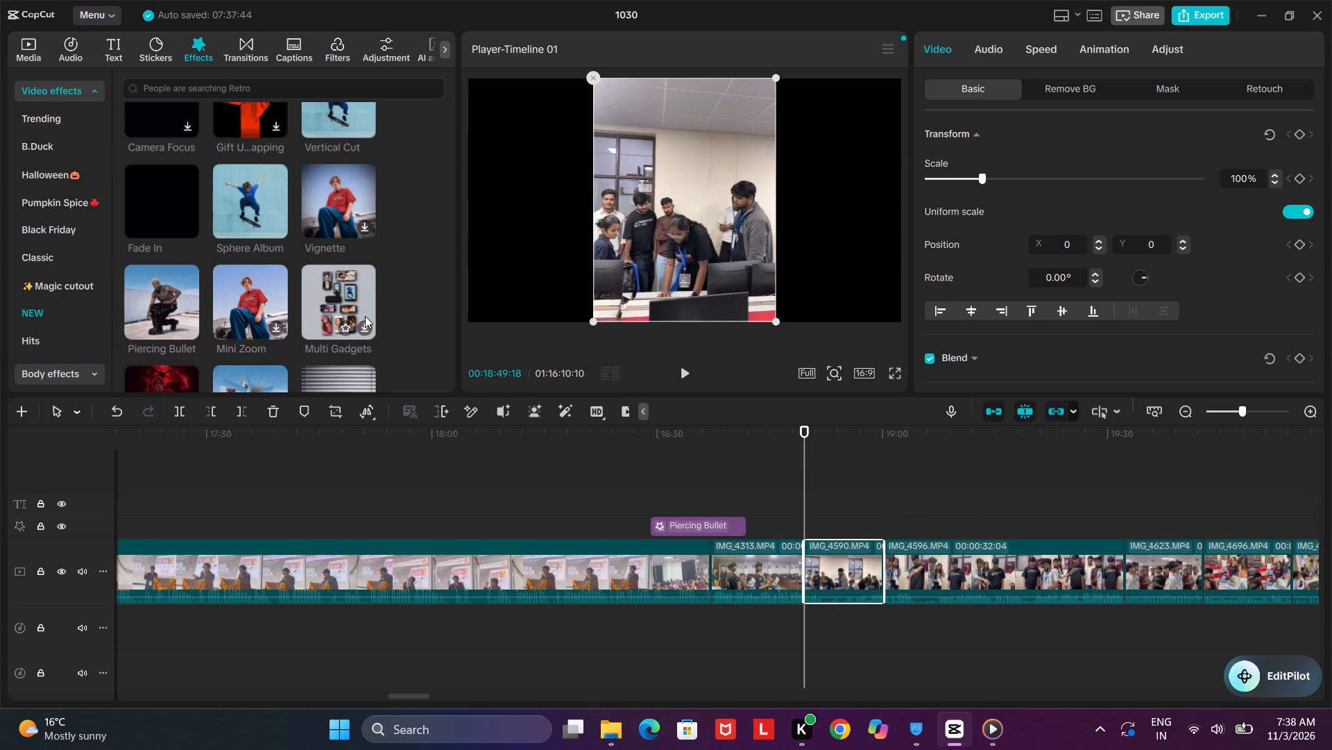
pyautogui.click(366, 325)
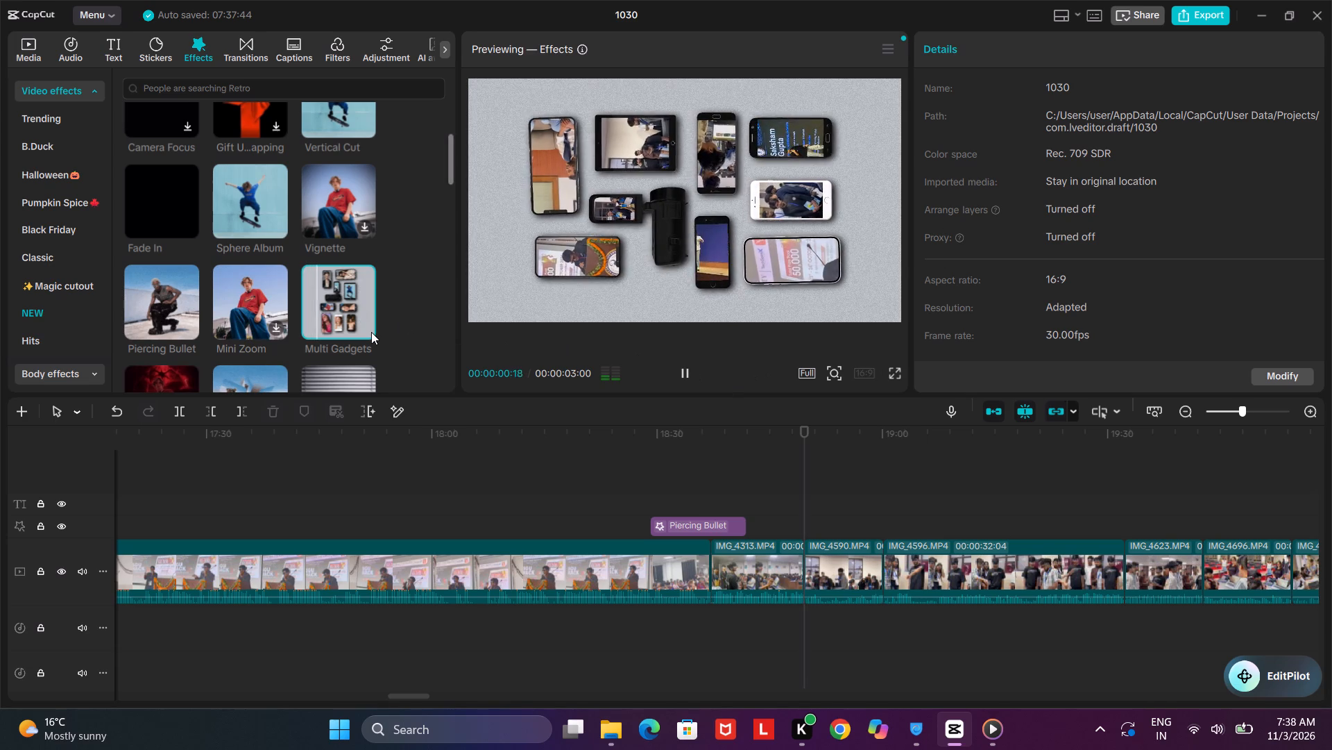
pyautogui.click(371, 332)
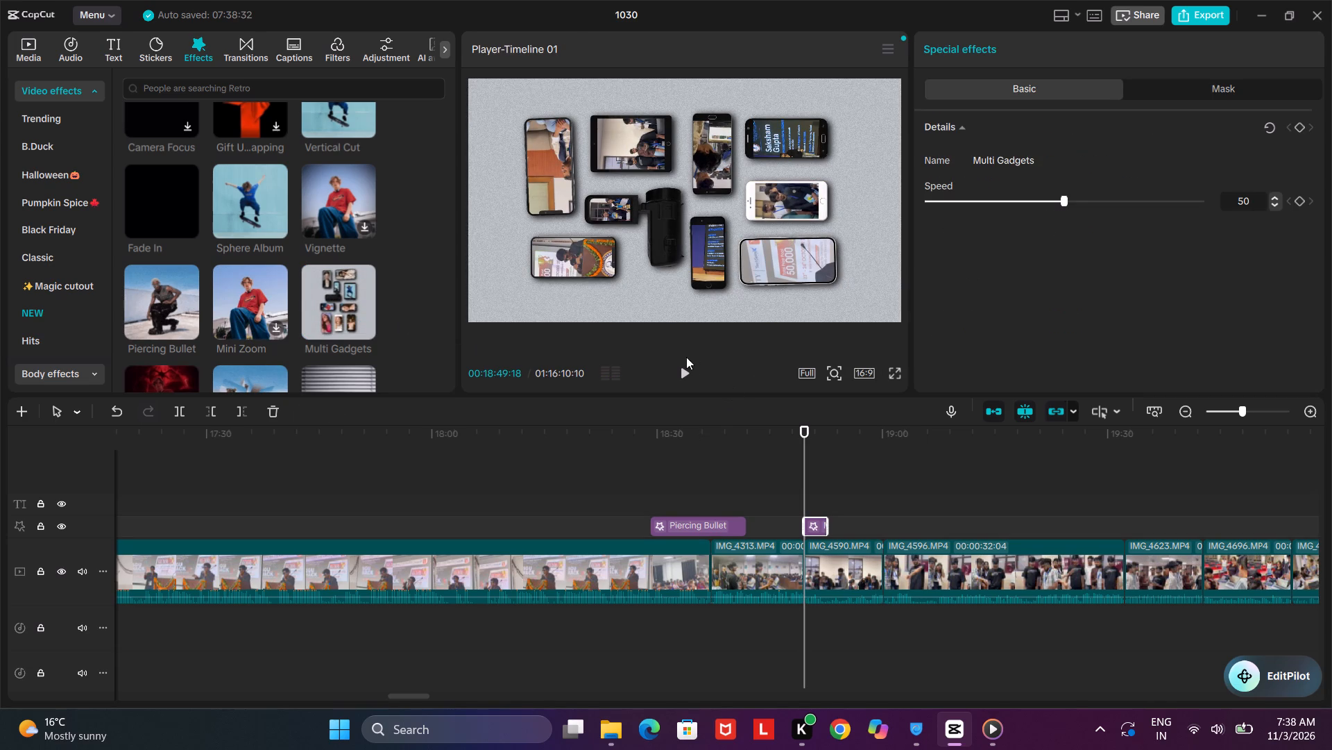
pyautogui.click(681, 371)
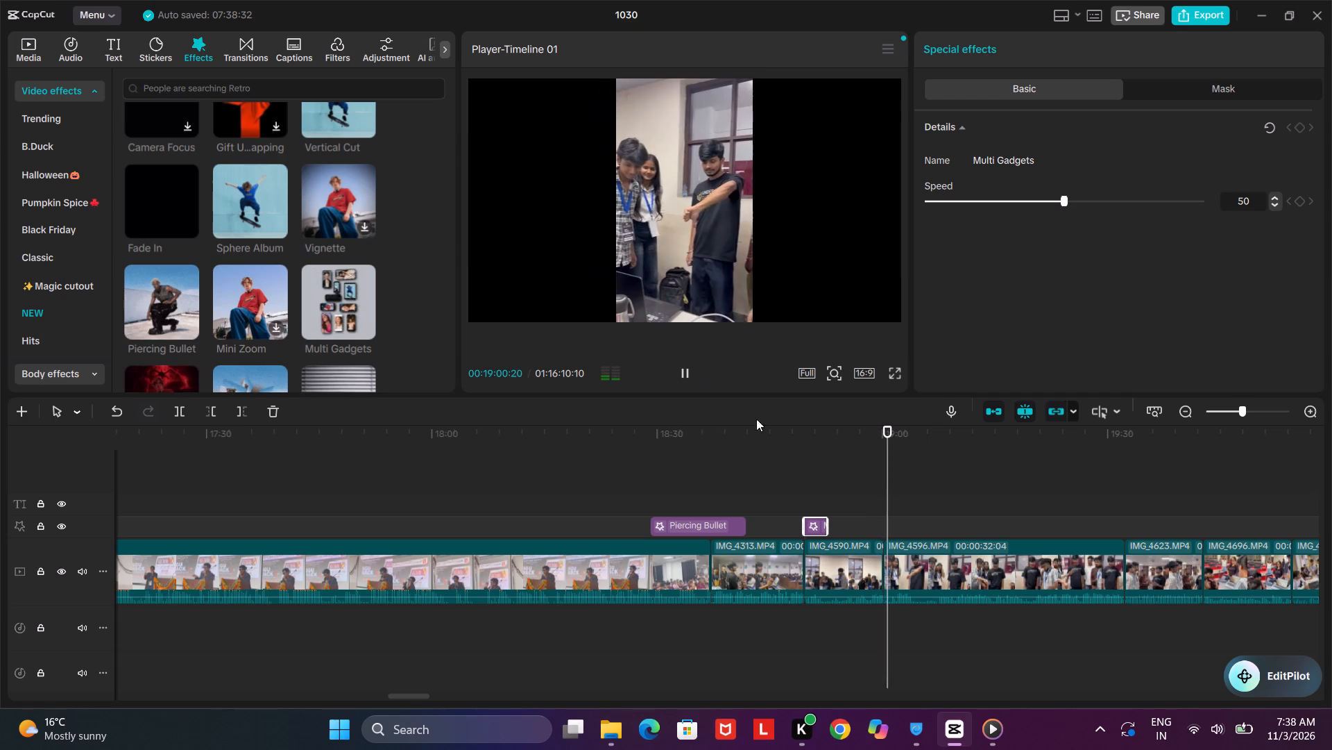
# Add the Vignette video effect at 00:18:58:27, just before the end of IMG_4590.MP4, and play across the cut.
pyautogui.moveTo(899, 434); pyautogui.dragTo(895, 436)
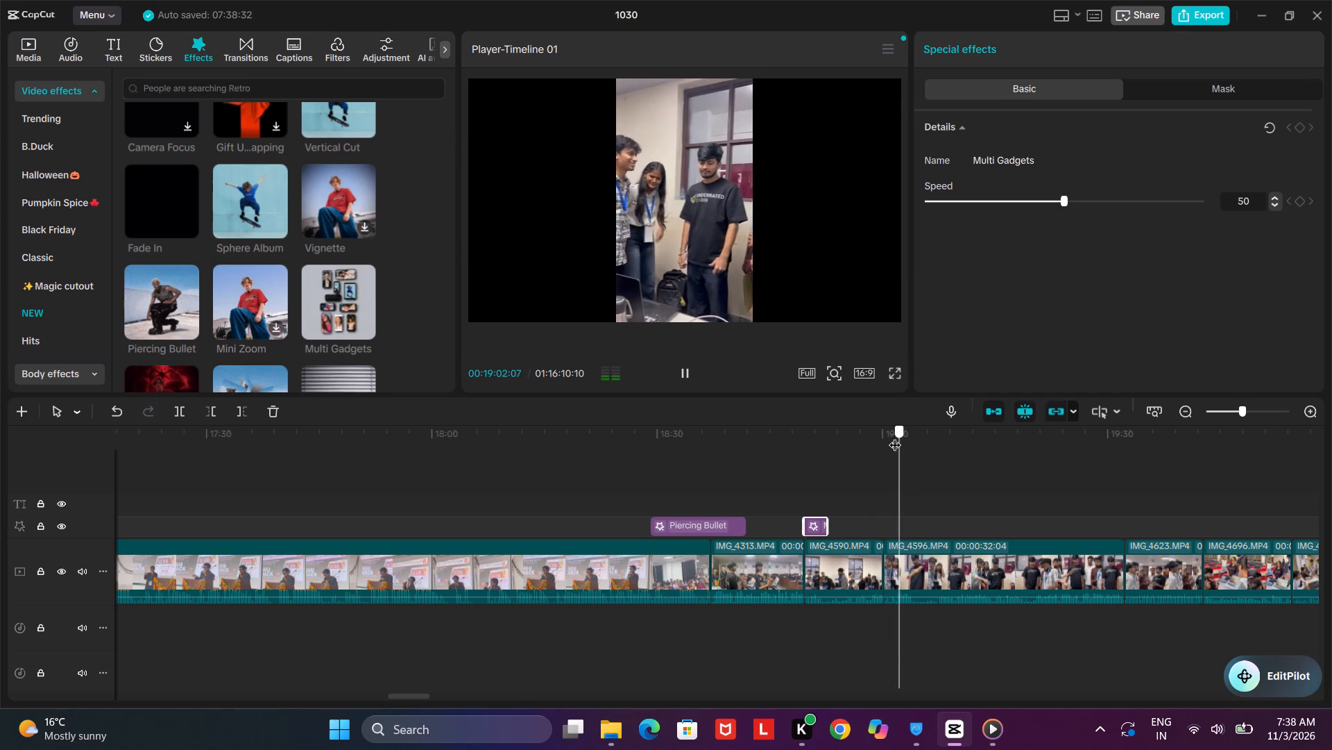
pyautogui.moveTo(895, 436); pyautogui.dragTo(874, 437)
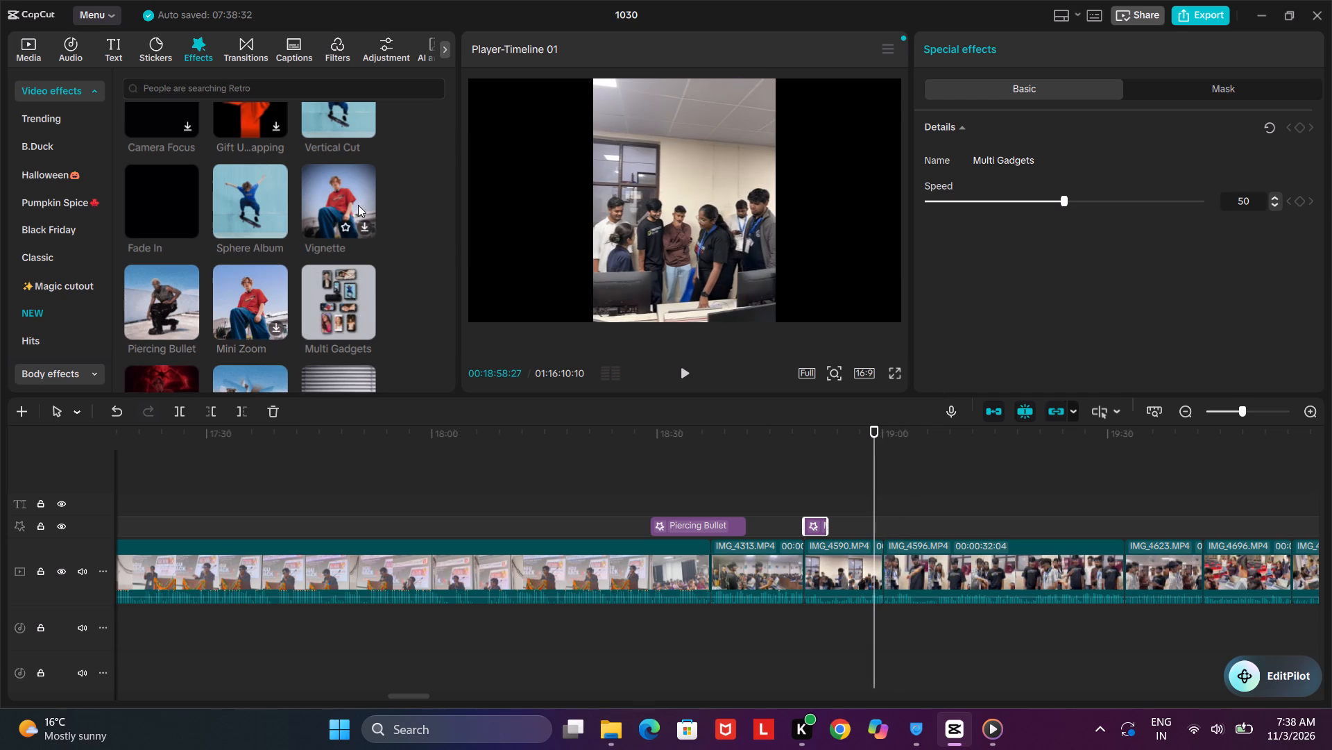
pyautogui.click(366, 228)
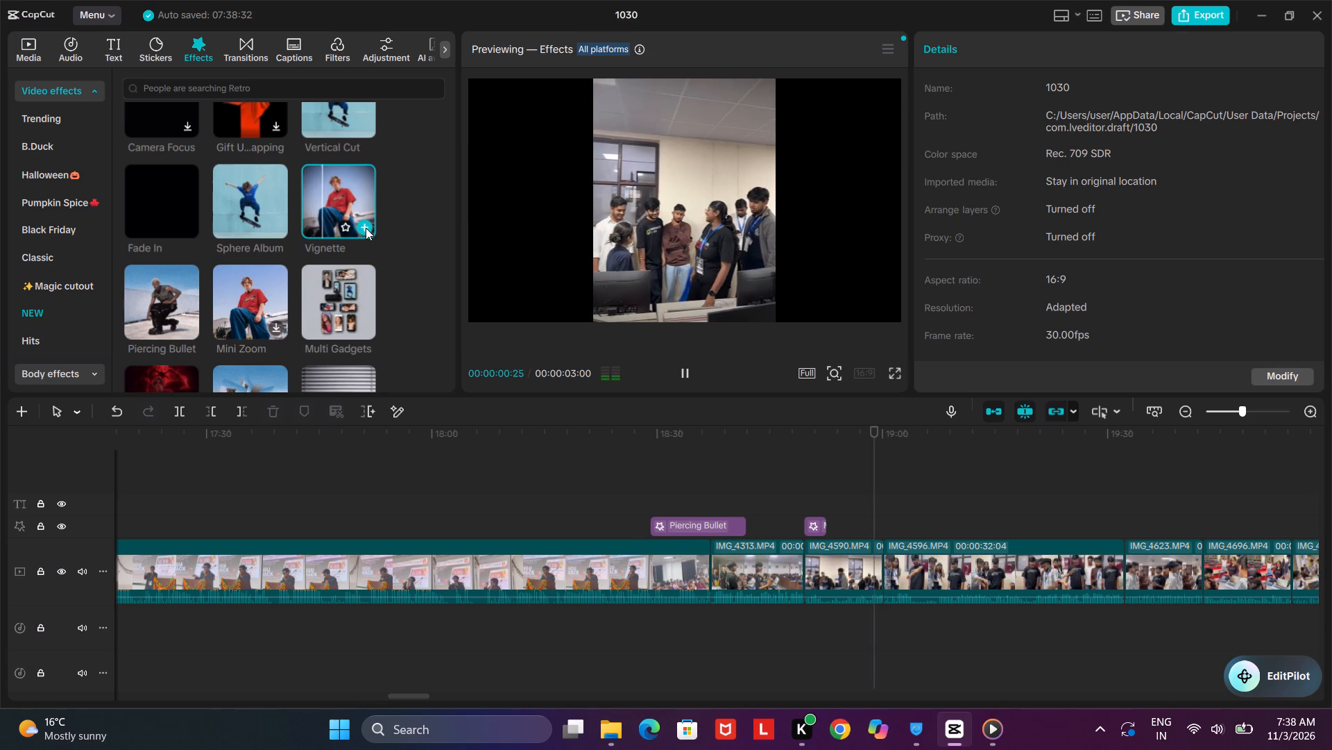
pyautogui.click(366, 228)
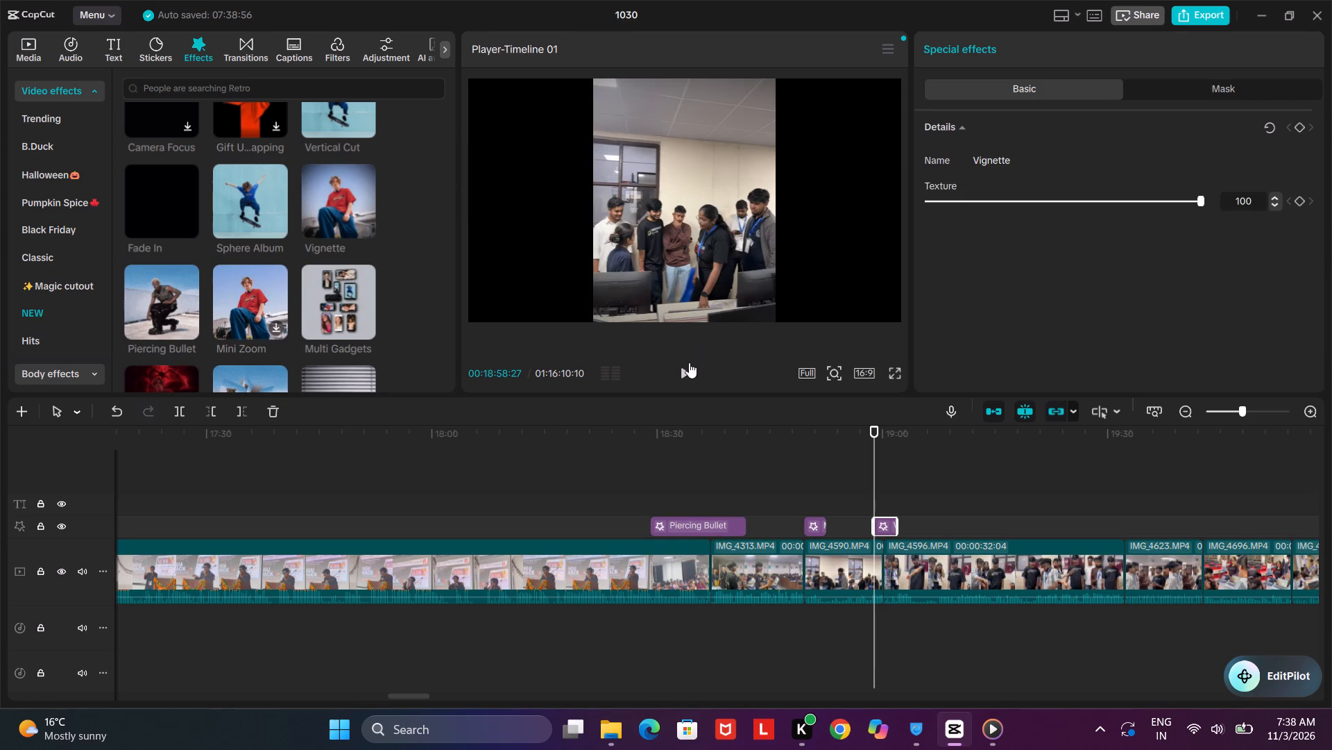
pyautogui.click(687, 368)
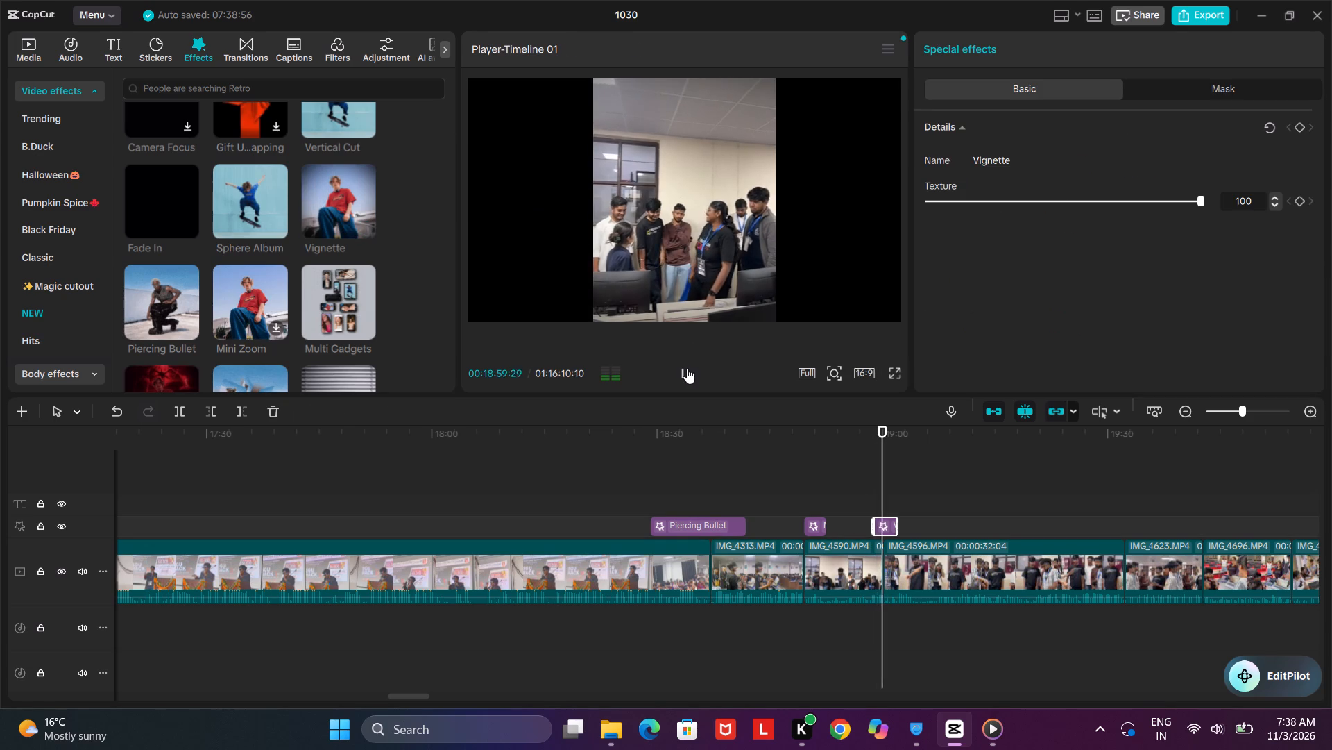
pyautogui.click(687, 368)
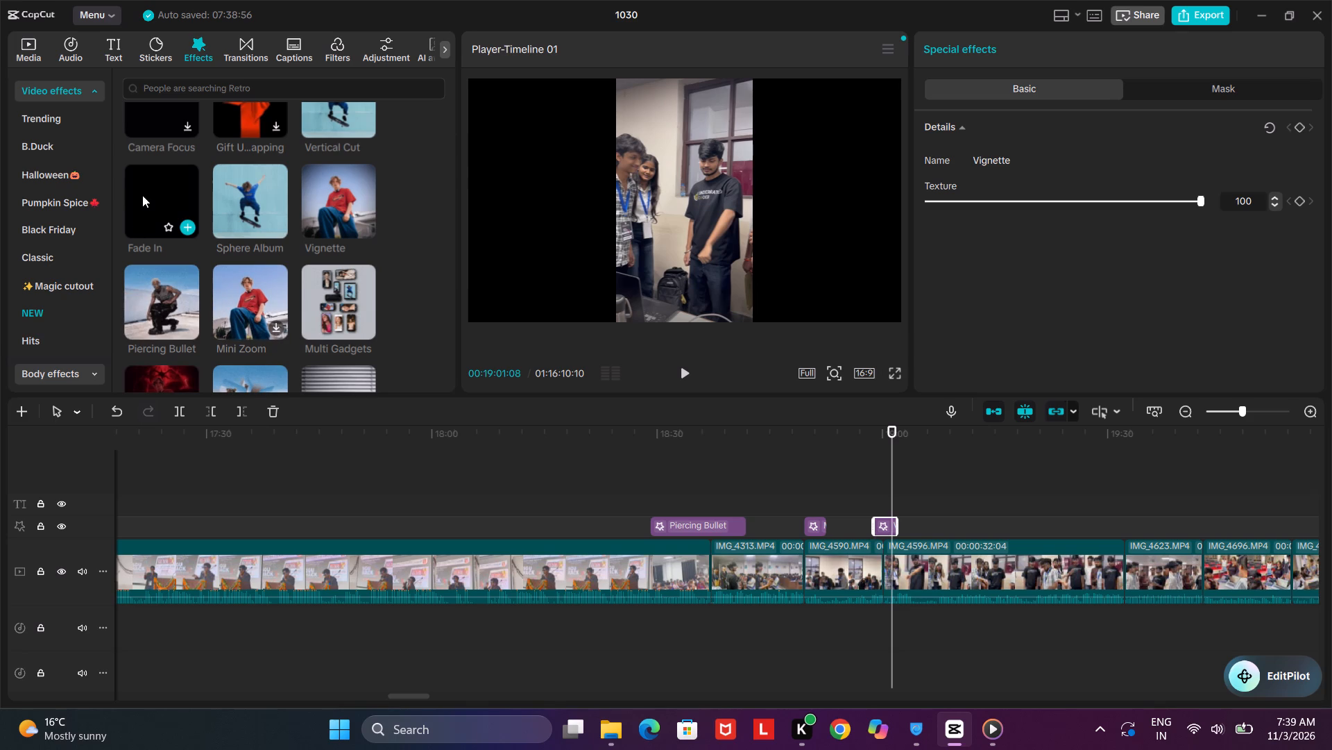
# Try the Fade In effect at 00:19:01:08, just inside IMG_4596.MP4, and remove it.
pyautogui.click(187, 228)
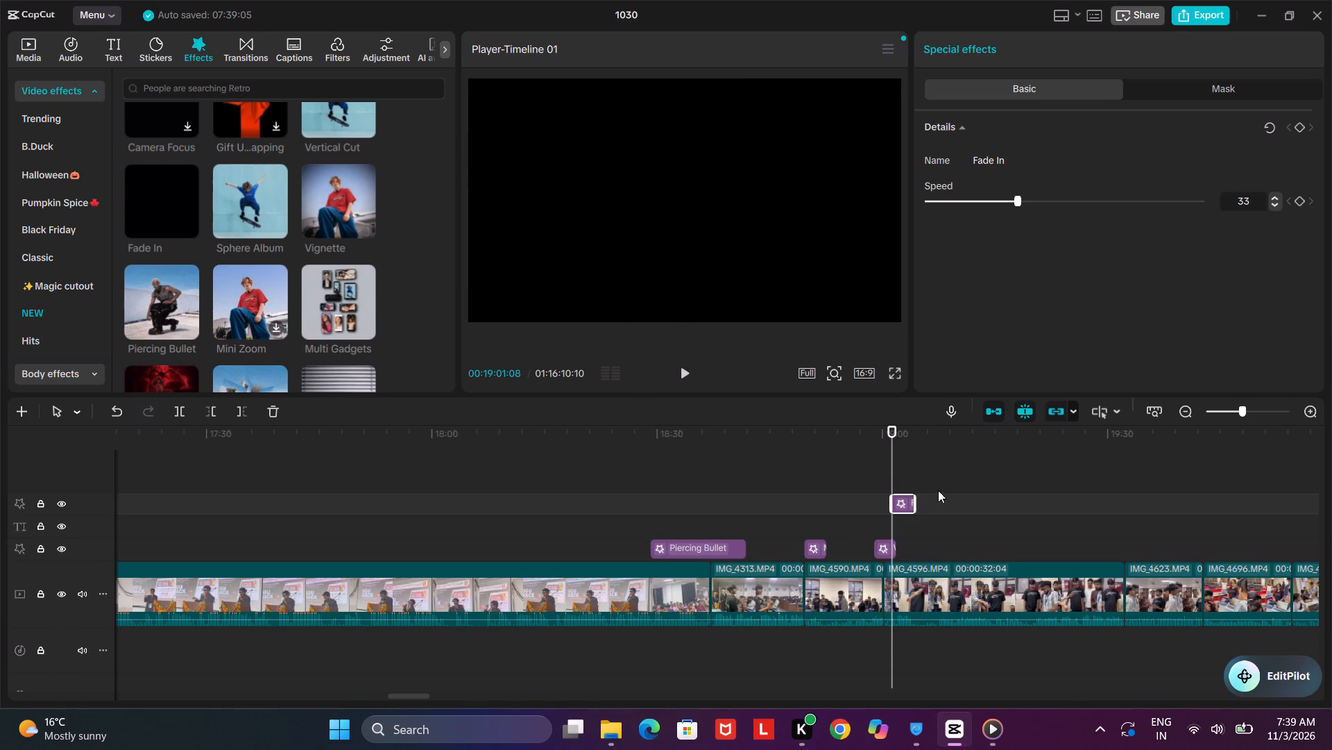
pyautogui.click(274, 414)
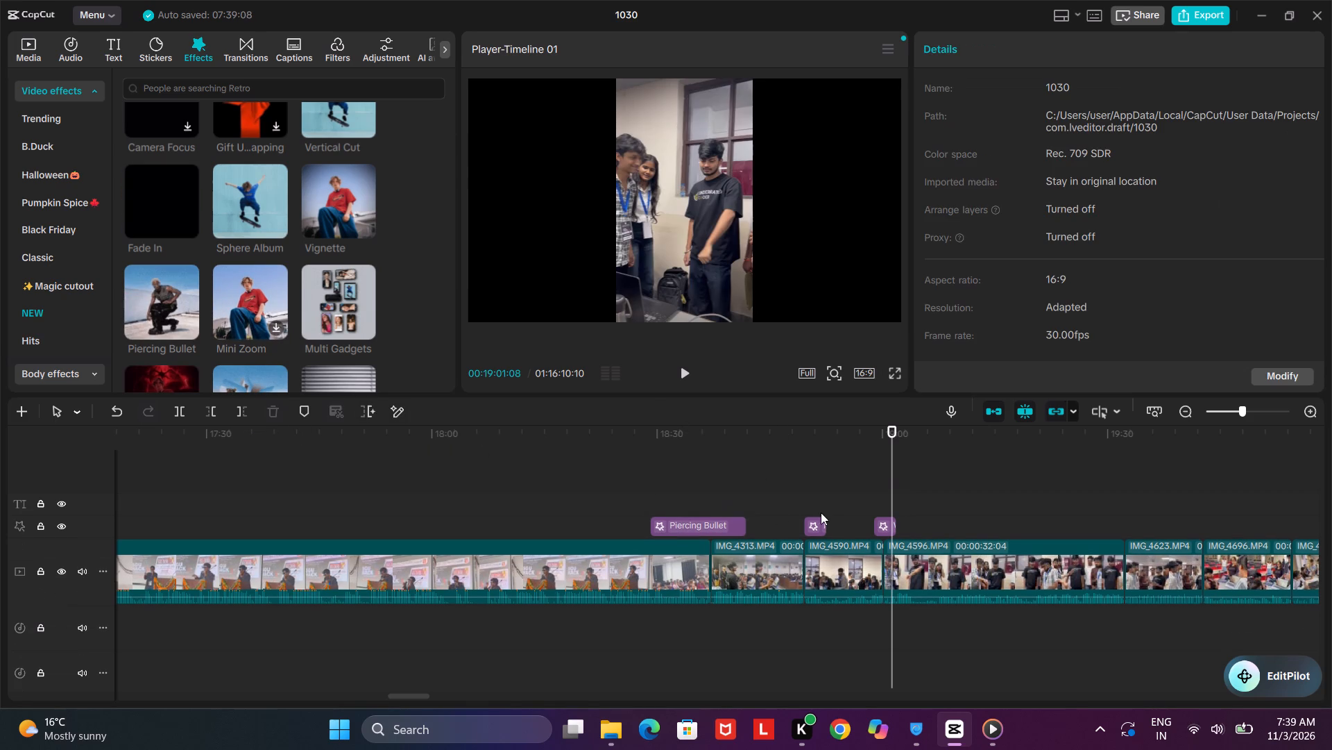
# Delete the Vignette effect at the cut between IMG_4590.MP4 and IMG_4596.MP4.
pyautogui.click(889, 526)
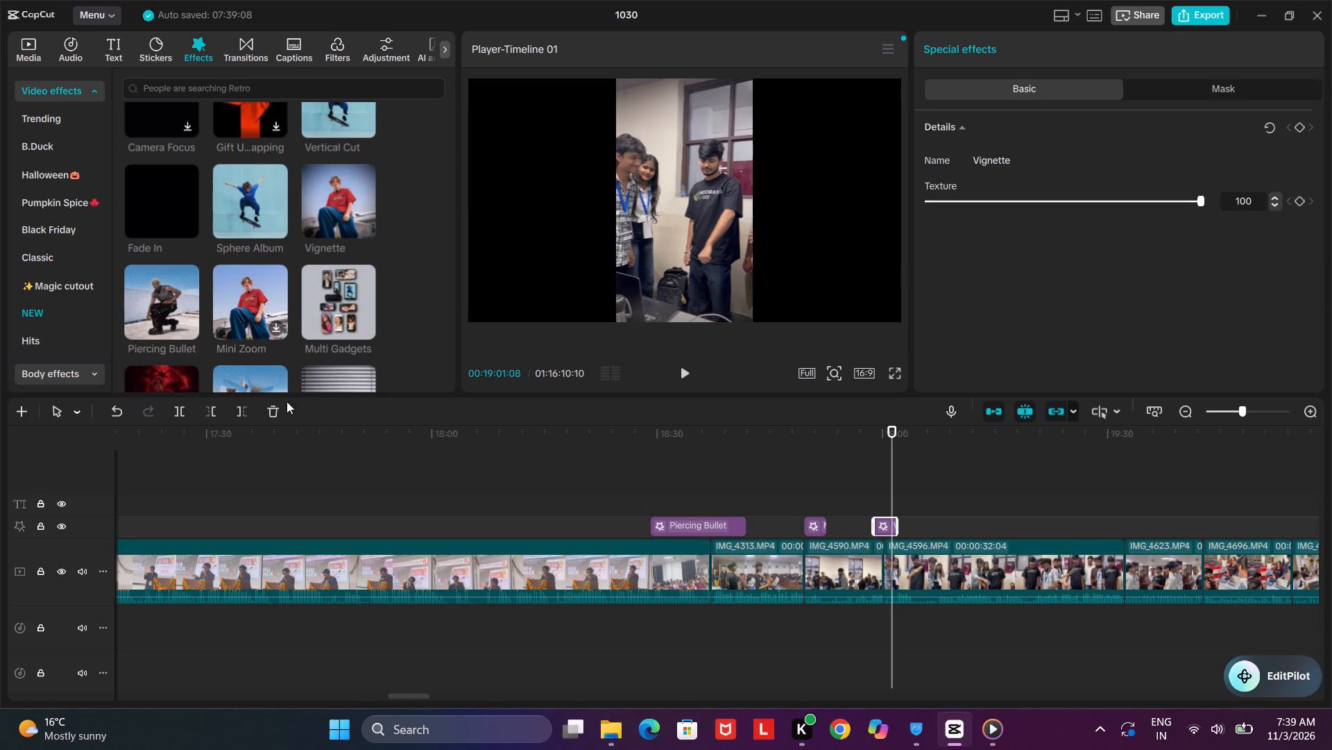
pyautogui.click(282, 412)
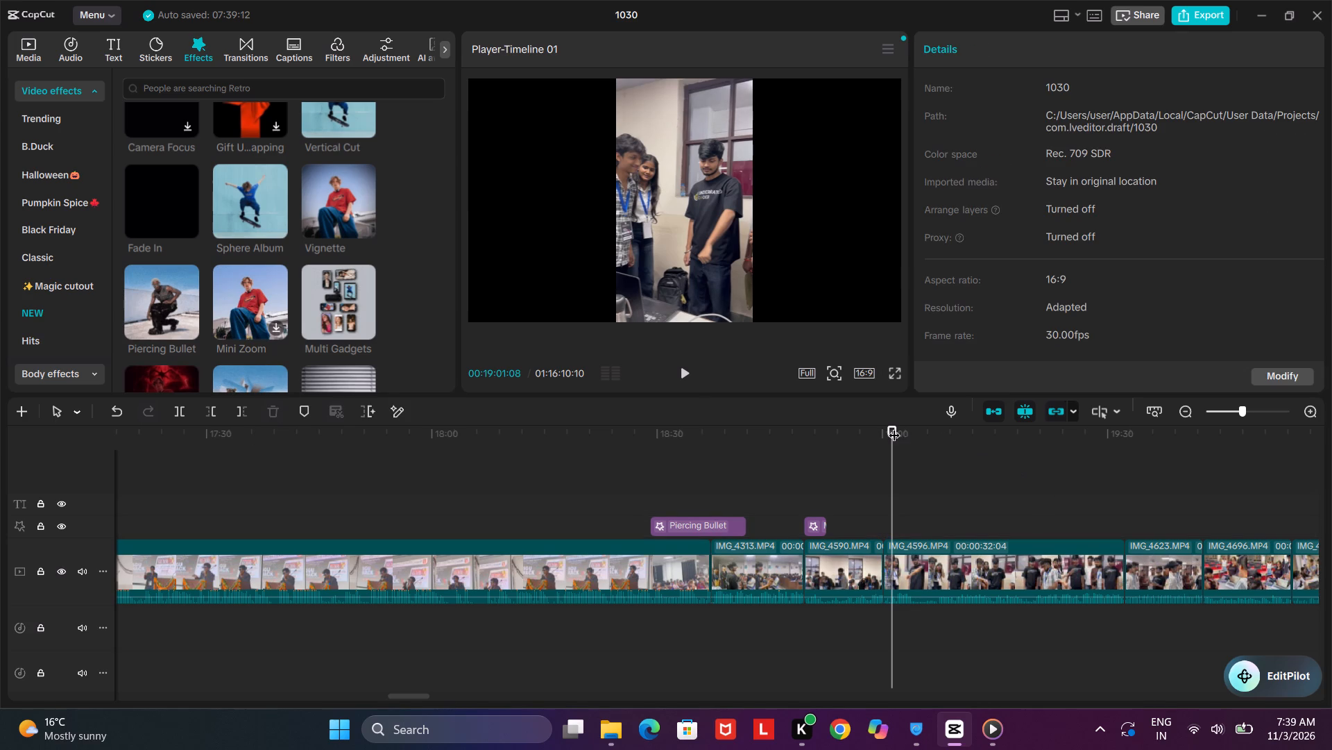
# Add the Fade In video effect at 00:18:59:00, just before IMG_4590.MP4 ends, and play across the cut into IMG_4596.MP4.
pyautogui.moveTo(894, 426); pyautogui.dragTo(875, 432)
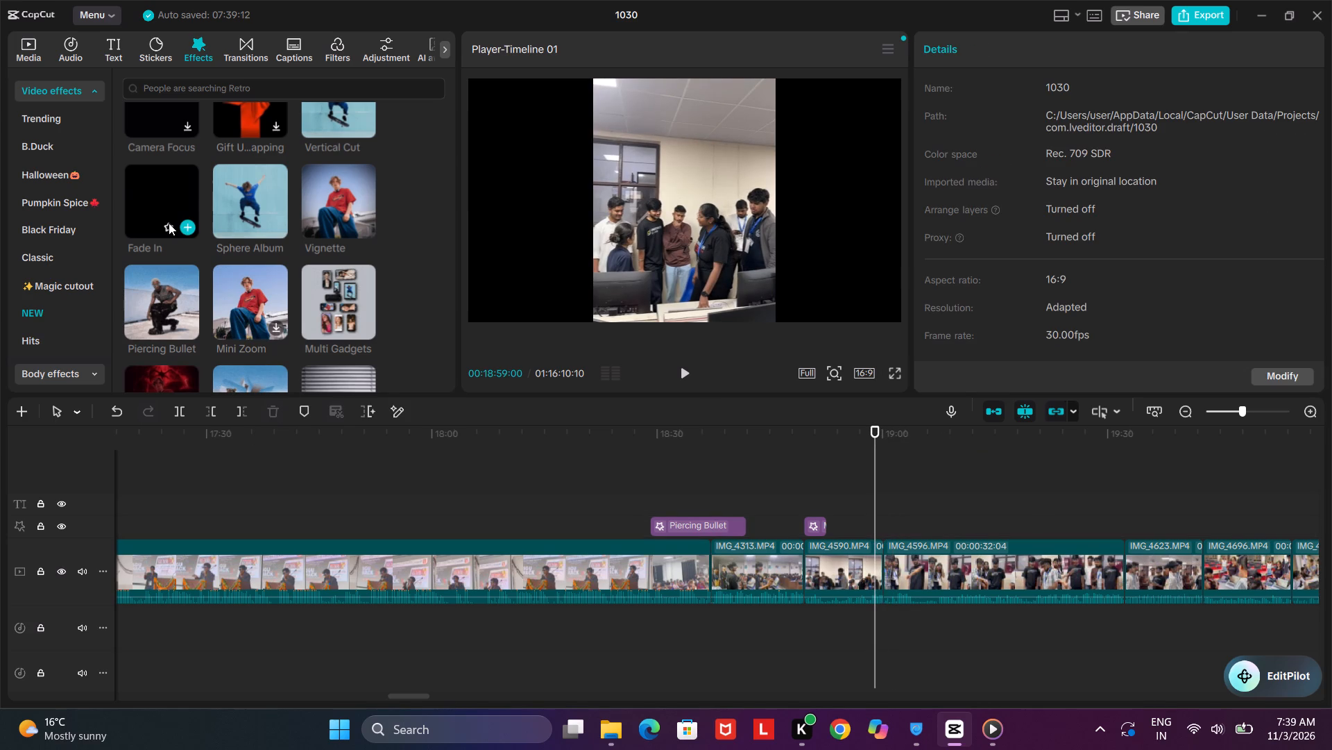
pyautogui.click(189, 222)
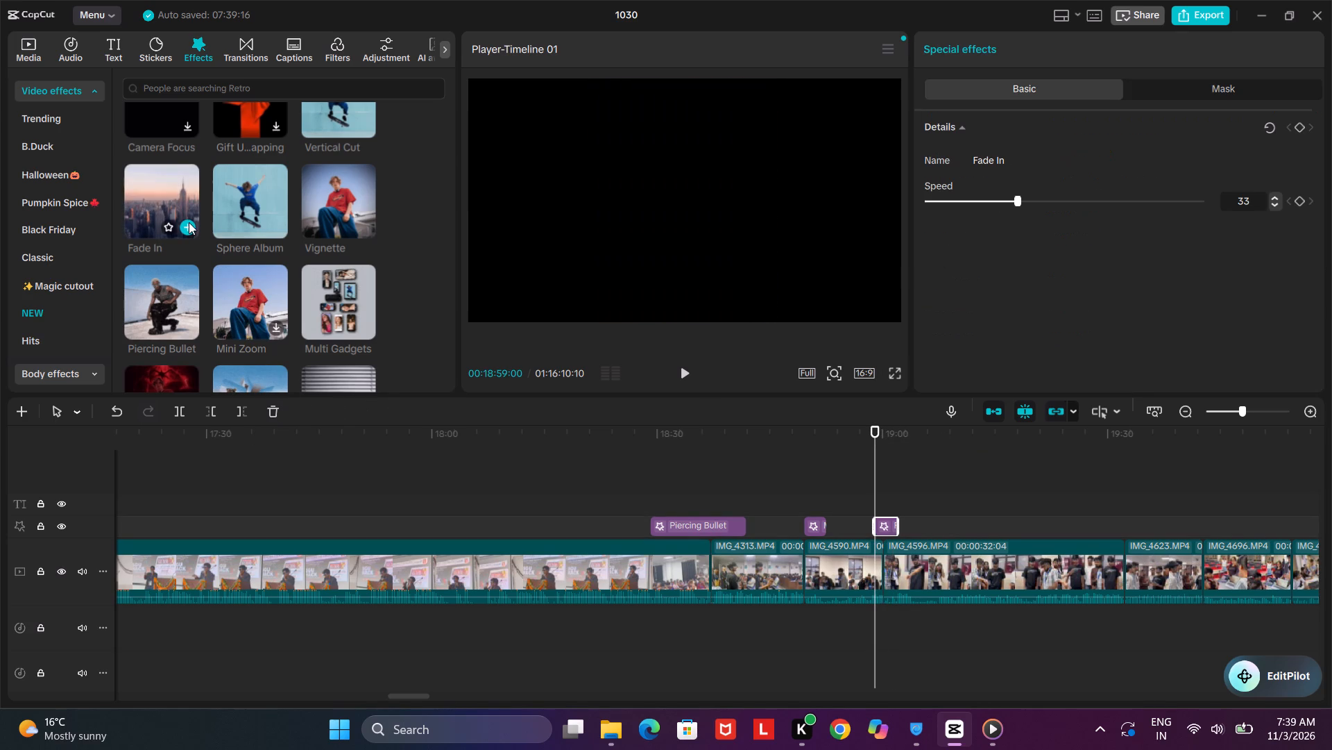
pyautogui.click(608, 365)
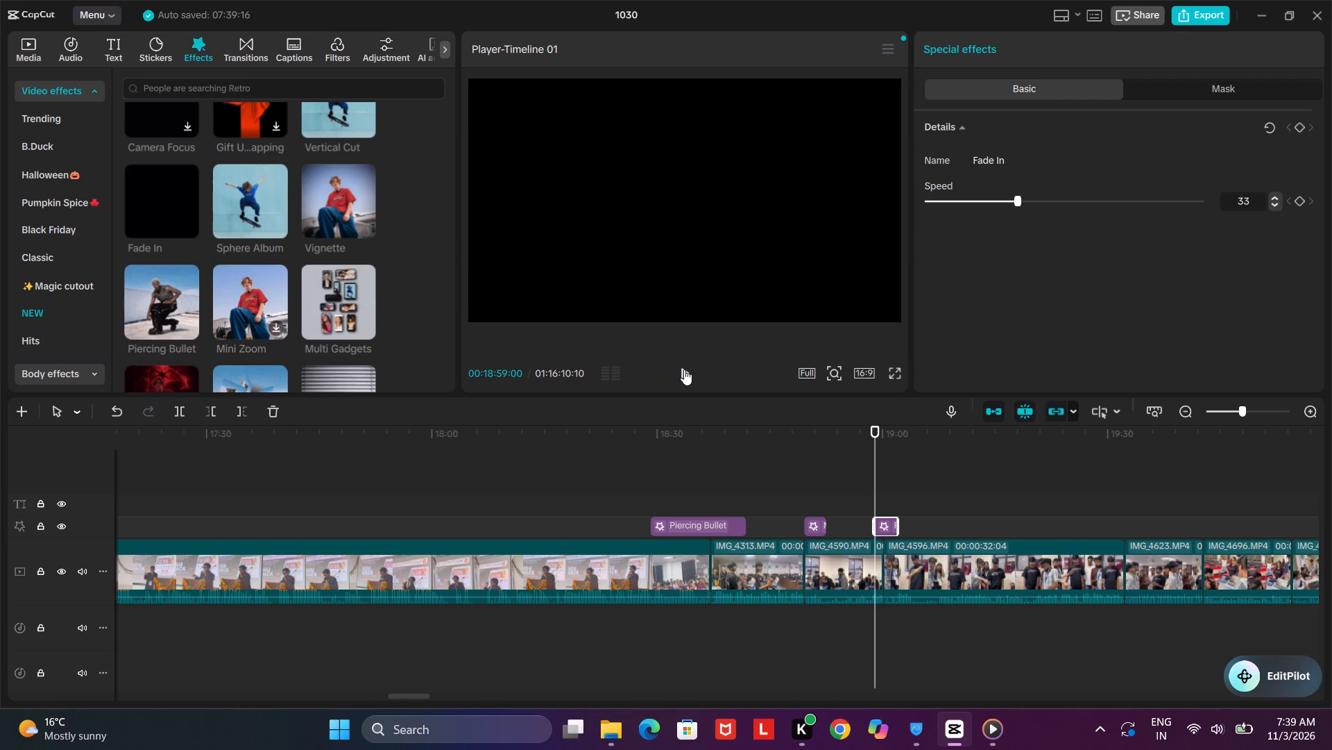
pyautogui.click(684, 369)
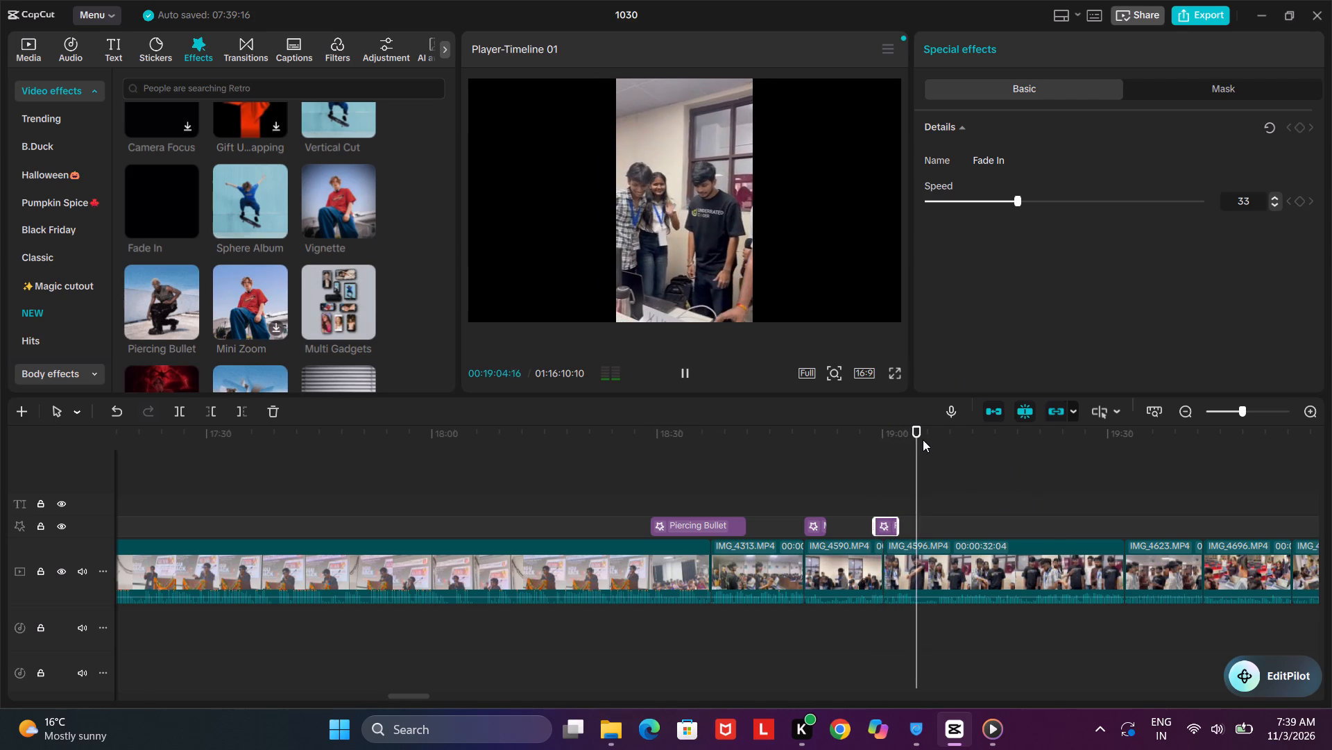
pyautogui.click(688, 379)
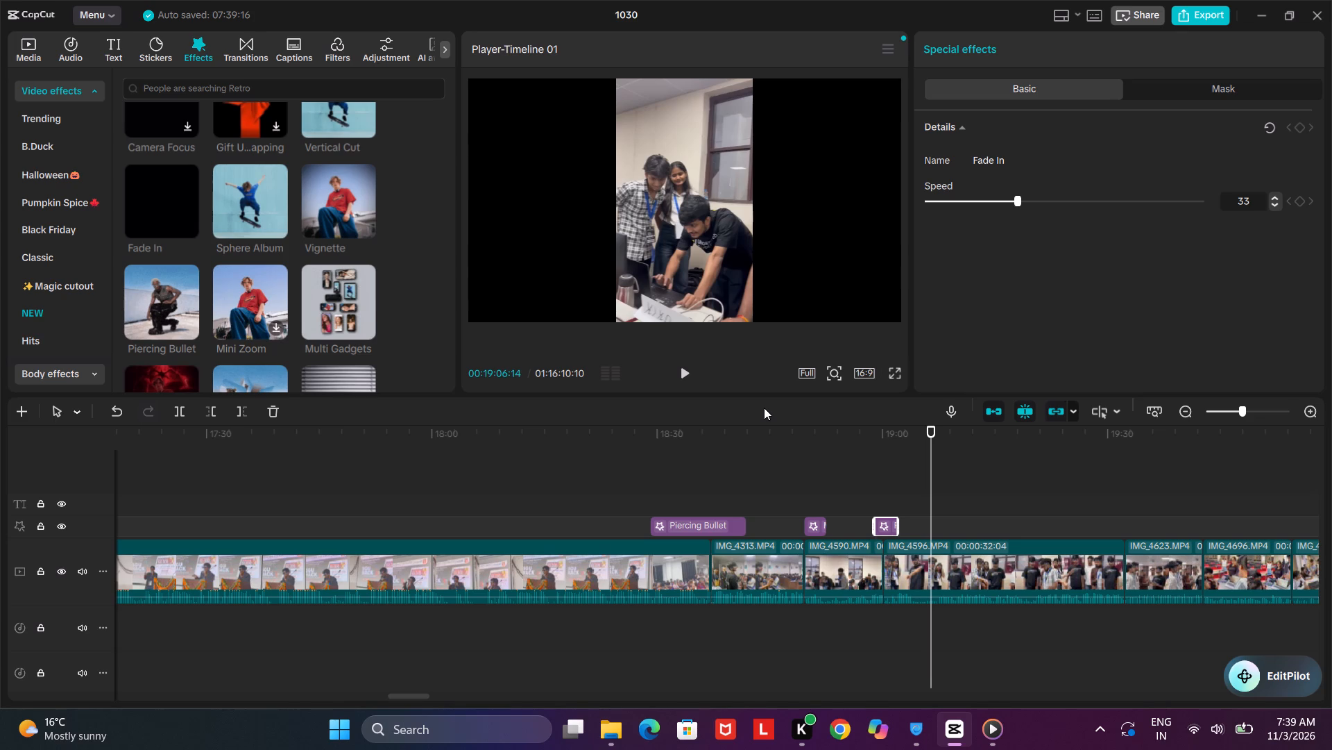
pyautogui.press("'")
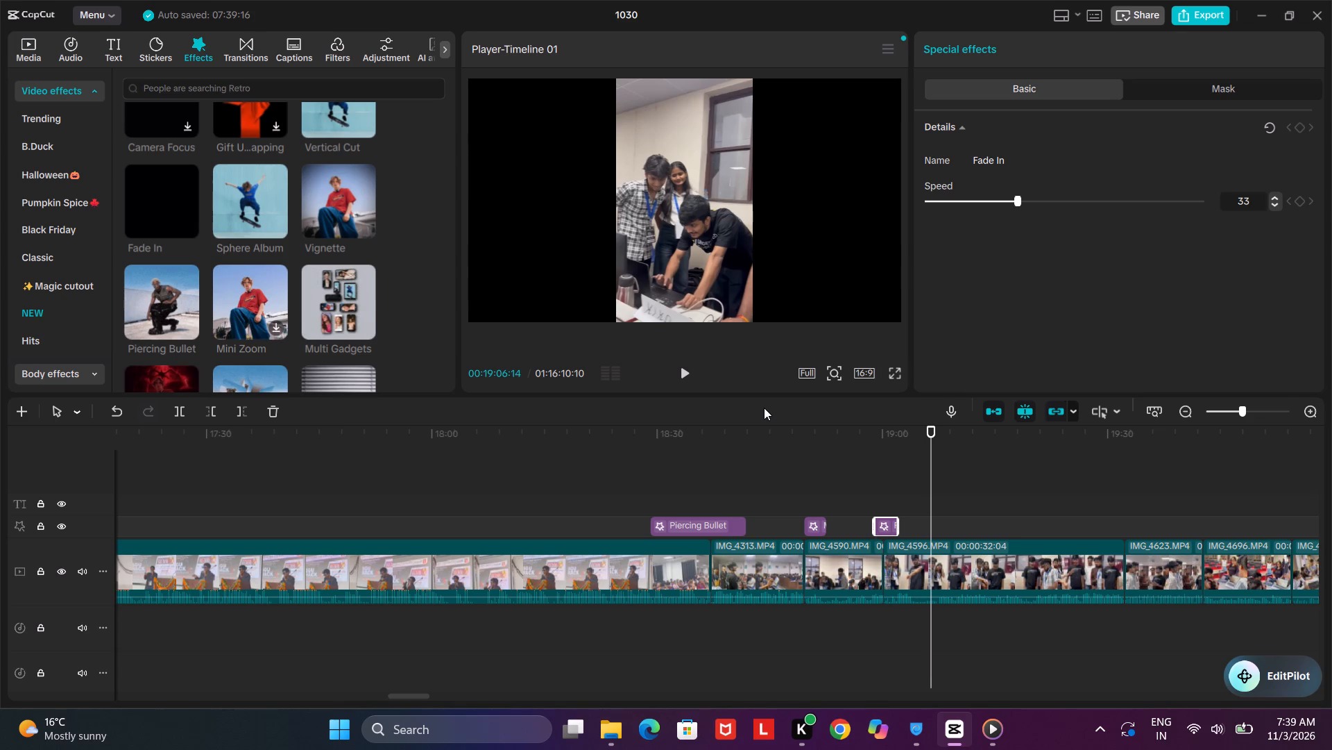
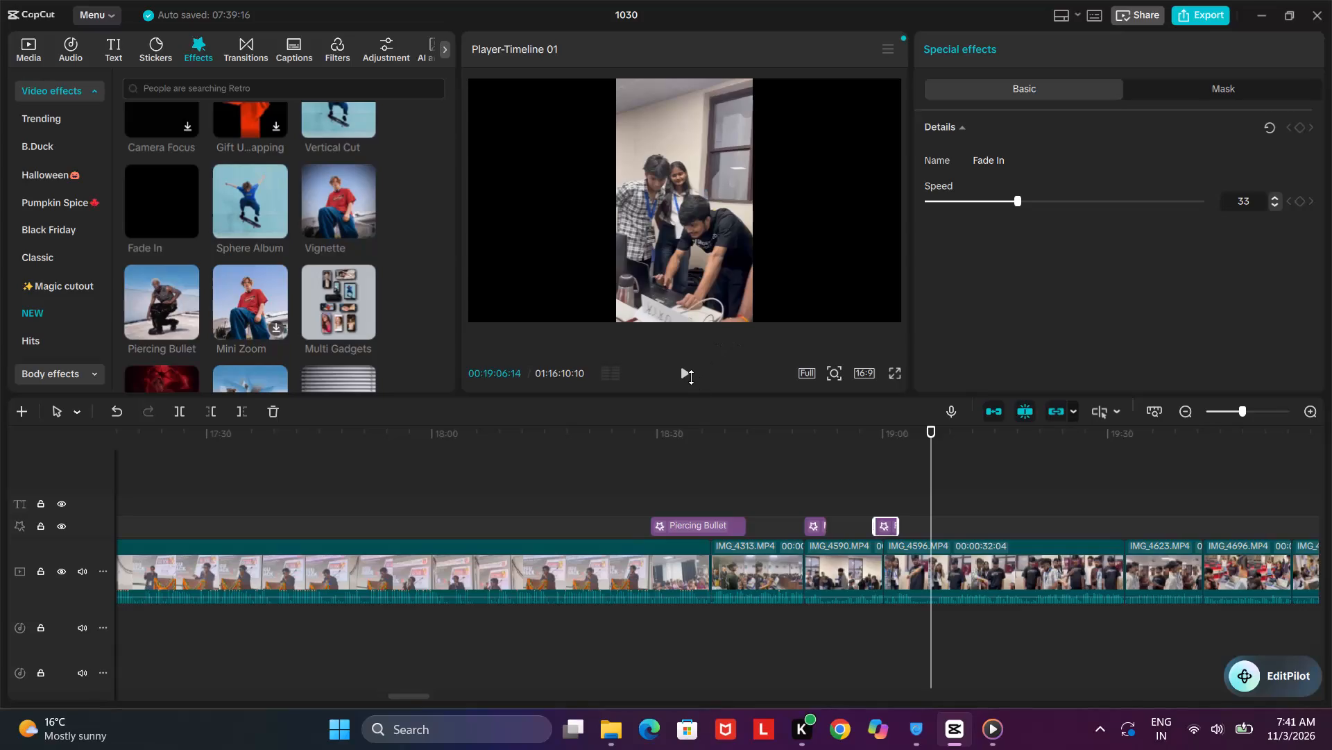
# Split the IMG_4596 clip at 00:19:10:02 and delete the part before the cut.
pyautogui.click(691, 377)
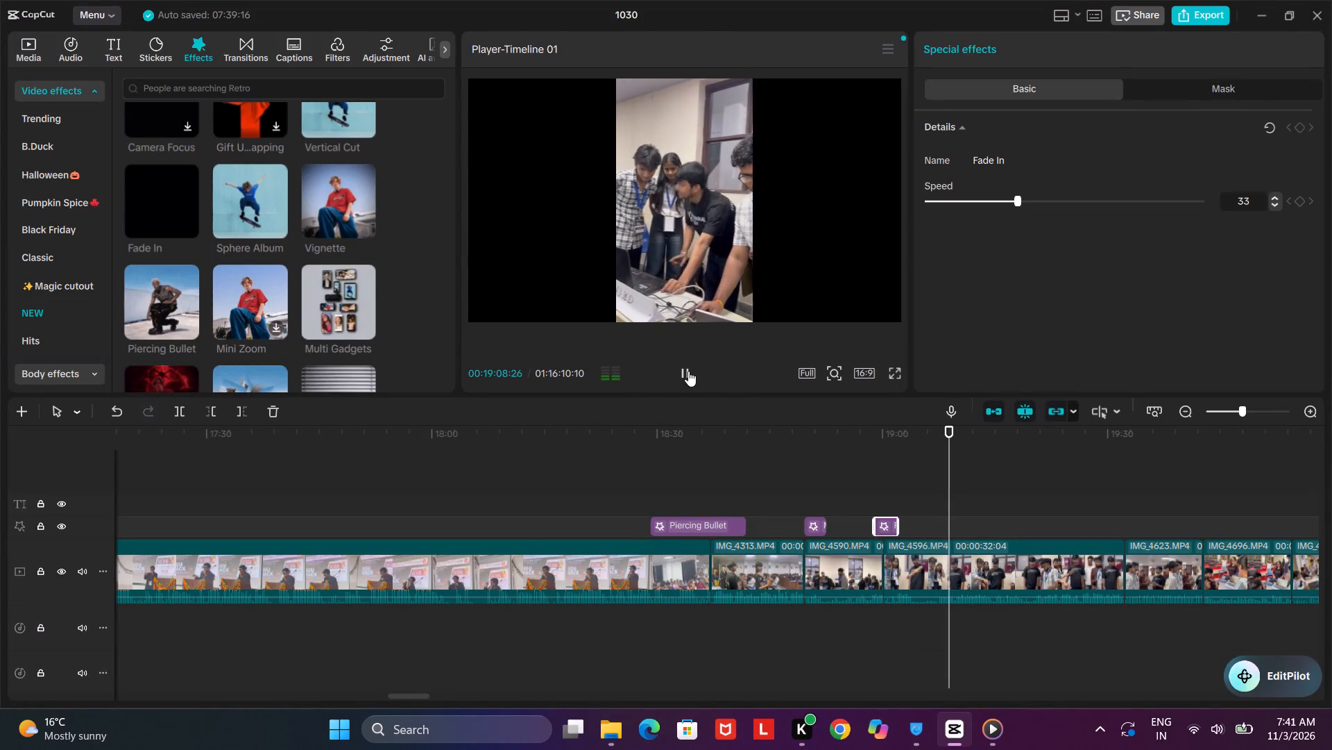
pyautogui.click(688, 372)
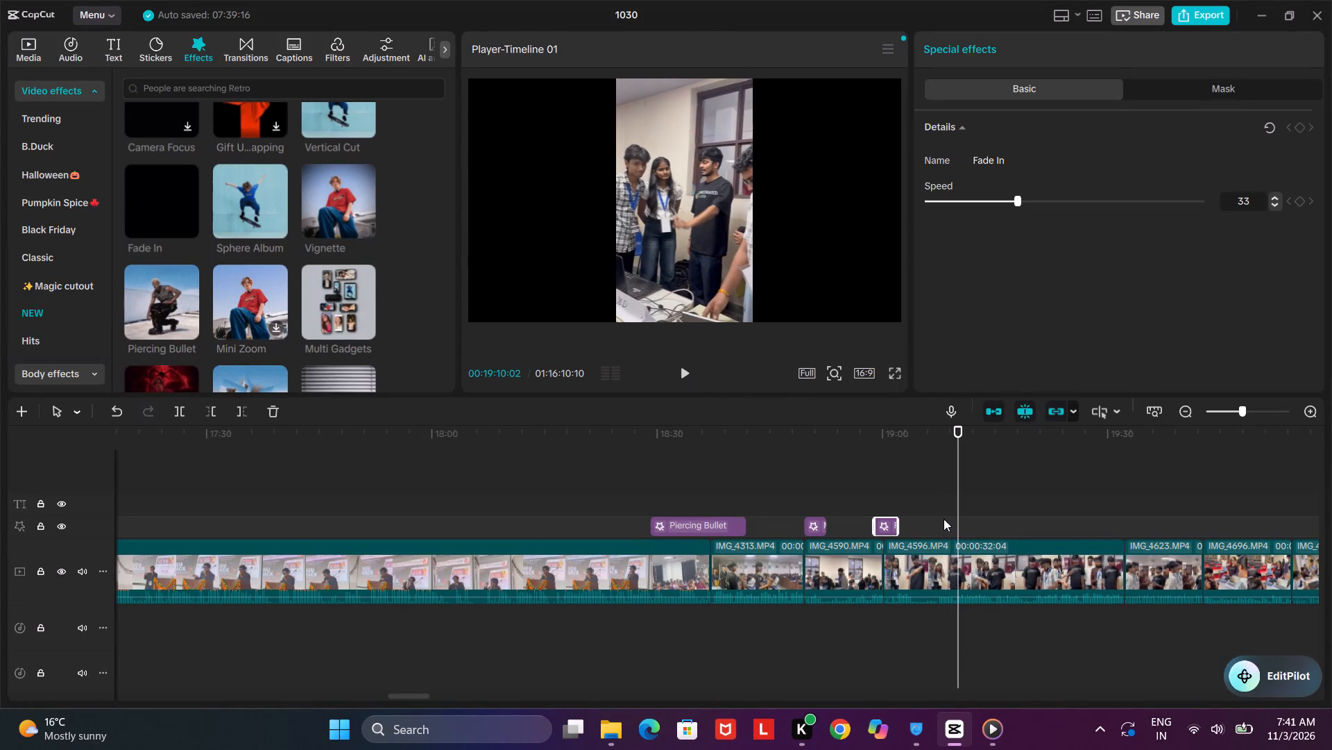
pyautogui.click(179, 404)
pyautogui.click(916, 567)
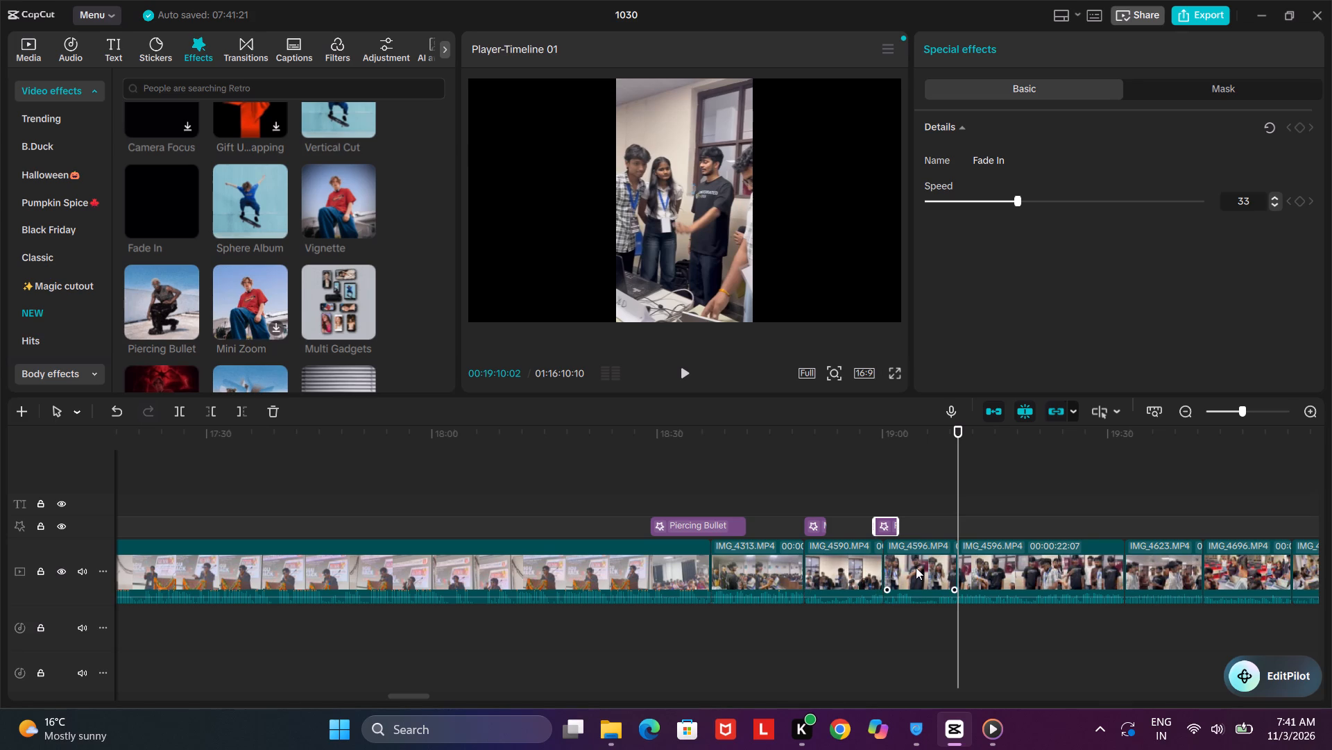
pyautogui.click(273, 408)
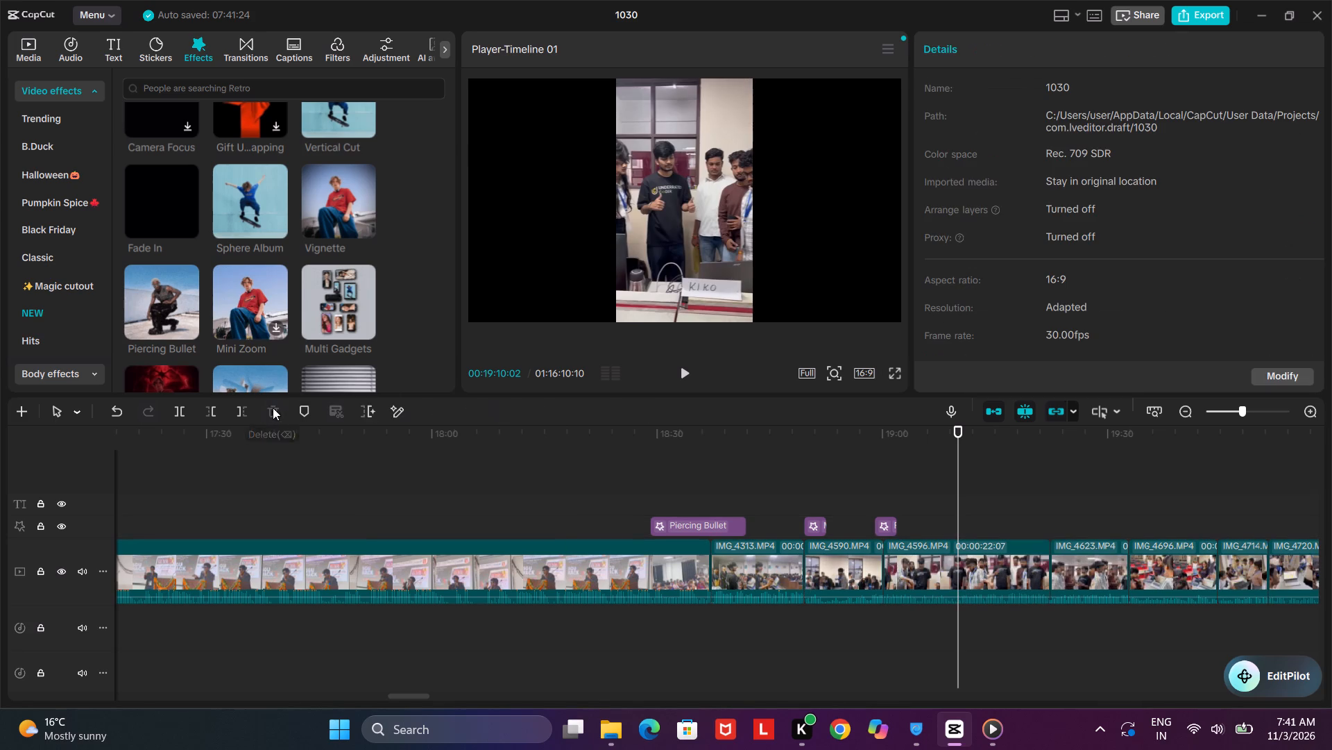
# Review the remaining IMG_4596 clip, split it at 00:19:04:16 and delete the part before the cut.
pyautogui.moveTo(955, 427); pyautogui.dragTo(863, 442)
pyautogui.moveTo(863, 442); pyautogui.dragTo(874, 436)
pyautogui.click(954, 434)
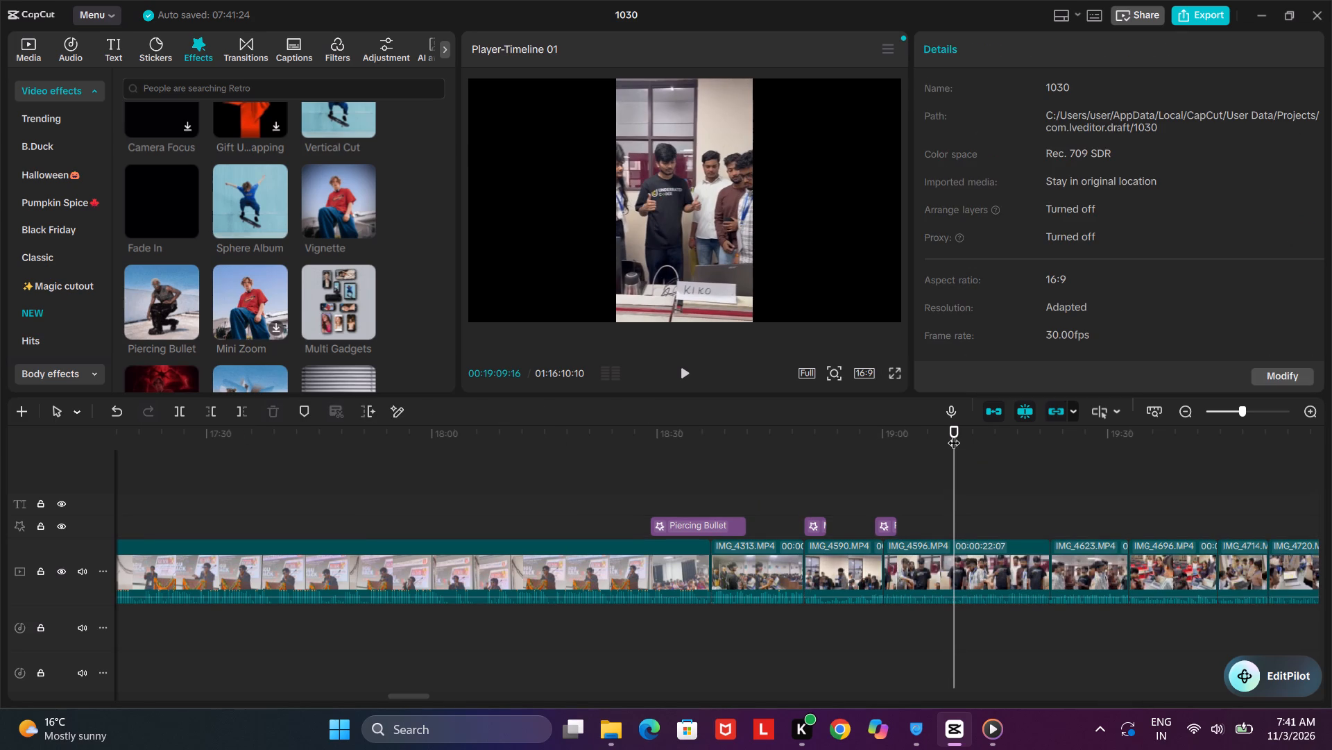
pyautogui.moveTo(955, 430); pyautogui.dragTo(907, 435)
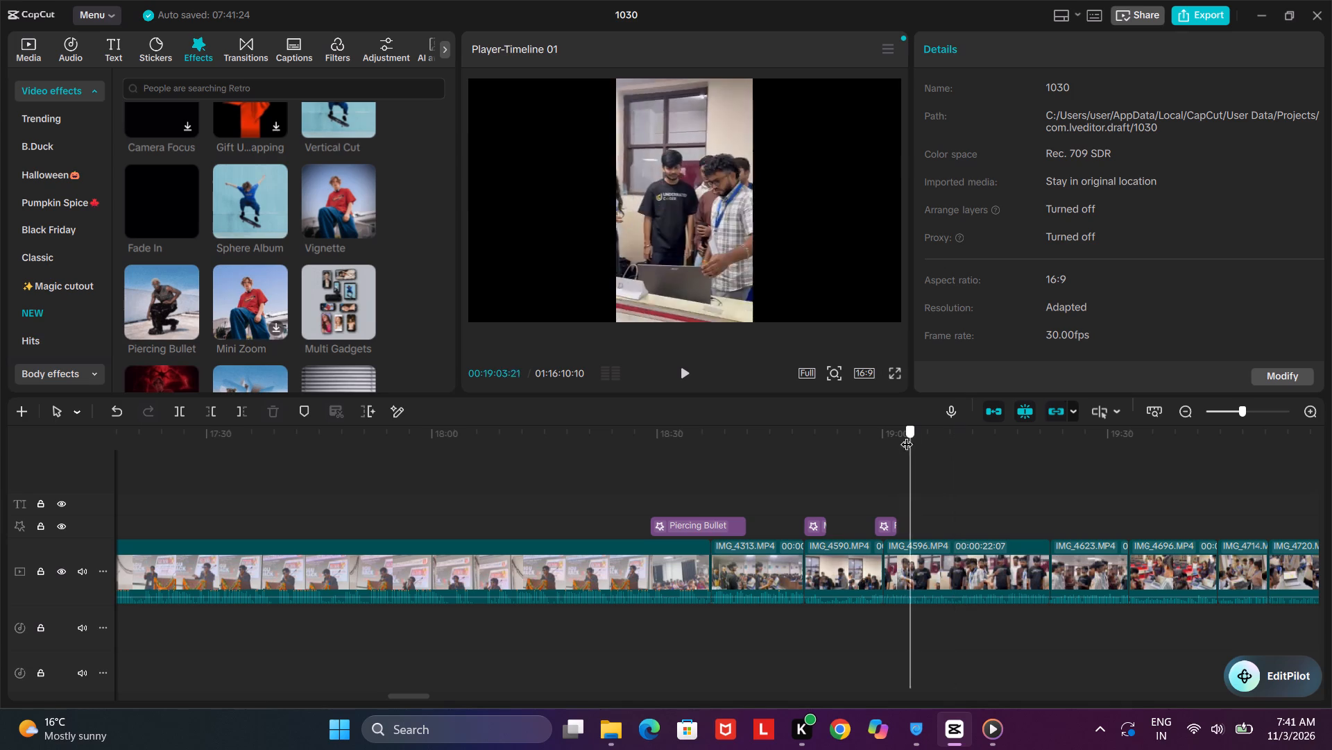
pyautogui.moveTo(907, 435); pyautogui.dragTo(880, 440)
pyautogui.click(675, 381)
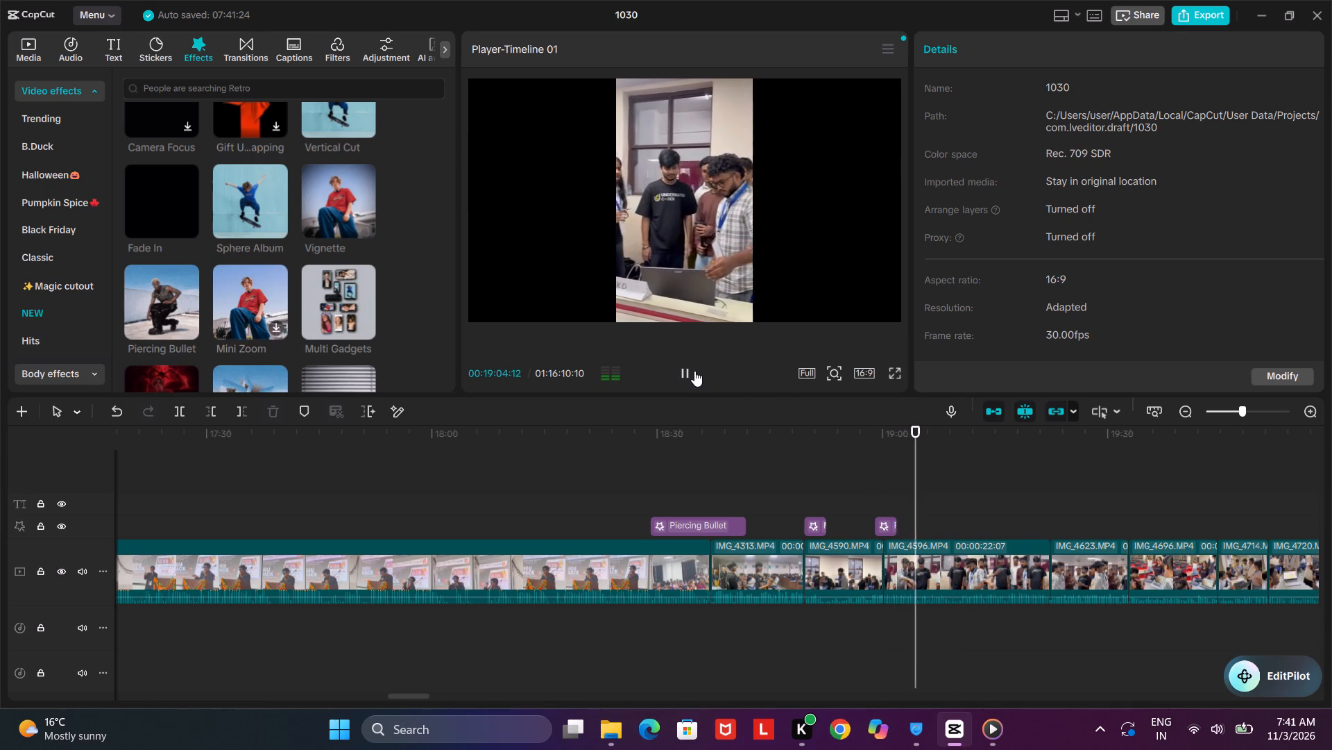
pyautogui.click(694, 370)
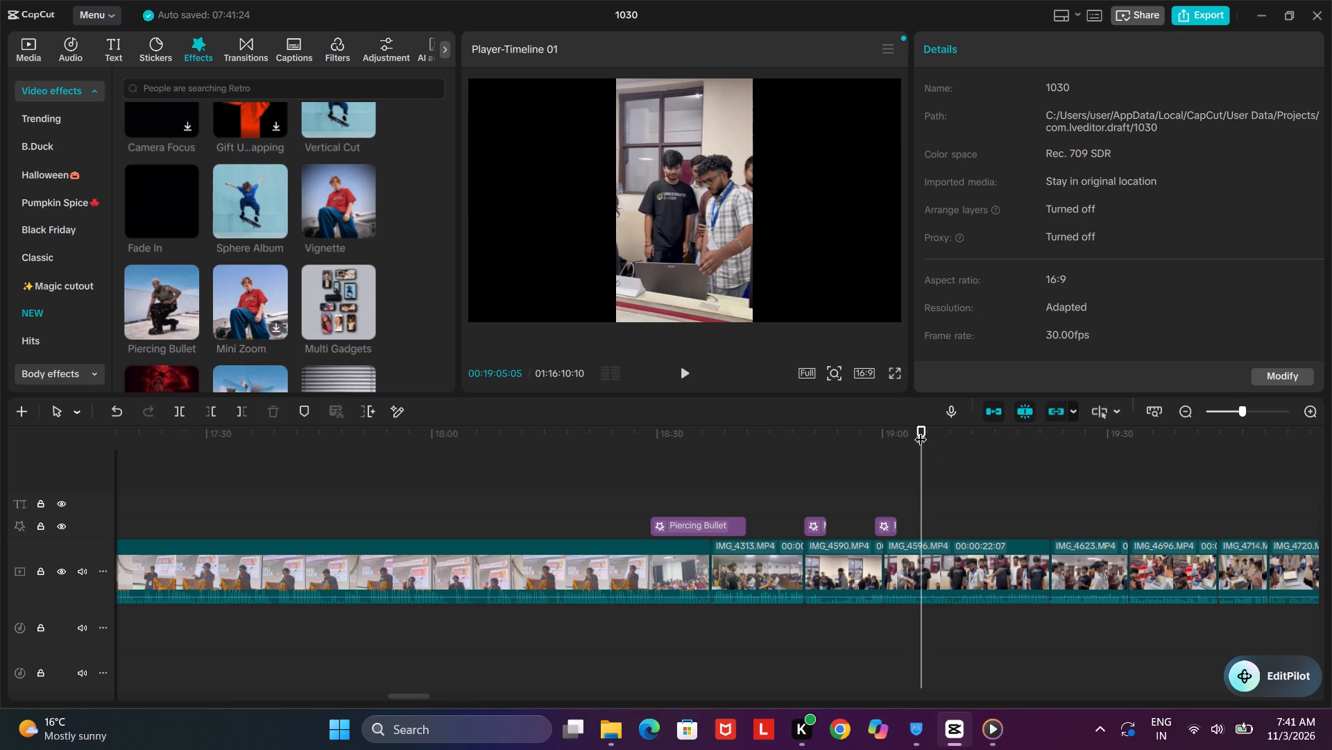
pyautogui.click(921, 431)
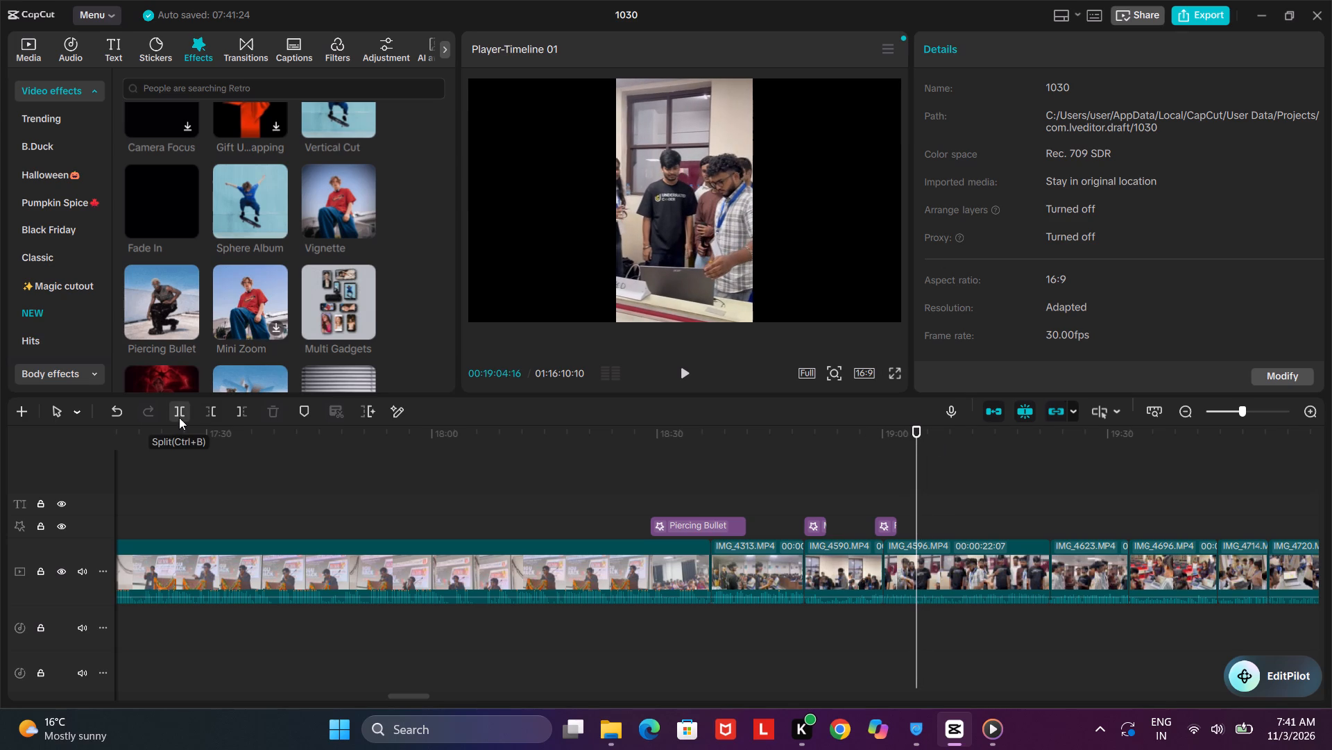
pyautogui.click(179, 417)
pyautogui.click(902, 578)
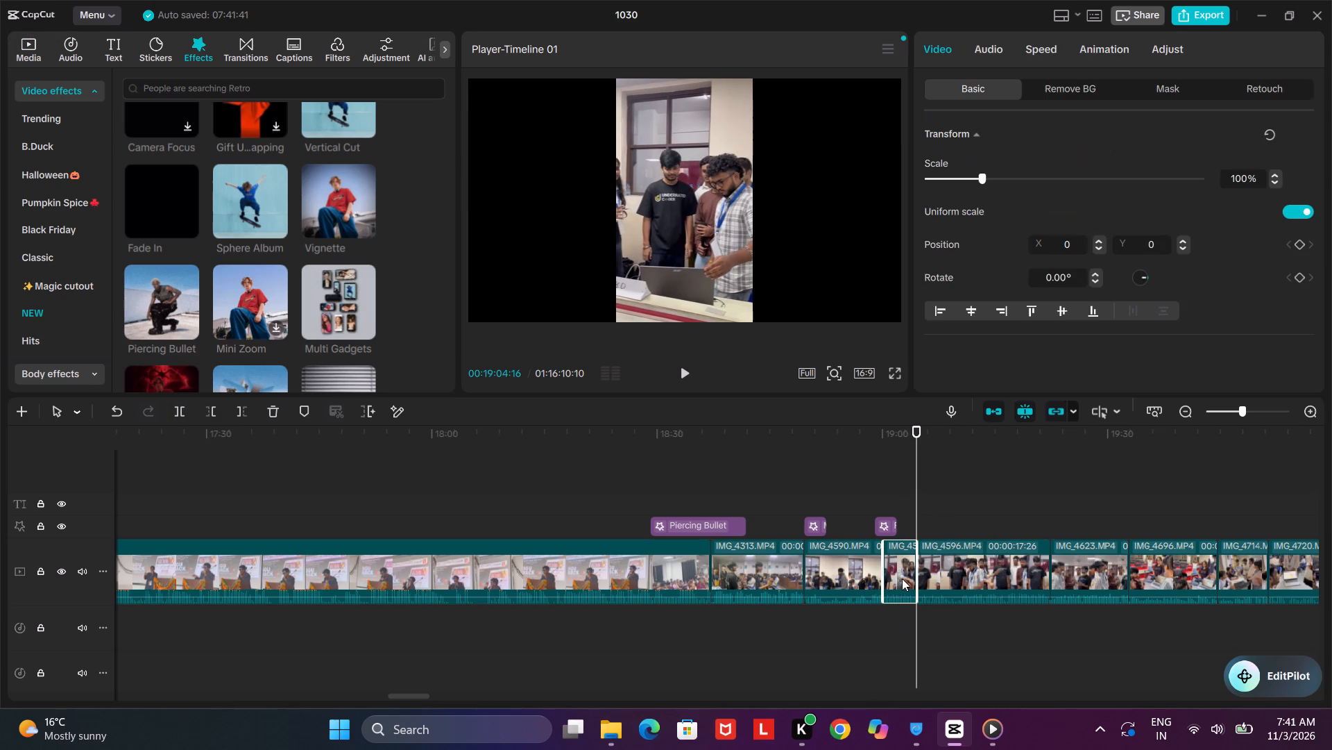
pyautogui.click(273, 412)
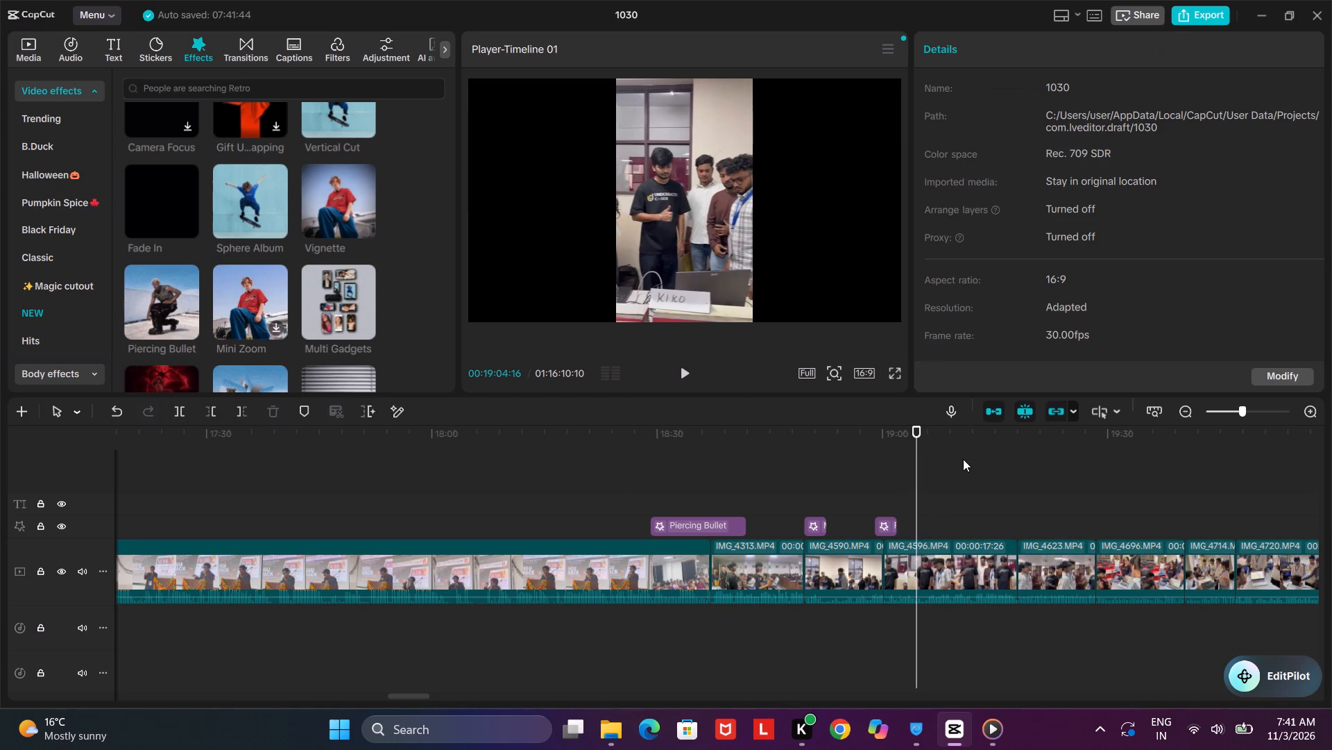
# Split the extracted background audio at 00:18:37:05, where the IMG_4313 clip starts.
pyautogui.moveTo(919, 430); pyautogui.dragTo(897, 433)
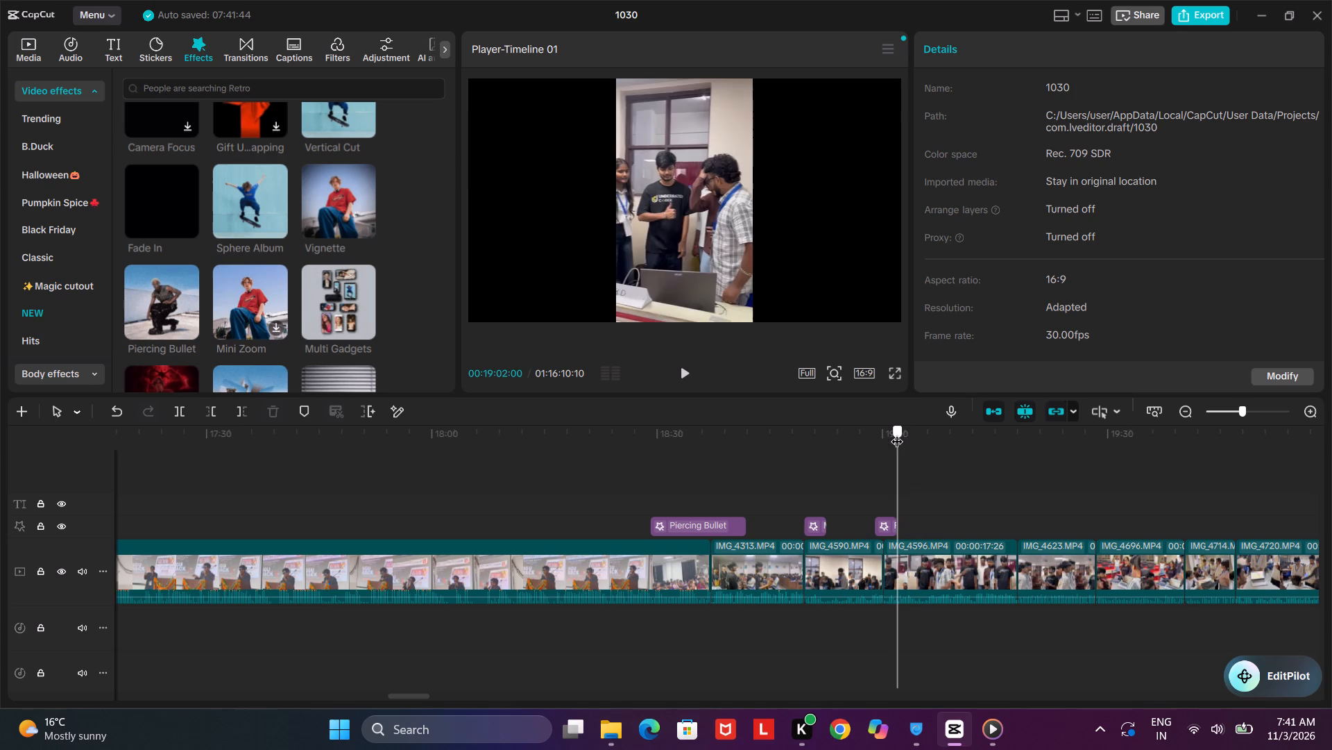
pyautogui.moveTo(897, 433); pyautogui.dragTo(889, 434)
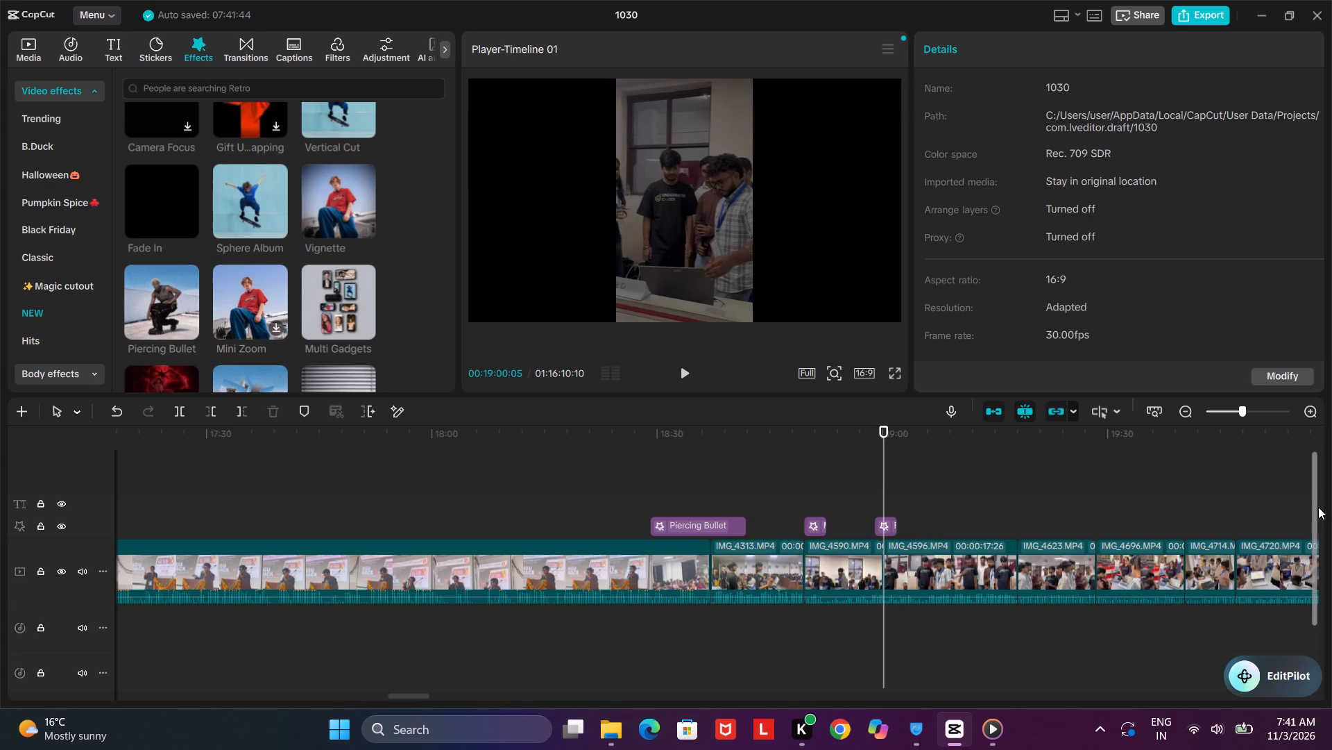
pyautogui.moveTo(1318, 508); pyautogui.dragTo(1328, 587)
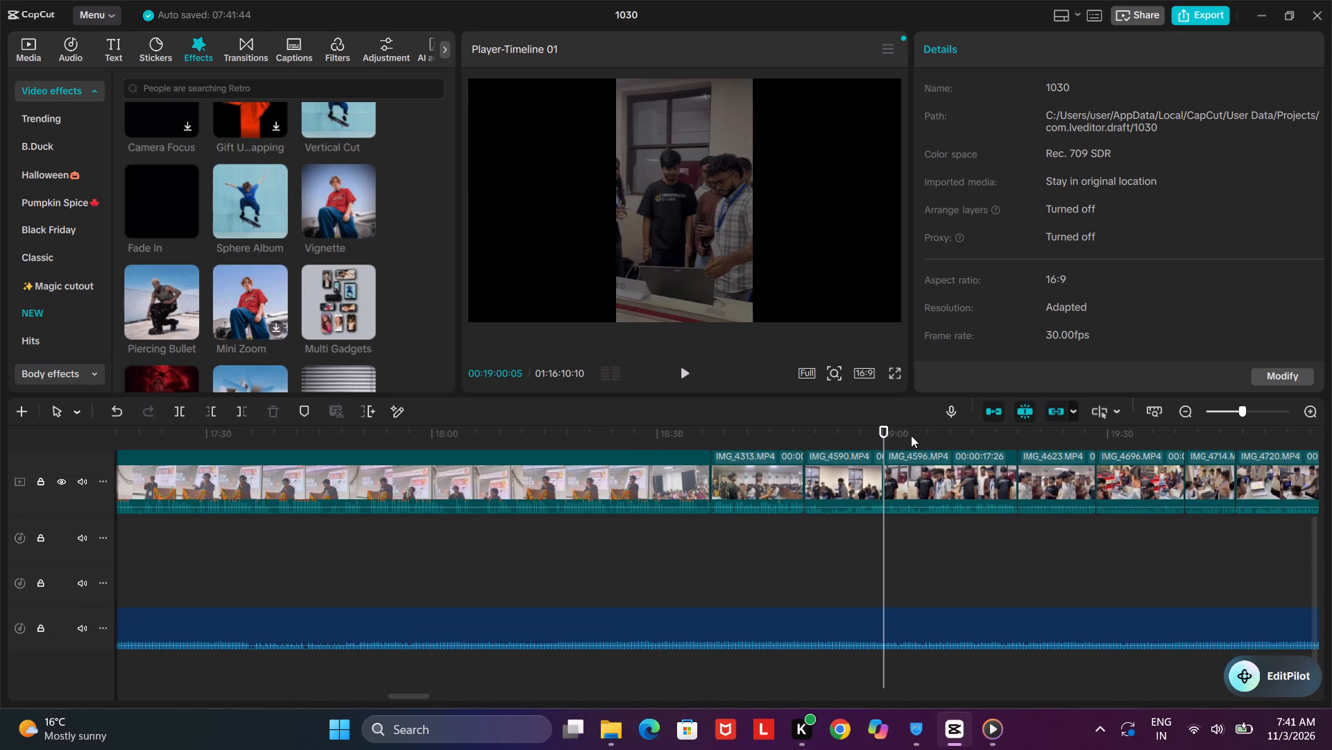
pyautogui.moveTo(881, 426); pyautogui.dragTo(713, 461)
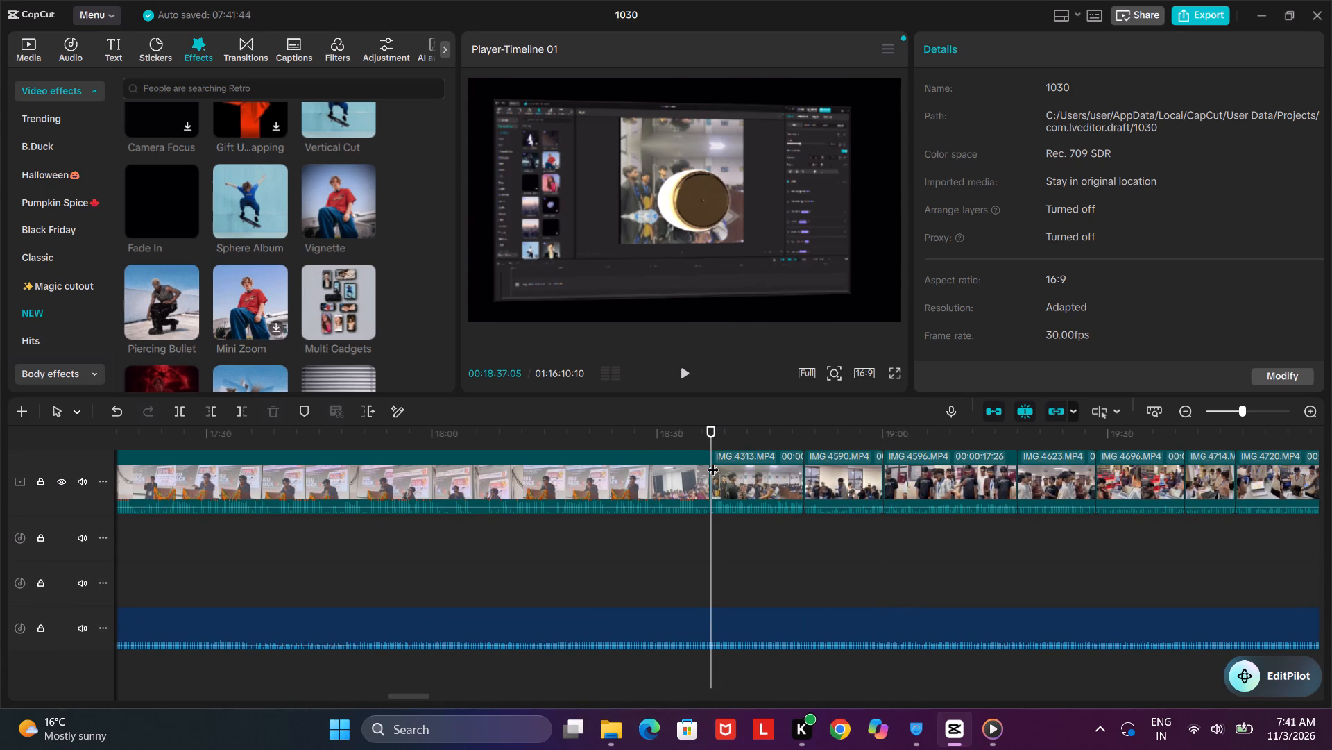
pyautogui.click(713, 608)
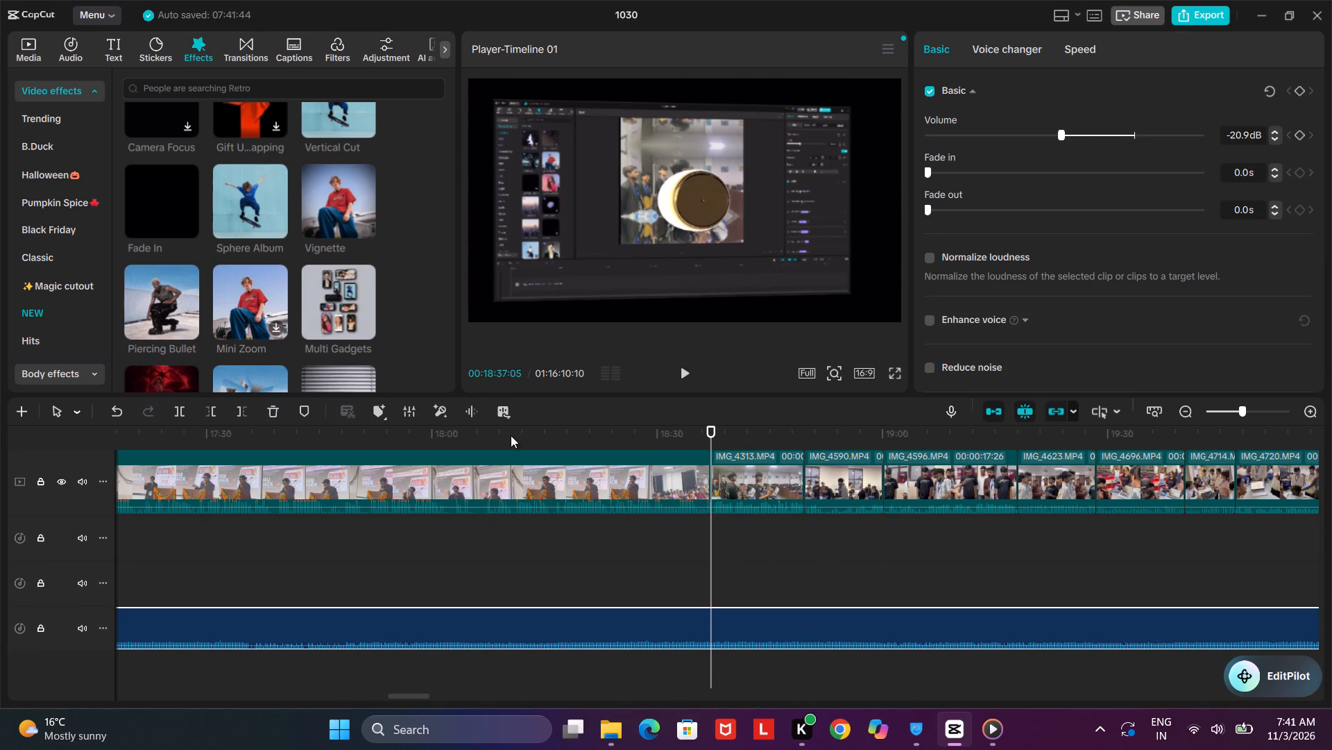
pyautogui.click(174, 420)
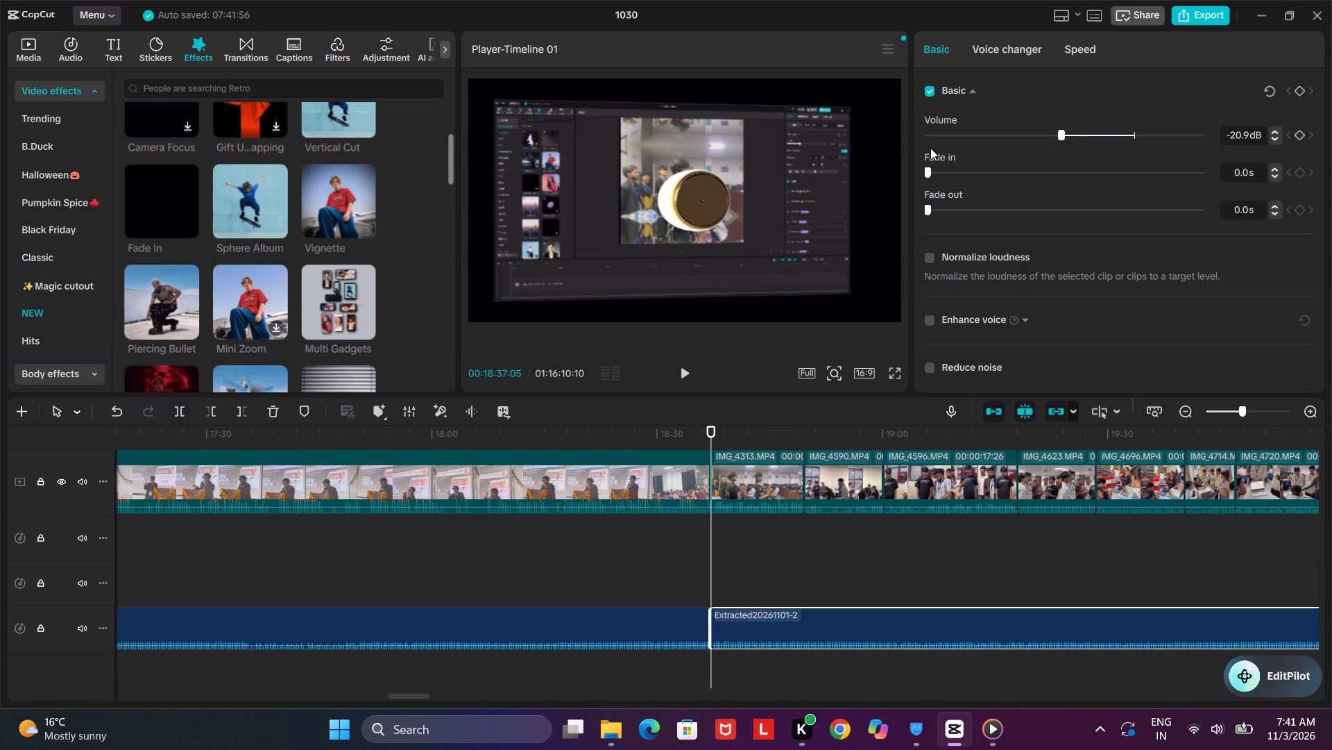
# Set the volume of the audio segment after the cut to 0.0 dB and play it back.
pyautogui.click(1171, 132)
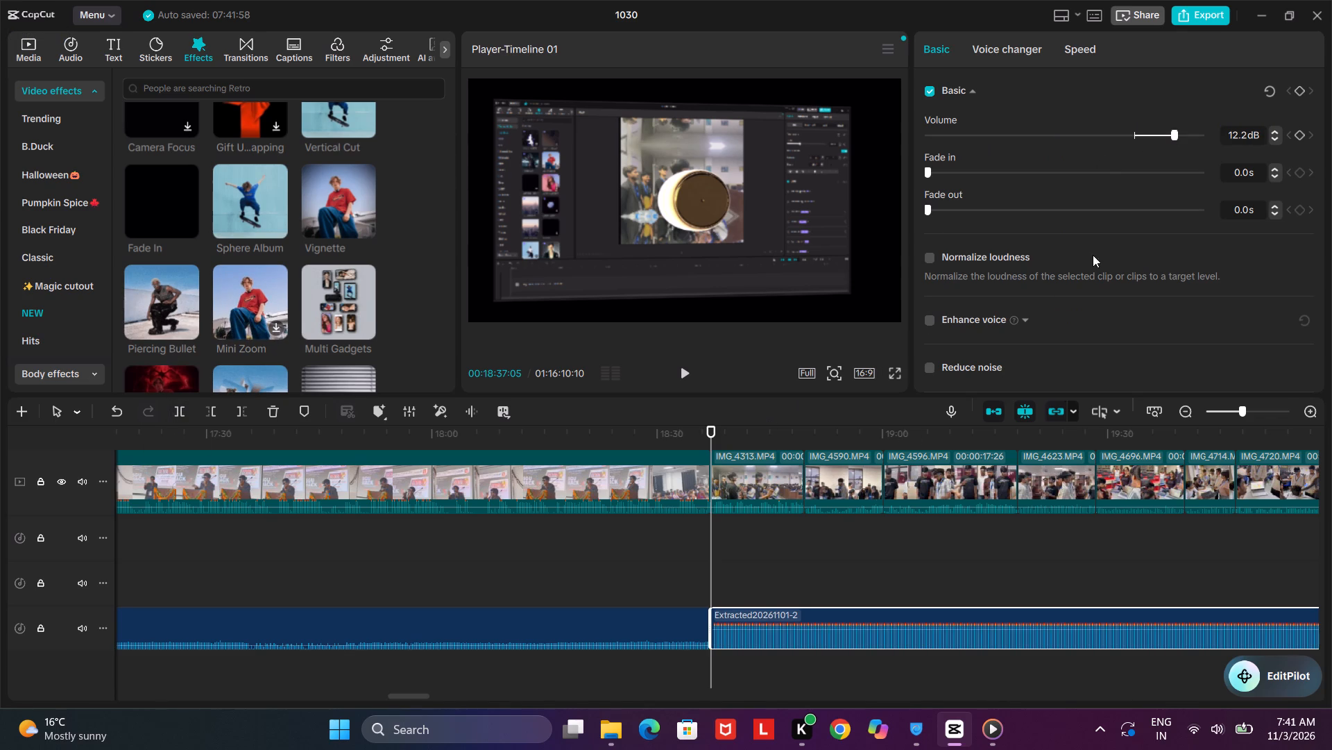
pyautogui.click(1132, 133)
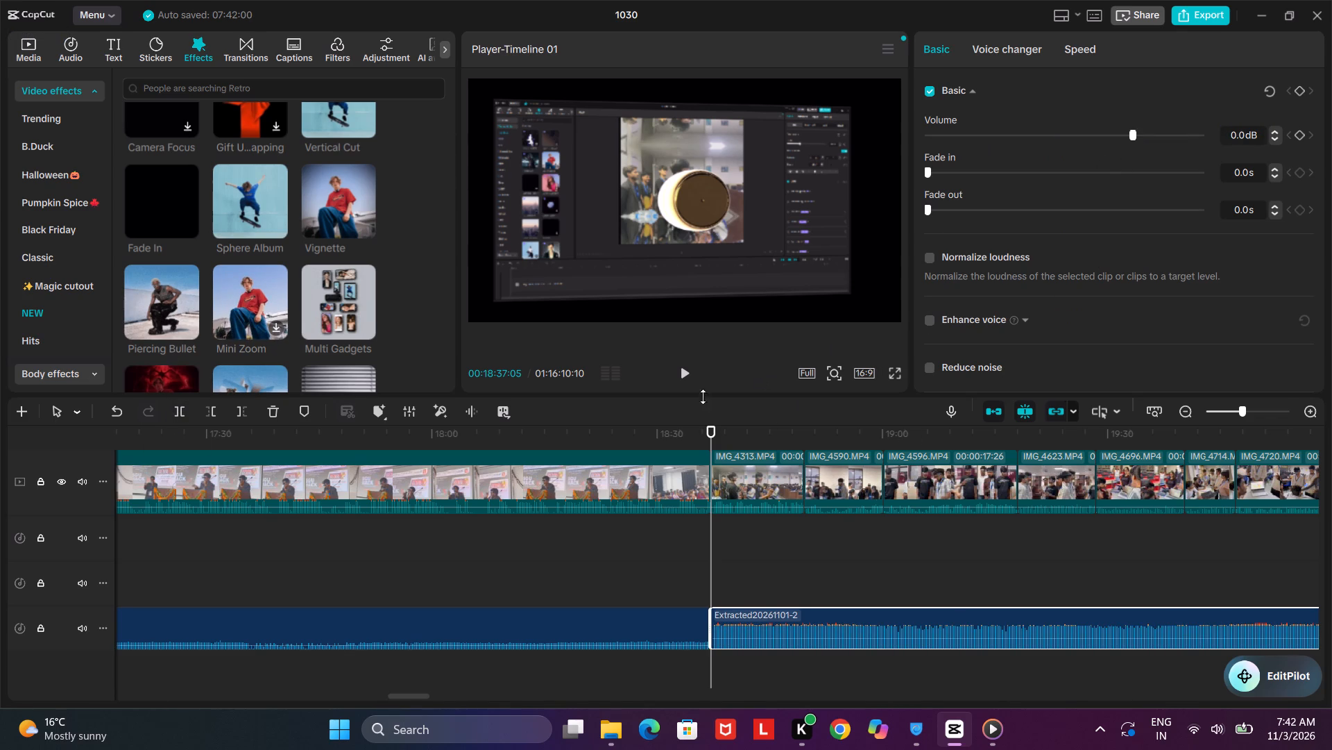
pyautogui.click(683, 387)
pyautogui.click(683, 387)
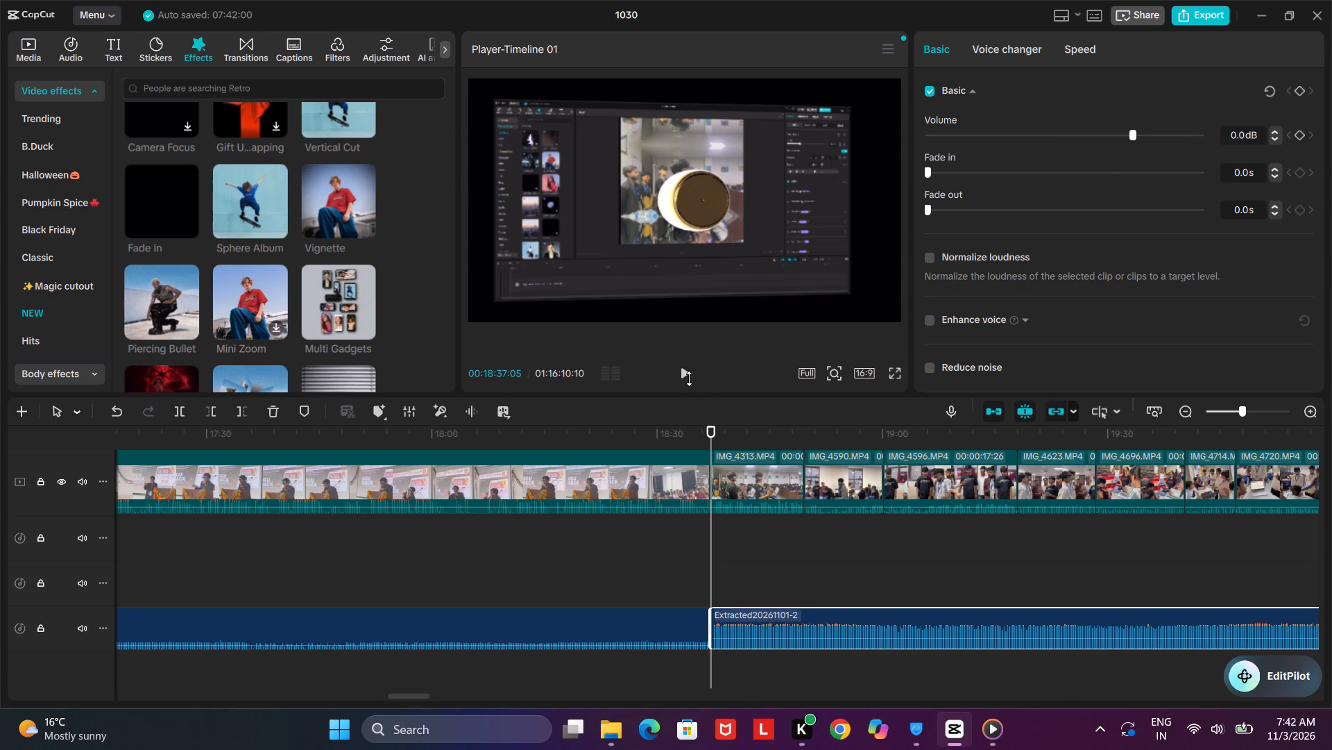
pyautogui.click(689, 378)
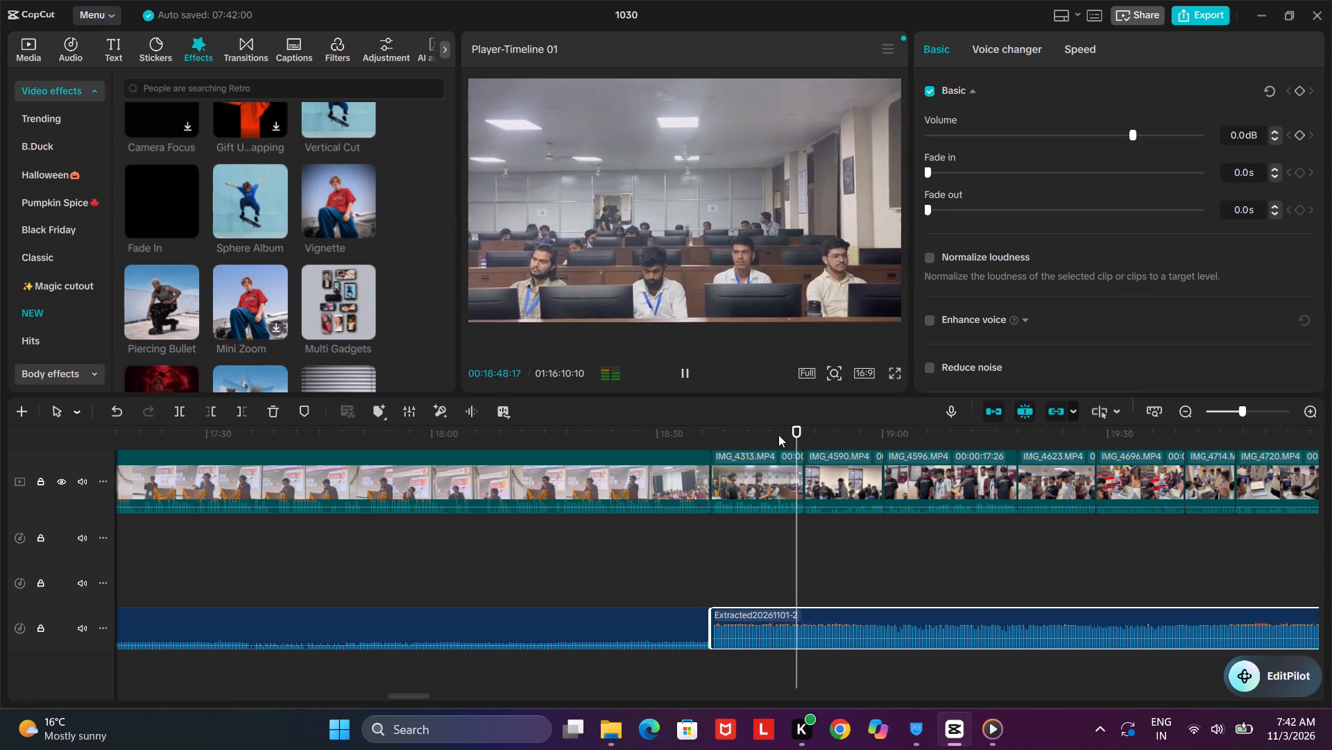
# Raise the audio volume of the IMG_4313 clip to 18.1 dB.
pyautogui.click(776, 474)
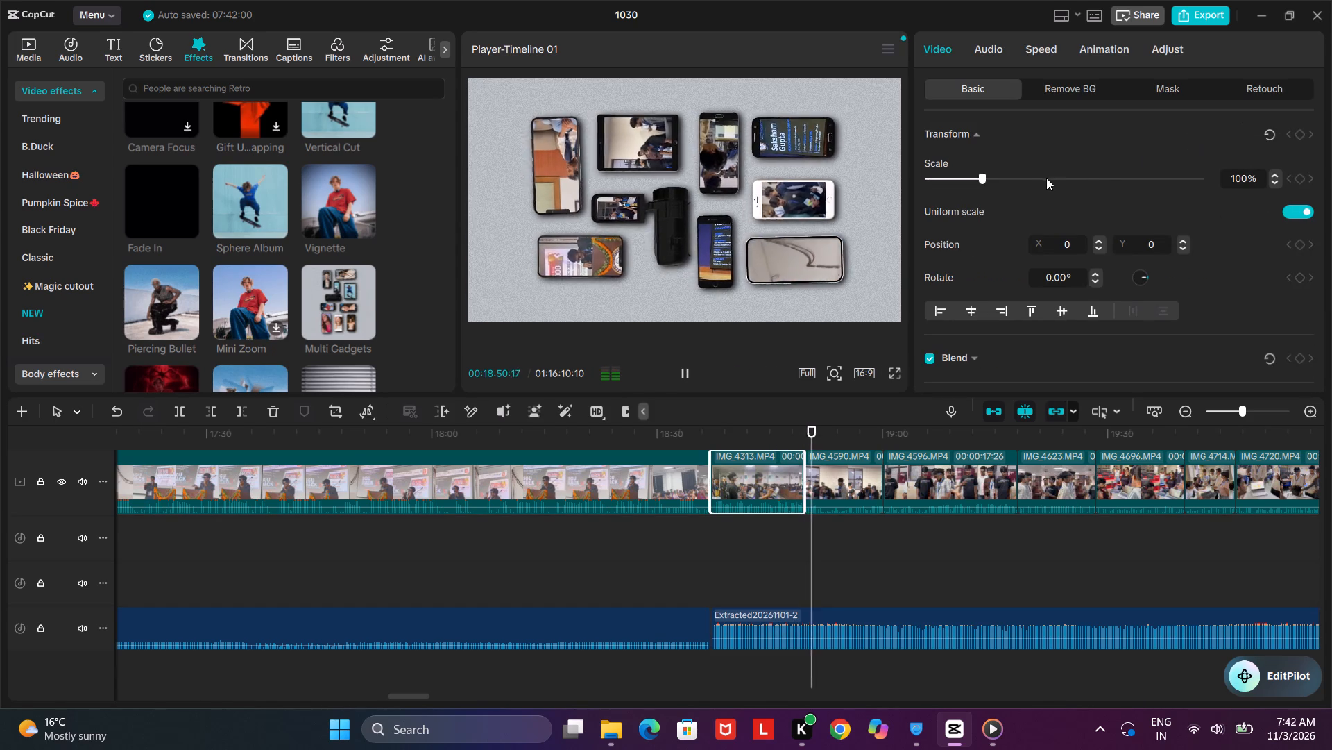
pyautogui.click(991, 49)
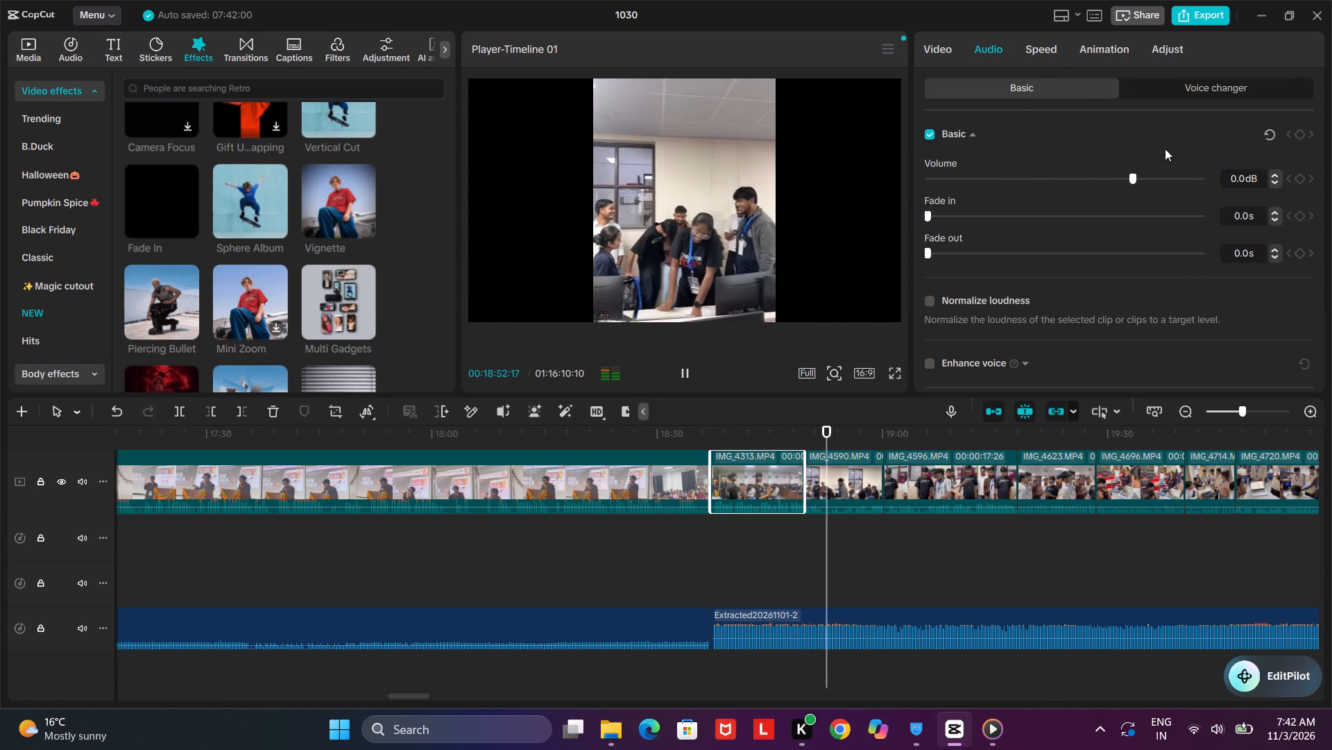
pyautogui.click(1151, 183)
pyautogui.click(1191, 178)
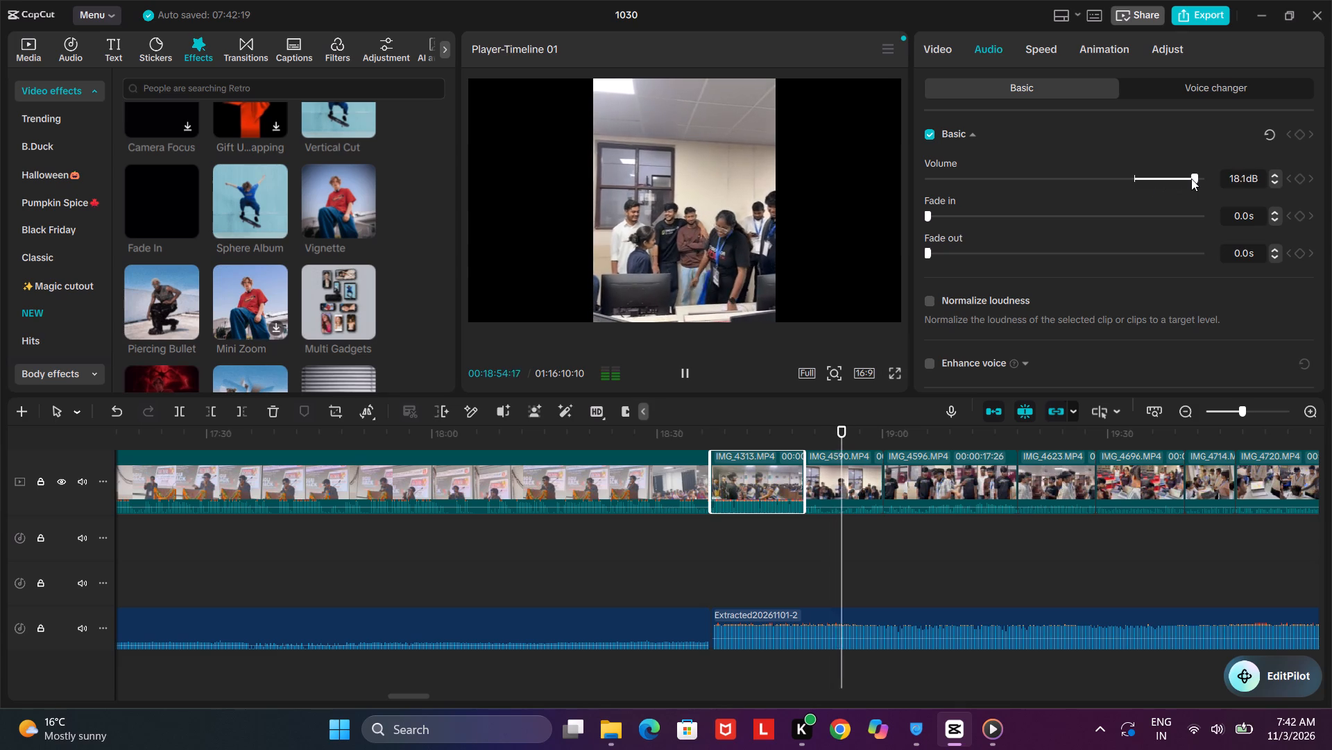
# Play the montage from the start of IMG_4313 and split the IMG_4596 clip at 00:19:07:21.
pyautogui.moveTo(851, 431); pyautogui.dragTo(731, 442)
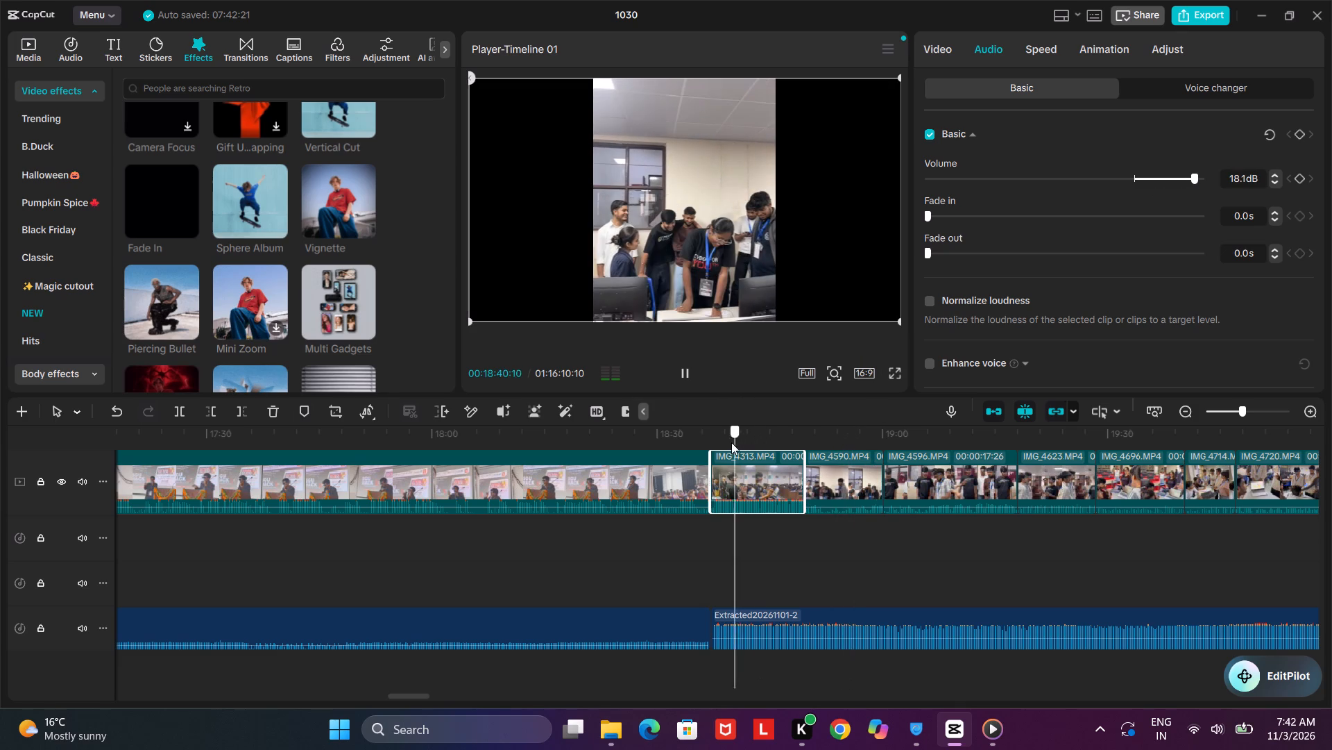
pyautogui.moveTo(731, 442); pyautogui.dragTo(701, 442)
pyautogui.click(683, 375)
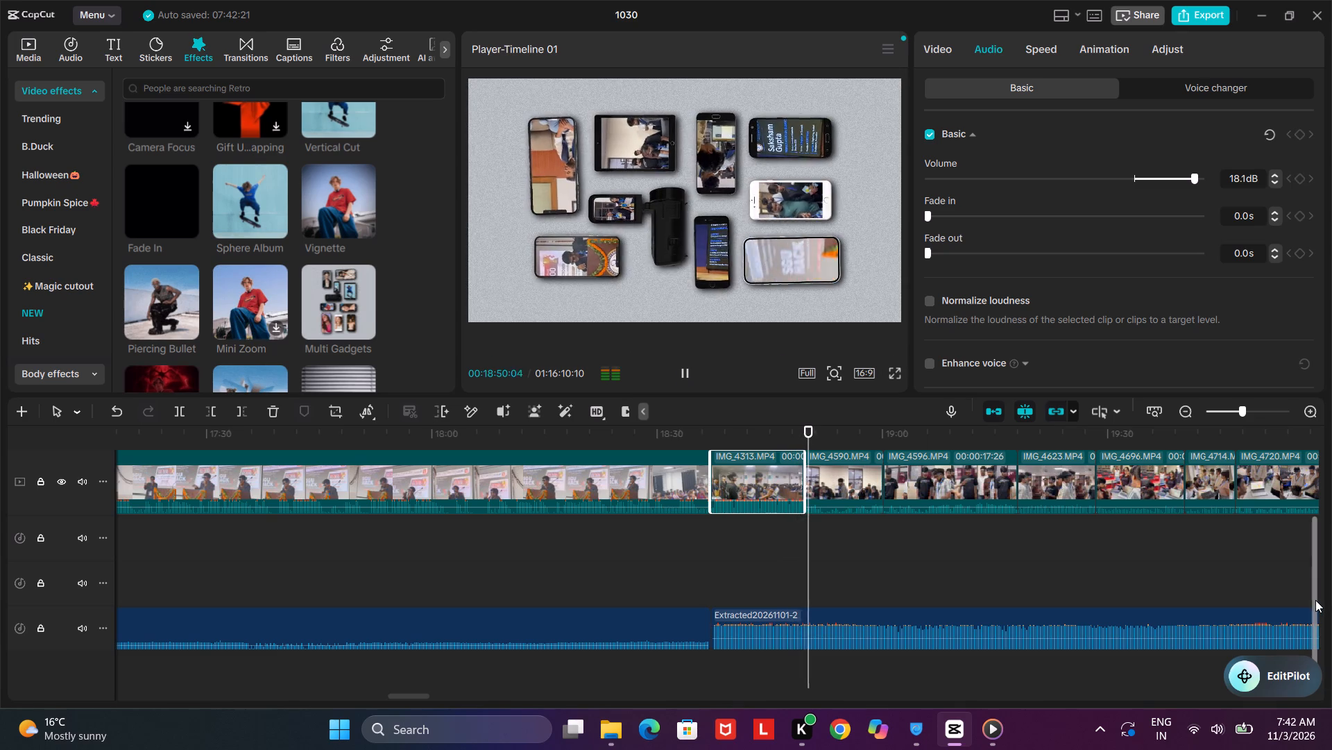
pyautogui.moveTo(1313, 599); pyautogui.dragTo(1313, 510)
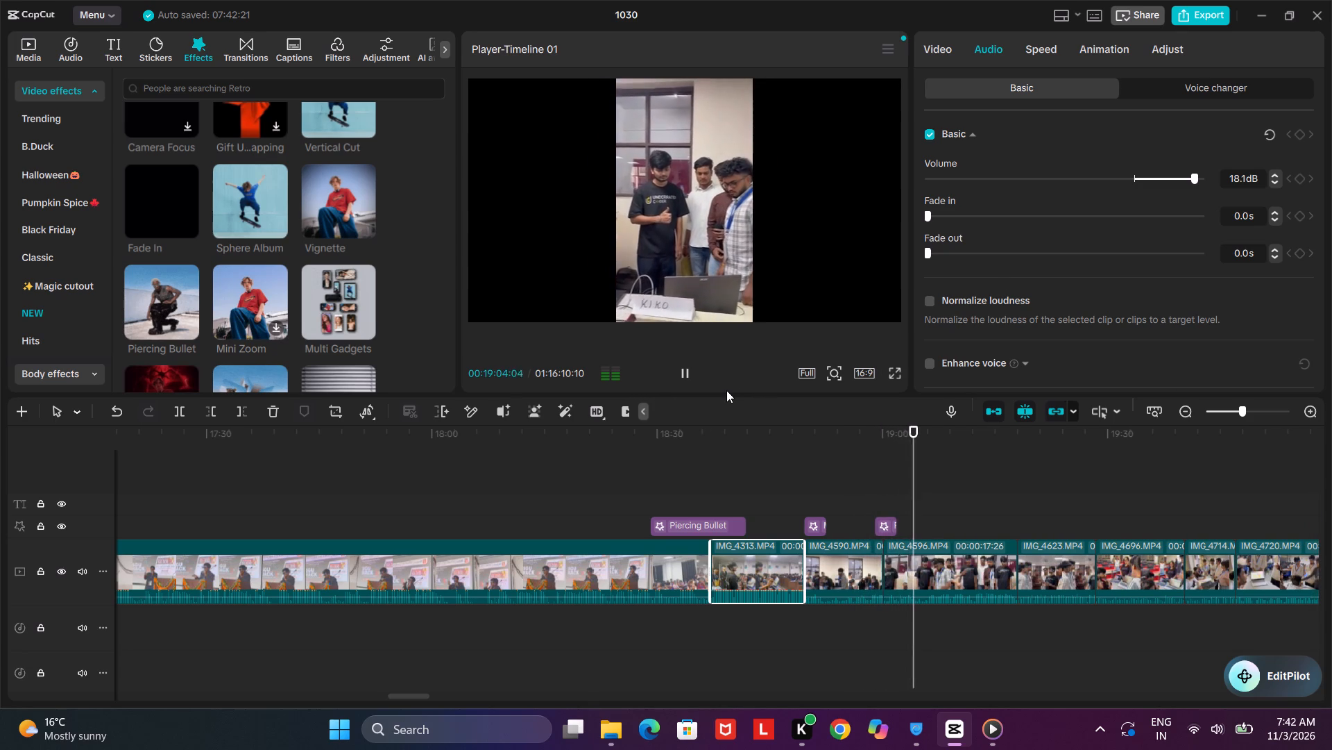
pyautogui.click(688, 379)
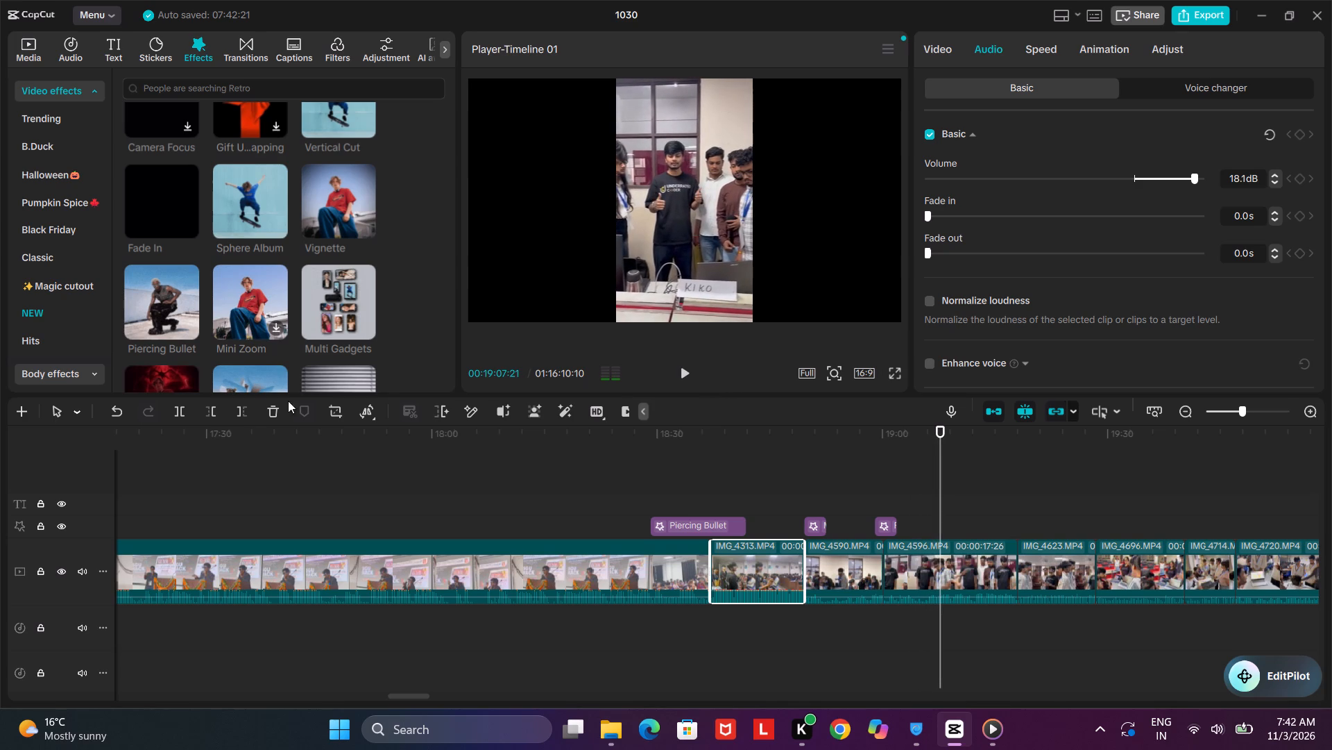
pyautogui.click(184, 415)
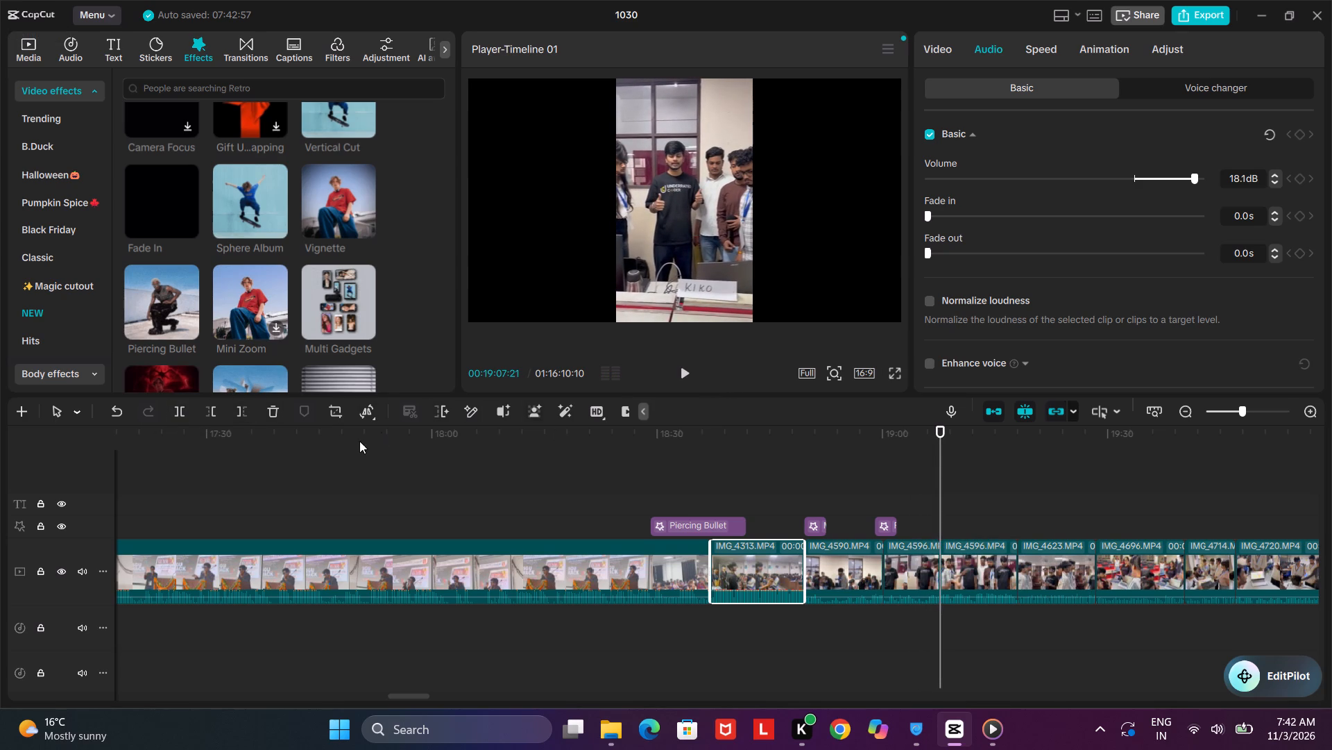
# Delete the selected IMG_4313 clip from the main video track.
pyautogui.click(271, 408)
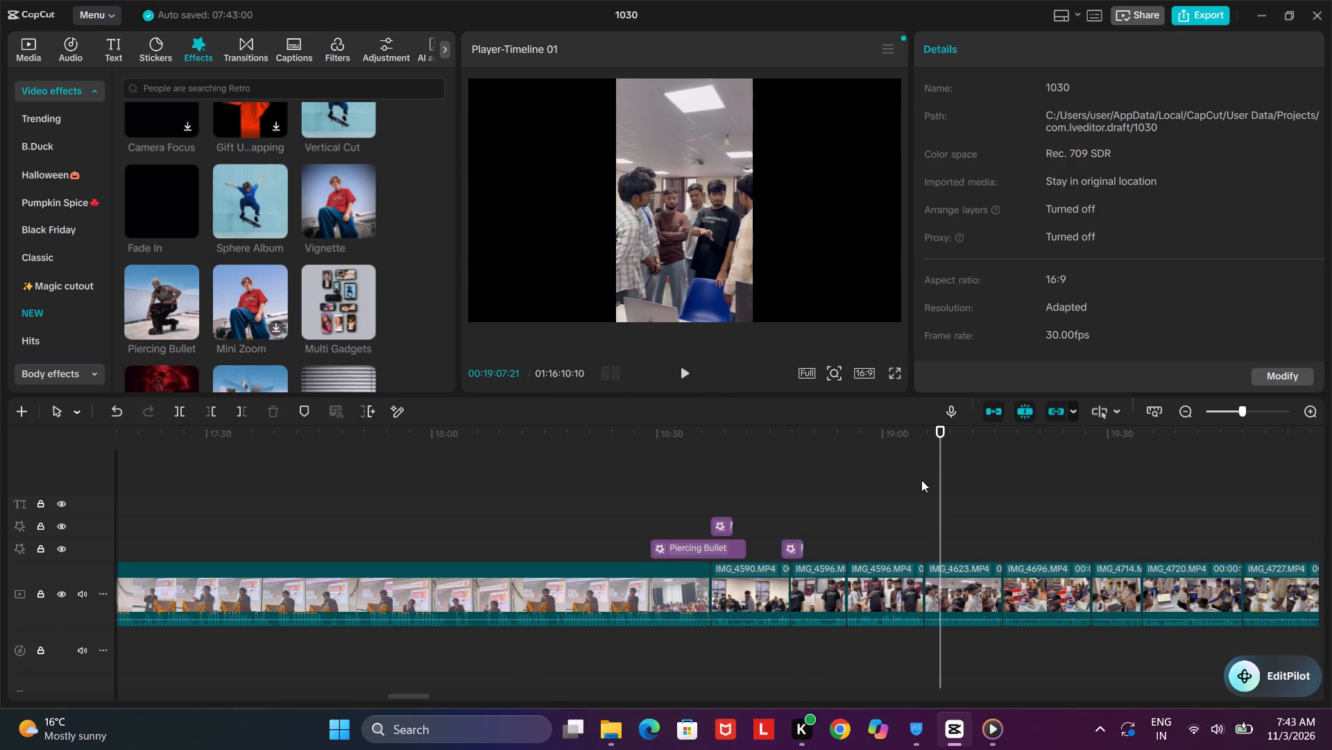
# Play the montage from about 00:18:48 and delete the second IMG_4596 clip, just before IMG_4623.
pyautogui.moveTo(941, 438); pyautogui.dragTo(852, 453)
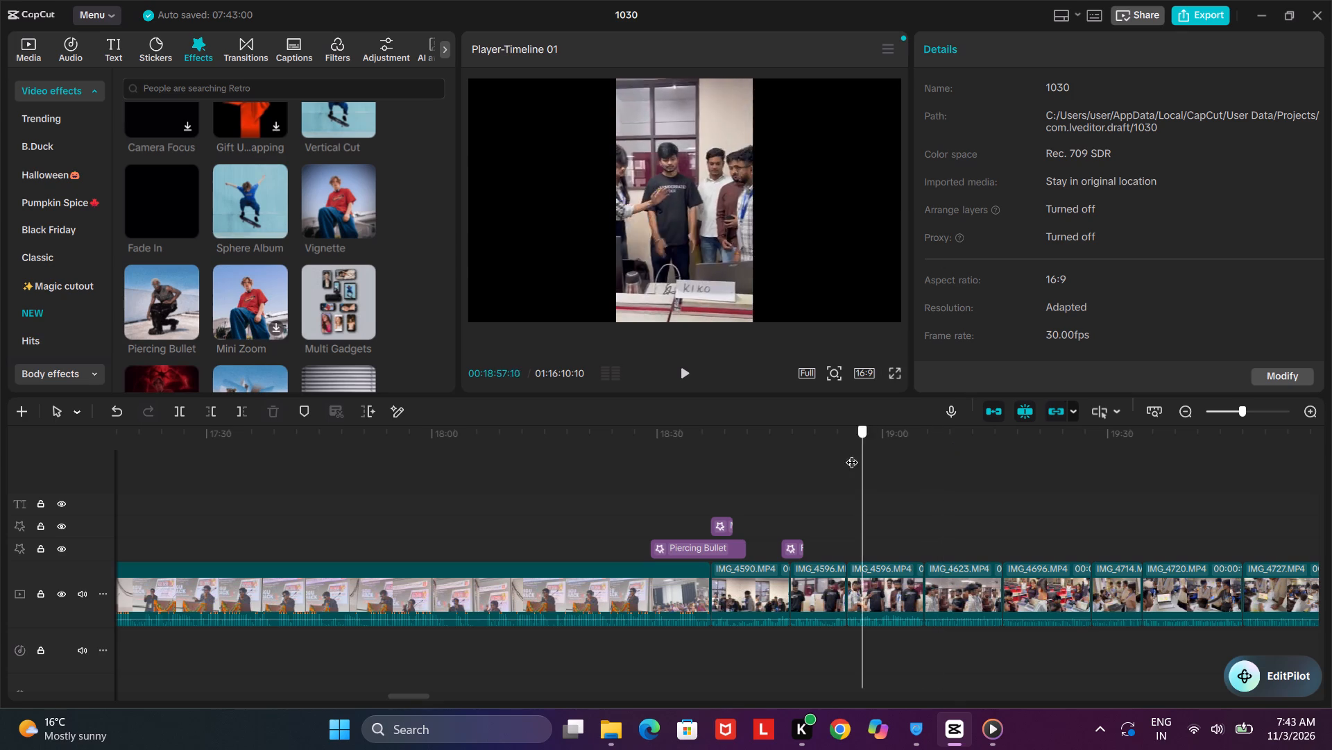
pyautogui.moveTo(852, 453); pyautogui.dragTo(797, 462)
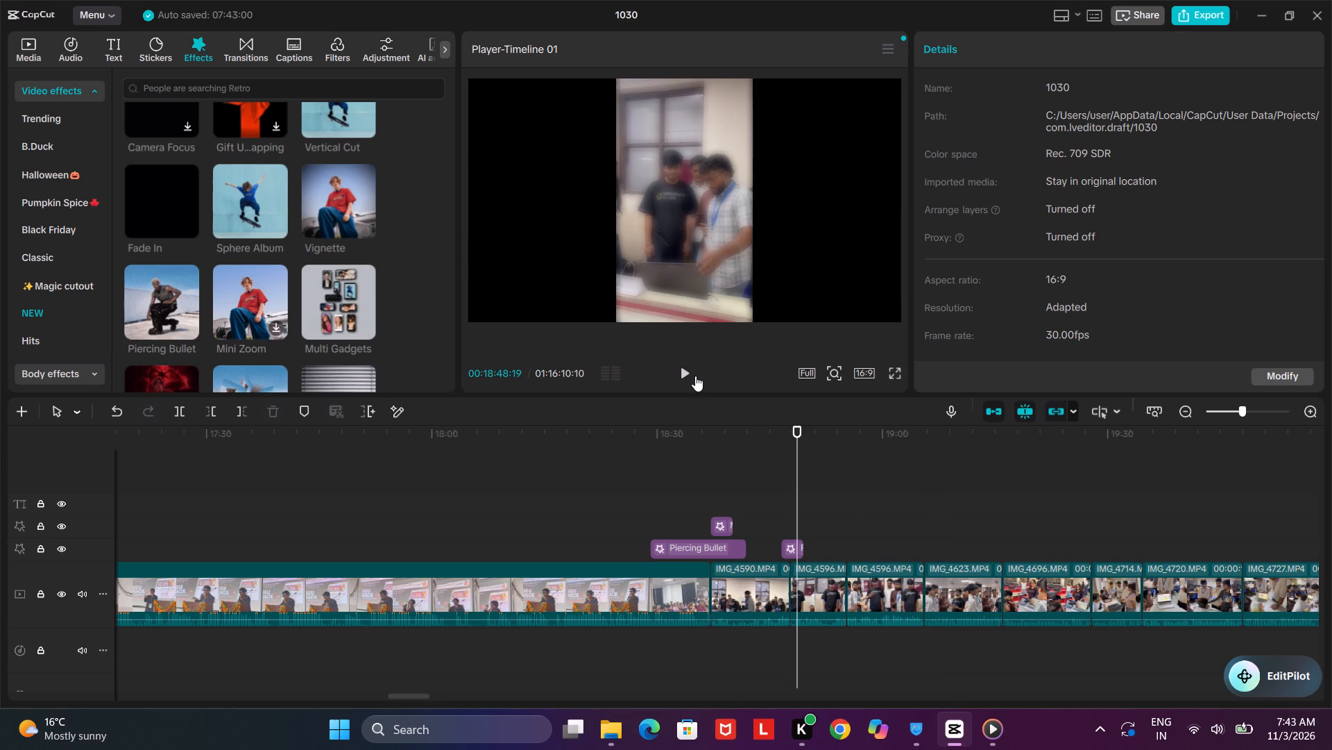
pyautogui.click(695, 376)
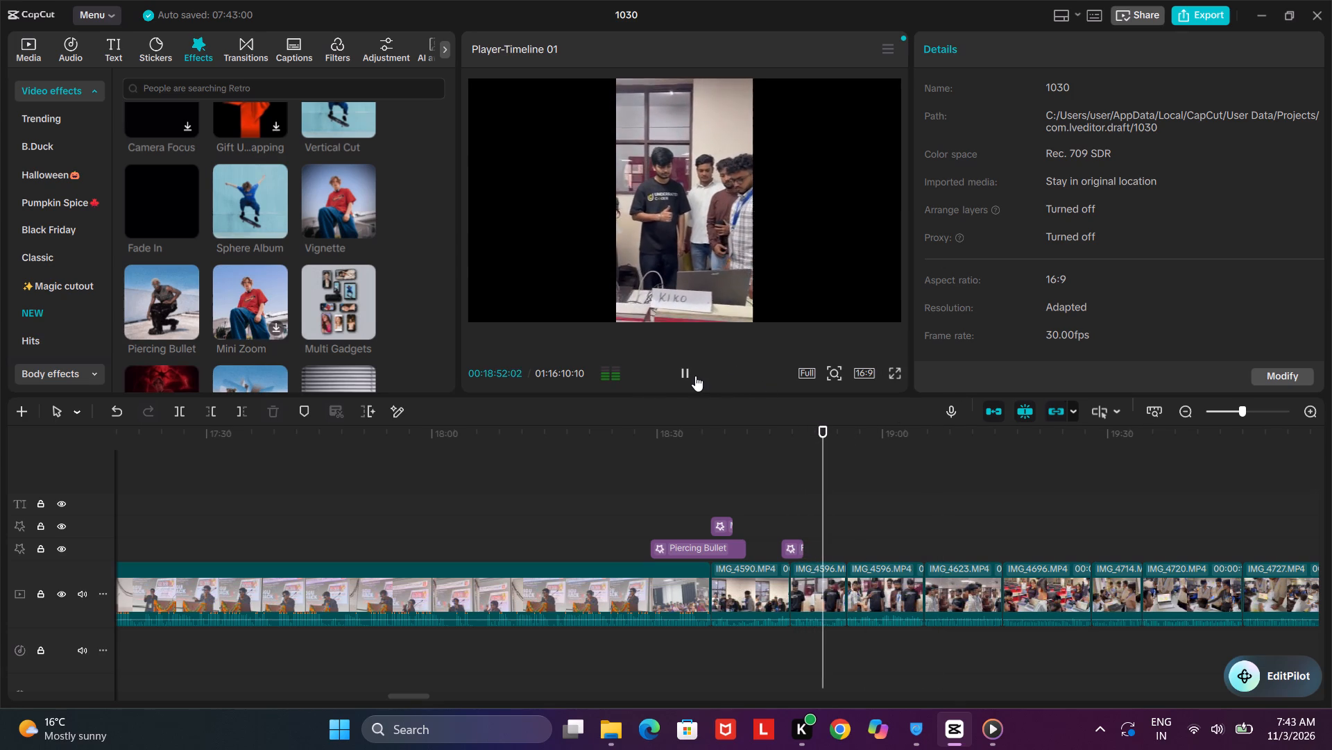
pyautogui.click(695, 376)
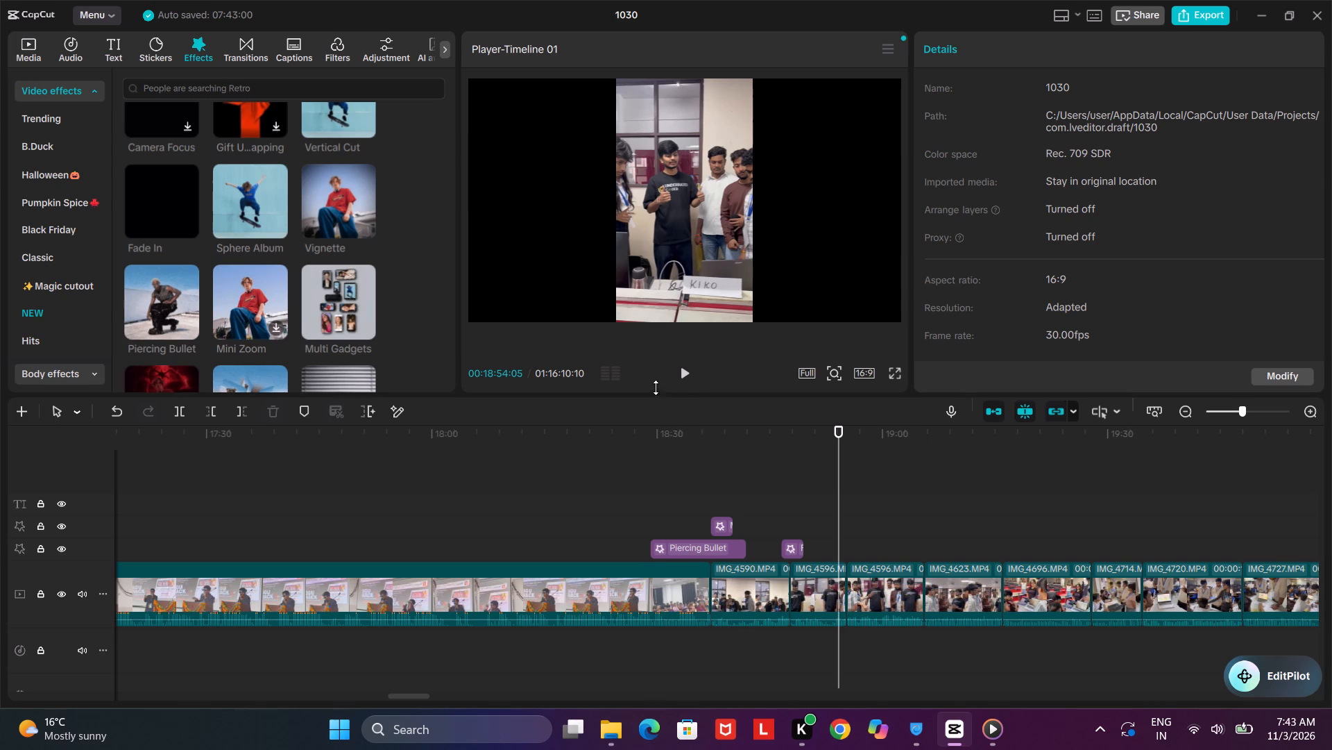
pyautogui.click(690, 372)
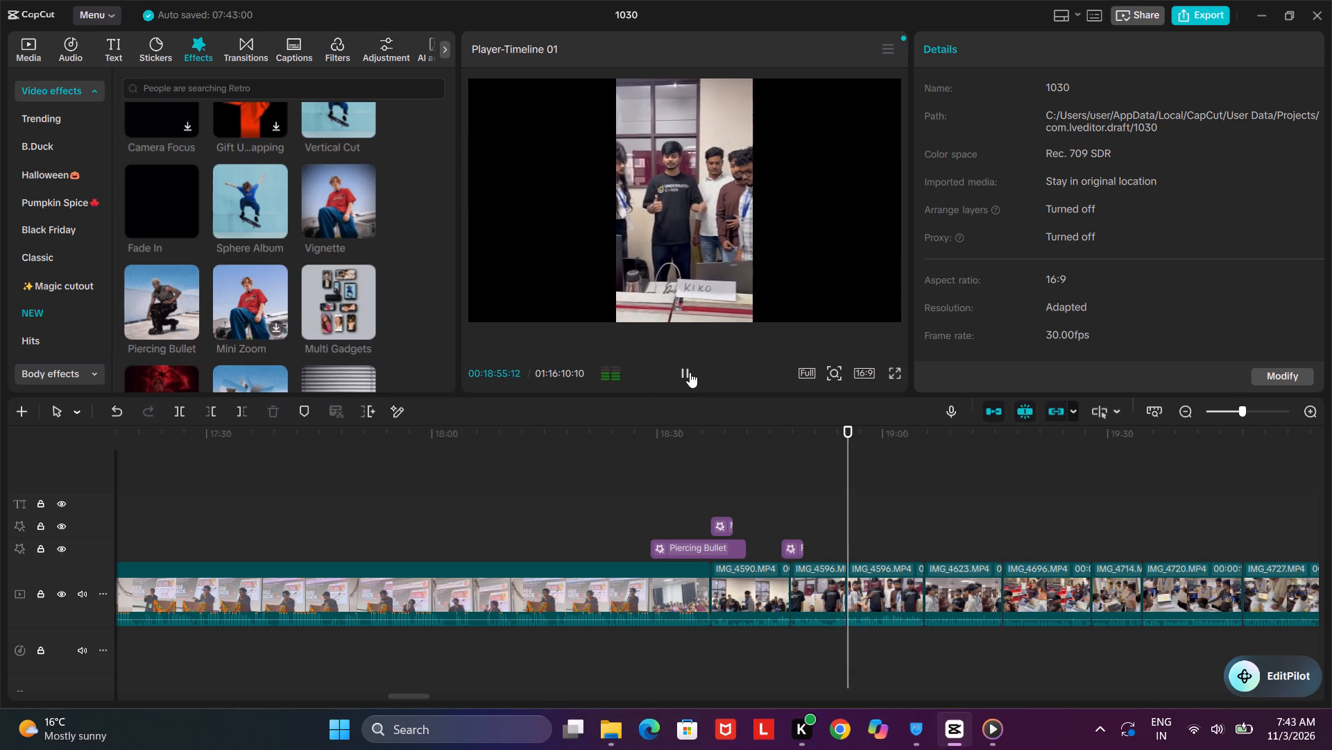
pyautogui.click(690, 372)
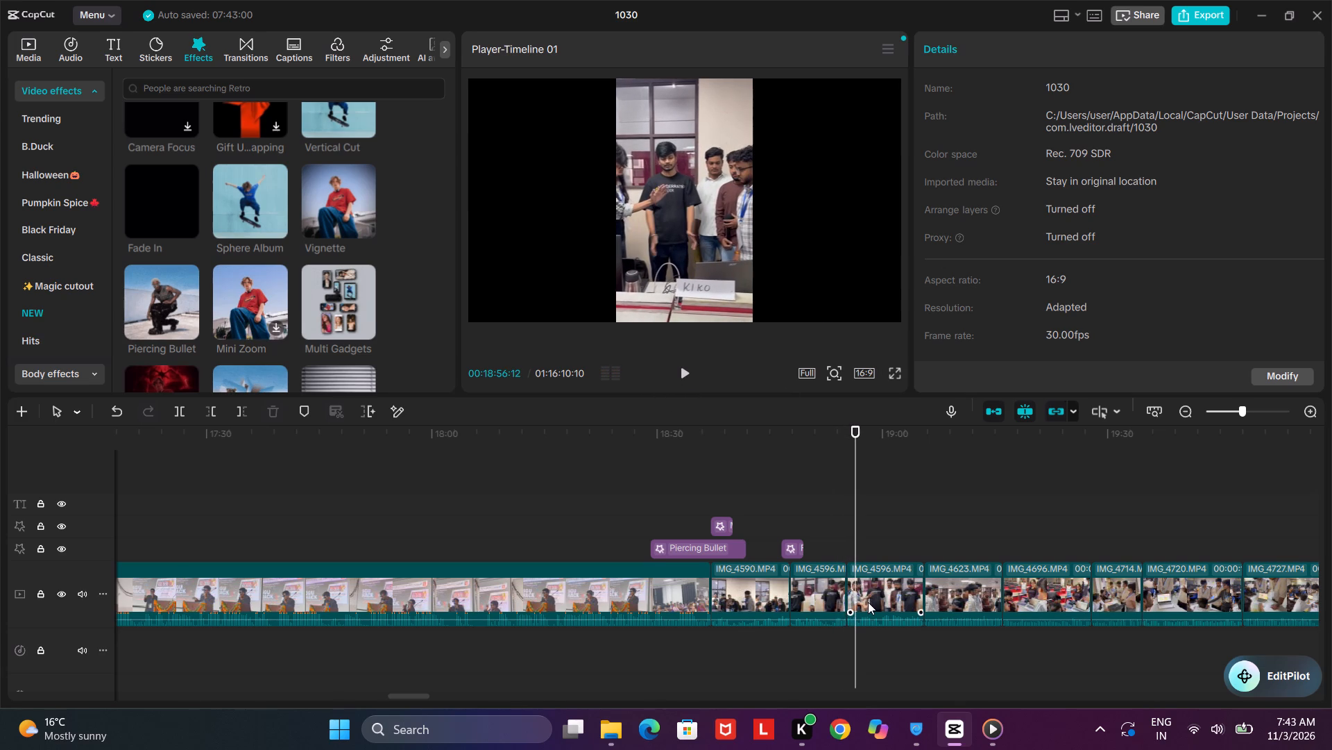
pyautogui.click(868, 602)
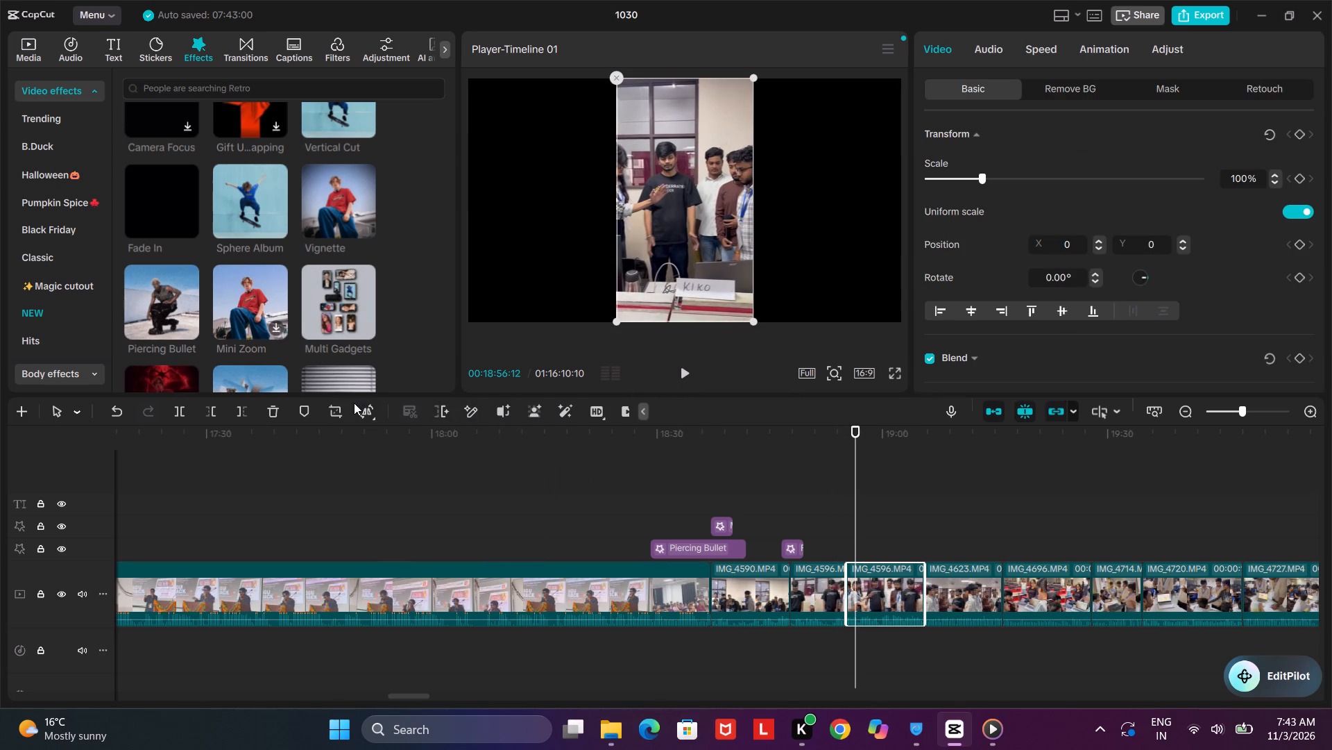
pyautogui.click(268, 412)
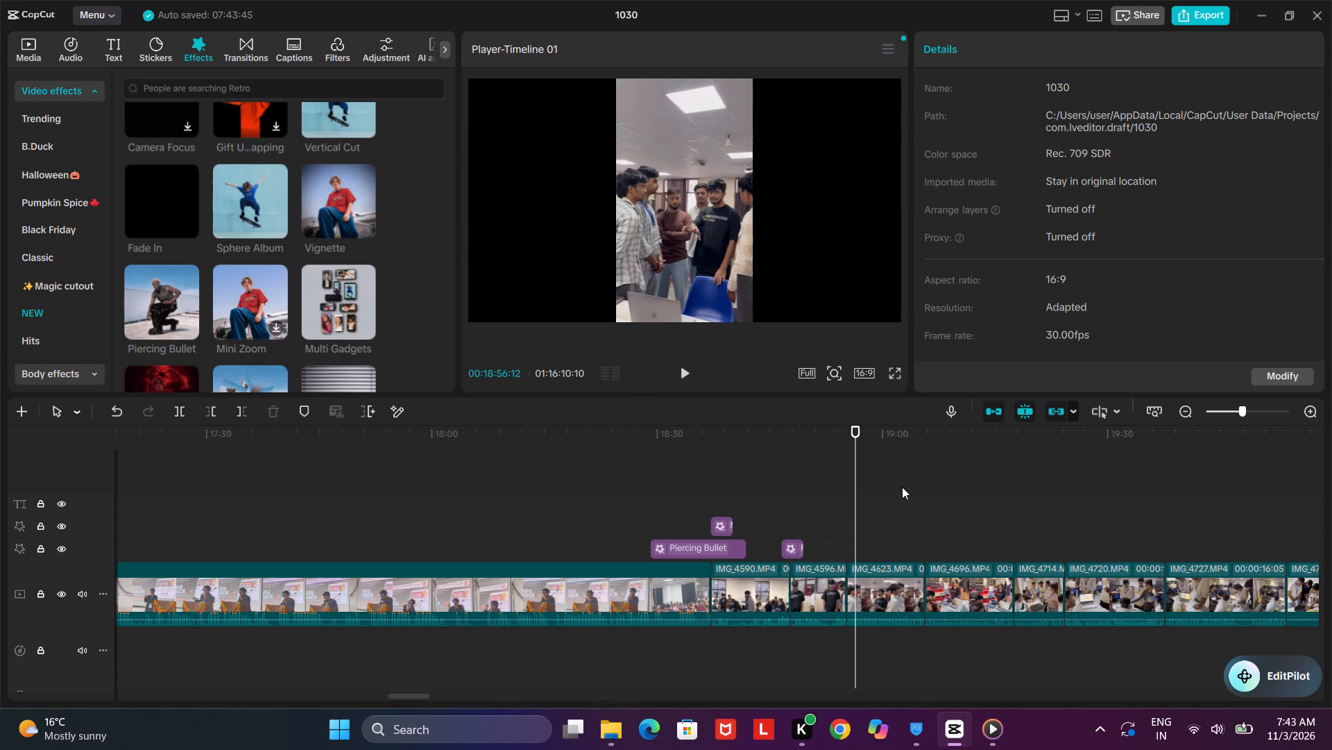
# Add the Sphere Album effect at 00:18:54:11, just before the cut from IMG_4596 to IMG_4623, and play it back.
pyautogui.moveTo(854, 431); pyautogui.dragTo(810, 442)
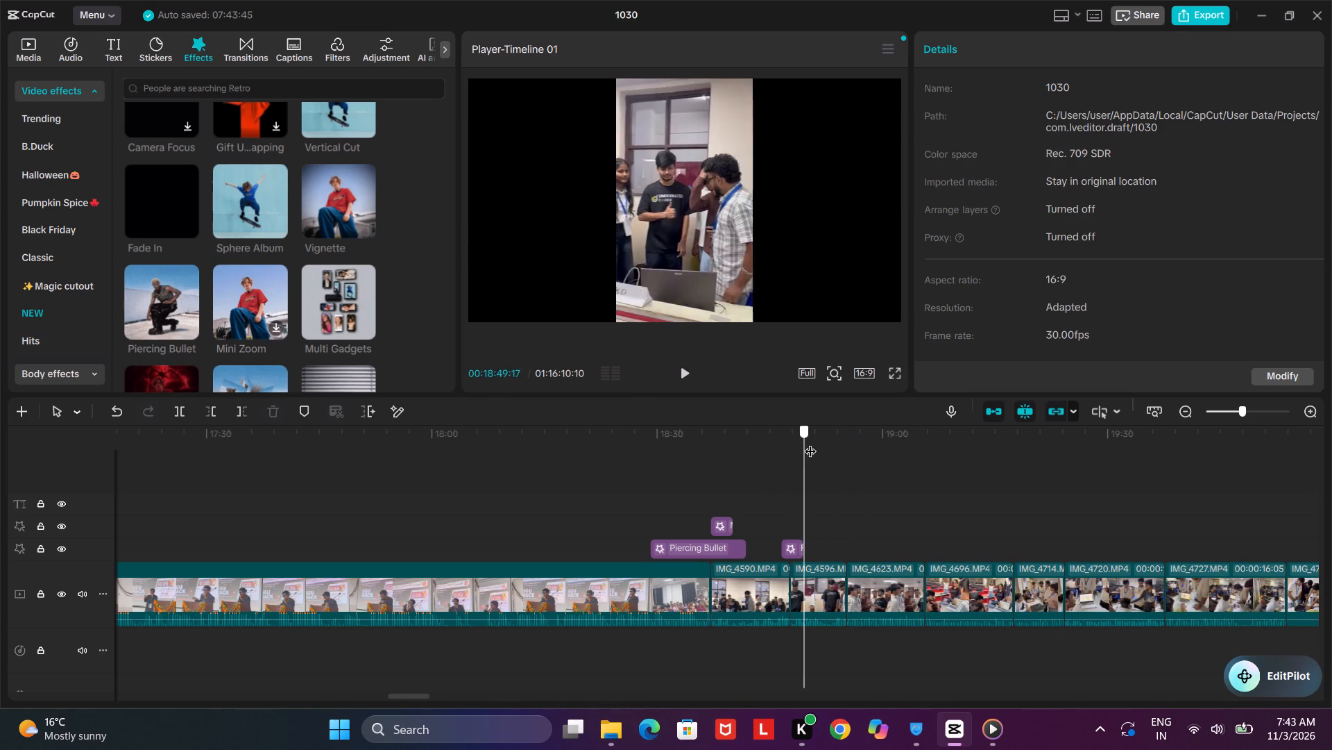
pyautogui.moveTo(810, 442); pyautogui.dragTo(835, 440)
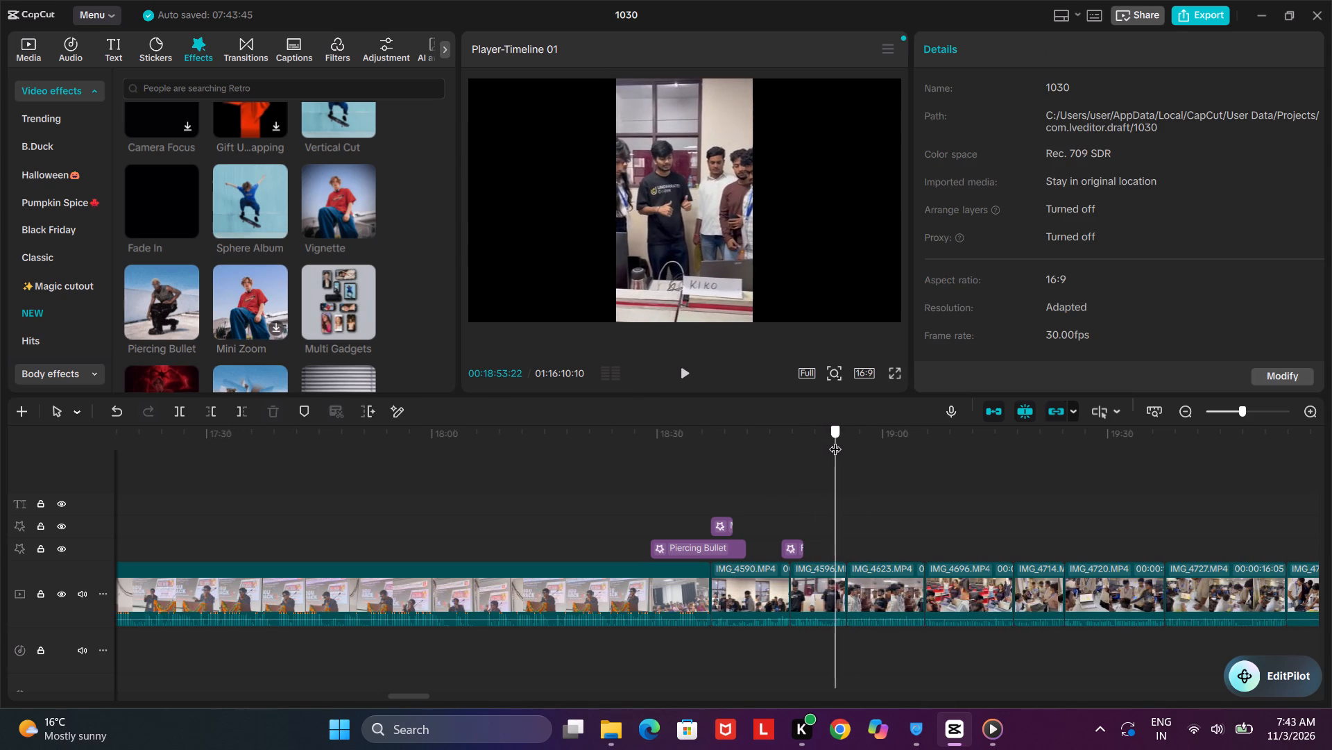
pyautogui.moveTo(835, 440); pyautogui.dragTo(840, 435)
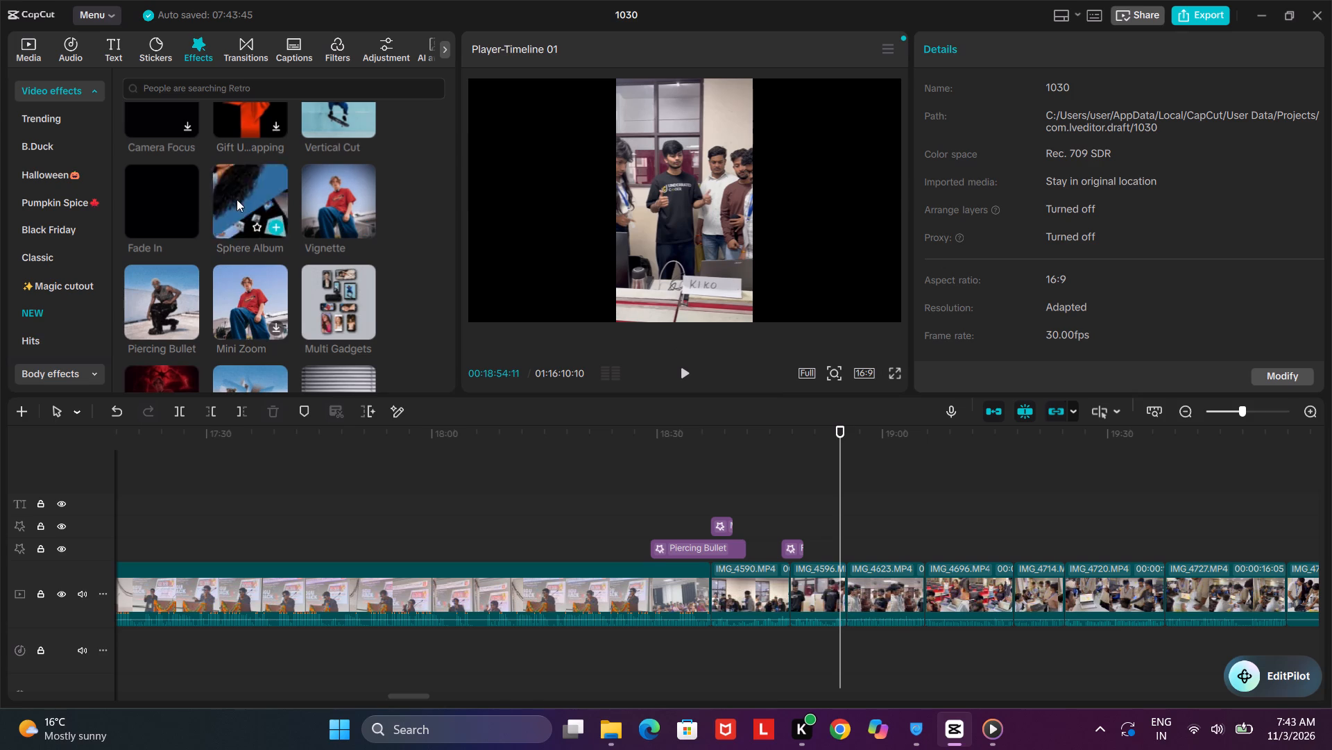
pyautogui.rightClick(275, 224)
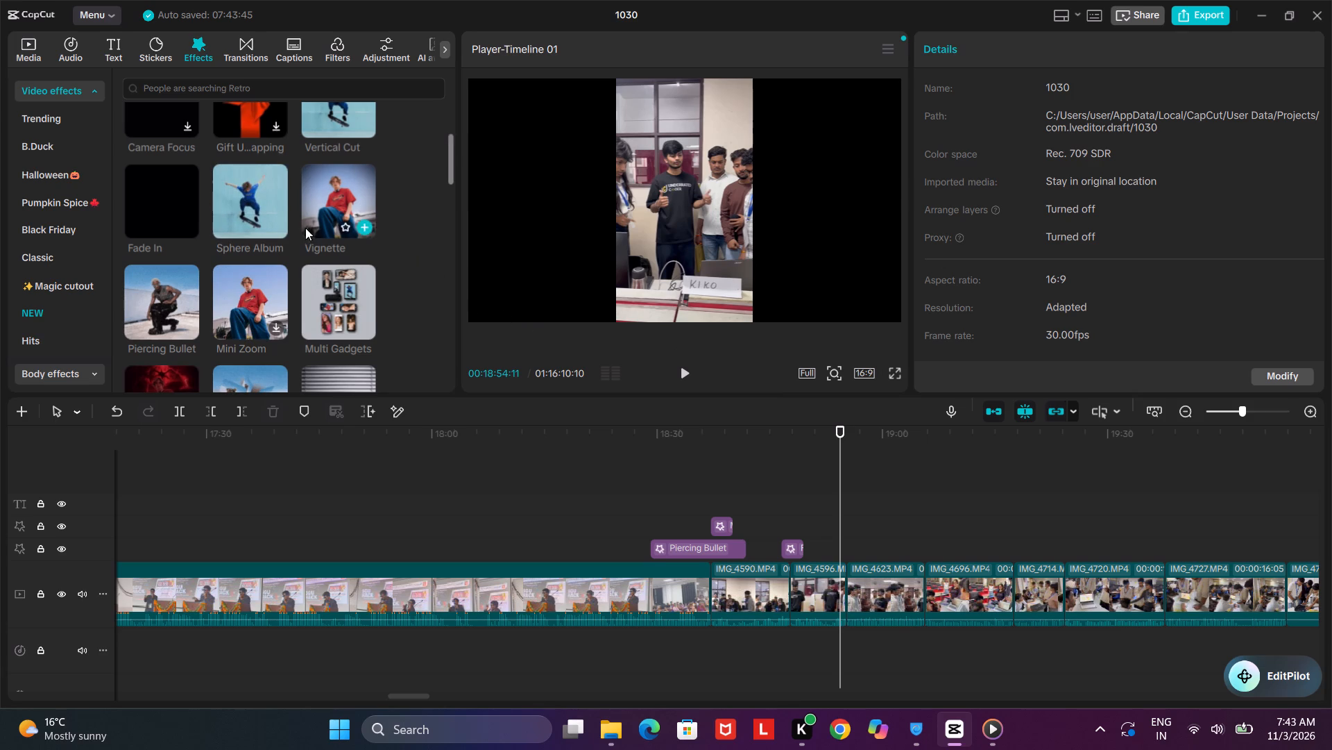
pyautogui.click(276, 225)
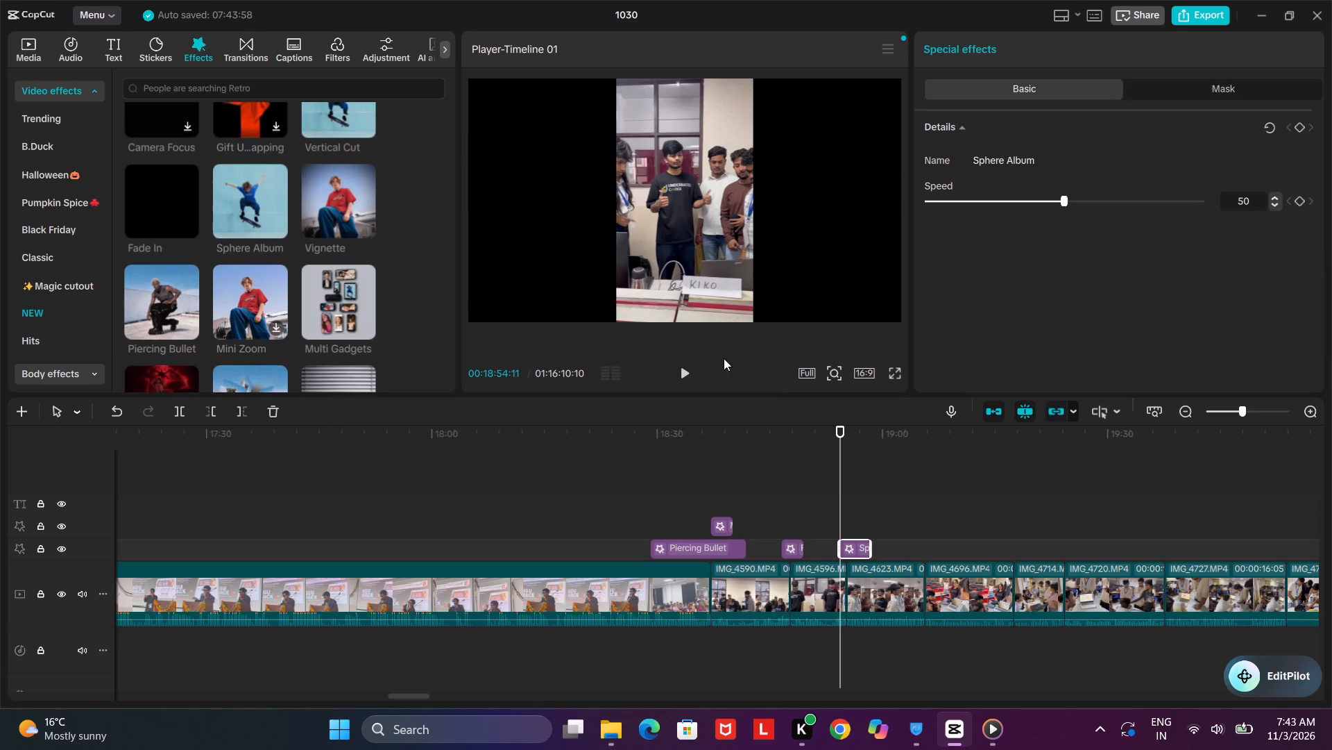
pyautogui.click(680, 371)
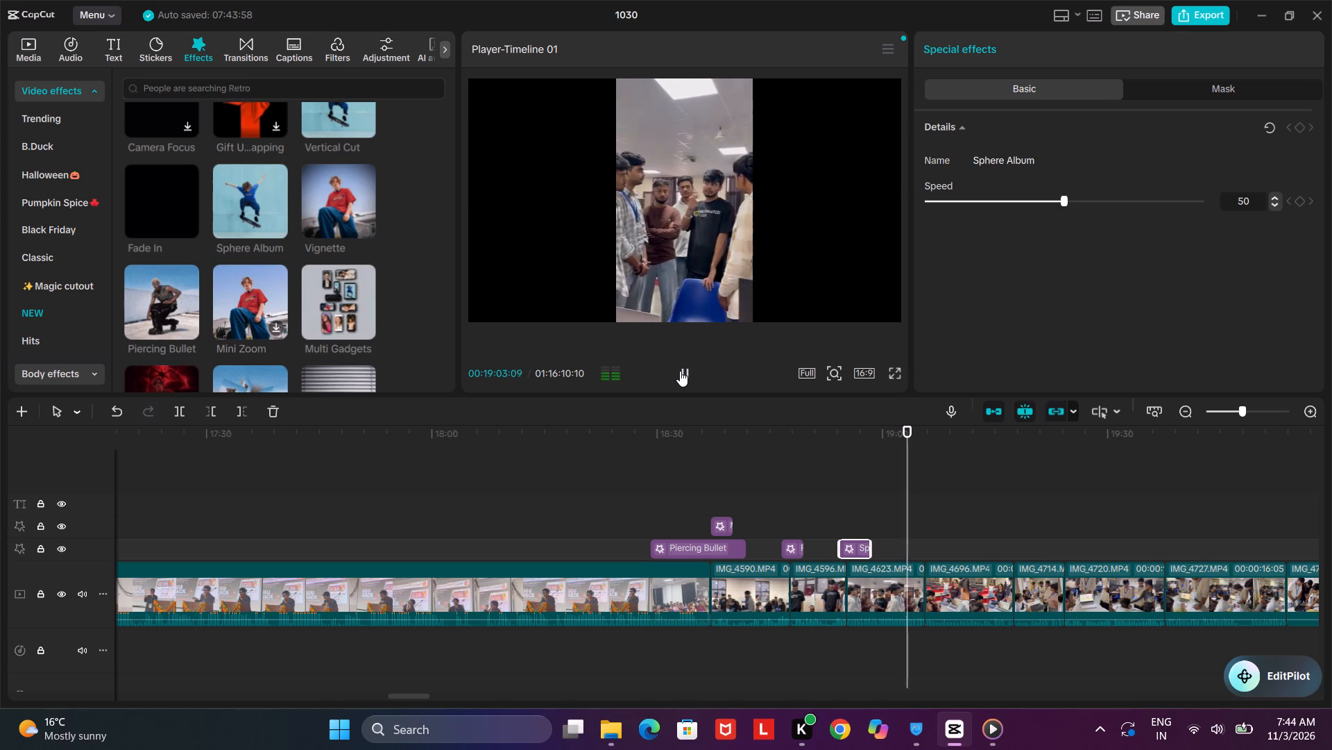
pyautogui.rightClick(680, 371)
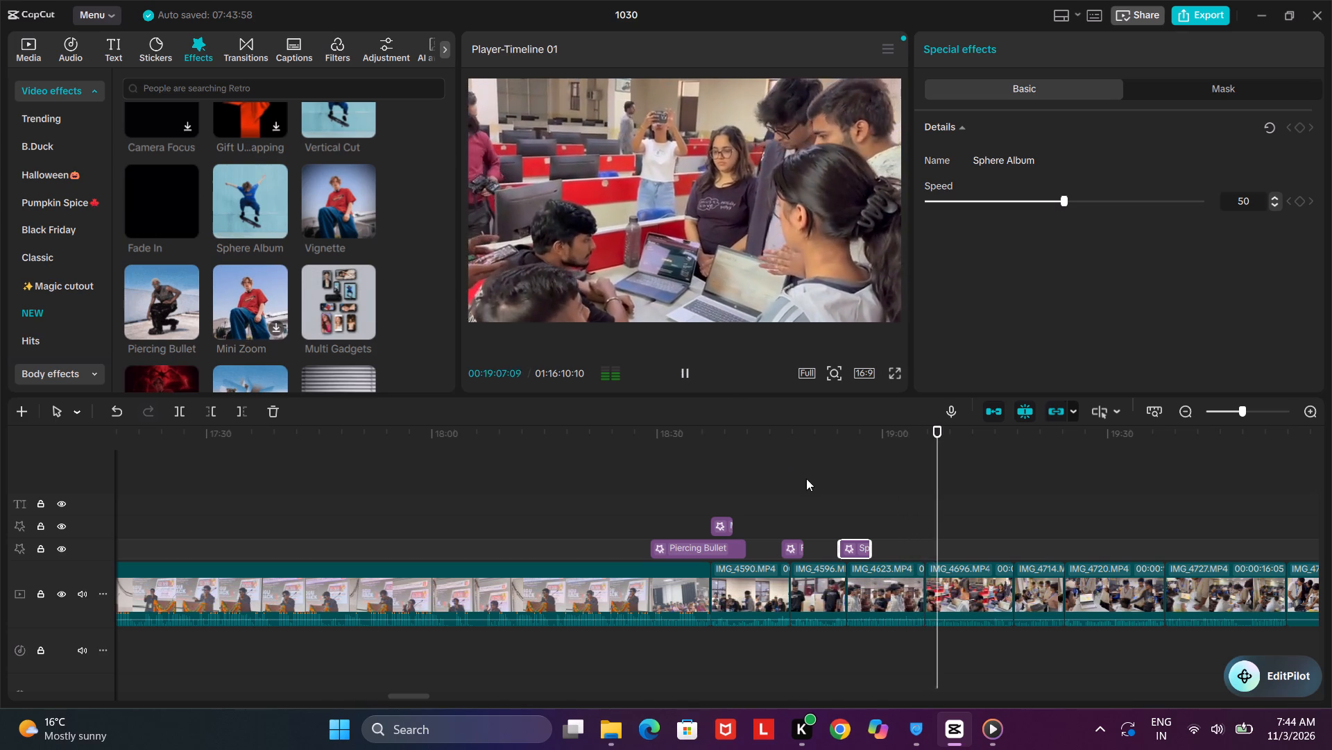
# Add the Fade In effect at 00:19:04:16, just before the cut from IMG_4623 to IMG_4696, and play it back.
pyautogui.moveTo(946, 434); pyautogui.dragTo(920, 437)
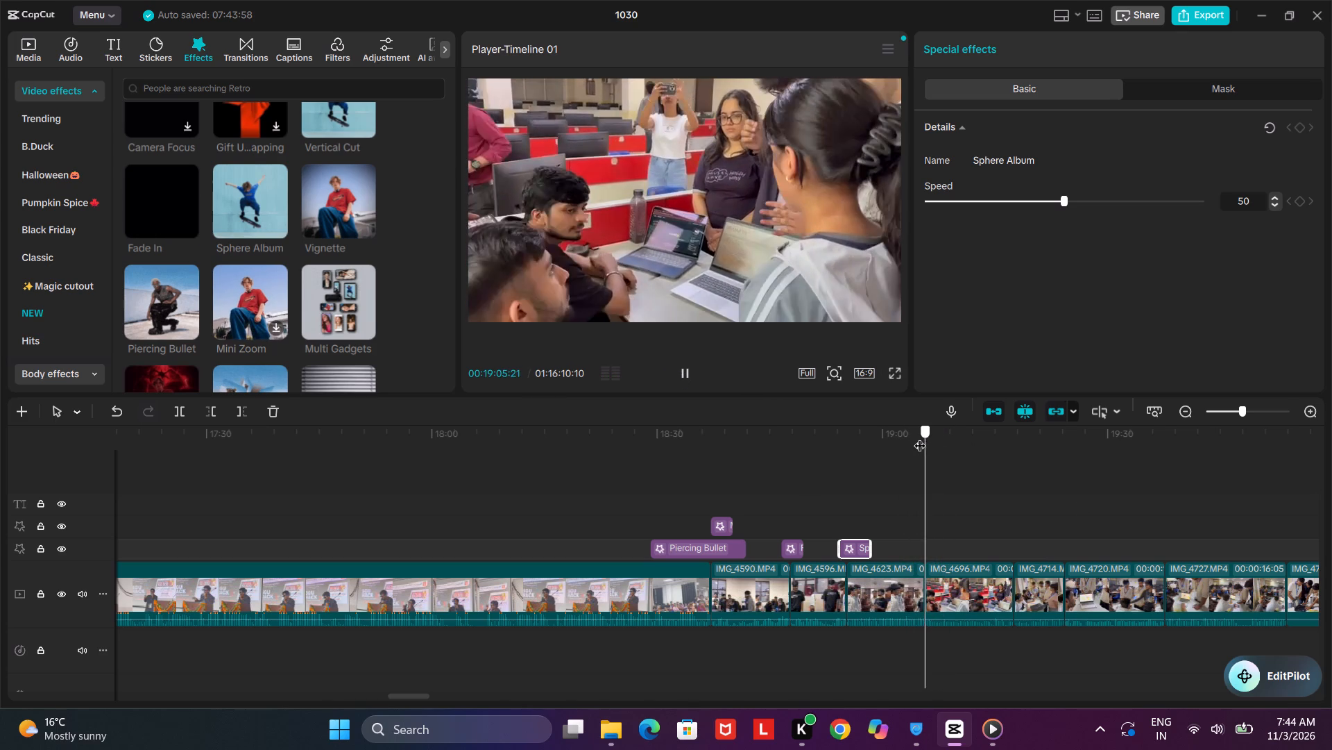
pyautogui.moveTo(920, 437); pyautogui.dragTo(916, 437)
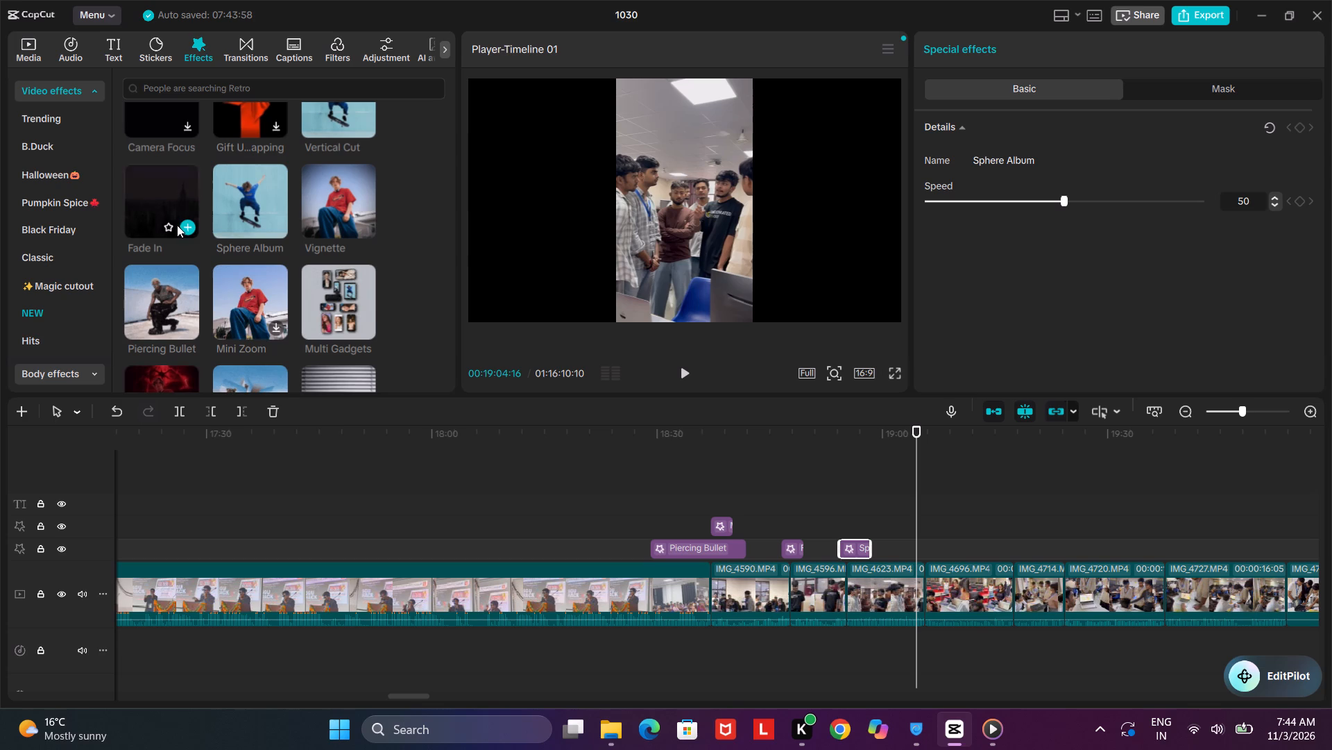
pyautogui.click(187, 226)
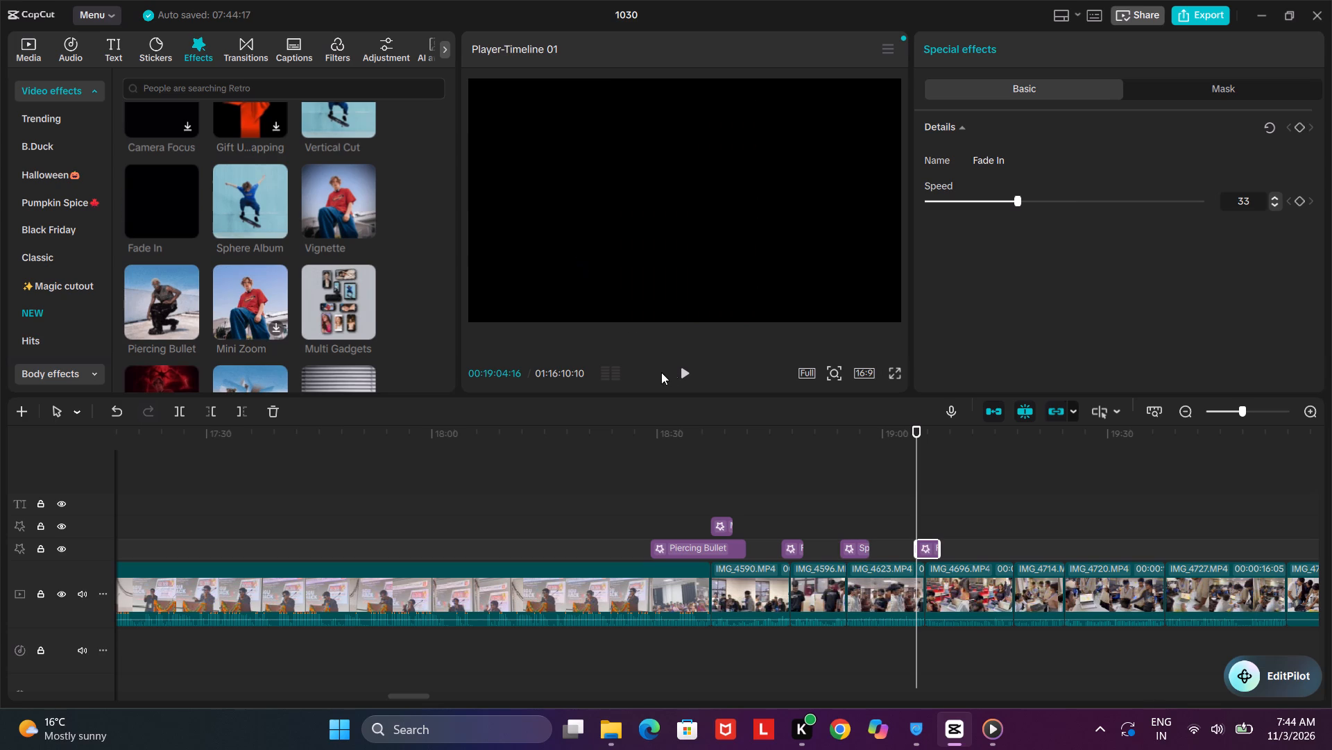
pyautogui.click(683, 366)
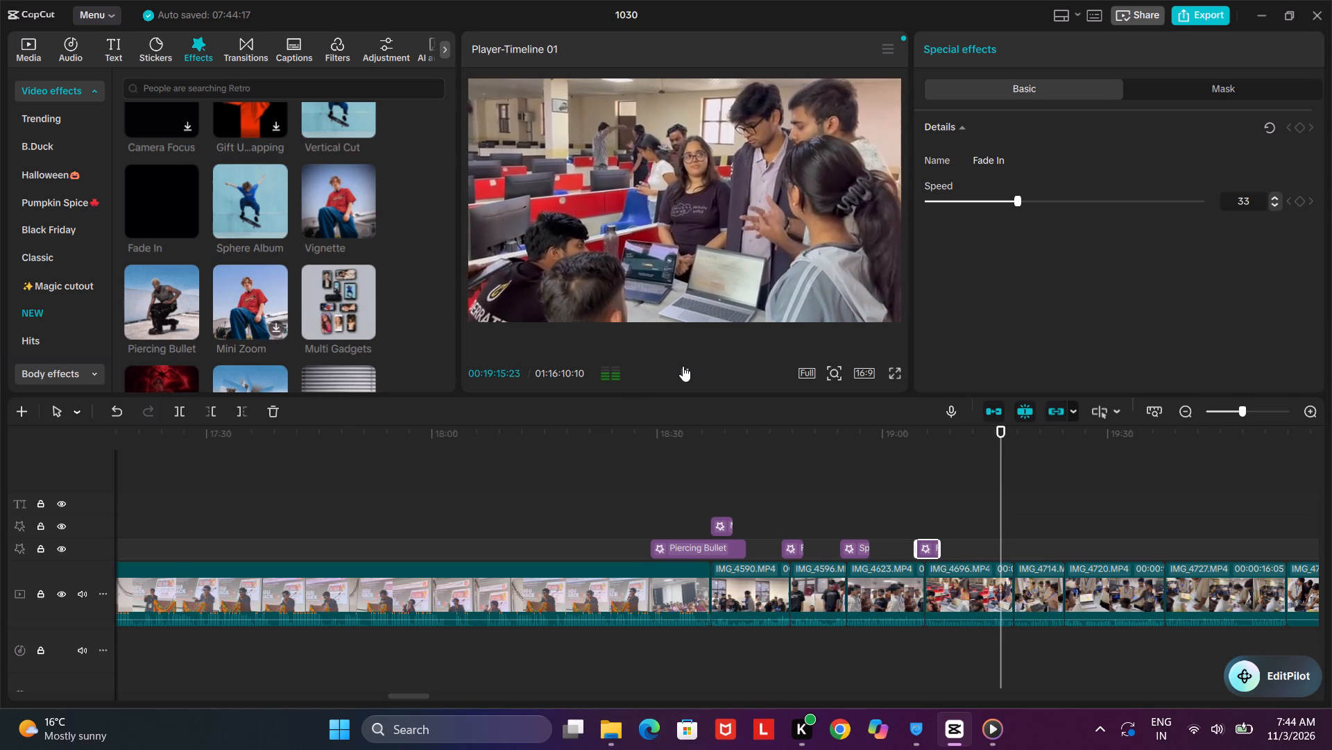
pyautogui.click(683, 366)
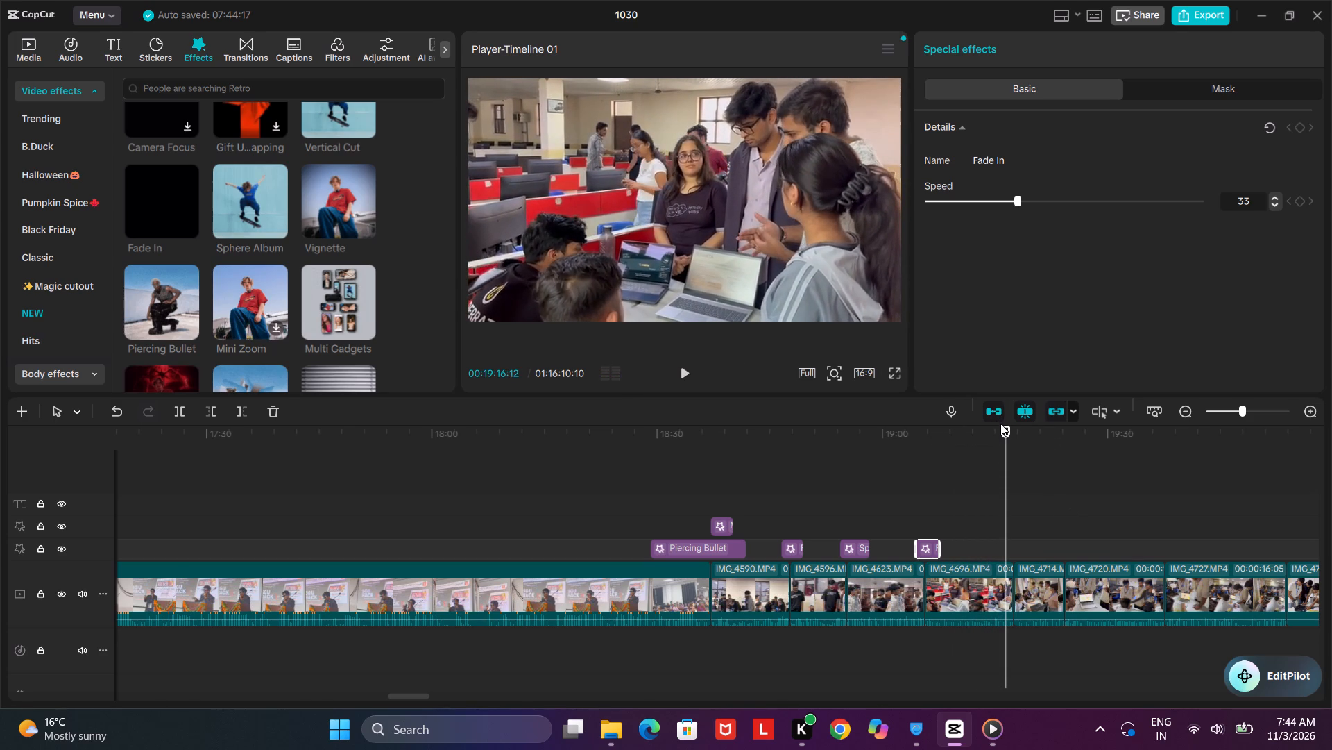
# Split the IMG_4696 clip at 00:19:13:29 and delete the part after the cut.
pyautogui.moveTo(1005, 433); pyautogui.dragTo(989, 437)
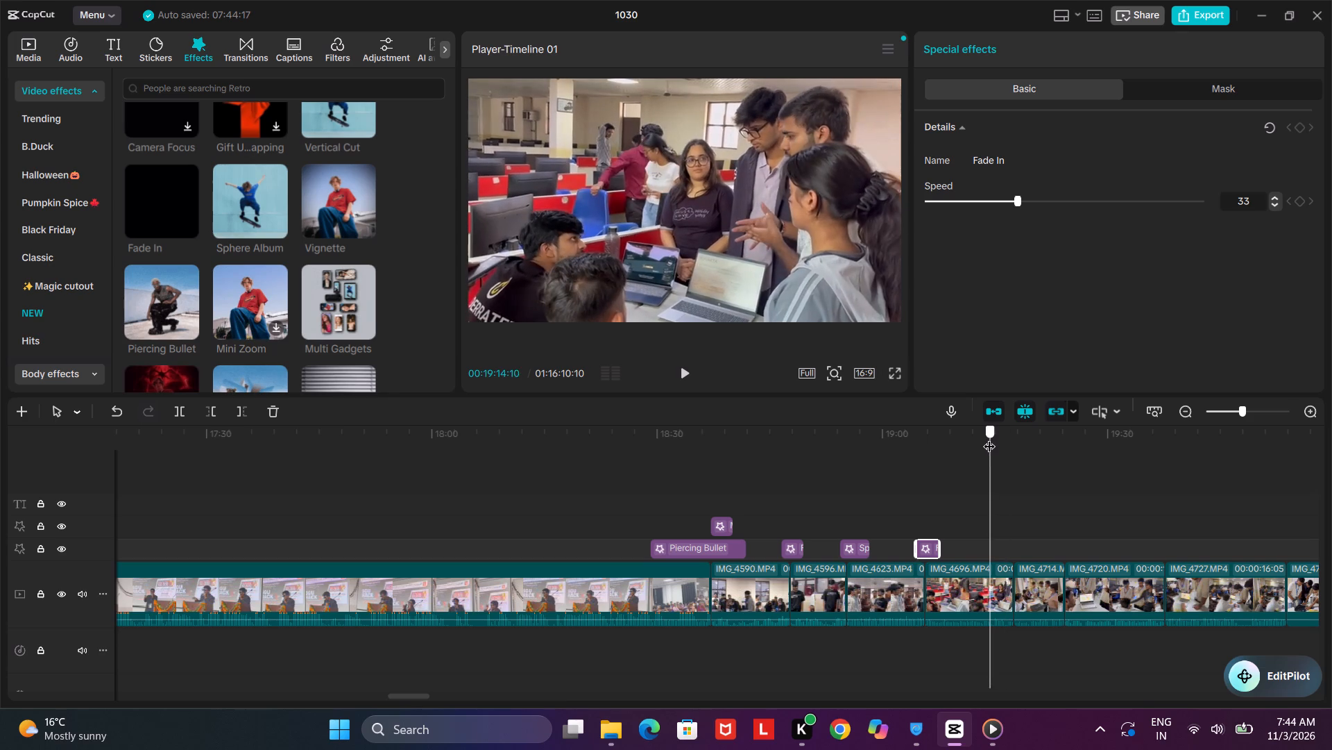
pyautogui.moveTo(989, 437); pyautogui.dragTo(987, 437)
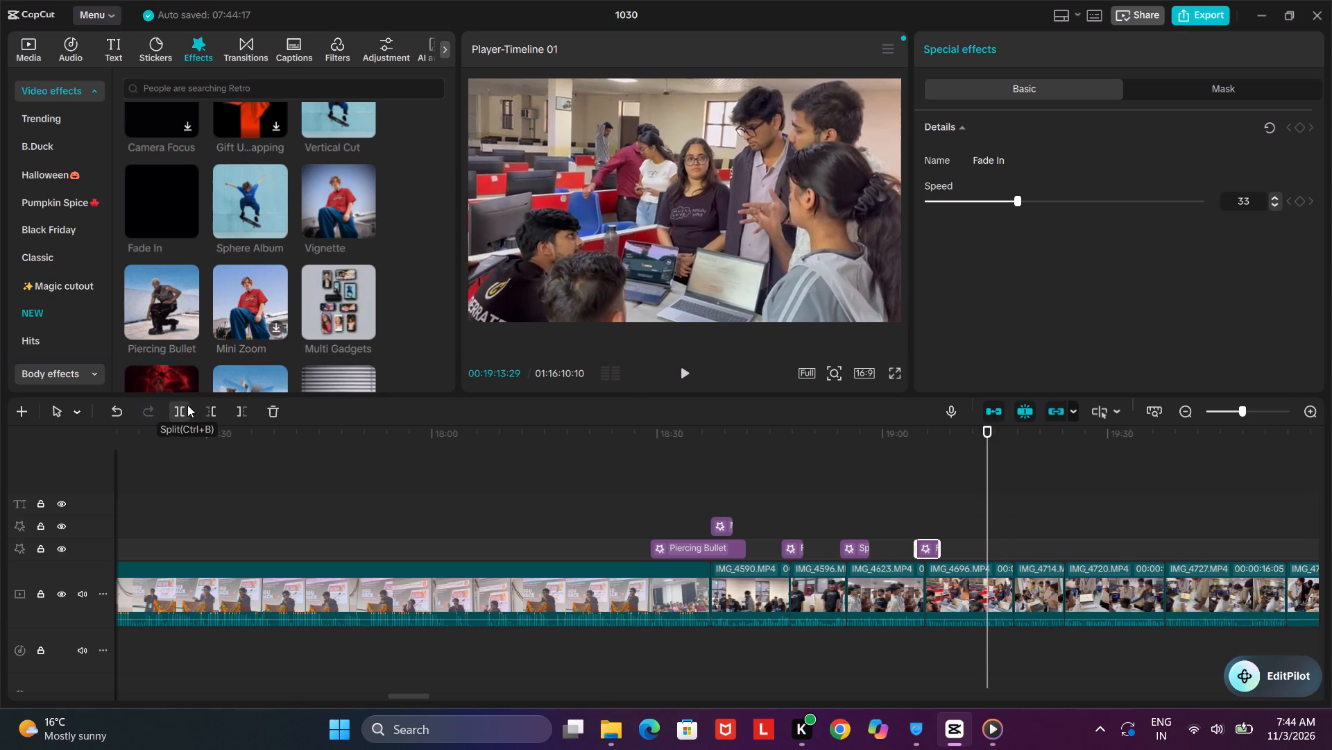
pyautogui.click(187, 405)
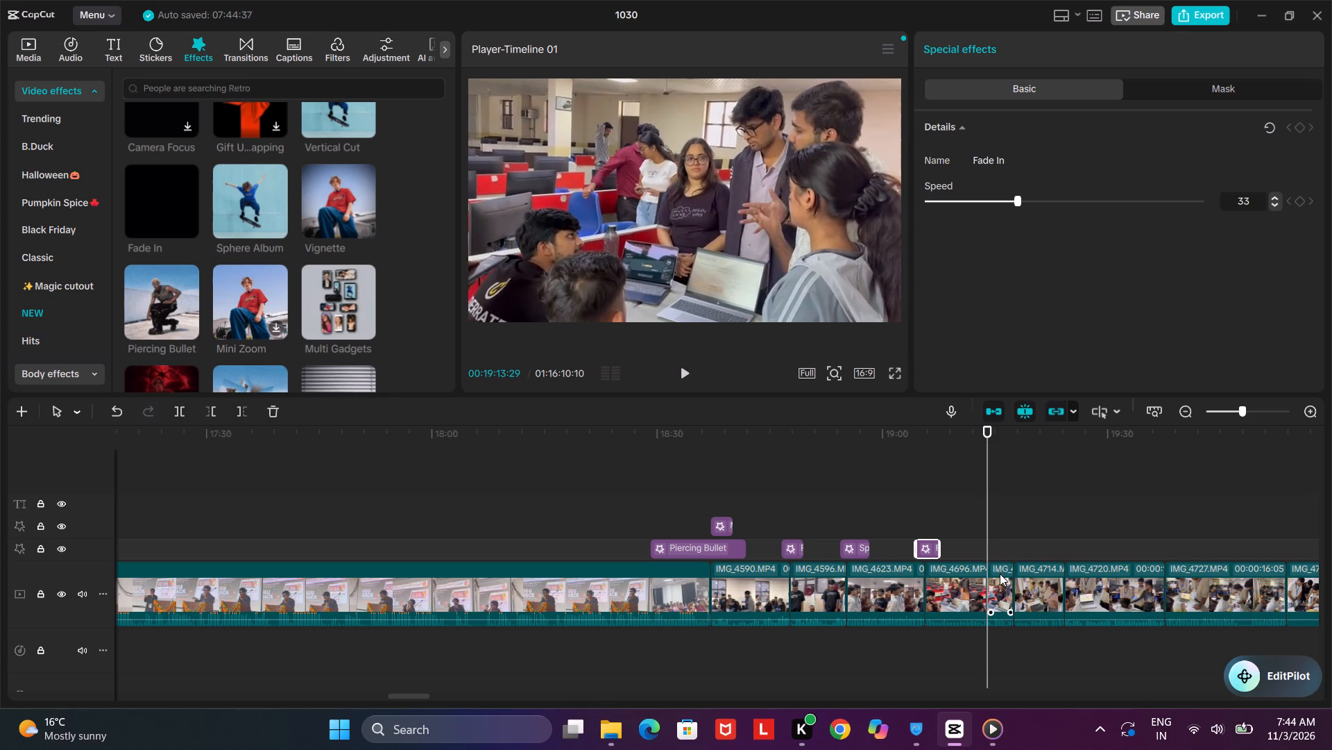
pyautogui.click(998, 573)
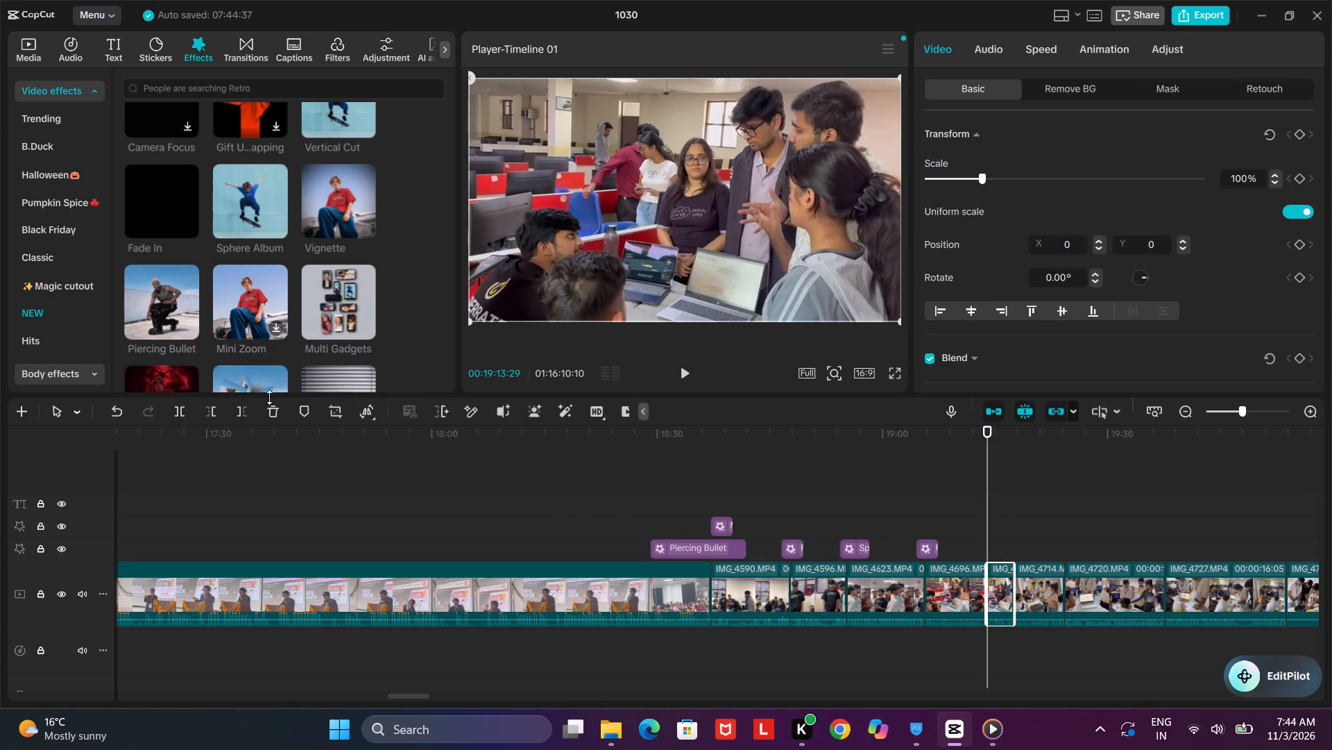
pyautogui.click(279, 408)
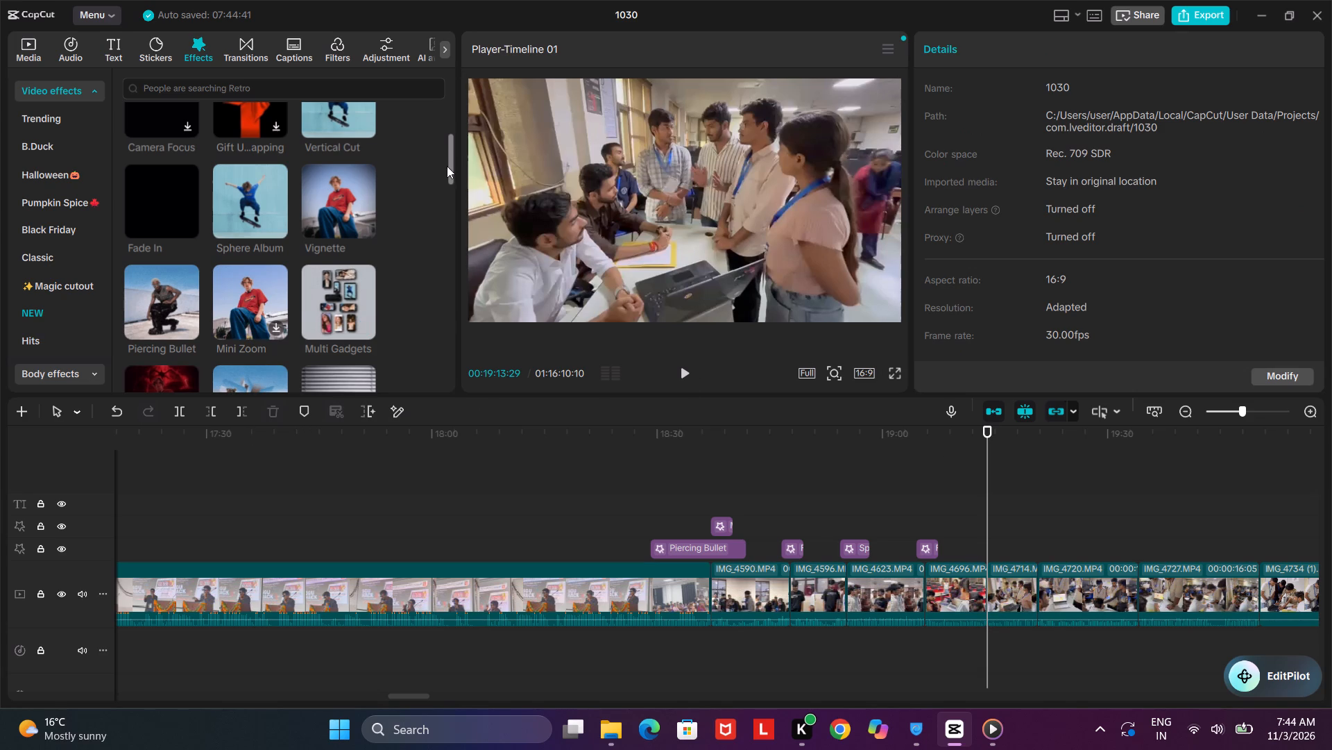
# Add the Diagonally Unstack effect at 00:19:13:29, shift it slightly earlier to straddle the cut into IMG_4714, and play it back.
pyautogui.moveTo(447, 166); pyautogui.dragTo(439, 228)
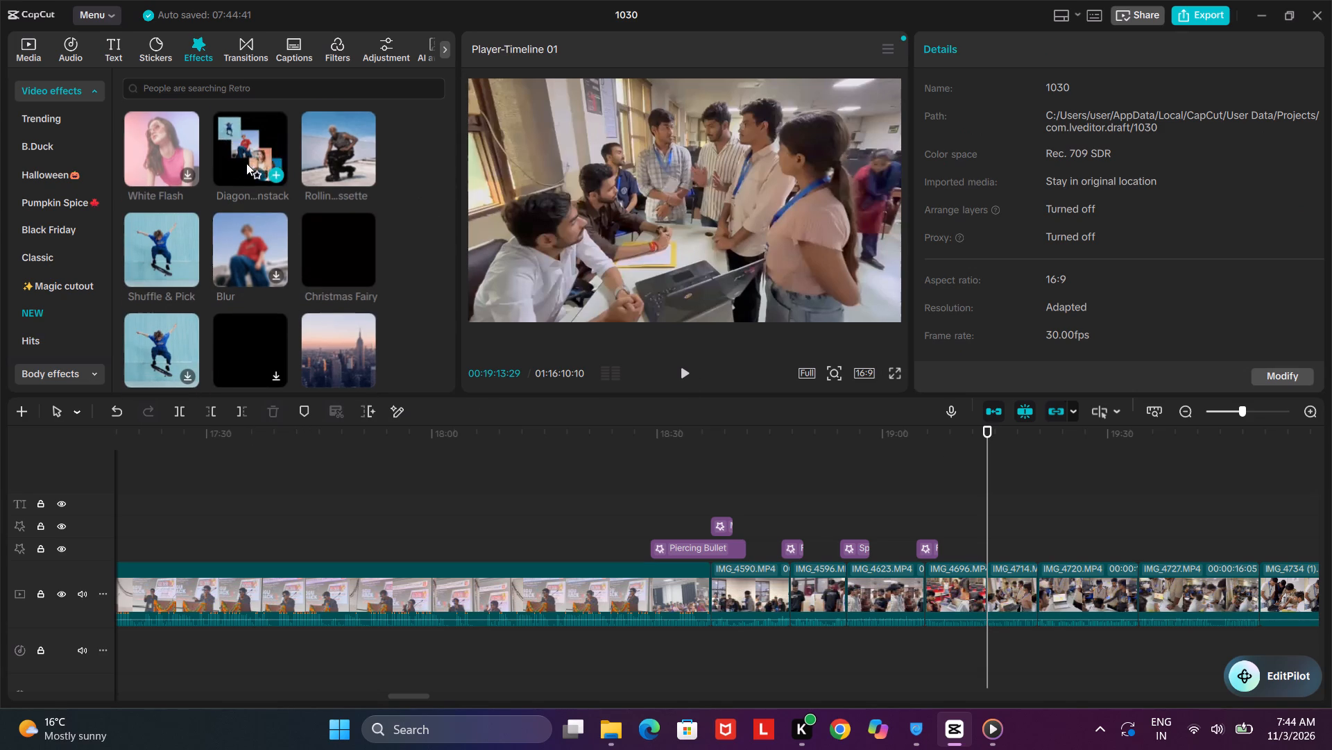
pyautogui.click(273, 172)
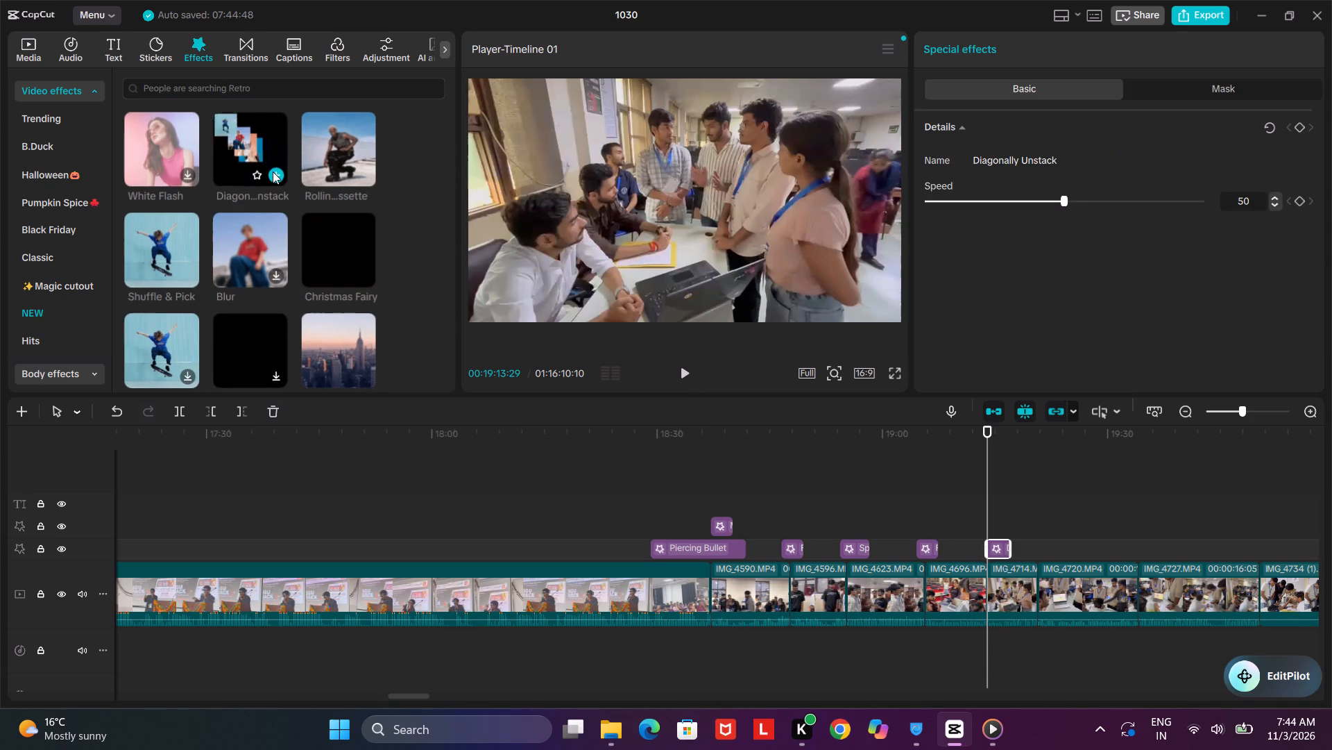
pyautogui.moveTo(1002, 537); pyautogui.dragTo(999, 539)
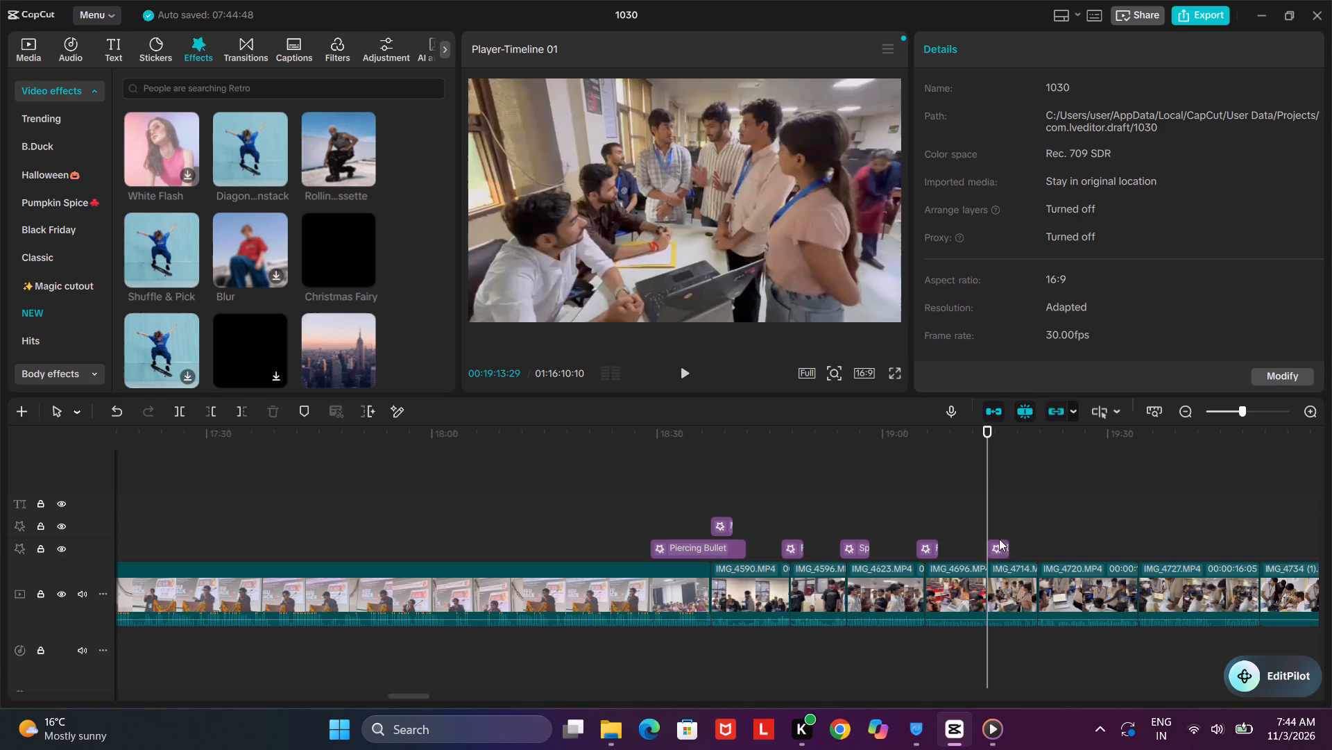
pyautogui.moveTo(999, 539); pyautogui.dragTo(985, 540)
pyautogui.moveTo(999, 544); pyautogui.dragTo(991, 546)
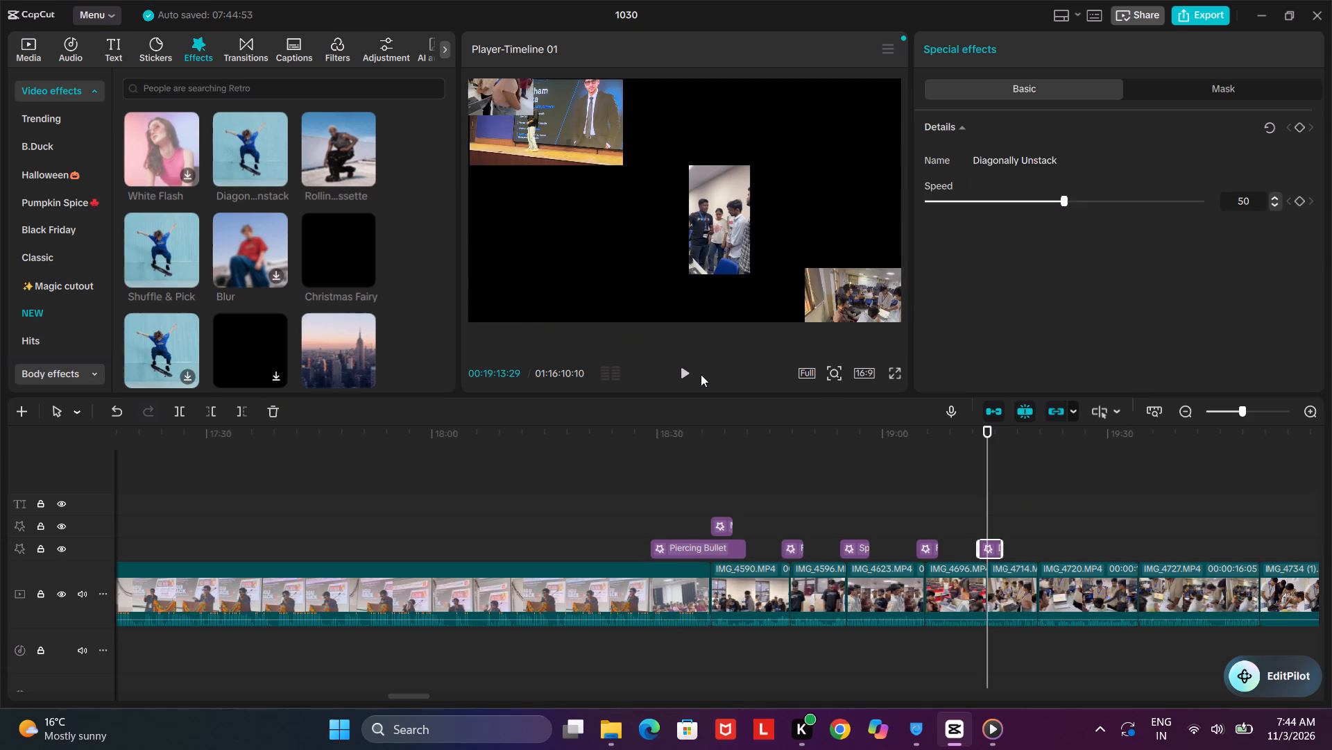
pyautogui.click(680, 375)
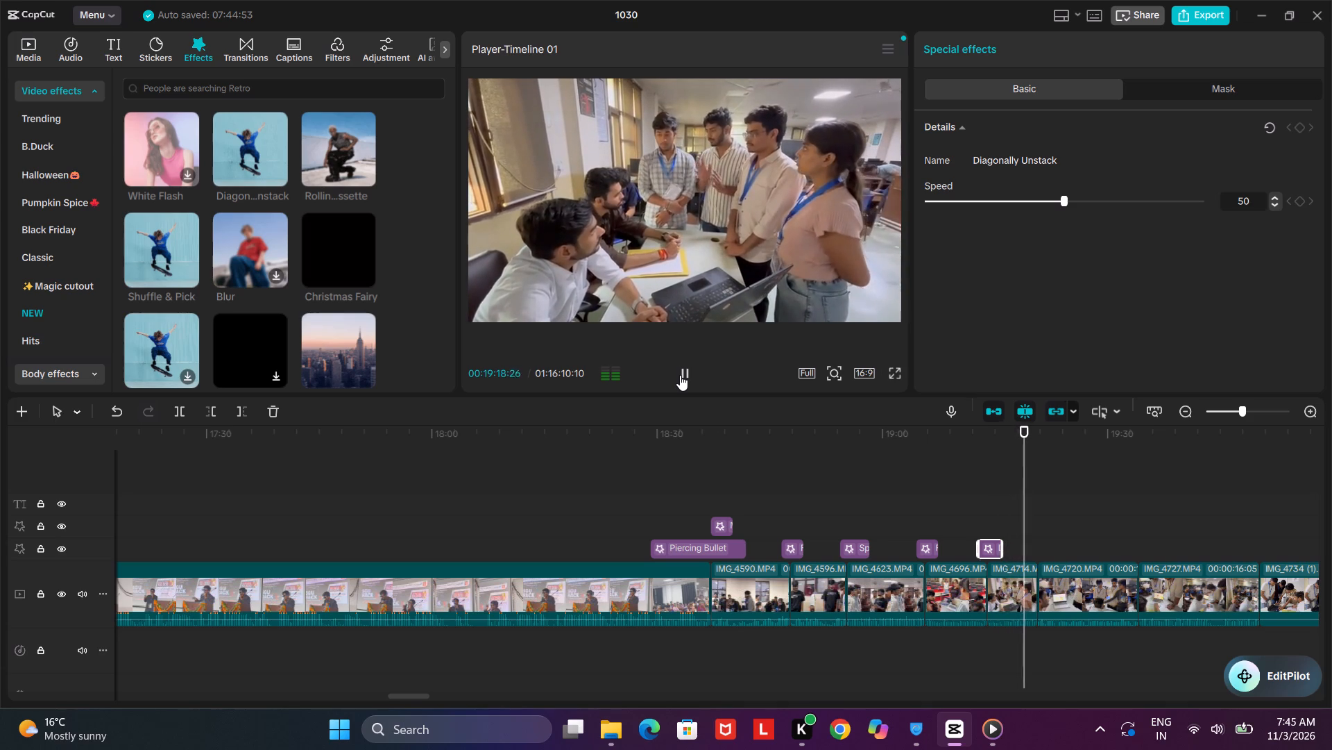
pyautogui.click(680, 375)
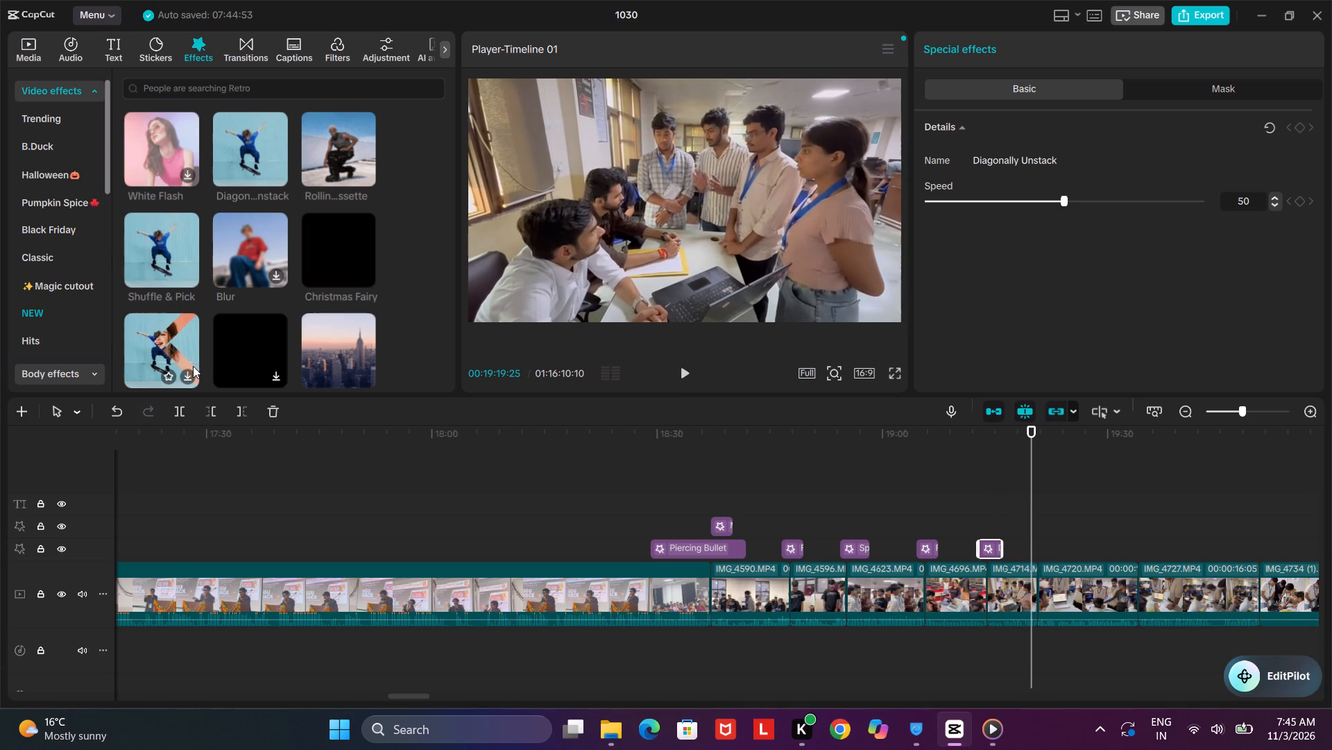
# Download the effect directly below Shuffle & Pick and preview it.
pyautogui.click(186, 376)
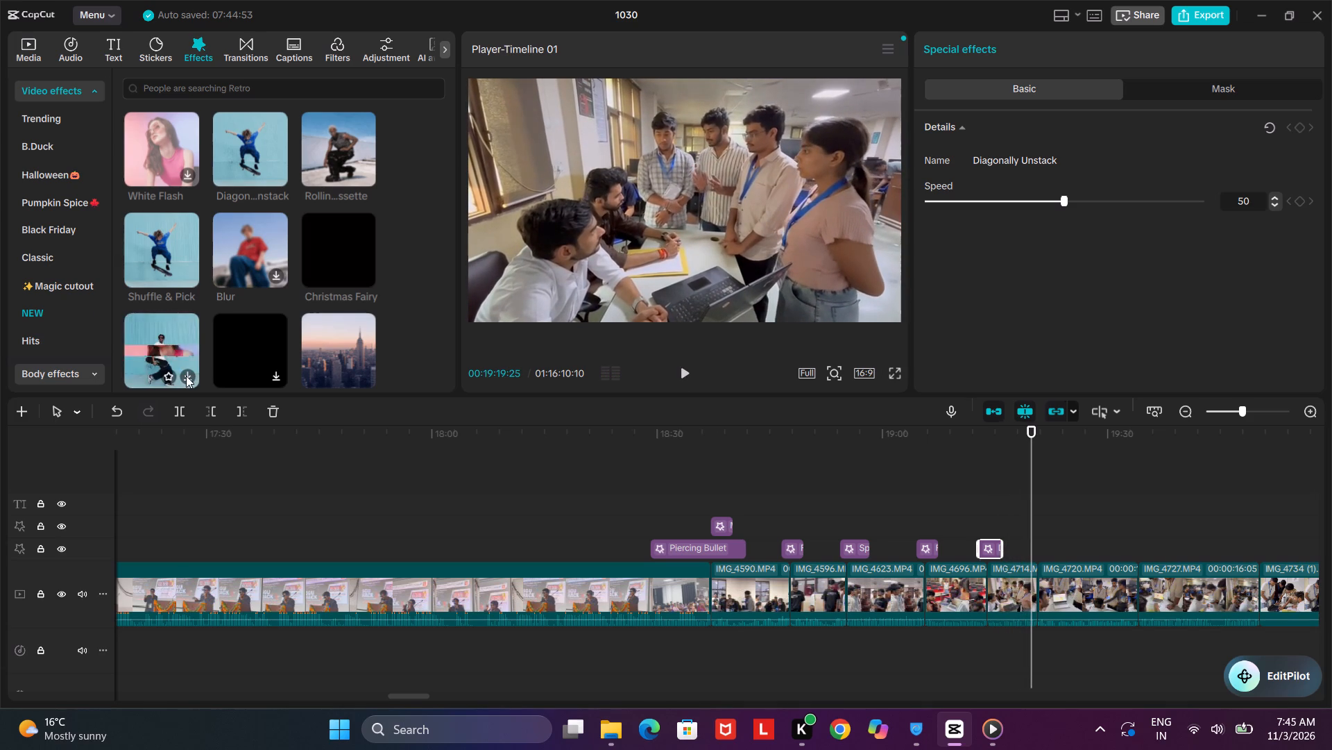
pyautogui.click(186, 376)
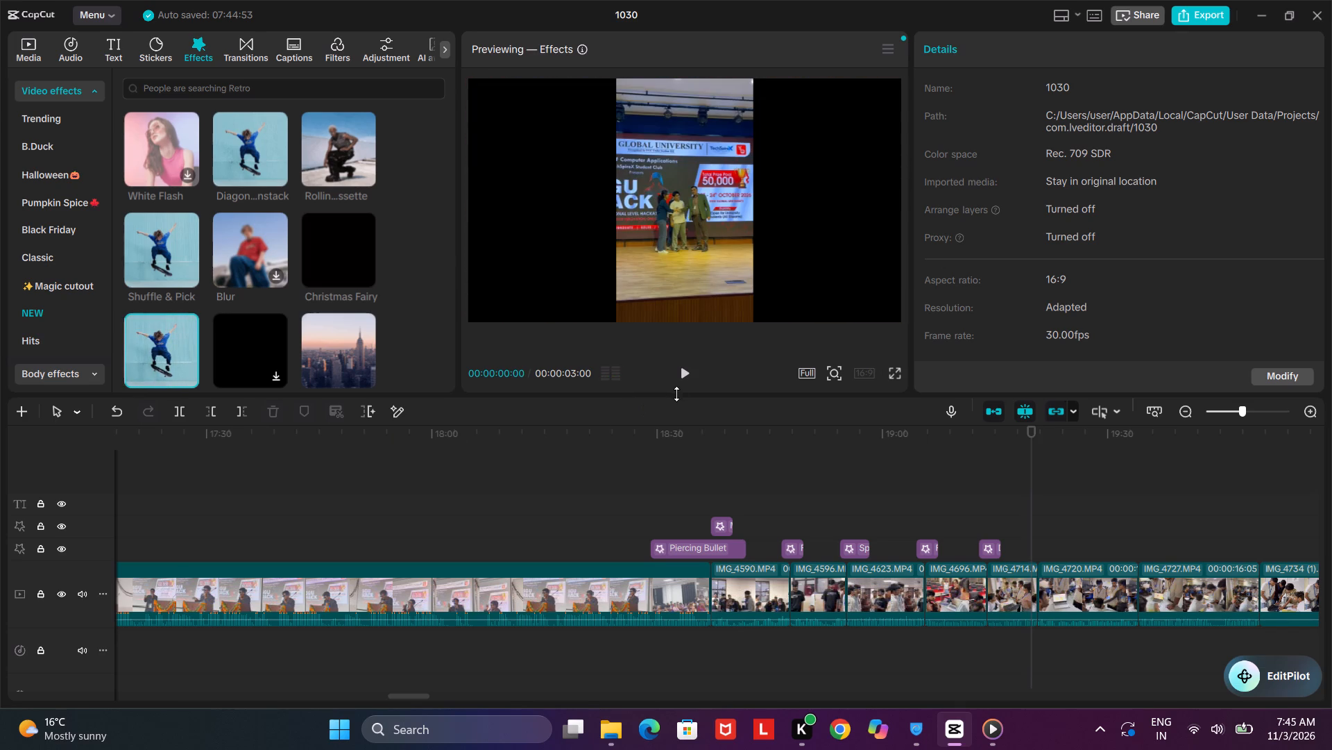
pyautogui.click(685, 379)
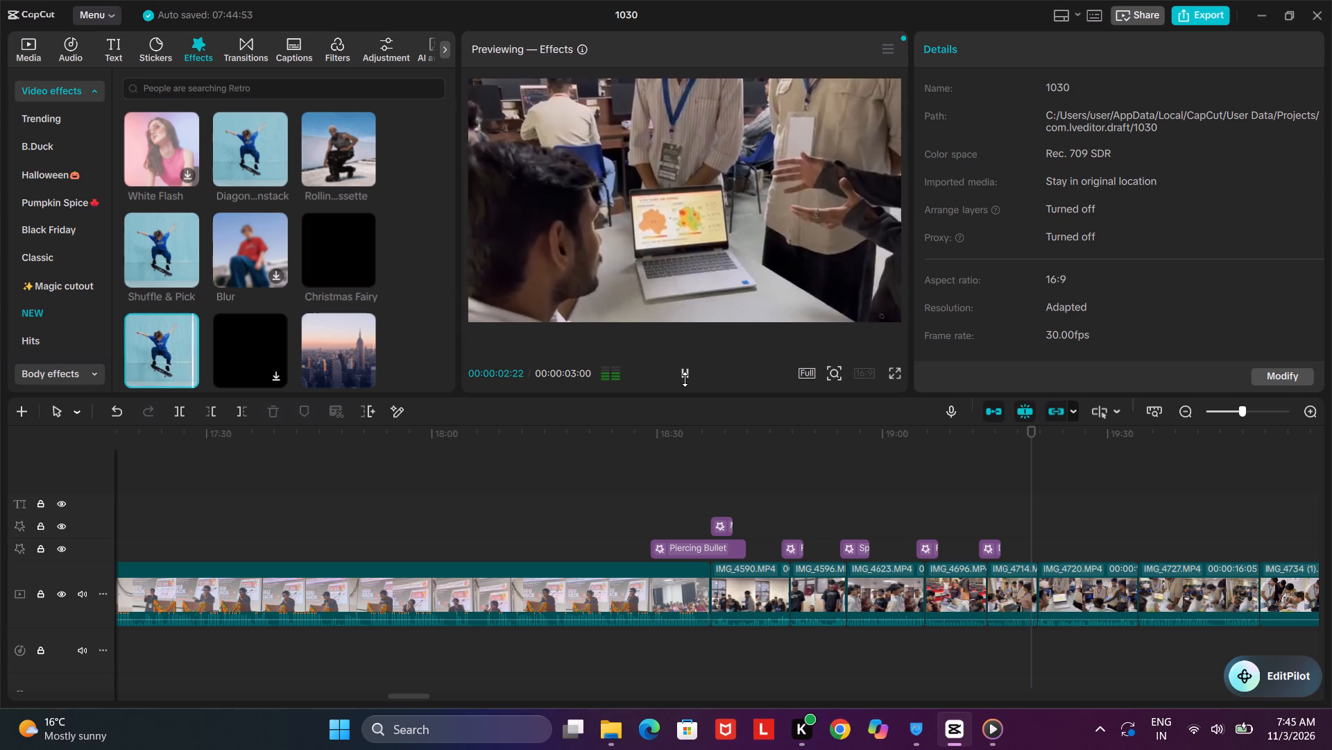
pyautogui.click(685, 379)
pyautogui.click(685, 379)
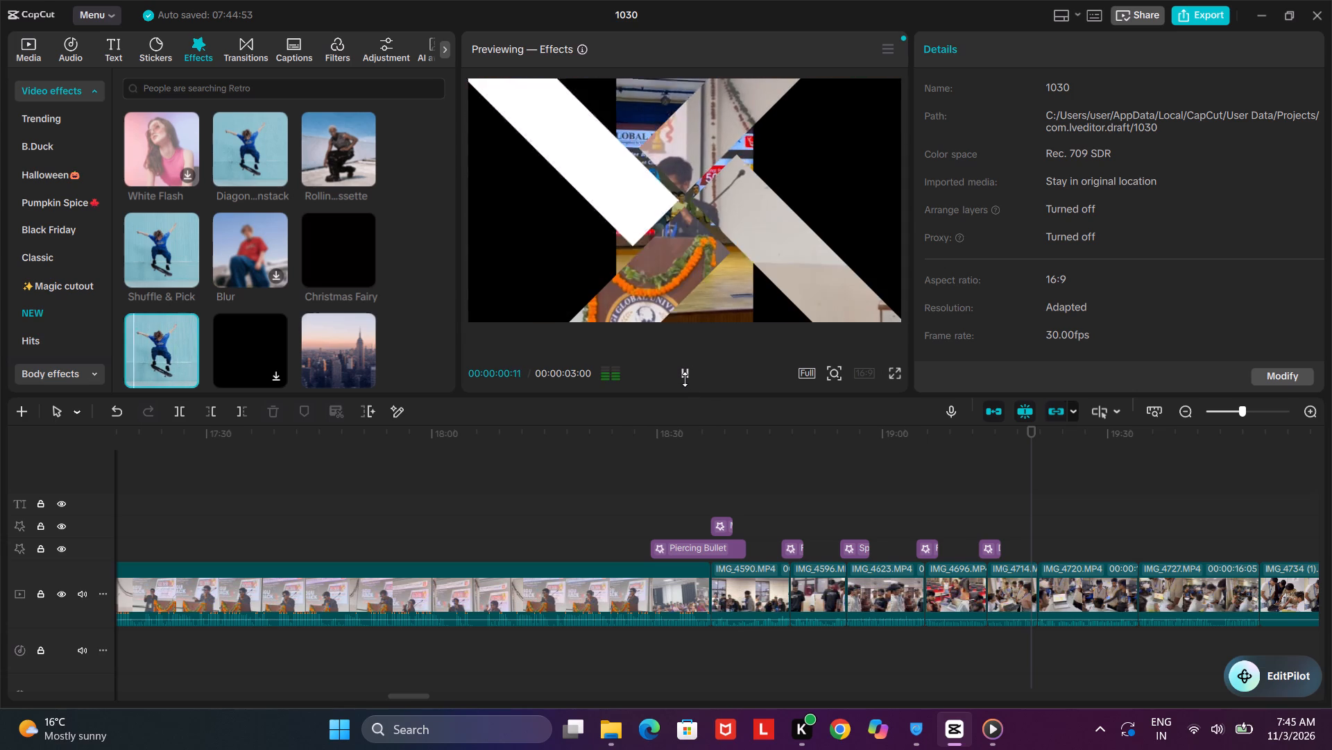
# Add the Shuffle & Pick effect at 00:19:19:25, just before the cut from IMG_4714 to IMG_4720, and play it back.
pyautogui.click(186, 270)
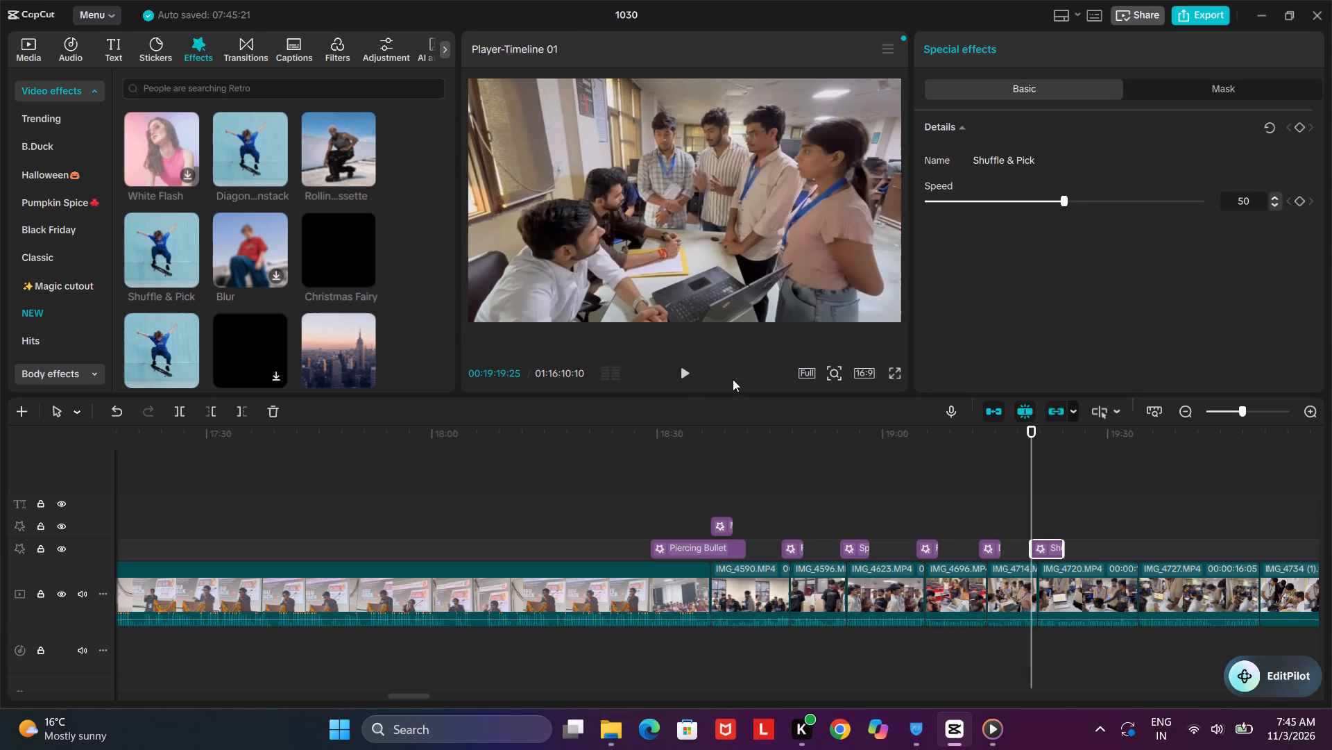
pyautogui.click(686, 369)
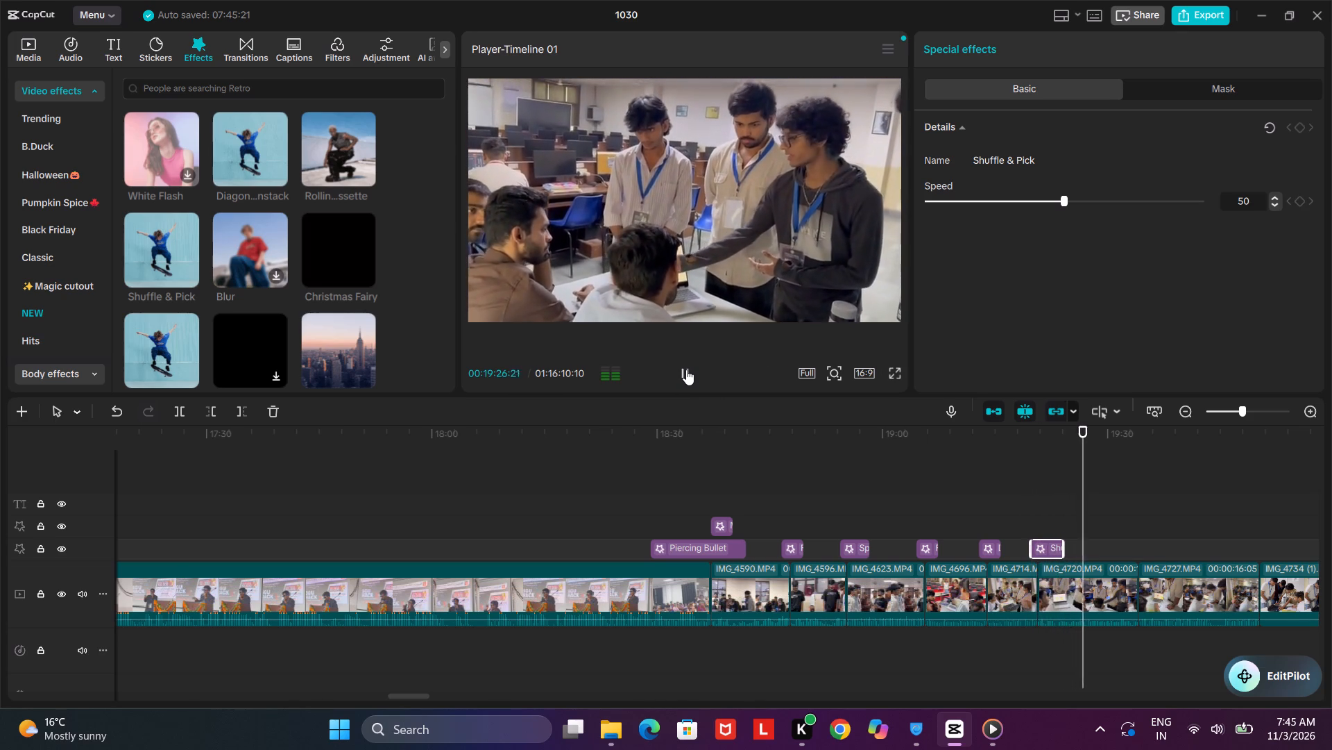
# Look over the remaining clips on the timeline, and play back the montage effects from 00:19:13:29.
pyautogui.click(412, 690)
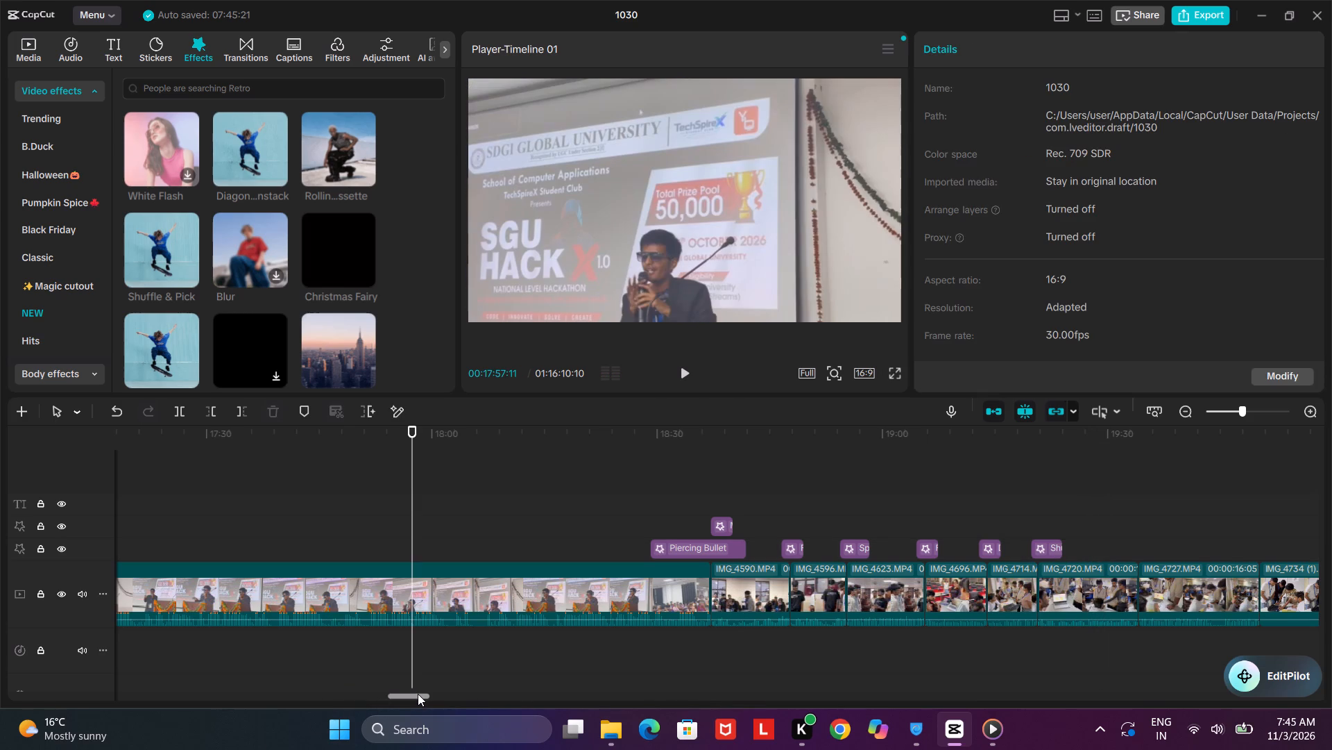
pyautogui.moveTo(418, 696); pyautogui.dragTo(484, 705)
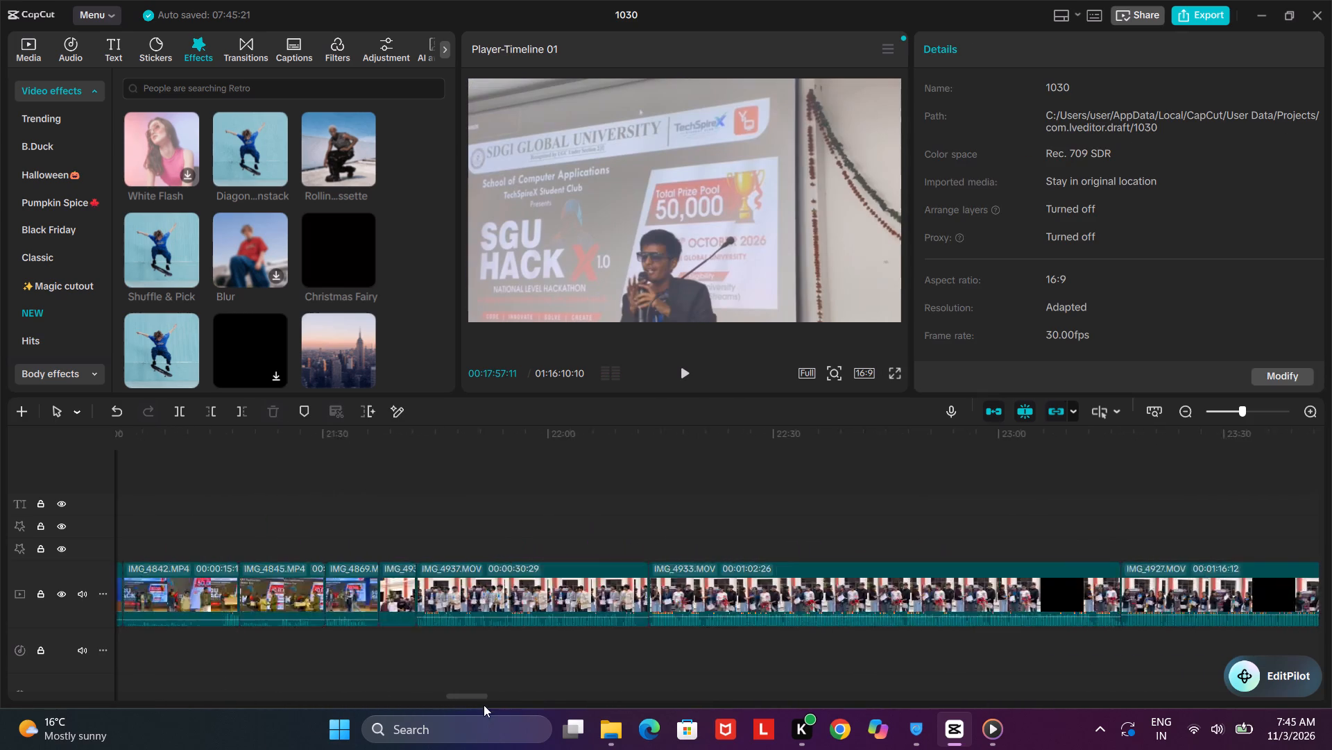
pyautogui.moveTo(484, 705); pyautogui.dragTo(509, 697)
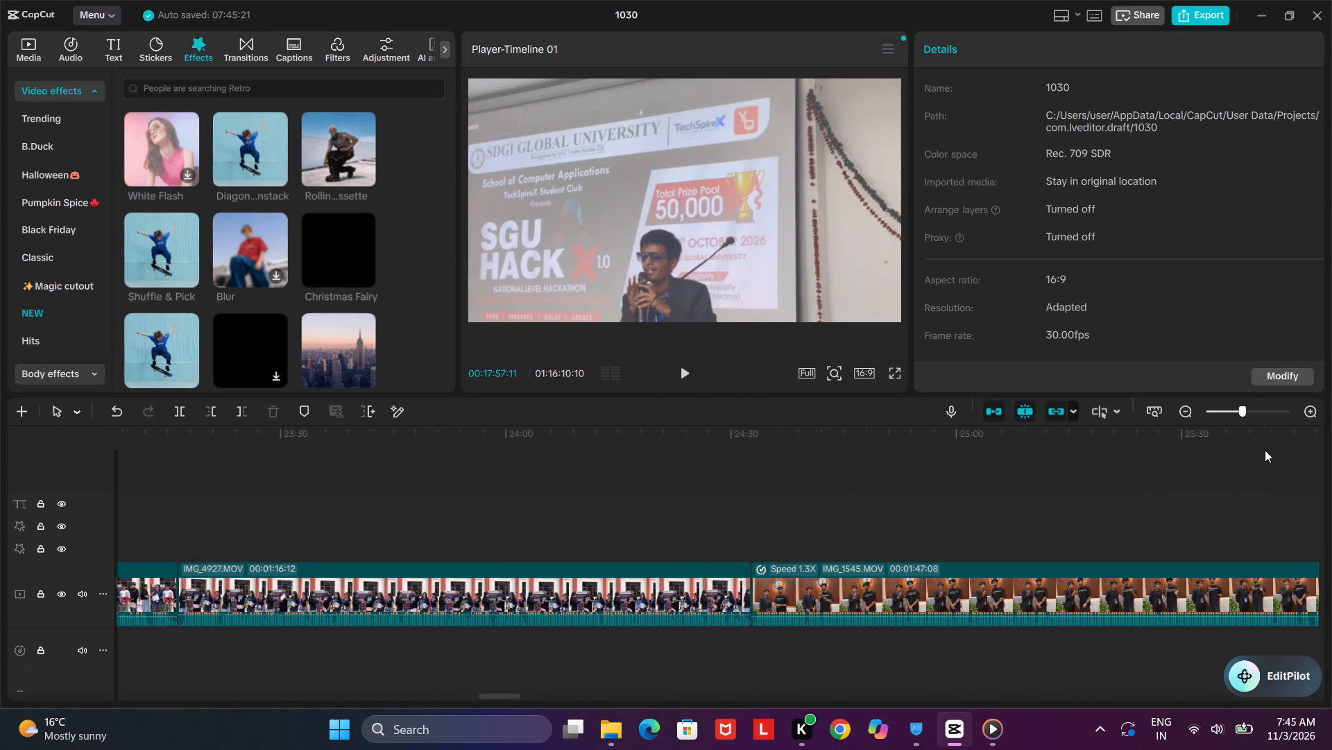
pyautogui.click(1235, 407)
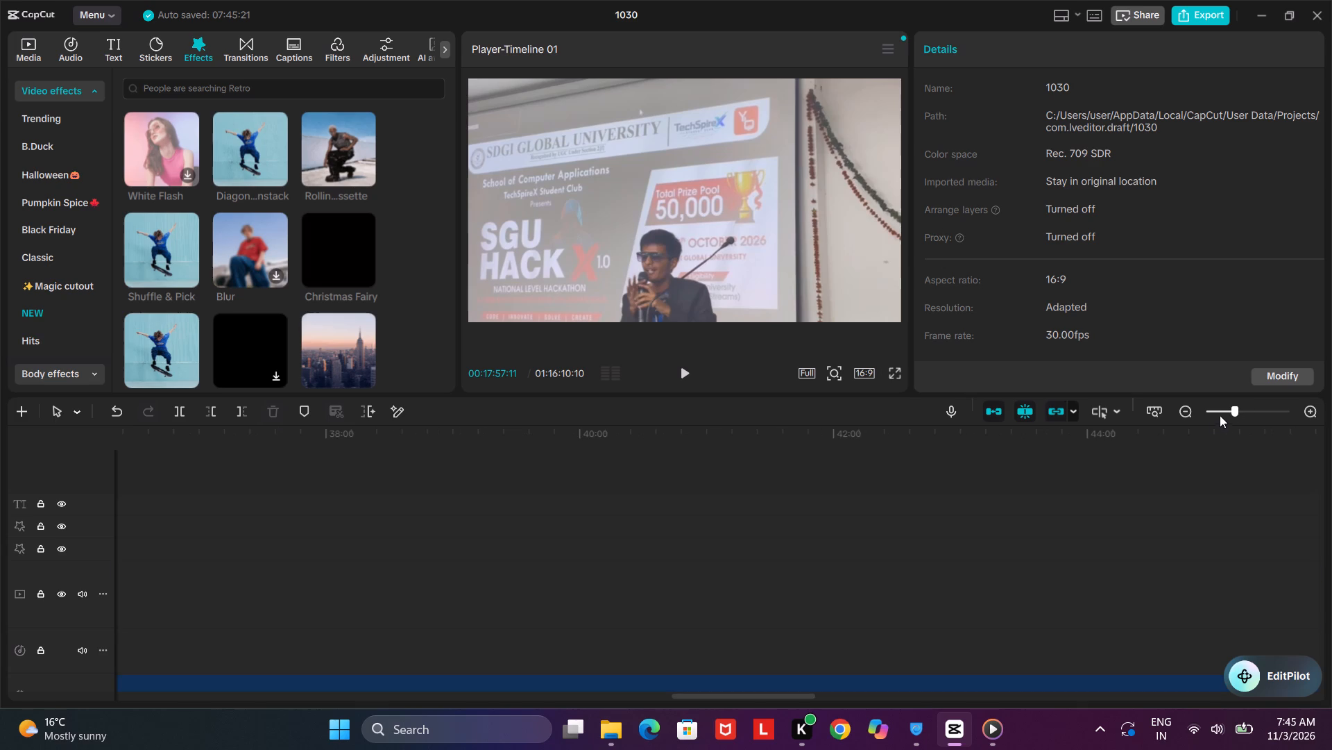
pyautogui.click(1233, 412)
pyautogui.click(1227, 410)
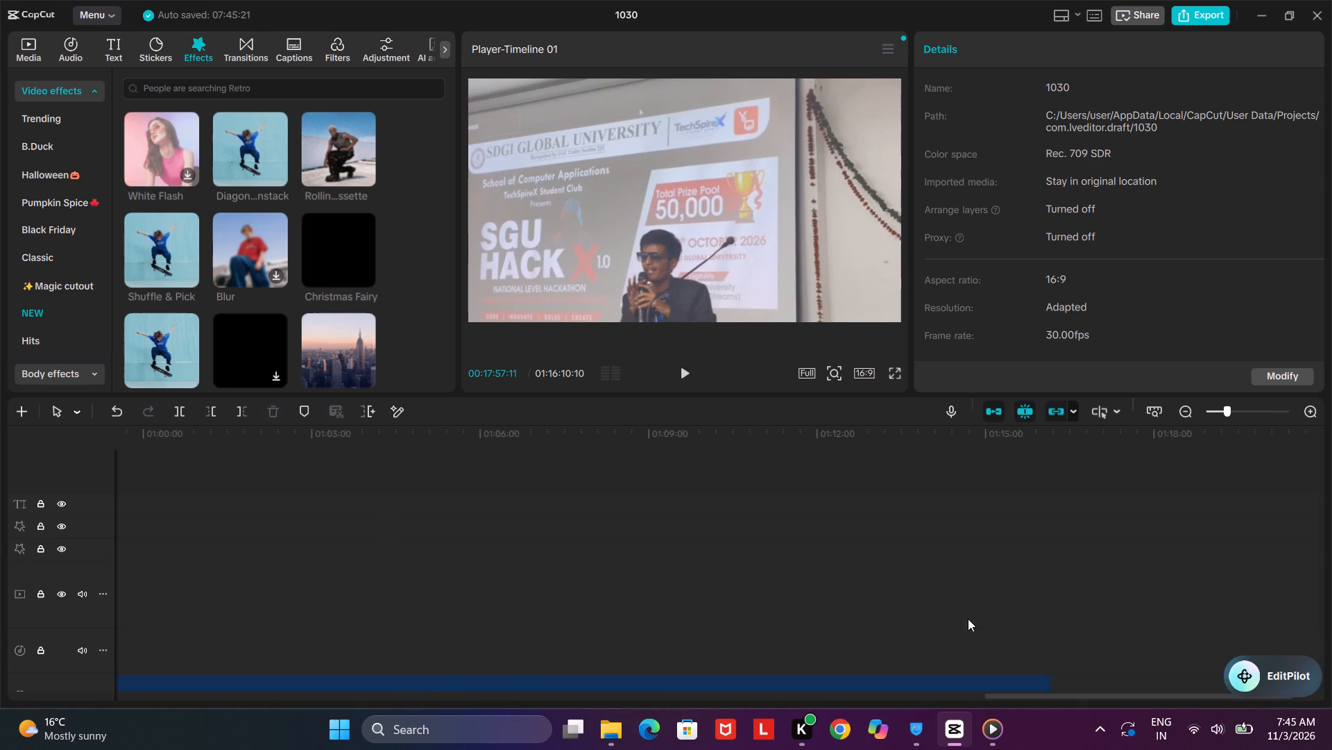
pyautogui.moveTo(1030, 694); pyautogui.dragTo(377, 749)
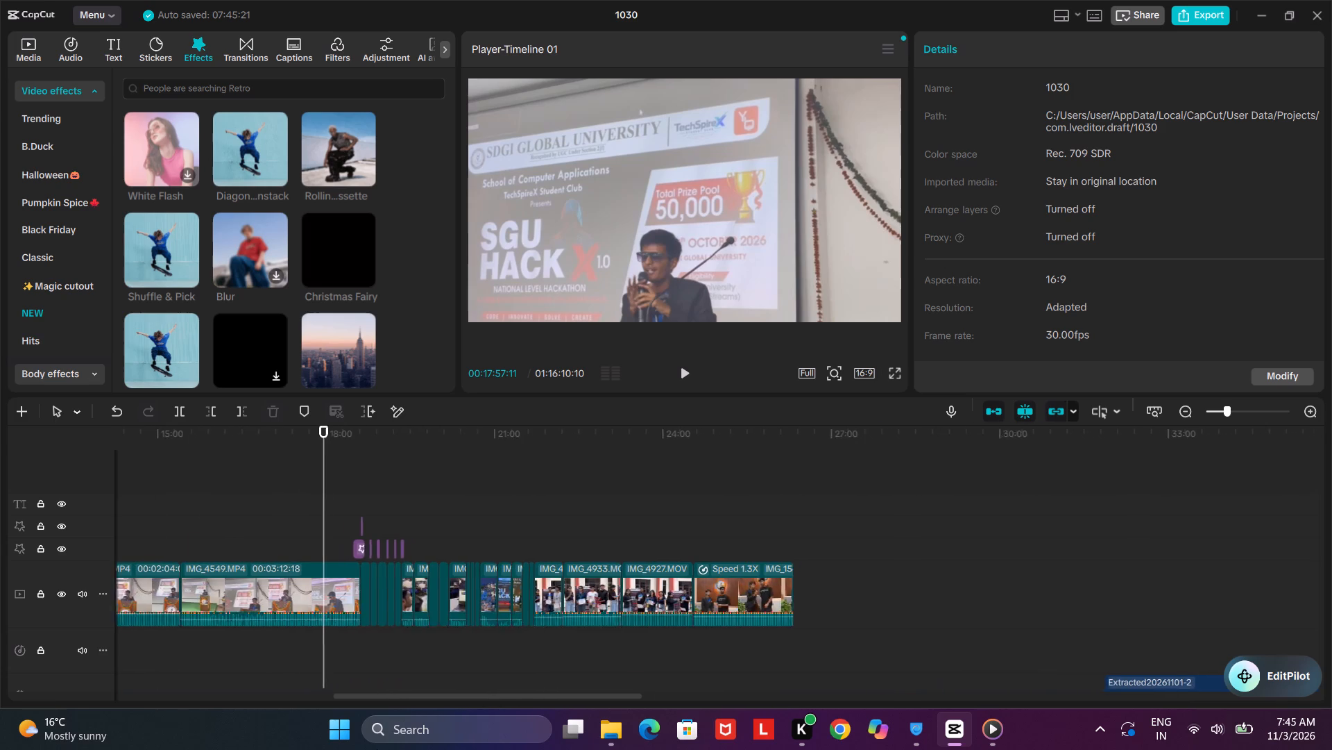
pyautogui.moveTo(377, 749); pyautogui.dragTo(383, 749)
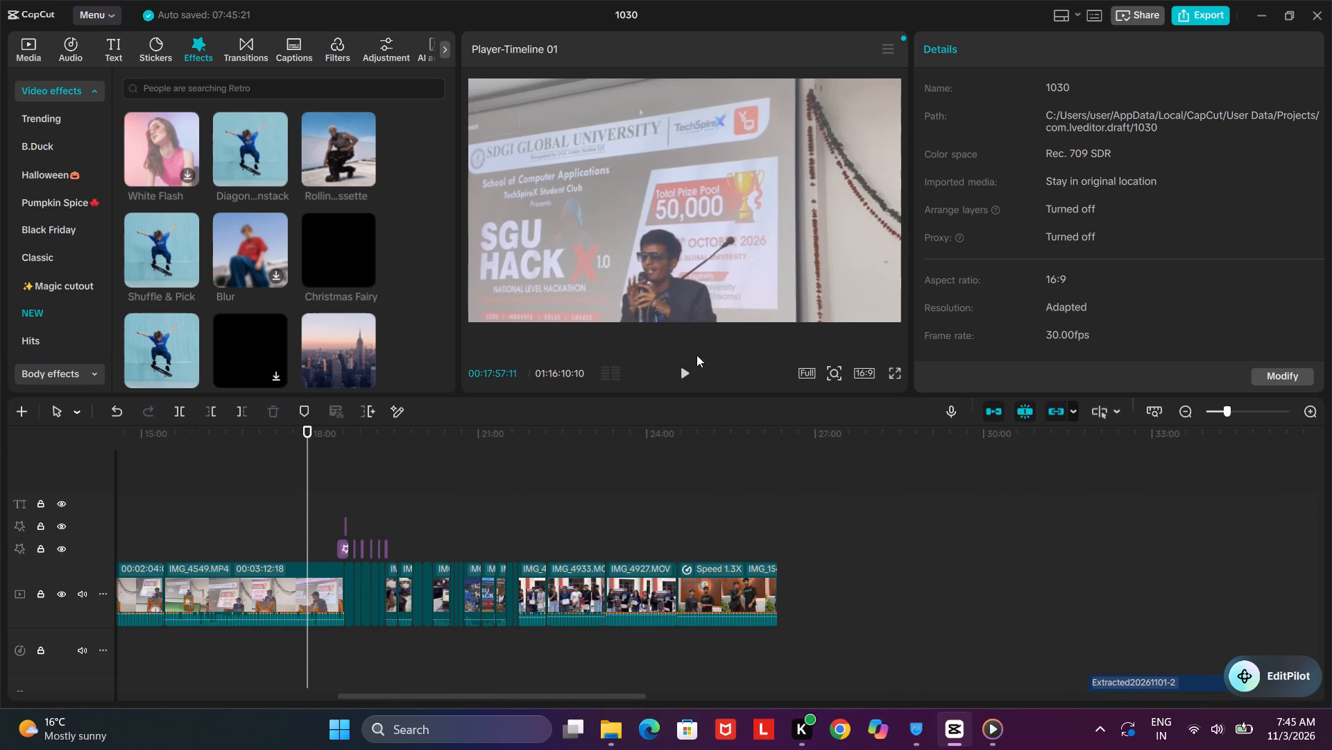
pyautogui.click(689, 370)
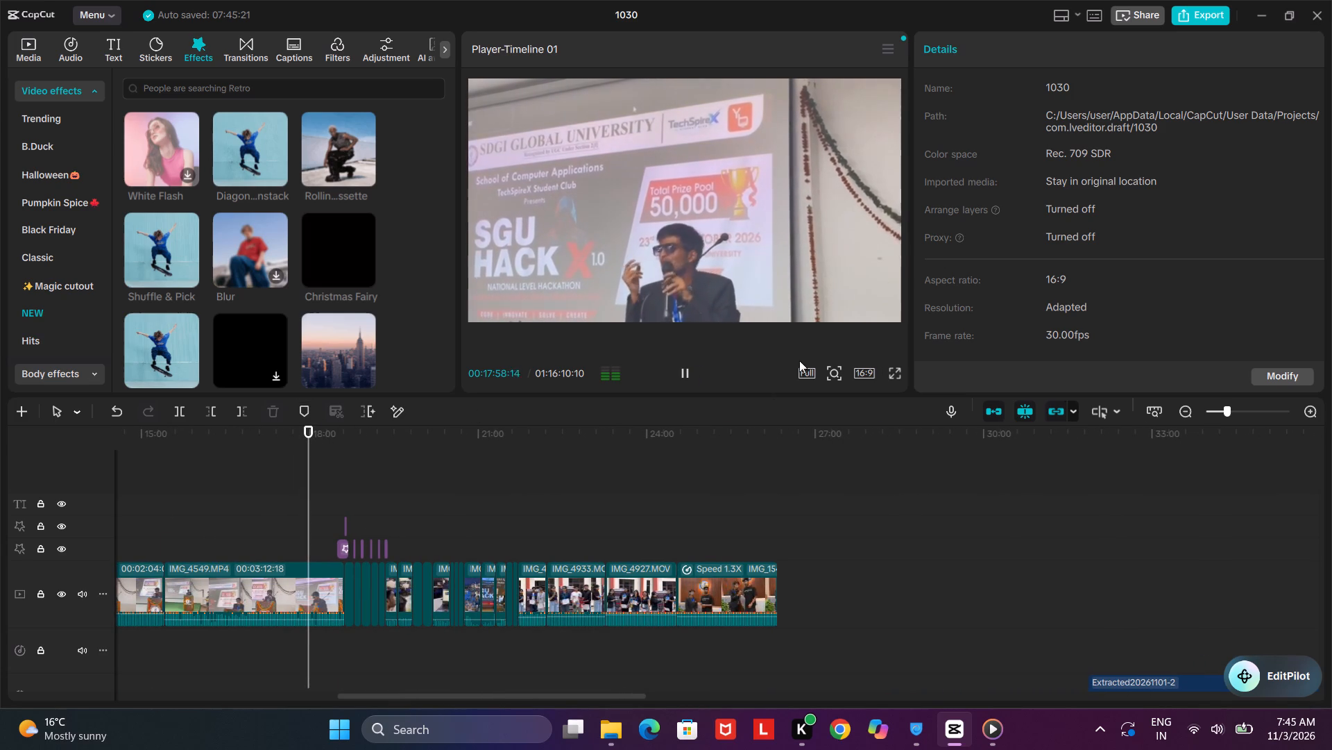
pyautogui.click(1237, 406)
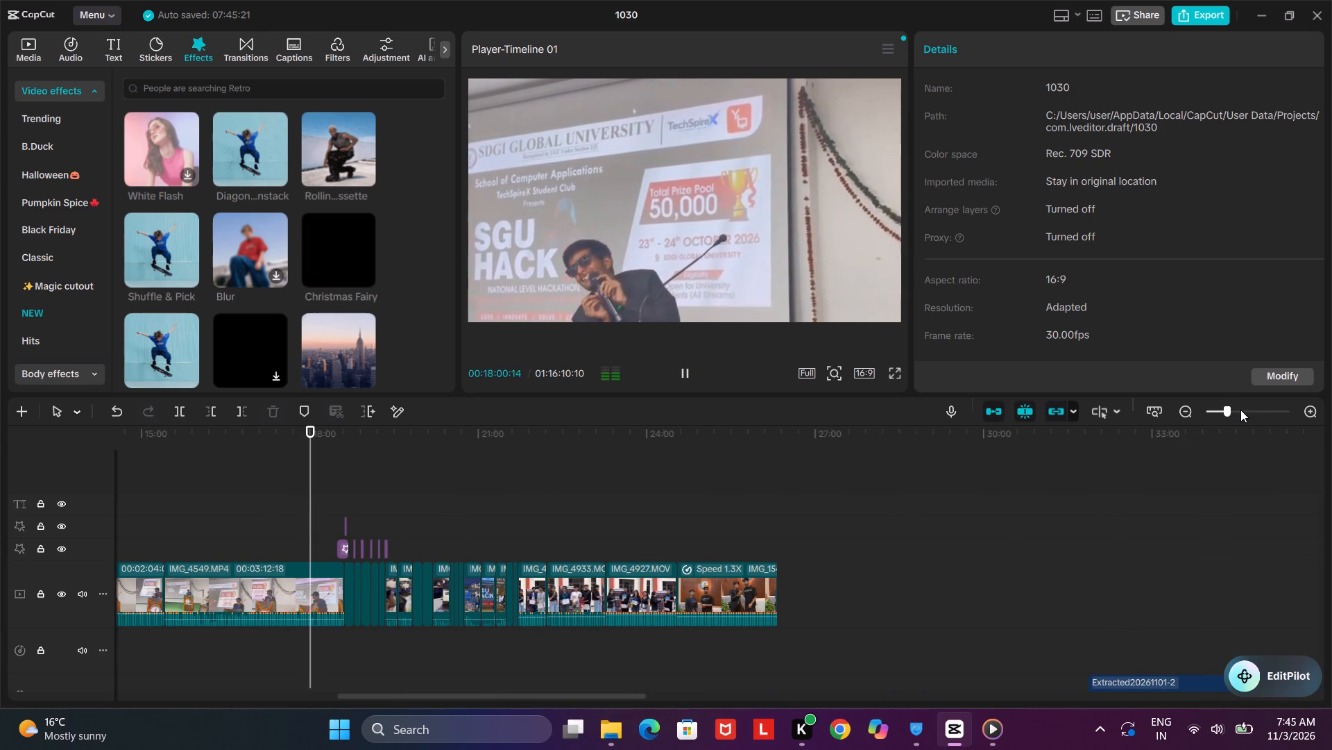
pyautogui.click(1234, 412)
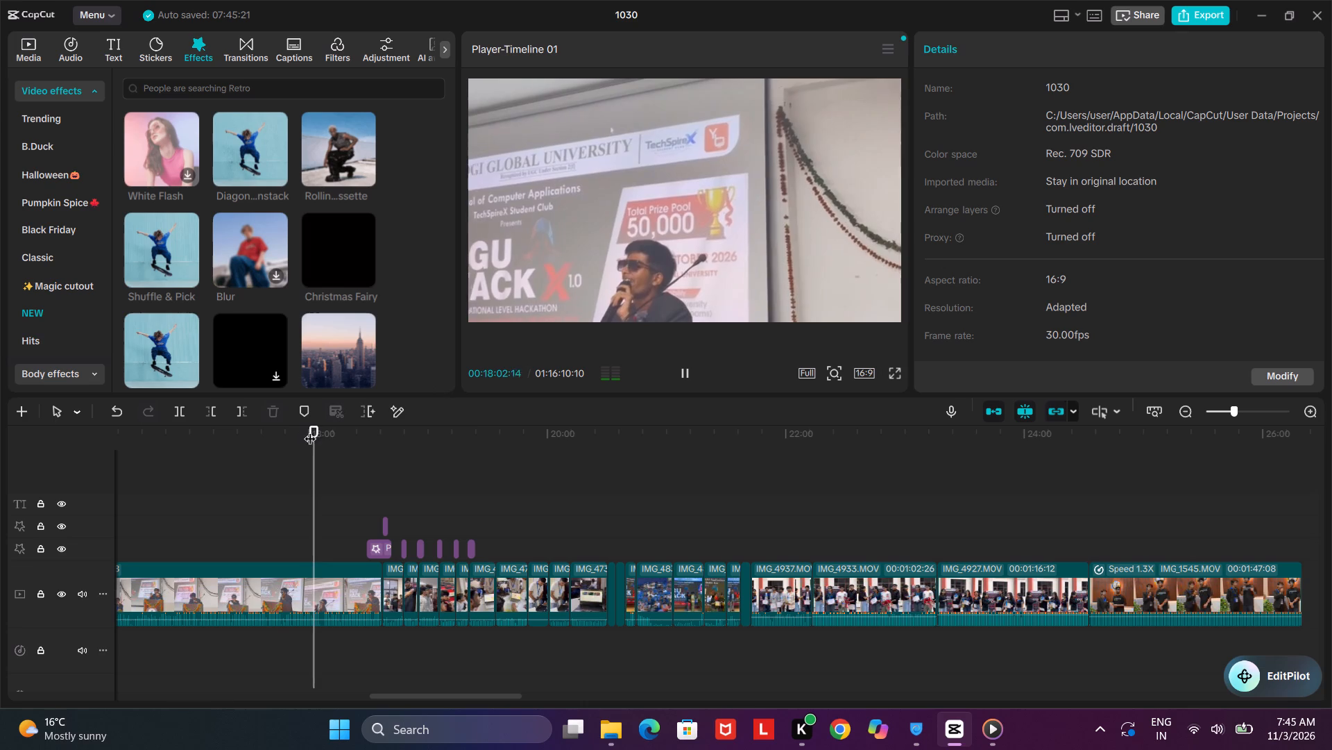
pyautogui.moveTo(312, 430); pyautogui.dragTo(454, 437)
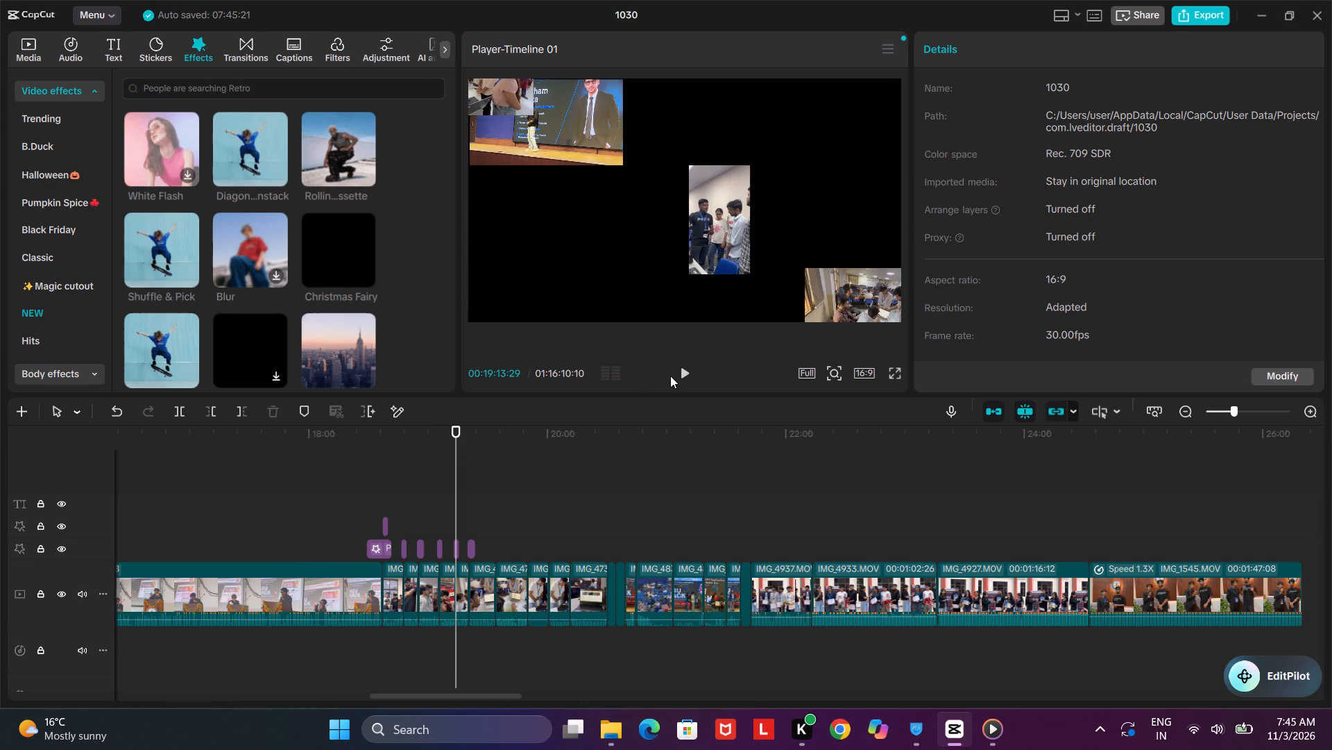
pyautogui.click(681, 374)
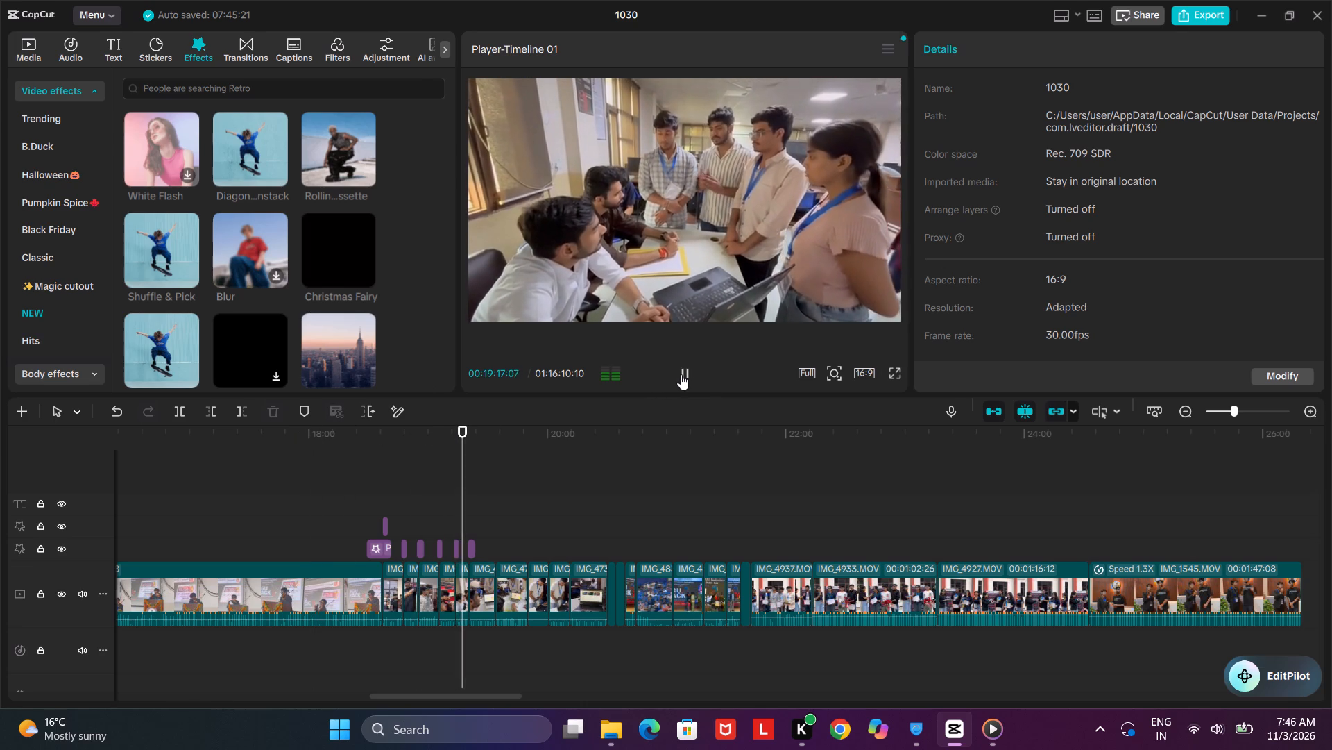
# Download the Crop Frame effect and add it at 00:19:31:24, just before the cut from IMG_4720 to IMG_4727.
pyautogui.click(1252, 412)
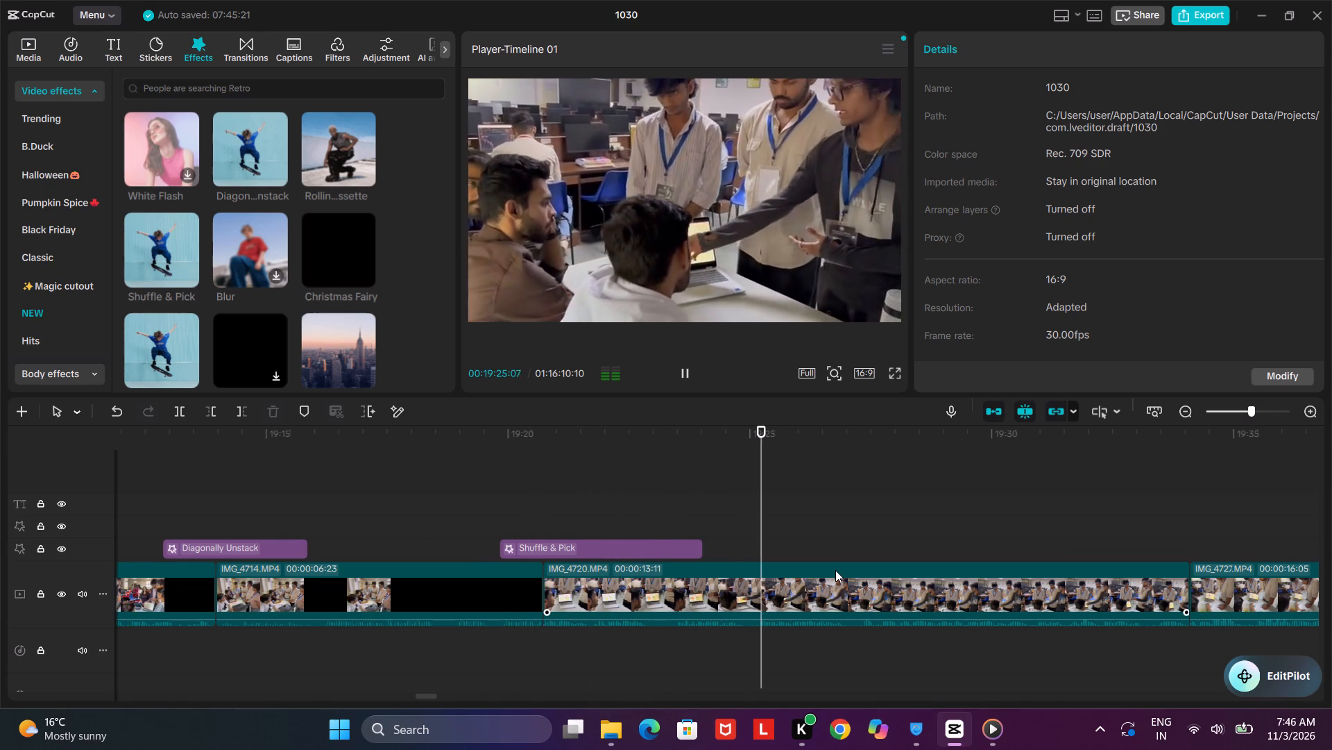
pyautogui.click(422, 690)
pyautogui.moveTo(424, 691); pyautogui.dragTo(432, 697)
pyautogui.click(432, 697)
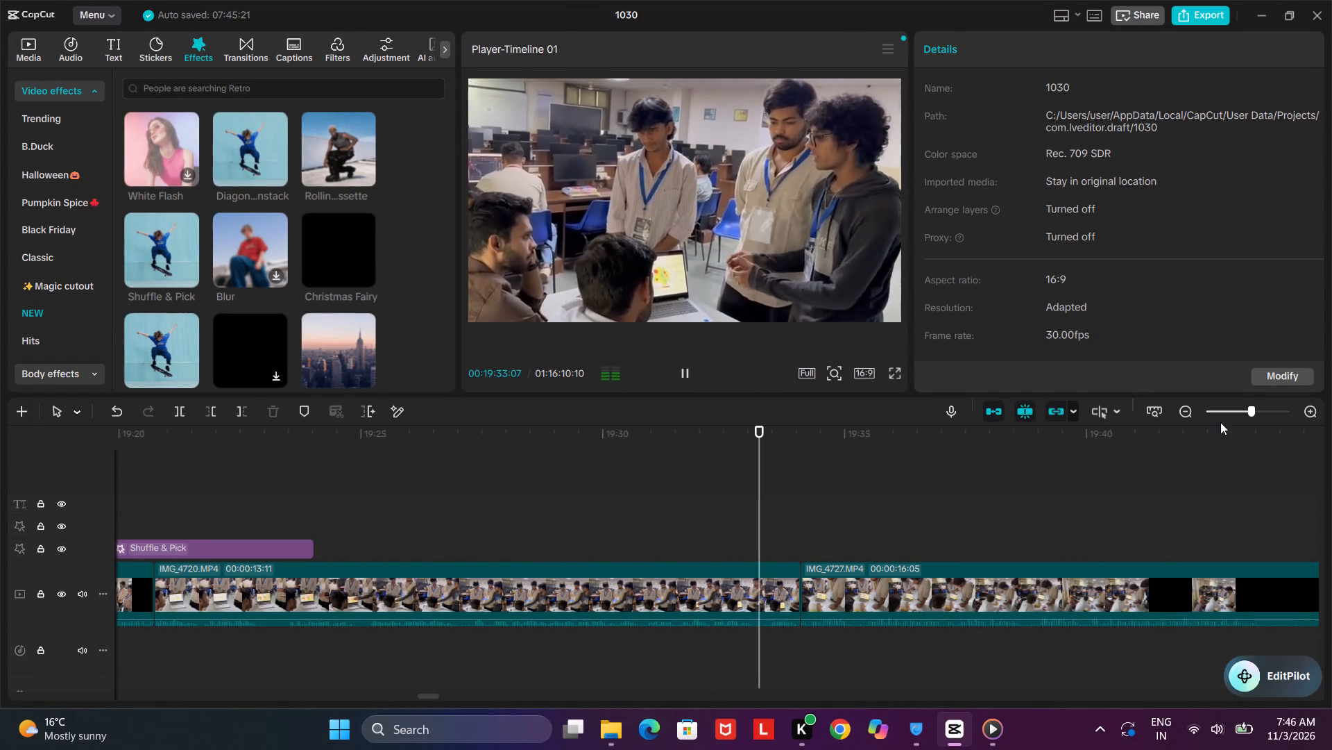
pyautogui.click(1242, 408)
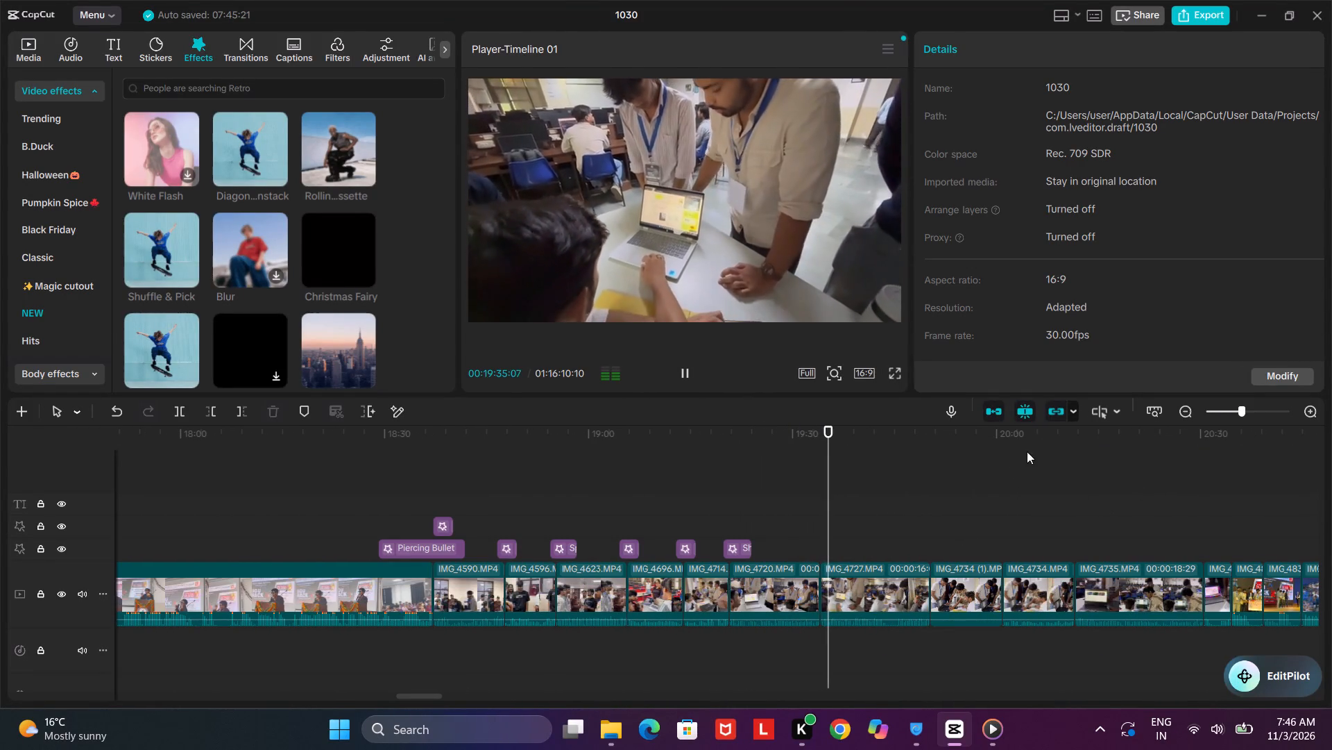
pyautogui.moveTo(838, 429); pyautogui.dragTo(815, 431)
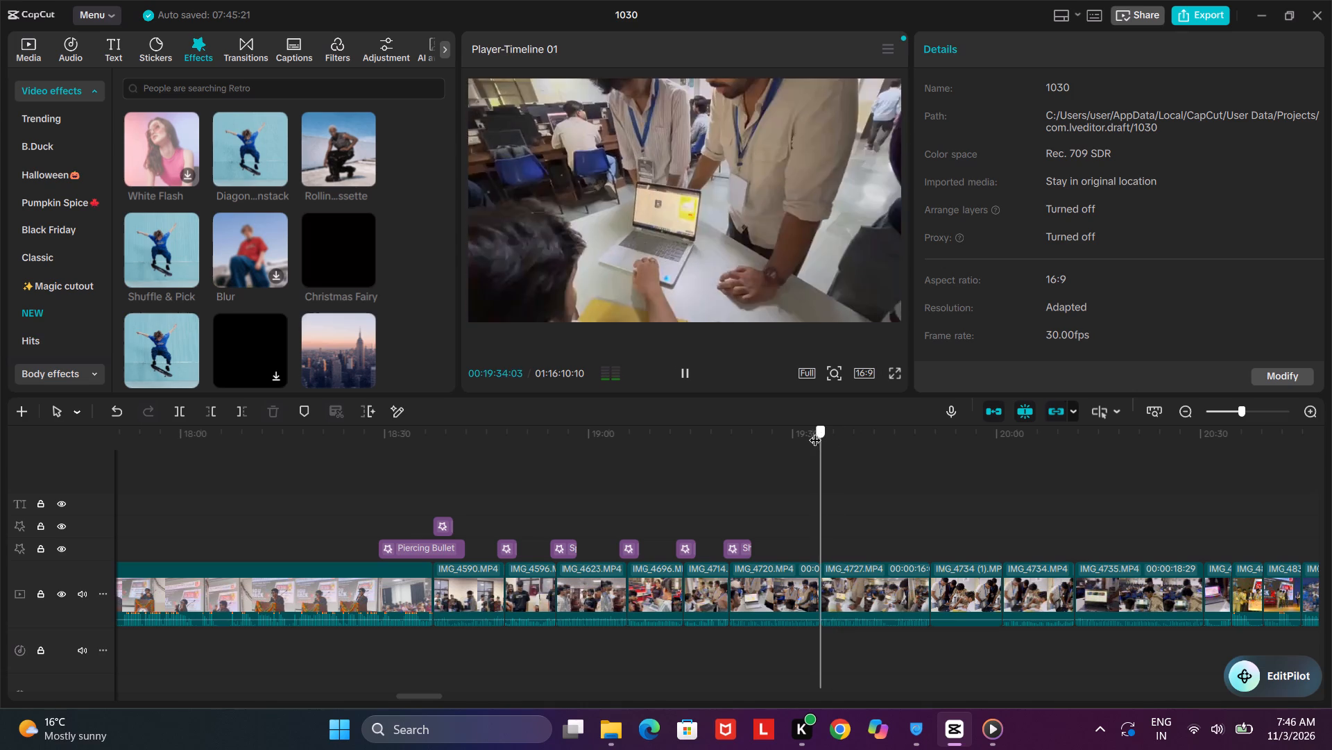
pyautogui.moveTo(815, 431); pyautogui.dragTo(805, 432)
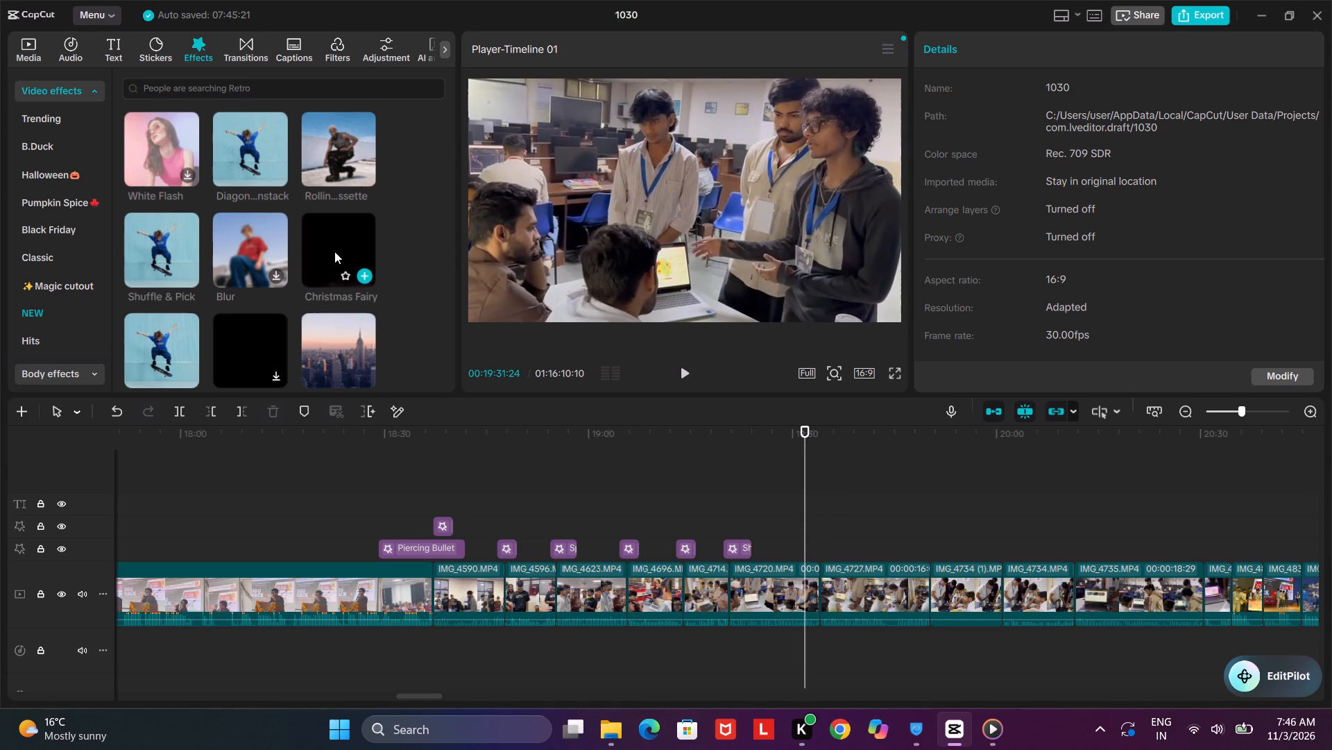
pyautogui.click(271, 375)
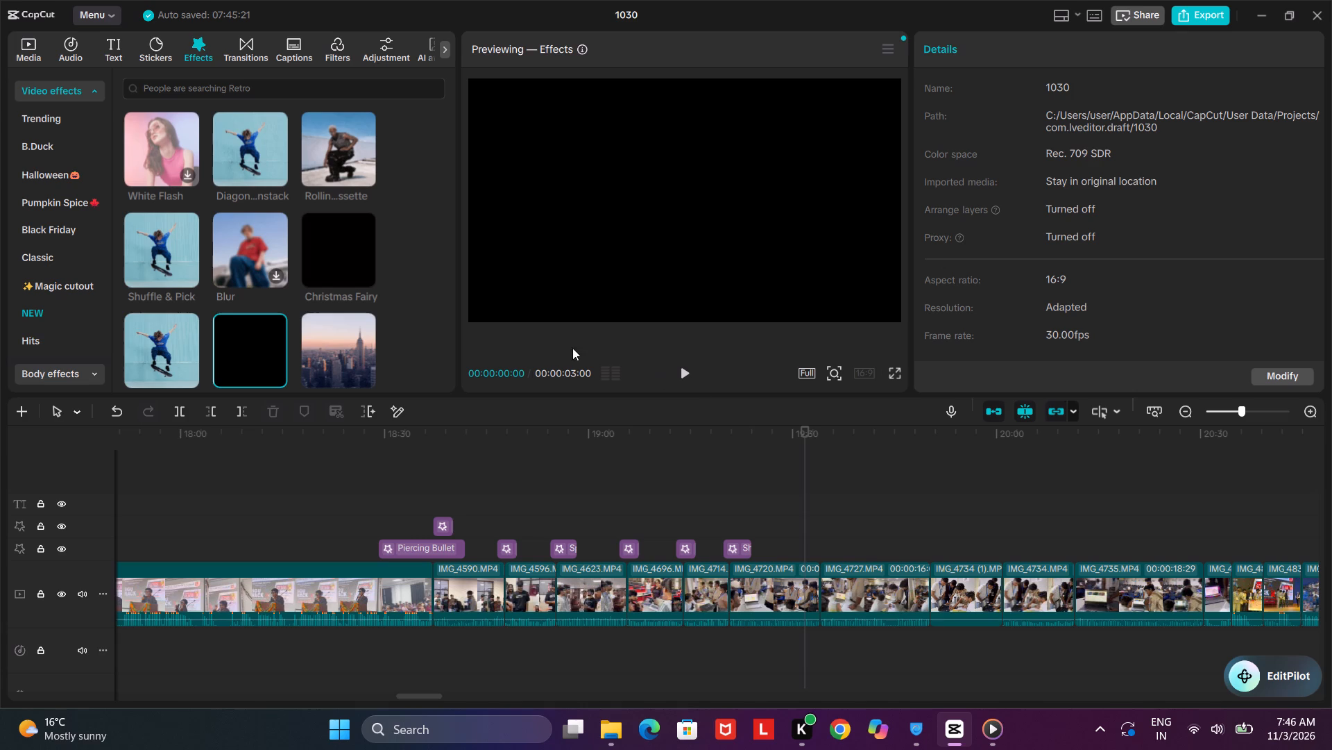
pyautogui.click(275, 375)
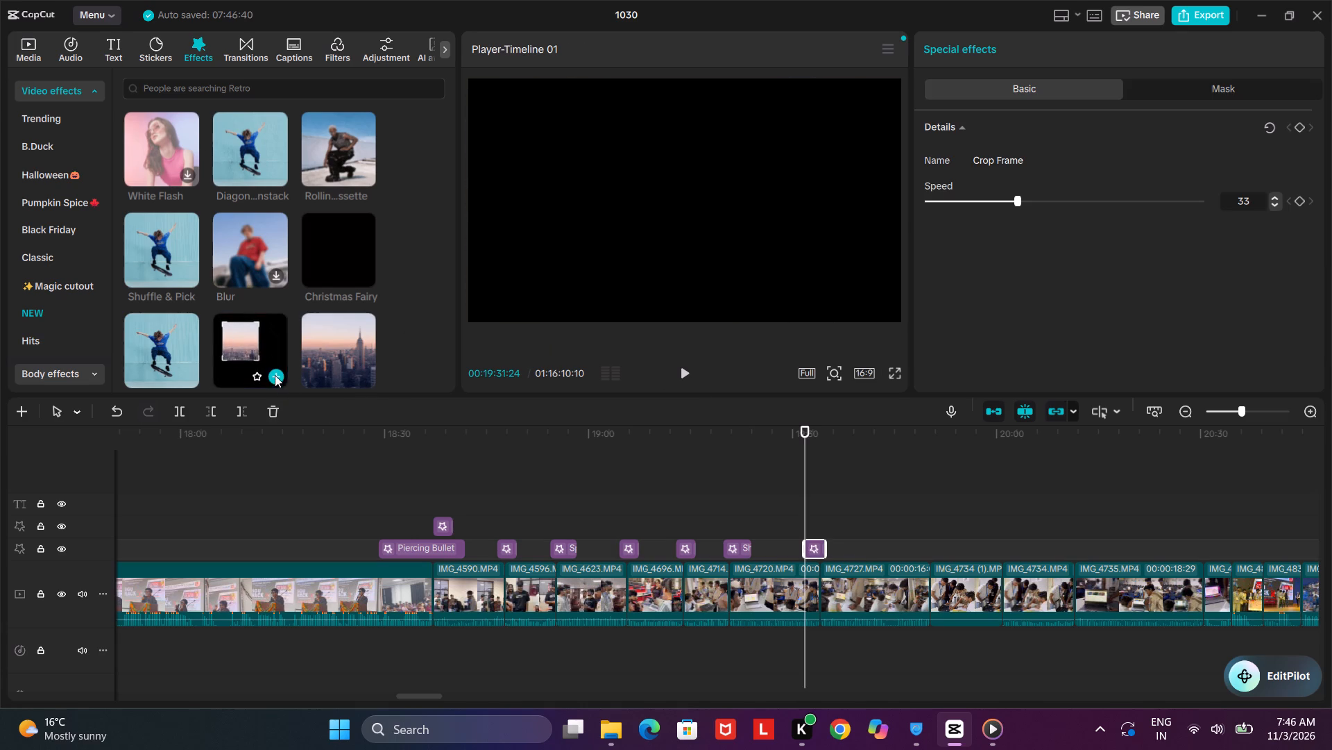
# Delete the IMG_4727 clip from the timeline.
pyautogui.click(874, 606)
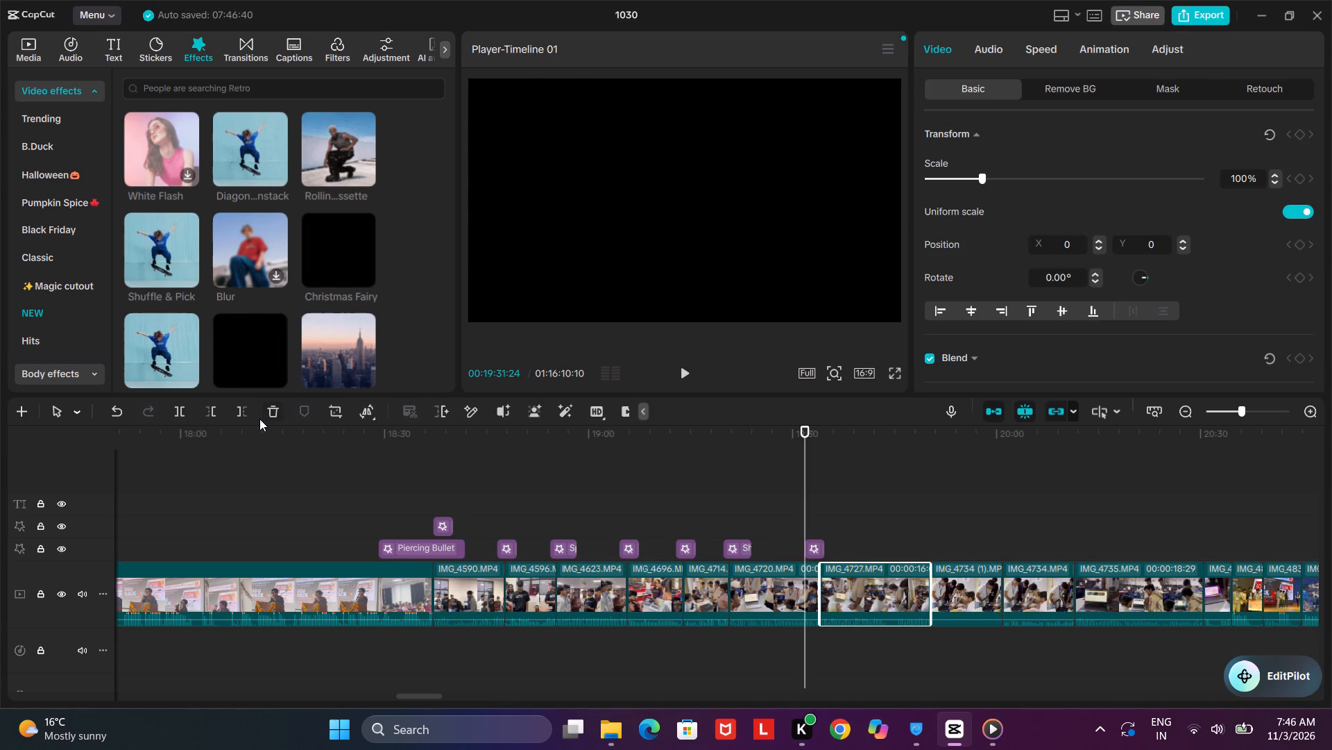
pyautogui.click(264, 415)
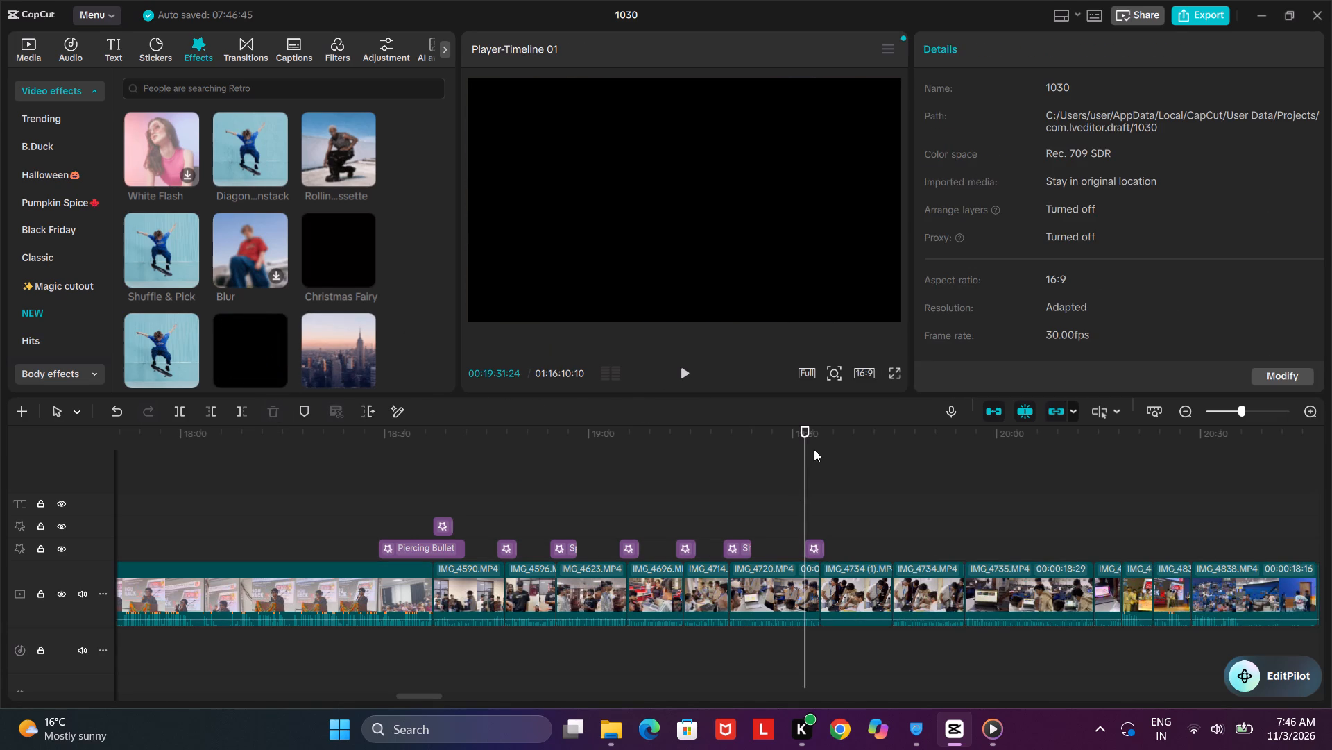
# Play back the Crop Frame effect from 00:19:28:10 through IMG_4734 (1), stopping at 00:19:42:29 near that clip's end.
pyautogui.moveTo(806, 431); pyautogui.dragTo(781, 431)
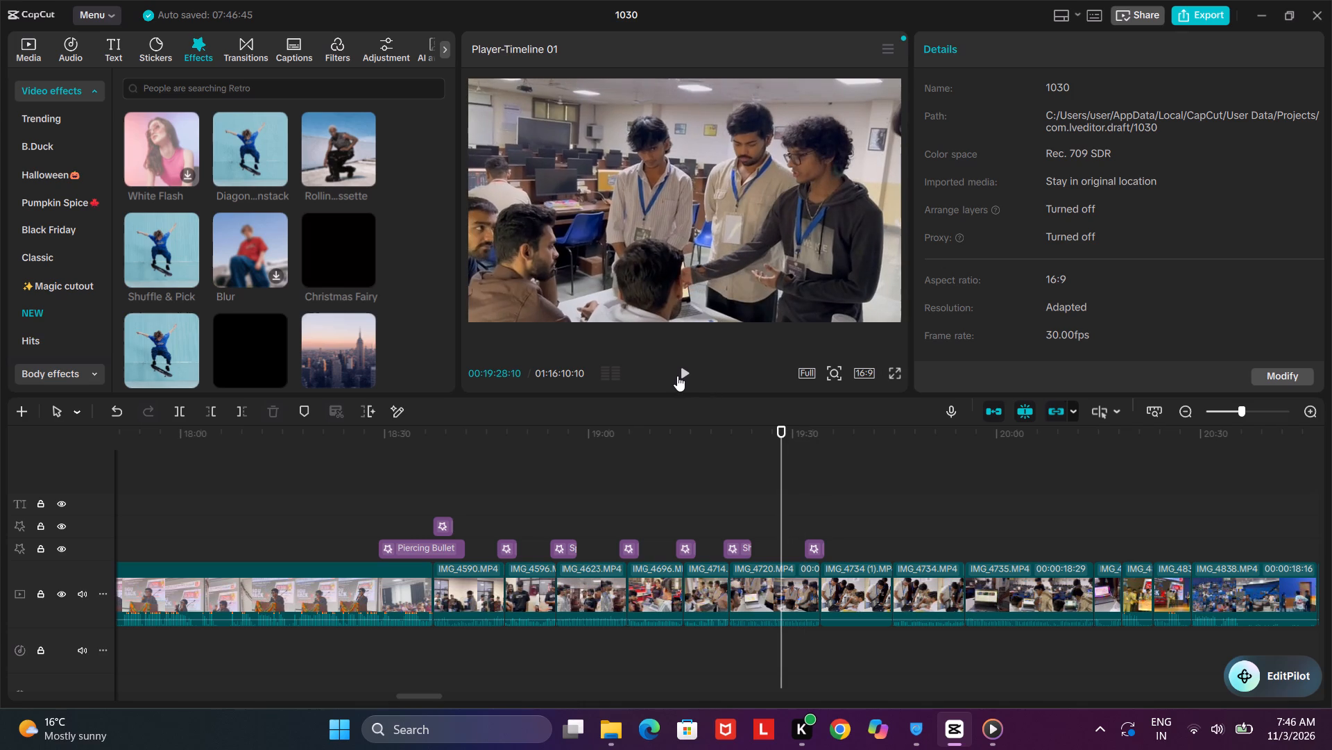
pyautogui.click(677, 376)
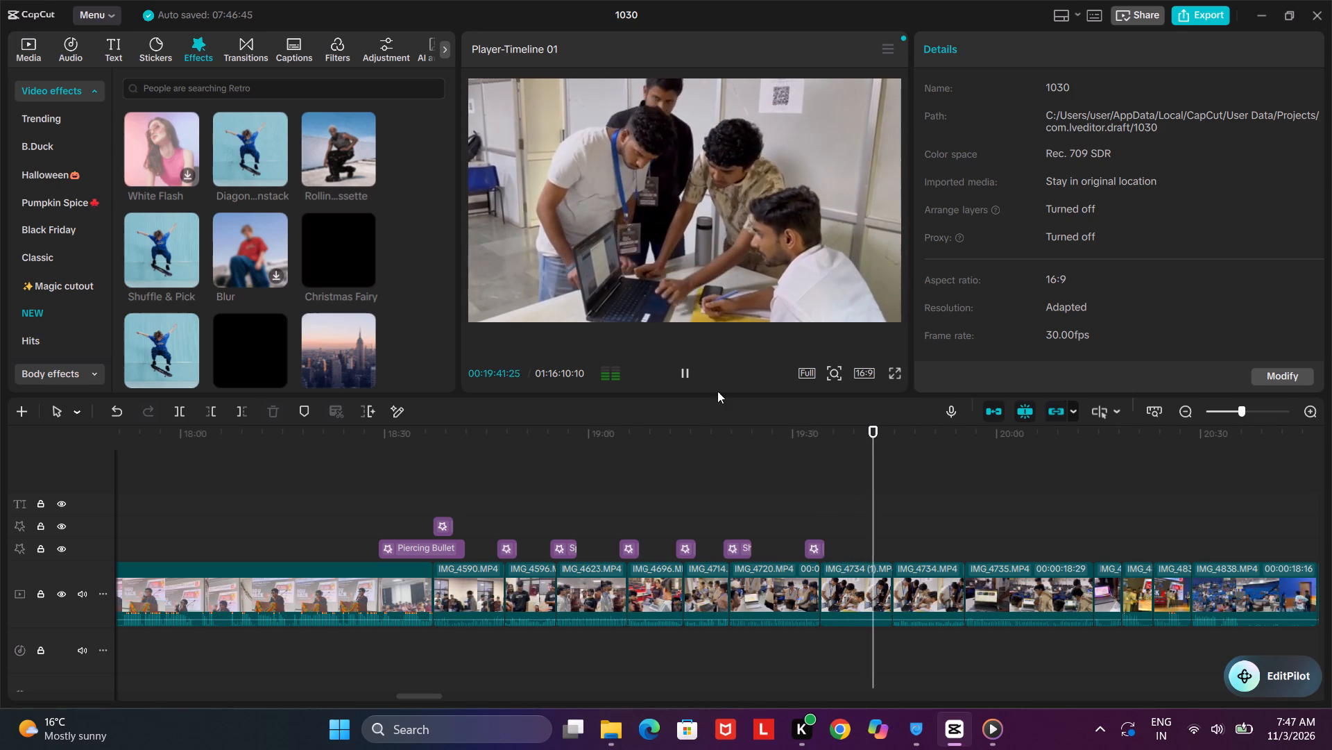
pyautogui.click(681, 378)
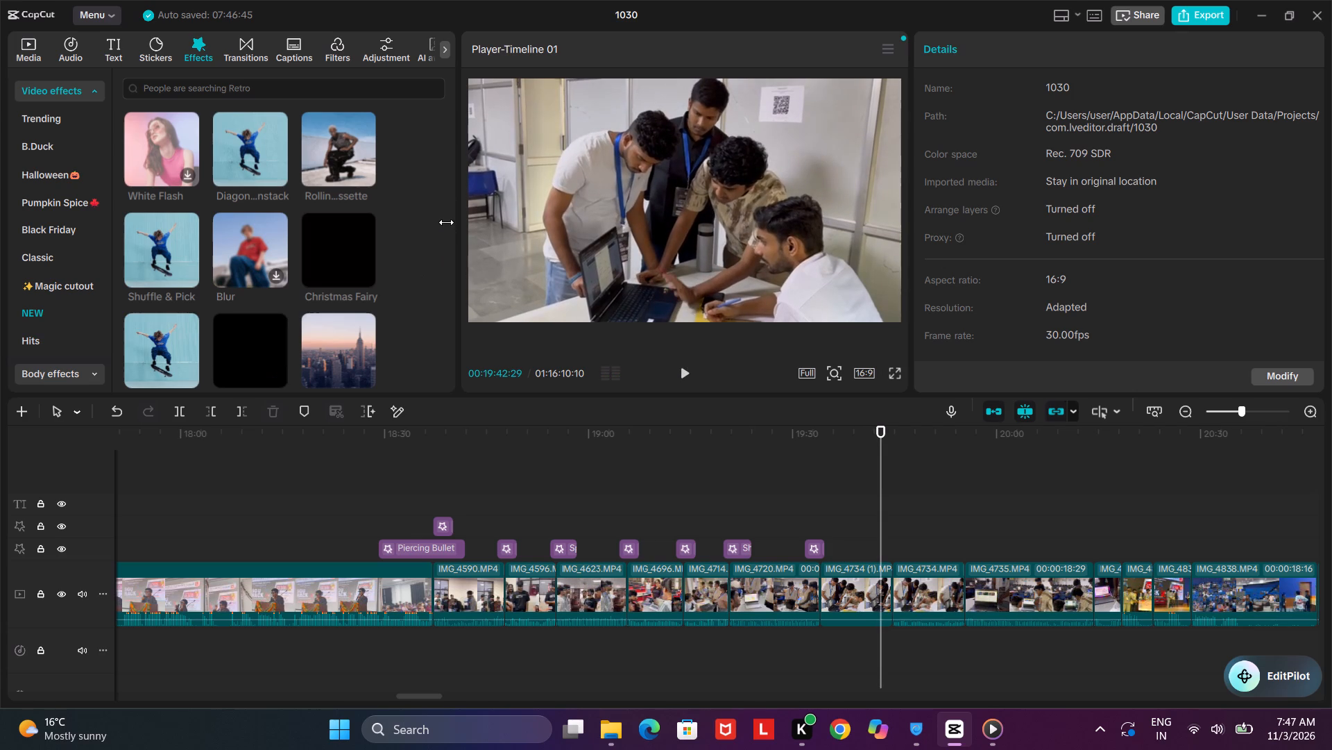
# Download the phone effect next to Angled Phone and preview it.
pyautogui.moveTo(450, 234); pyautogui.dragTo(451, 267)
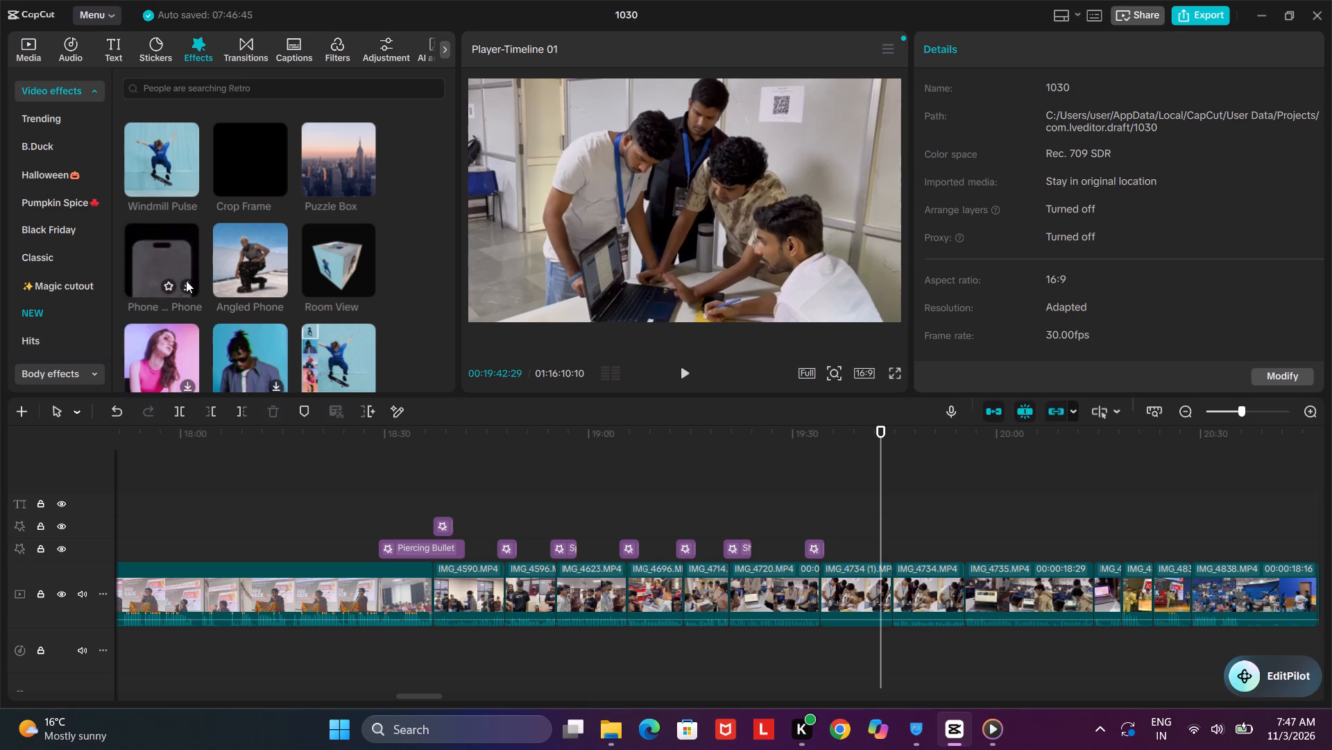
pyautogui.click(186, 281)
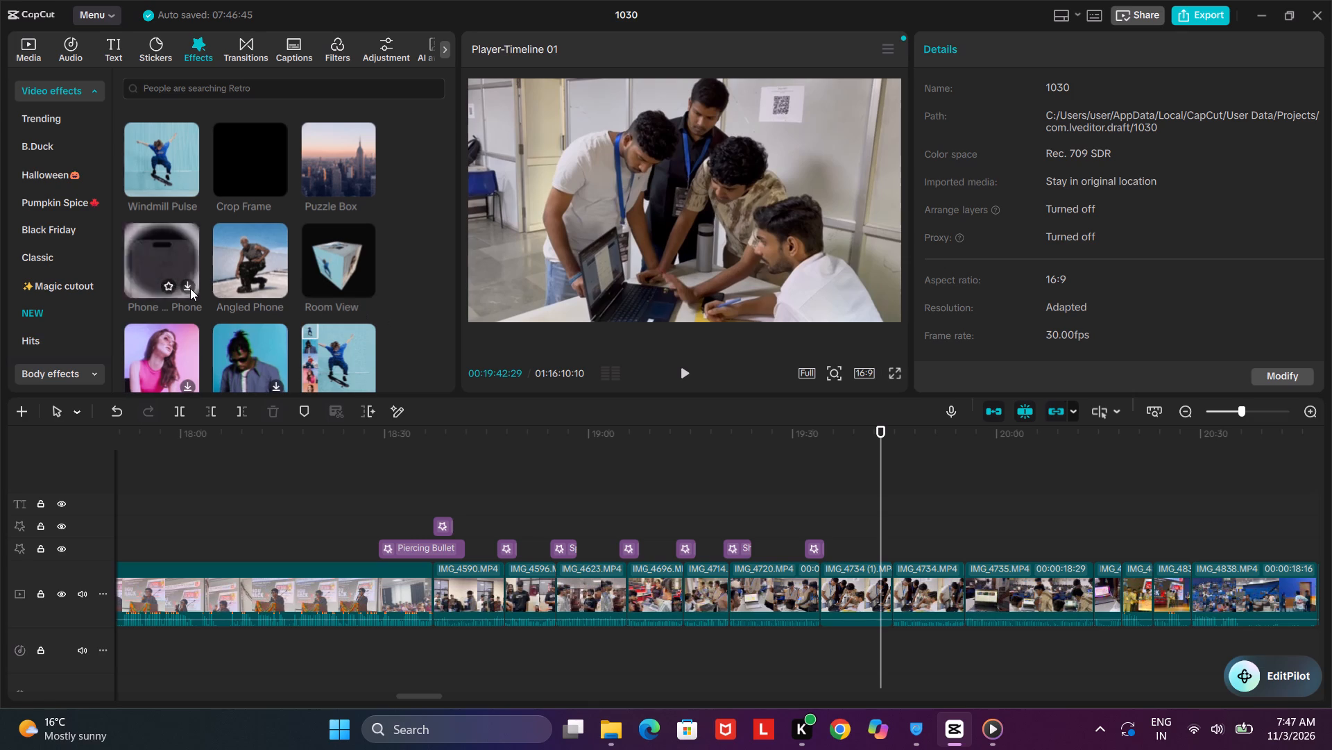
pyautogui.click(190, 288)
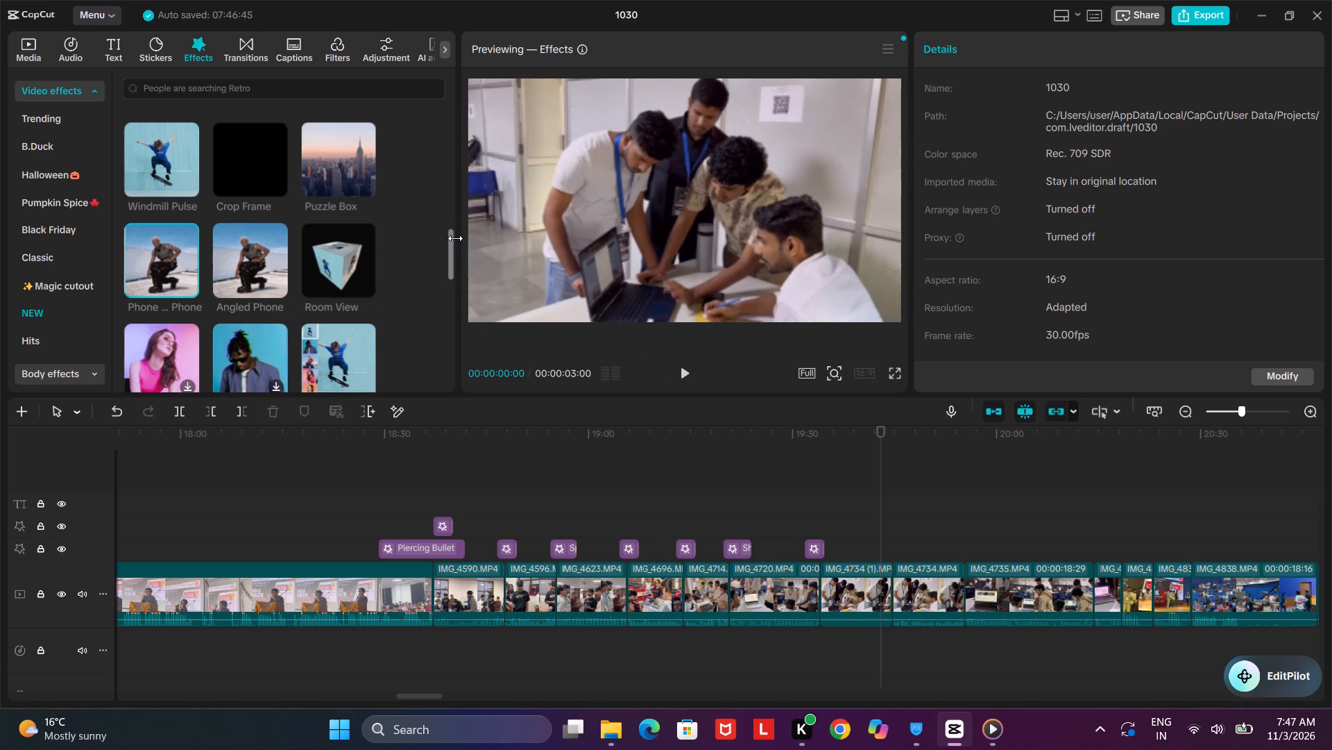
# Download the Multipanel Squeeze effect, add it at 00:19:42:29 just before the cut from IMG_4734 (1) to IMG_4734, and play it back.
pyautogui.moveTo(454, 241); pyautogui.dragTo(451, 284)
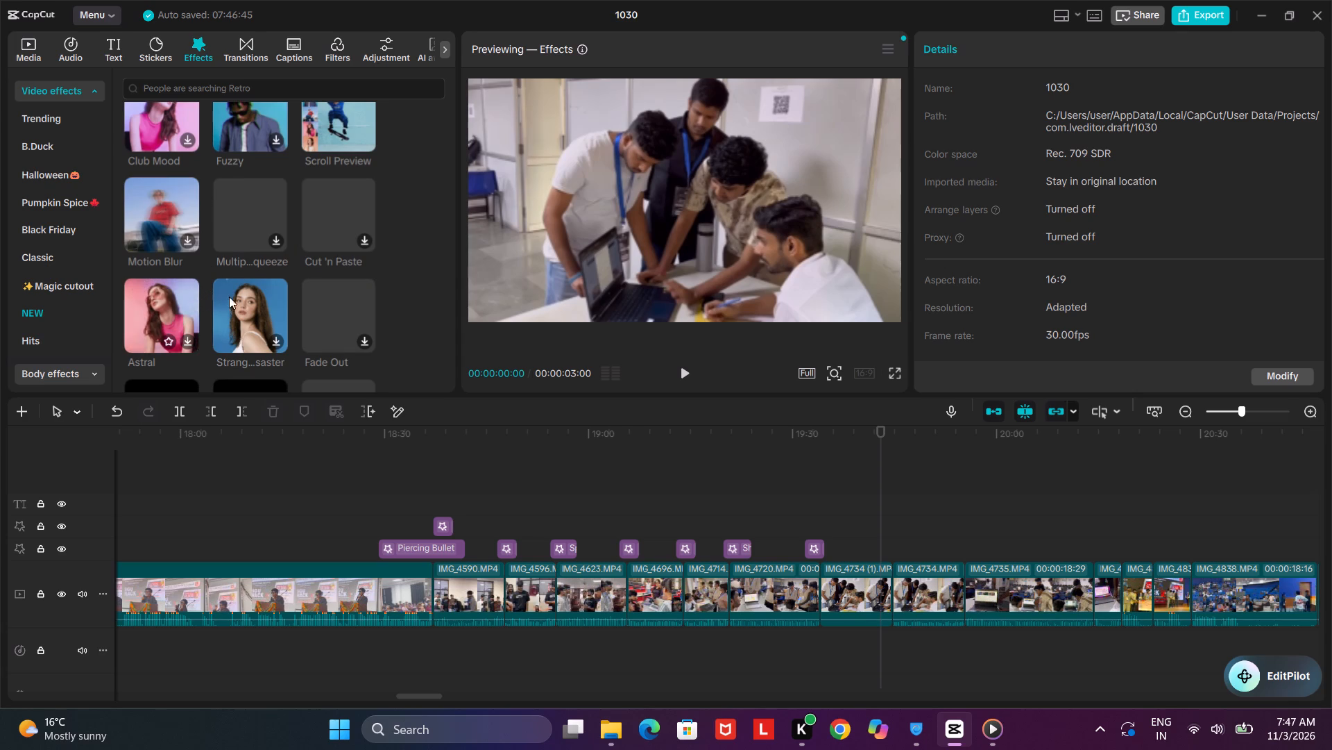
pyautogui.click(277, 235)
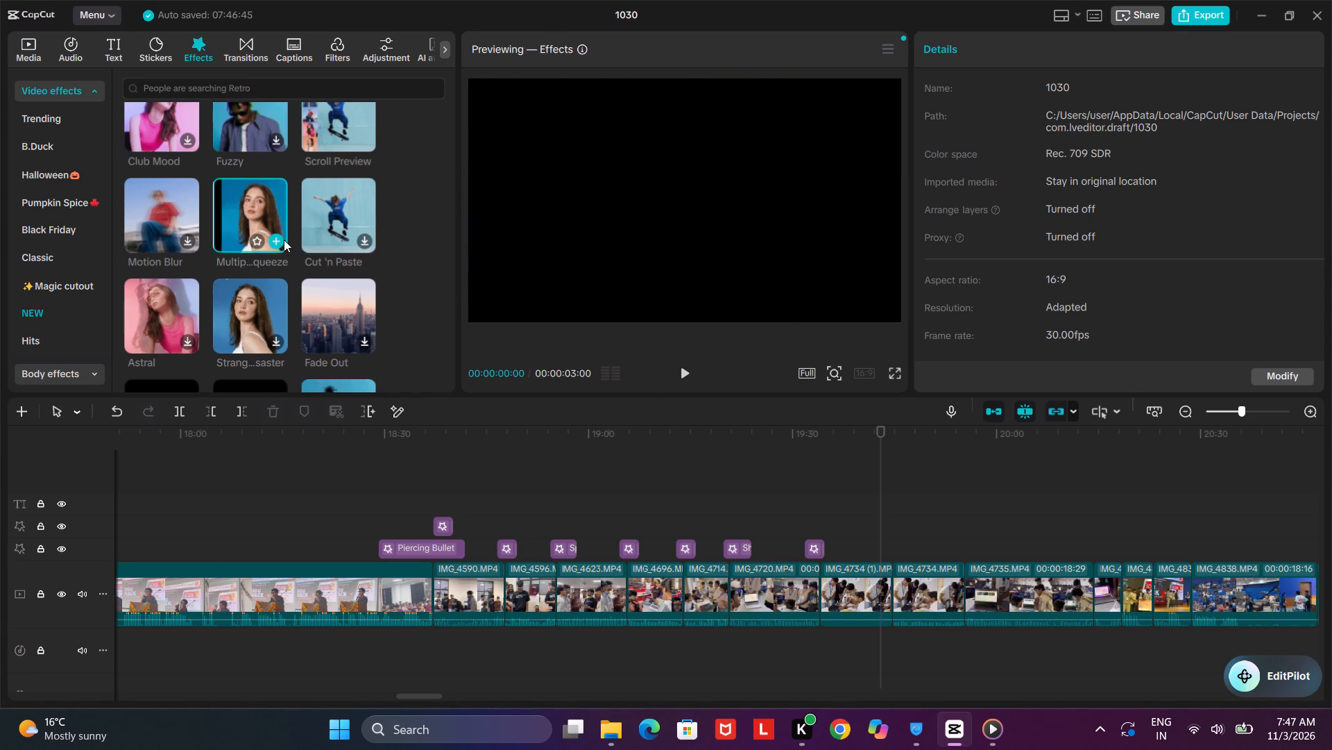
pyautogui.click(277, 240)
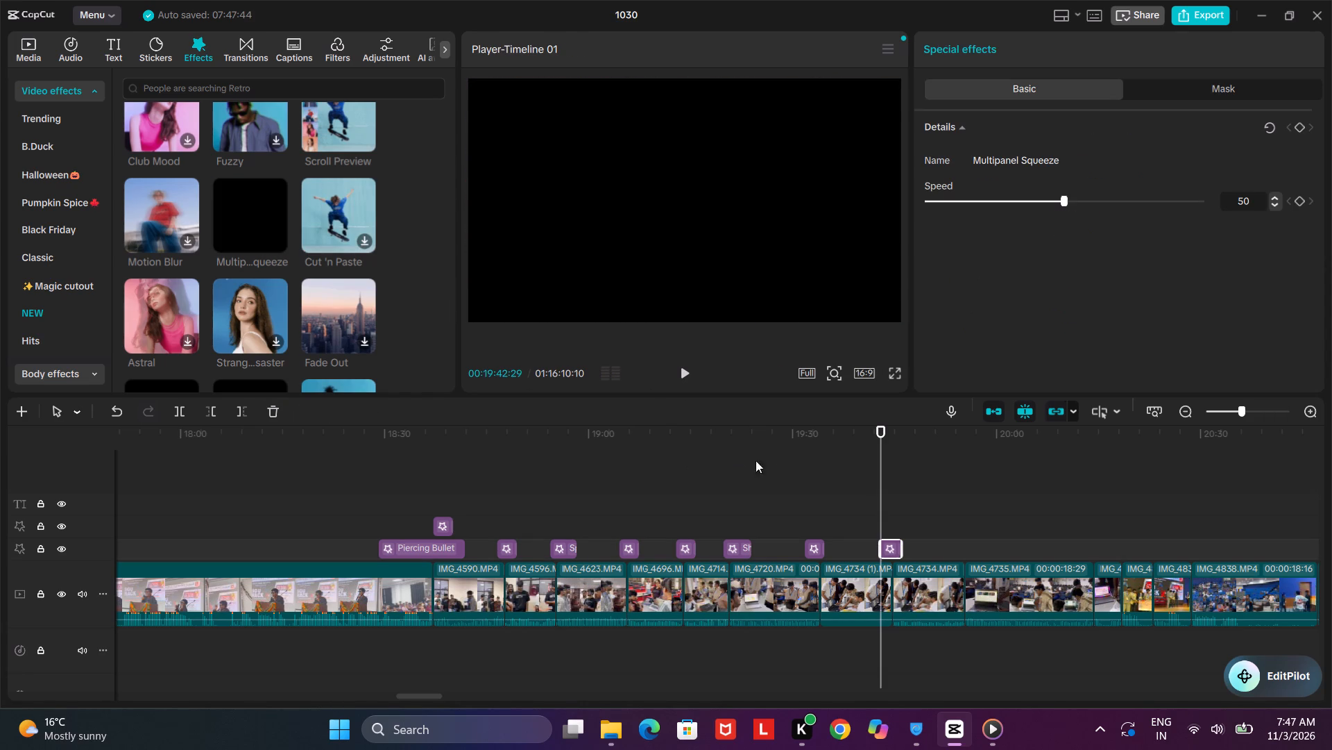
pyautogui.click(686, 374)
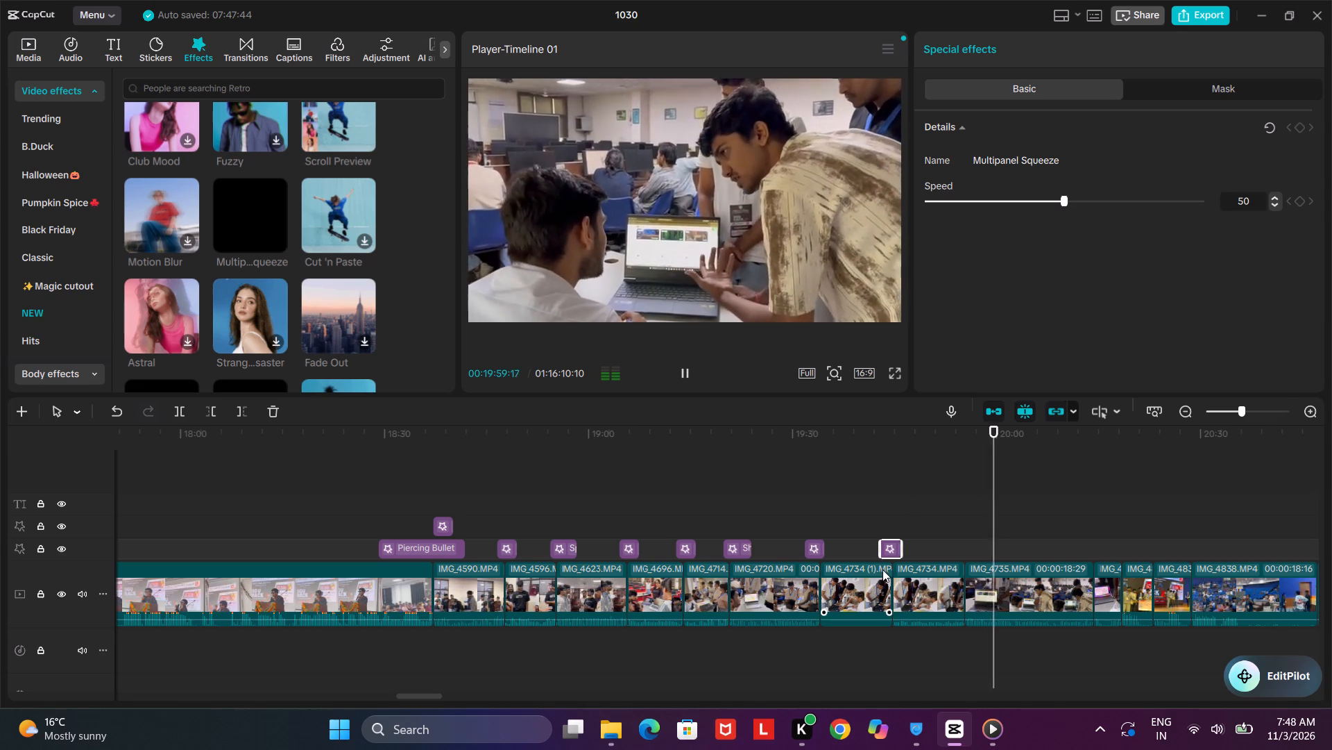
# Delete the IMG_4734 clip that sits between IMG_4734 (1) and IMG_4735.
pyautogui.click(928, 585)
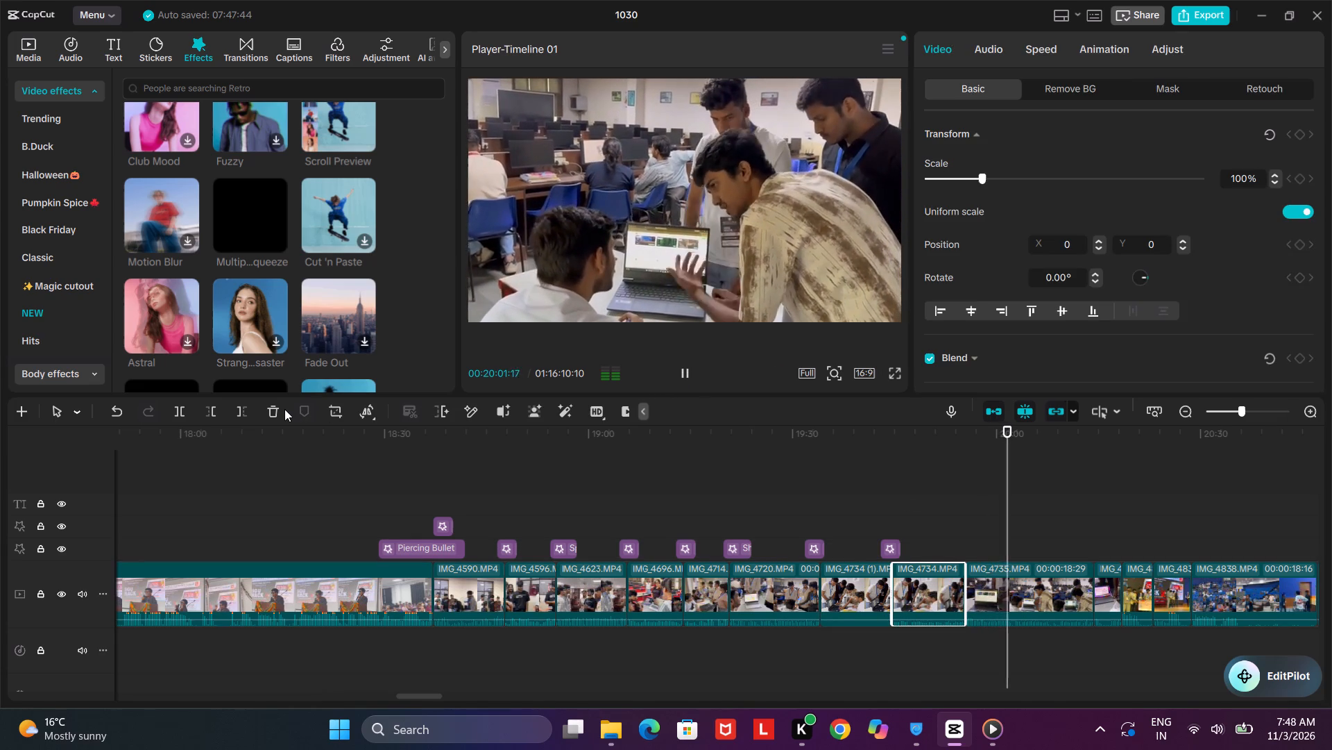
pyautogui.click(280, 410)
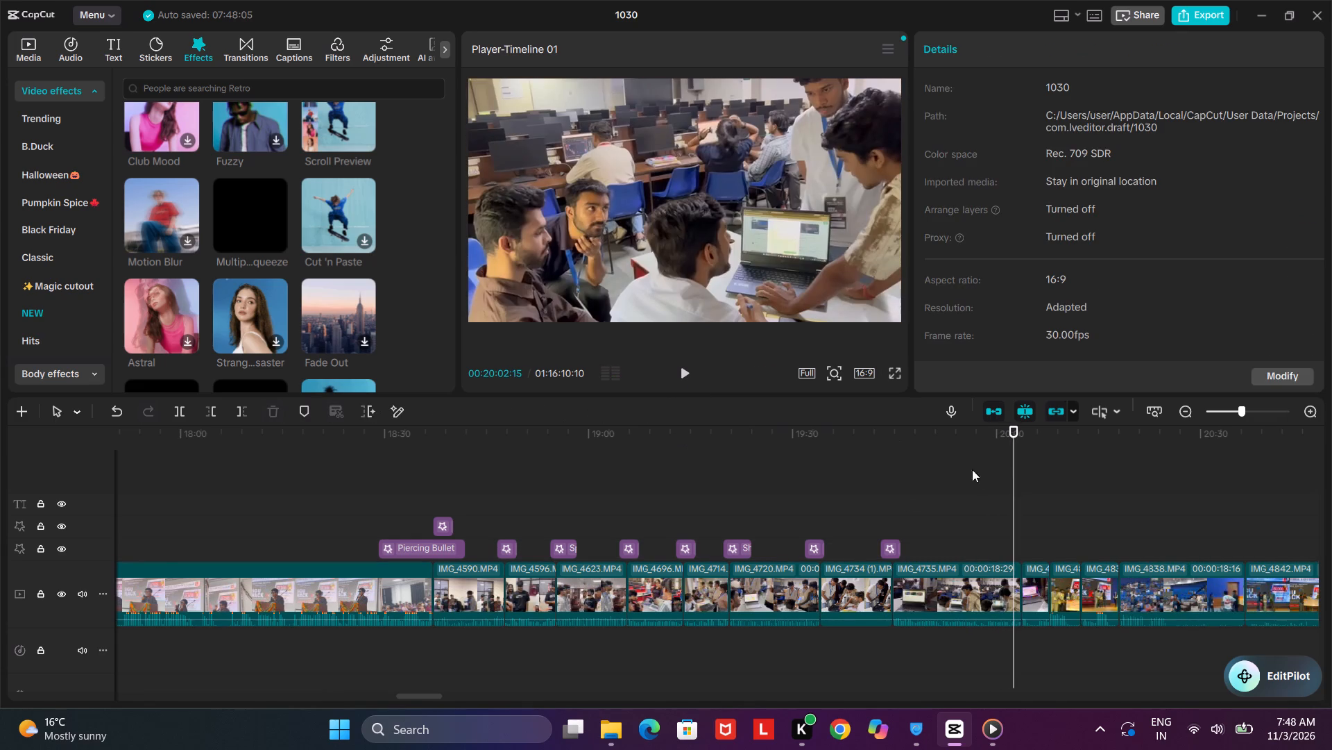
# Play back IMG_4735 from 00:19:44:22, just after its opening cut.
pyautogui.moveTo(1014, 448); pyautogui.dragTo(896, 461)
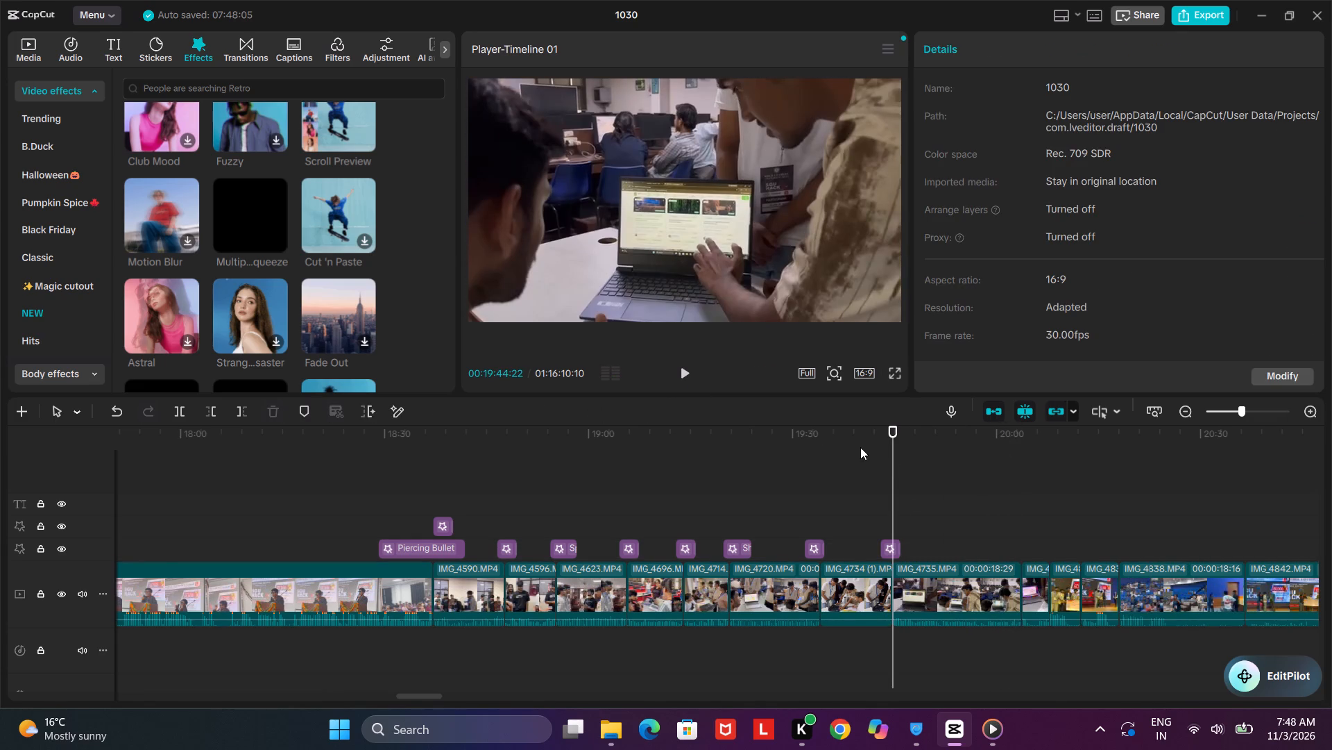
pyautogui.click(687, 384)
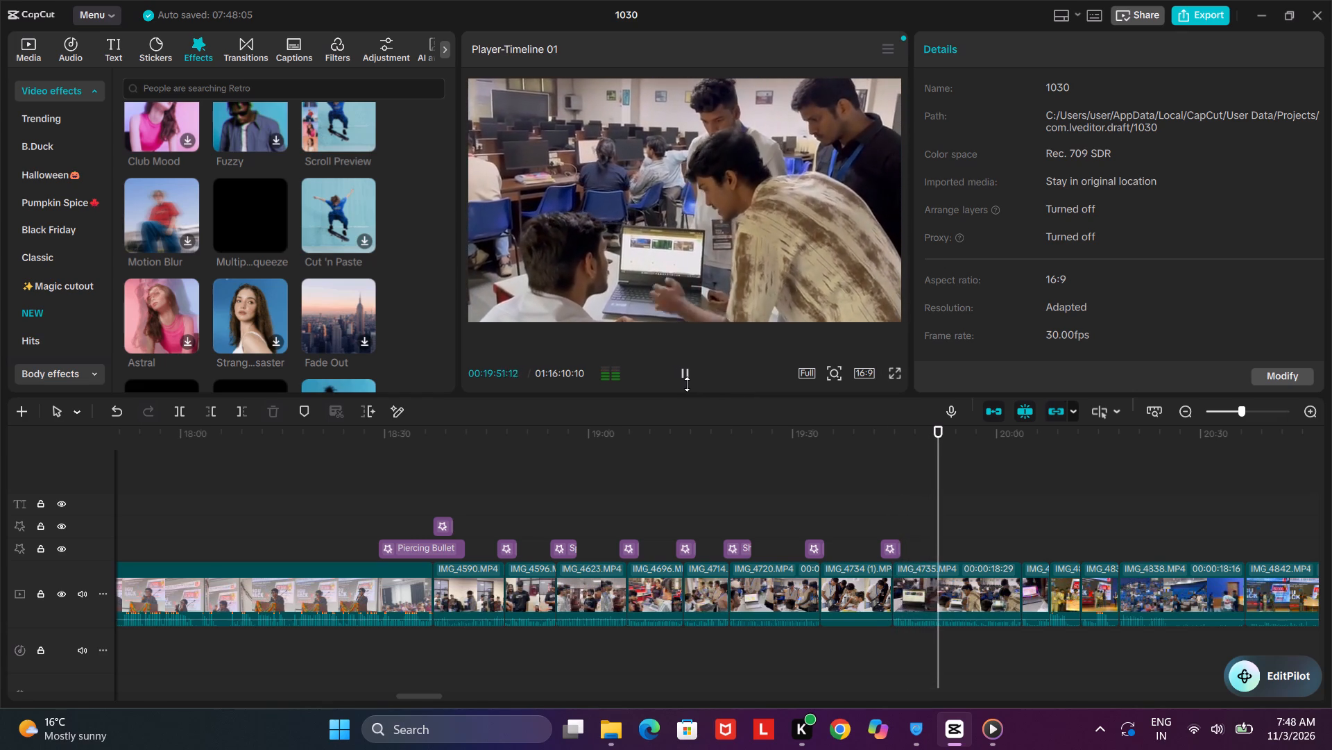
pyautogui.moveTo(687, 384); pyautogui.dragTo(179, 410)
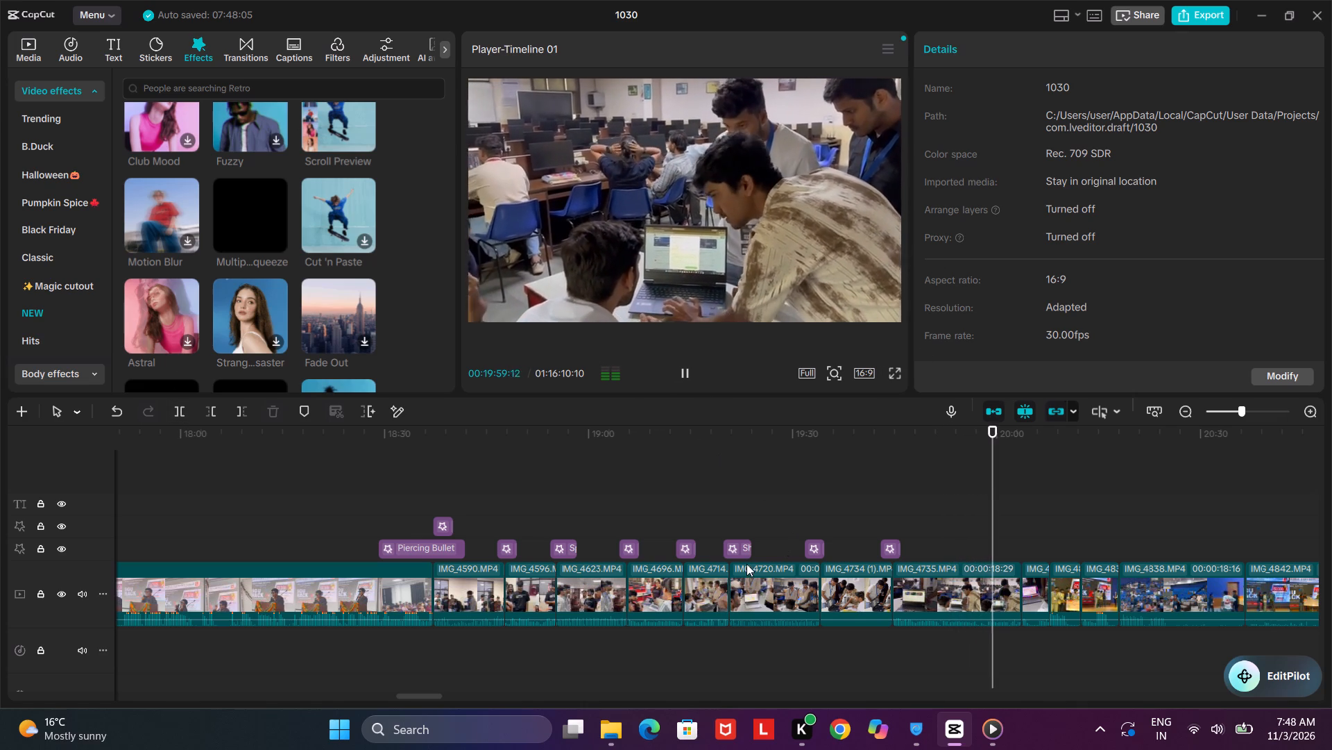
# Add the Fanblade Carousel effect at 00:20:03:21, shift it to straddle the cut after IMG_4735, and play it back.
pyautogui.moveTo(418, 697); pyautogui.dragTo(427, 700)
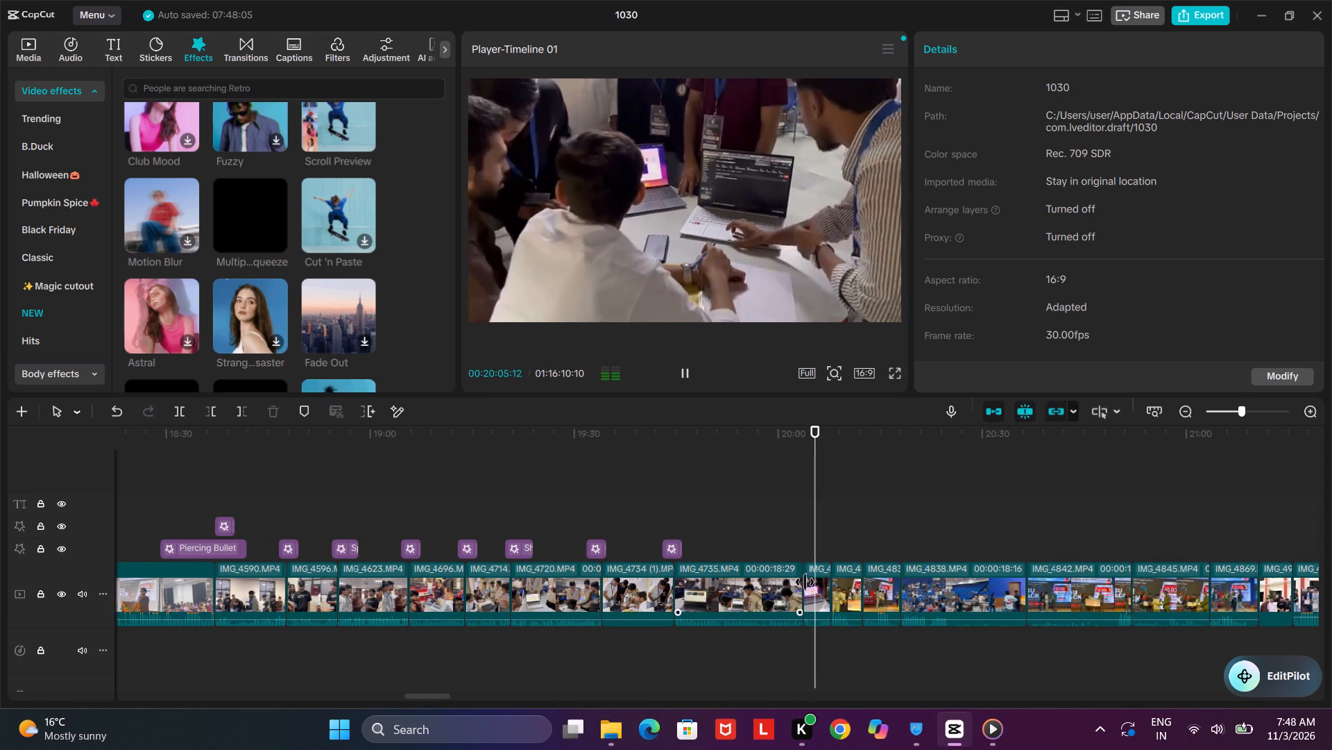
pyautogui.moveTo(821, 437); pyautogui.dragTo(806, 440)
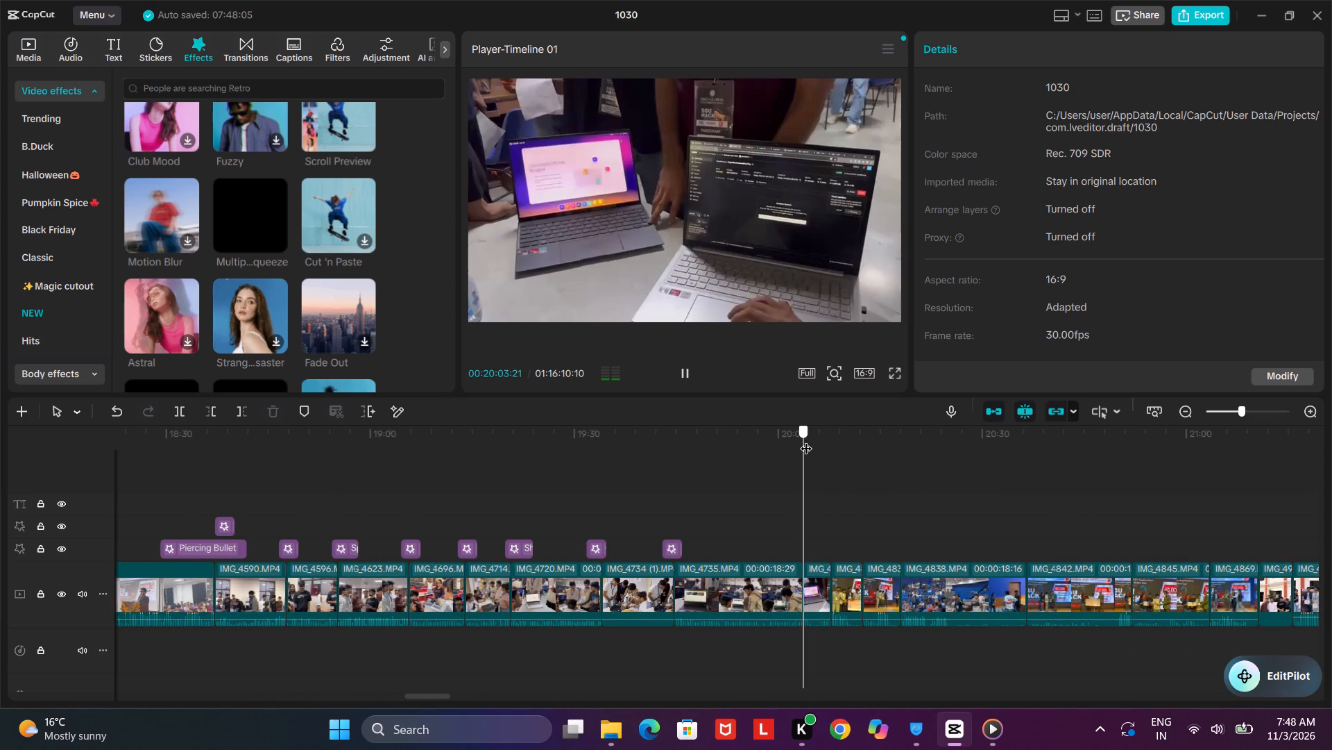
pyautogui.moveTo(806, 440); pyautogui.dragTo(803, 440)
pyautogui.moveTo(452, 303); pyautogui.dragTo(447, 252)
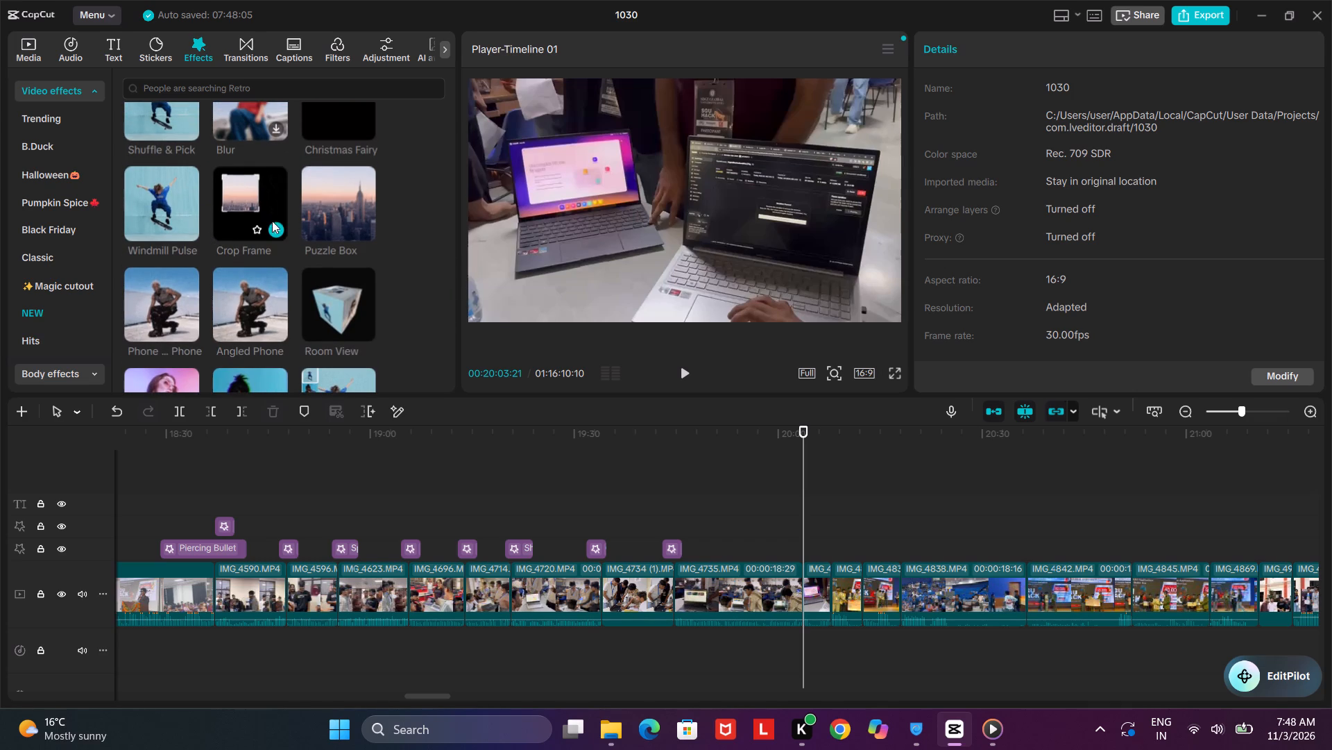
pyautogui.moveTo(449, 281); pyautogui.dragTo(447, 273)
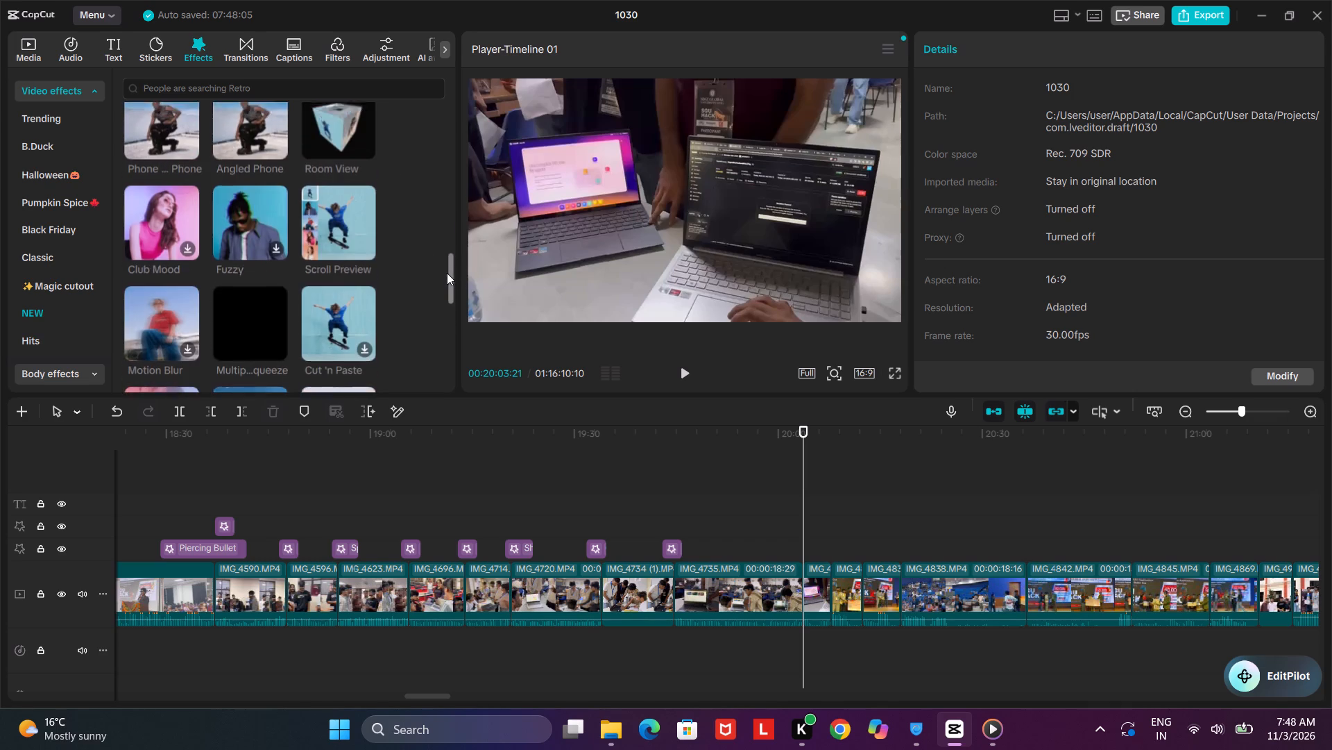
pyautogui.moveTo(447, 273); pyautogui.dragTo(426, 183)
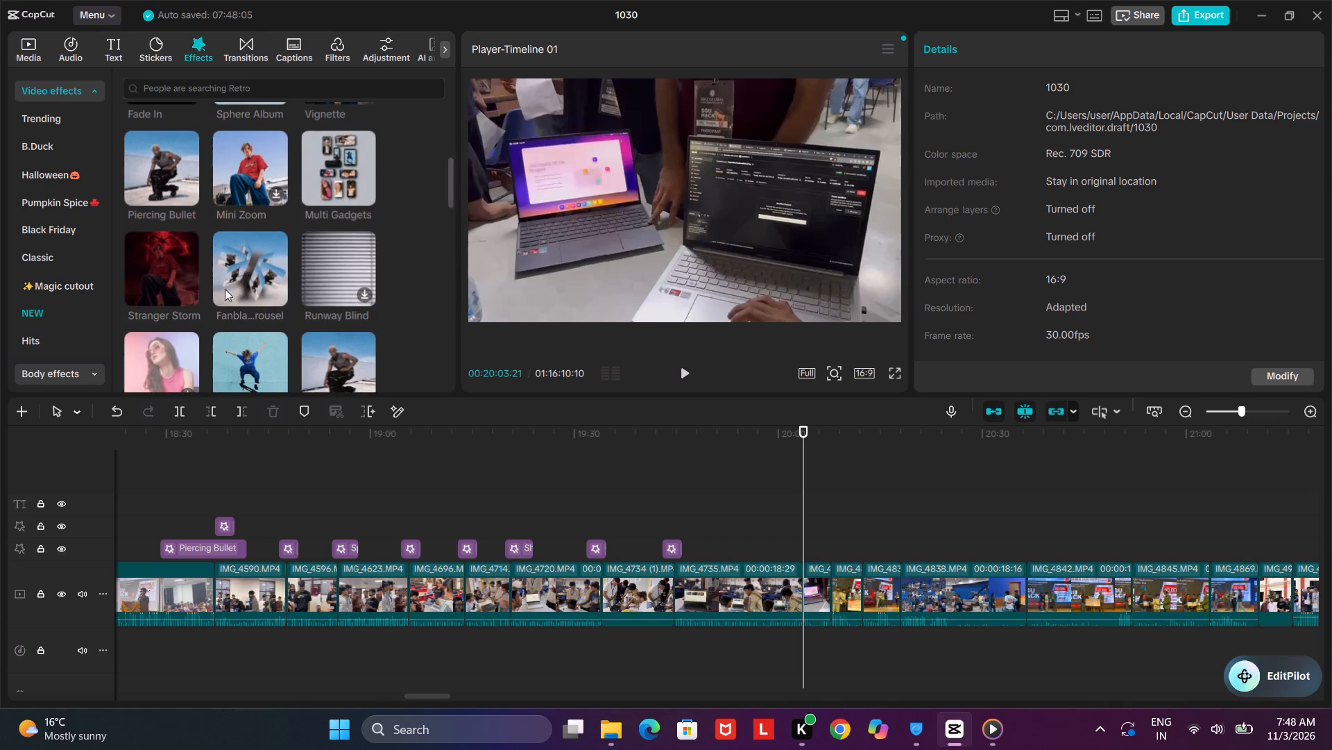
pyautogui.click(274, 288)
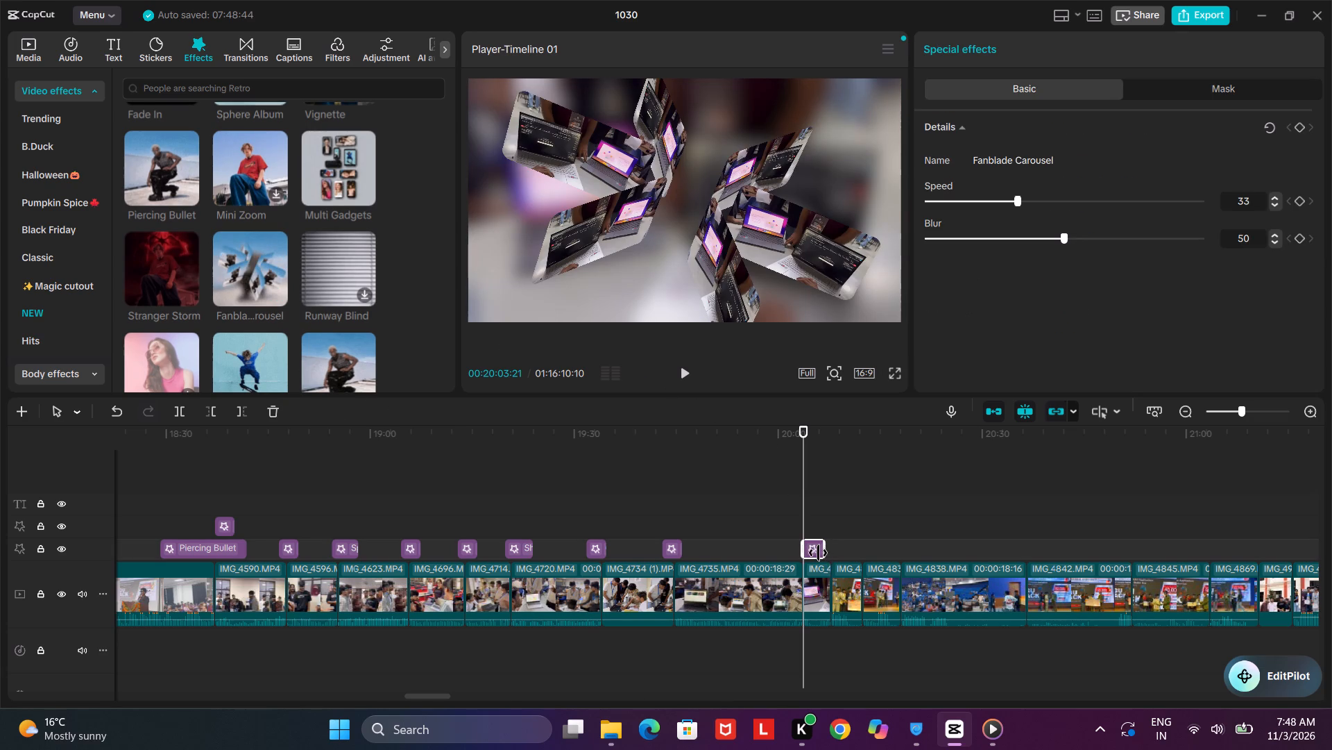
pyautogui.moveTo(817, 553); pyautogui.dragTo(807, 554)
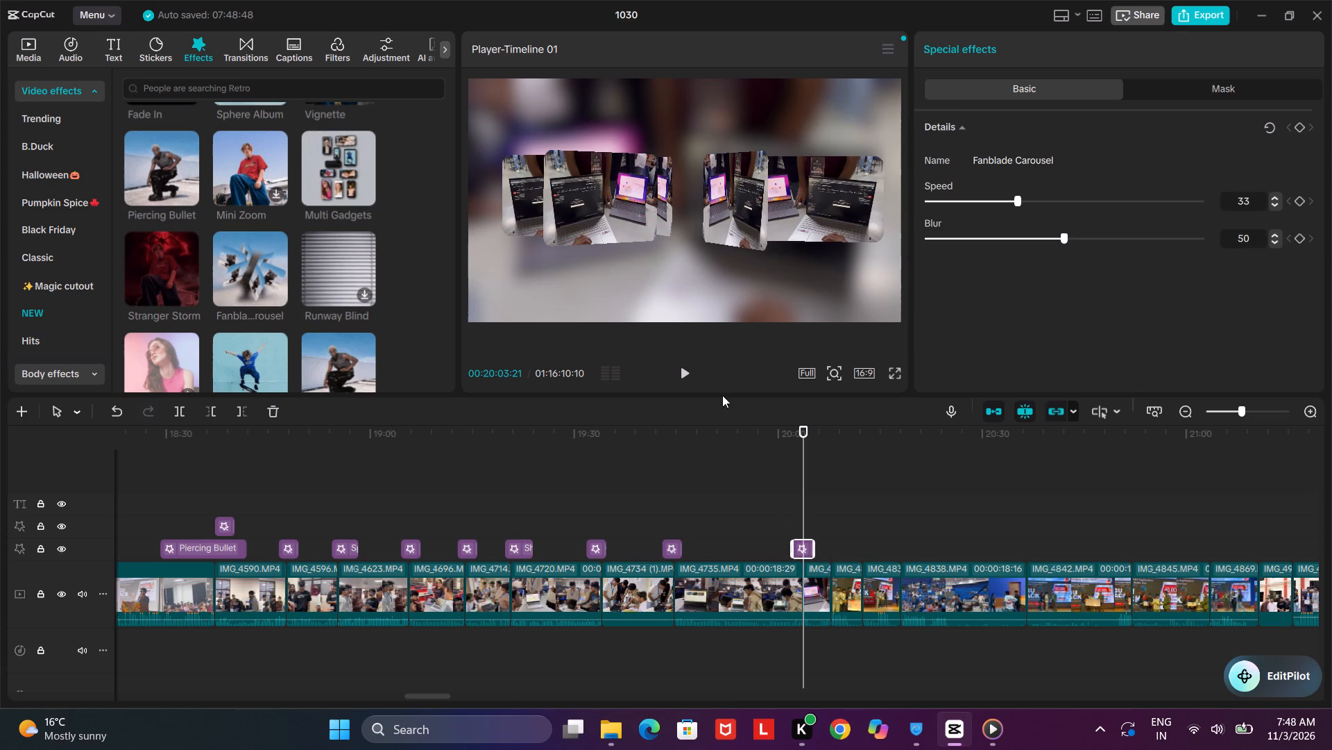
pyautogui.click(683, 381)
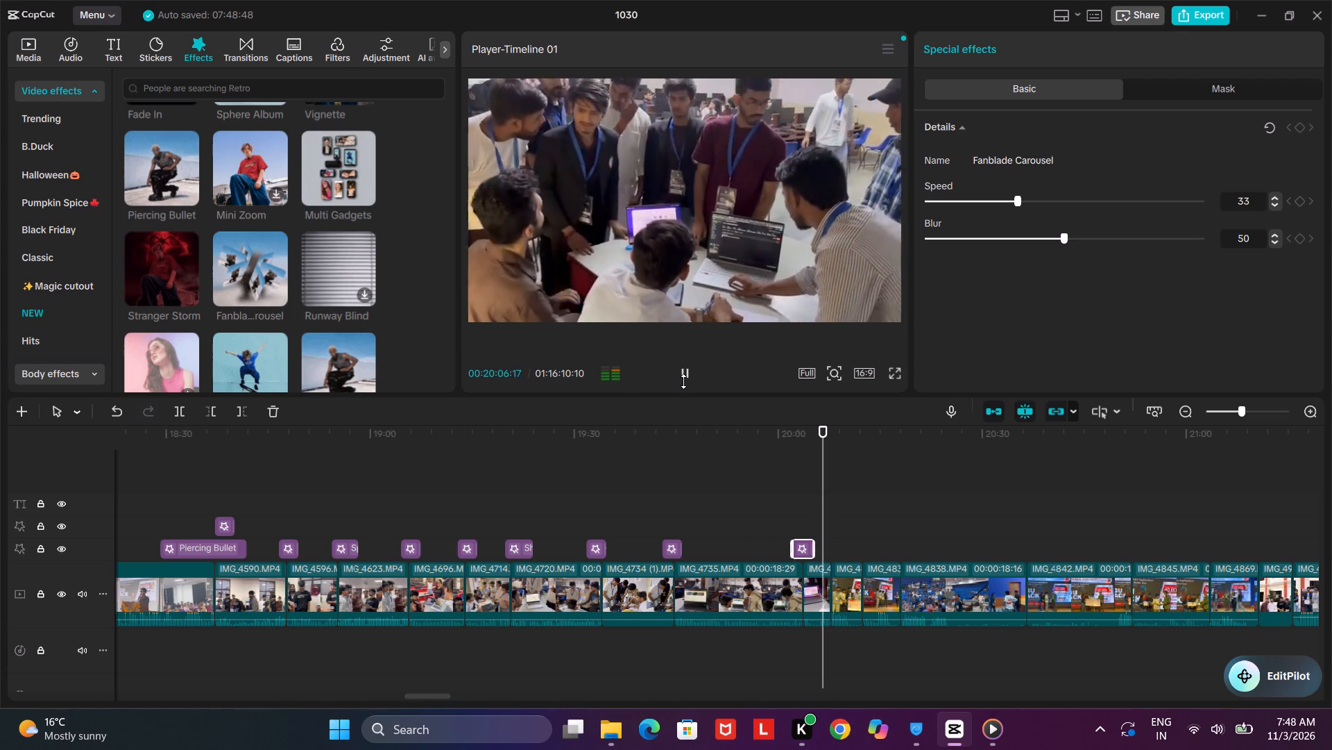
pyautogui.click(683, 381)
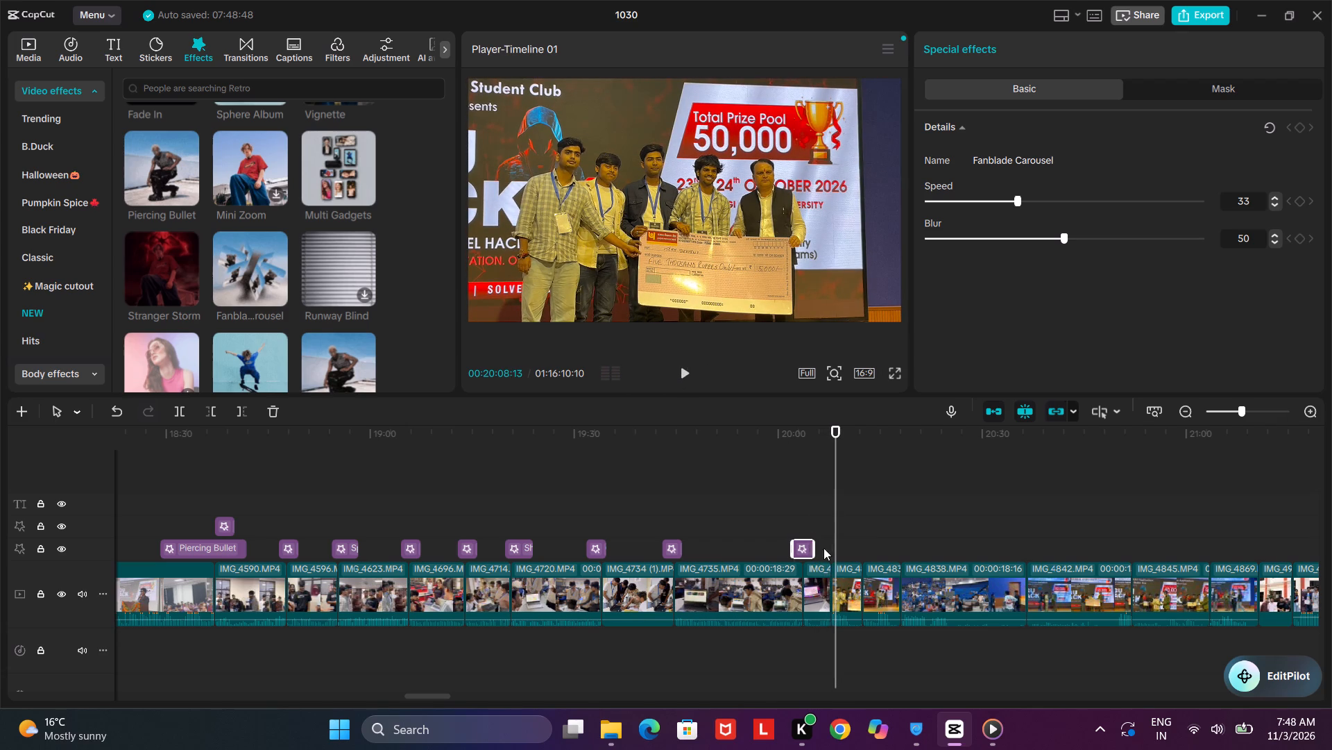
# Move the Fanblade Carousel effect to the following cut at about 00:20:08 and play on from there.
pyautogui.moveTo(802, 550); pyautogui.dragTo(830, 556)
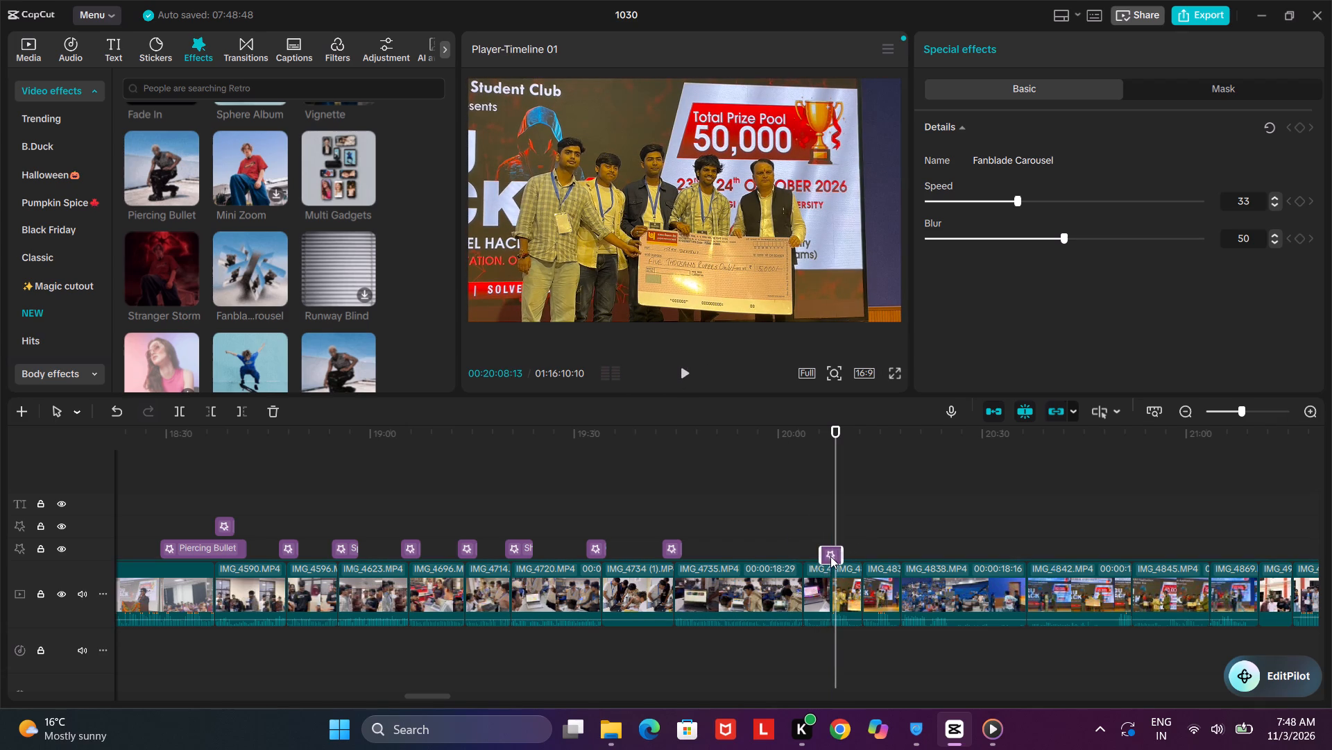
pyautogui.moveTo(830, 556); pyautogui.dragTo(830, 556)
pyautogui.click(683, 377)
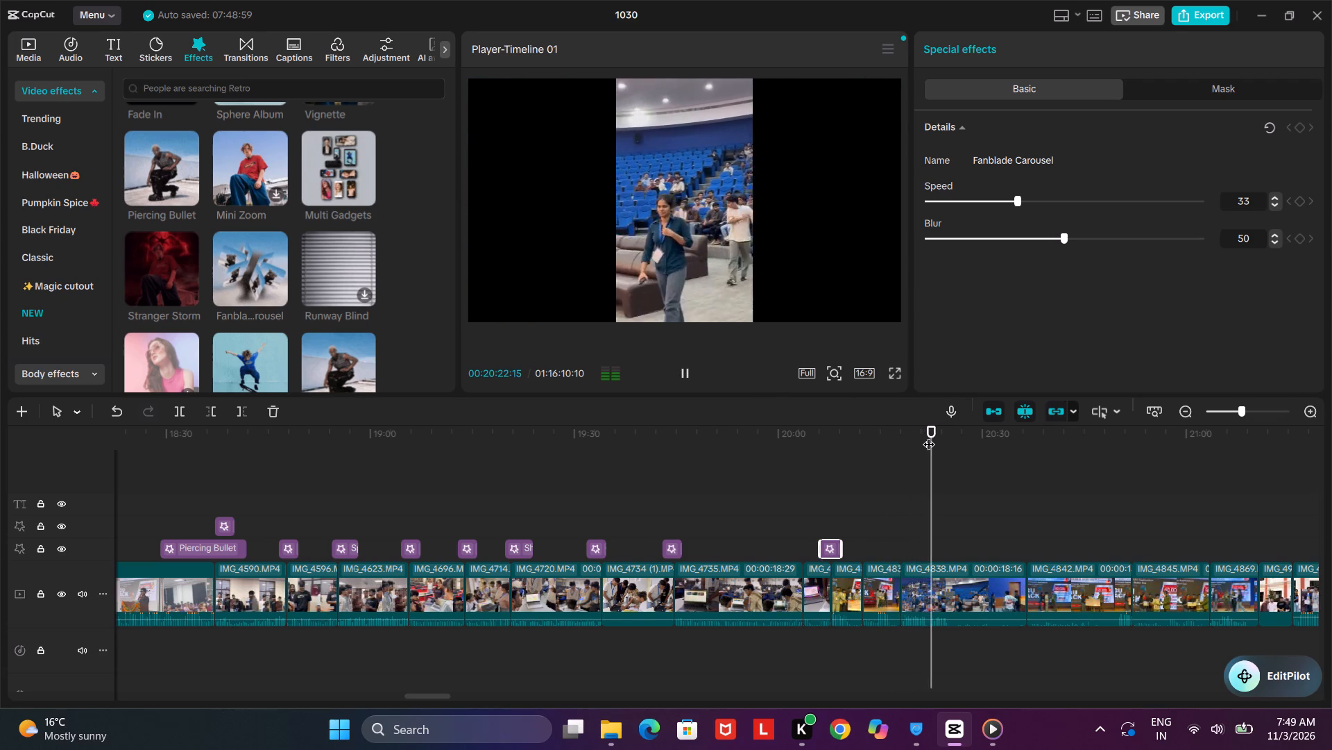
# Add the Diagonally Unstack effect at 00:20:16:01, just before IMG_4838, and play it back.
pyautogui.moveTo(930, 435); pyautogui.dragTo(887, 440)
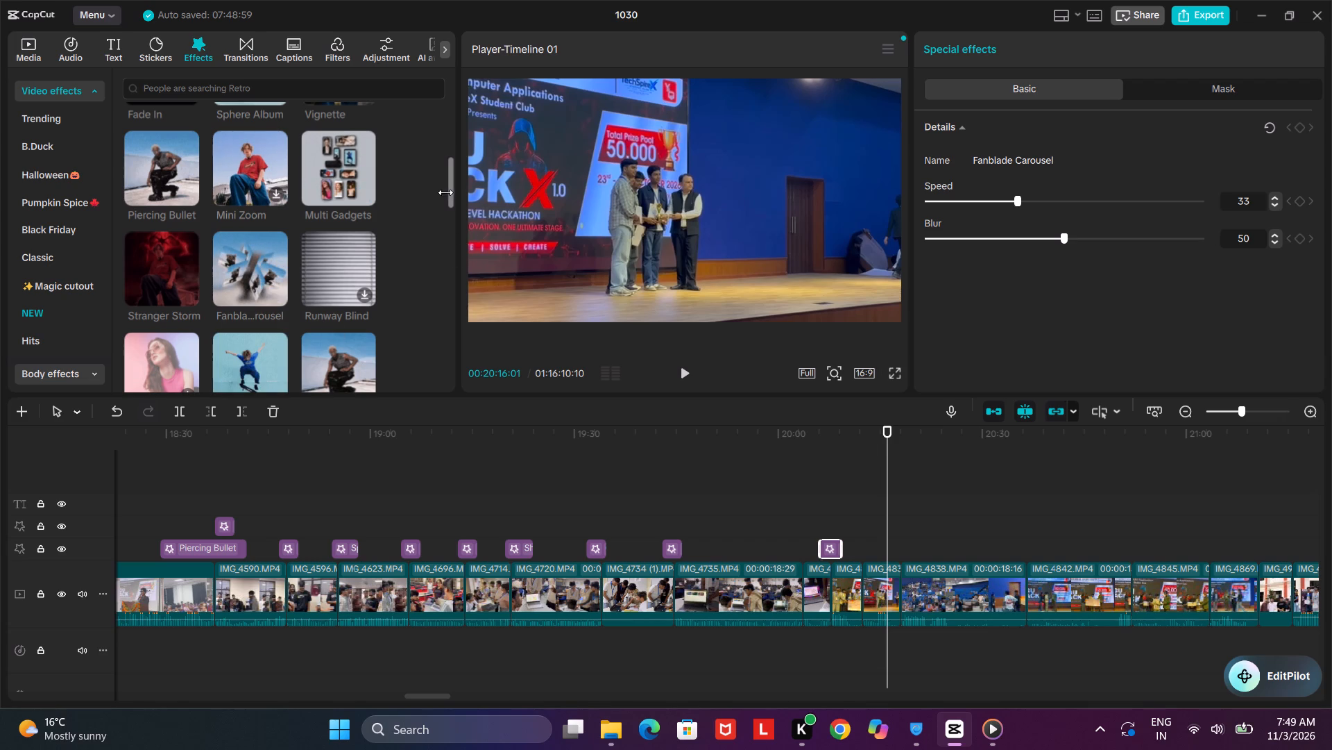
pyautogui.moveTo(453, 194); pyautogui.dragTo(452, 210)
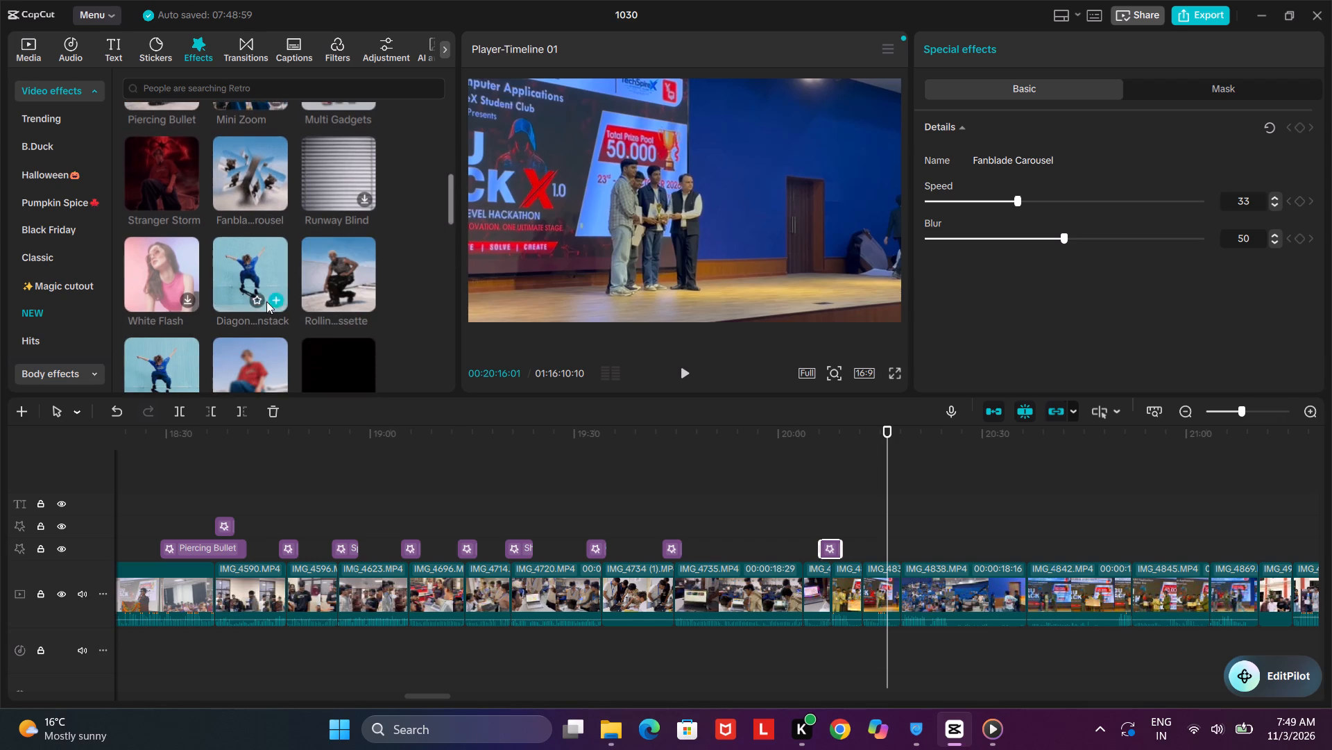
pyautogui.click(277, 299)
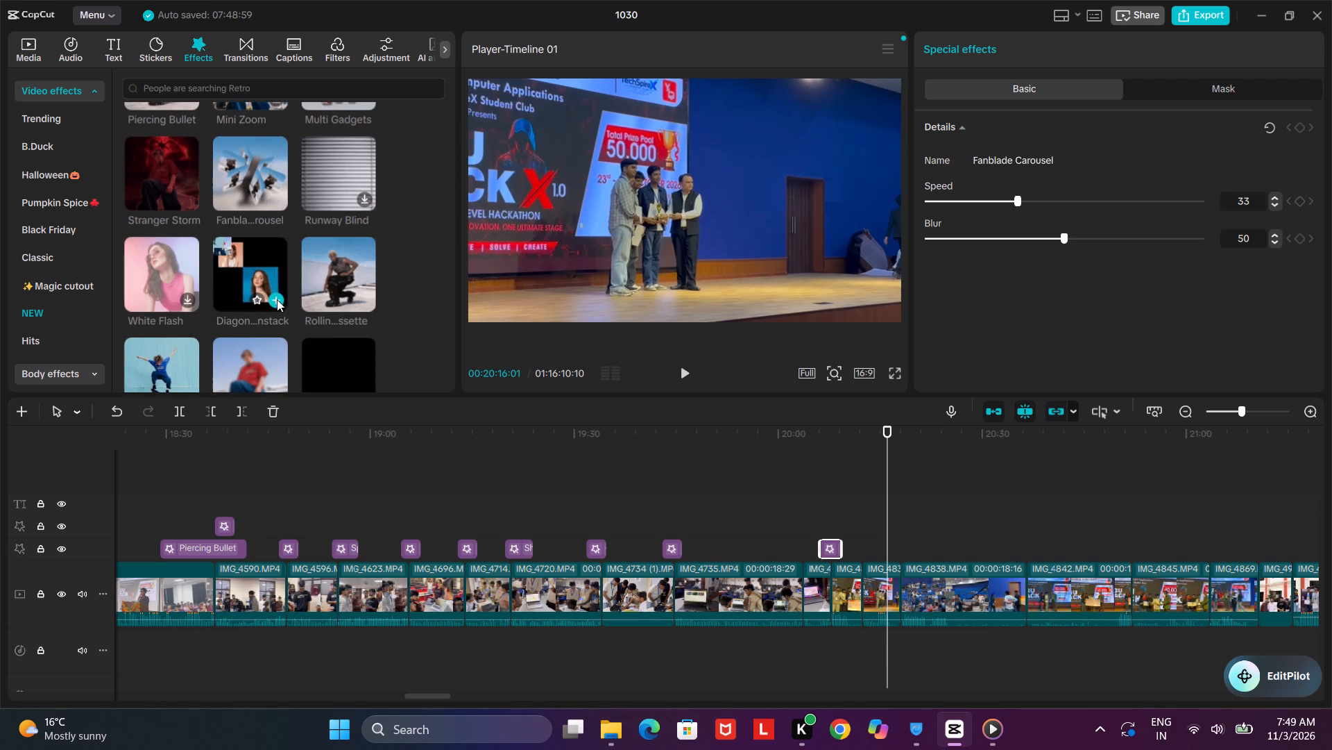
pyautogui.click(689, 376)
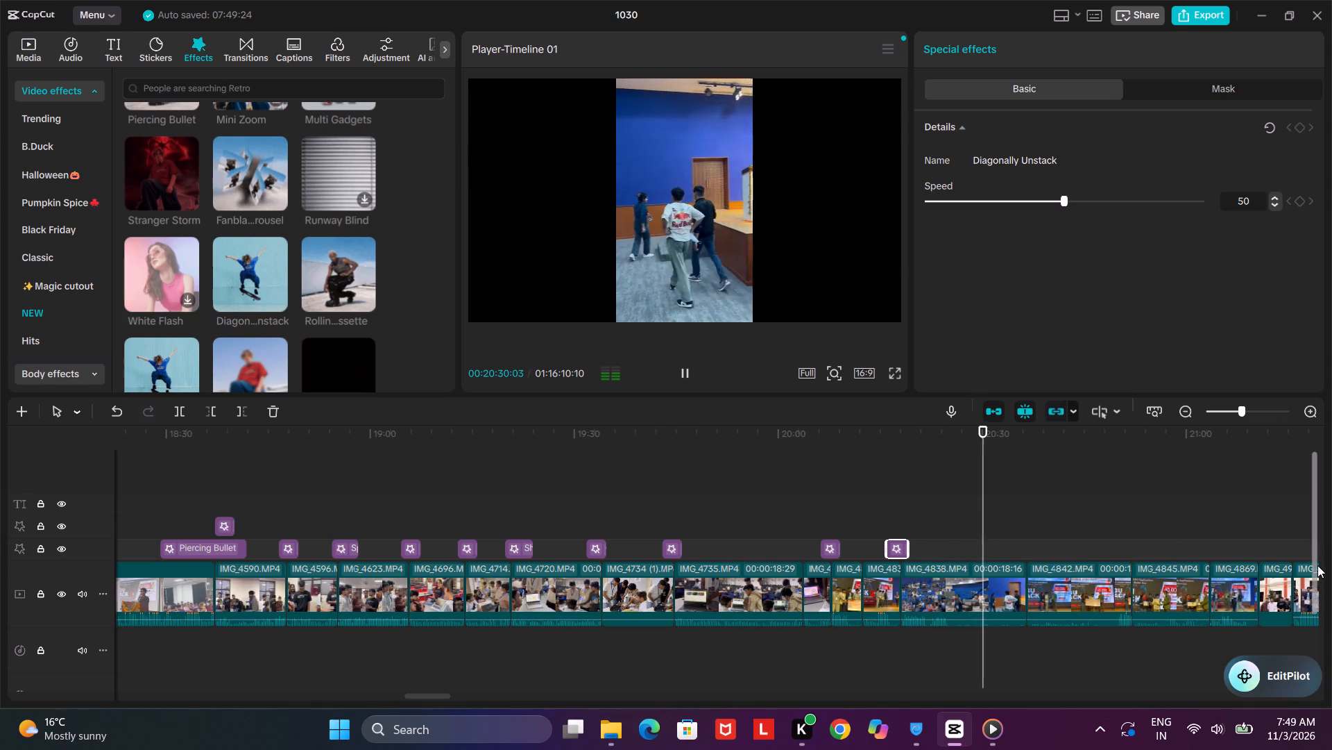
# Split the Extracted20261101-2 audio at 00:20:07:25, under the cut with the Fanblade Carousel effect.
pyautogui.moveTo(1313, 529); pyautogui.dragTo(1322, 599)
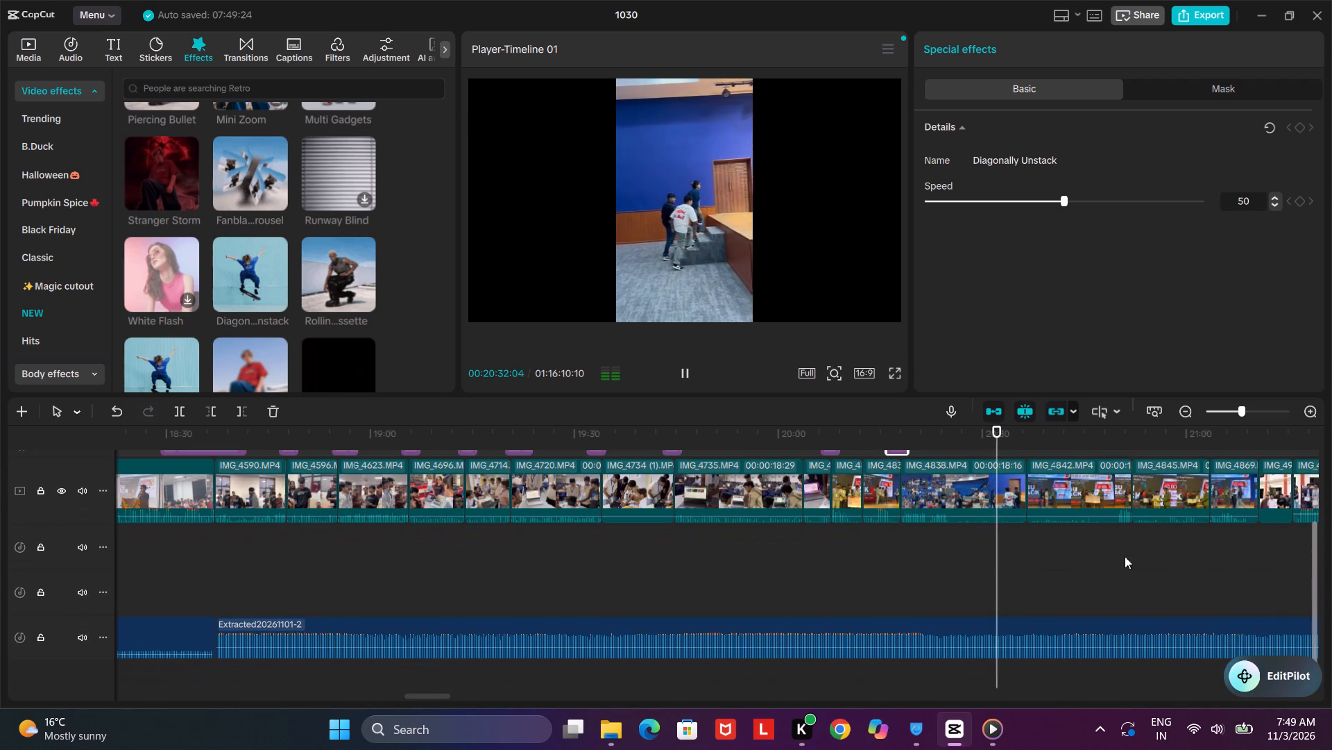
pyautogui.moveTo(1004, 444); pyautogui.dragTo(839, 469)
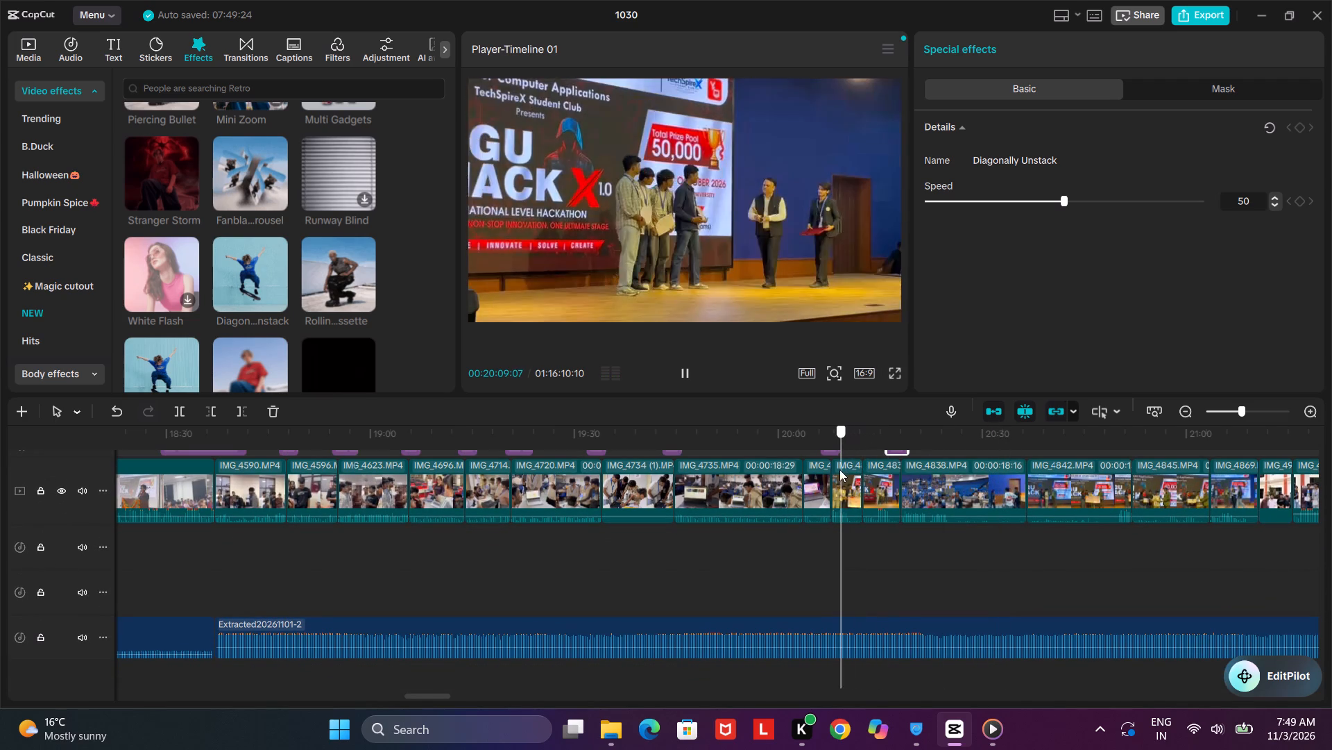
pyautogui.moveTo(839, 469); pyautogui.dragTo(832, 472)
pyautogui.click(873, 642)
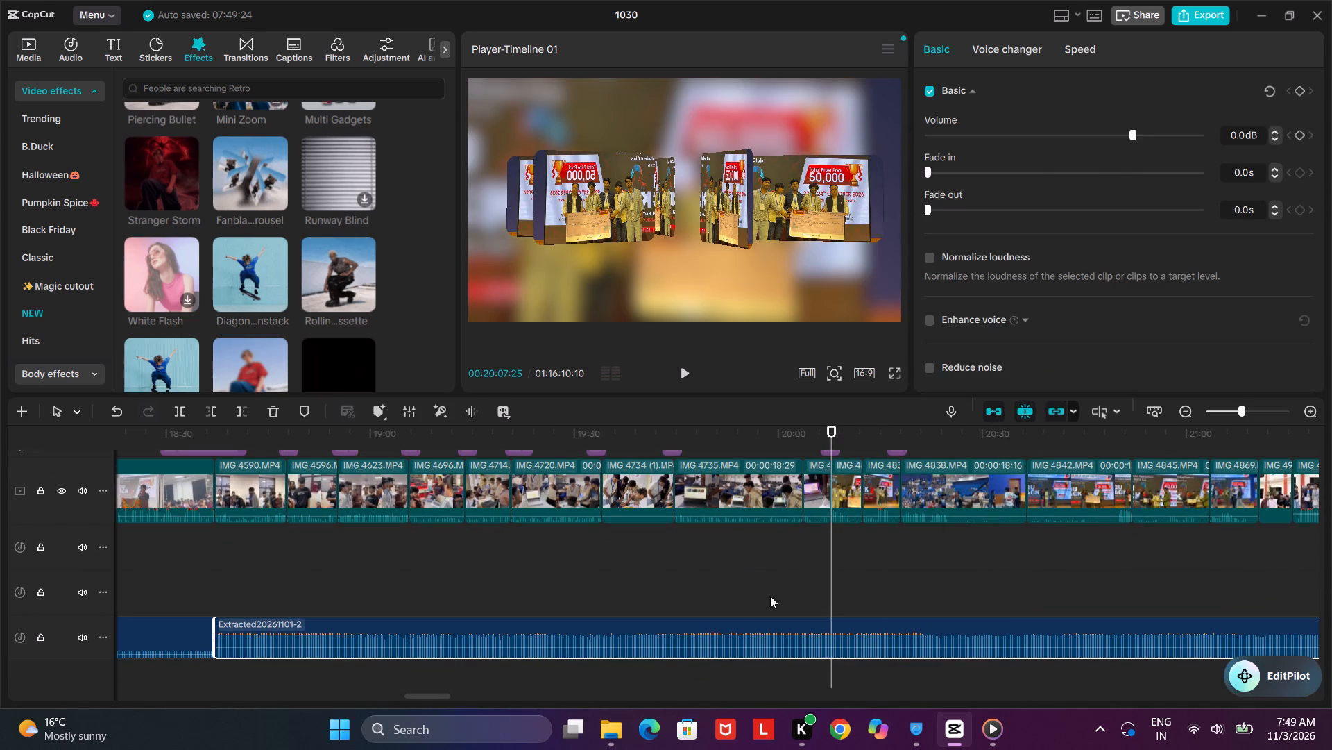
pyautogui.click(184, 415)
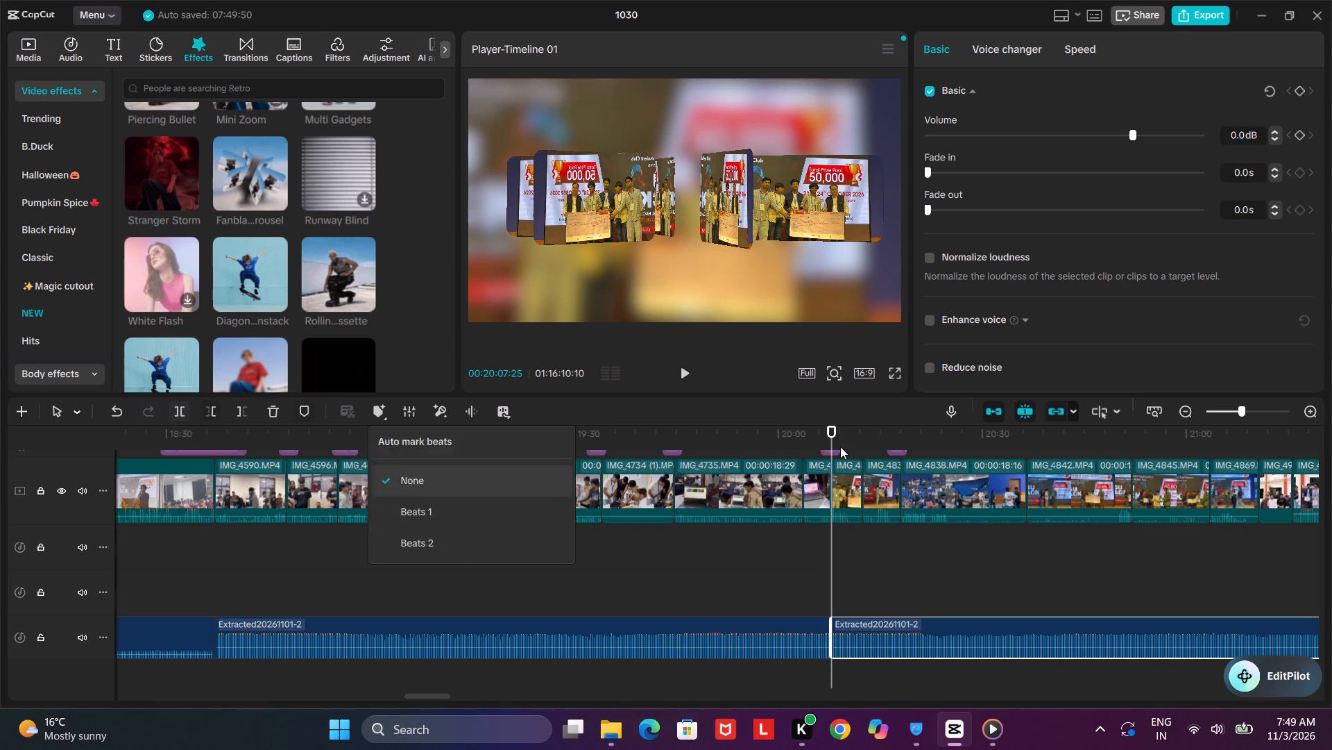
# Lower the volume of the split audio's second part to -9.5 dB, trying several levels during playback.
pyautogui.click(1103, 135)
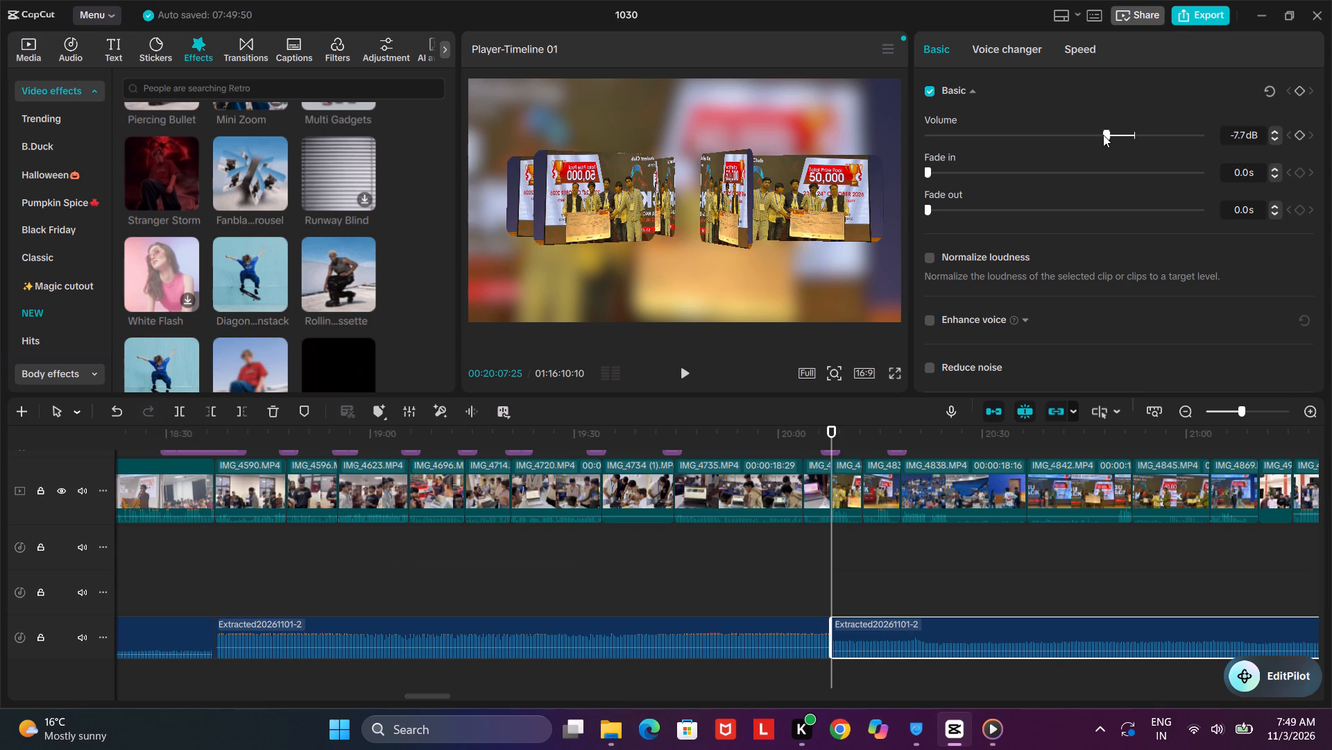
pyautogui.click(690, 381)
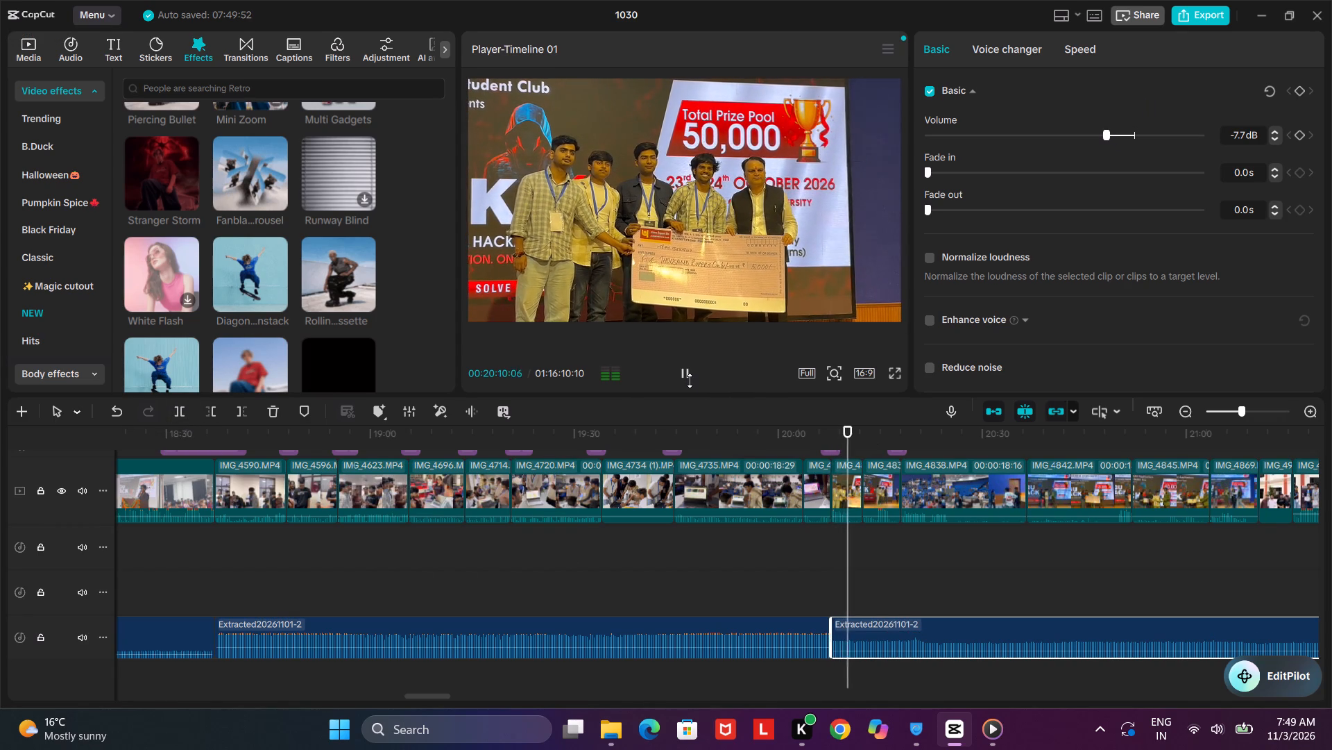
pyautogui.click(1091, 140)
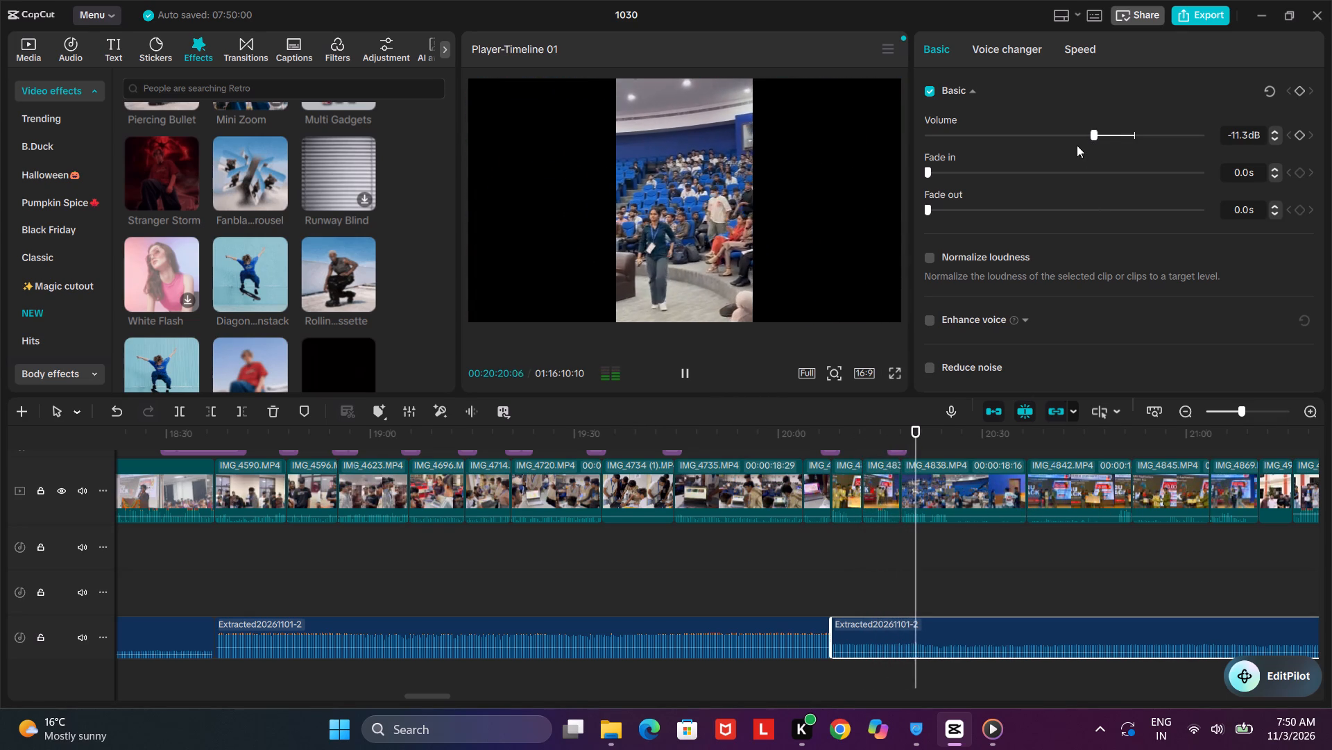
pyautogui.click(1080, 128)
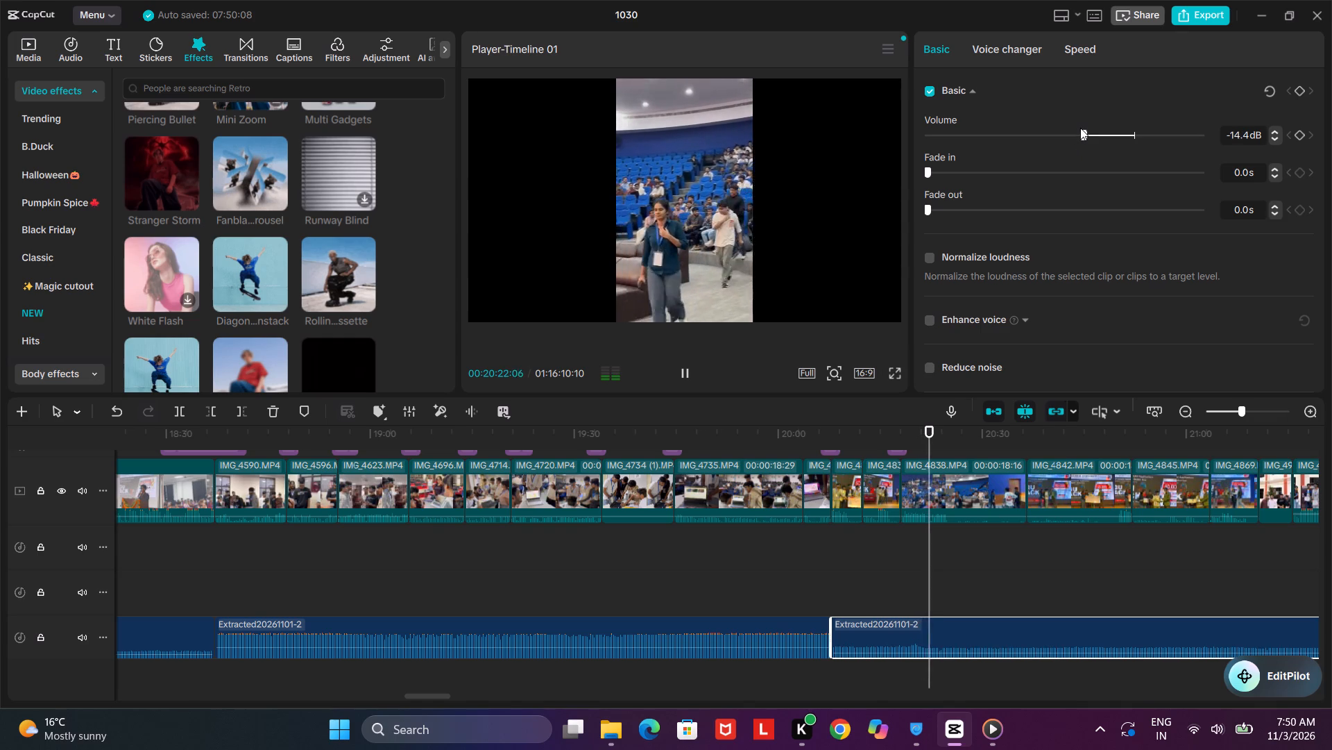
pyautogui.click(1105, 134)
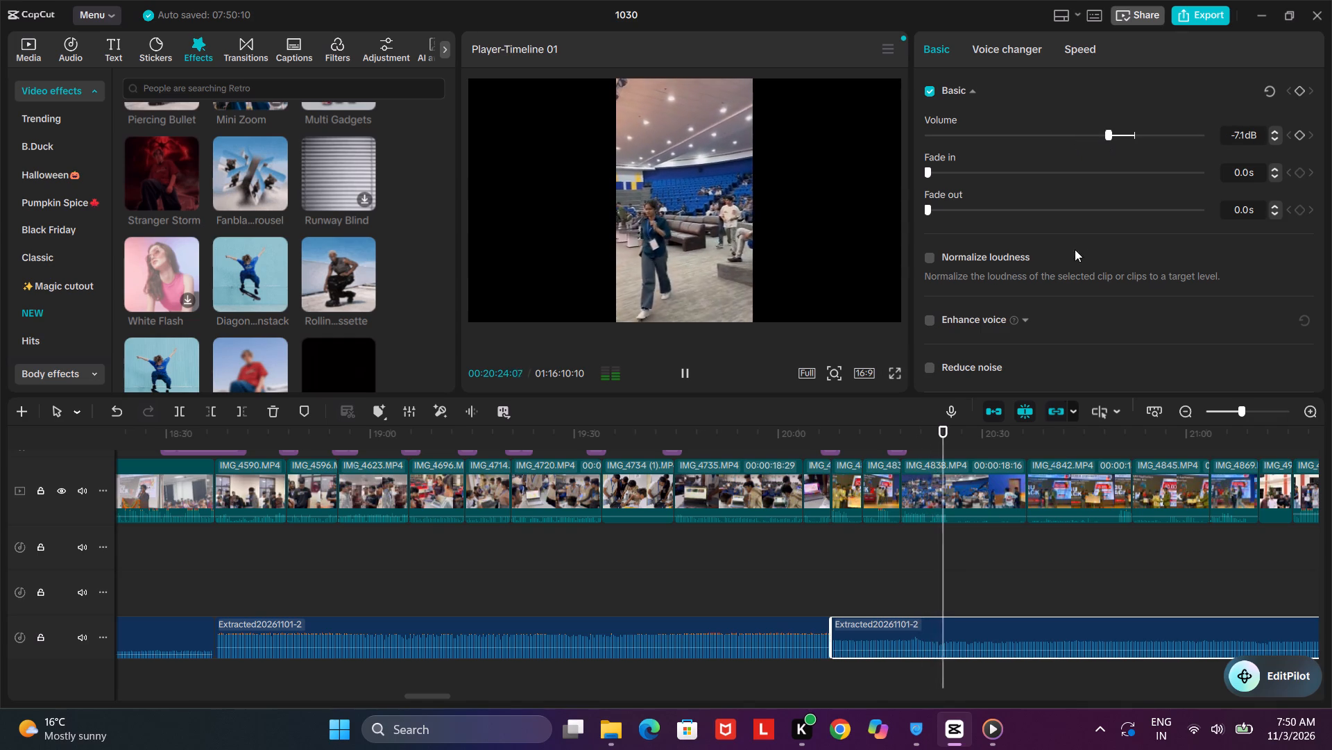
pyautogui.click(1097, 126)
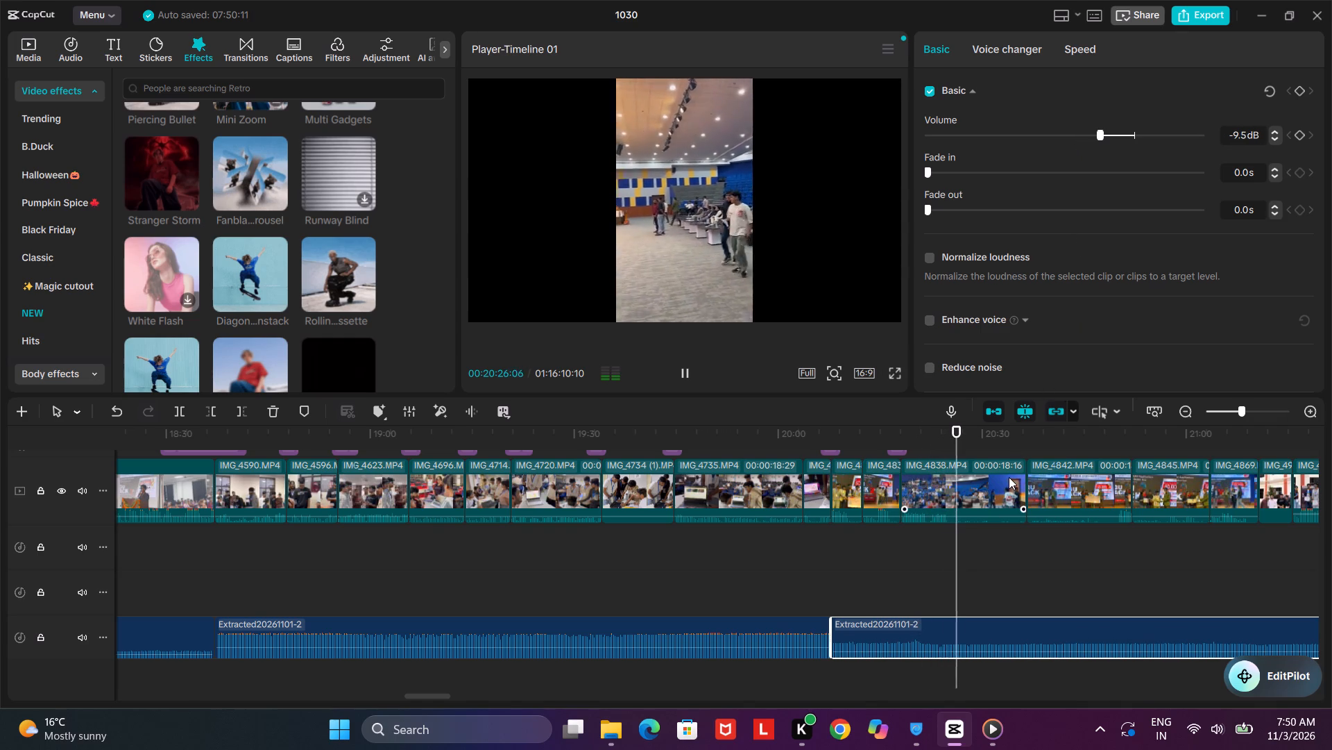
# Set the IMG_4838 clip's audio volume to 11.2 dB.
pyautogui.click(1009, 477)
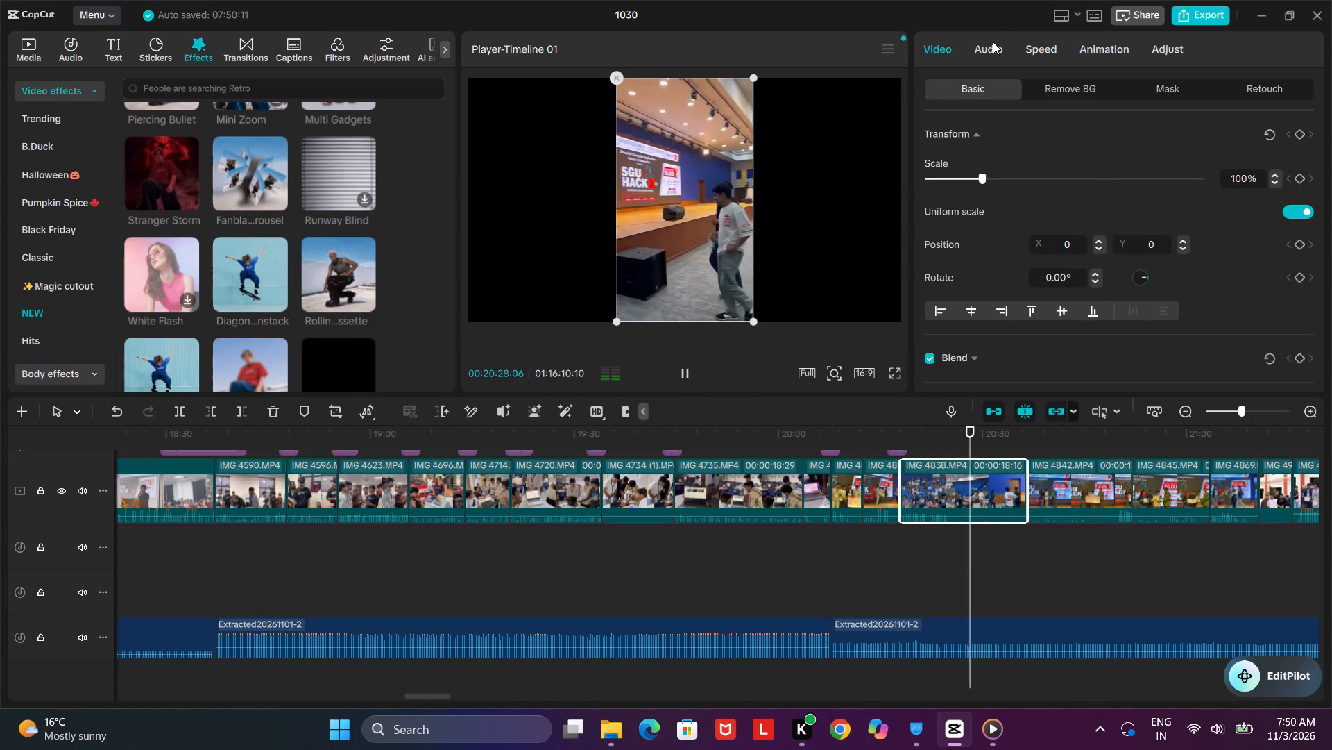
pyautogui.click(993, 42)
pyautogui.click(1168, 177)
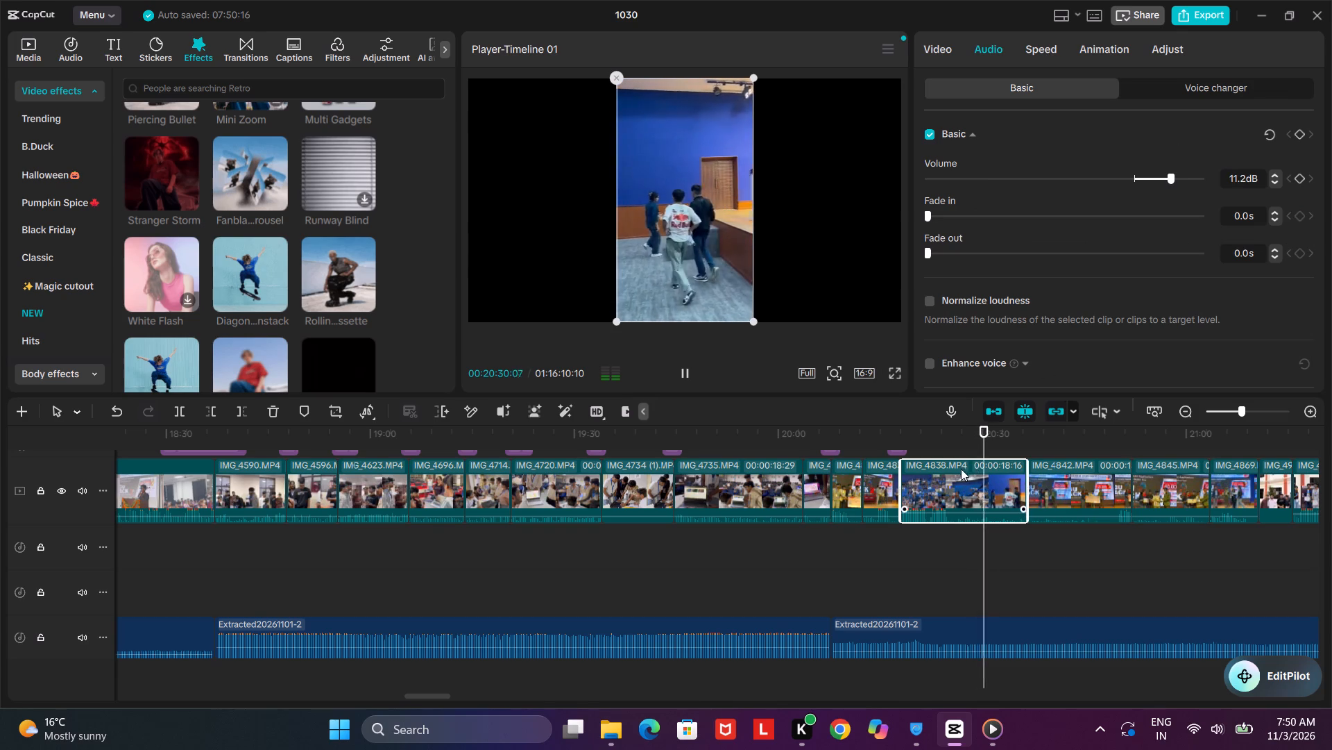
# Set the audio volume of the clip directly before IMG_4838 to 7.8 dB.
pyautogui.click(885, 497)
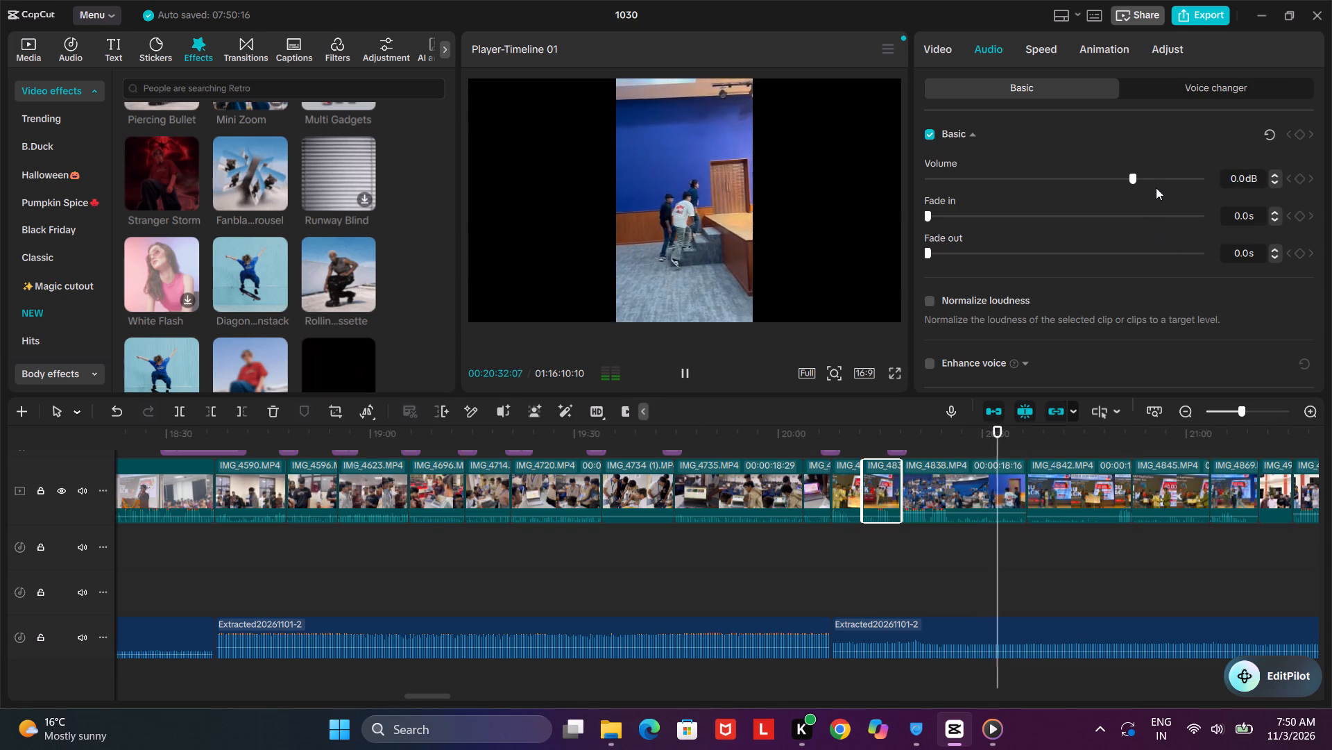
pyautogui.click(1156, 179)
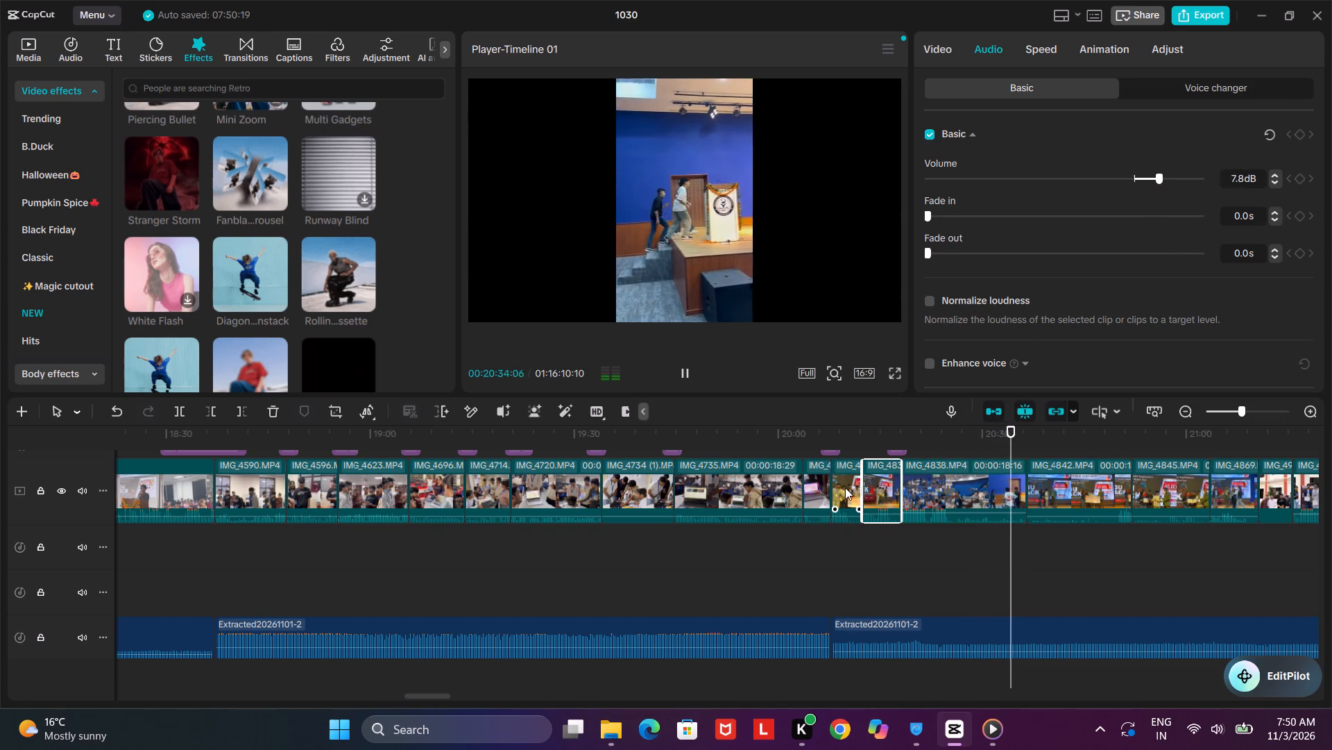
# Set the audio volume of the clip two places before IMG_4838 to 14.5 dB, trying 6.5 dB first and replaying the section.
pyautogui.click(845, 487)
pyautogui.click(1152, 178)
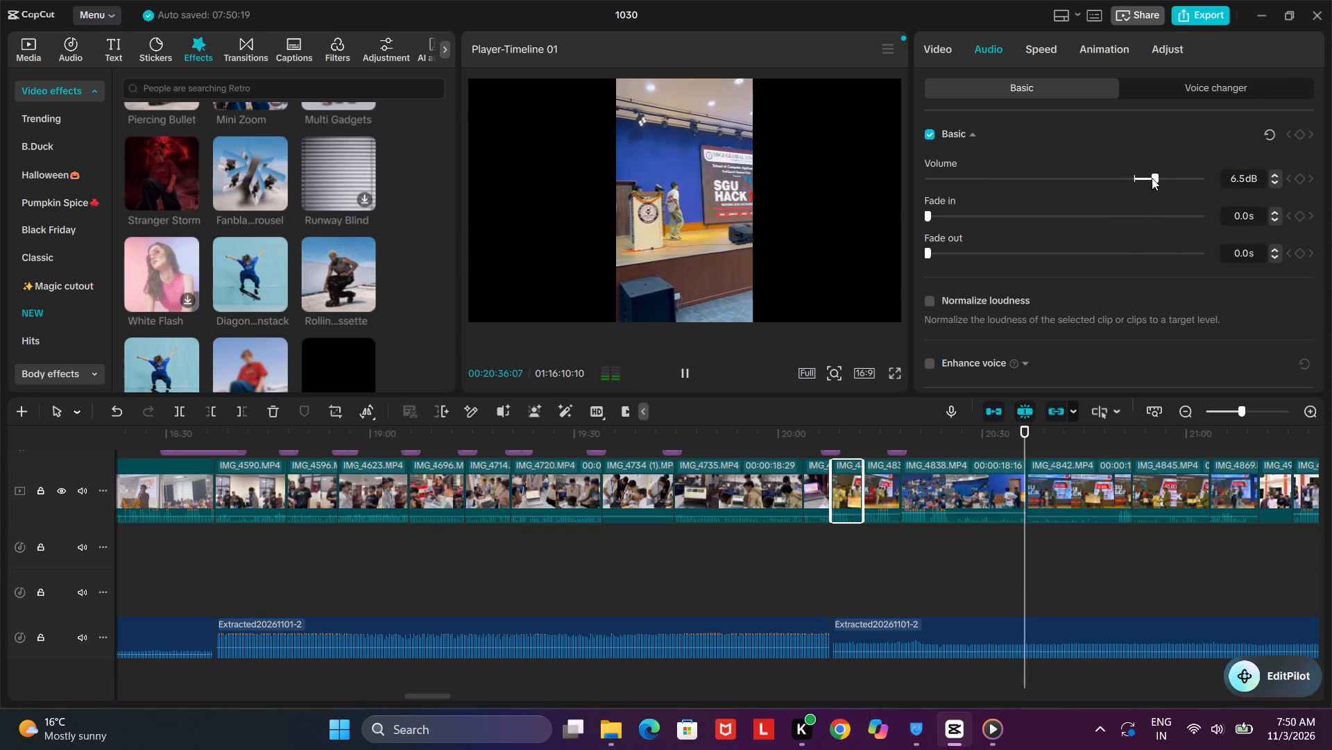
pyautogui.click(1027, 427)
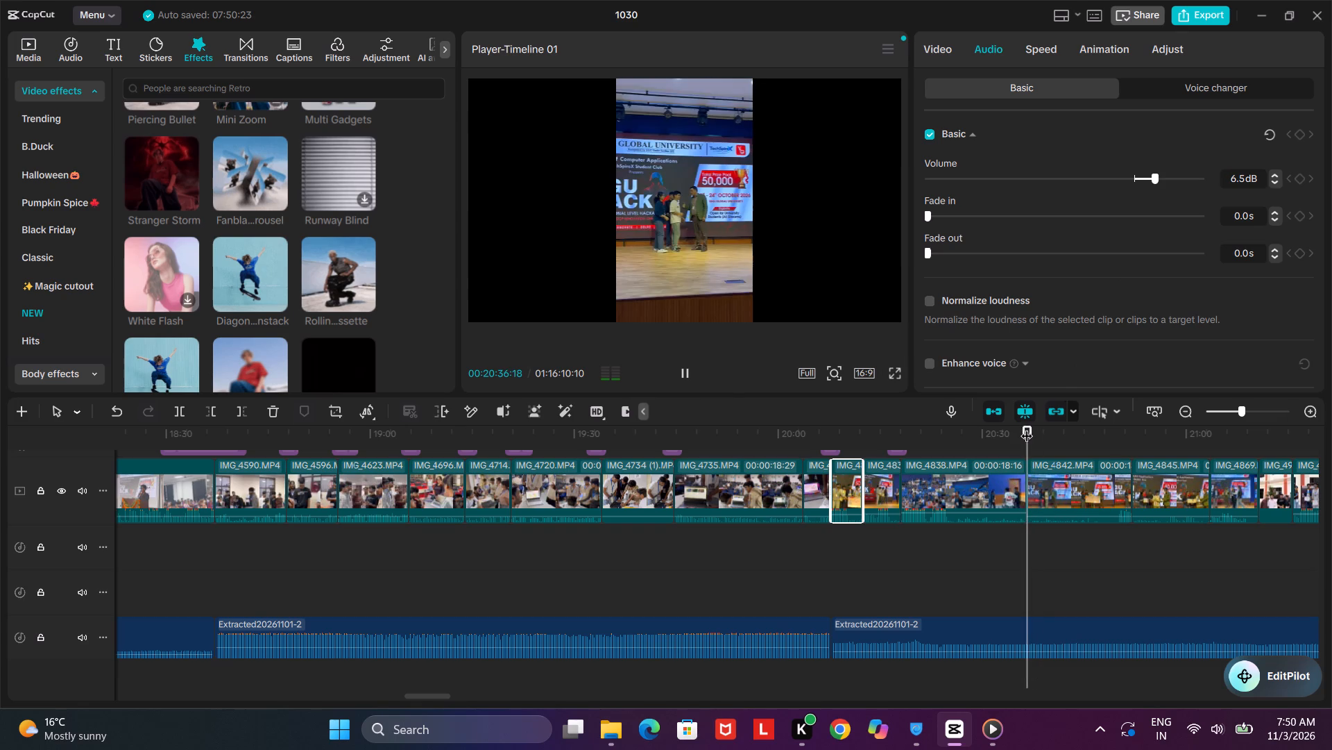
pyautogui.click(1027, 427)
pyautogui.moveTo(1027, 427); pyautogui.dragTo(907, 457)
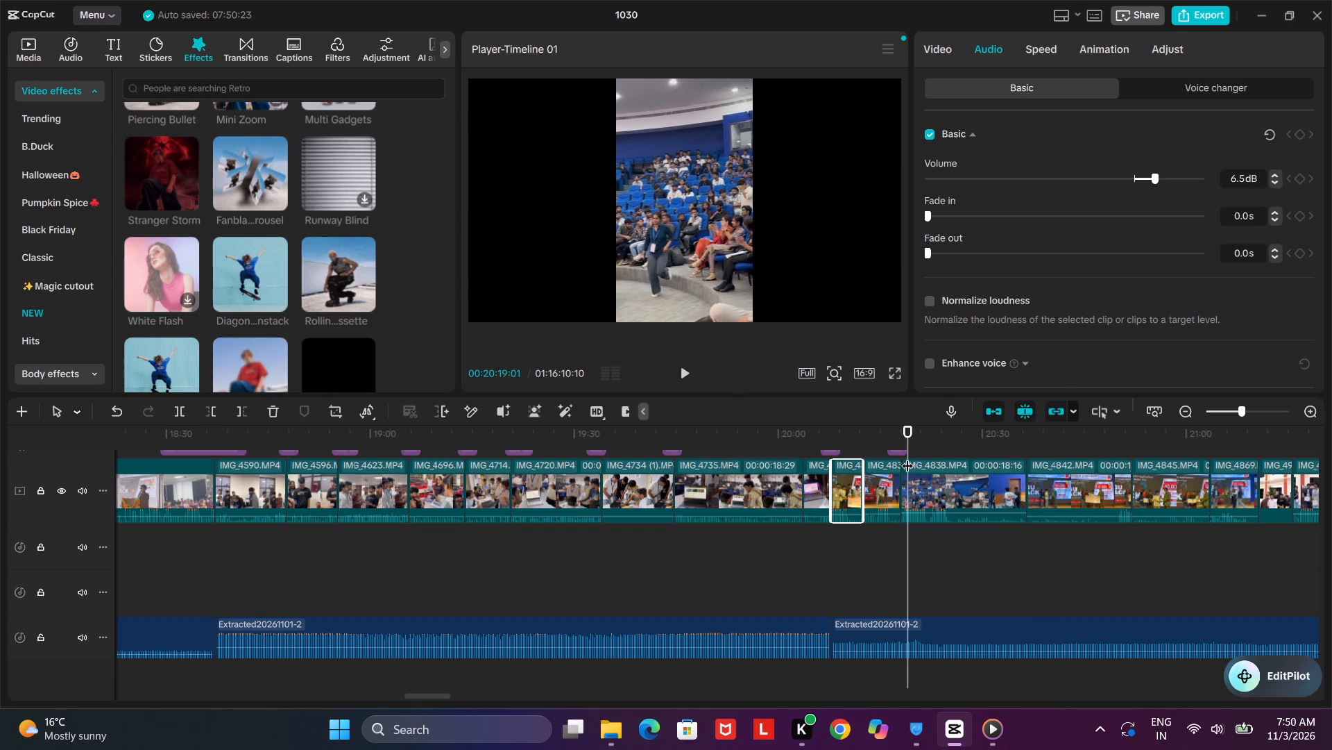
pyautogui.click(690, 372)
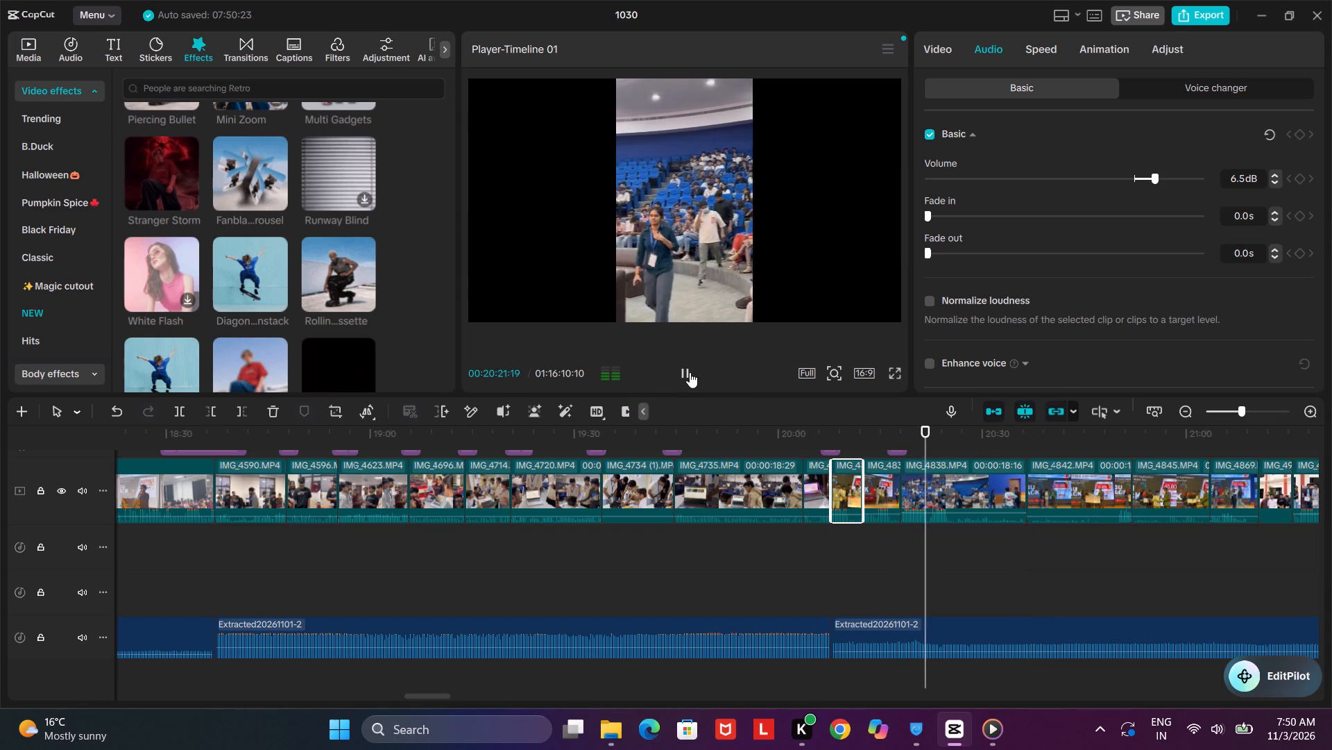
pyautogui.click(1179, 176)
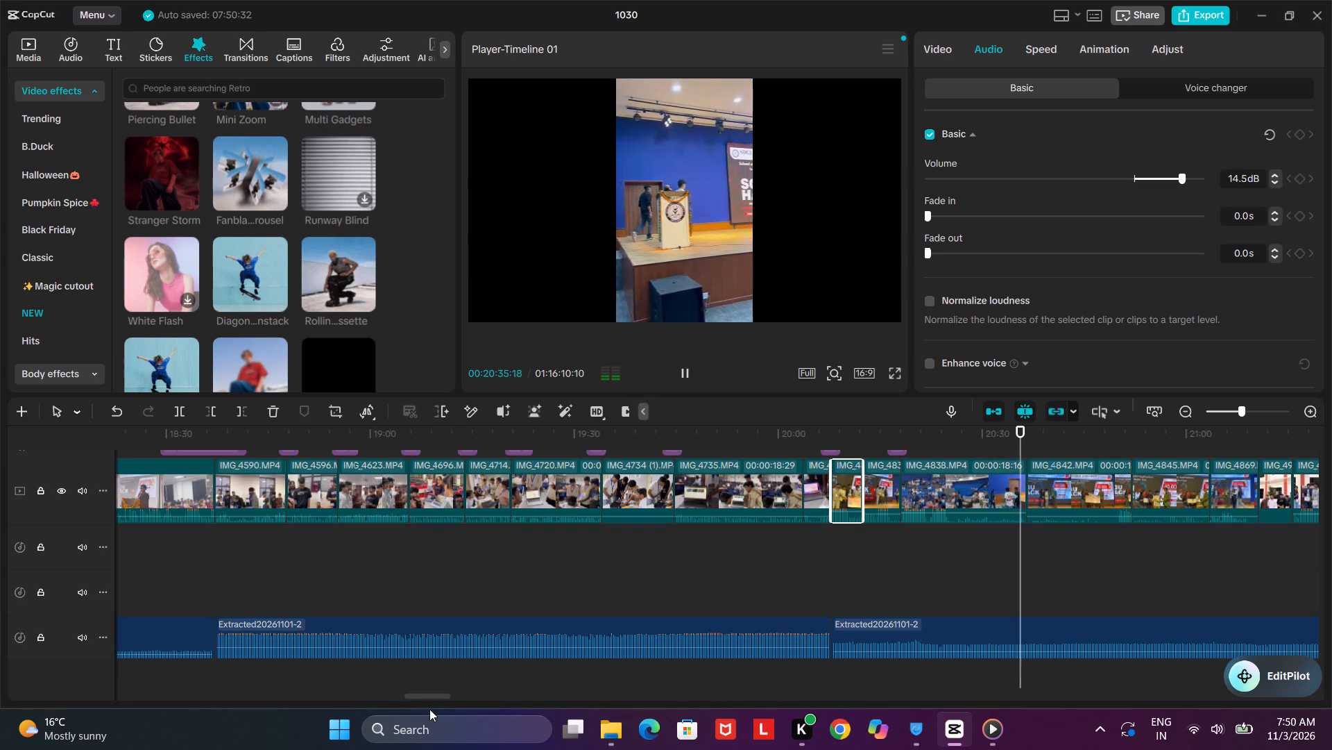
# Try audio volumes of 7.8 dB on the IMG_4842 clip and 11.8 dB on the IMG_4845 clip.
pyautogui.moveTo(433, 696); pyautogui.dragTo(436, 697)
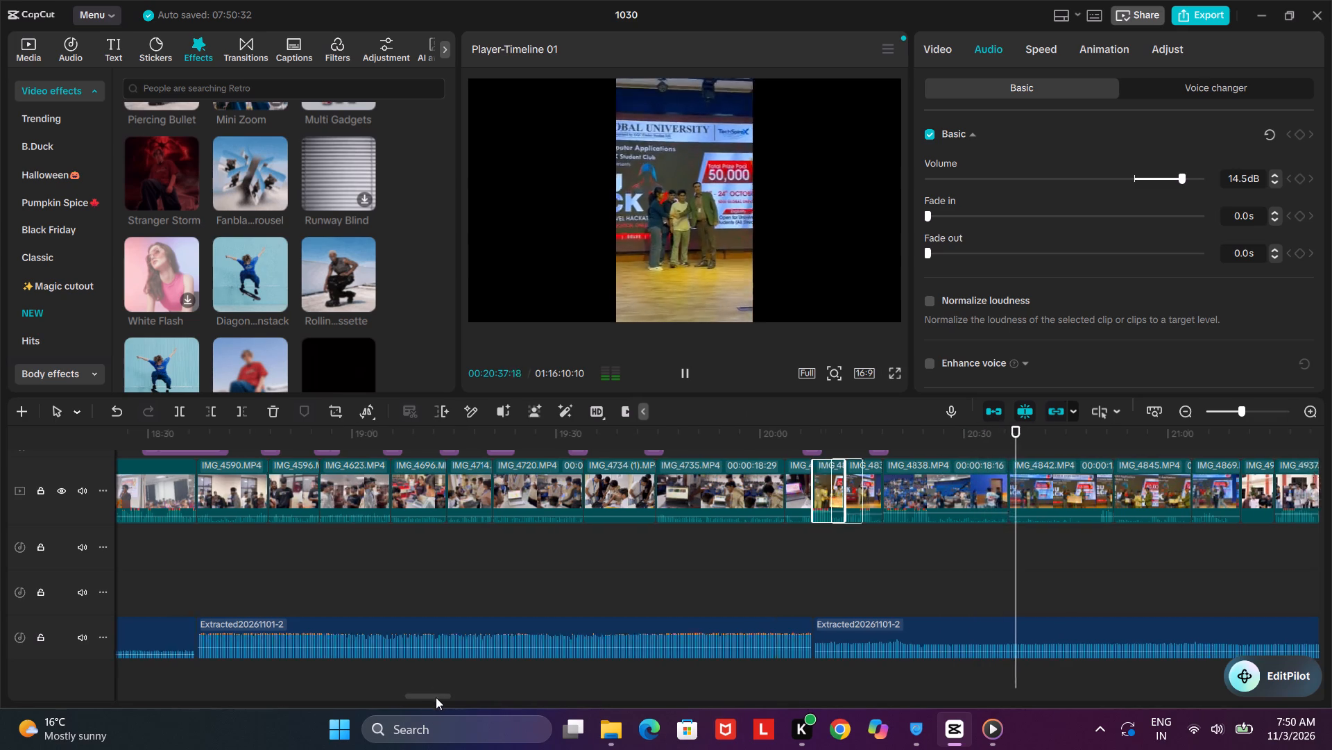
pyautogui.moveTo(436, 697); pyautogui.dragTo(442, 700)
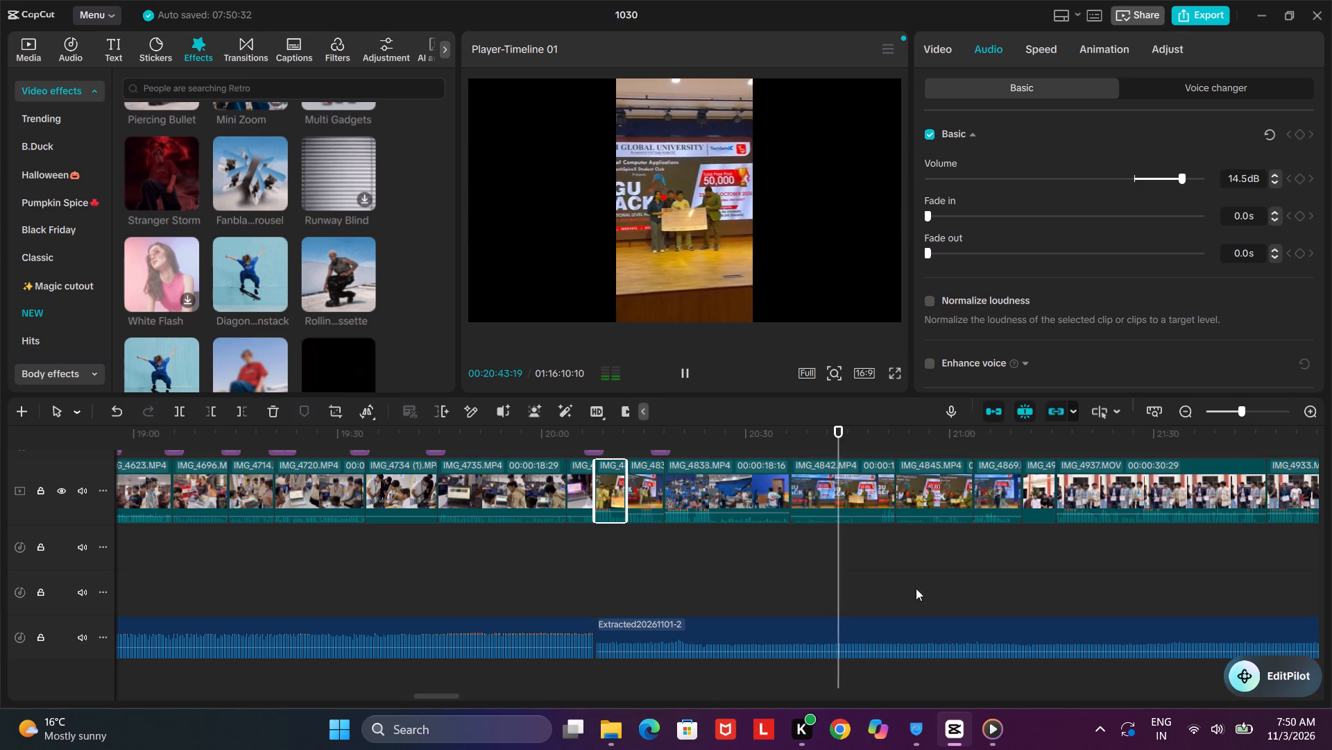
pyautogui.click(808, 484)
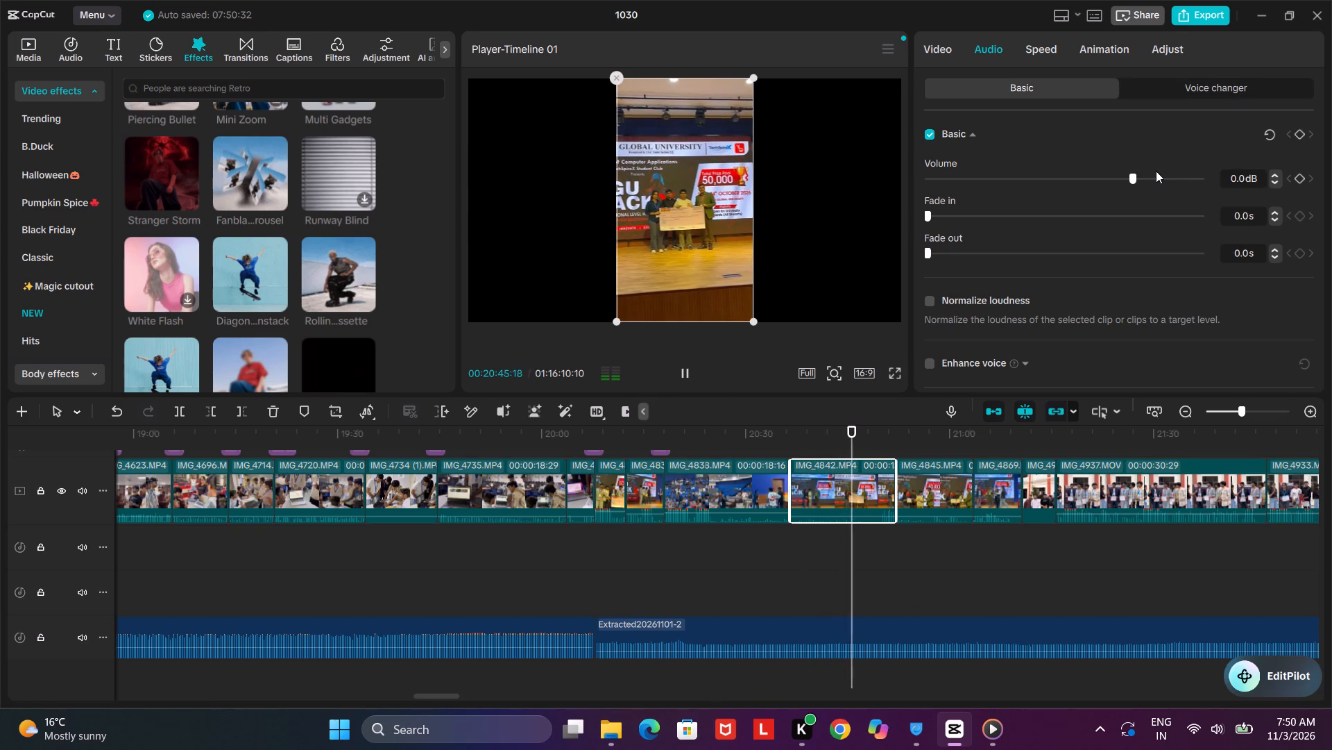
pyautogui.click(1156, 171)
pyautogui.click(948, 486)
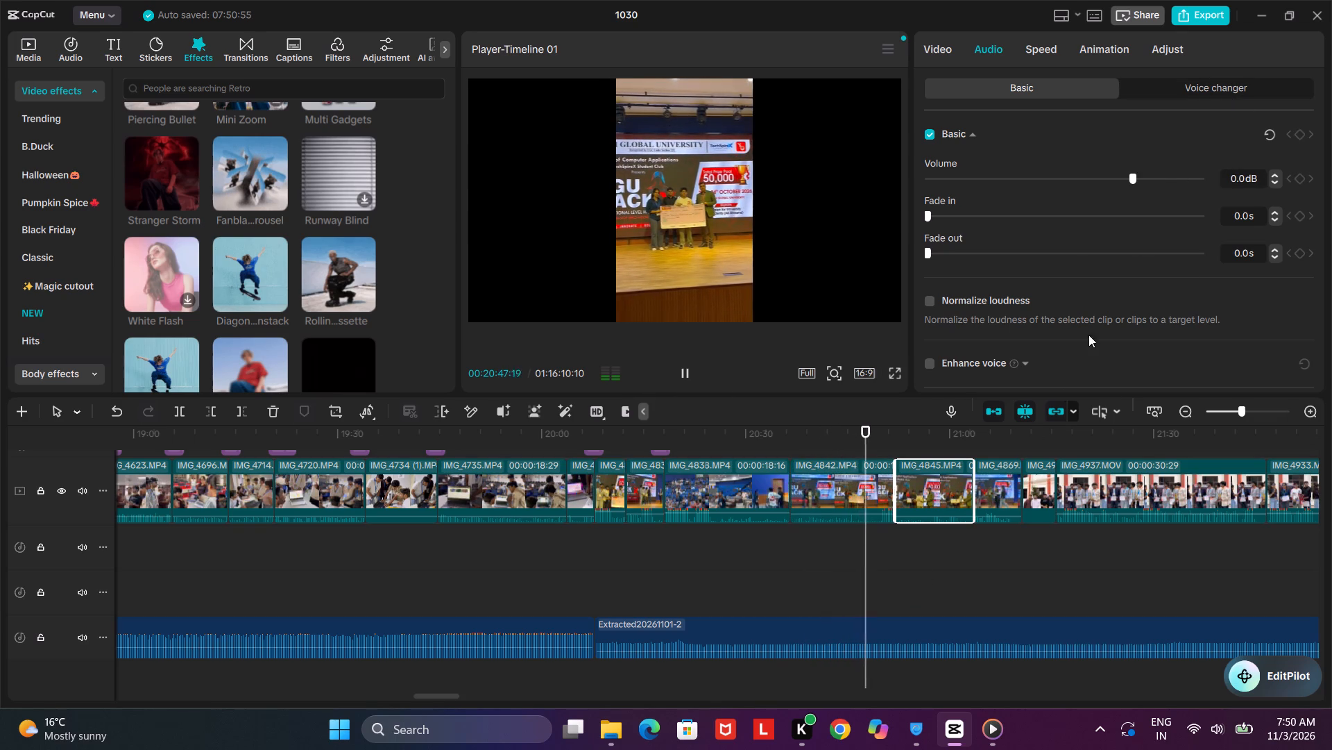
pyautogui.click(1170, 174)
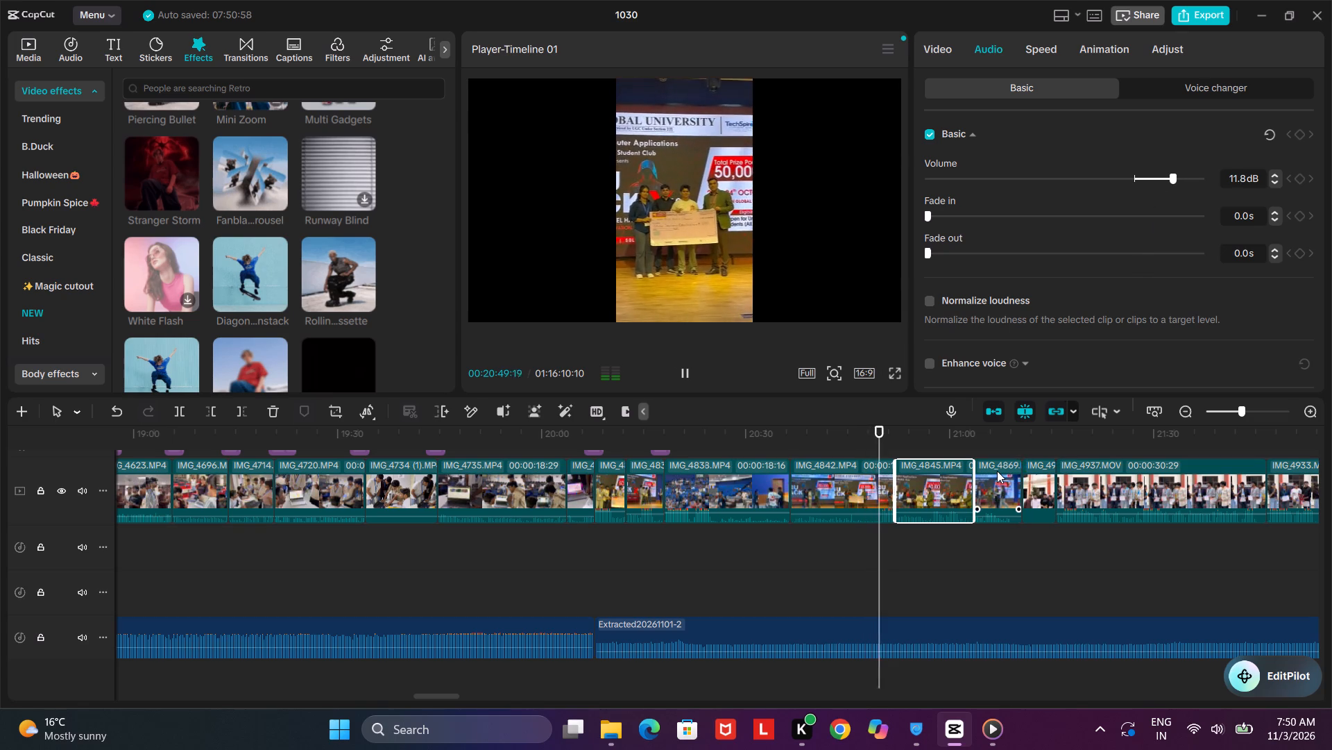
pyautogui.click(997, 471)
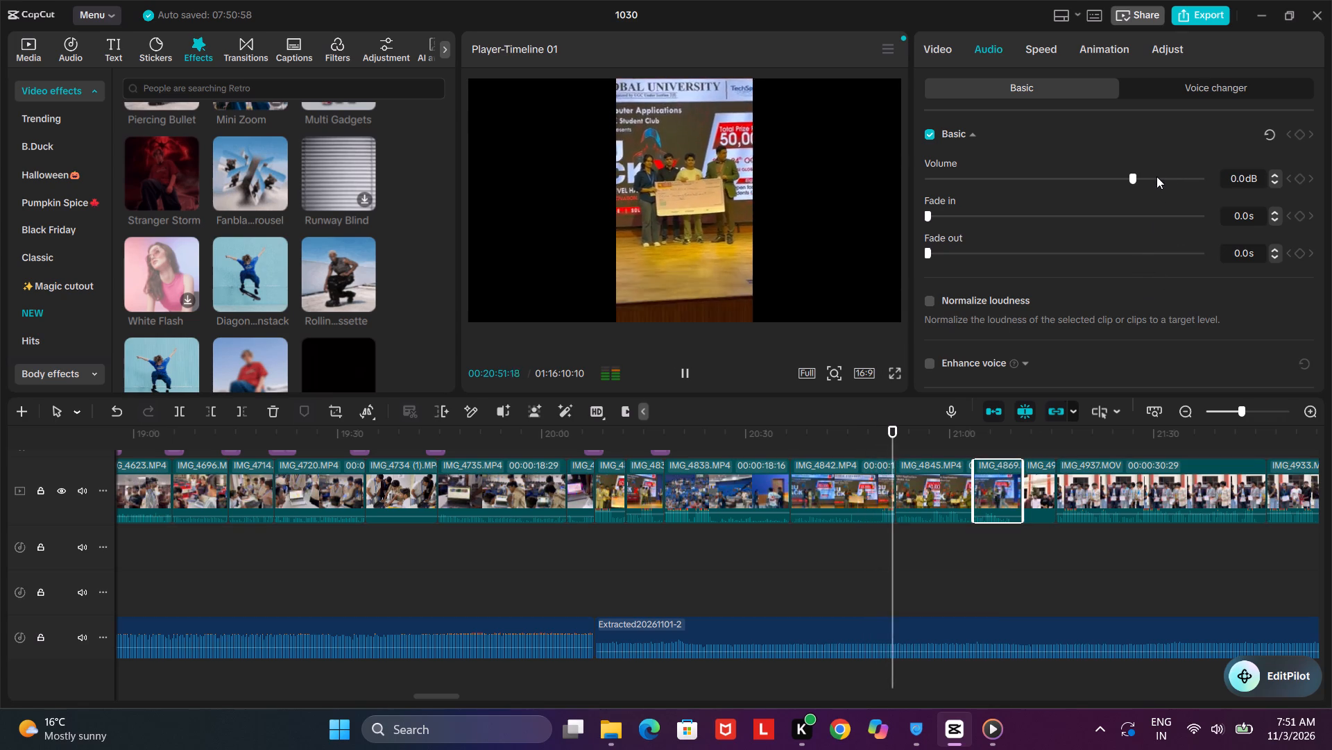
# Set the IMG_4842 clip's audio volume to 15.5 dB.
pyautogui.click(881, 481)
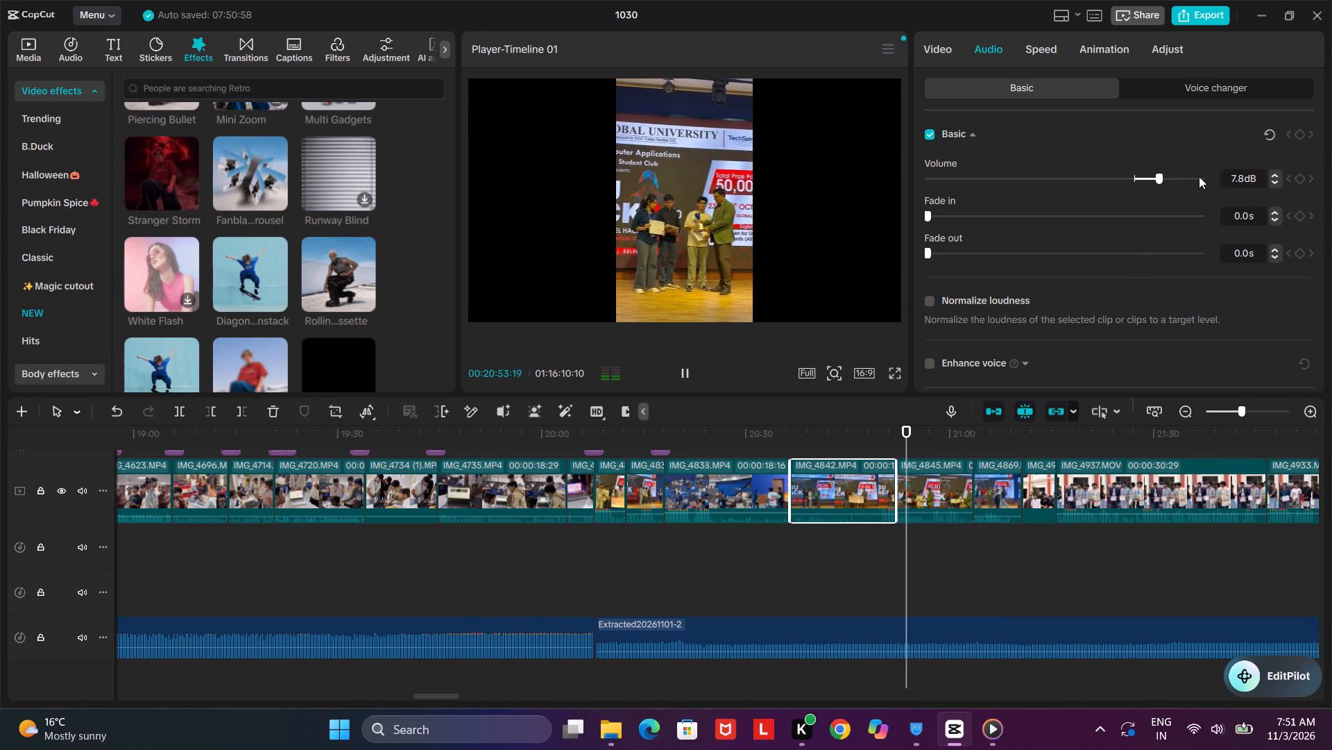
pyautogui.click(1182, 181)
# Set the IMG_4845 clip's audio volume to 12.4 dB after trying 19.9 dB, and play the section.
pyautogui.click(932, 481)
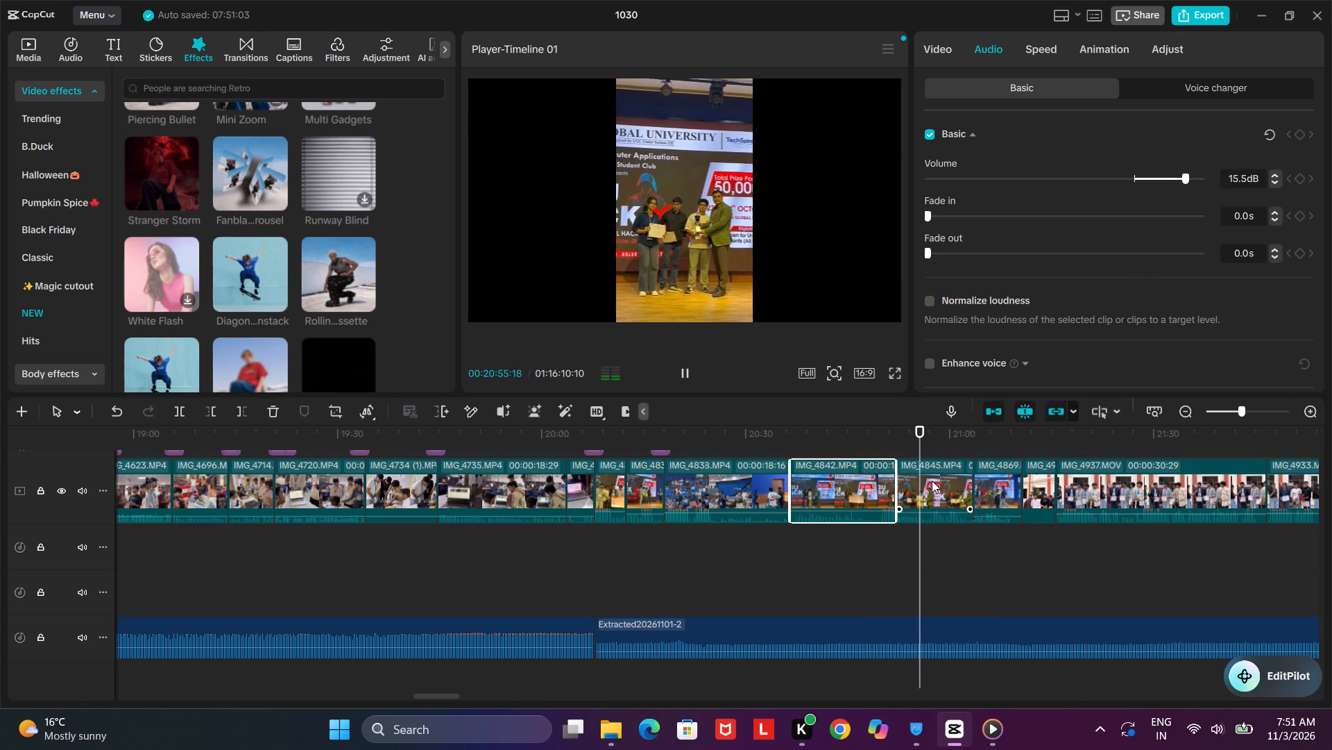
pyautogui.click(1197, 172)
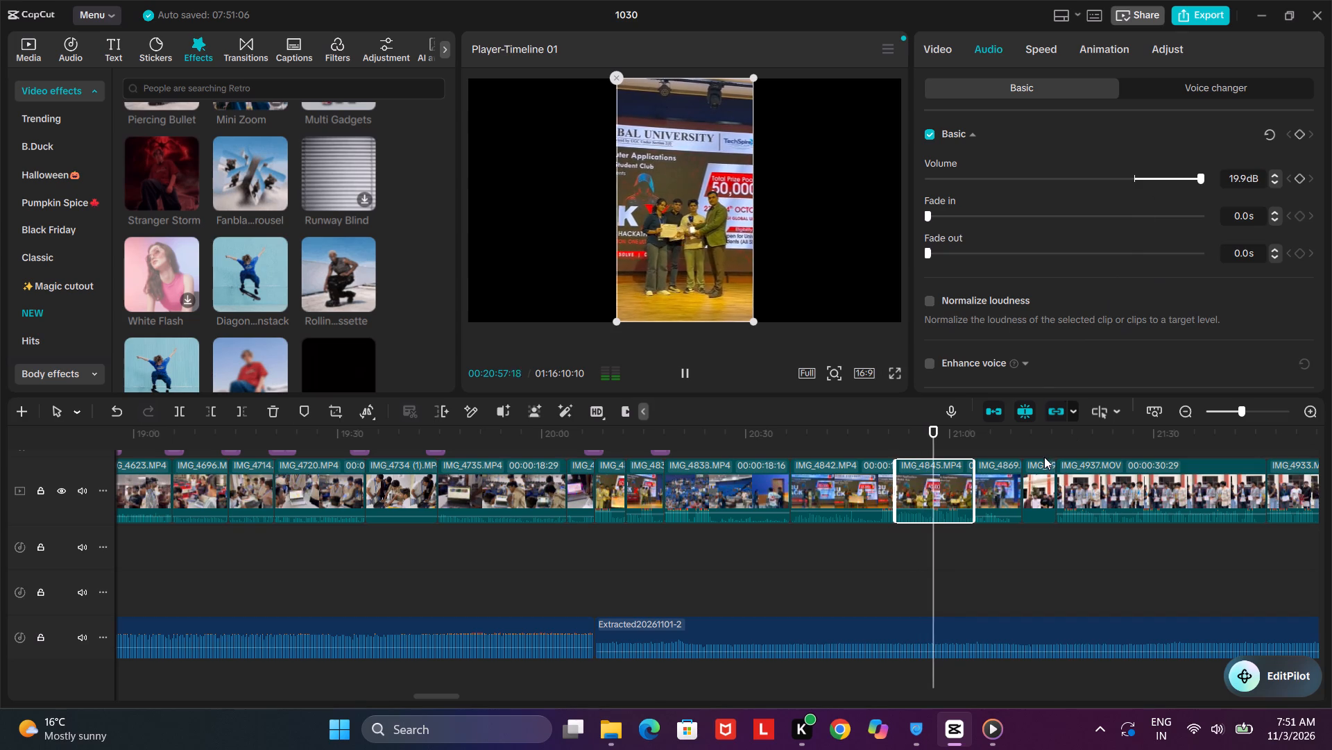
pyautogui.click(1015, 478)
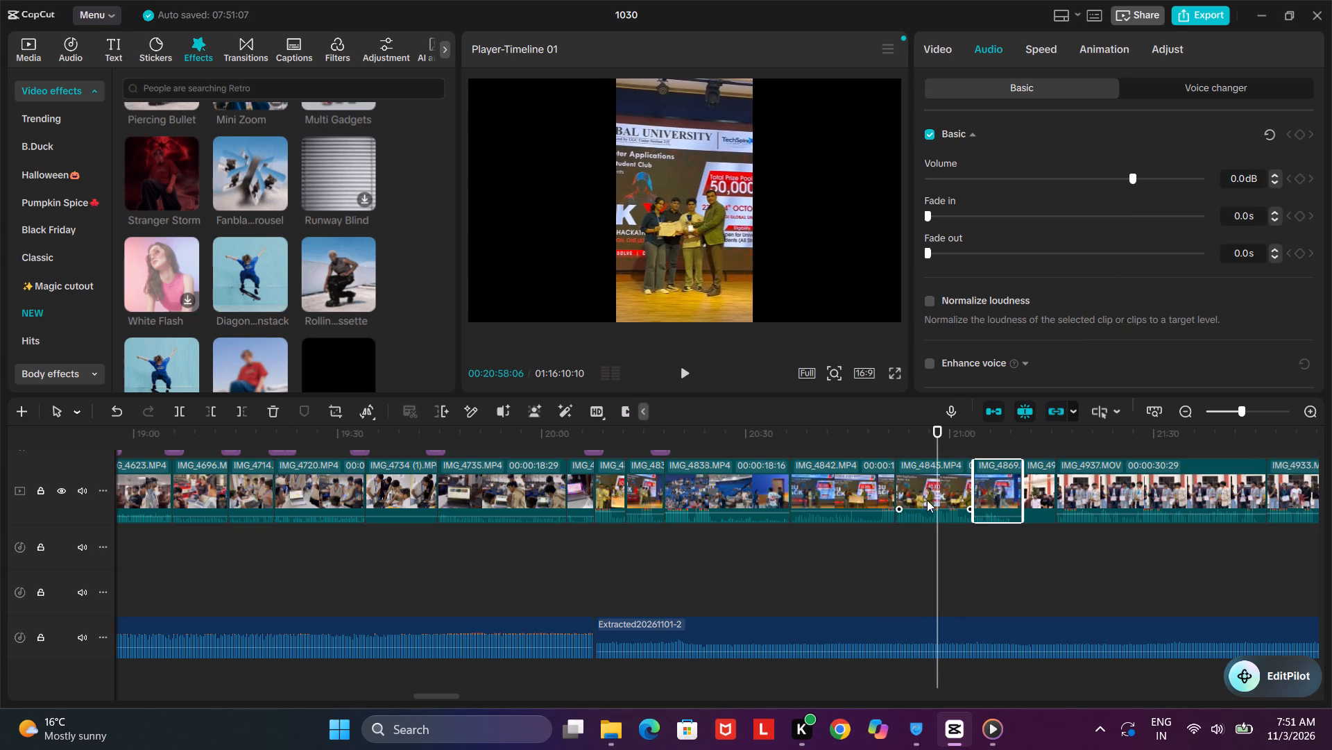
pyautogui.click(930, 494)
pyautogui.click(1172, 175)
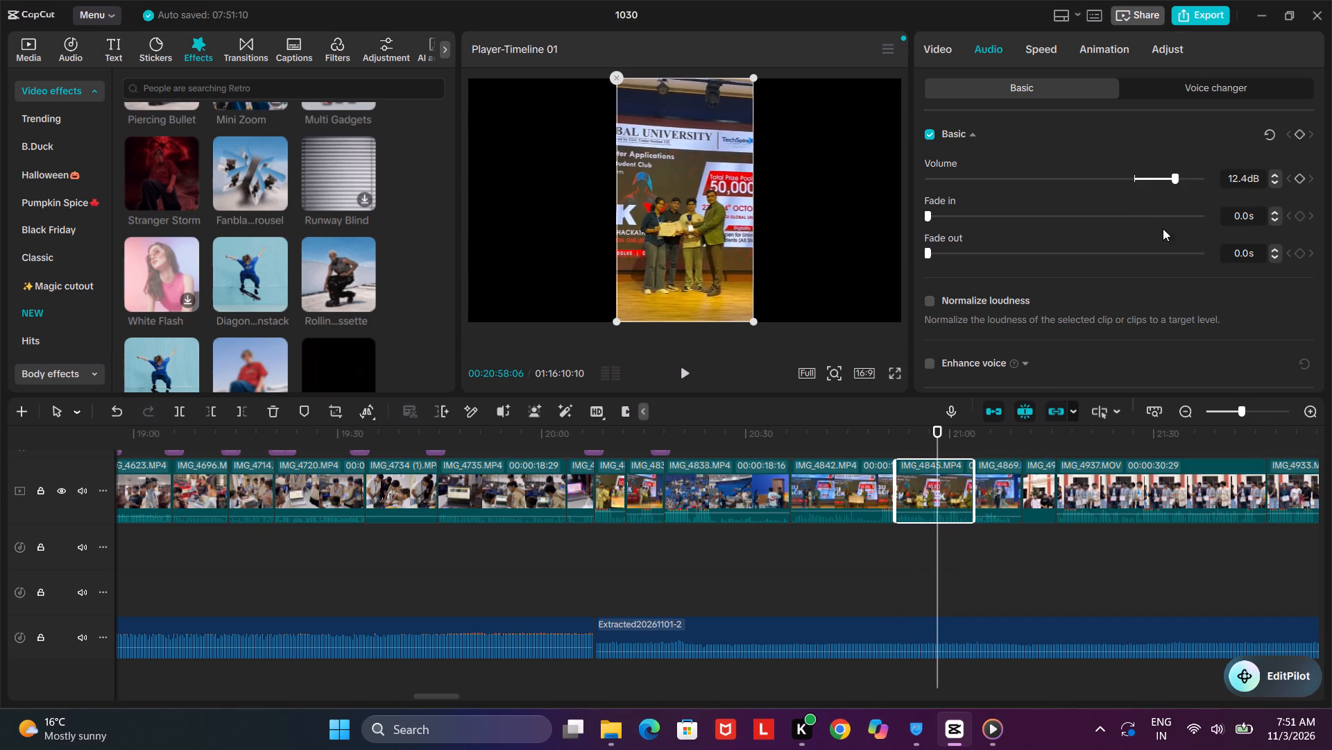
pyautogui.click(689, 376)
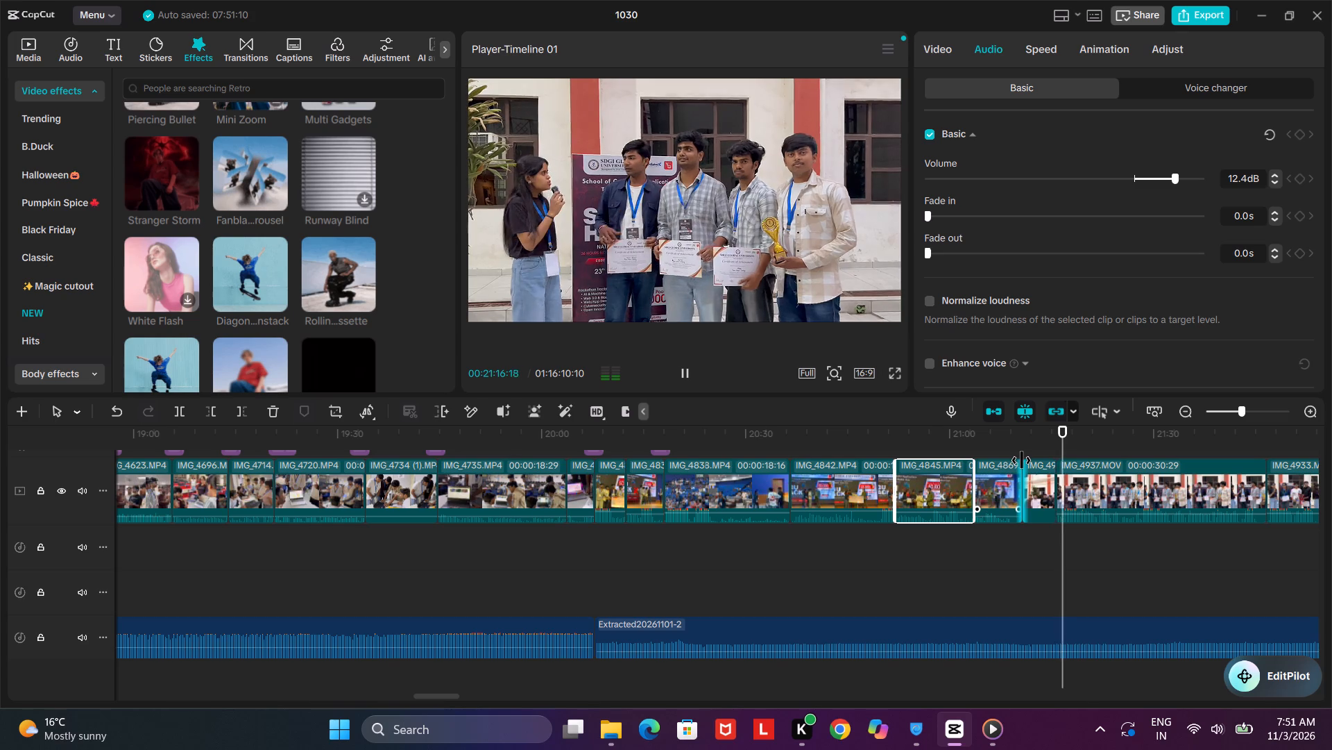
# Move the short clip between IMG_4869 and IMG_4937 to the cut between IMG_4927 and the 1.3X-speed IMG_1545 clip.
pyautogui.moveTo(1033, 483); pyautogui.dragTo(1039, 485)
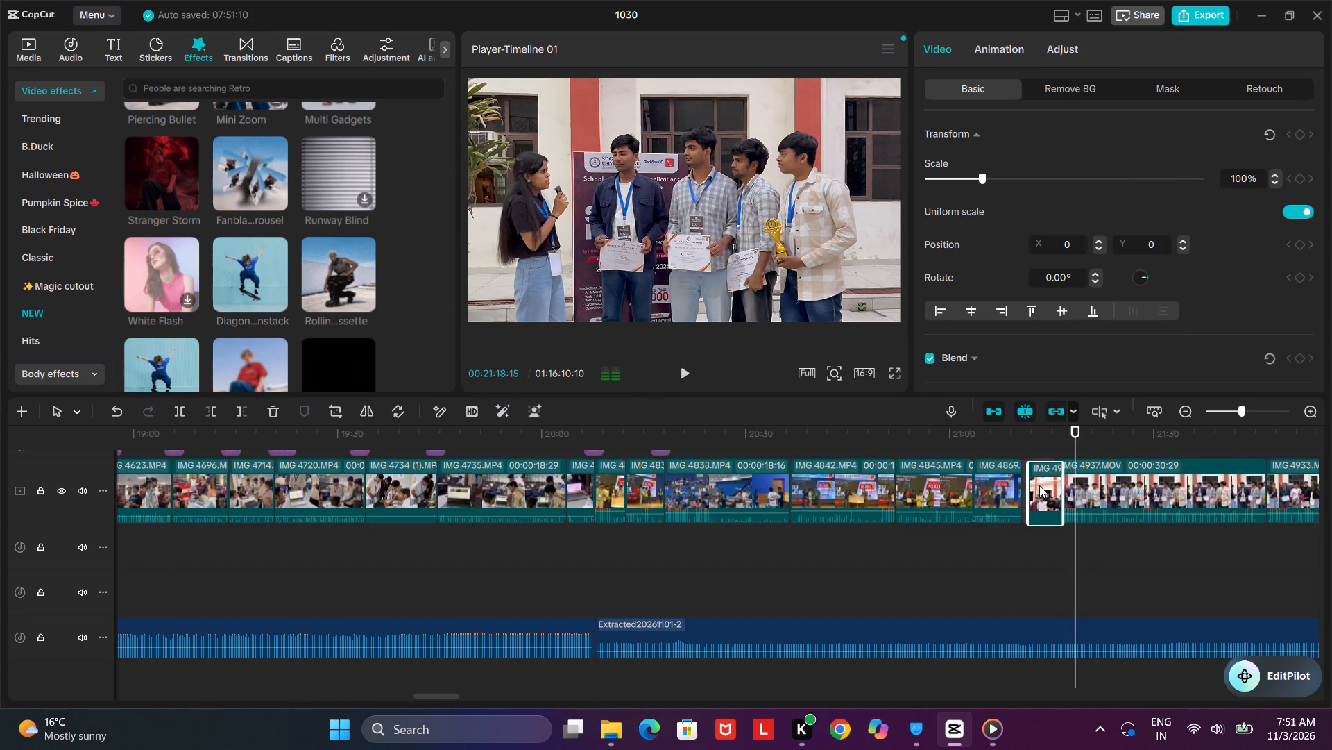
pyautogui.moveTo(1039, 485); pyautogui.dragTo(1250, 496)
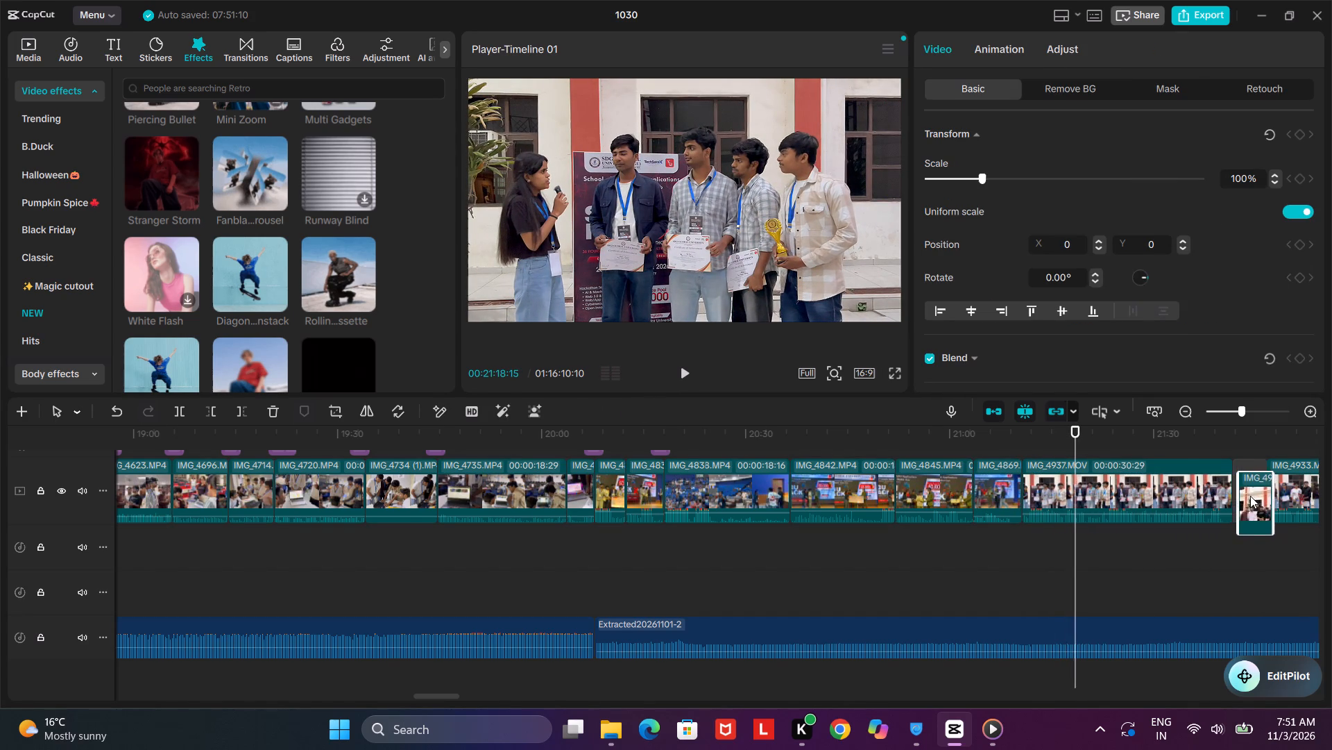
pyautogui.moveTo(1250, 496); pyautogui.dragTo(1312, 488)
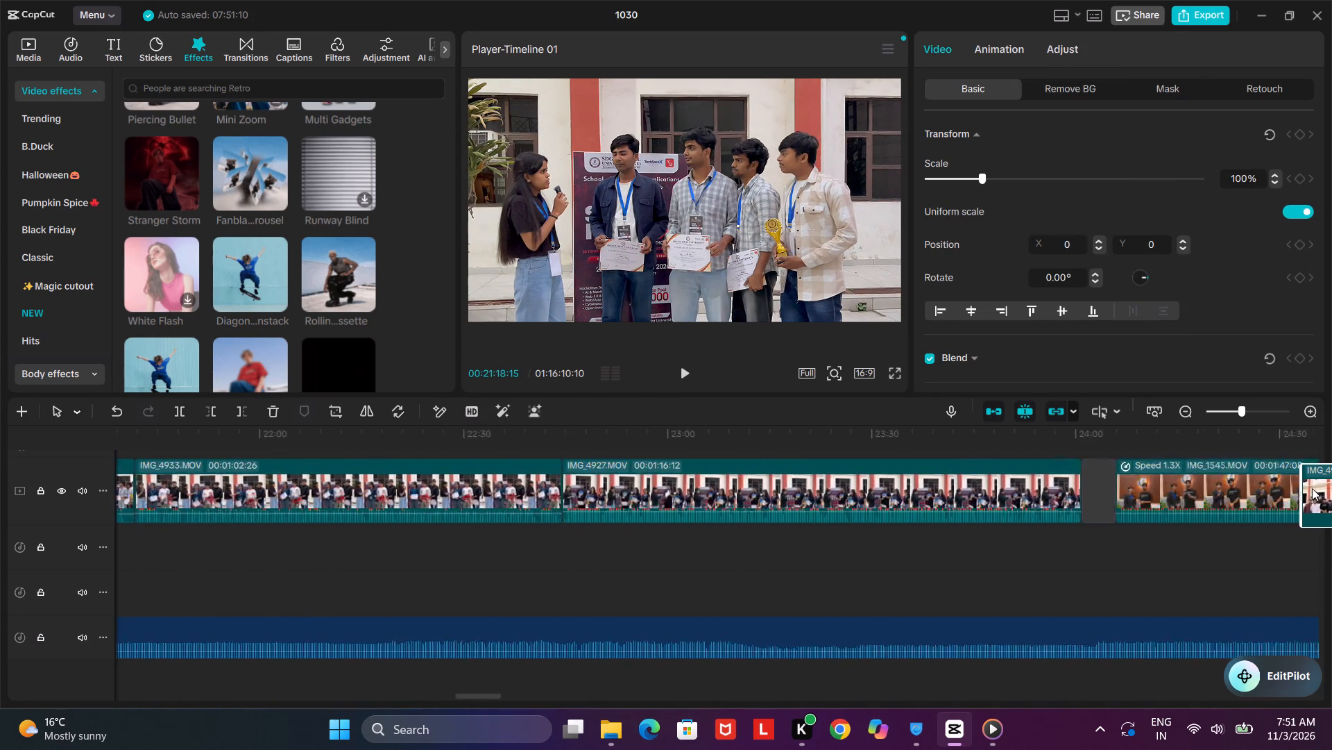
pyautogui.moveTo(1312, 488); pyautogui.dragTo(948, 476)
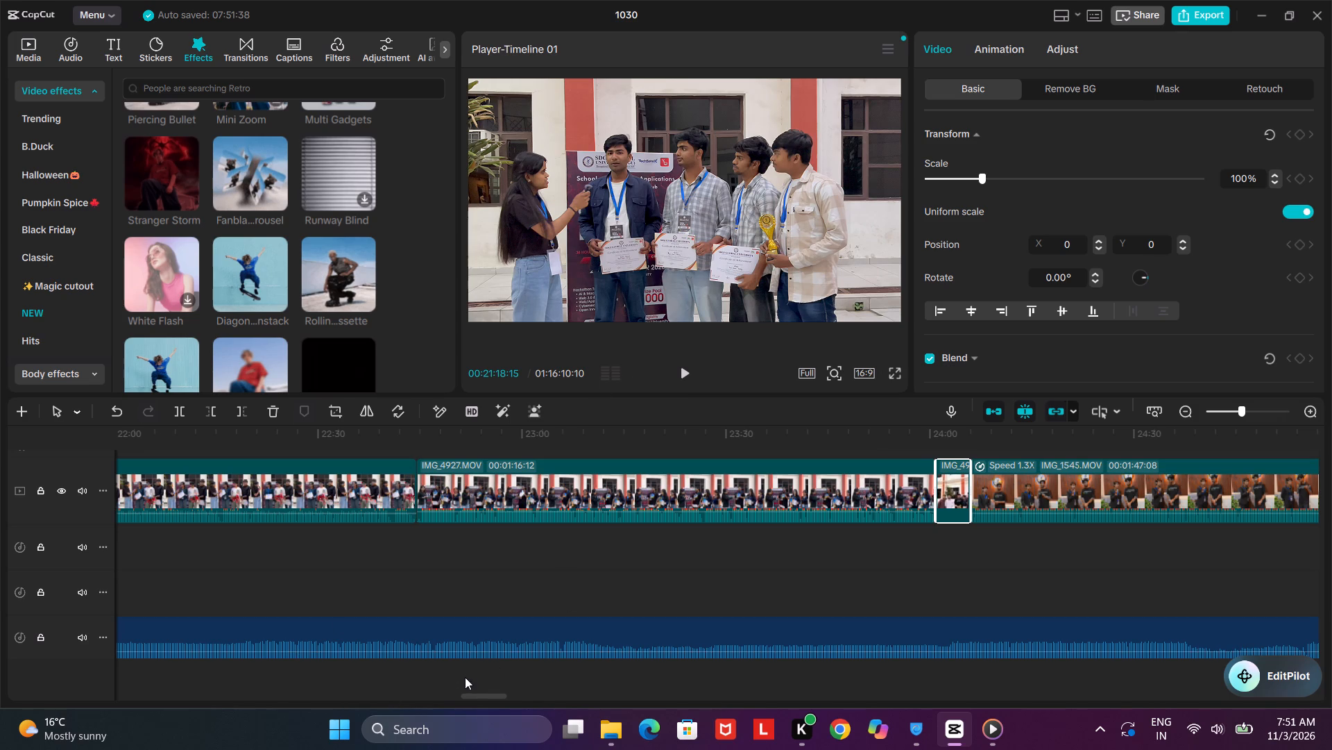
# Set the IMG_4937 clip's audio volume to 14.1 dB and replay the cut into IMG_4933.
pyautogui.moveTo(469, 694); pyautogui.dragTo(438, 698)
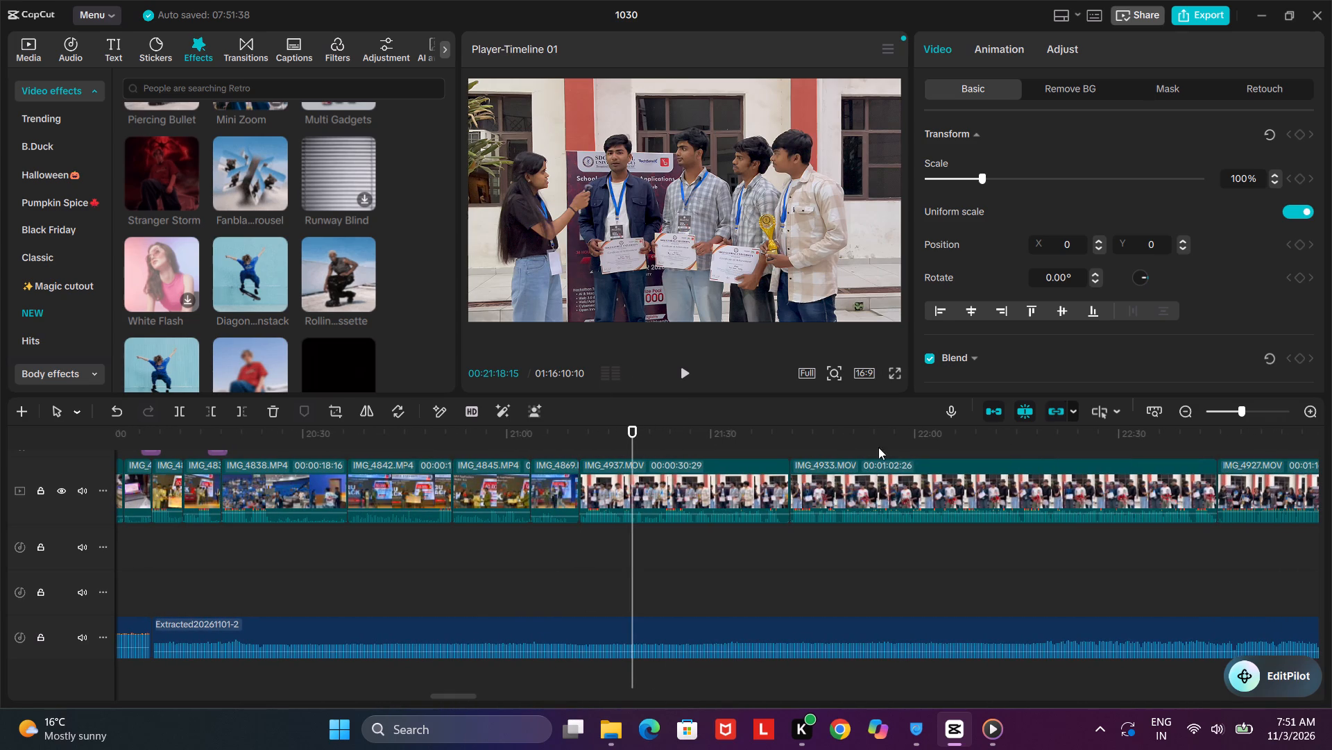
pyautogui.click(694, 370)
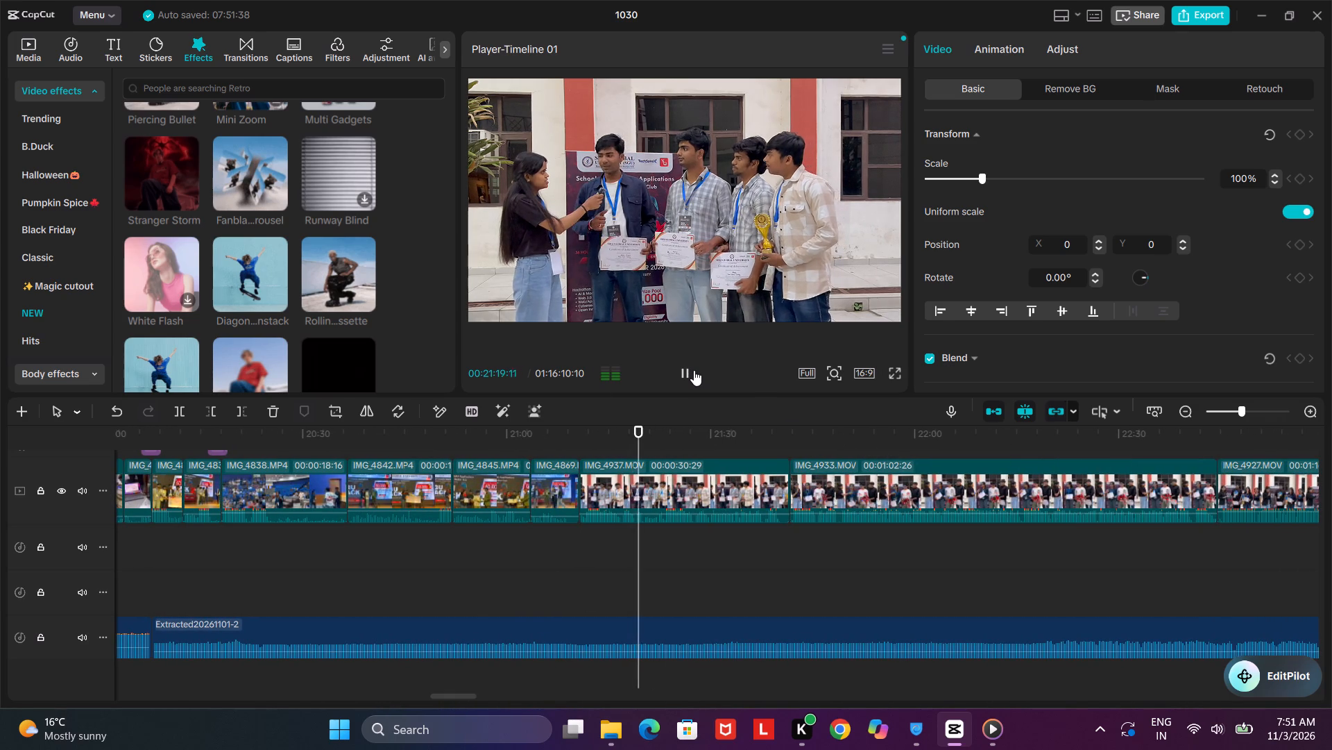
pyautogui.click(718, 489)
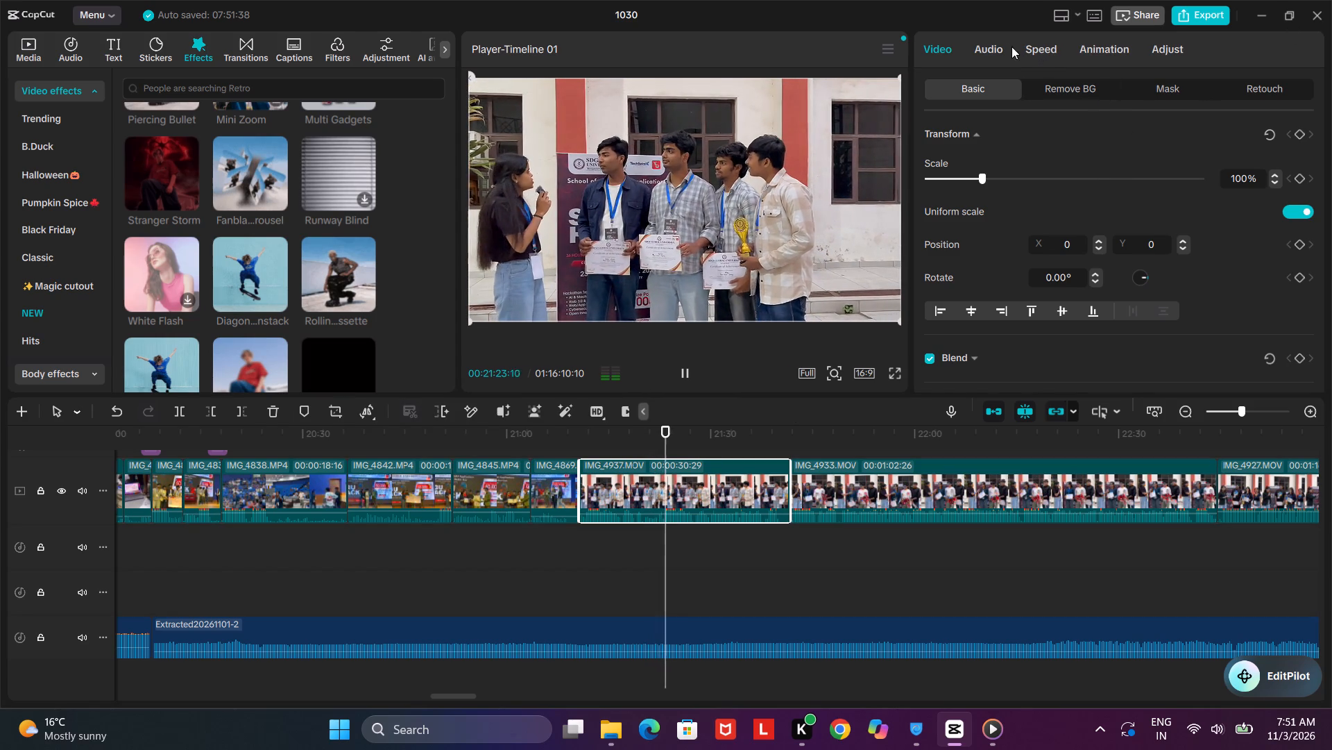
pyautogui.click(1007, 47)
pyautogui.click(1177, 176)
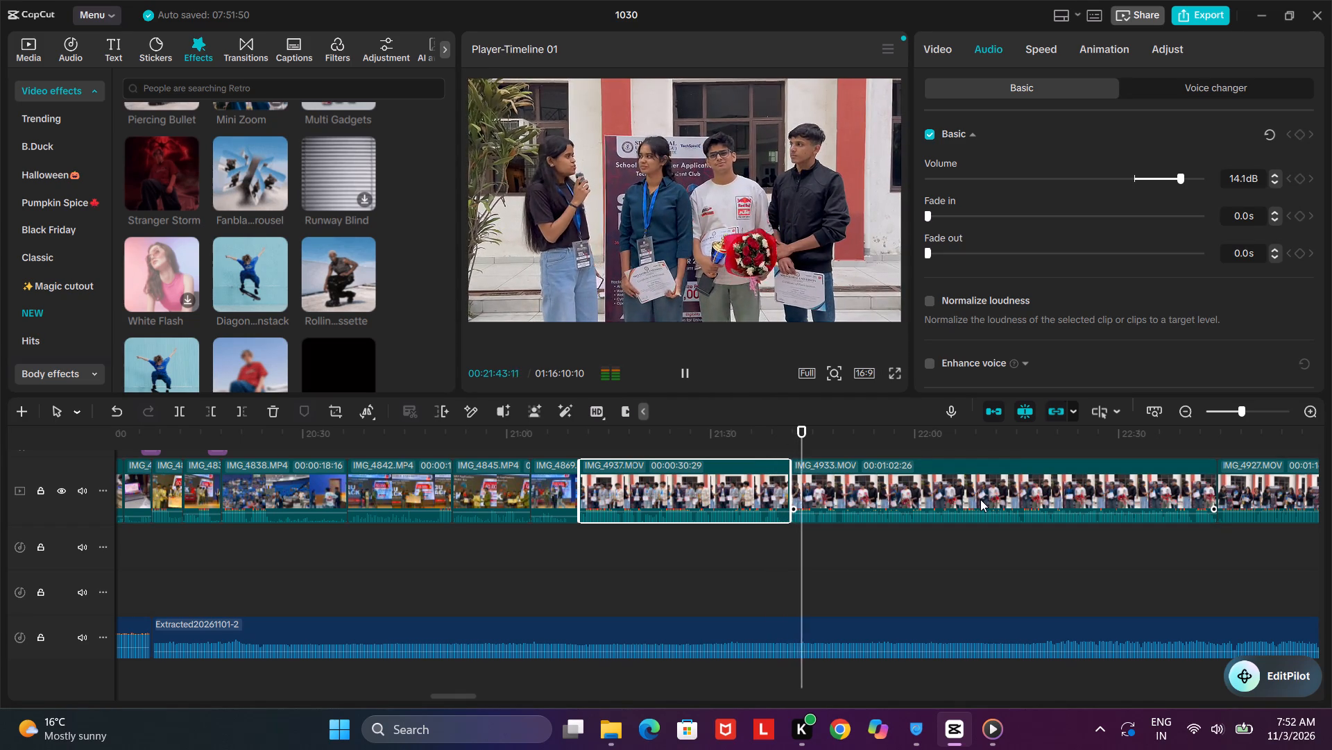
pyautogui.moveTo(808, 426); pyautogui.dragTo(785, 403)
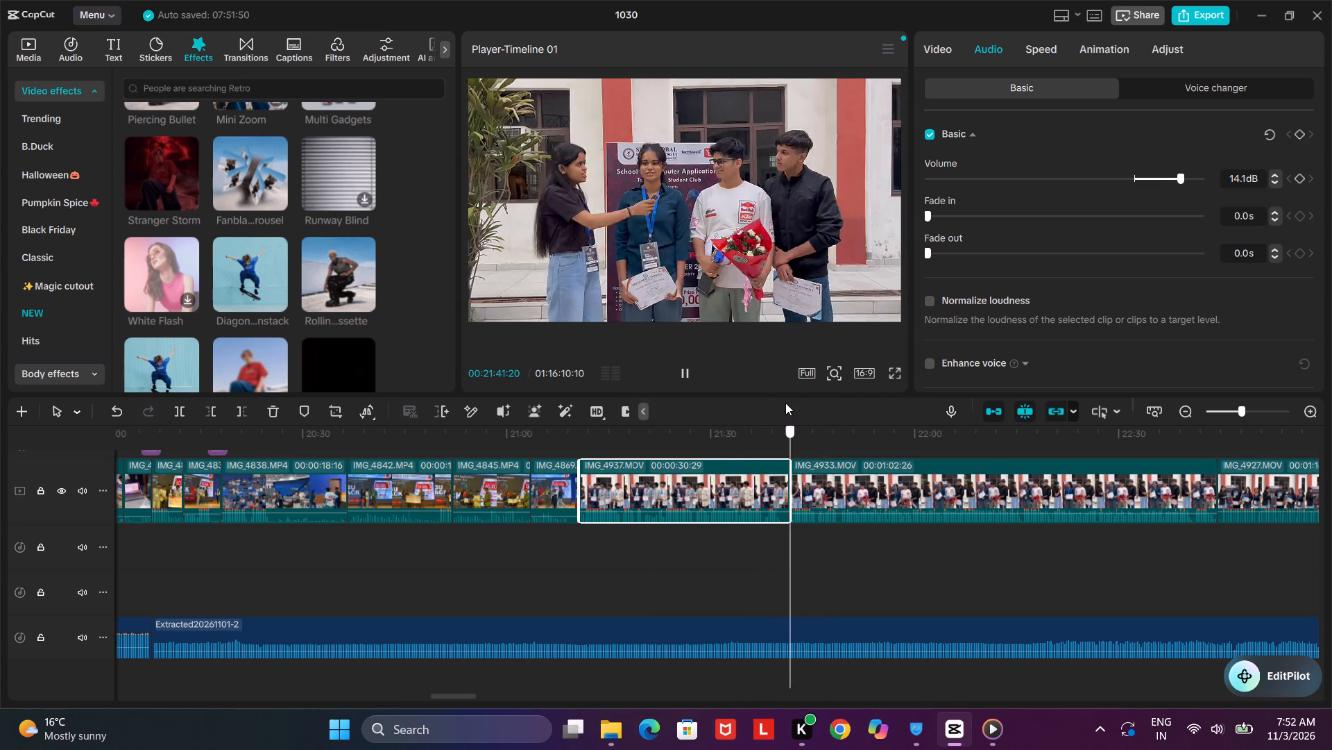
pyautogui.moveTo(785, 403); pyautogui.dragTo(783, 403)
pyautogui.click(681, 365)
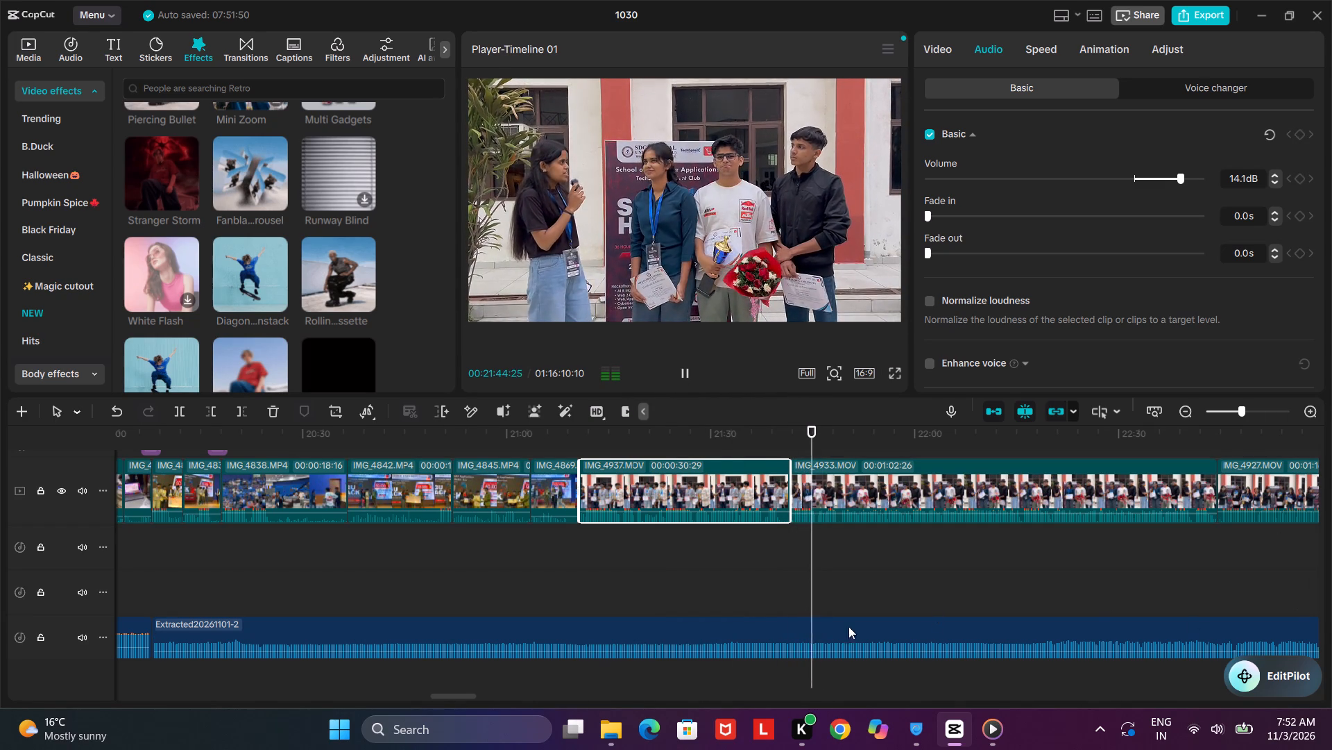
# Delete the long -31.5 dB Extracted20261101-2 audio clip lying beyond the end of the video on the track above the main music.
pyautogui.moveTo(466, 698); pyautogui.dragTo(474, 700)
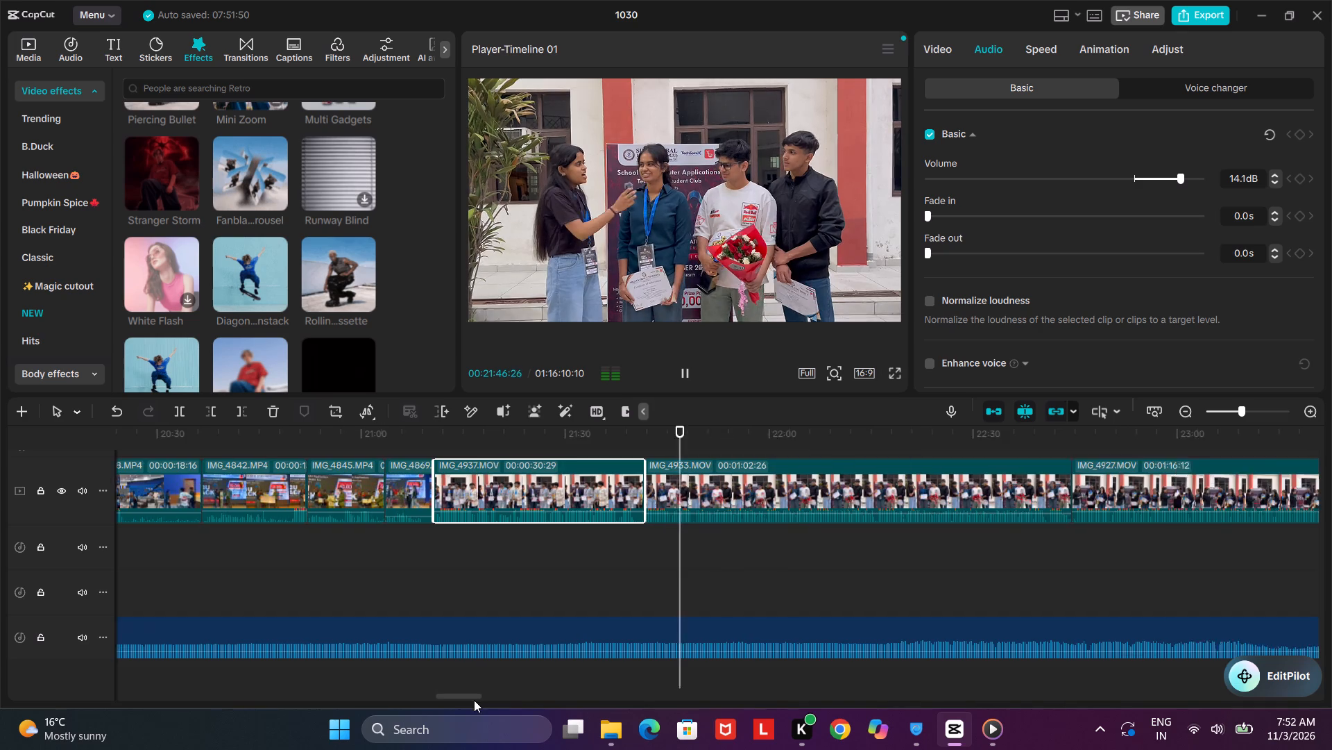
pyautogui.moveTo(474, 700); pyautogui.dragTo(507, 707)
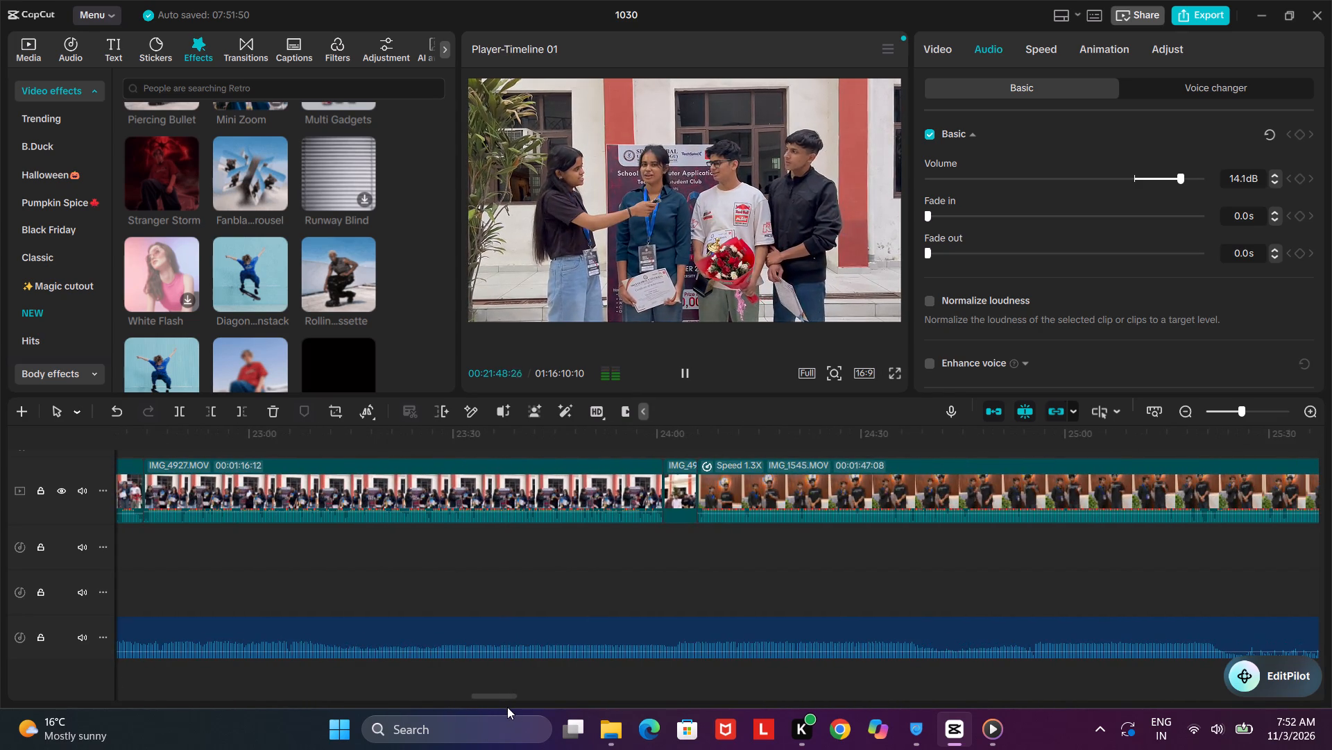
pyautogui.moveTo(507, 707); pyautogui.dragTo(515, 699)
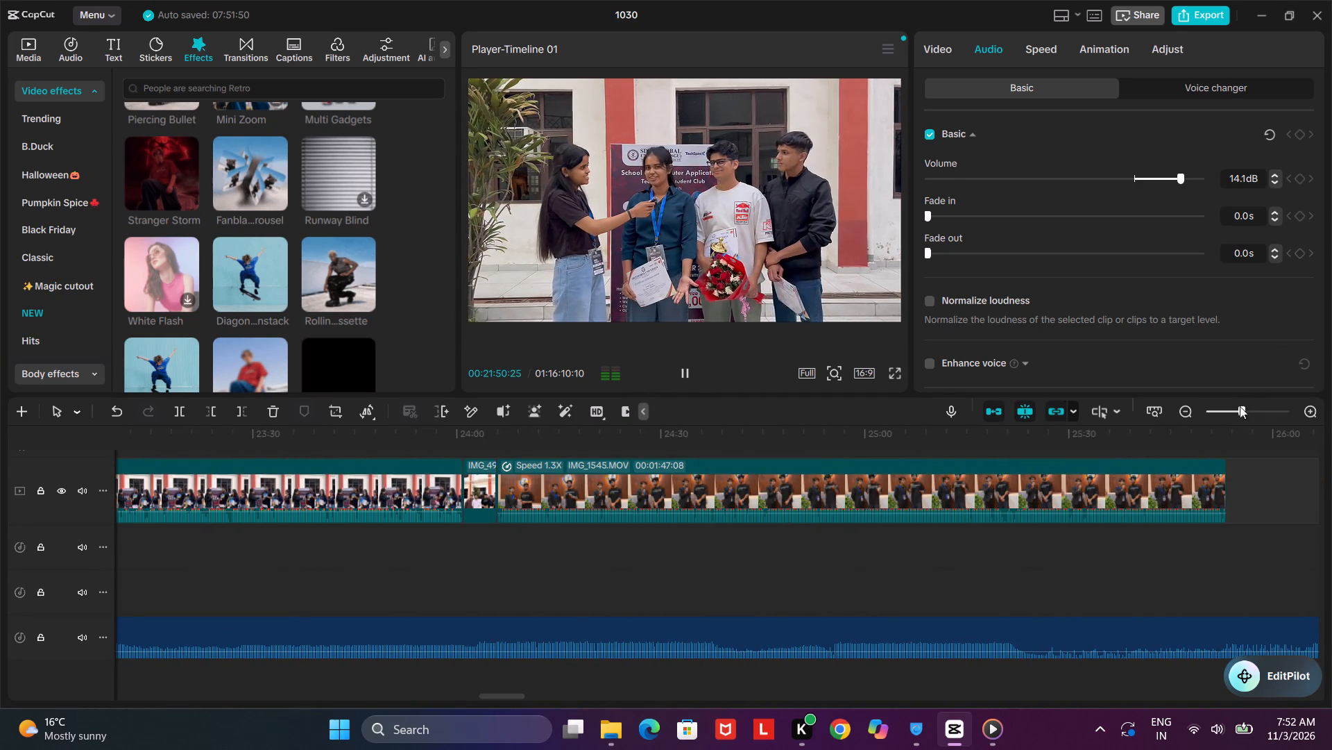
pyautogui.click(1220, 403)
pyautogui.click(1231, 408)
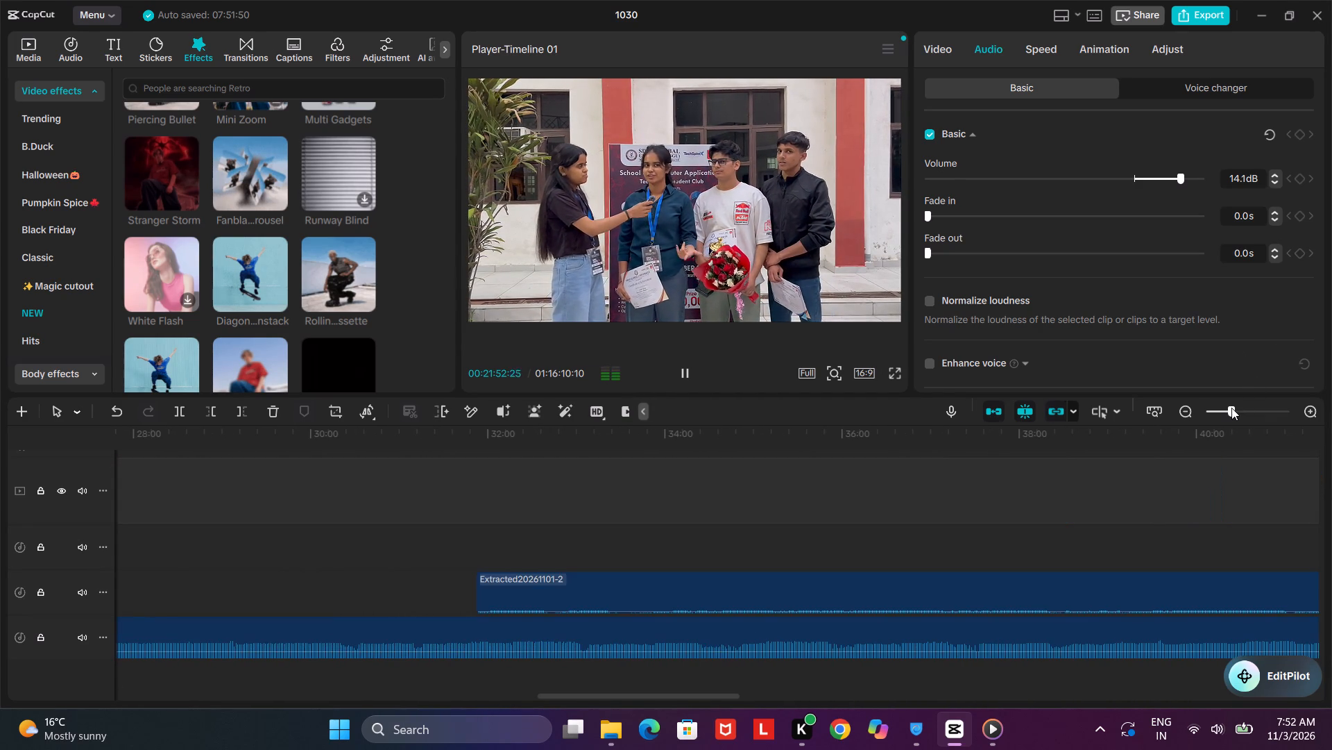
pyautogui.click(638, 590)
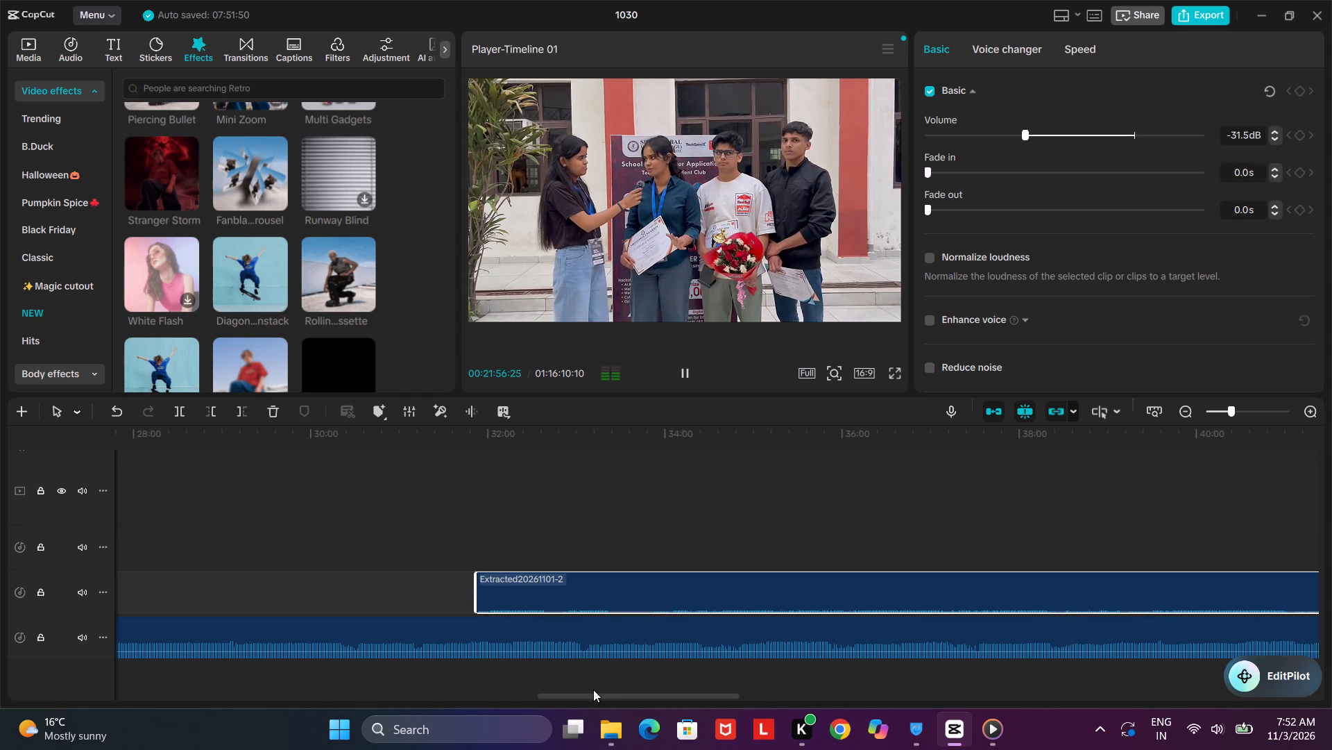
pyautogui.click(1224, 410)
pyautogui.click(1218, 410)
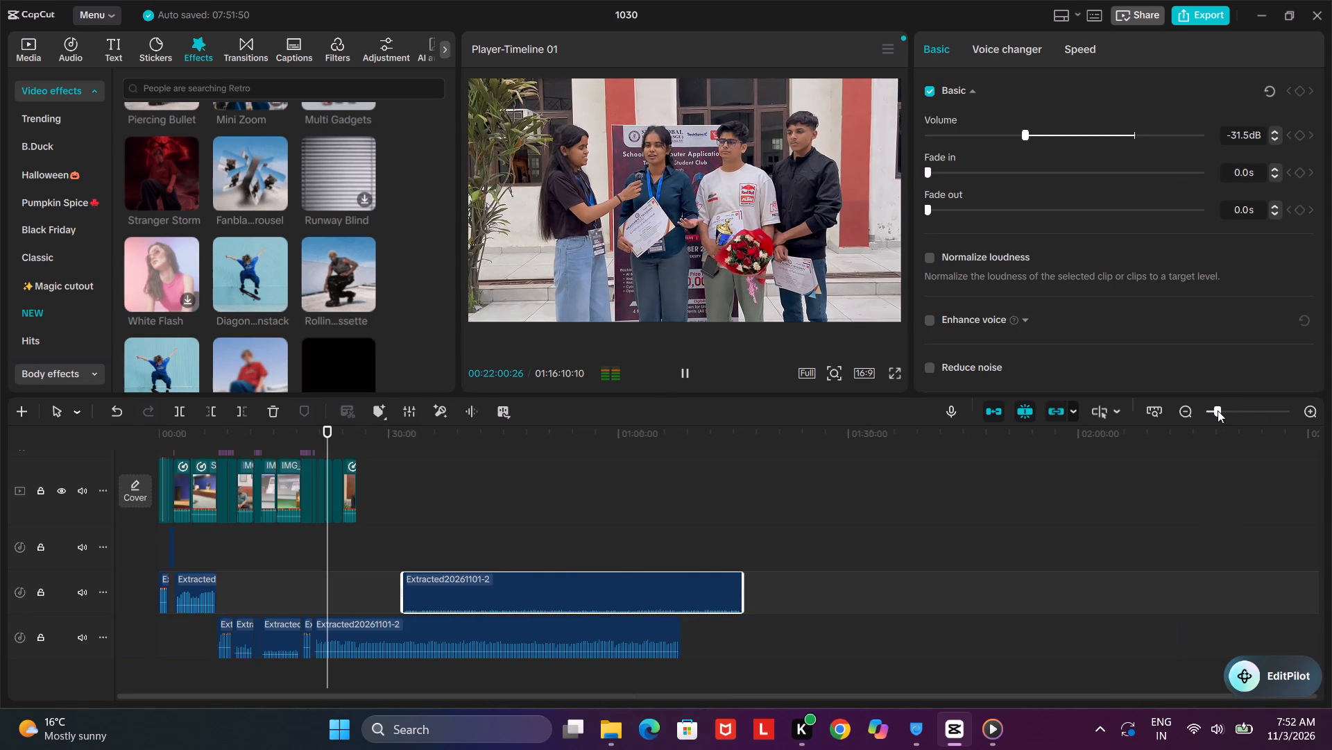
pyautogui.moveTo(566, 598); pyautogui.dragTo(665, 580)
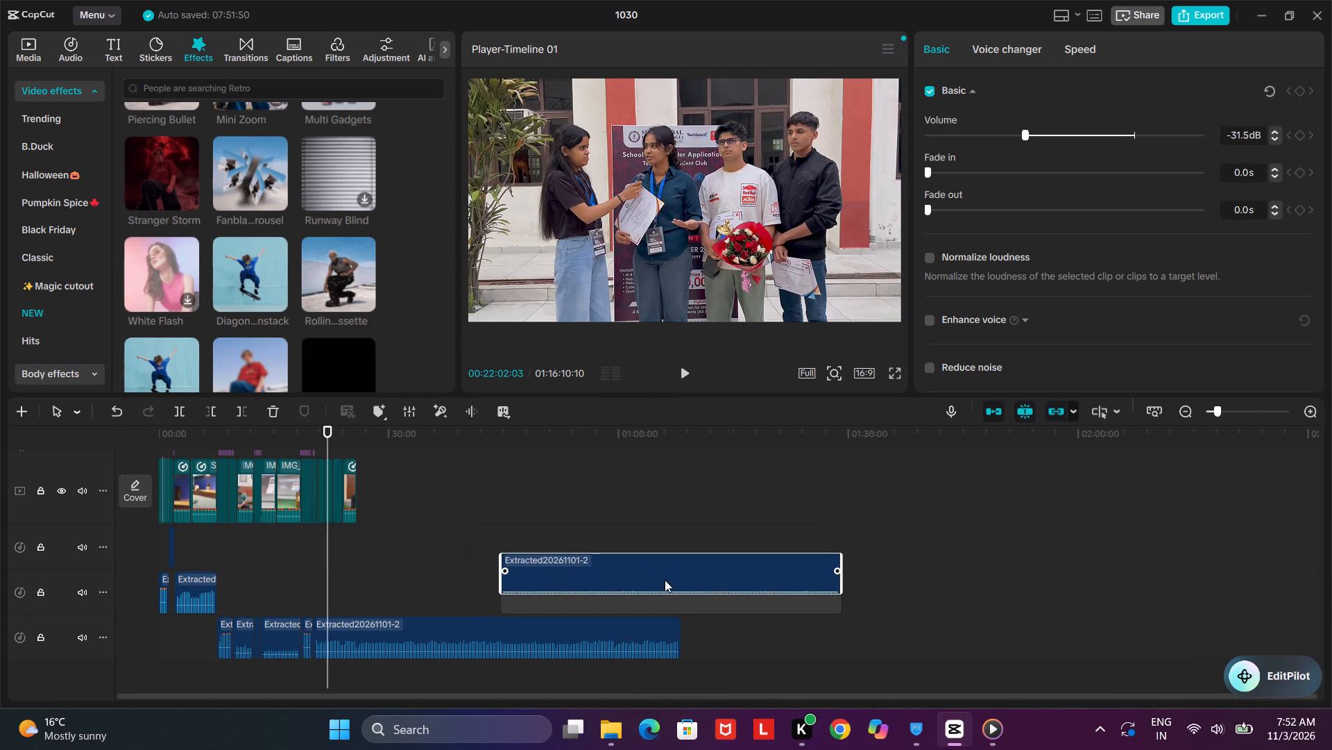
pyautogui.click(269, 412)
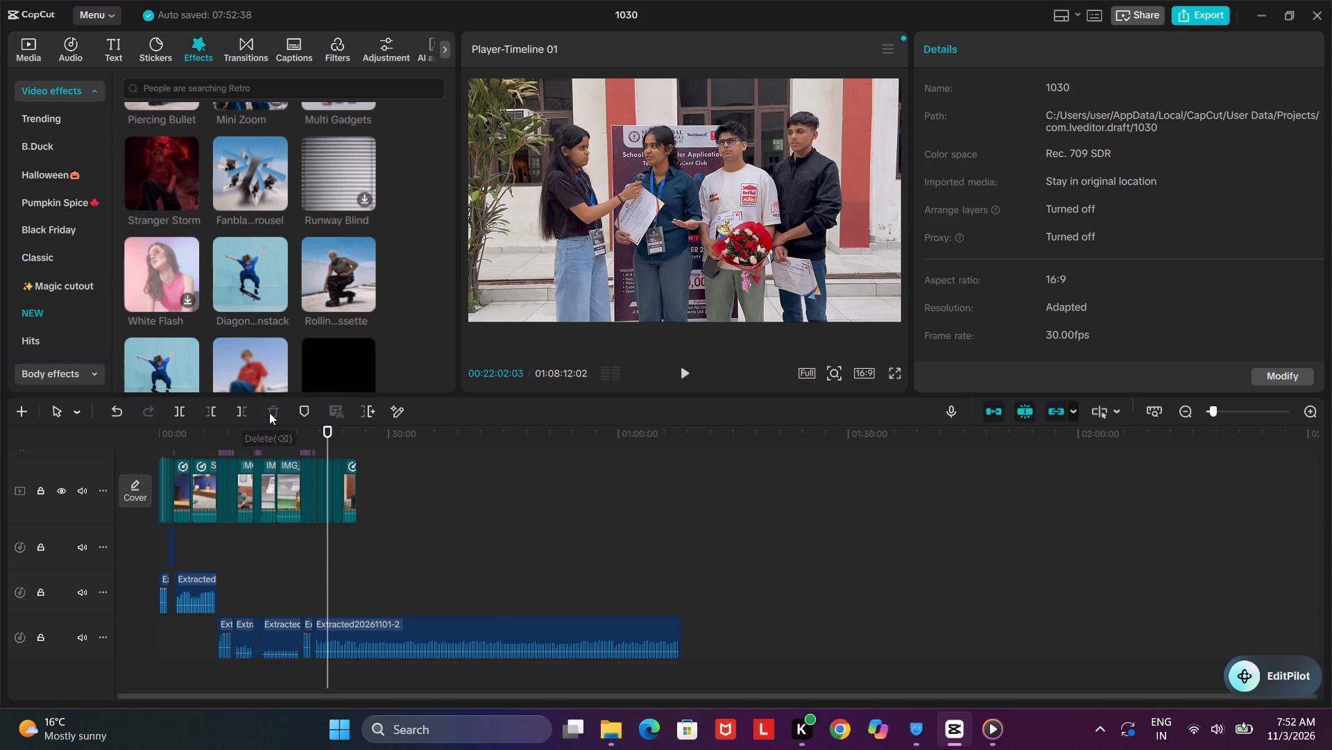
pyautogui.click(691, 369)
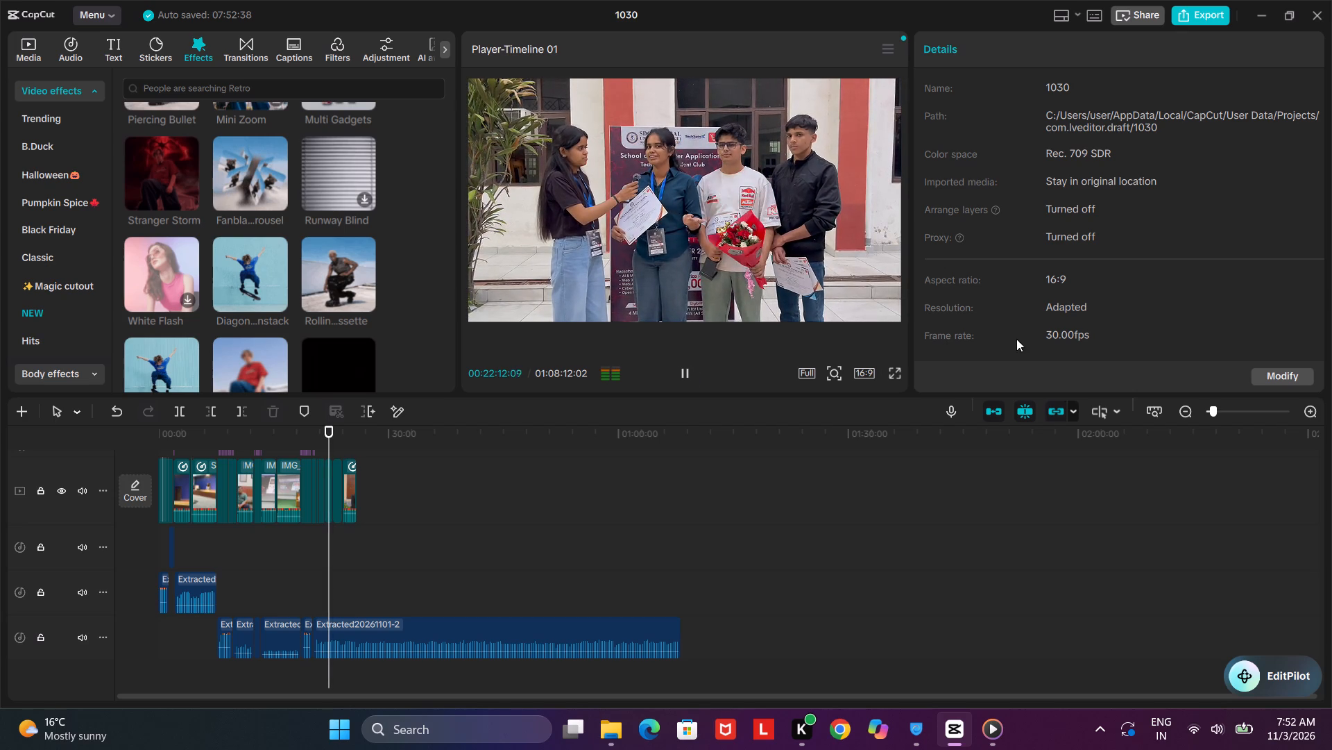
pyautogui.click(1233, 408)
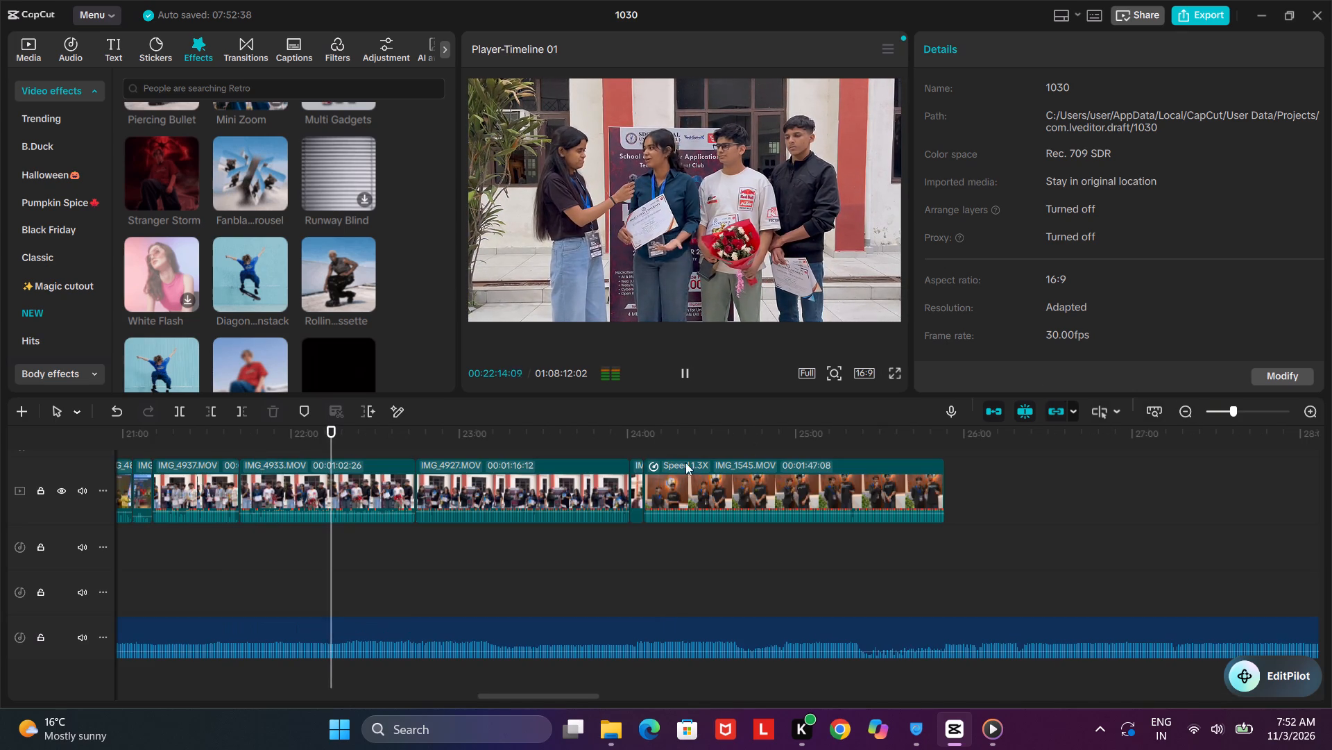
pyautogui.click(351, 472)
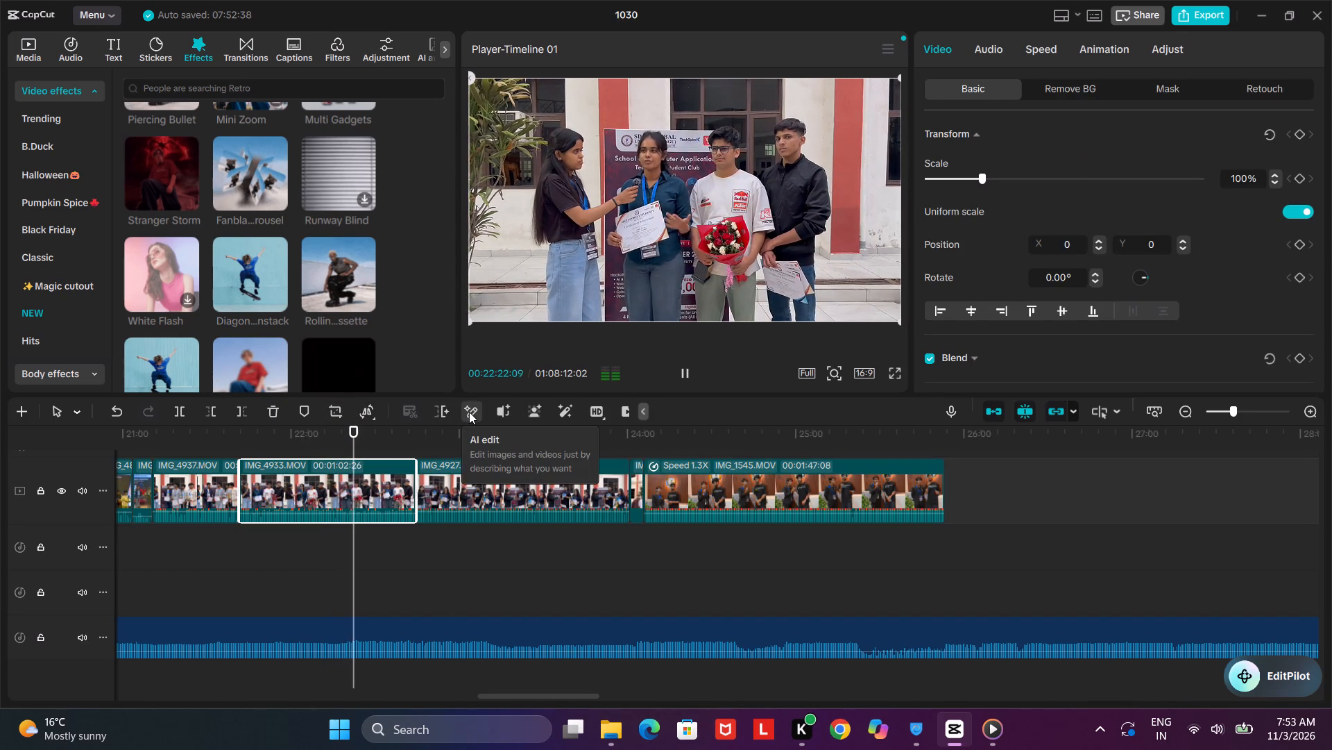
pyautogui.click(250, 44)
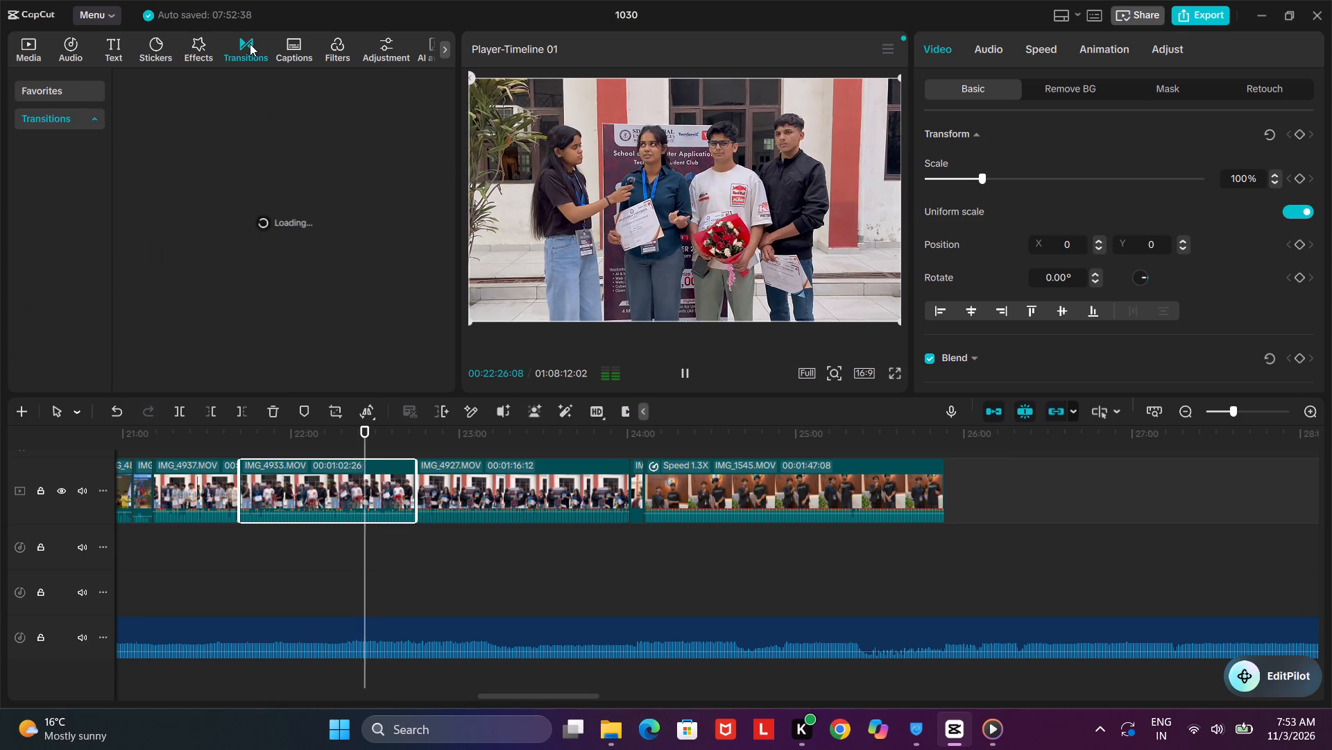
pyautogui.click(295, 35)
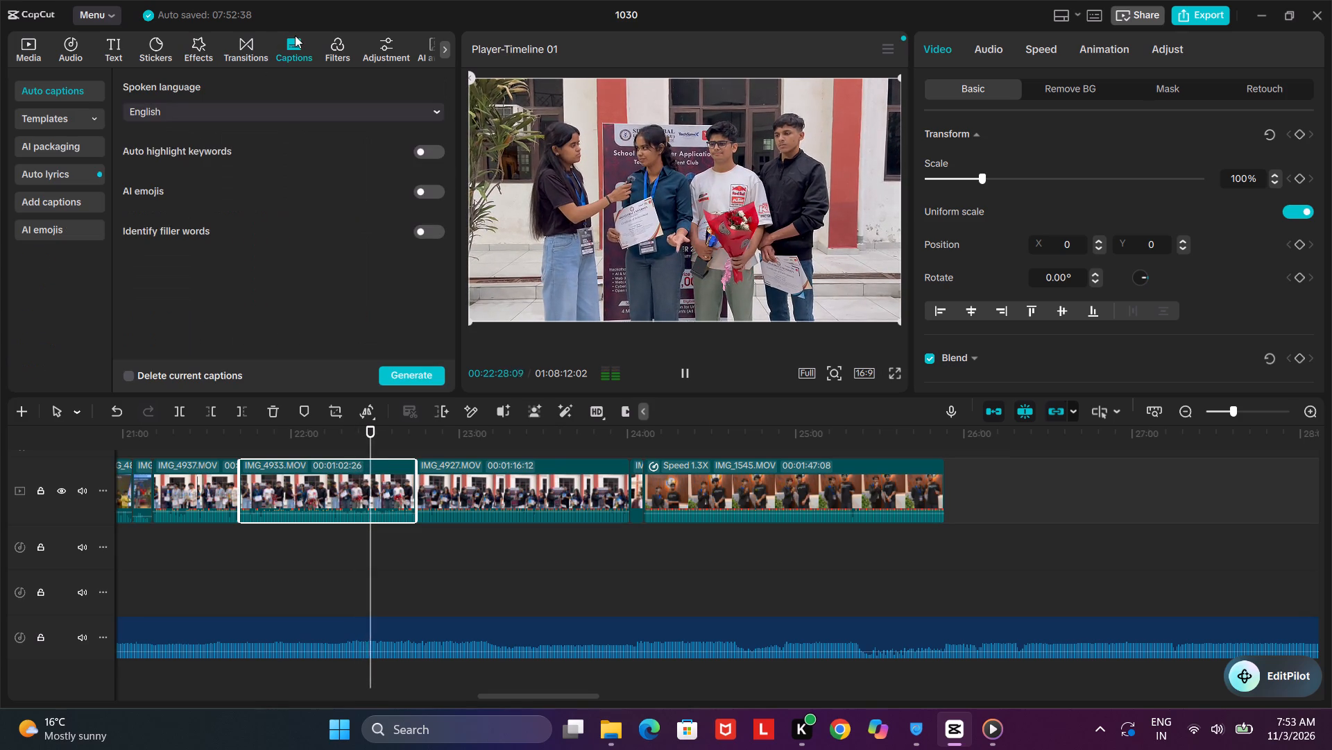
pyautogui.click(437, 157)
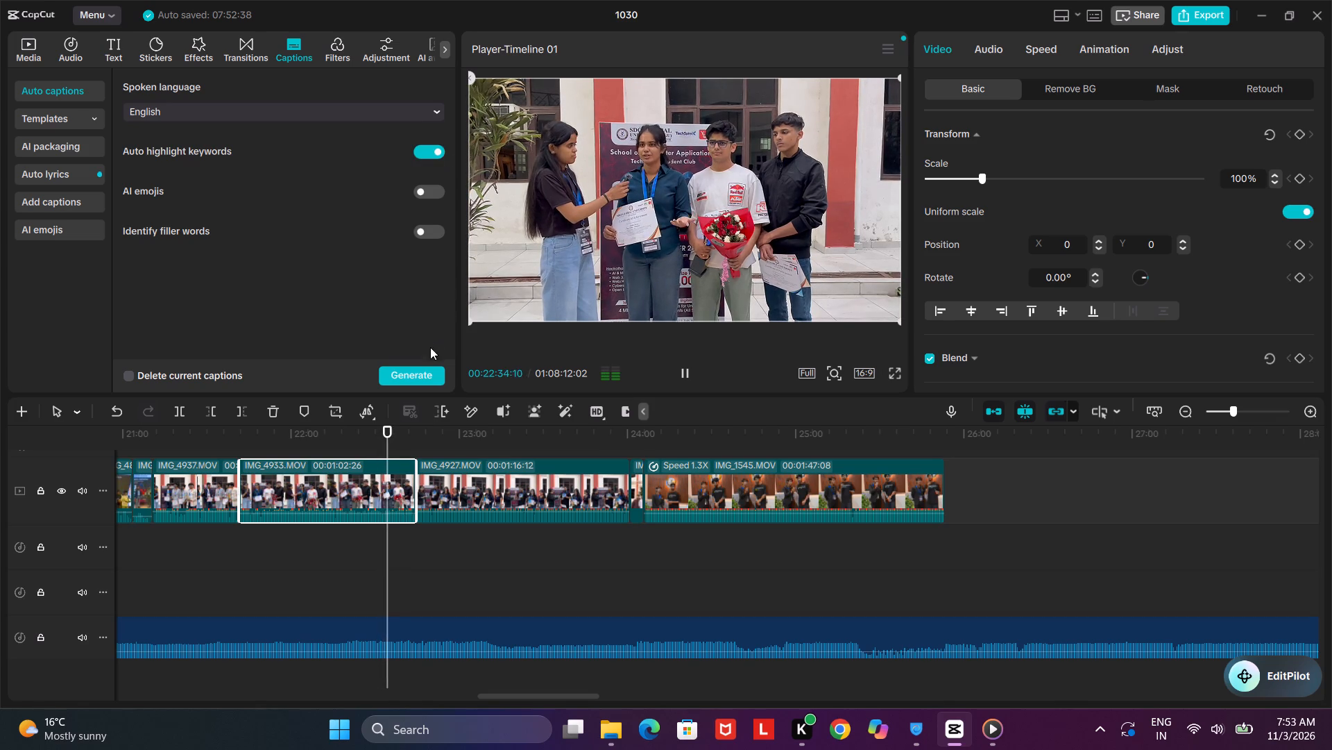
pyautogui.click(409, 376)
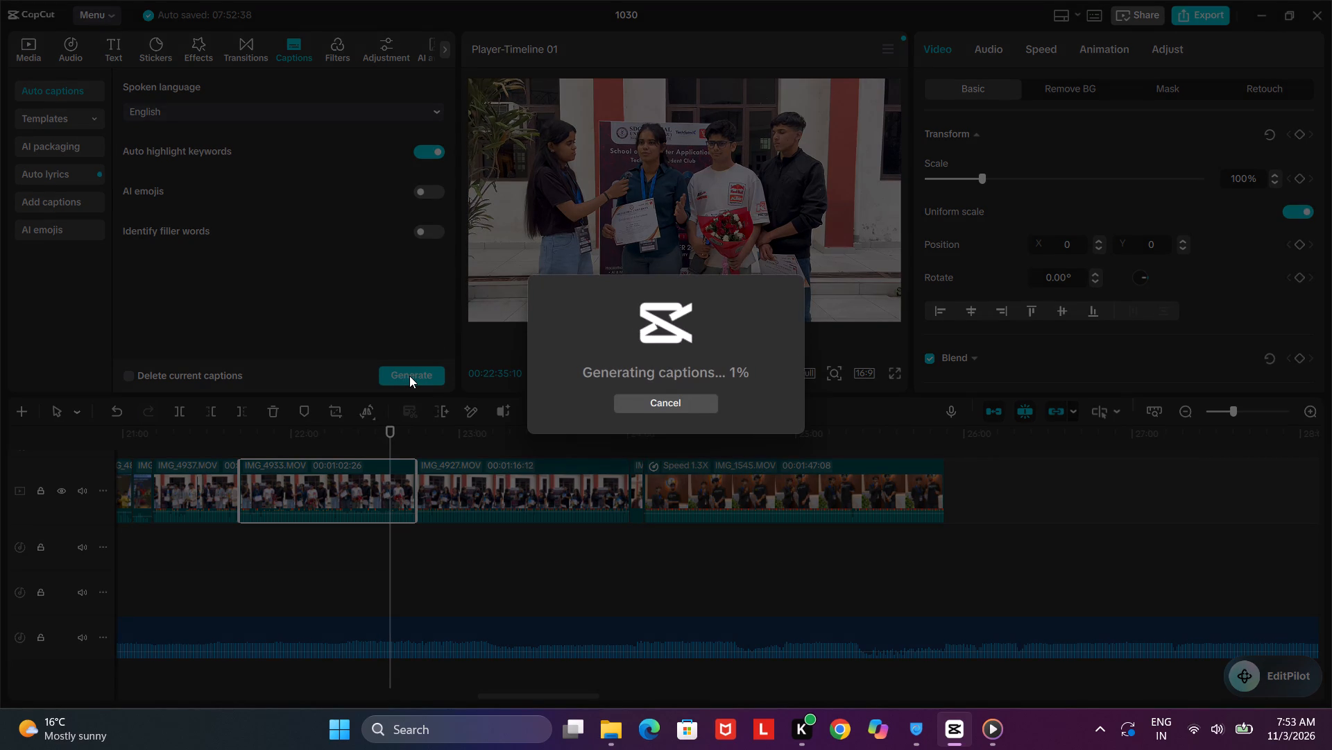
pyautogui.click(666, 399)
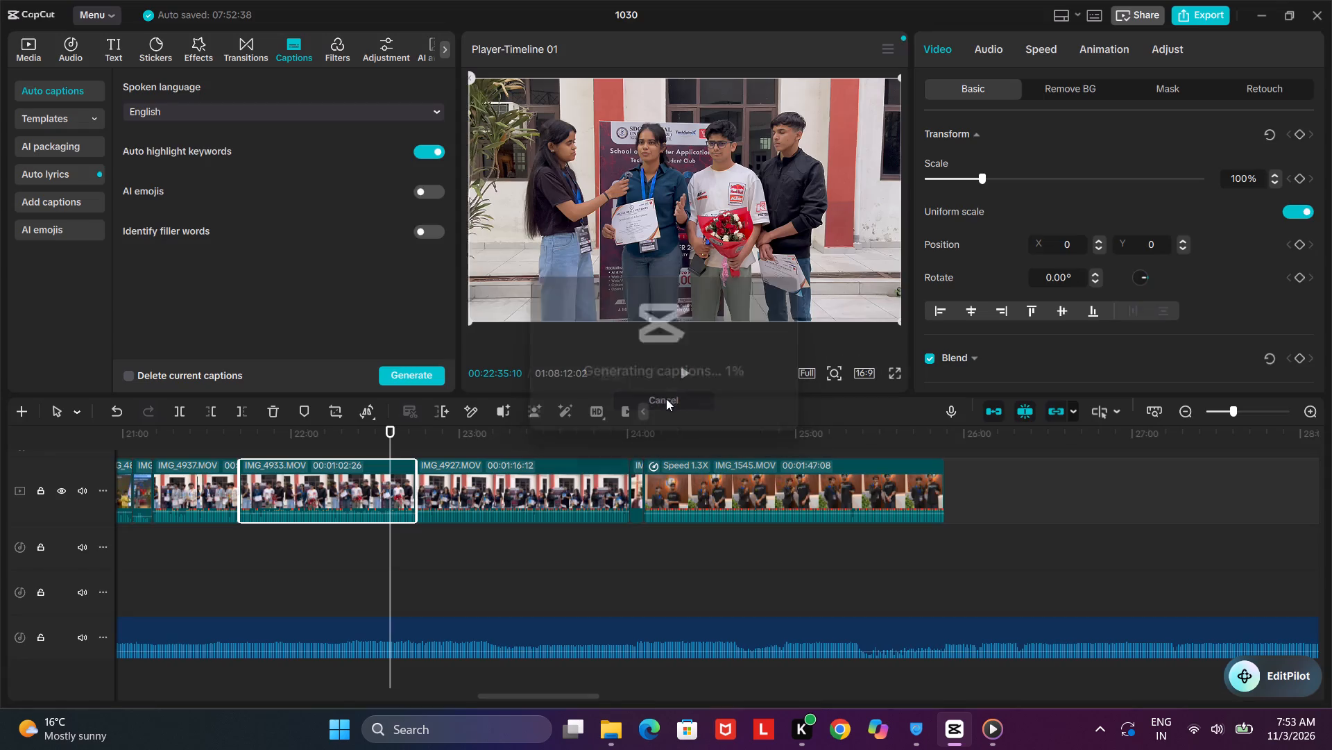
# Add a single Piercing Bullet video effect at the start of IMG_4933, on the cut from IMG_4937.
pyautogui.click(689, 369)
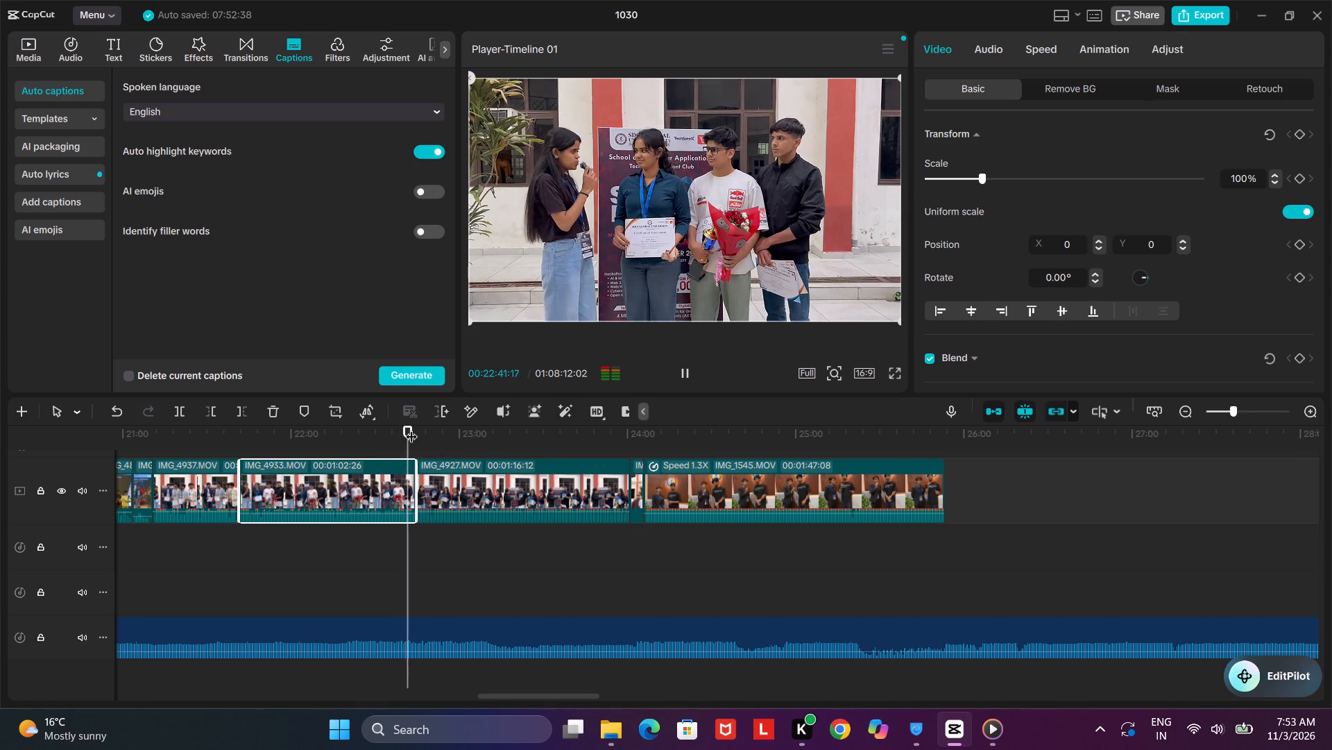
pyautogui.moveTo(411, 427); pyautogui.dragTo(237, 462)
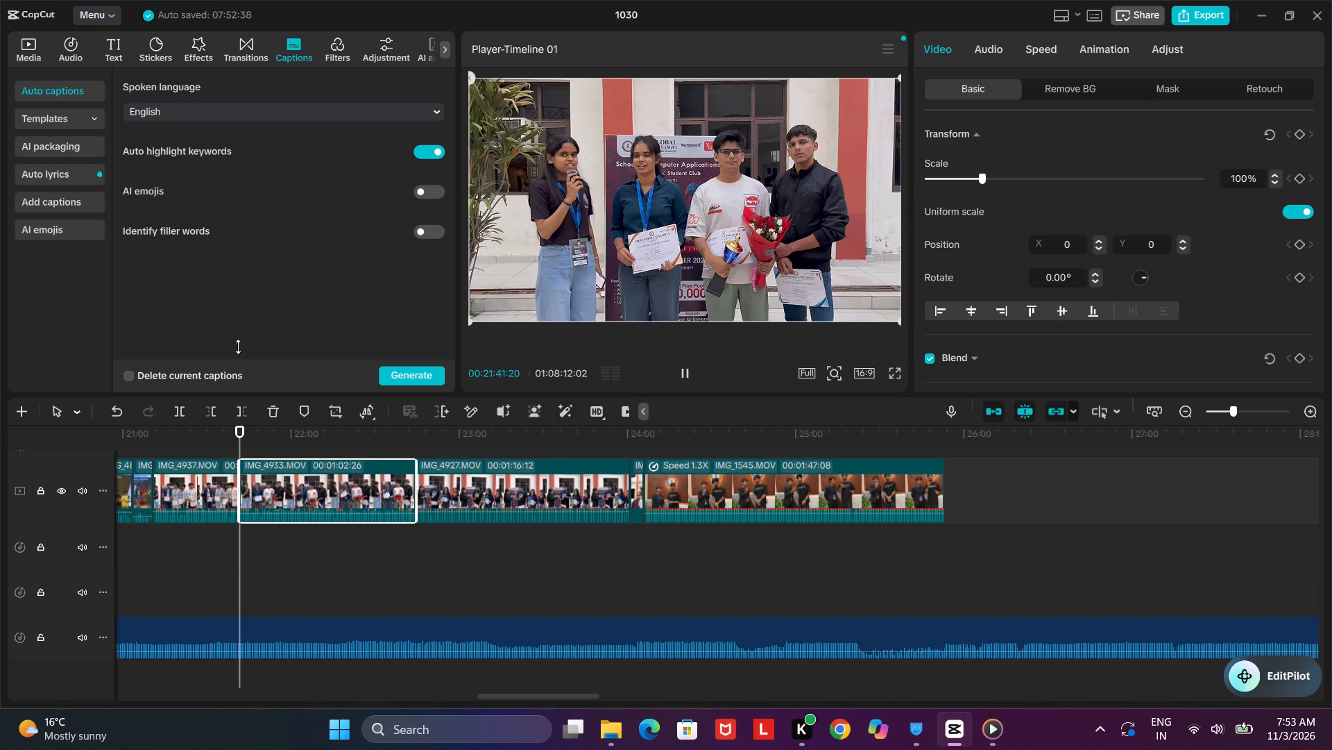
pyautogui.click(258, 53)
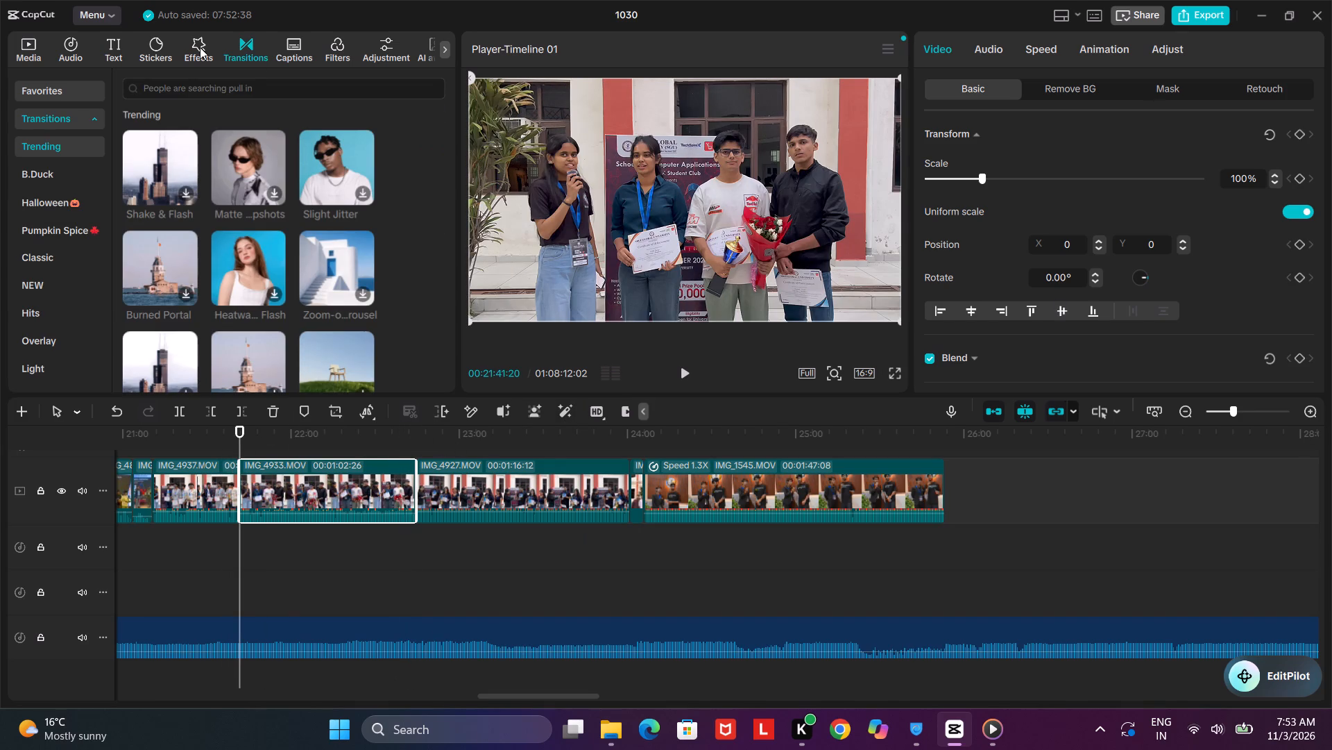
pyautogui.click(200, 47)
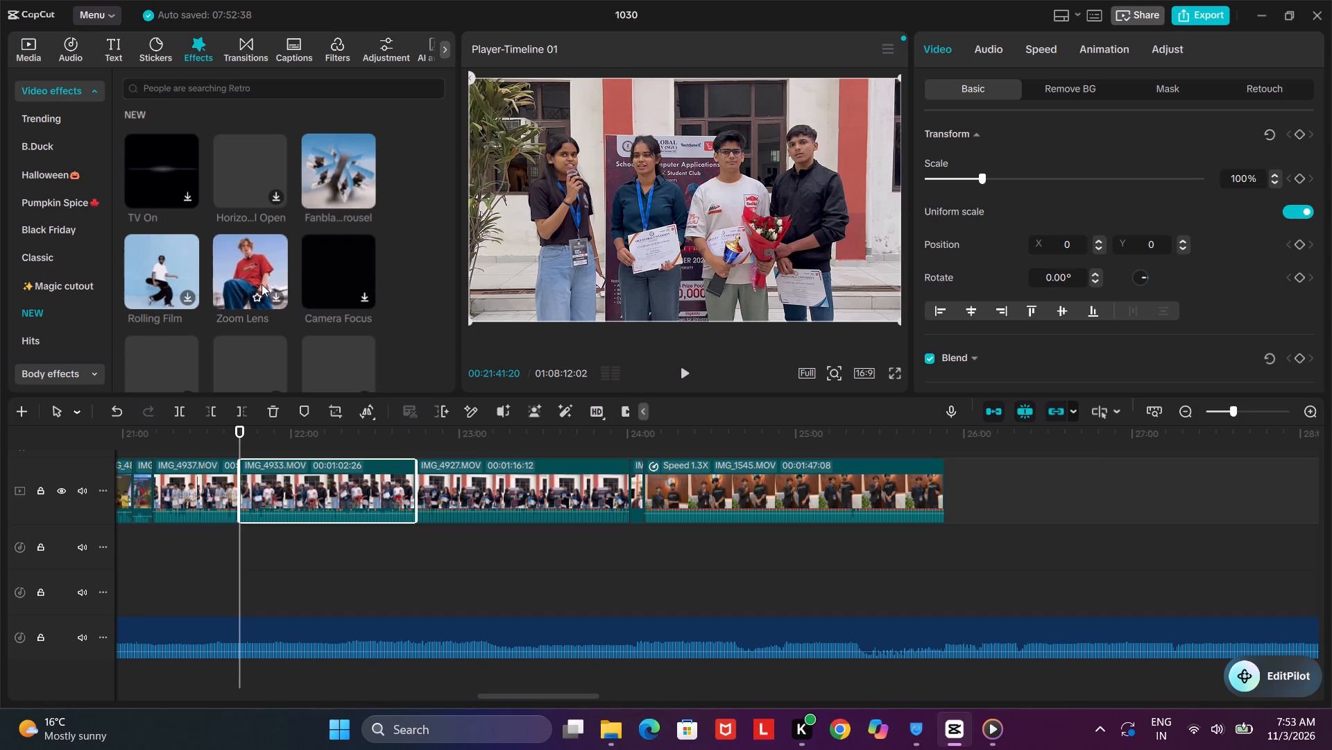
pyautogui.moveTo(446, 146); pyautogui.dragTo(446, 195)
pyautogui.moveTo(449, 142); pyautogui.dragTo(439, 215)
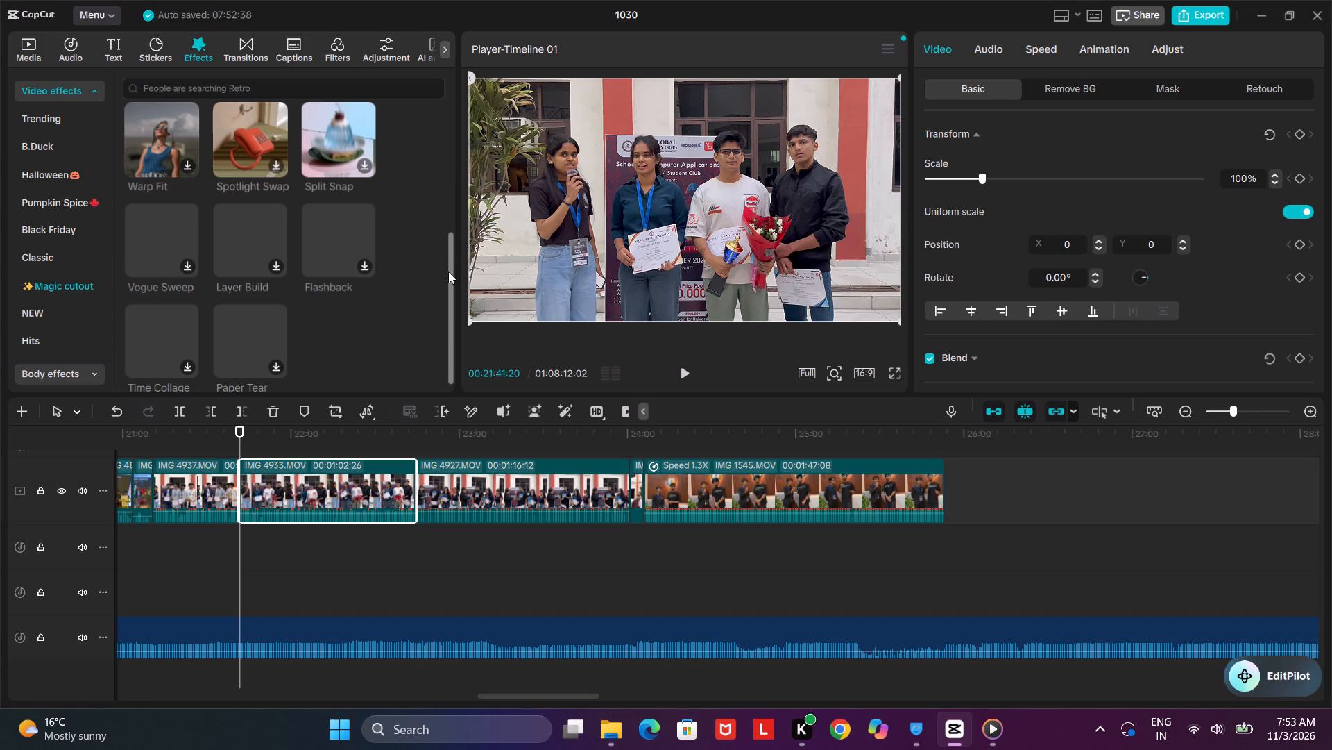
pyautogui.moveTo(448, 272); pyautogui.dragTo(447, 81)
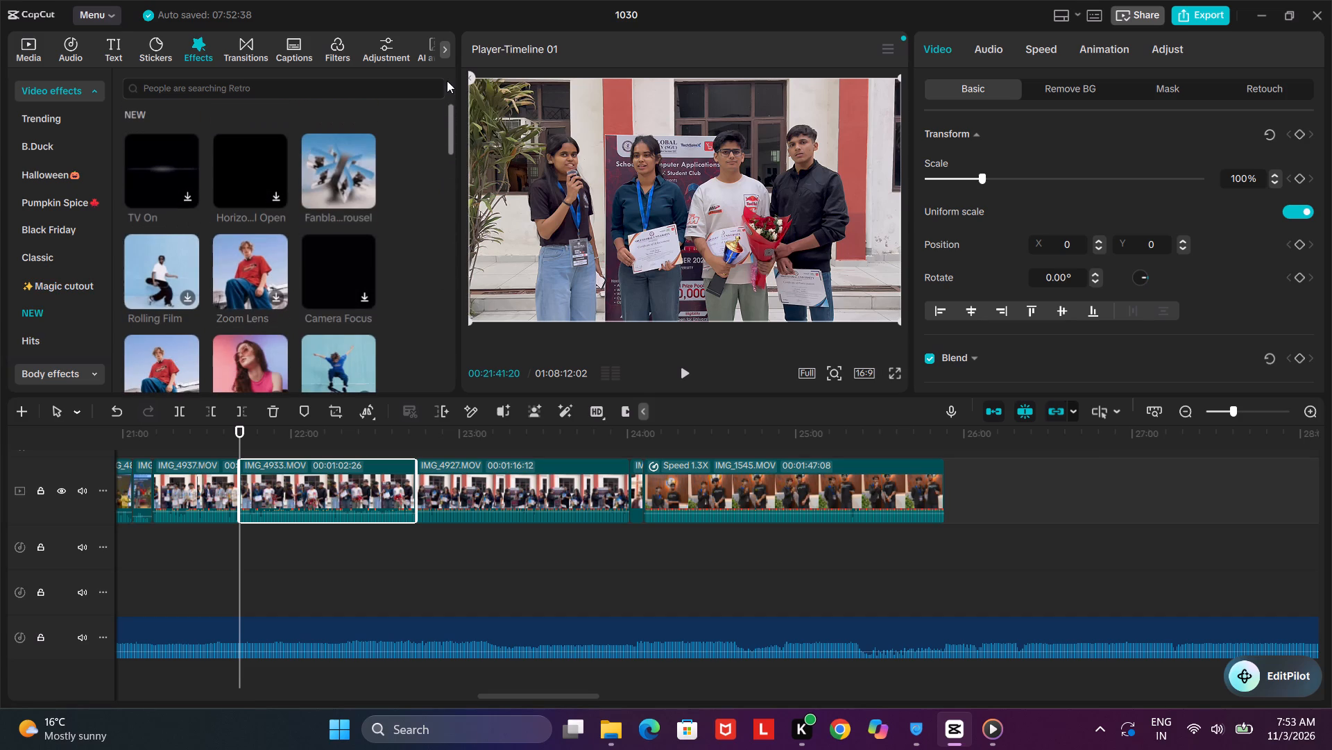
pyautogui.moveTo(447, 81); pyautogui.dragTo(445, 69)
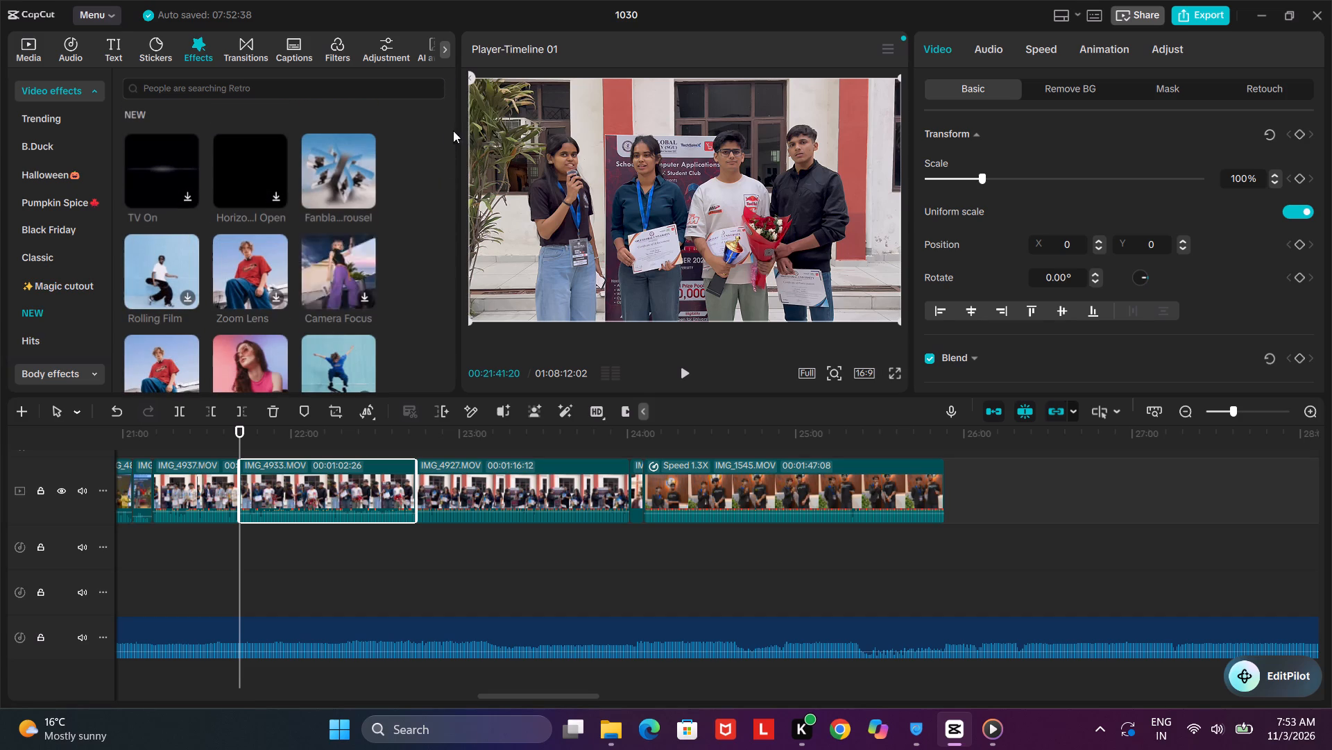
pyautogui.moveTo(450, 132); pyautogui.dragTo(447, 185)
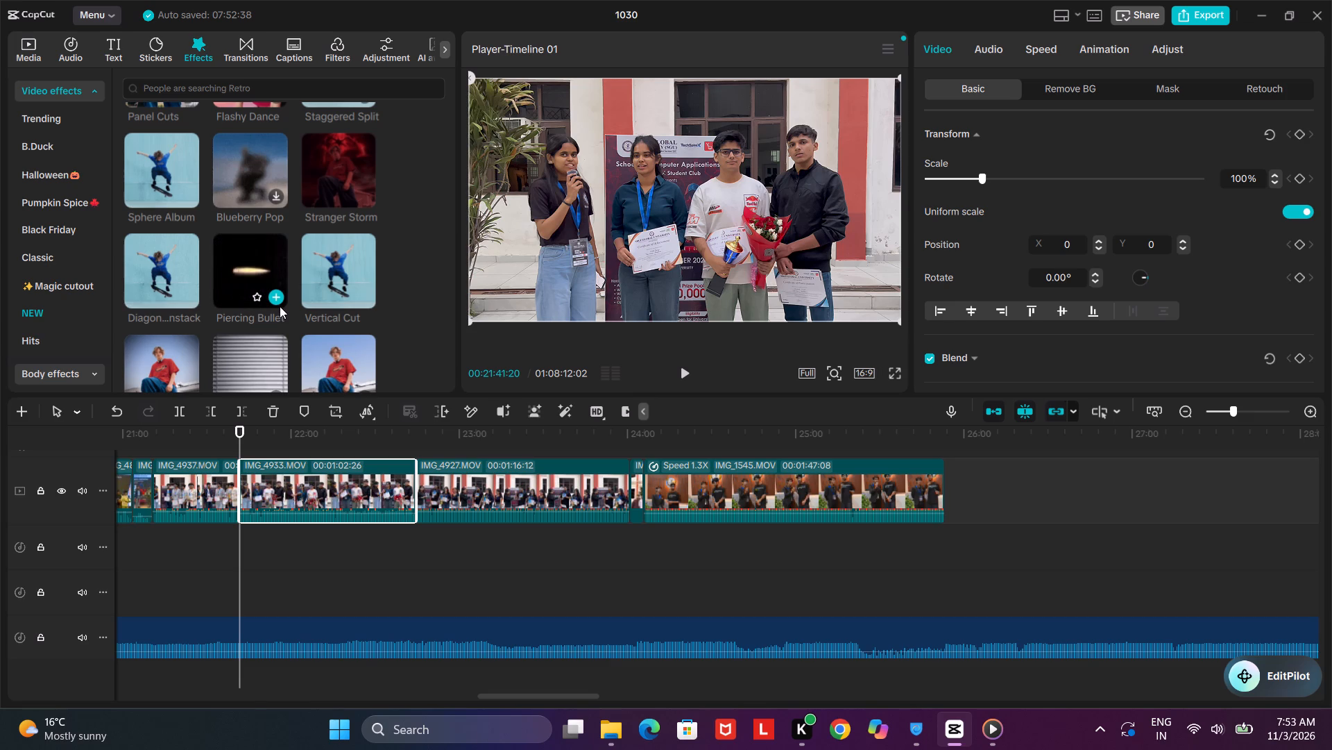
pyautogui.click(275, 287)
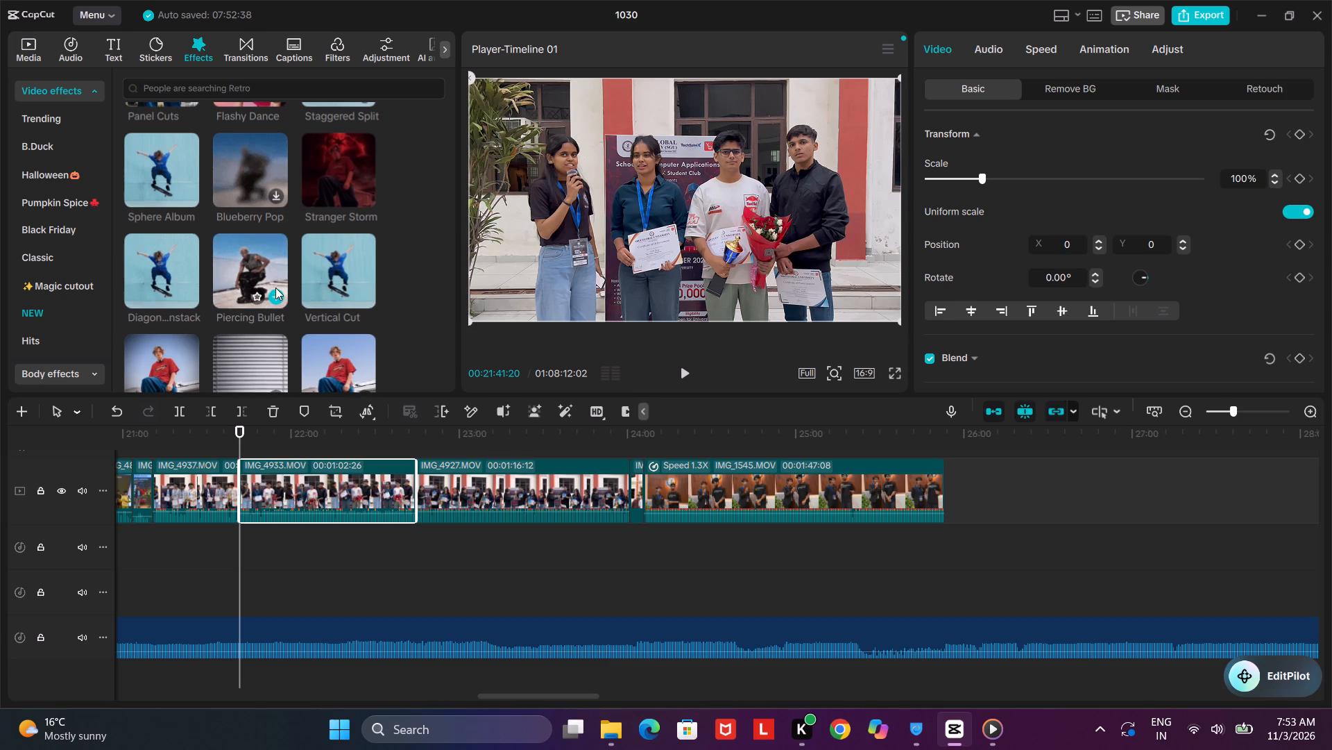
pyautogui.click(275, 287)
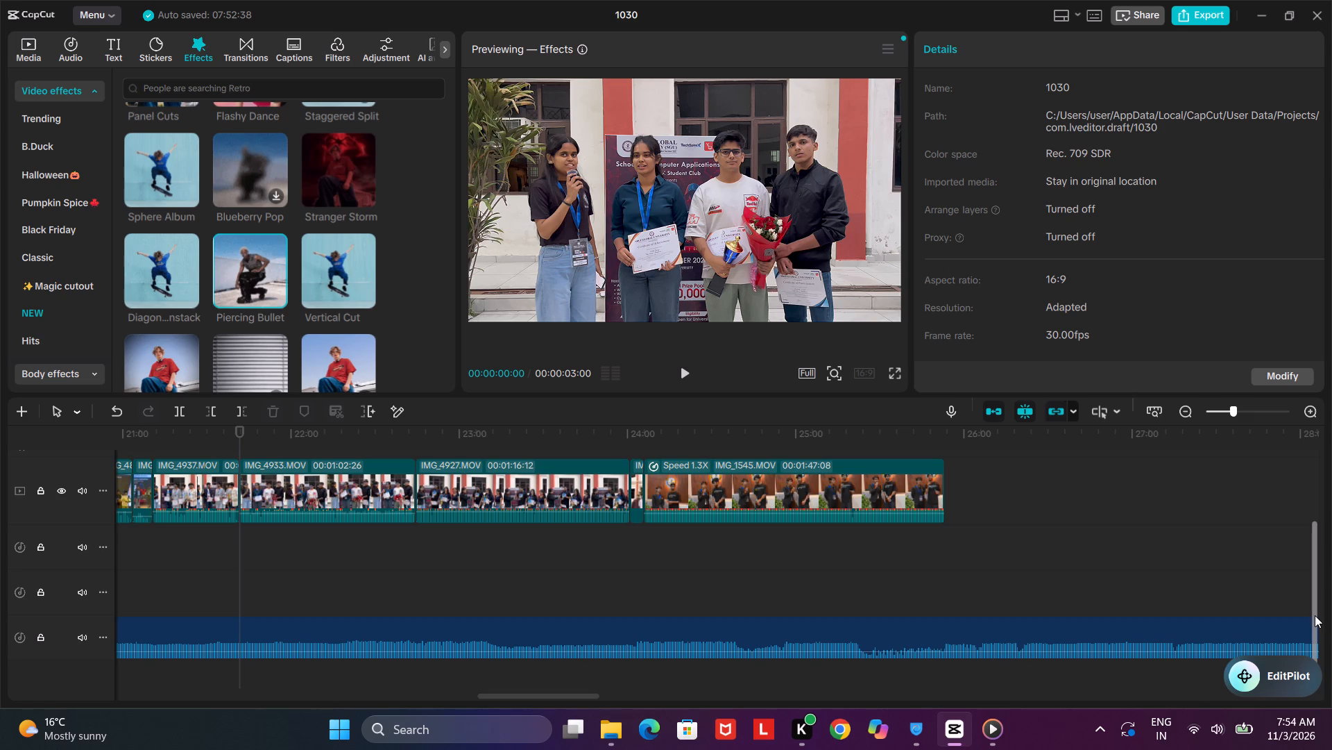
pyautogui.moveTo(1315, 615); pyautogui.dragTo(1305, 544)
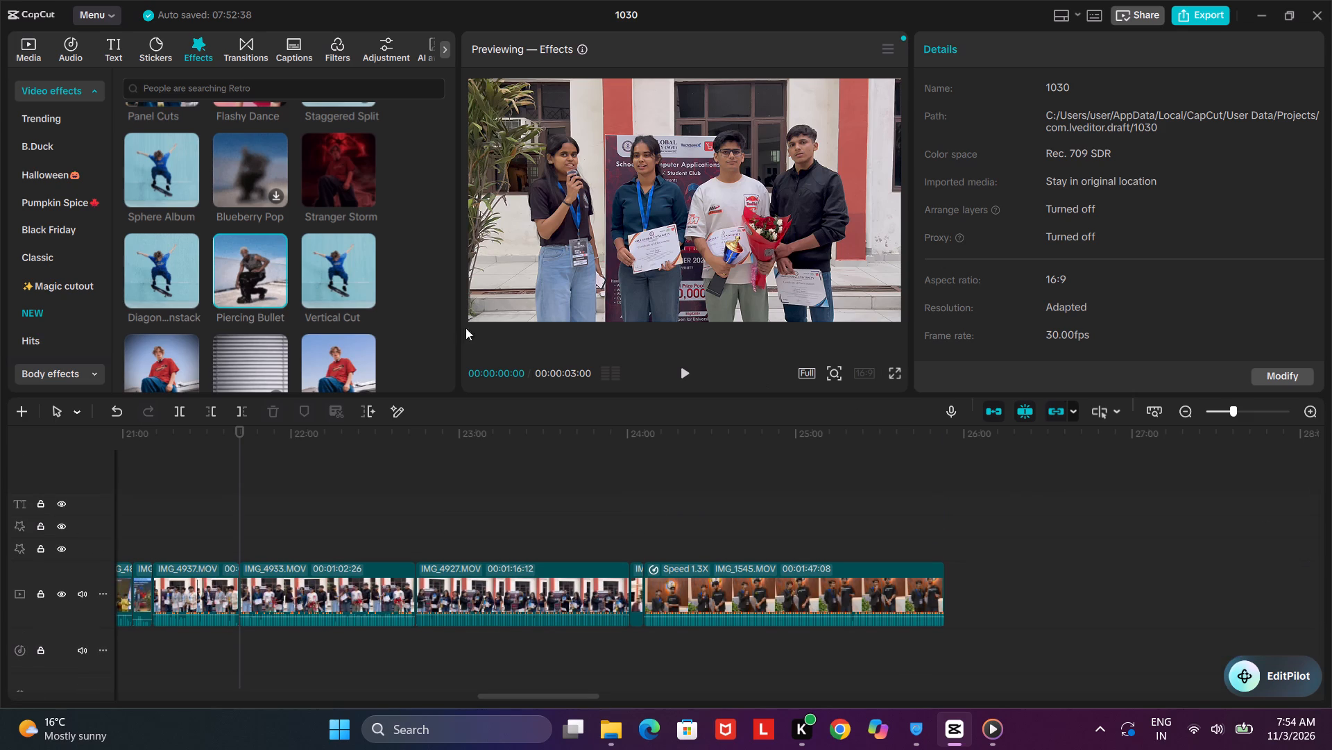
pyautogui.click(284, 295)
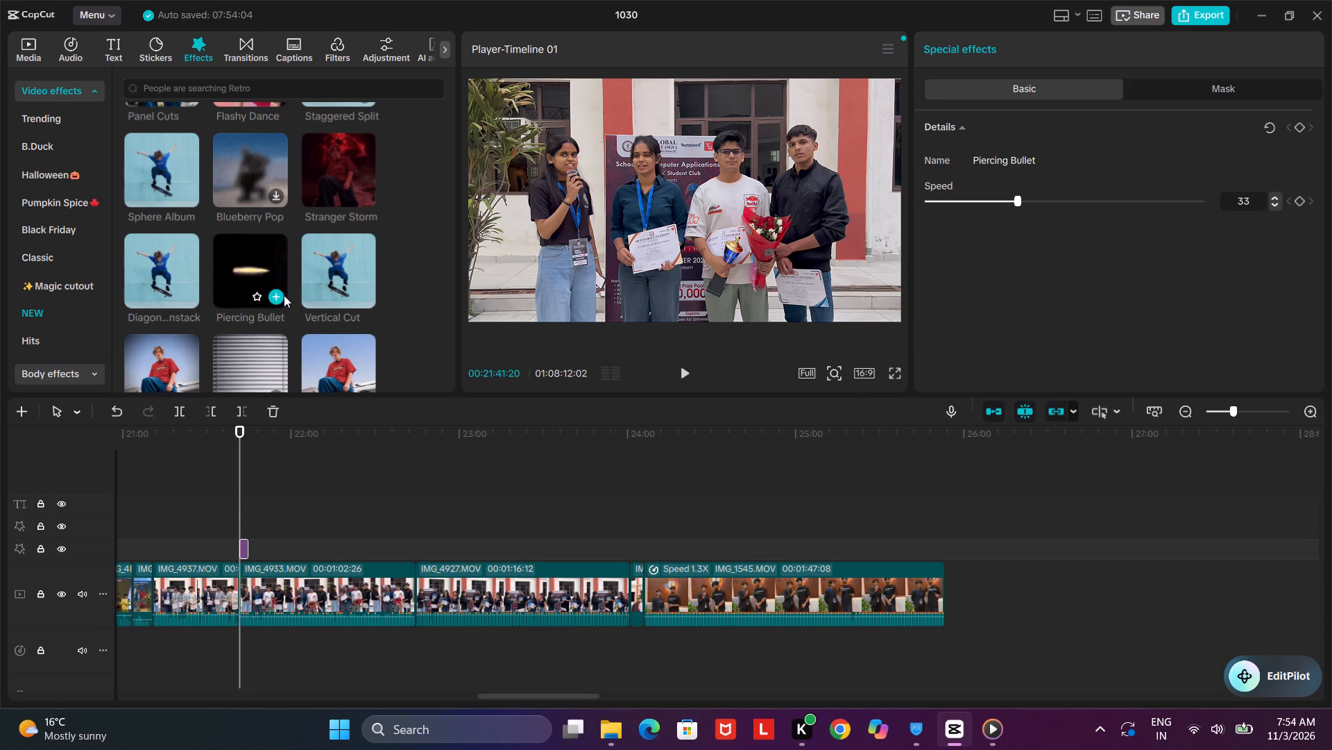
pyautogui.click(273, 294)
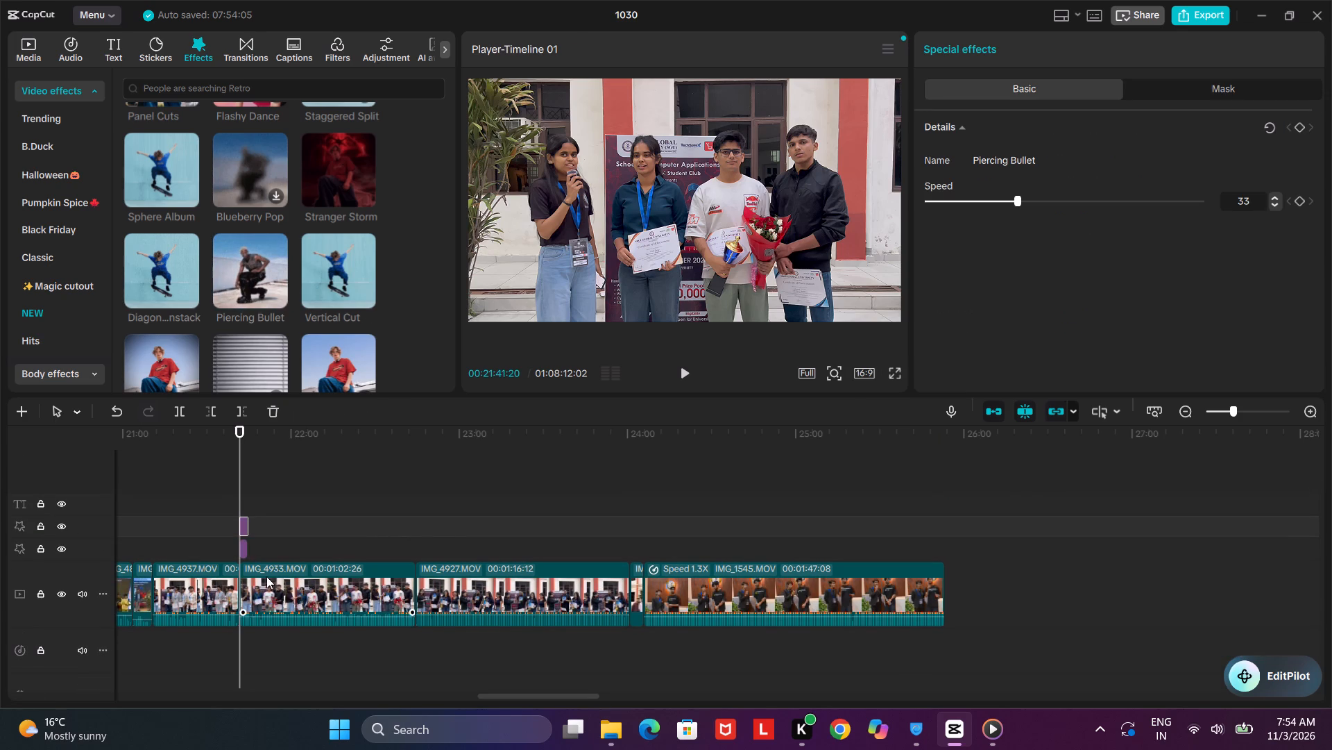
pyautogui.click(272, 410)
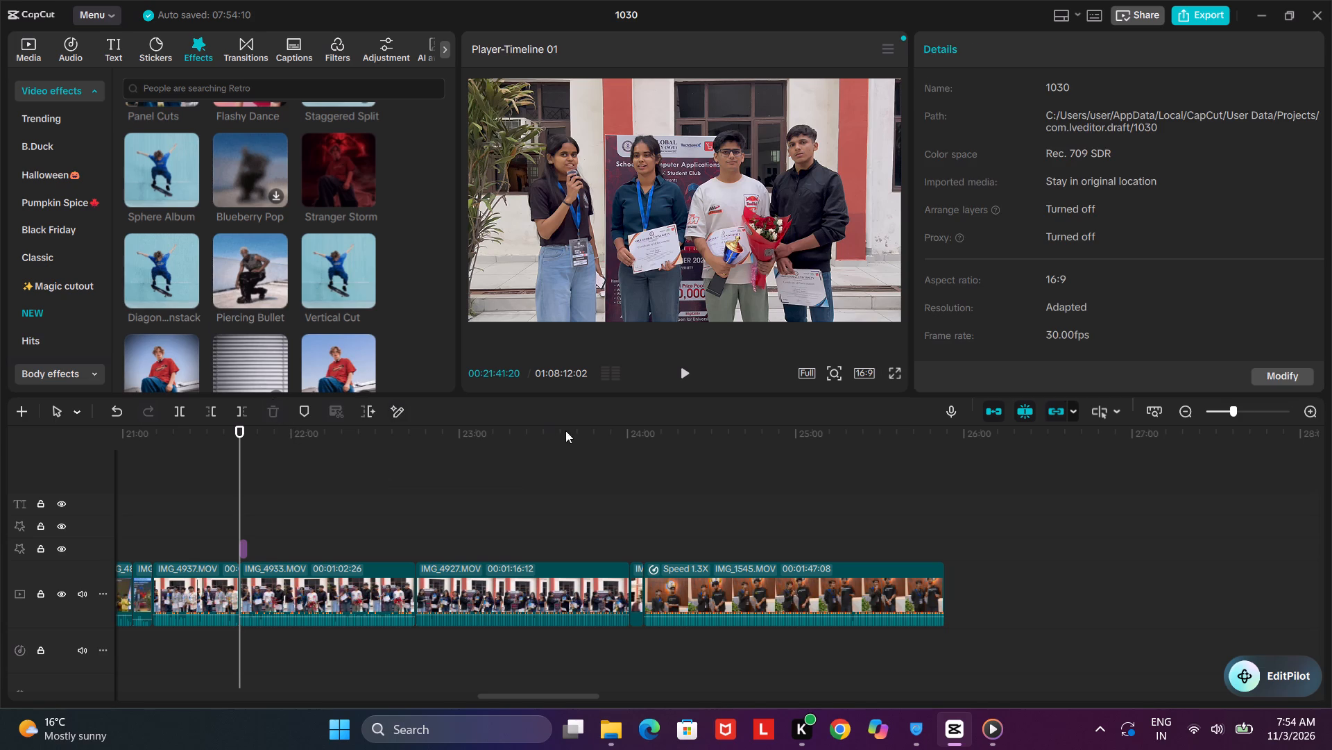
# Move the Piercing Bullet effect about one second earlier to straddle the cut between IMG_4937 and IMG_4933, and replay the cut.
pyautogui.click(681, 372)
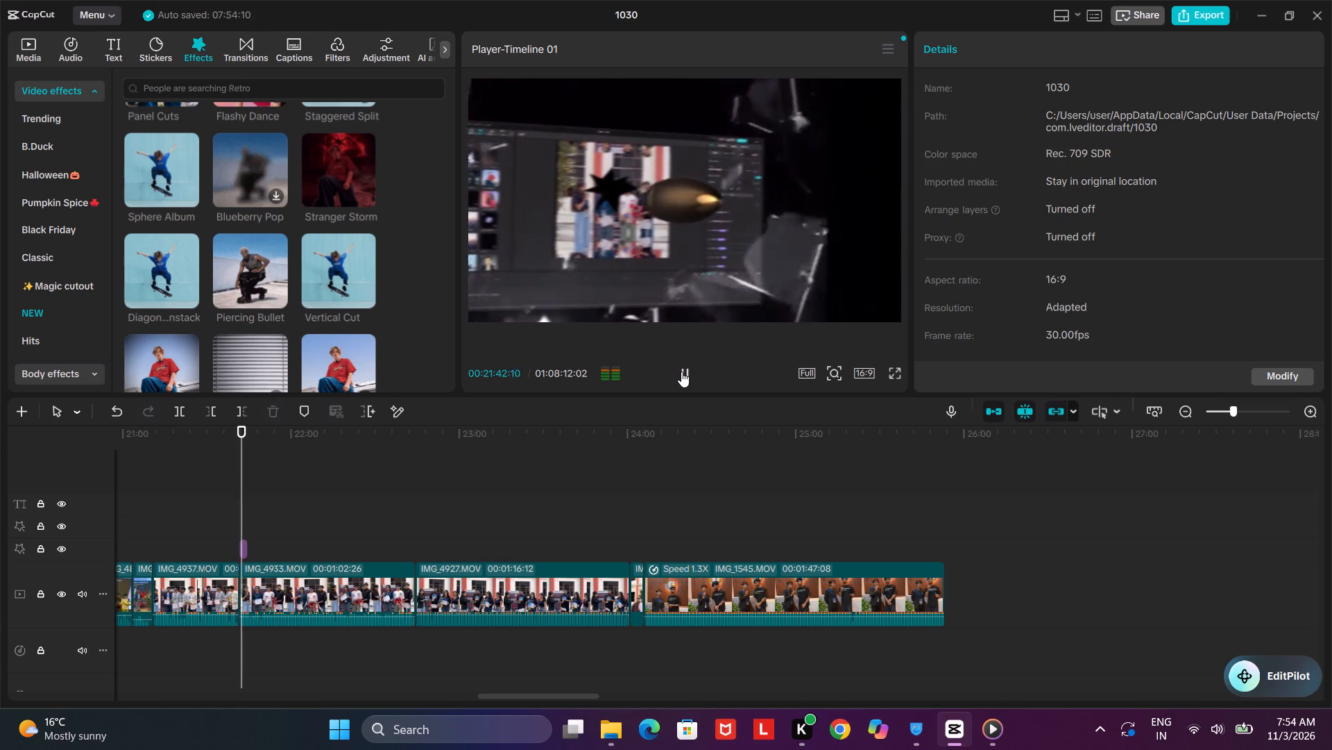
pyautogui.click(681, 372)
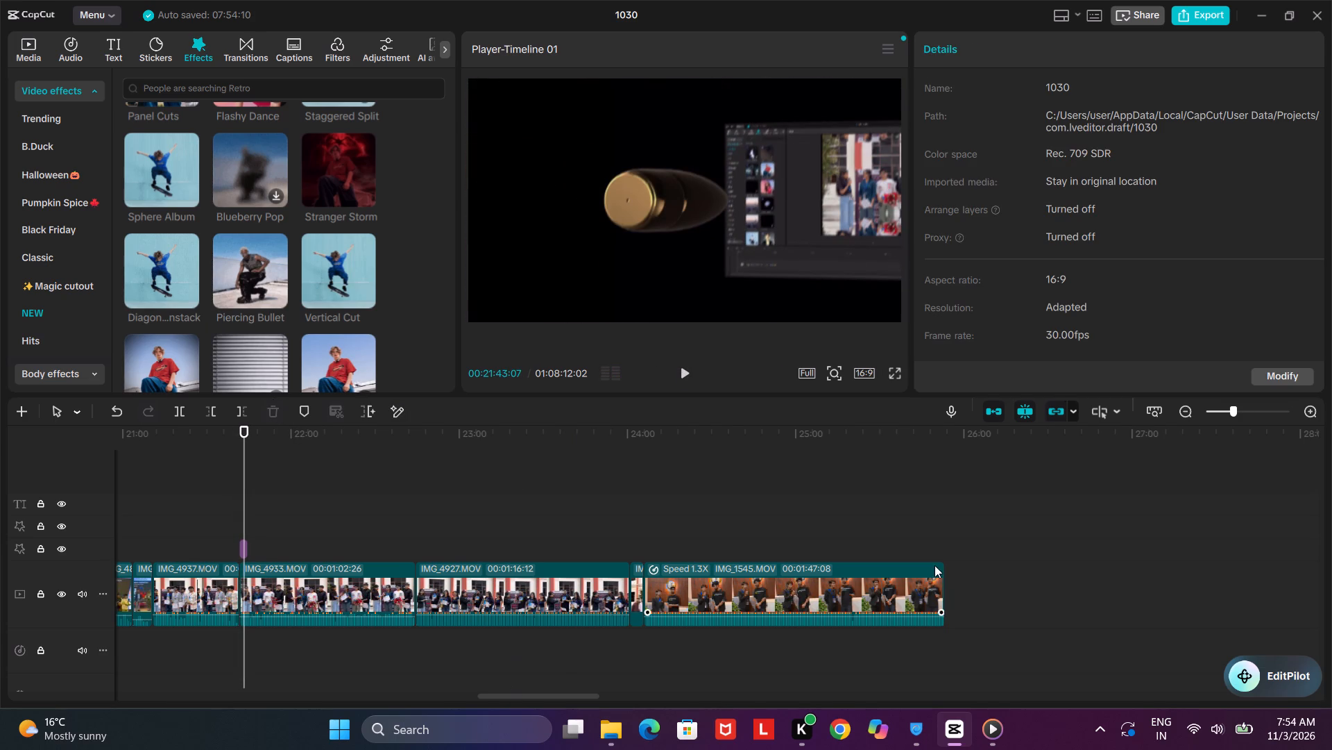
pyautogui.click(1248, 403)
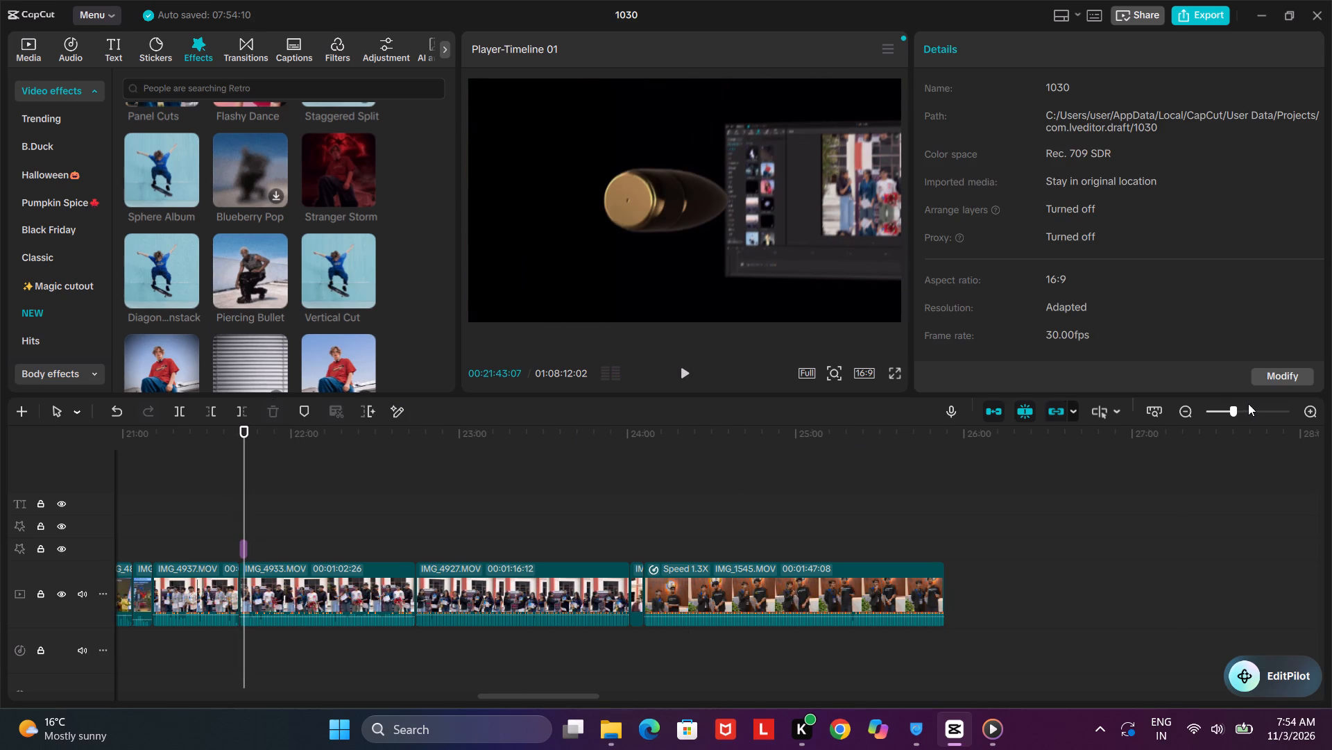
pyautogui.click(1247, 408)
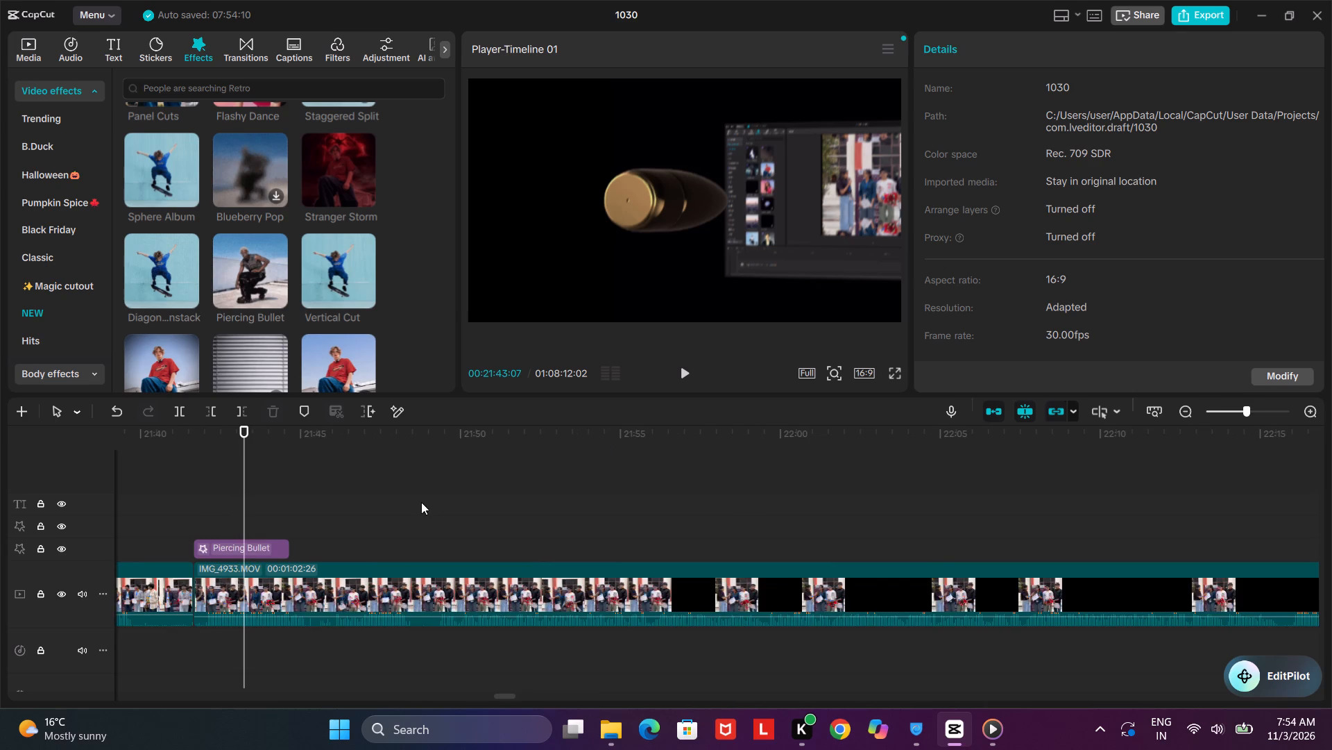
pyautogui.click(241, 533)
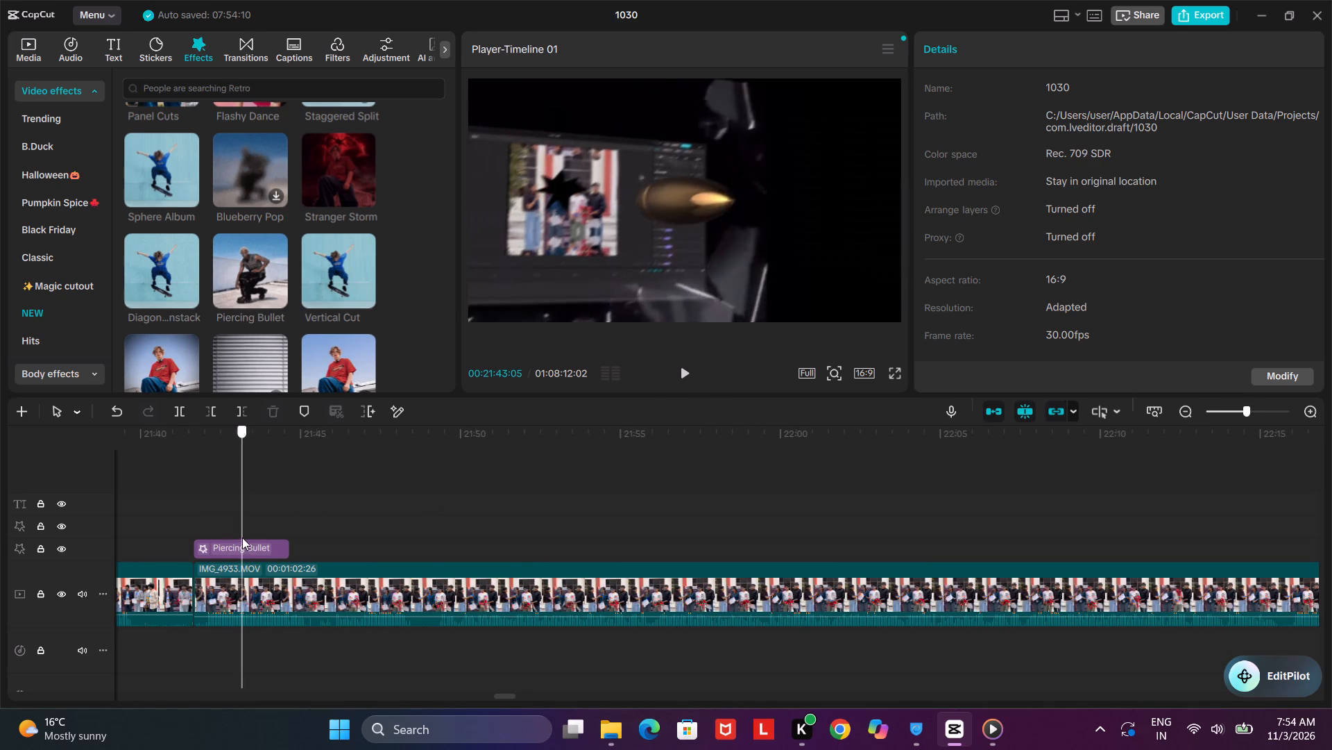
pyautogui.click(227, 547)
pyautogui.moveTo(227, 547); pyautogui.dragTo(191, 551)
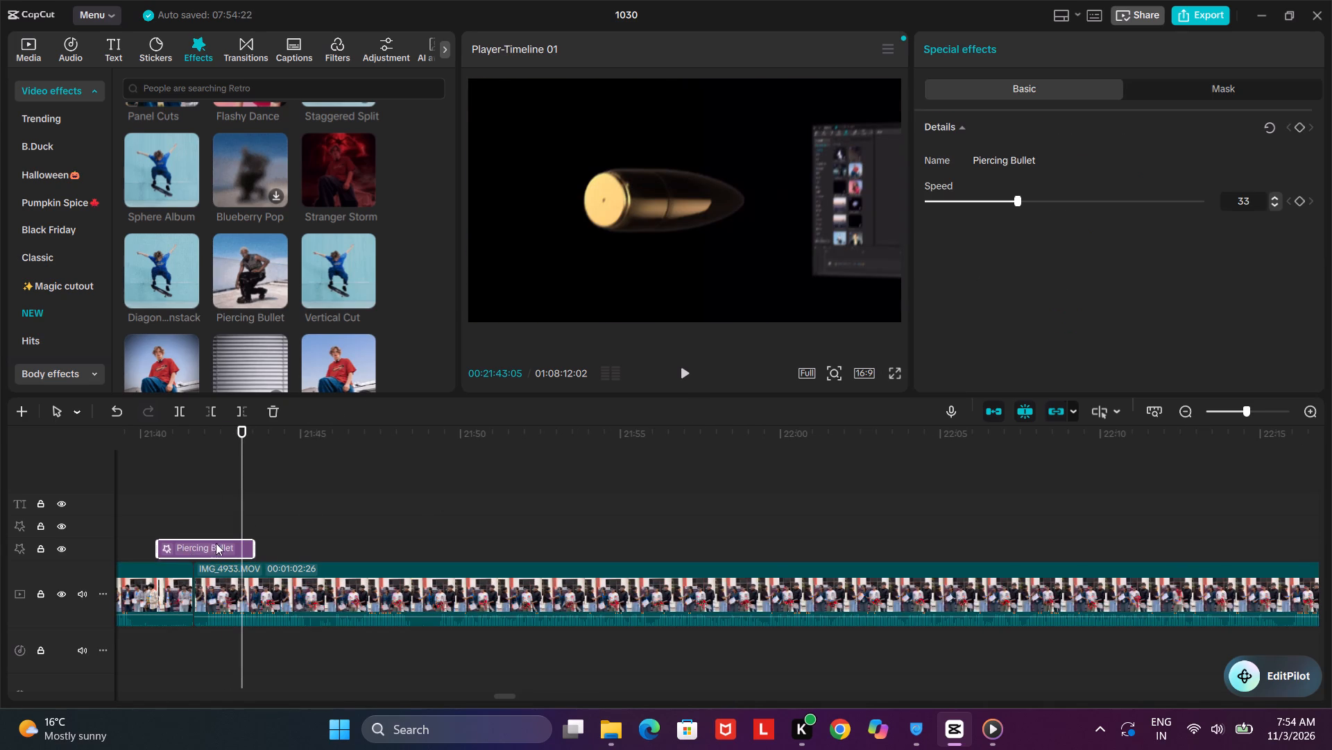
pyautogui.moveTo(244, 434); pyautogui.dragTo(149, 449)
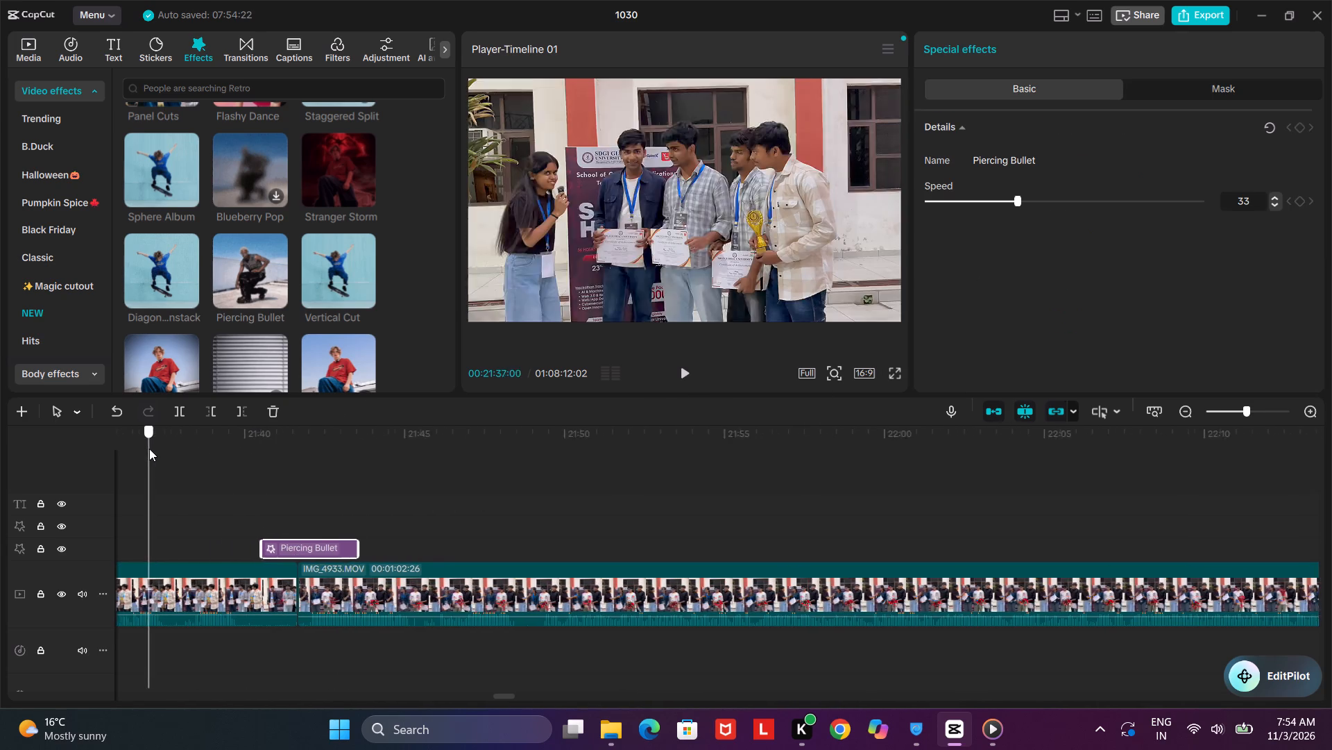
pyautogui.moveTo(149, 449); pyautogui.dragTo(345, 447)
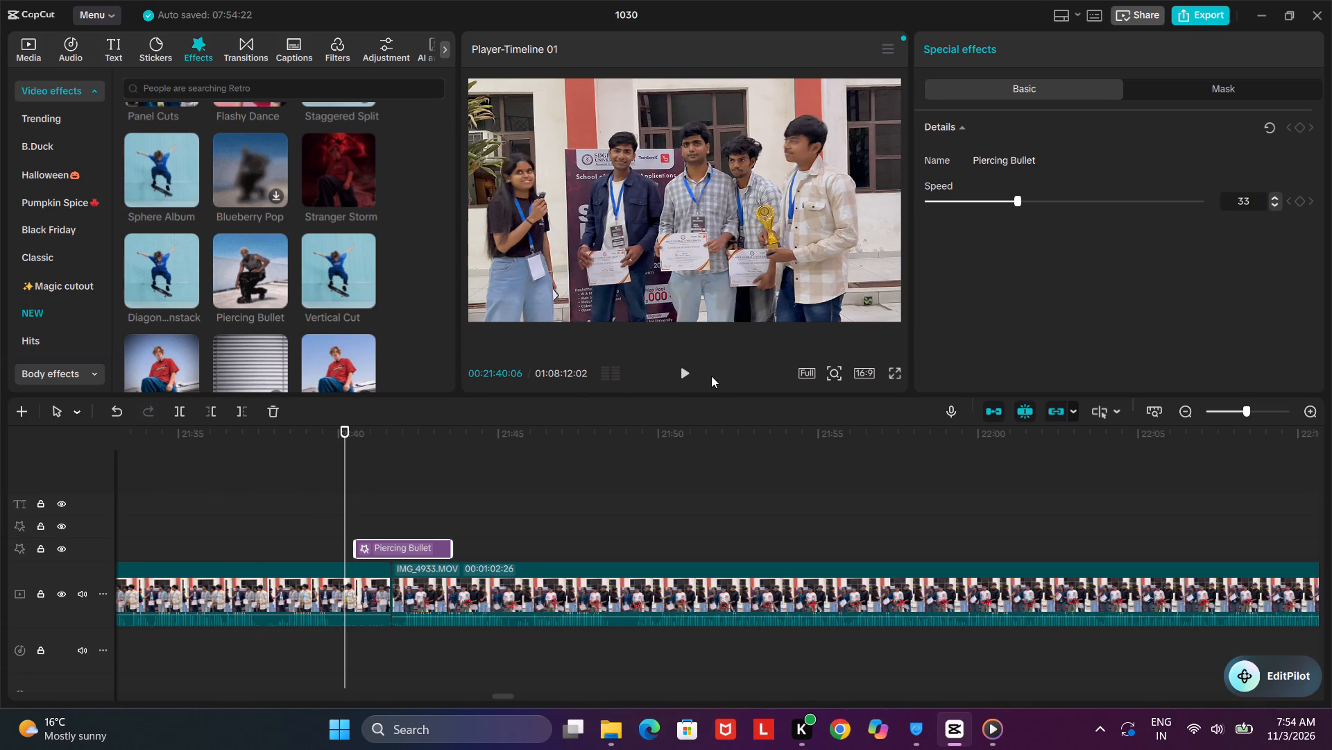
pyautogui.click(685, 373)
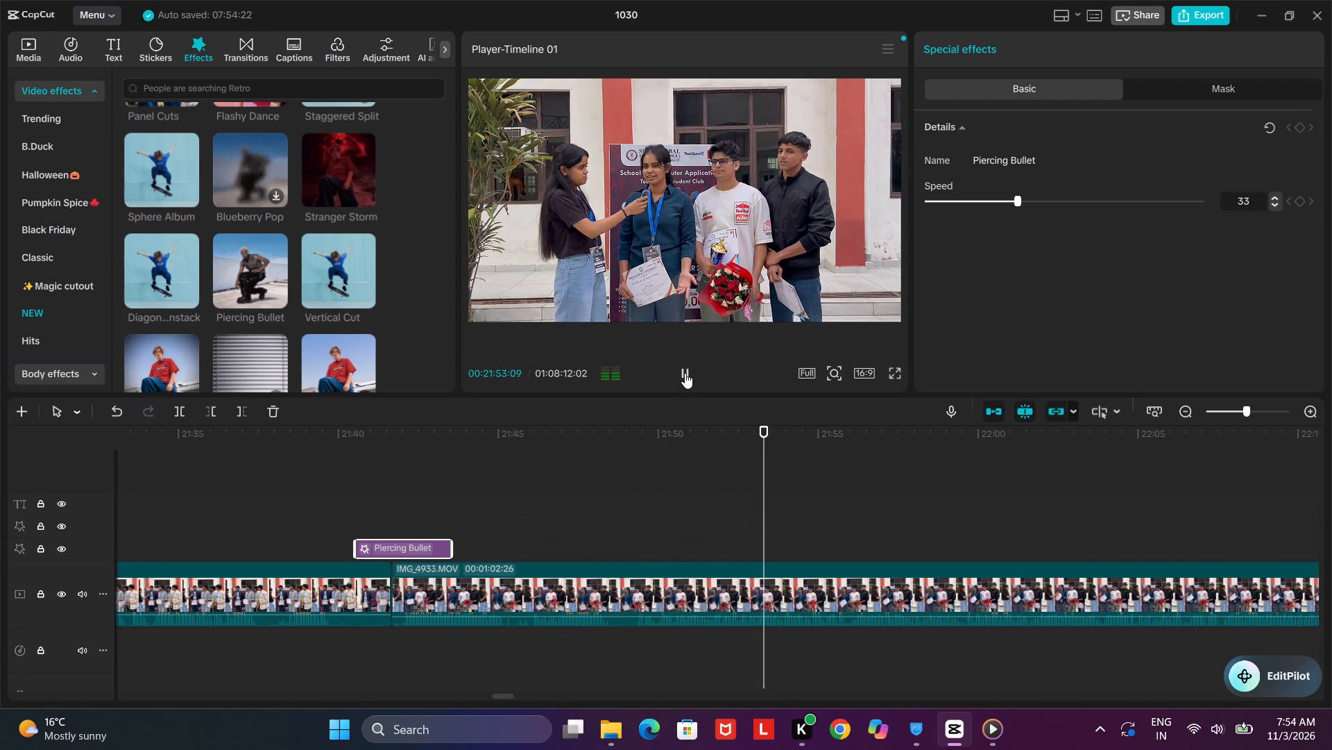
pyautogui.click(685, 373)
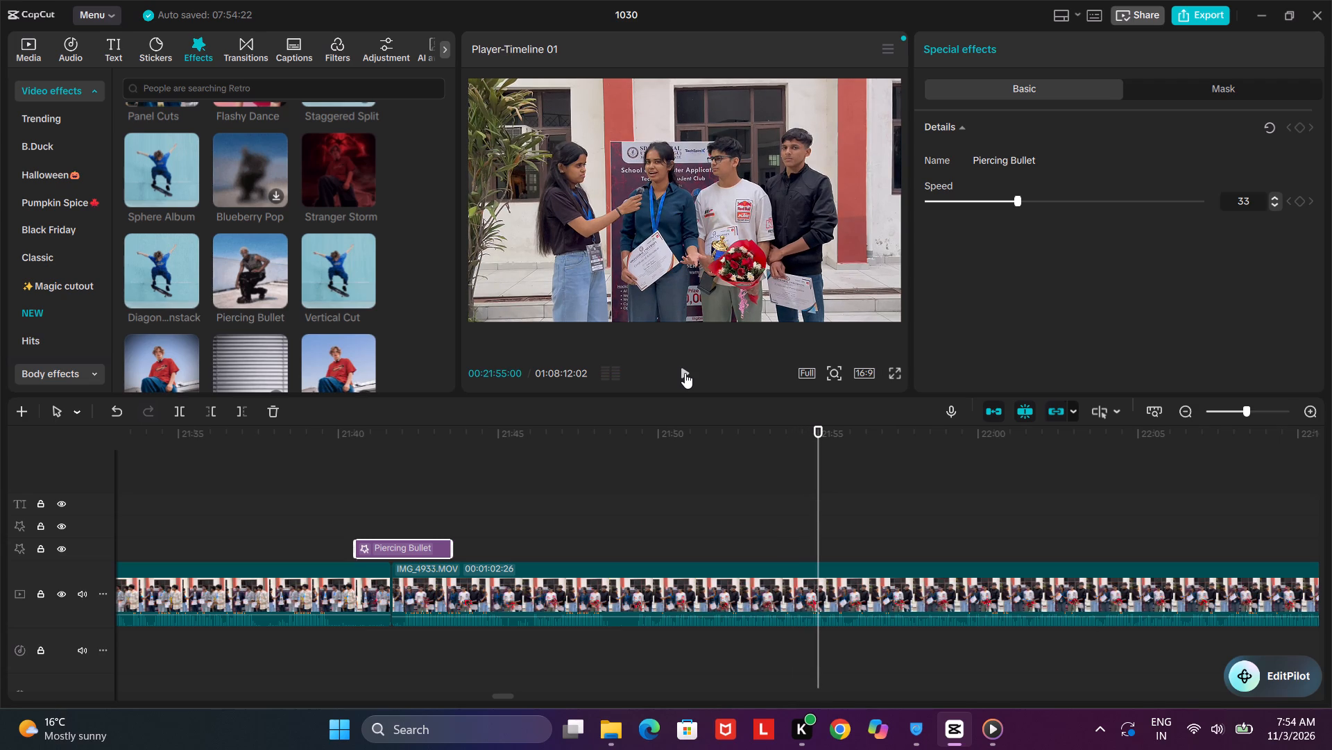
# Play on through IMG_4933 and preview the Little Planet video effect at about 22:41, just before the cut to IMG_4927.
pyautogui.click(685, 373)
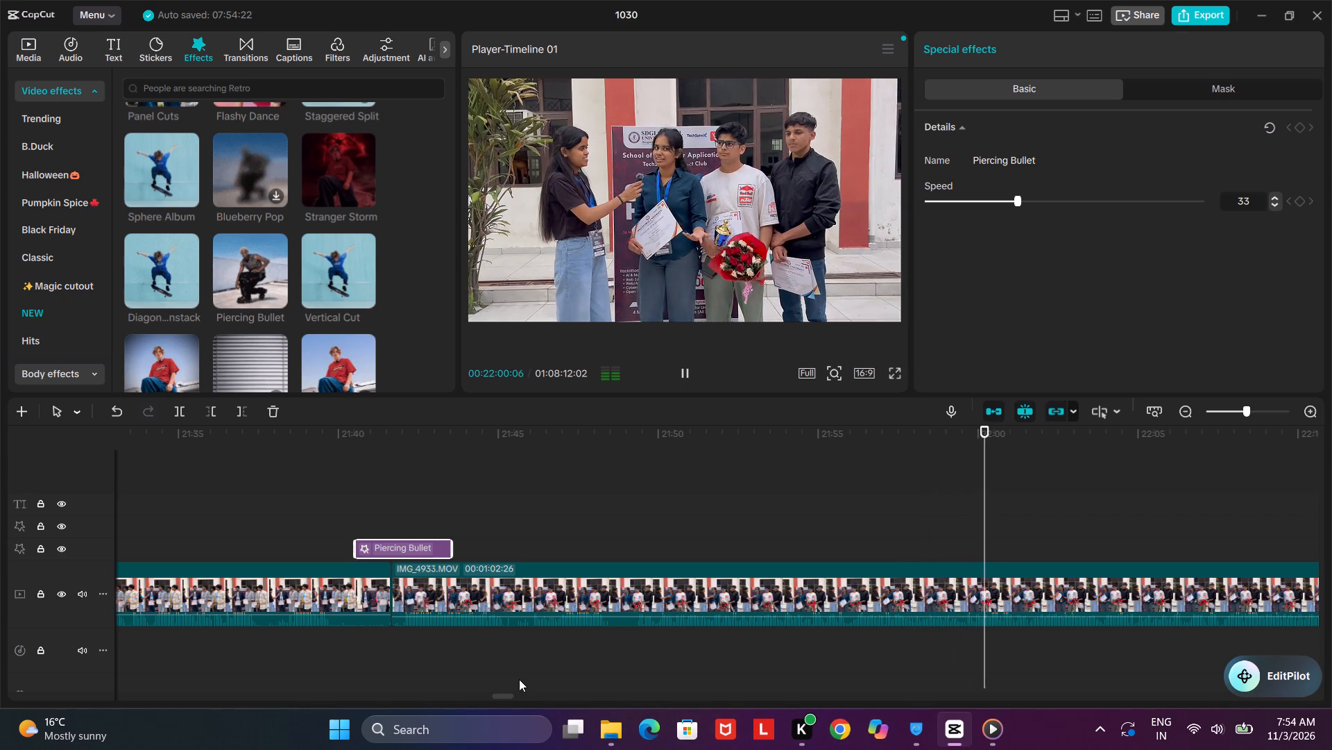
pyautogui.moveTo(511, 693); pyautogui.dragTo(518, 694)
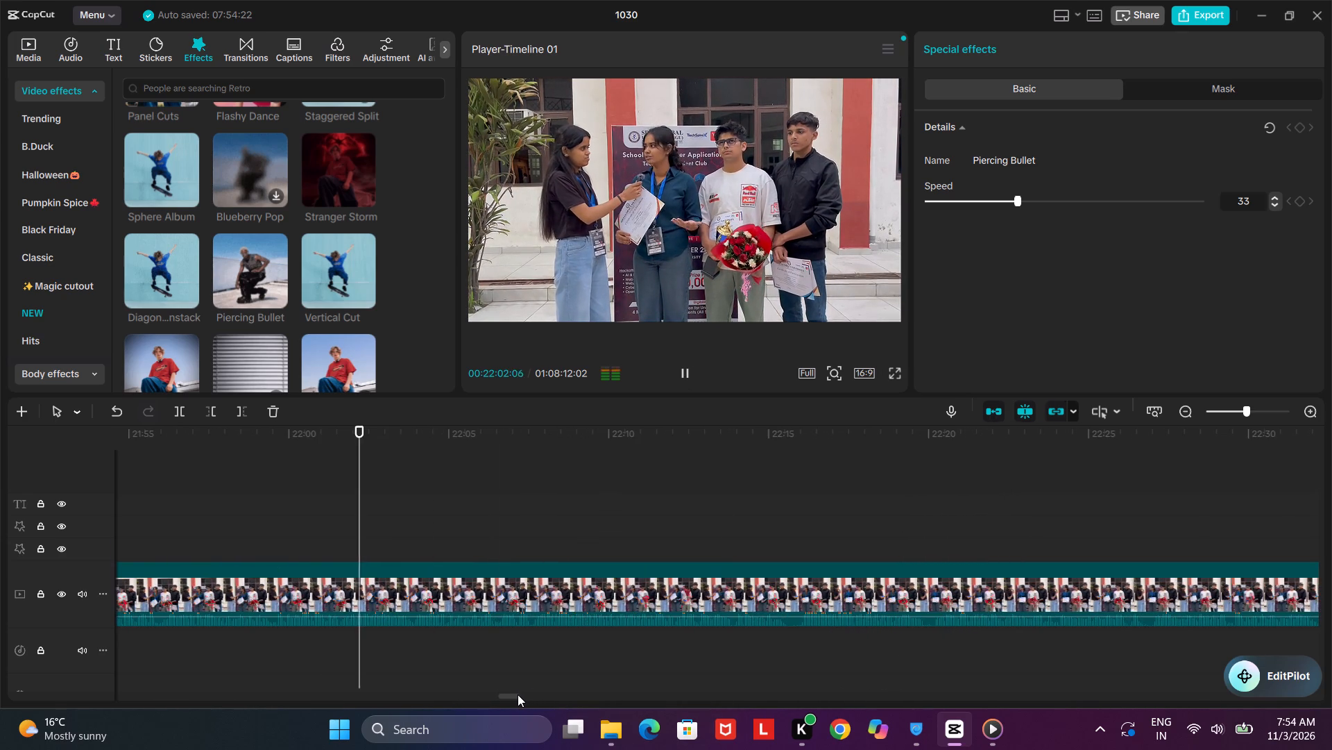
pyautogui.moveTo(518, 694); pyautogui.dragTo(521, 696)
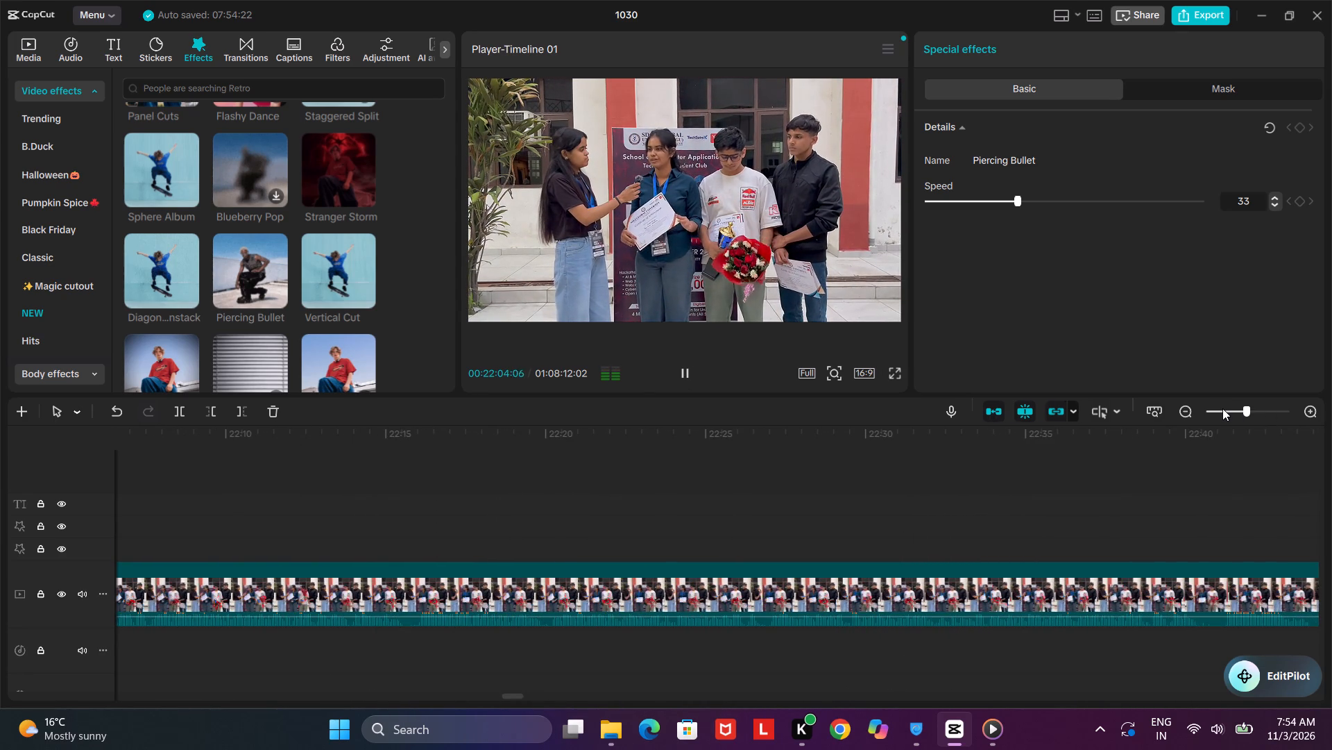
pyautogui.click(1222, 408)
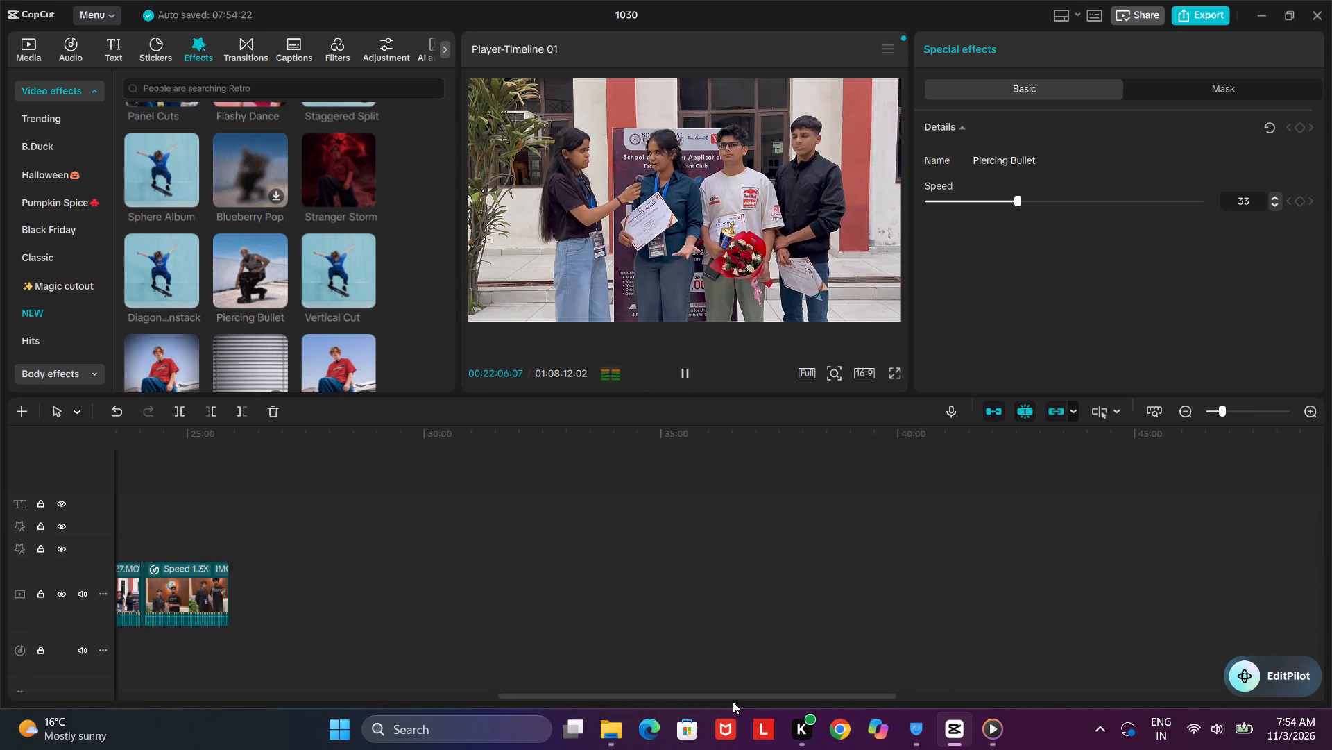
pyautogui.moveTo(733, 701); pyautogui.dragTo(683, 715)
pyautogui.moveTo(698, 694); pyautogui.dragTo(561, 715)
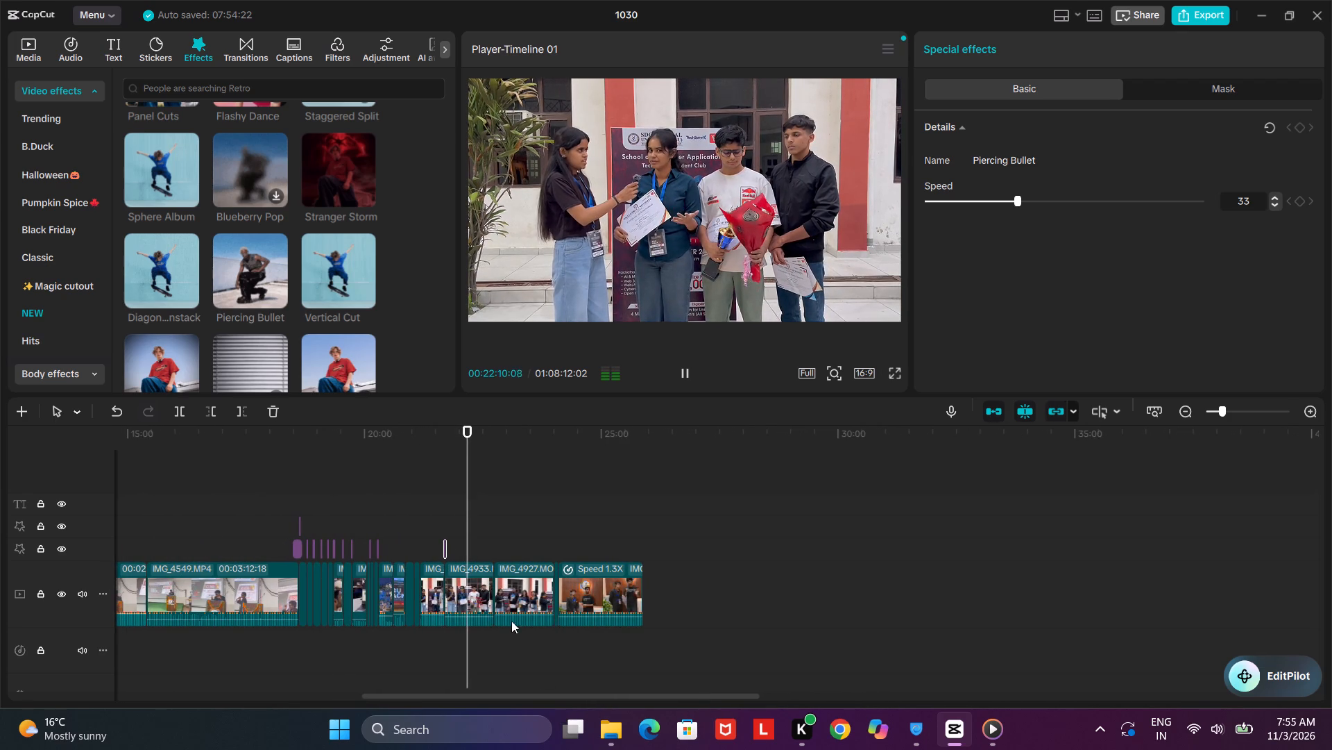
pyautogui.click(1234, 407)
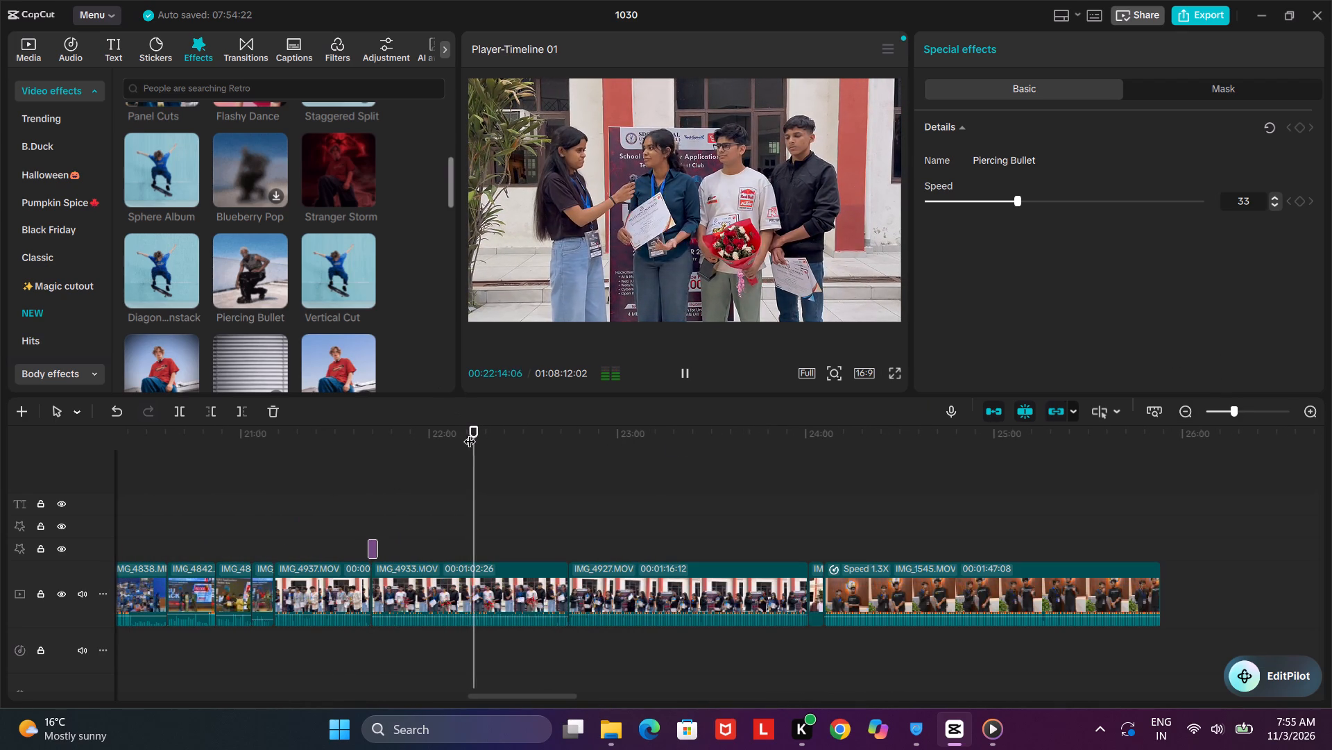
pyautogui.moveTo(474, 432); pyautogui.dragTo(558, 437)
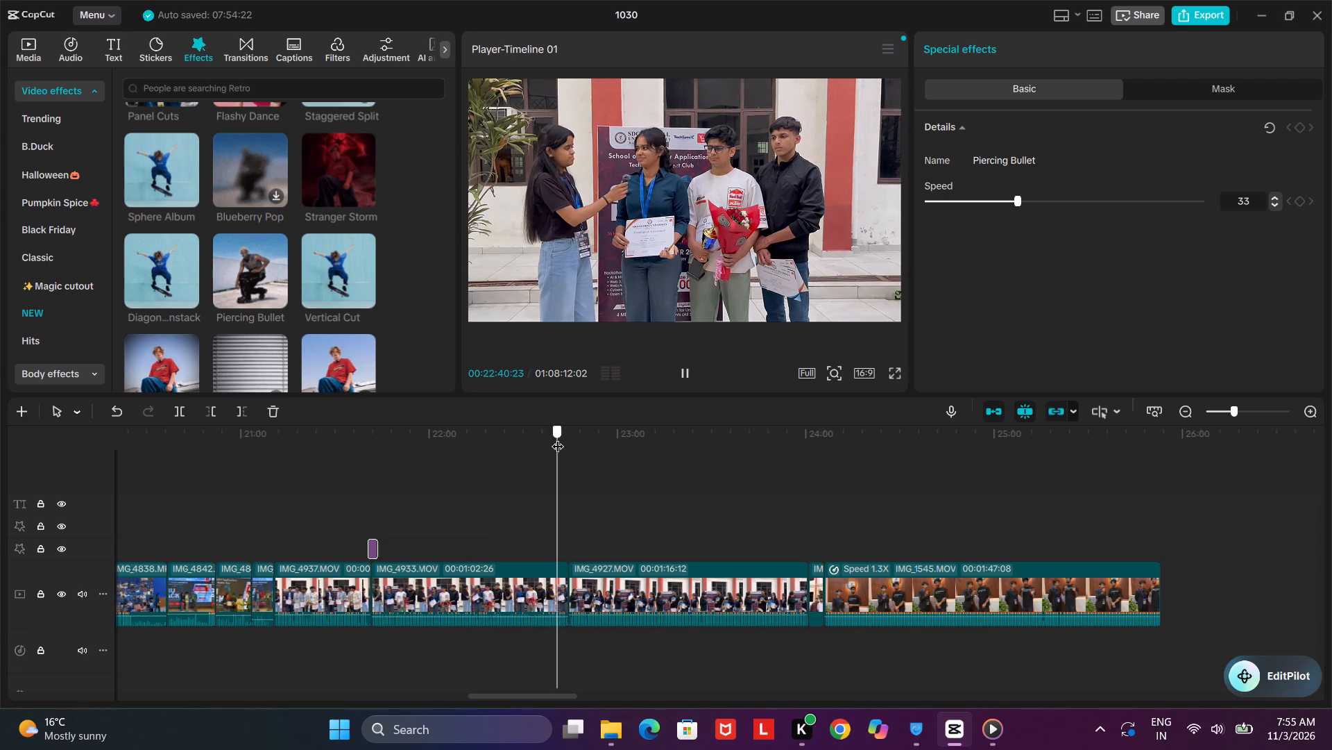
pyautogui.moveTo(558, 437); pyautogui.dragTo(558, 437)
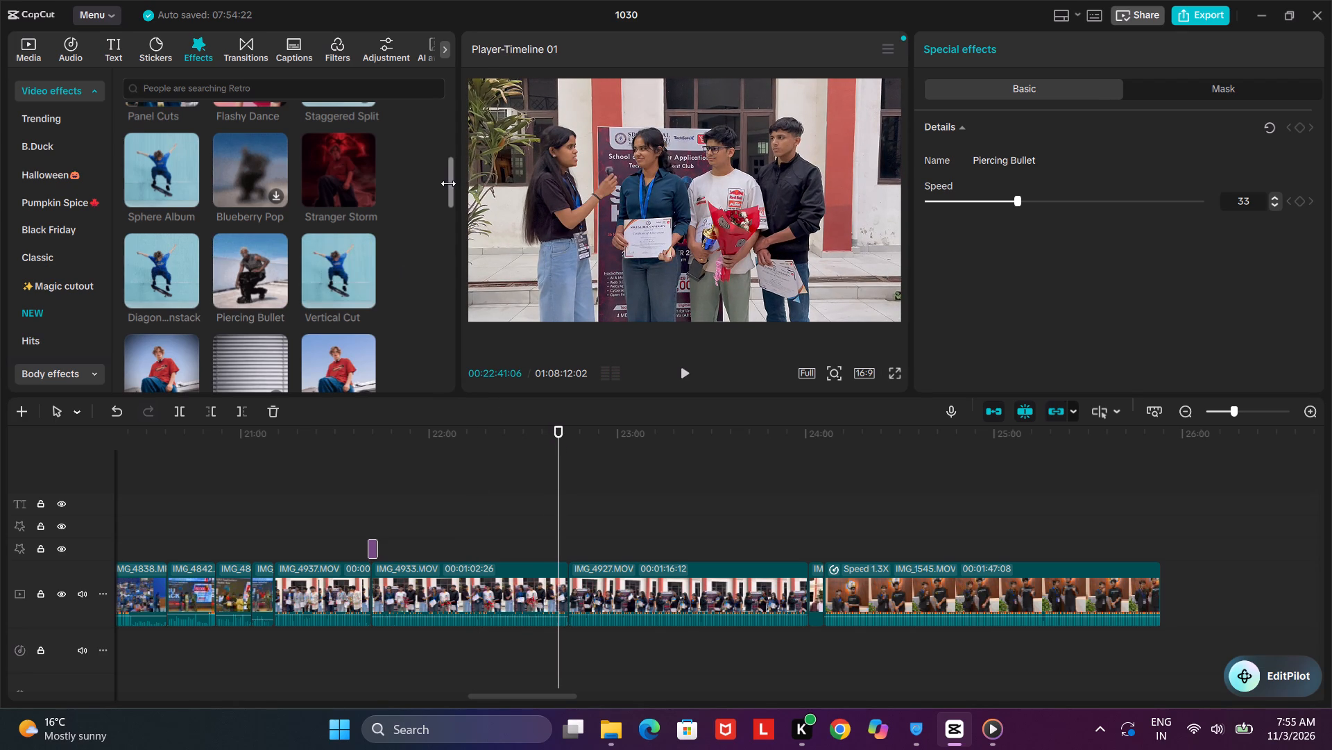
pyautogui.moveTo(453, 187); pyautogui.dragTo(447, 231)
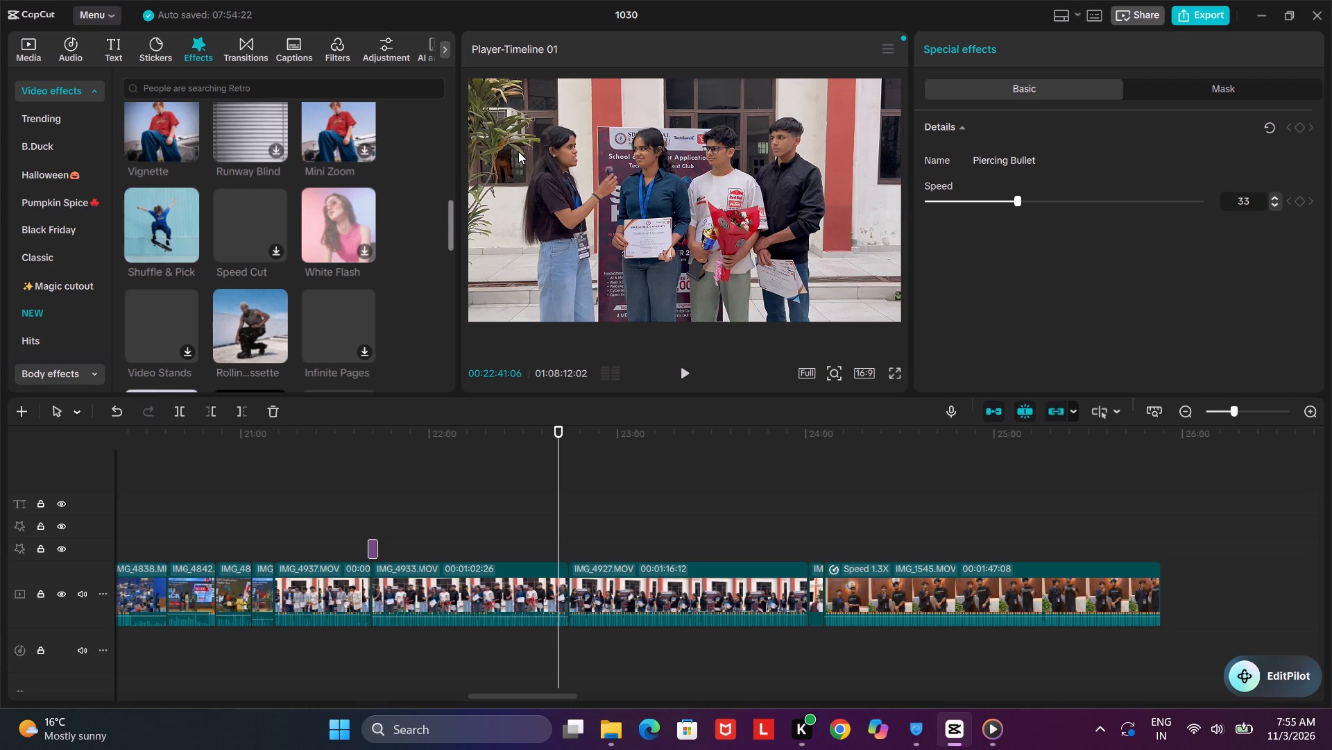
pyautogui.moveTo(445, 228); pyautogui.dragTo(448, 240)
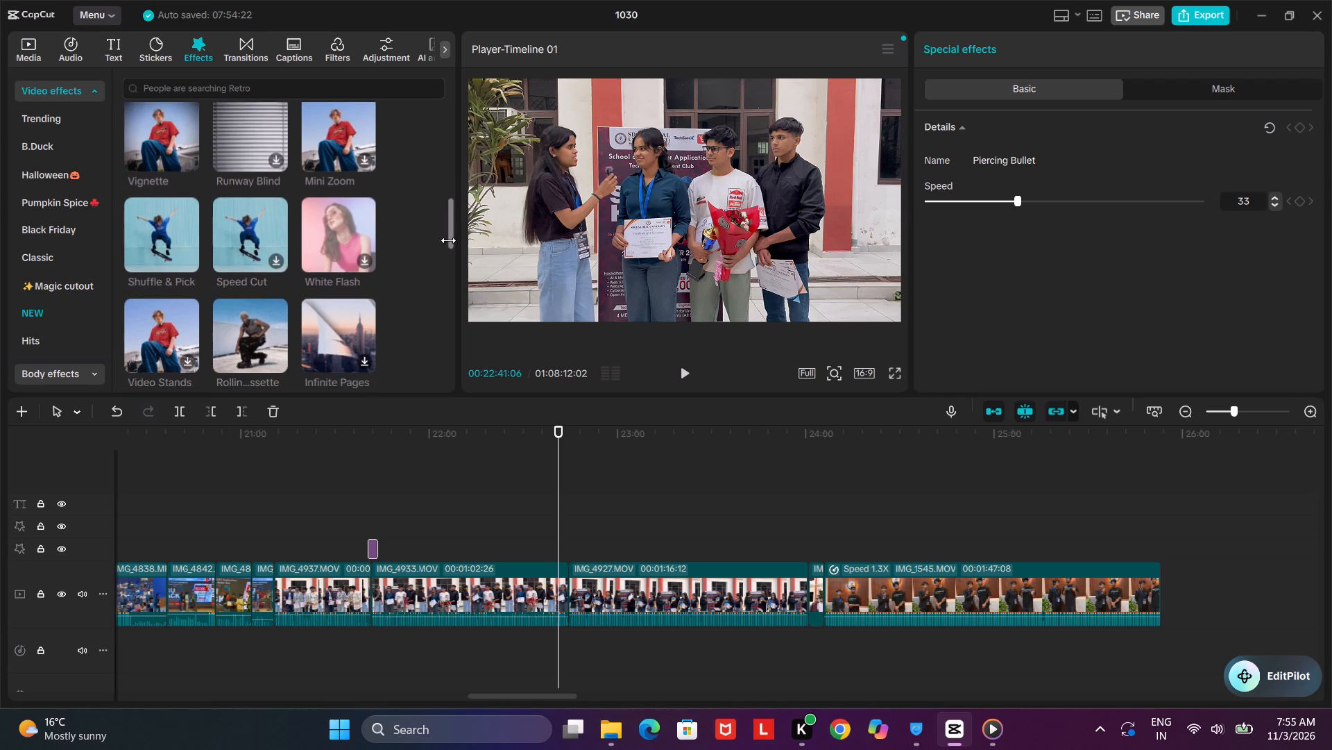
pyautogui.moveTo(448, 240); pyautogui.dragTo(448, 240)
pyautogui.moveTo(448, 240); pyautogui.dragTo(448, 283)
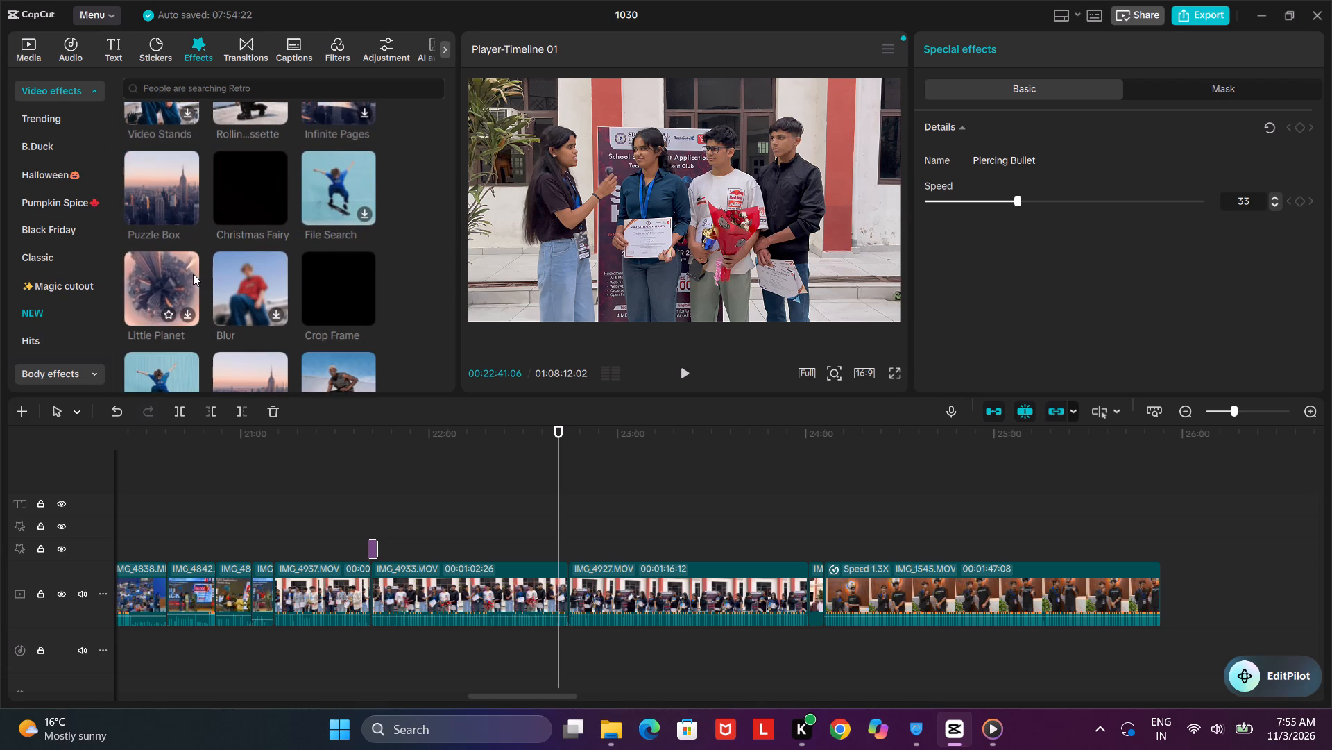
pyautogui.click(186, 313)
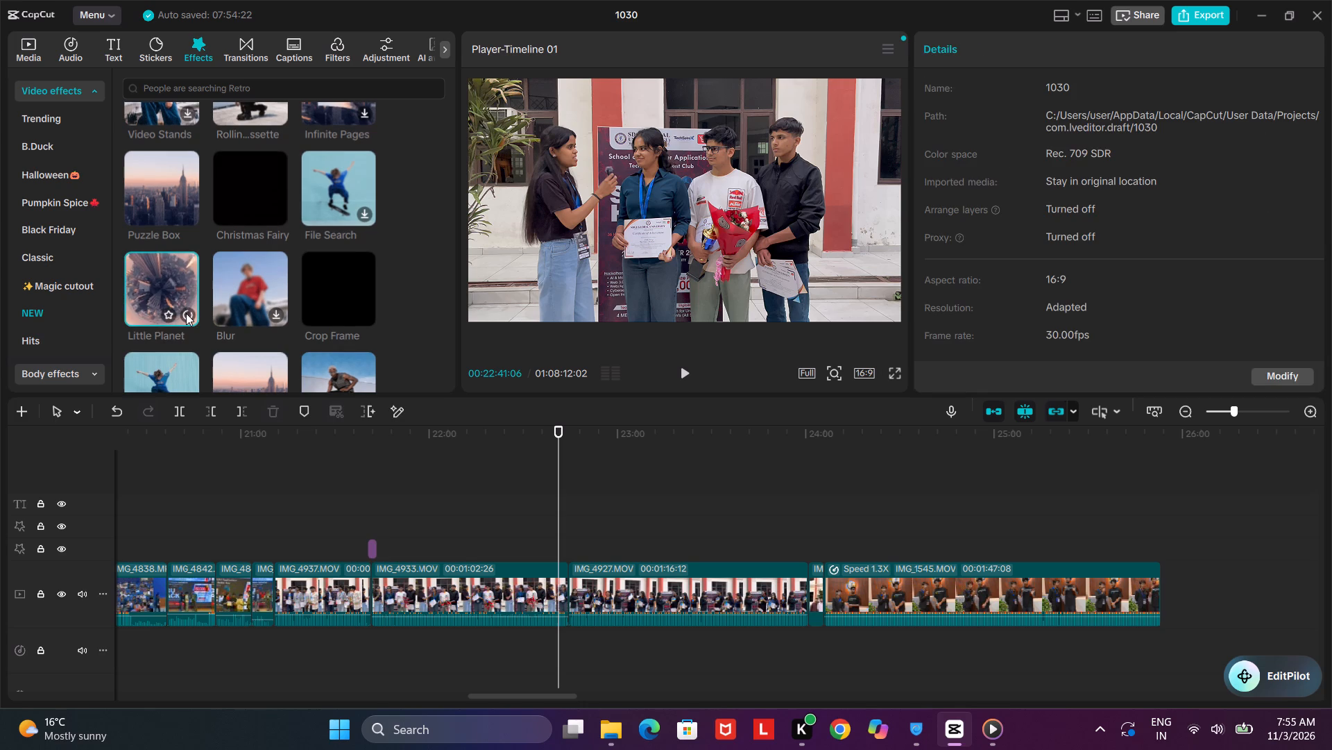
pyautogui.click(186, 313)
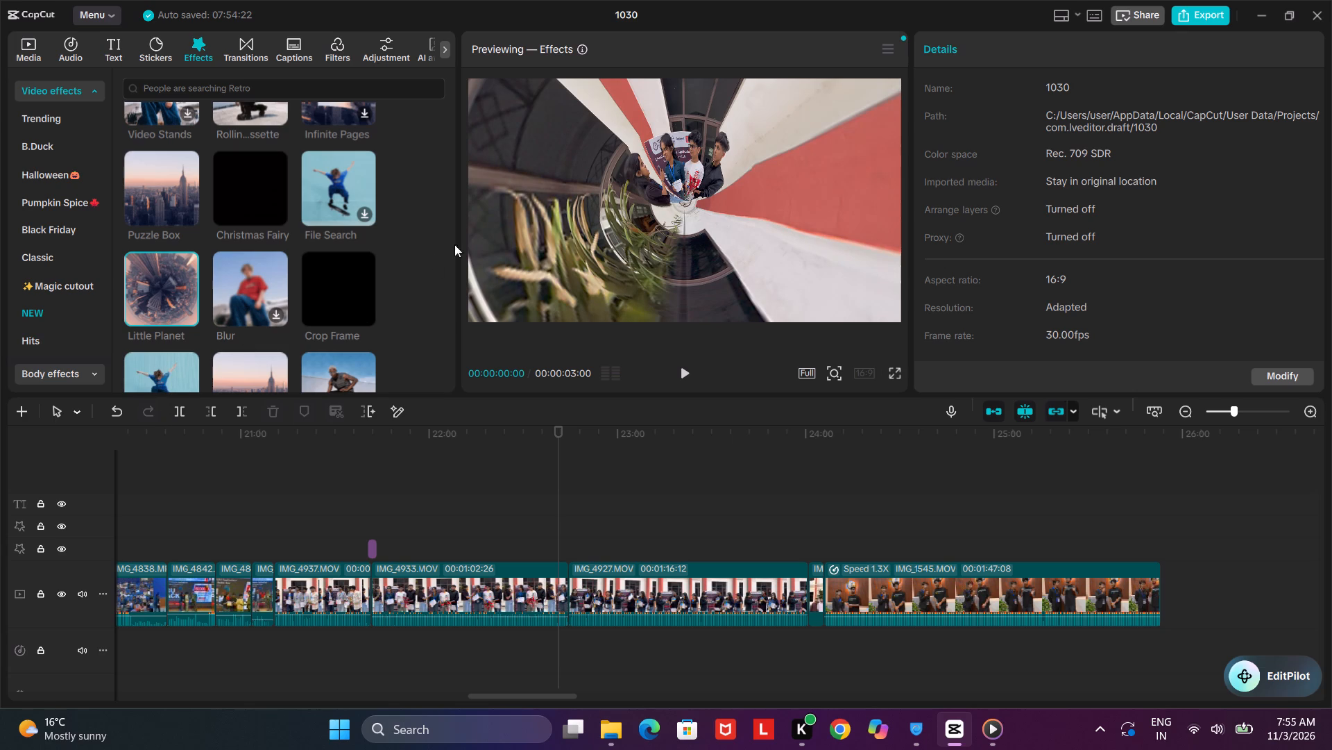
# Add the Irregular Cuts video effect at about 22:41, just before the cut from IMG_4933 to IMG_4927.
pyautogui.moveTo(456, 244); pyautogui.dragTo(454, 260)
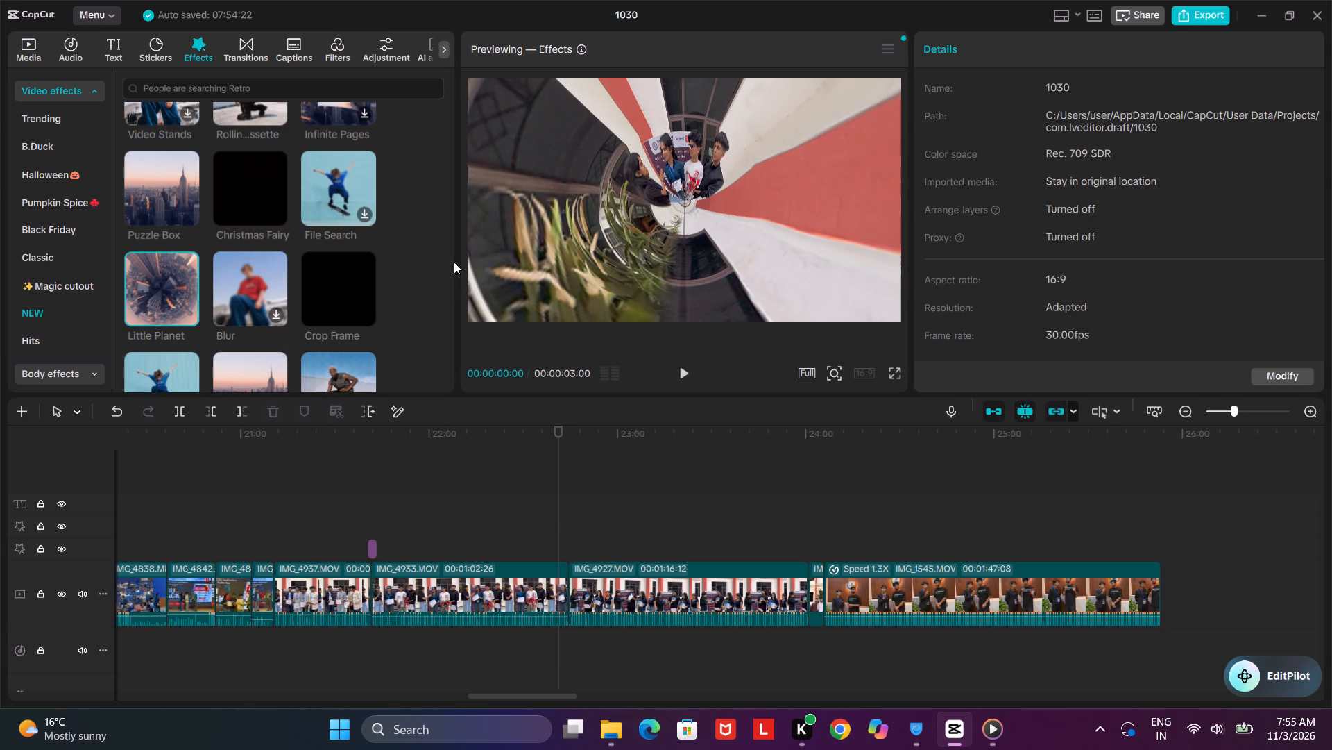
pyautogui.moveTo(451, 265); pyautogui.dragTo(450, 289)
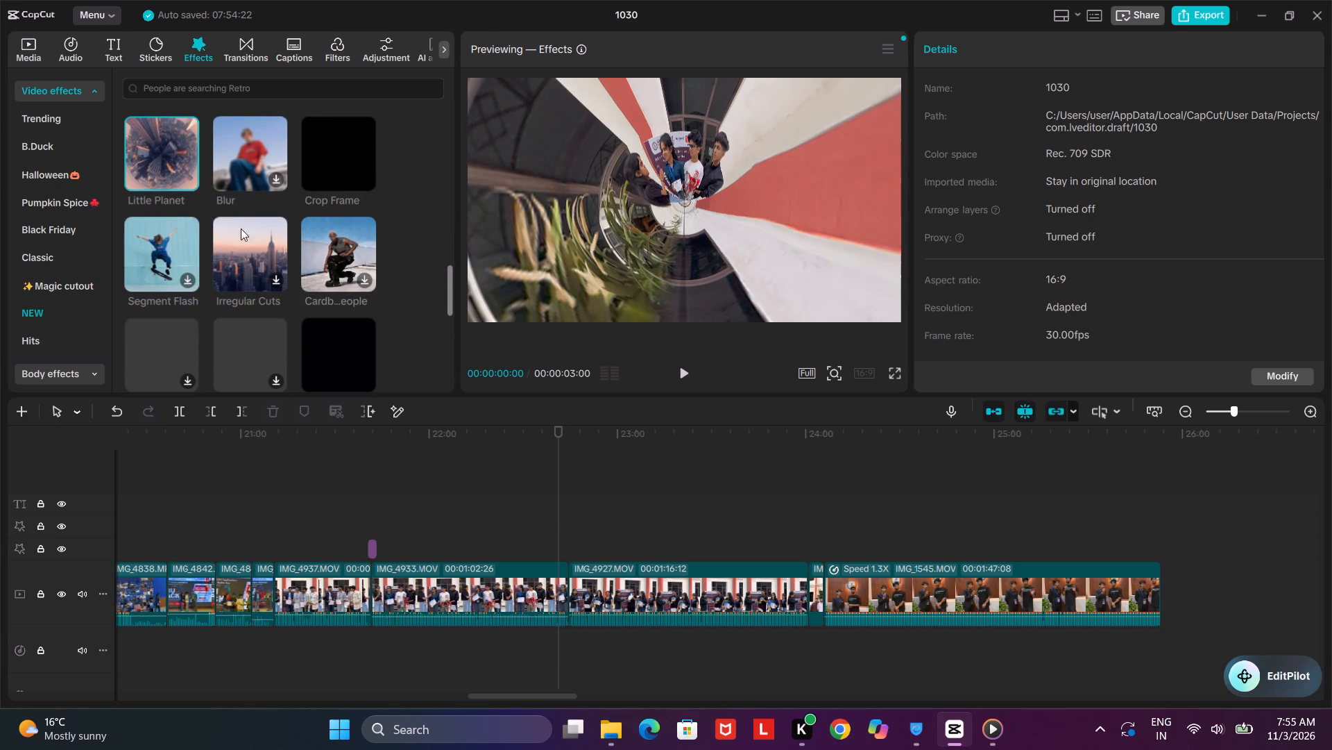
pyautogui.click(278, 279)
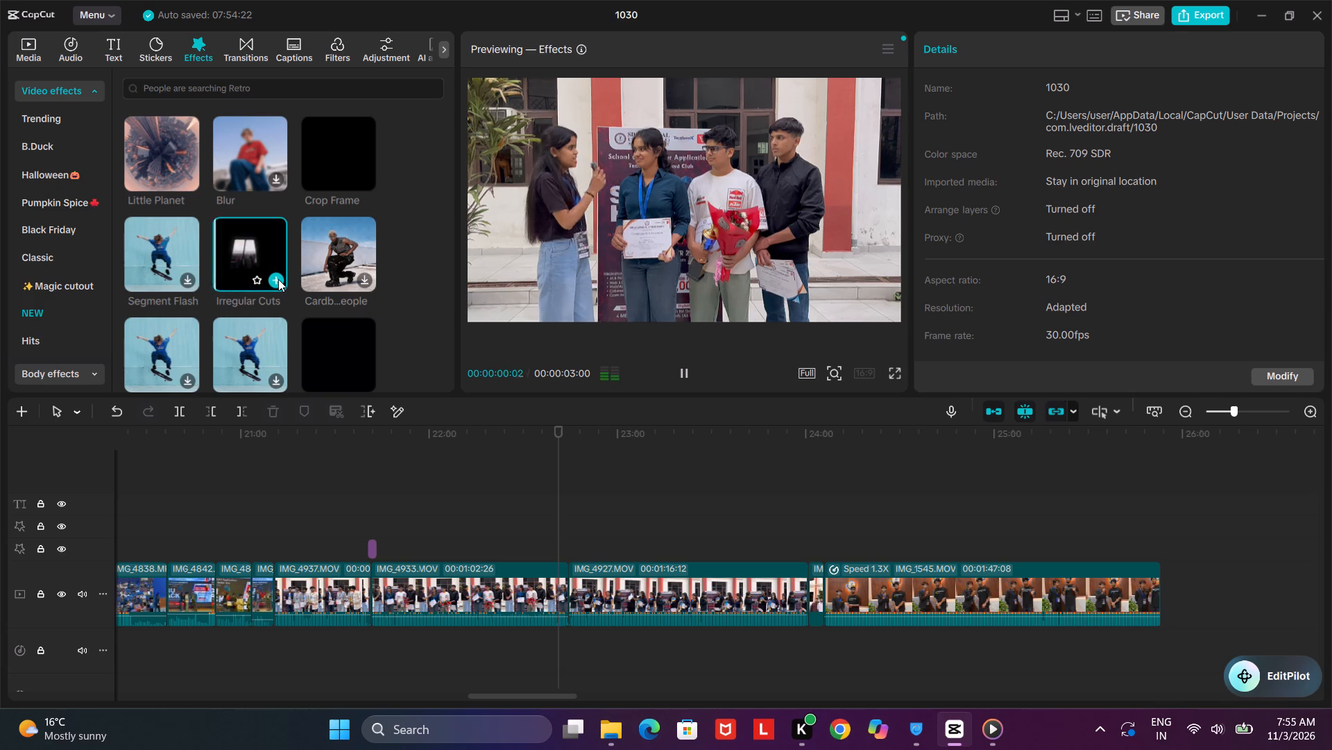
pyautogui.click(278, 279)
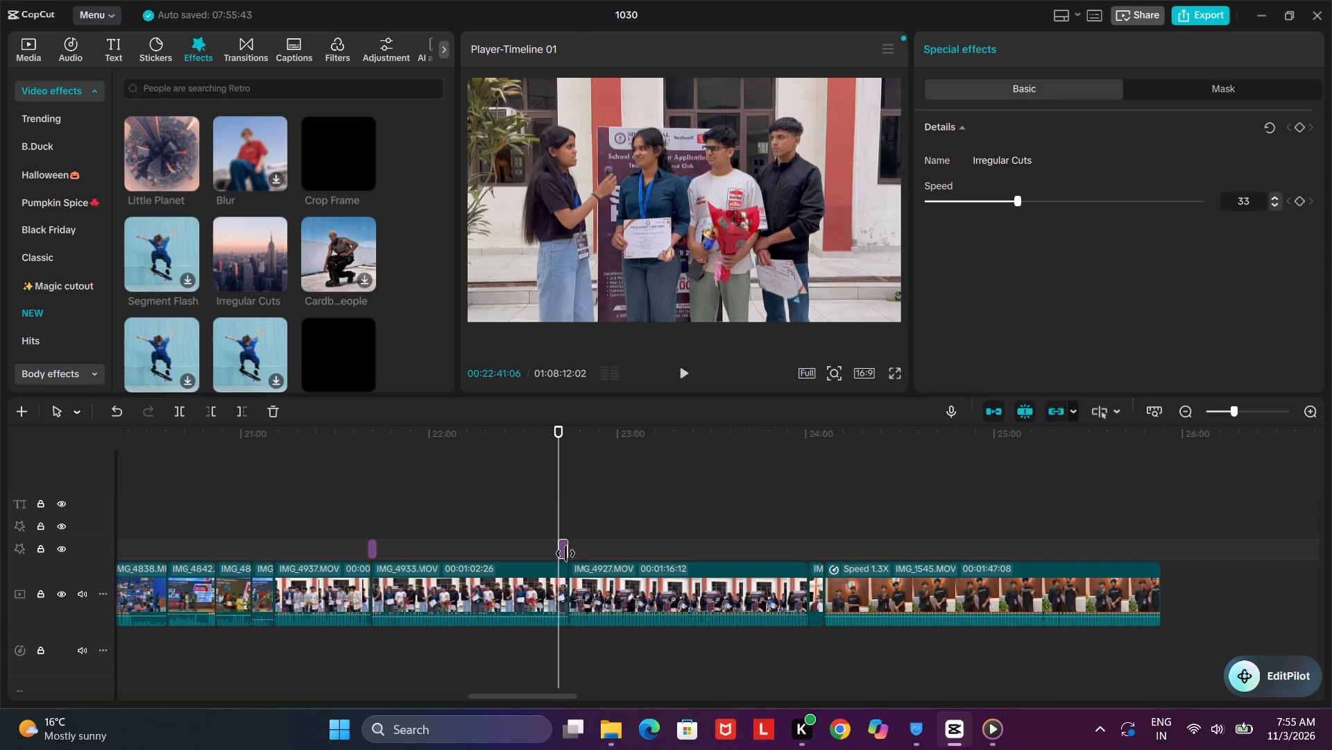
# Lengthen the Irregular Cuts effect, place it on its own effect track straddling the cut from IMG_4933 to IMG_4927, and replay the cut.
pyautogui.click(565, 553)
pyautogui.moveTo(565, 553); pyautogui.dragTo(572, 554)
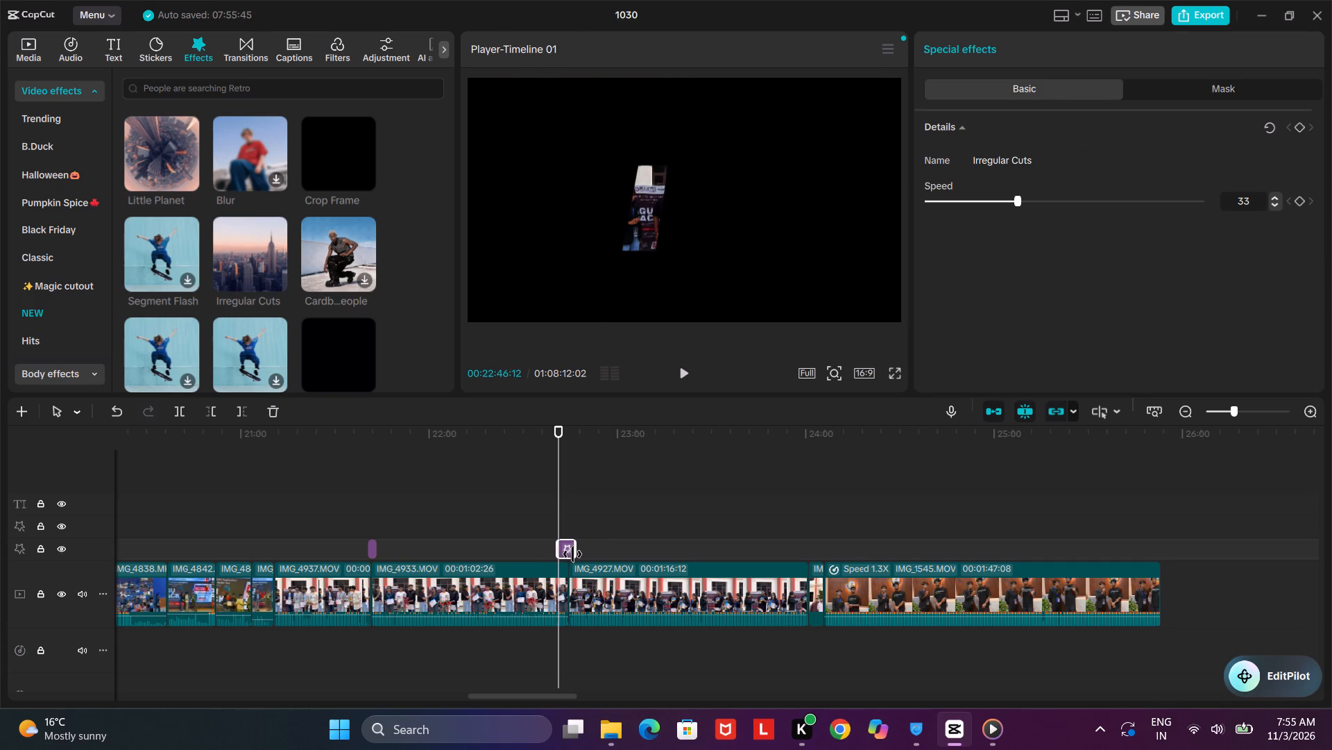
pyautogui.moveTo(572, 554); pyautogui.dragTo(576, 554)
pyautogui.moveTo(572, 552); pyautogui.dragTo(579, 557)
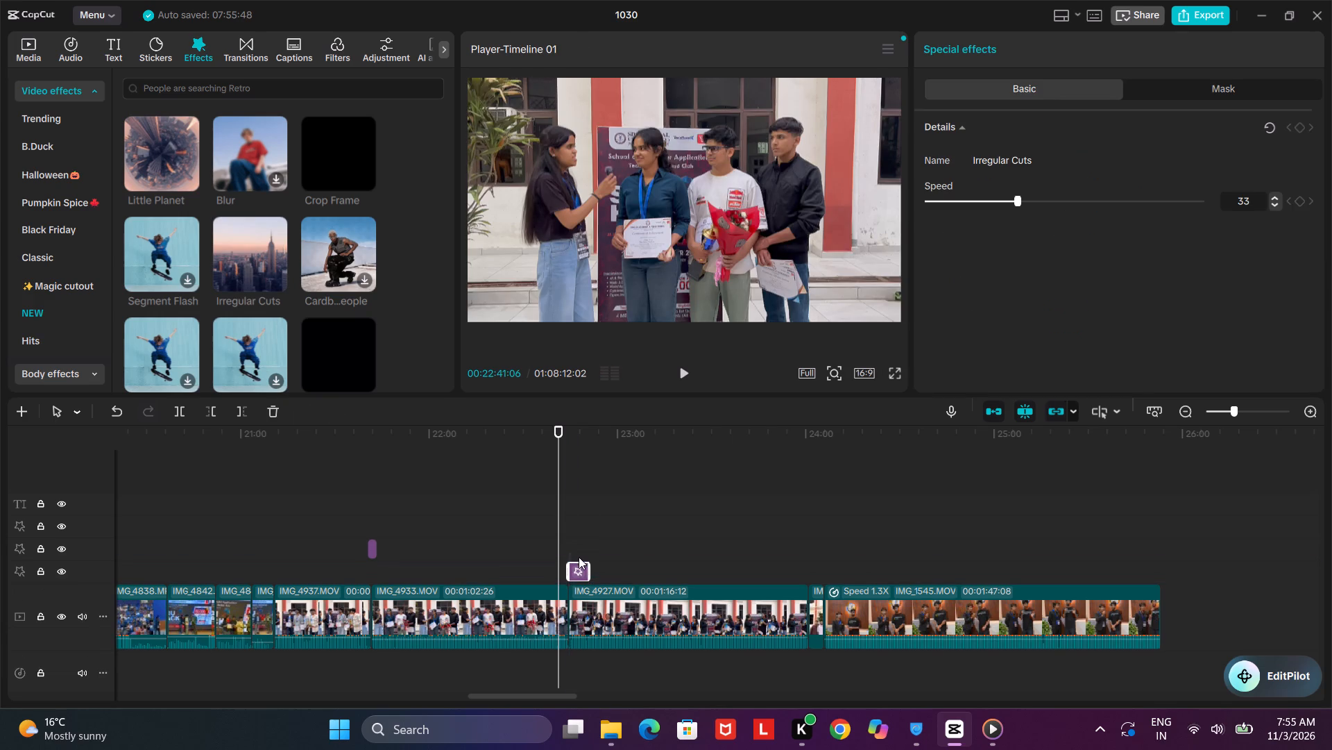
pyautogui.moveTo(576, 576); pyautogui.dragTo(568, 577)
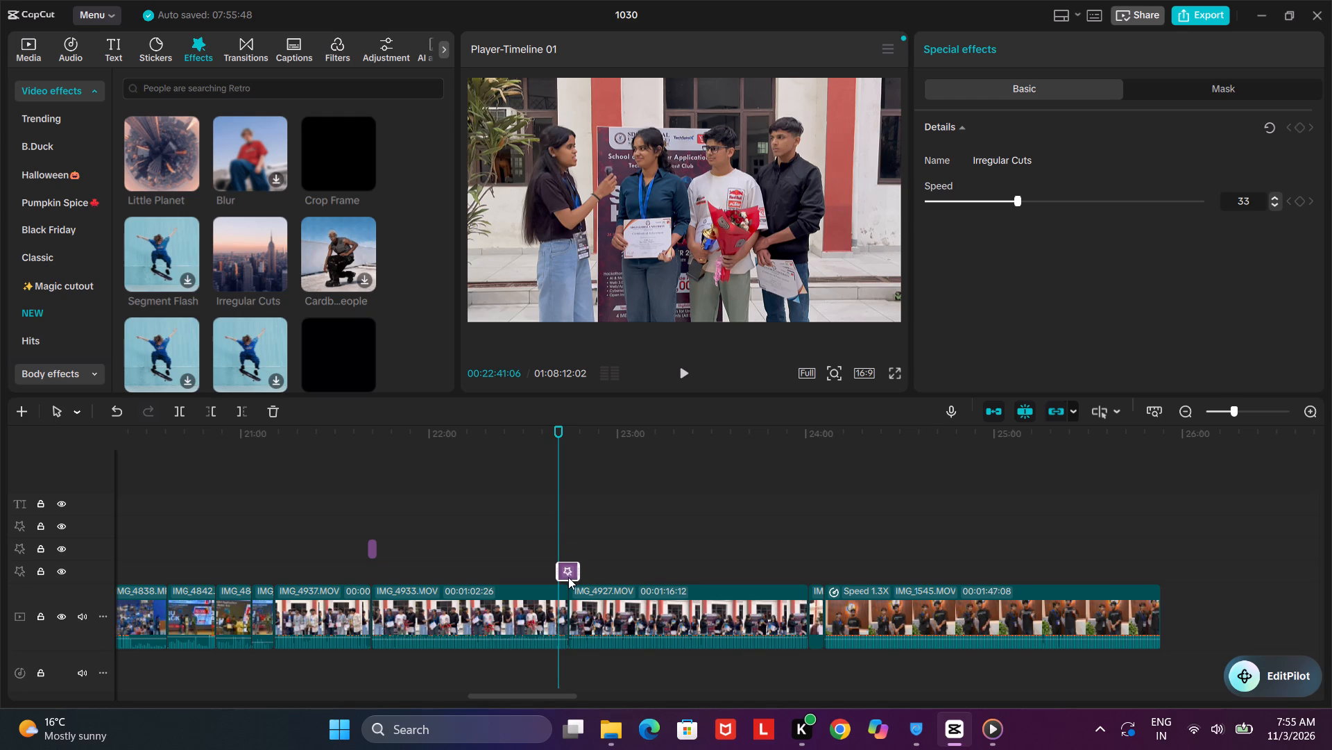
pyautogui.moveTo(568, 577); pyautogui.dragTo(569, 578)
pyautogui.click(685, 377)
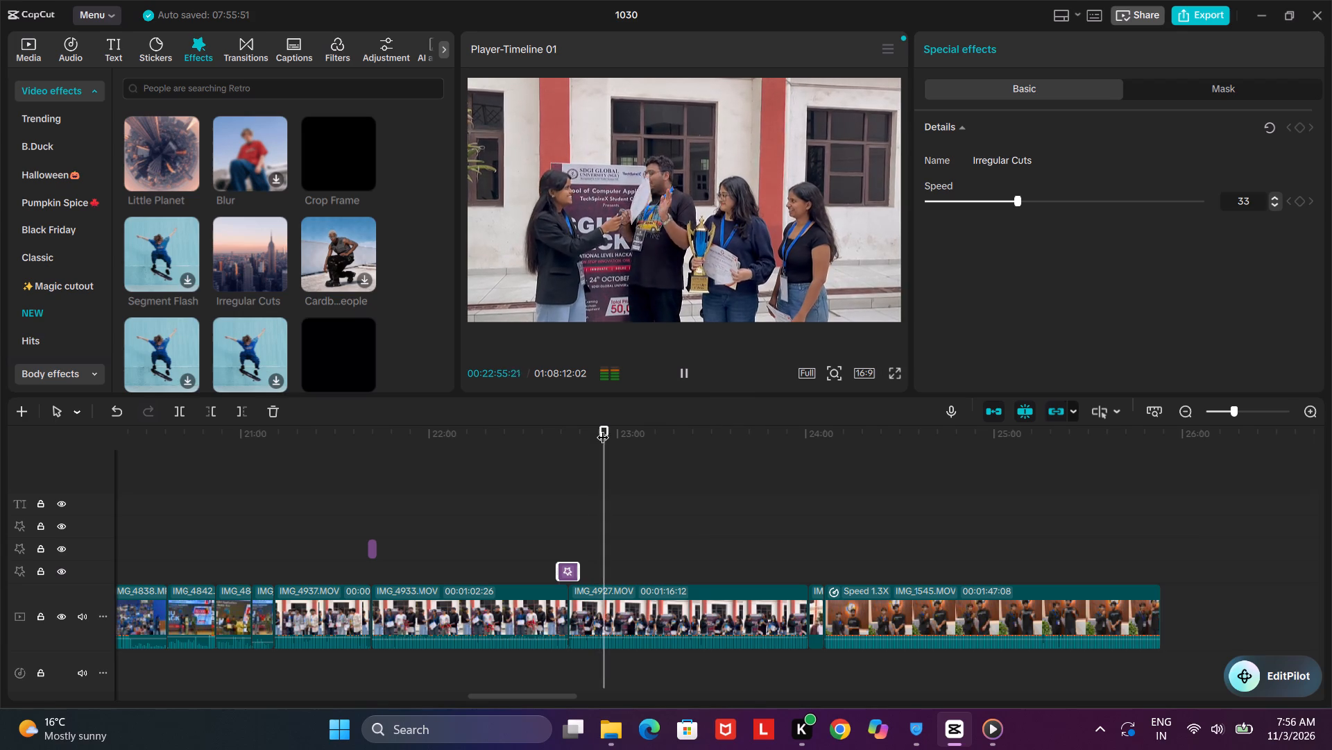
# Add the Crop Frame video effect at about 24:01, where IMG_4927 meets the short group-photo clip, and play it back.
pyautogui.moveTo(605, 428); pyautogui.dragTo(792, 456)
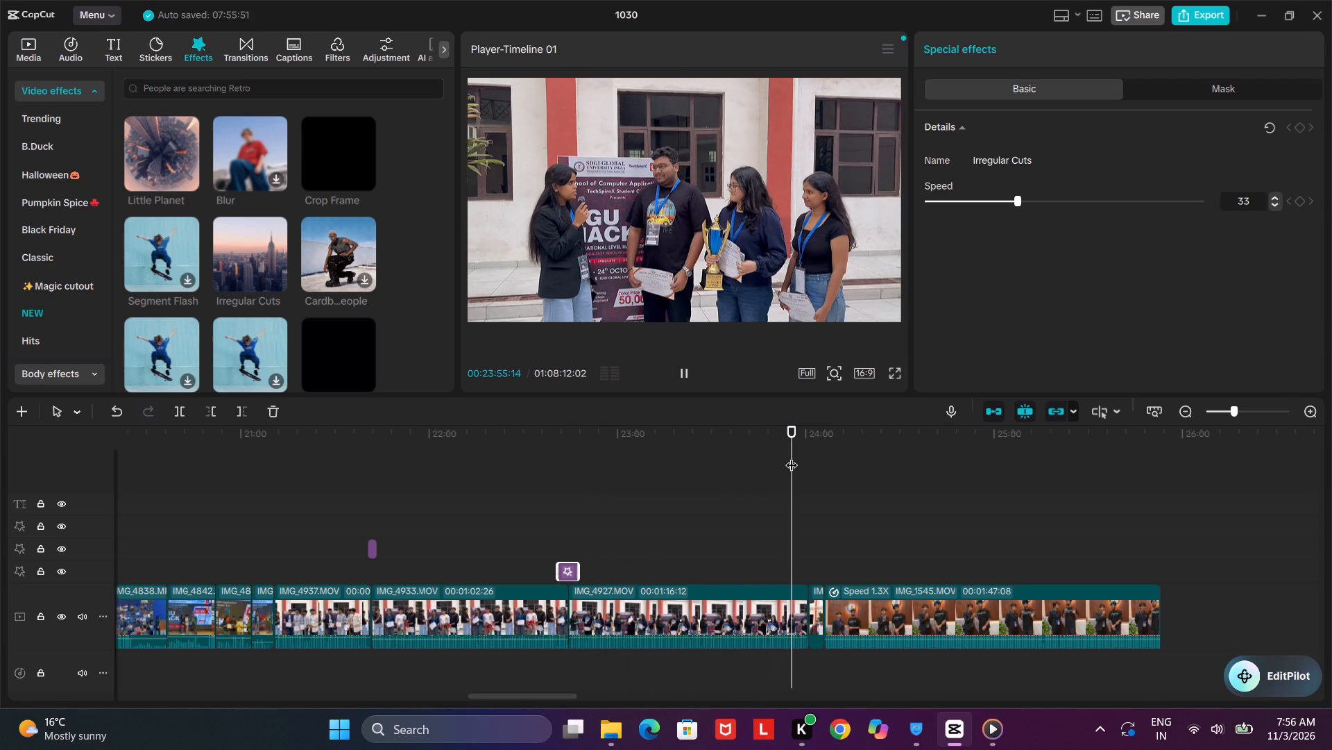
pyautogui.click(687, 372)
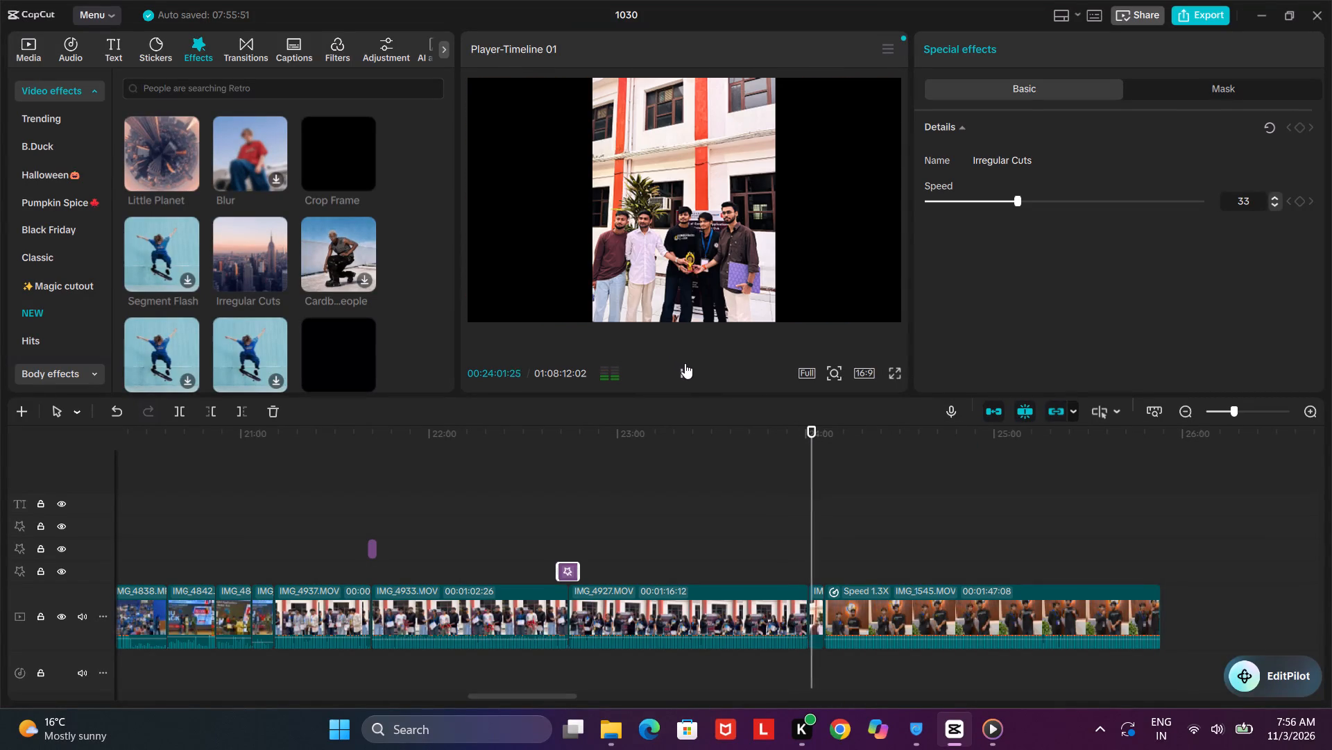
pyautogui.click(685, 363)
pyautogui.moveTo(817, 449); pyautogui.dragTo(809, 450)
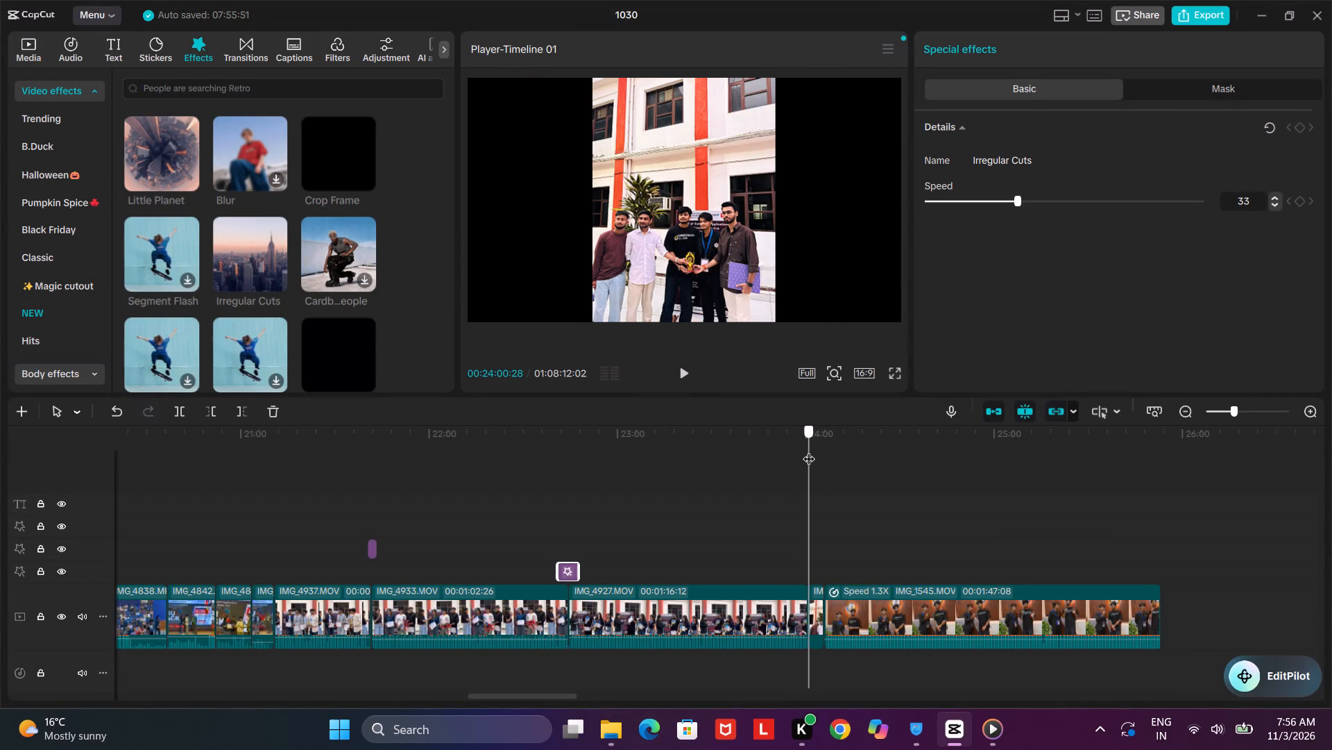
pyautogui.moveTo(809, 450); pyautogui.dragTo(808, 451)
pyautogui.click(363, 176)
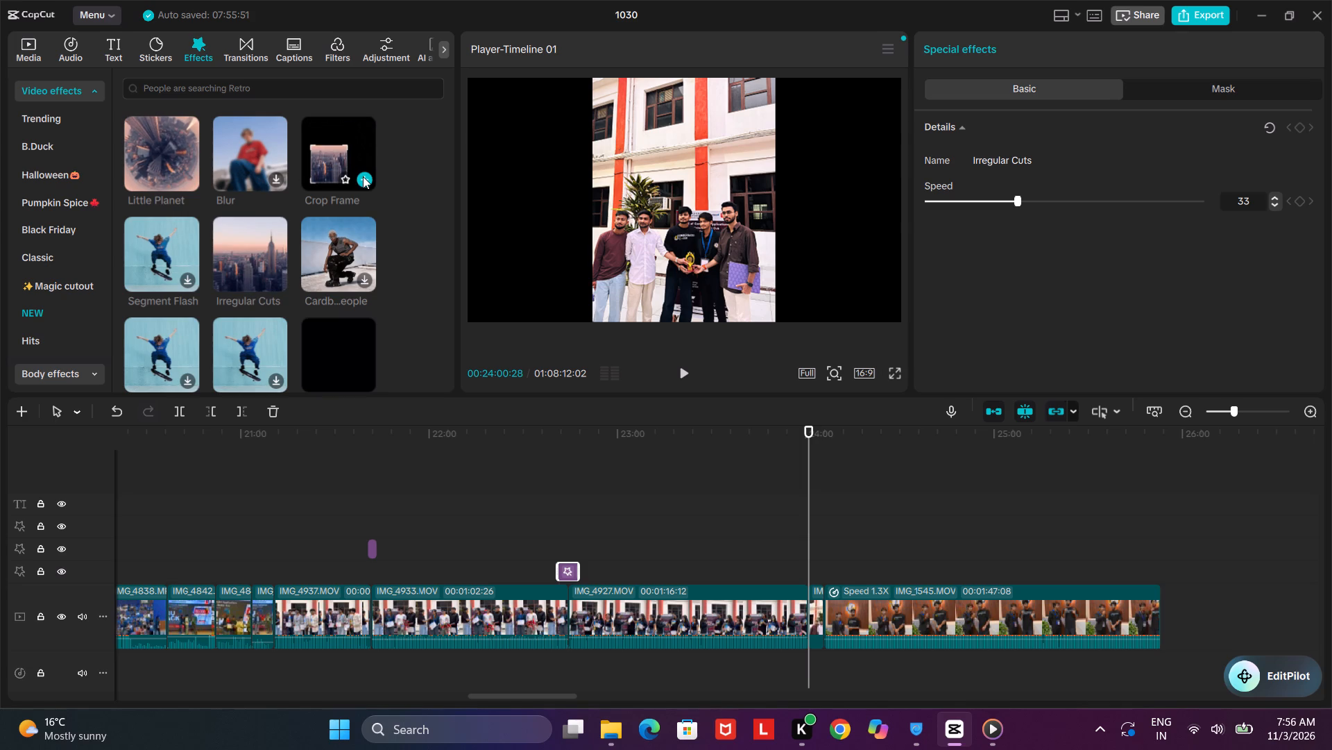
pyautogui.click(678, 372)
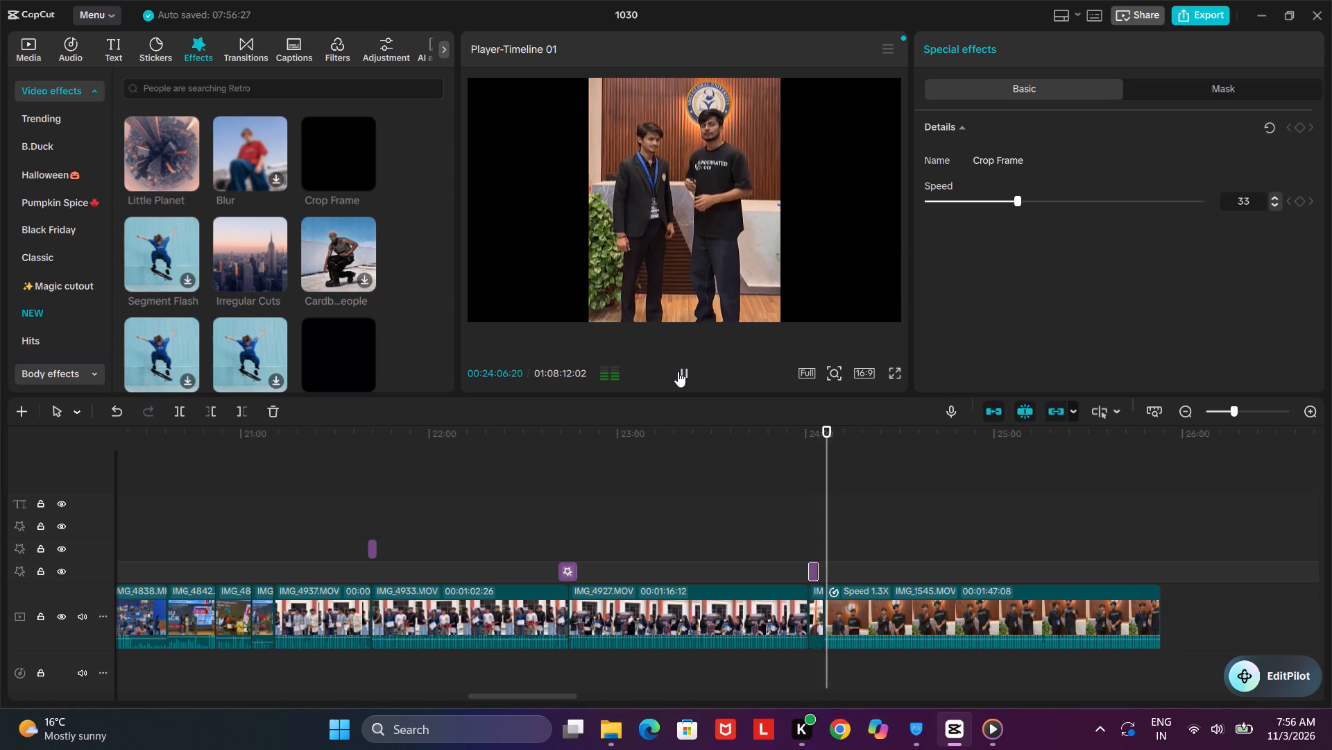
pyautogui.click(678, 372)
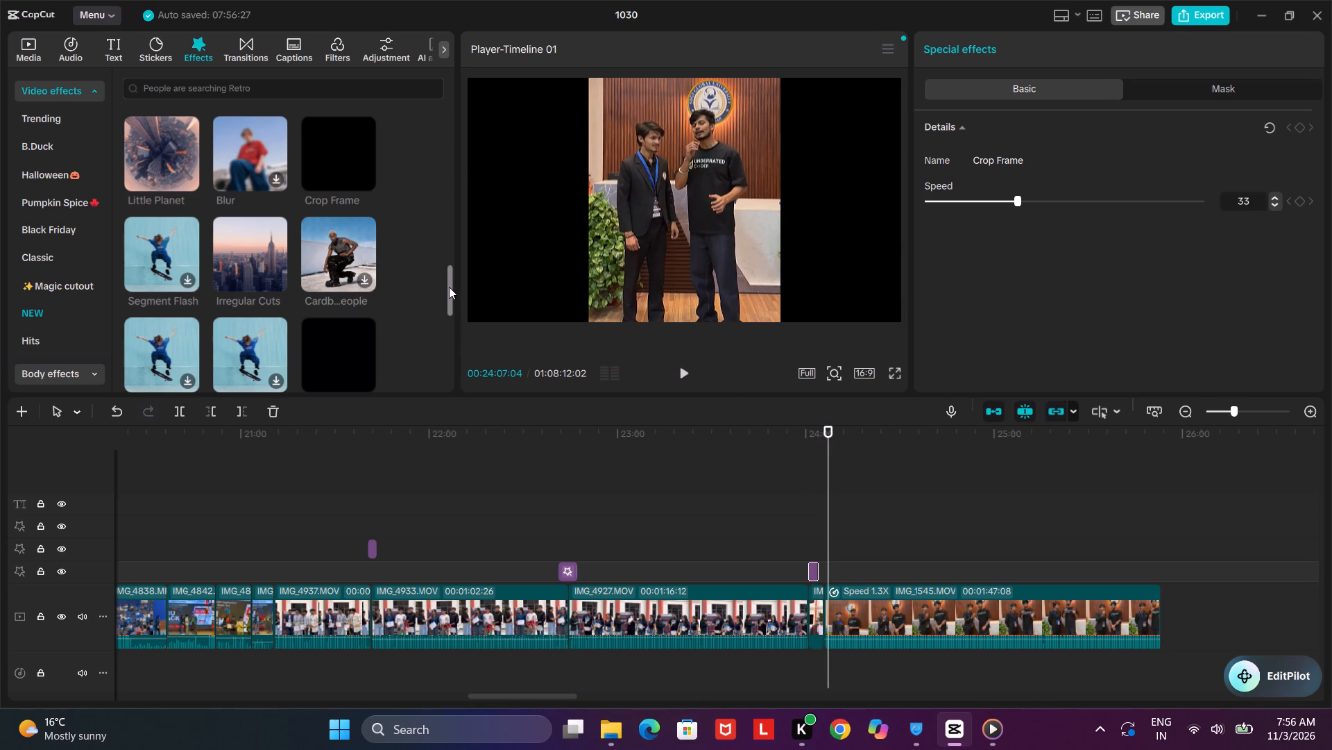
# Add the Scroll Preview video effect at about 24:07, near the start of the 1.3X-speed IMG_1545 clip, and play it back.
pyautogui.moveTo(449, 287); pyautogui.dragTo(445, 326)
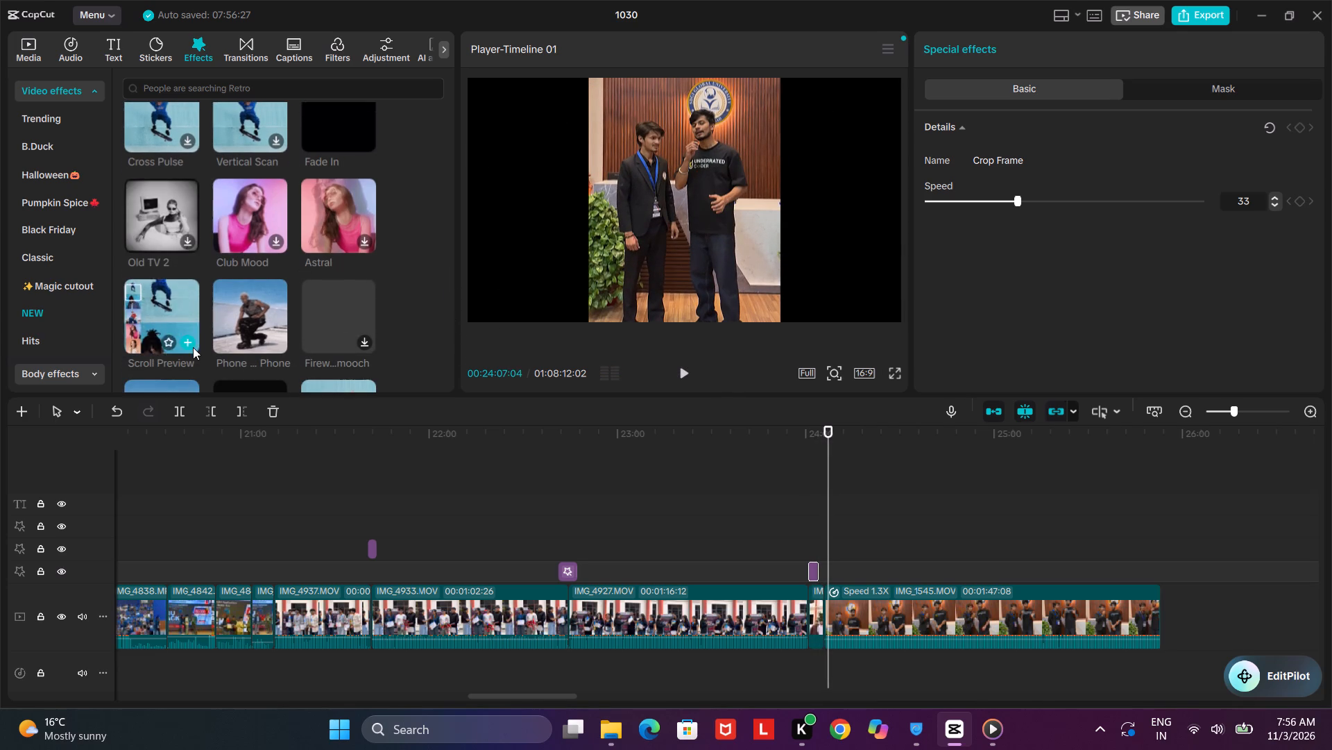
pyautogui.click(189, 344)
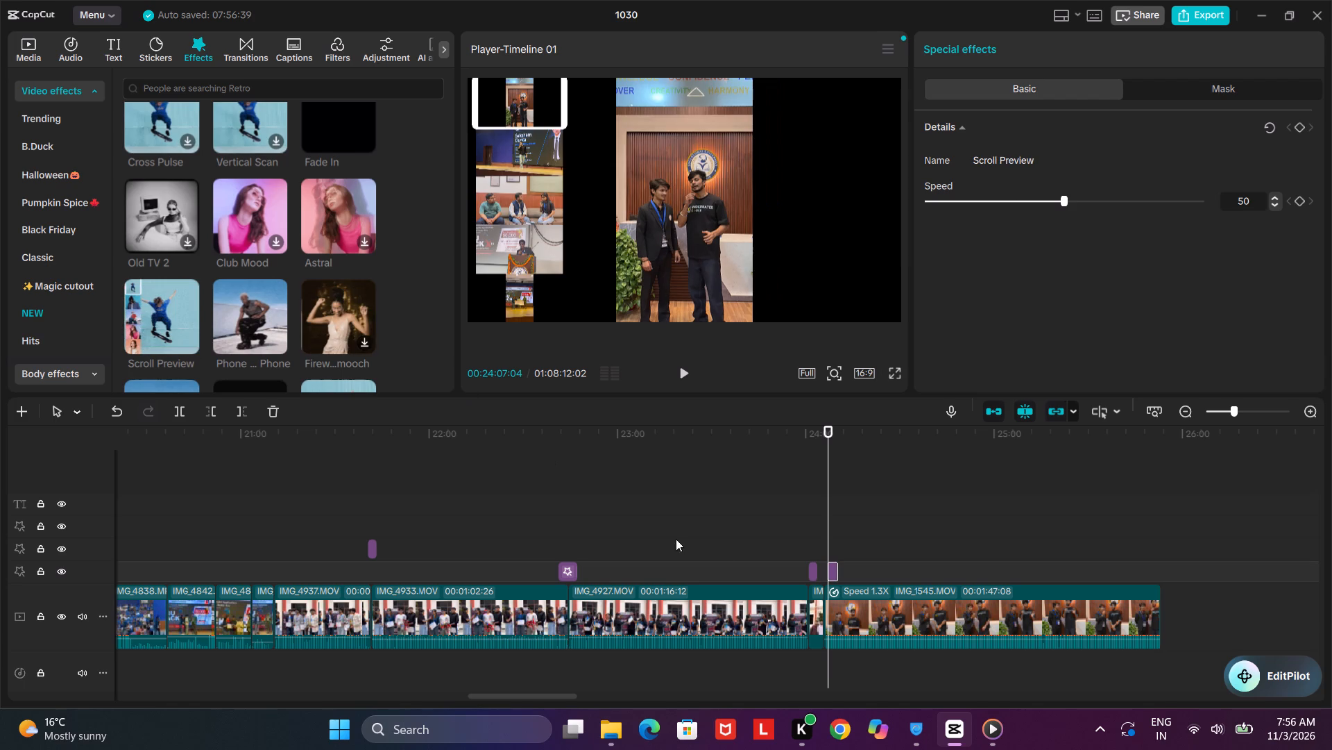
pyautogui.click(833, 574)
pyautogui.click(833, 574)
pyautogui.click(680, 369)
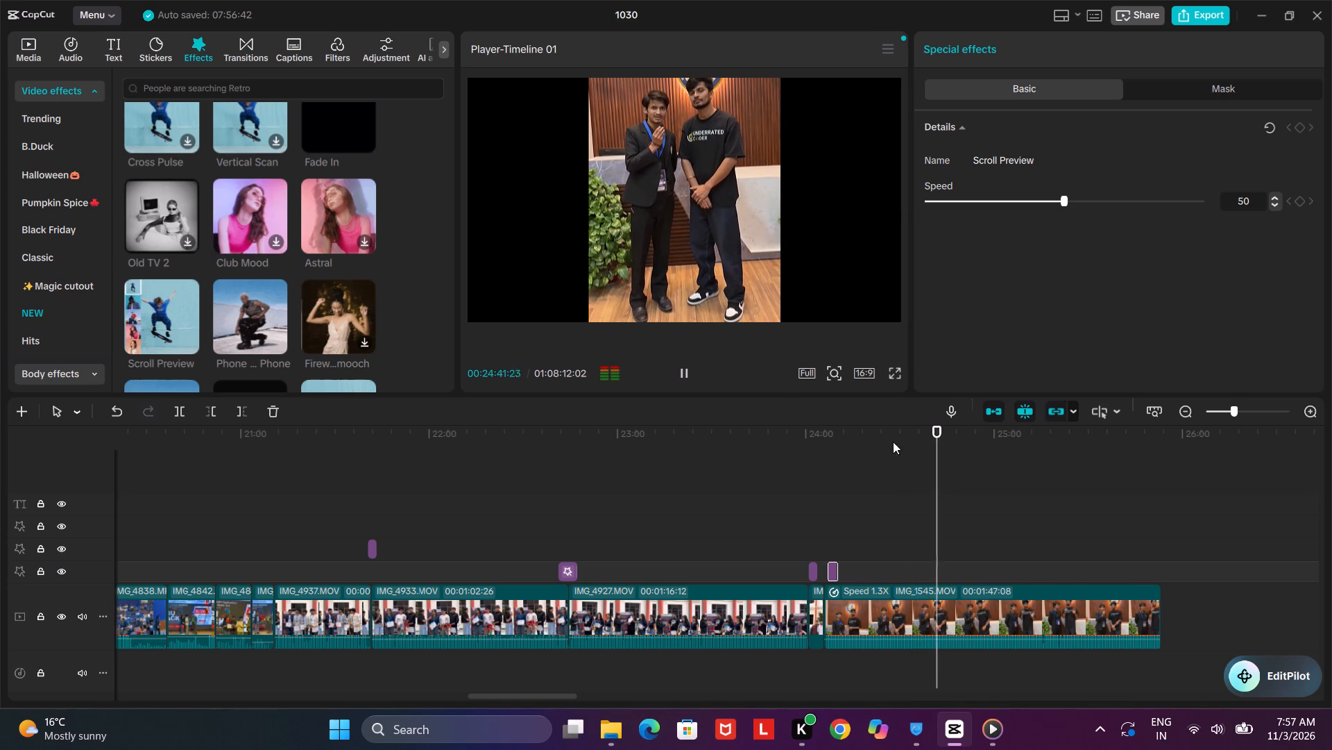
# Check the laptop's charge in the Windows Power & battery settings and return to the video project.
pyautogui.click(1245, 728)
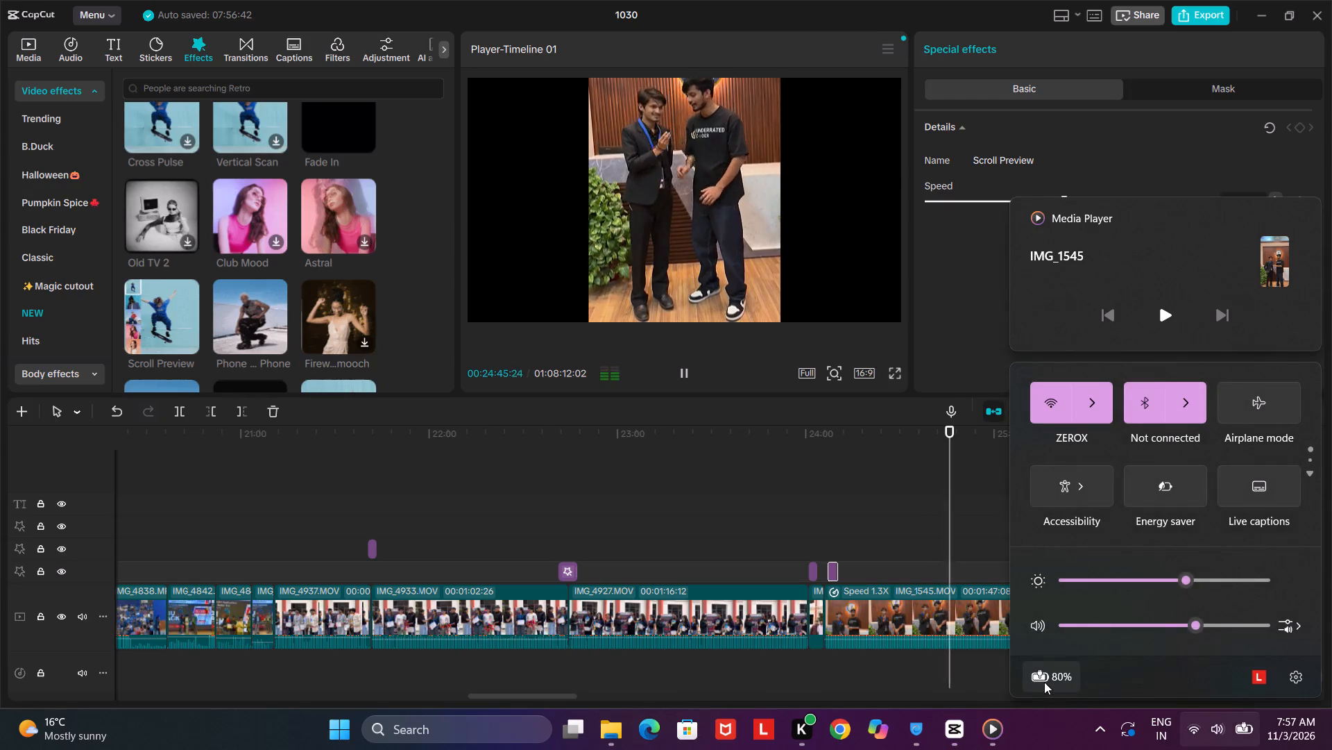
pyautogui.click(1044, 682)
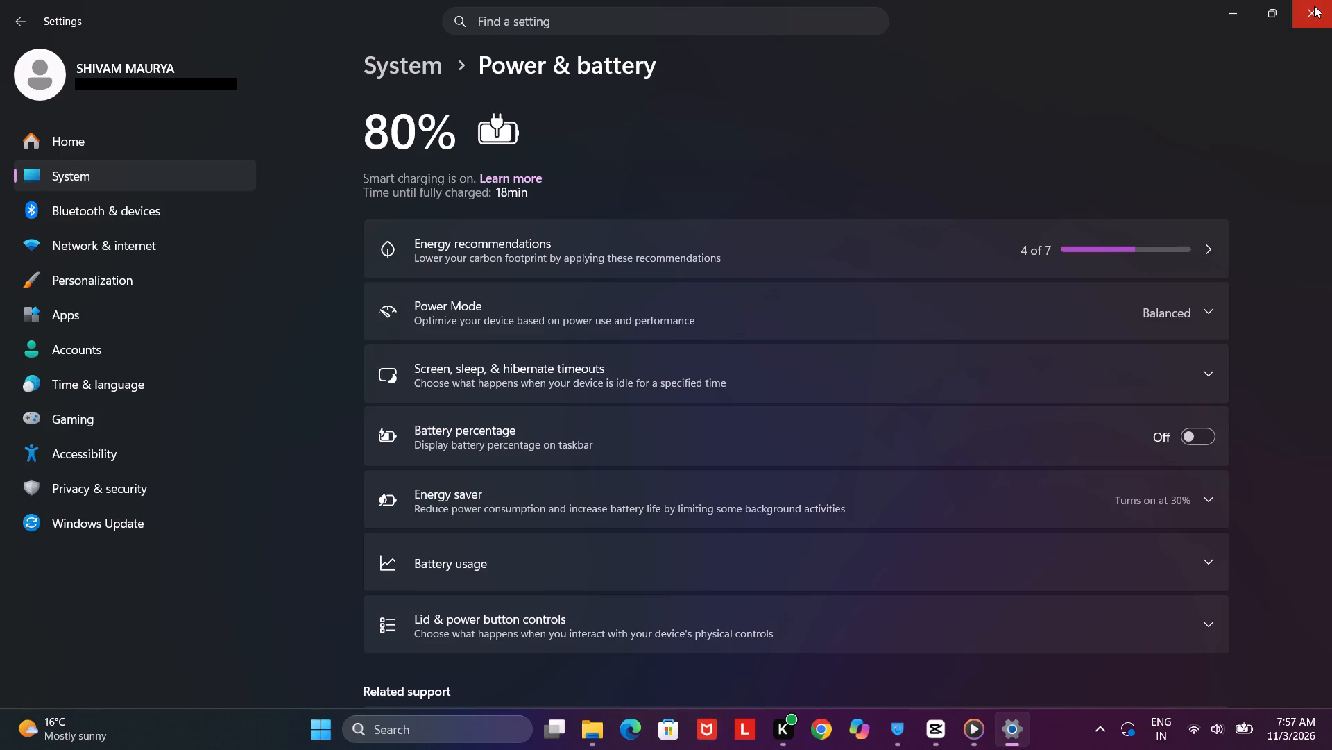
pyautogui.click(1314, 6)
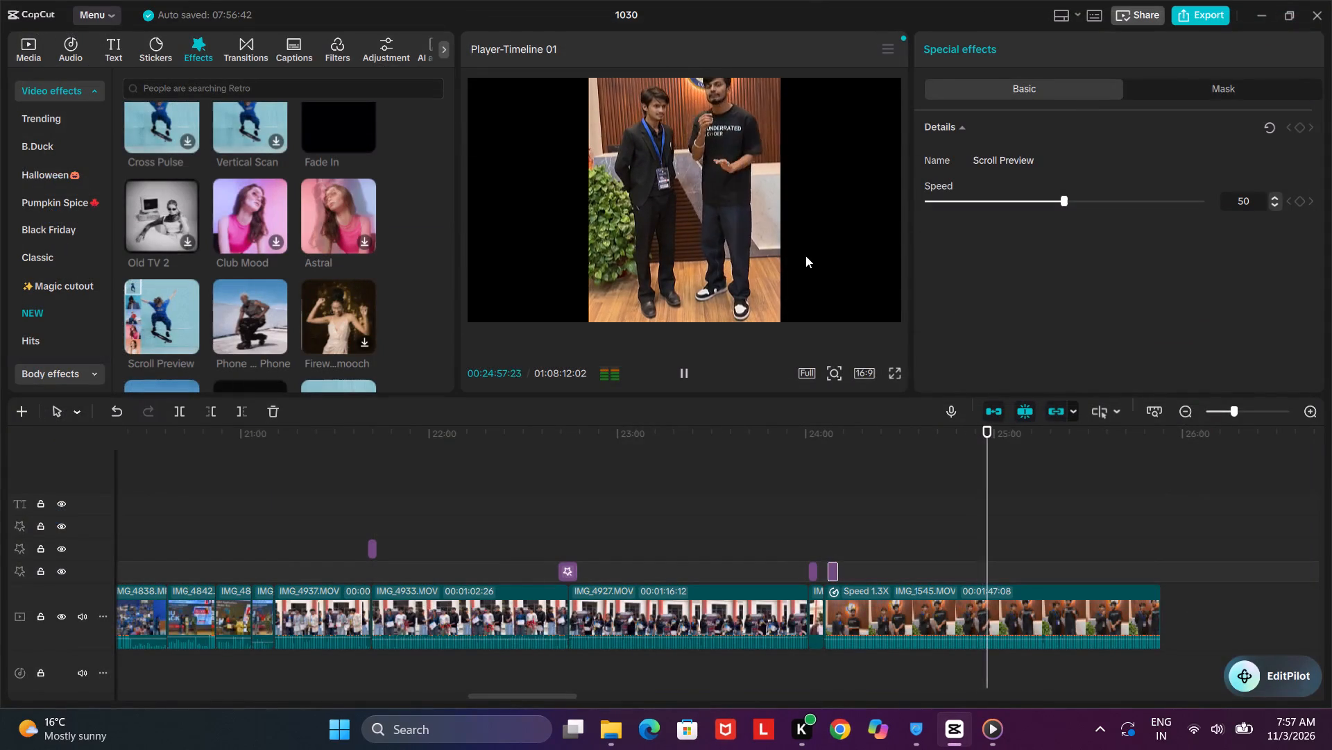
# Shift the 1.3X-speed IMG_1545 clip's picture vertically in the frame to position X 0, Y 329.
pyautogui.click(746, 222)
pyautogui.moveTo(746, 222); pyautogui.dragTo(748, 235)
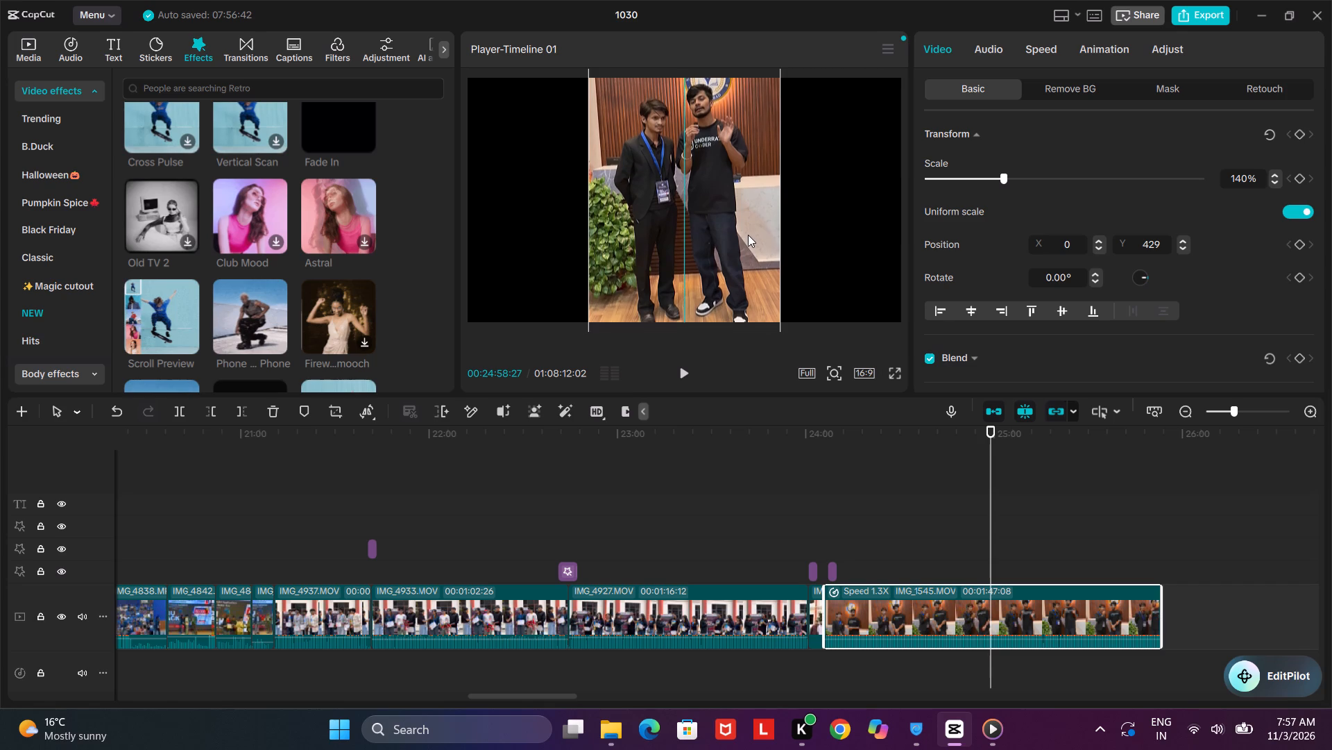
pyautogui.moveTo(748, 235); pyautogui.dragTo(746, 233)
# Play the repositioned IMG_1545 clip, find the cut point in the conversation and split the clip at about 25:17.
pyautogui.click(686, 376)
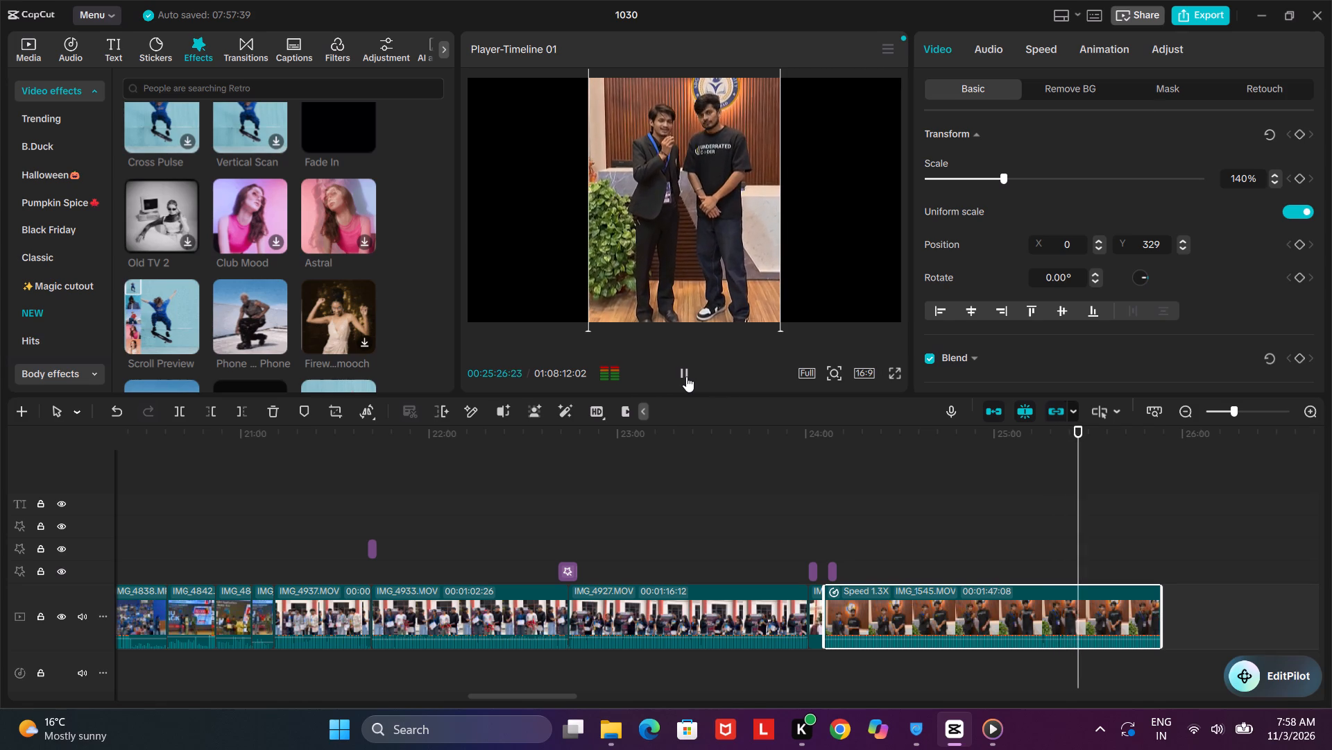
pyautogui.click(1245, 403)
pyautogui.click(1245, 407)
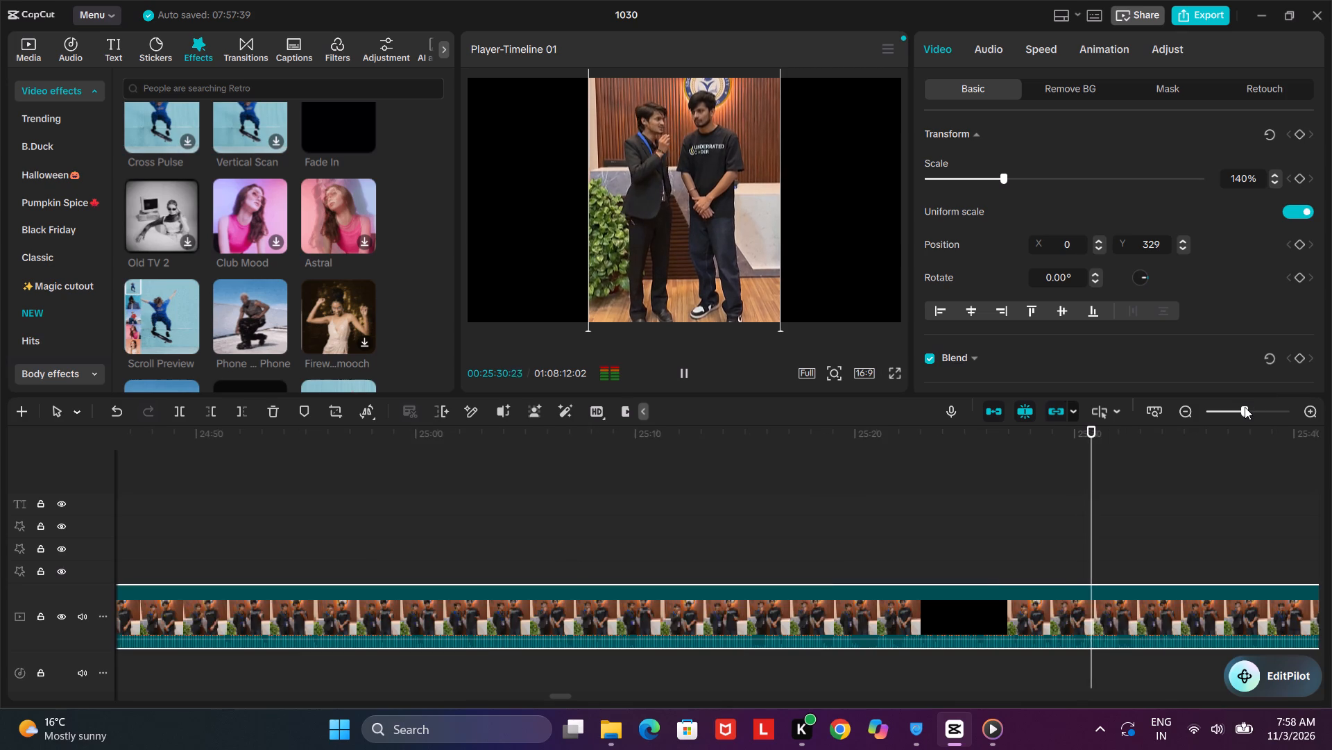
pyautogui.moveTo(1116, 436); pyautogui.dragTo(916, 461)
pyautogui.click(685, 370)
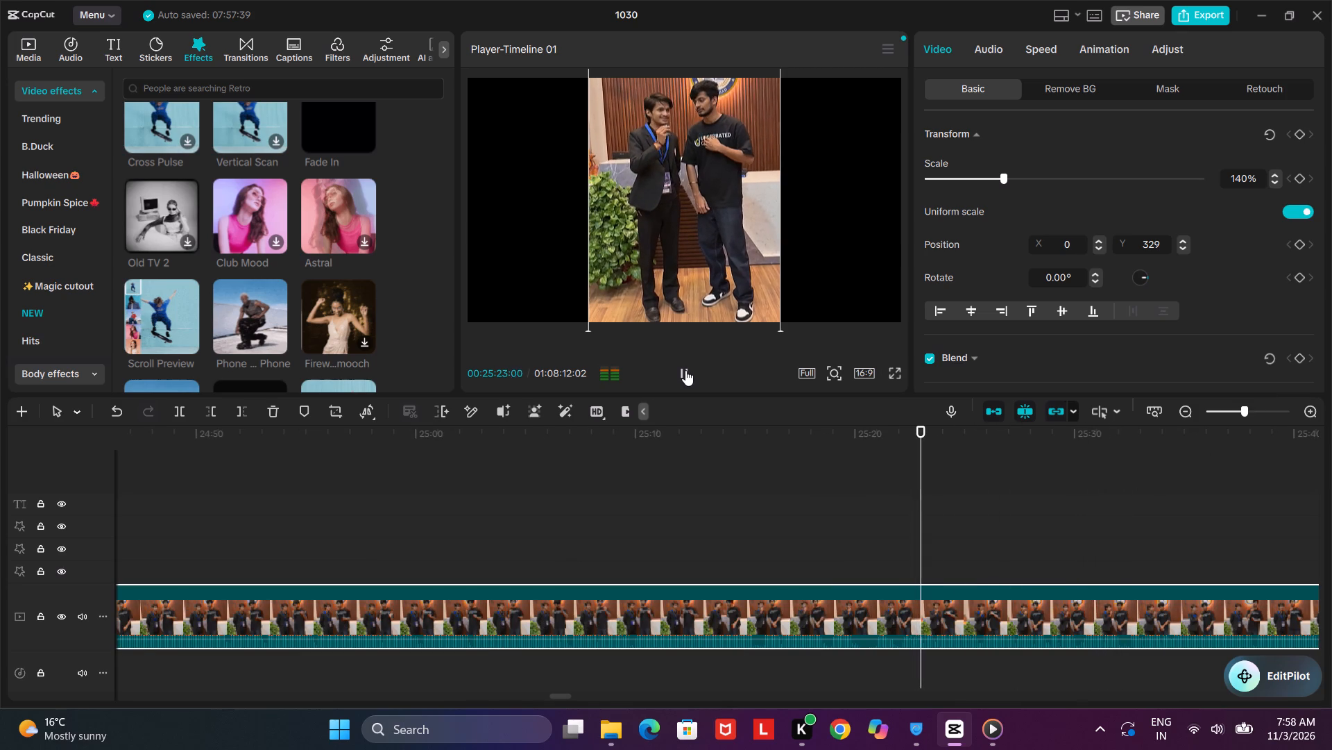
pyautogui.click(685, 370)
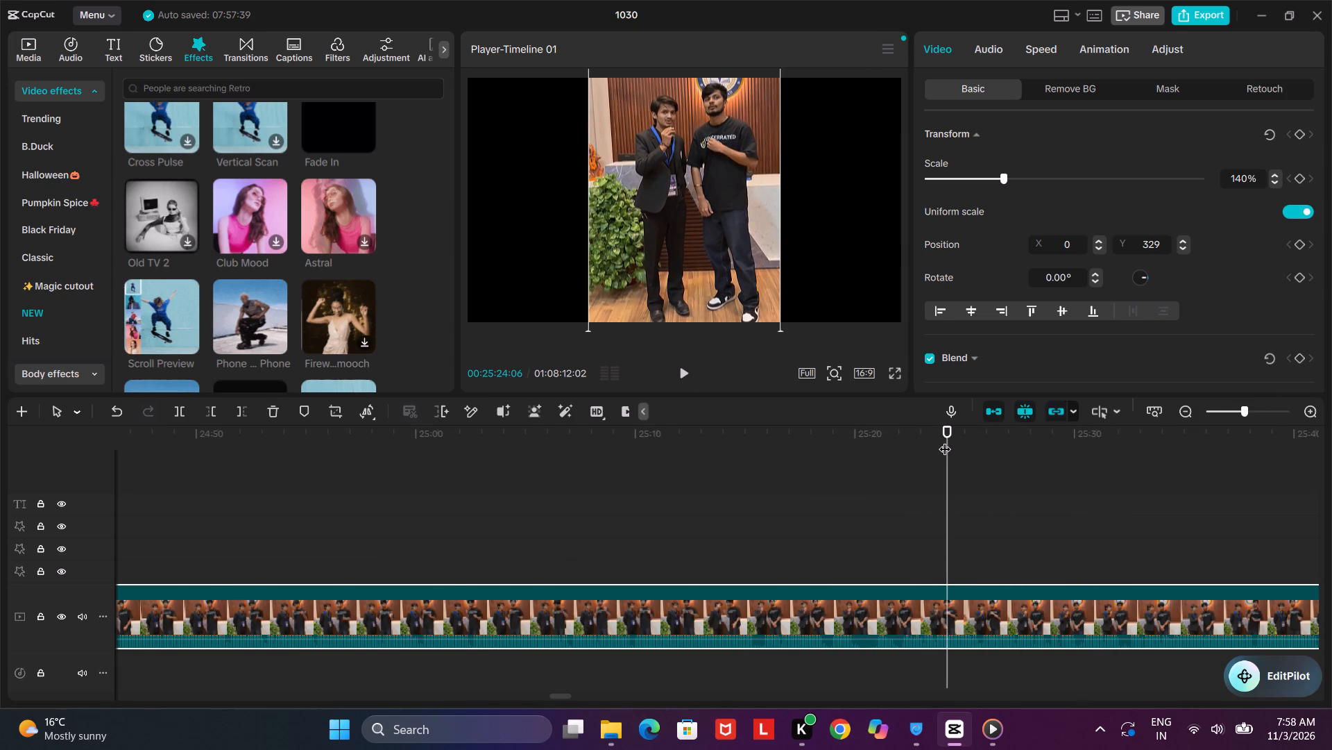
pyautogui.moveTo(948, 440); pyautogui.dragTo(797, 458)
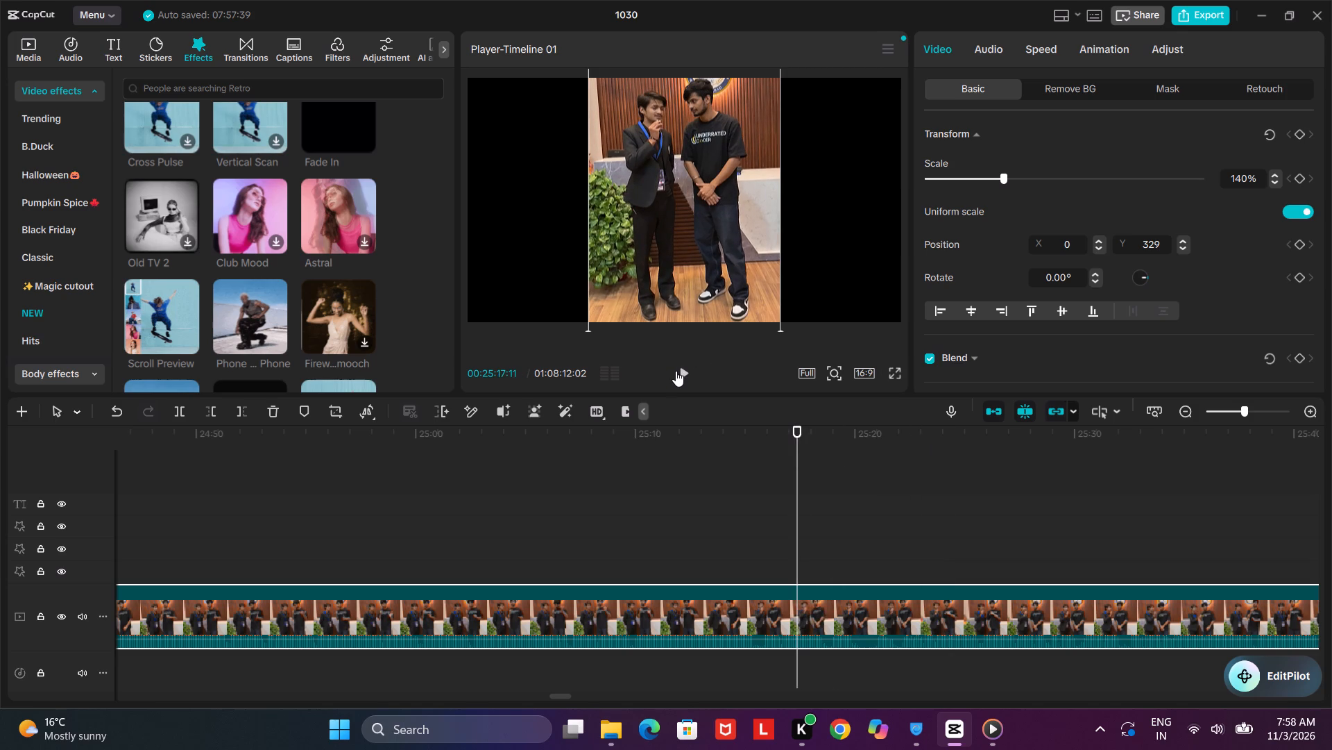
pyautogui.click(676, 371)
pyautogui.click(676, 371)
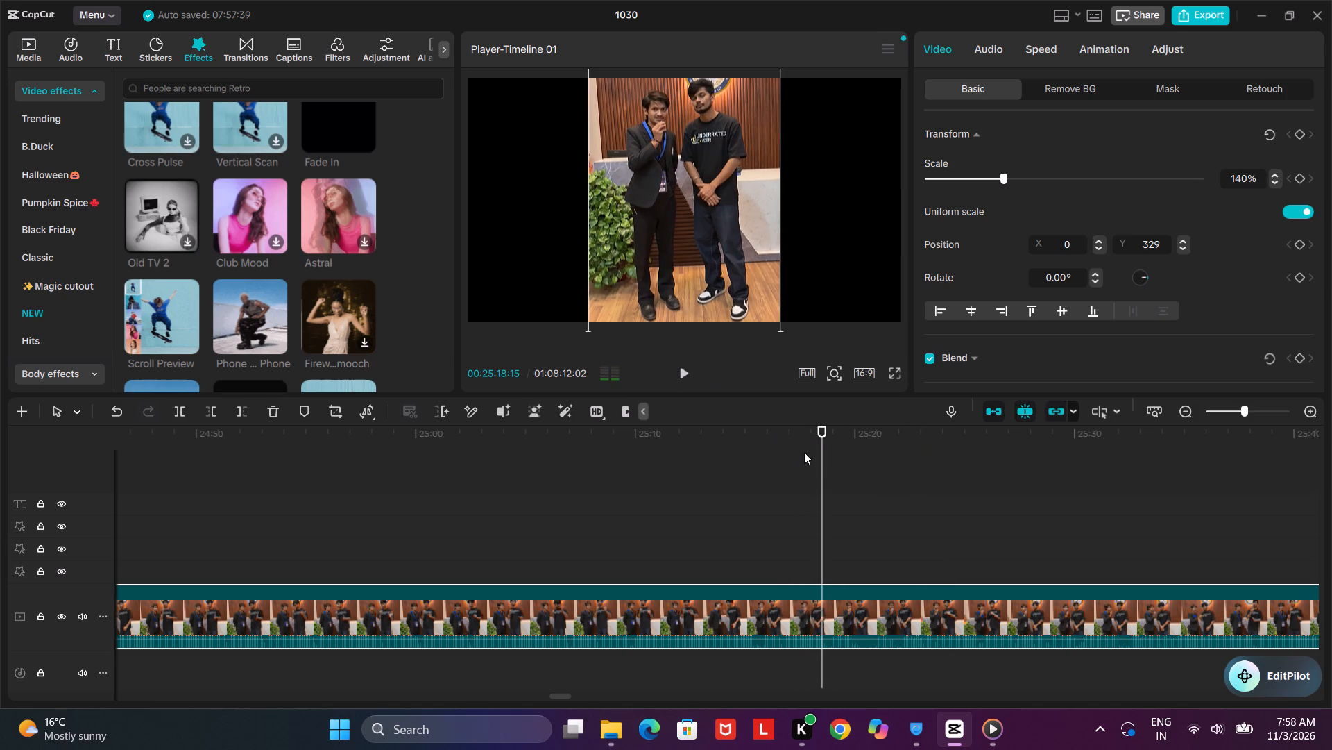
pyautogui.moveTo(824, 457); pyautogui.dragTo(791, 462)
pyautogui.click(178, 407)
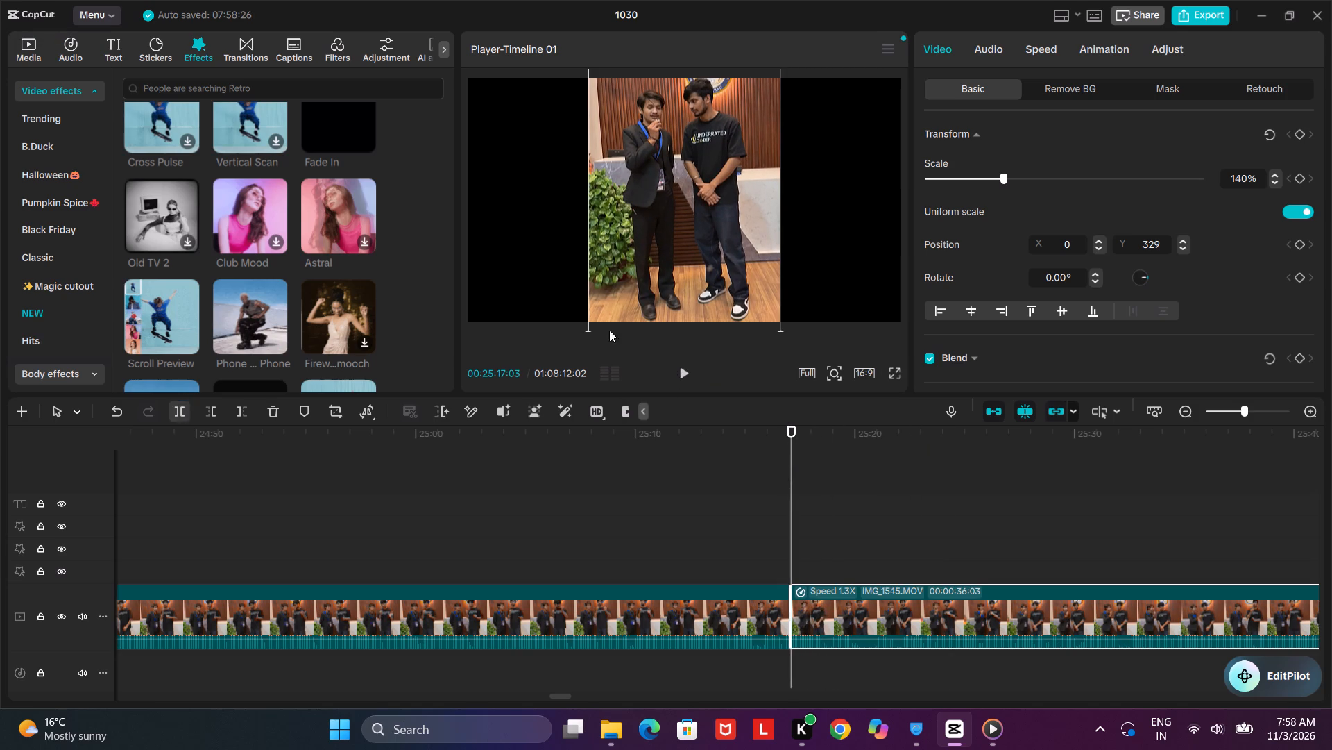
# Split IMG_1545 at about 25:21 and 25:28 while playing it, and delete the section between these two cuts.
pyautogui.click(682, 380)
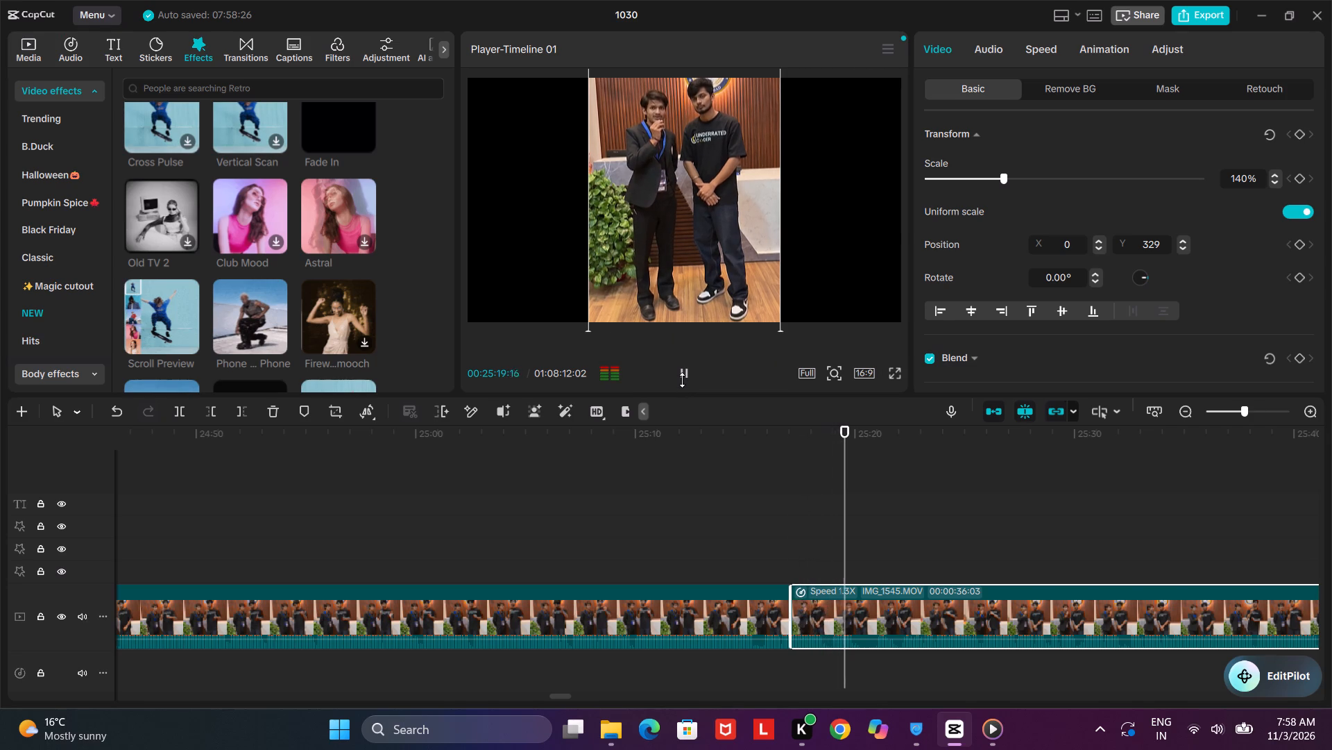
pyautogui.click(682, 380)
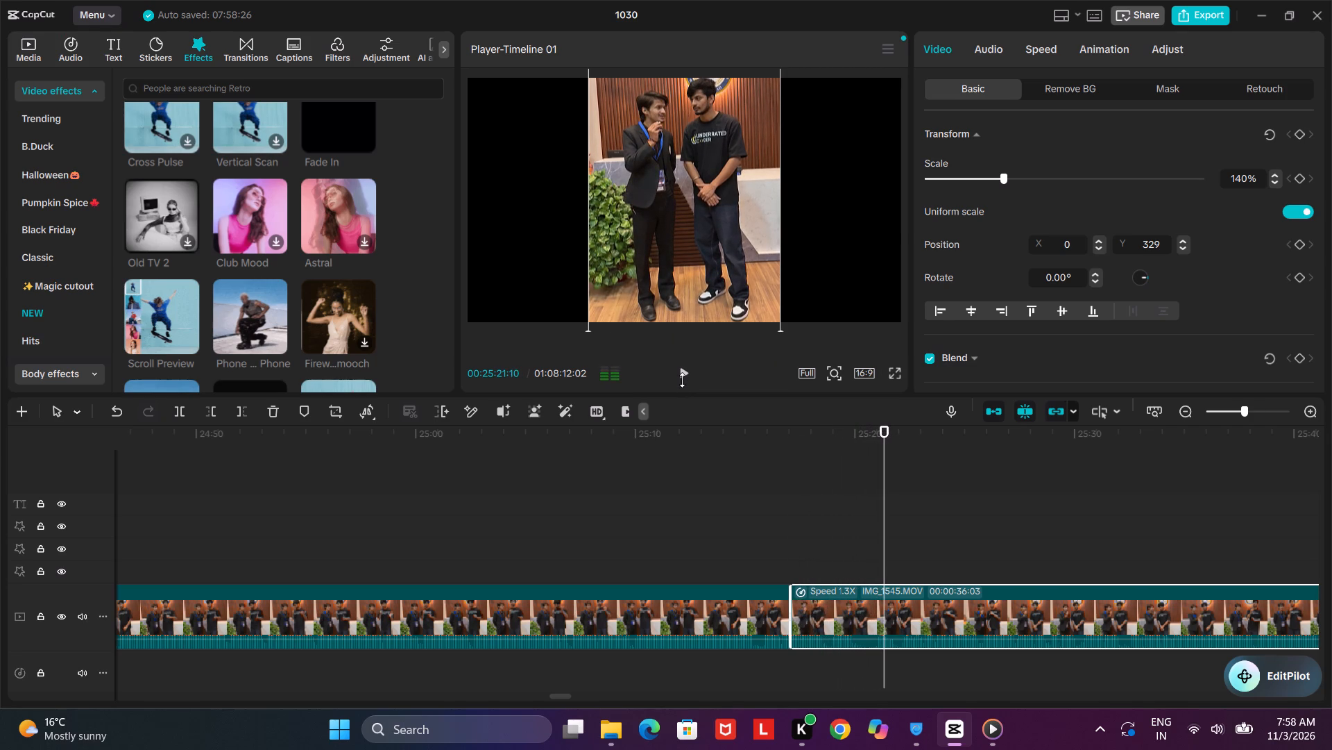
pyautogui.click(175, 403)
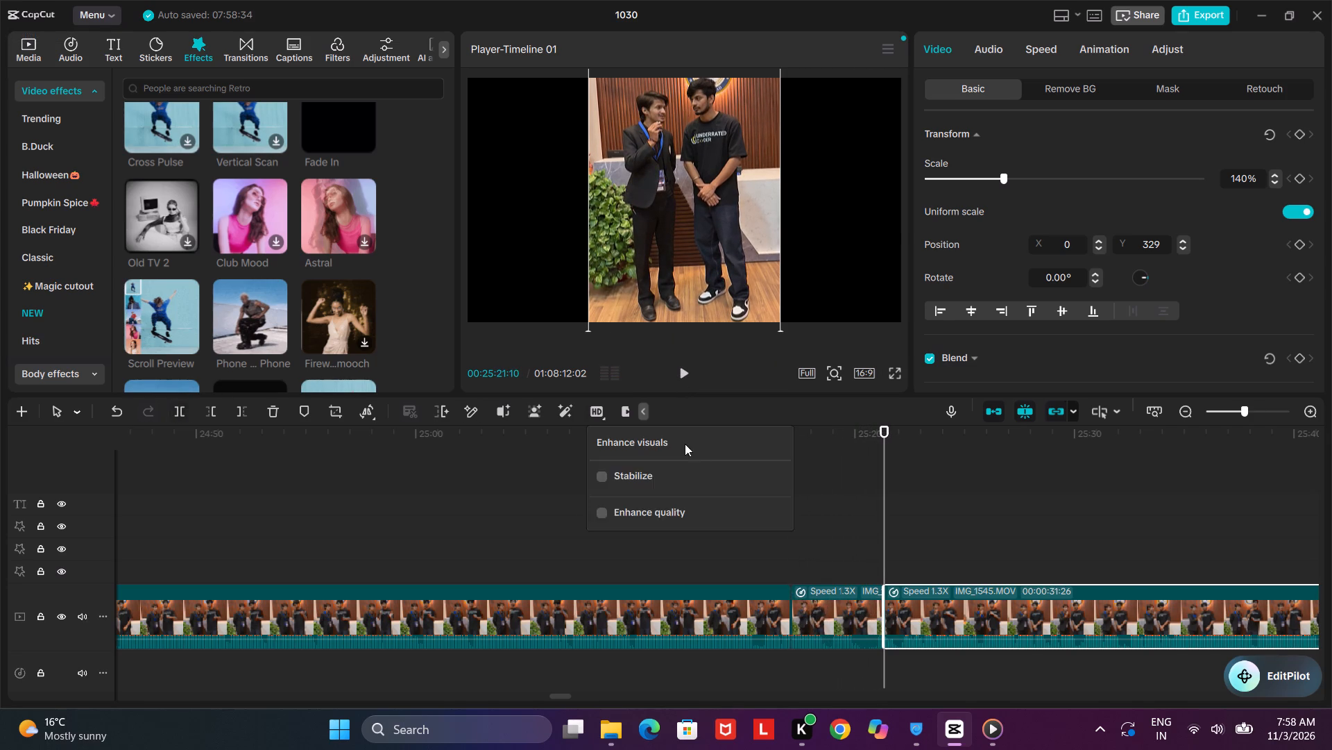
pyautogui.click(675, 376)
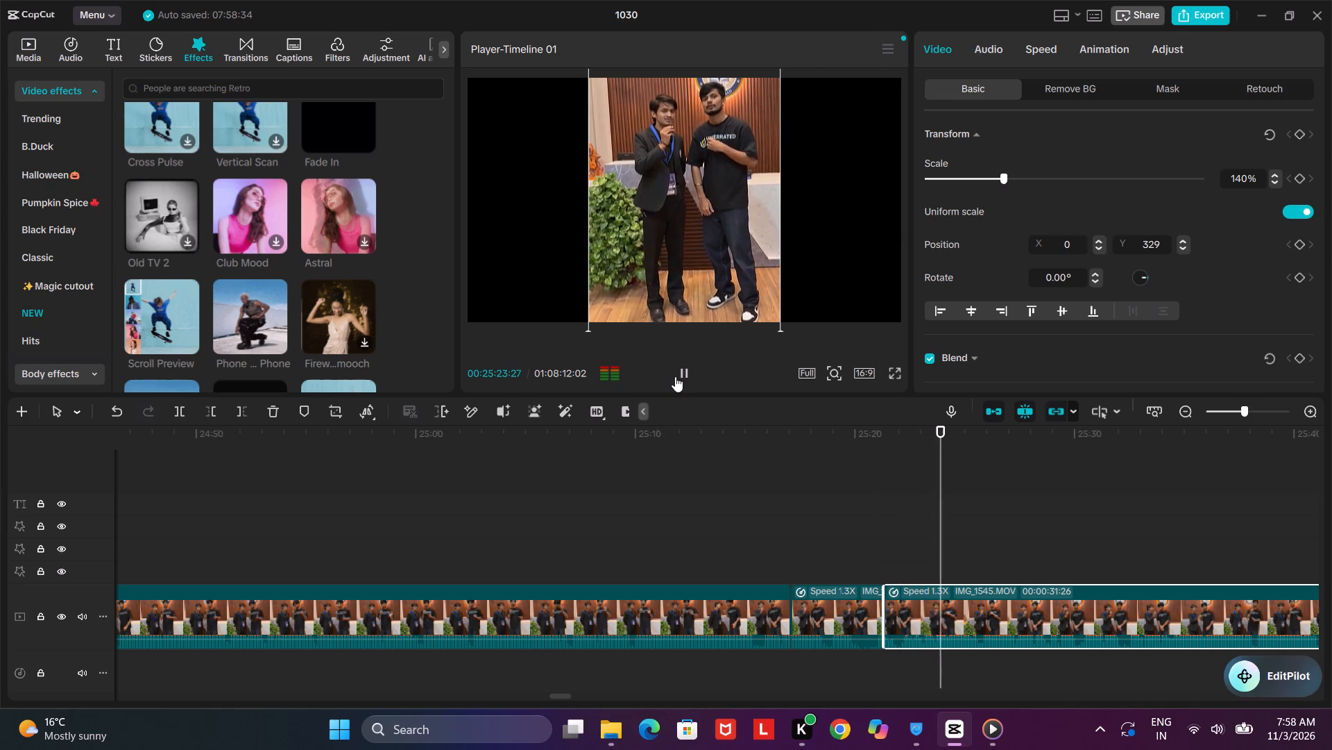
pyautogui.click(675, 376)
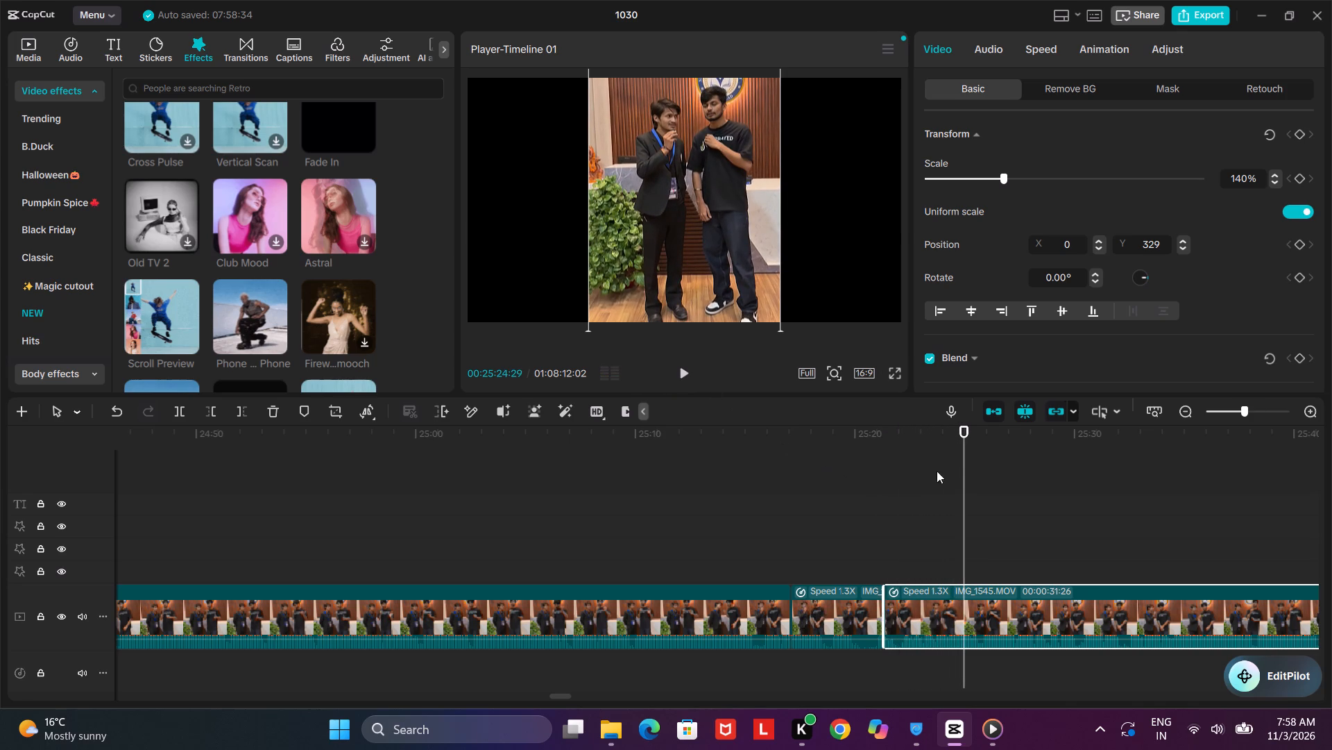
pyautogui.click(688, 379)
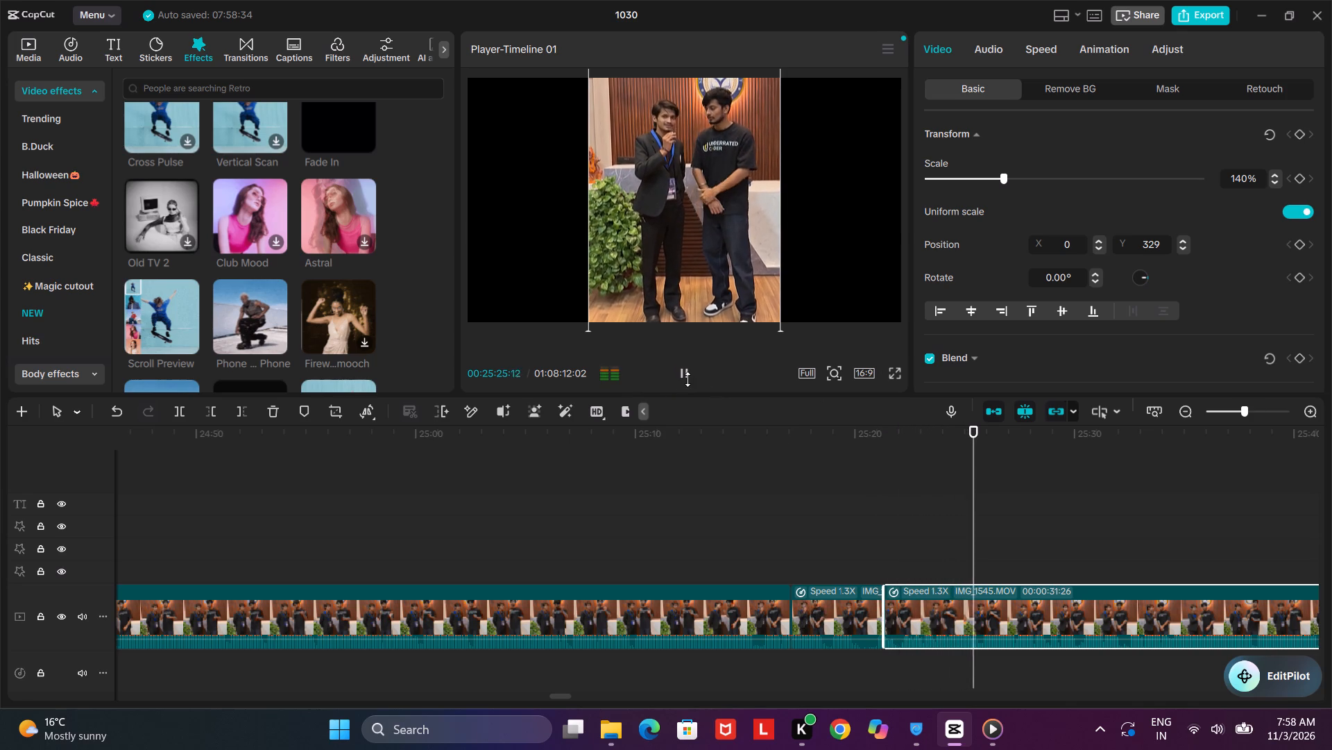
pyautogui.click(688, 379)
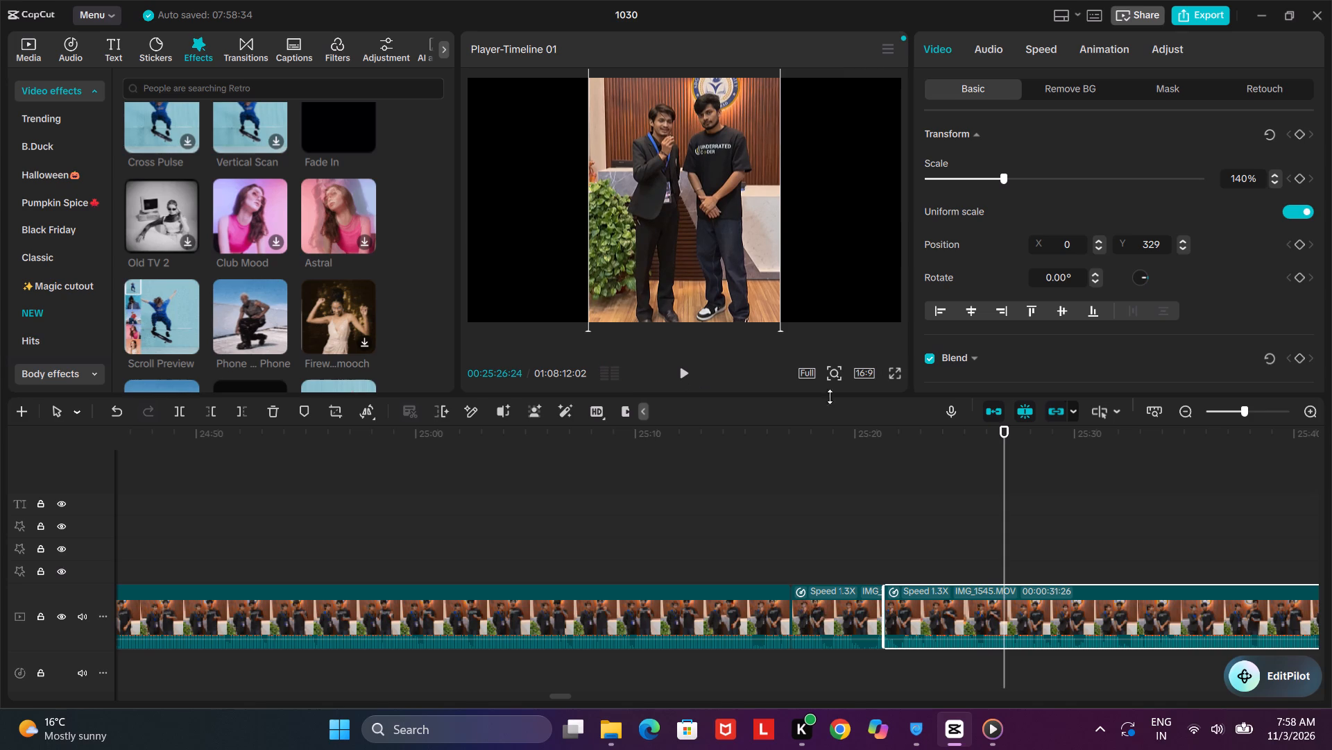
pyautogui.click(688, 383)
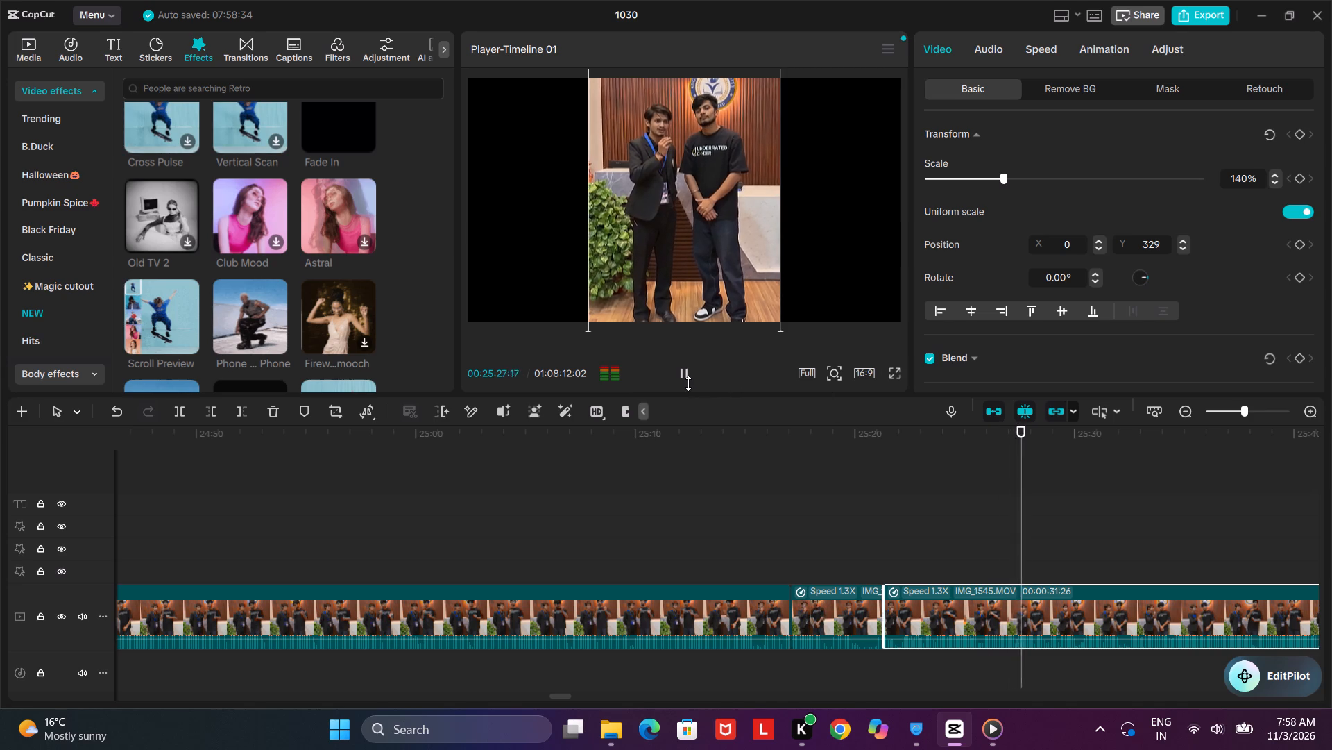
pyautogui.click(688, 383)
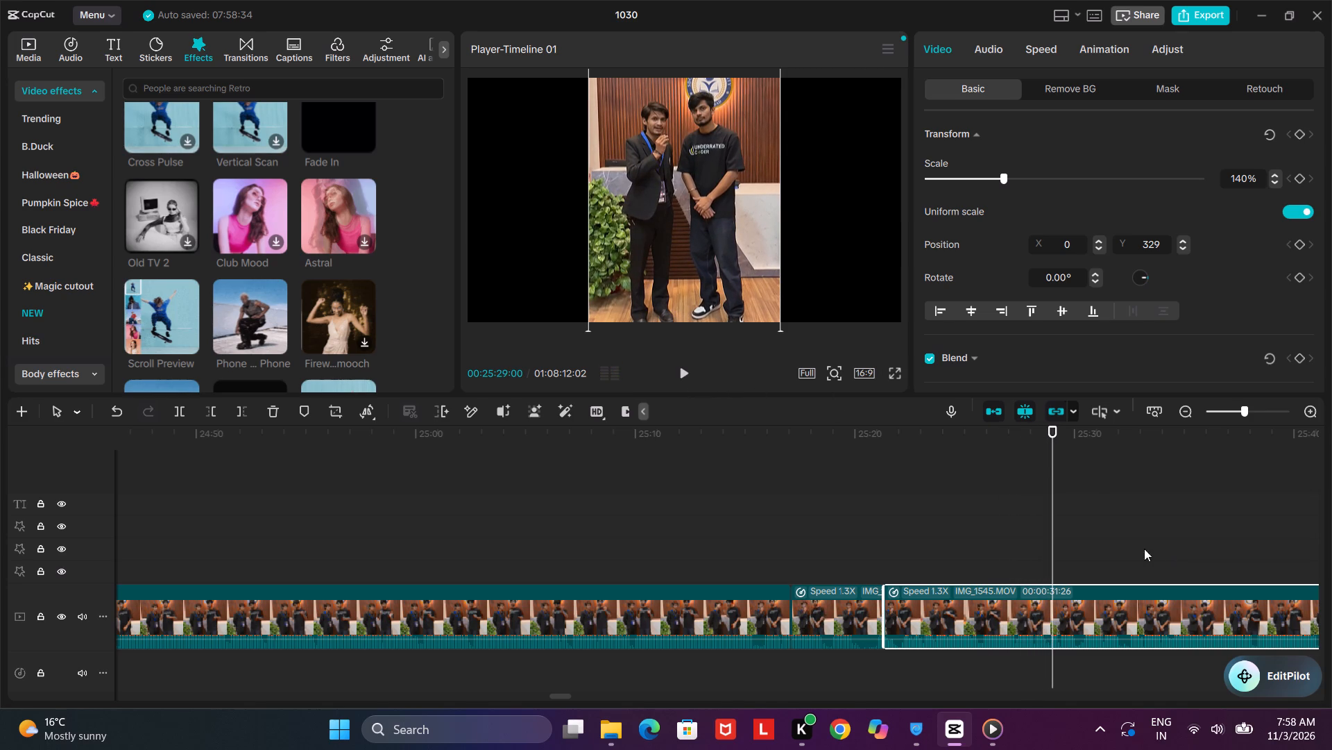
pyautogui.moveTo(1054, 452); pyautogui.dragTo(1034, 460)
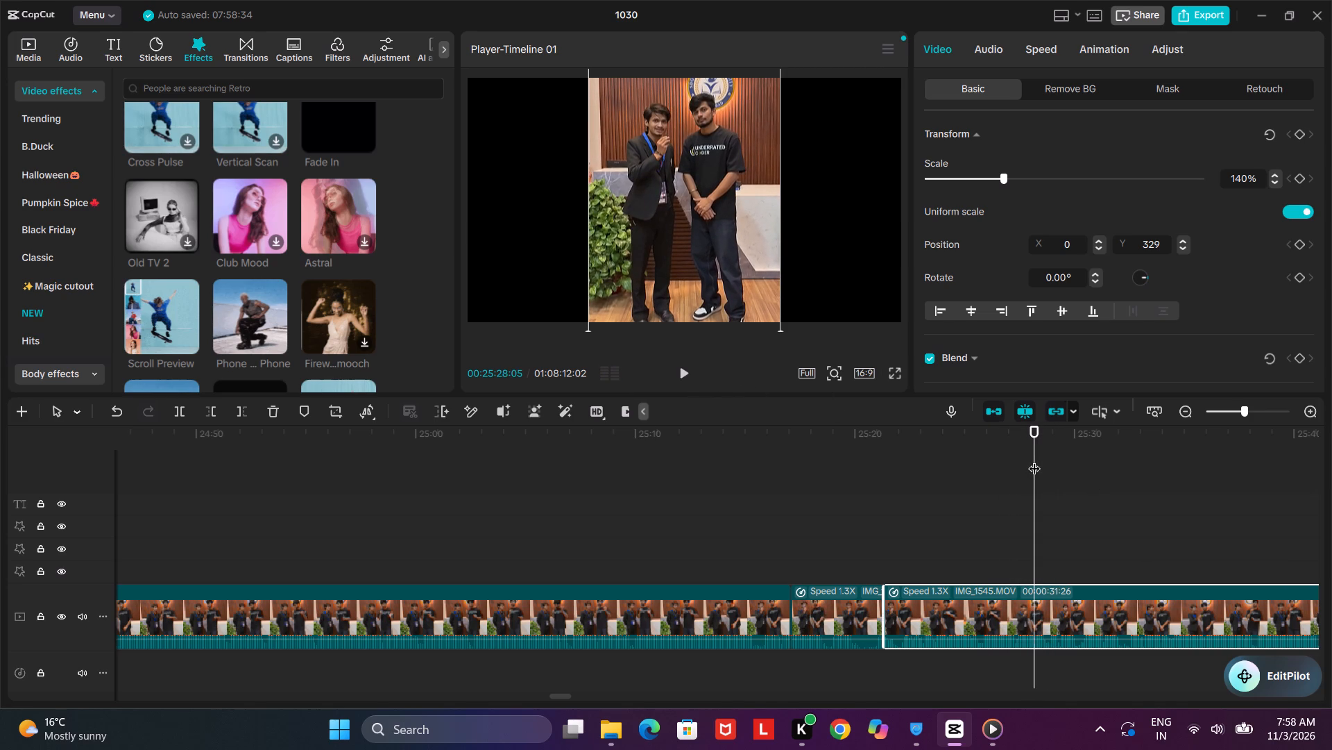
pyautogui.click(185, 403)
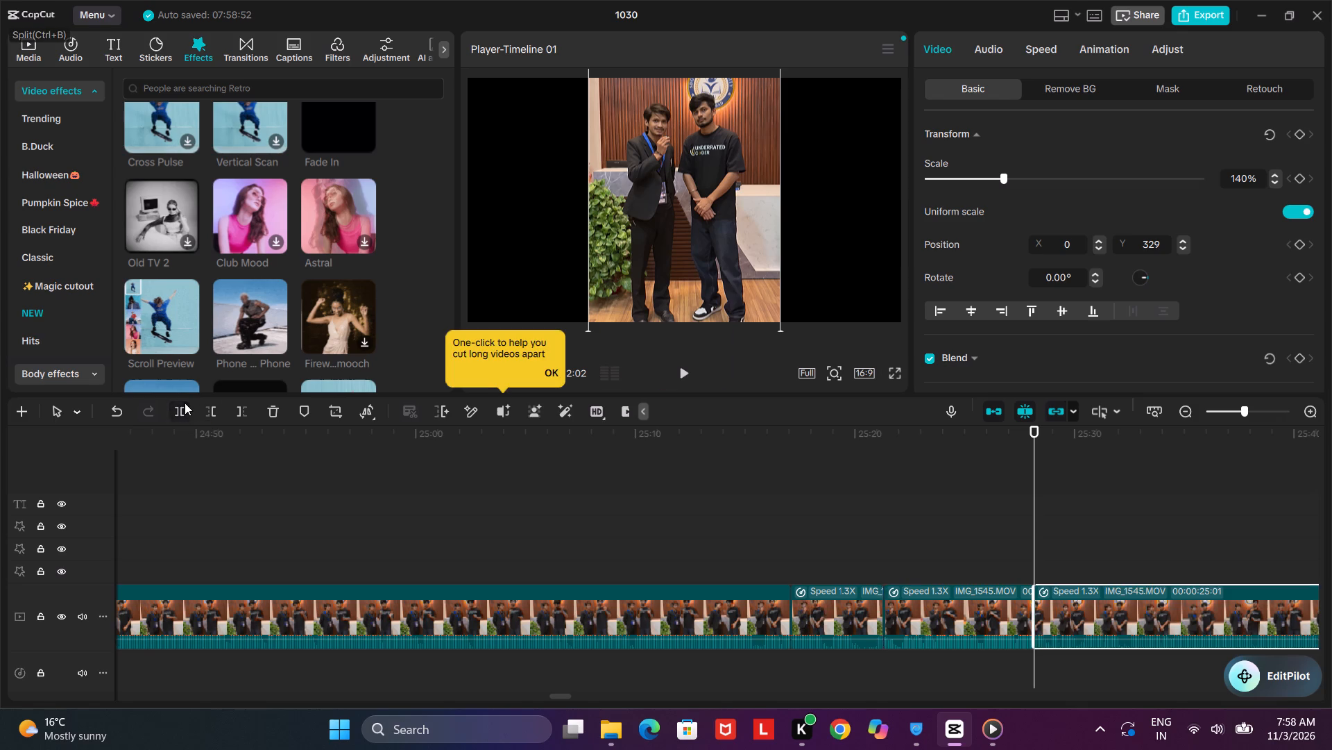
pyautogui.click(924, 650)
pyautogui.click(928, 642)
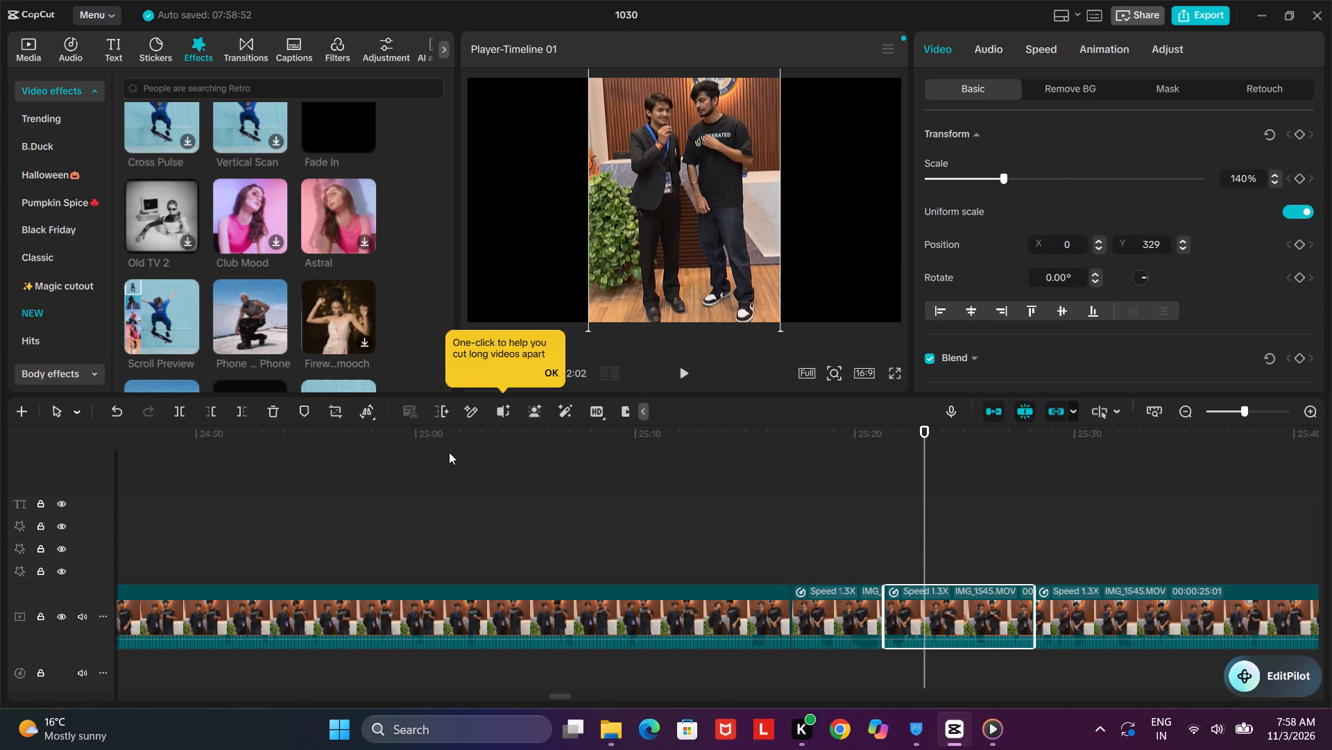
pyautogui.click(275, 408)
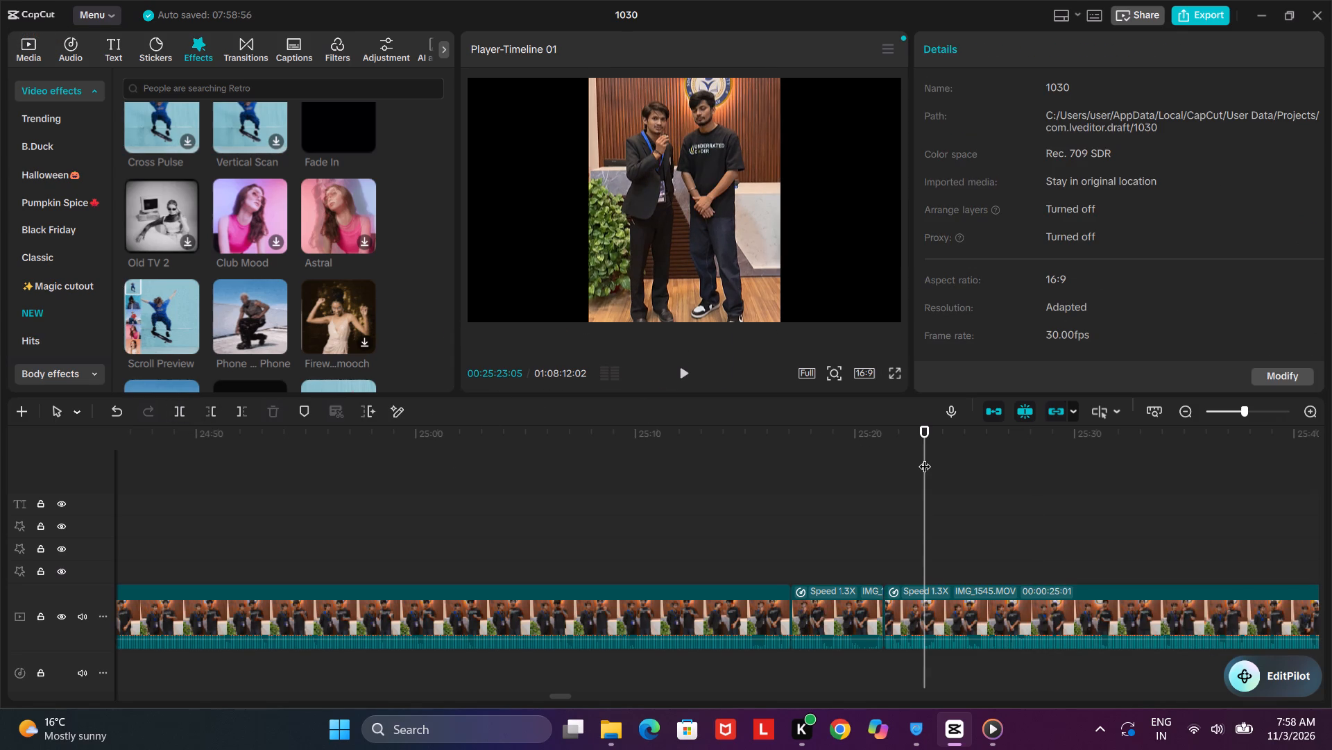
# Play across the new join to the end of IMG_1545, split it at about 25:45, and delete the short tail with the black ending.
pyautogui.moveTo(925, 458); pyautogui.dragTo(860, 467)
pyautogui.click(693, 370)
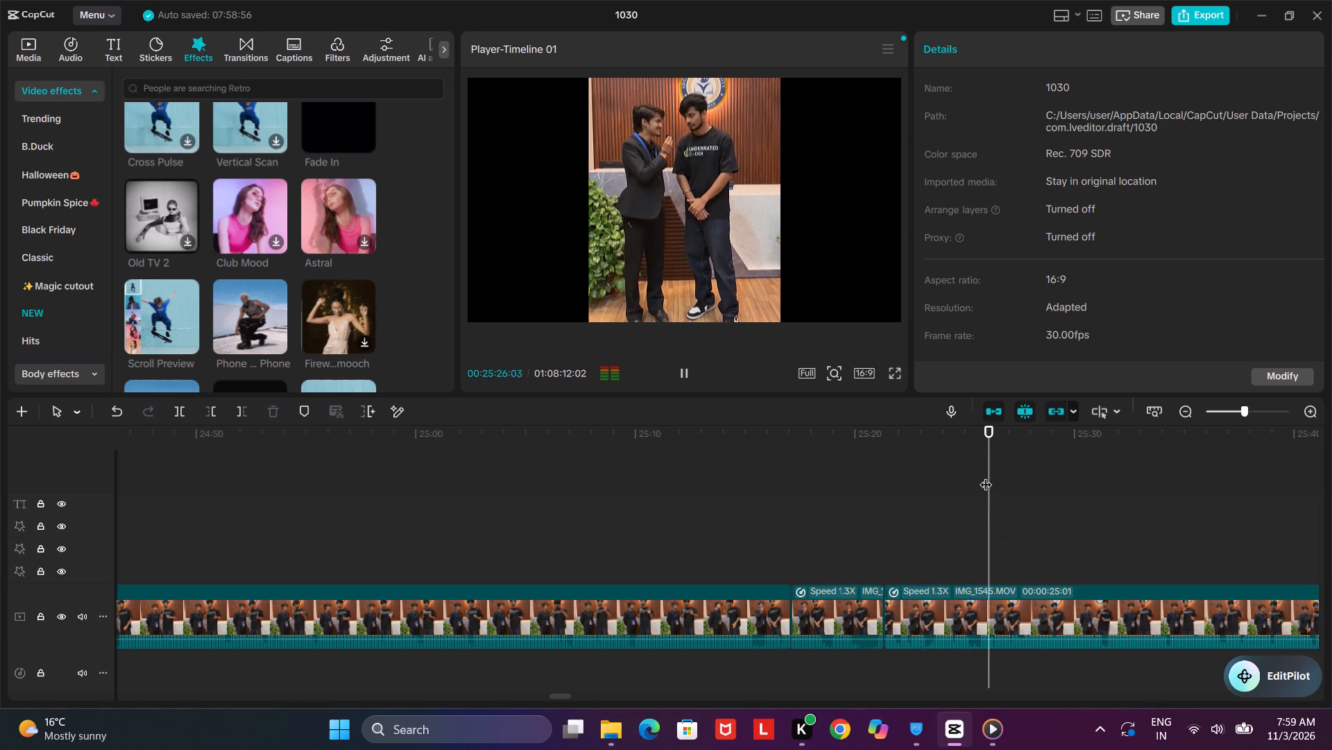
pyautogui.click(986, 476)
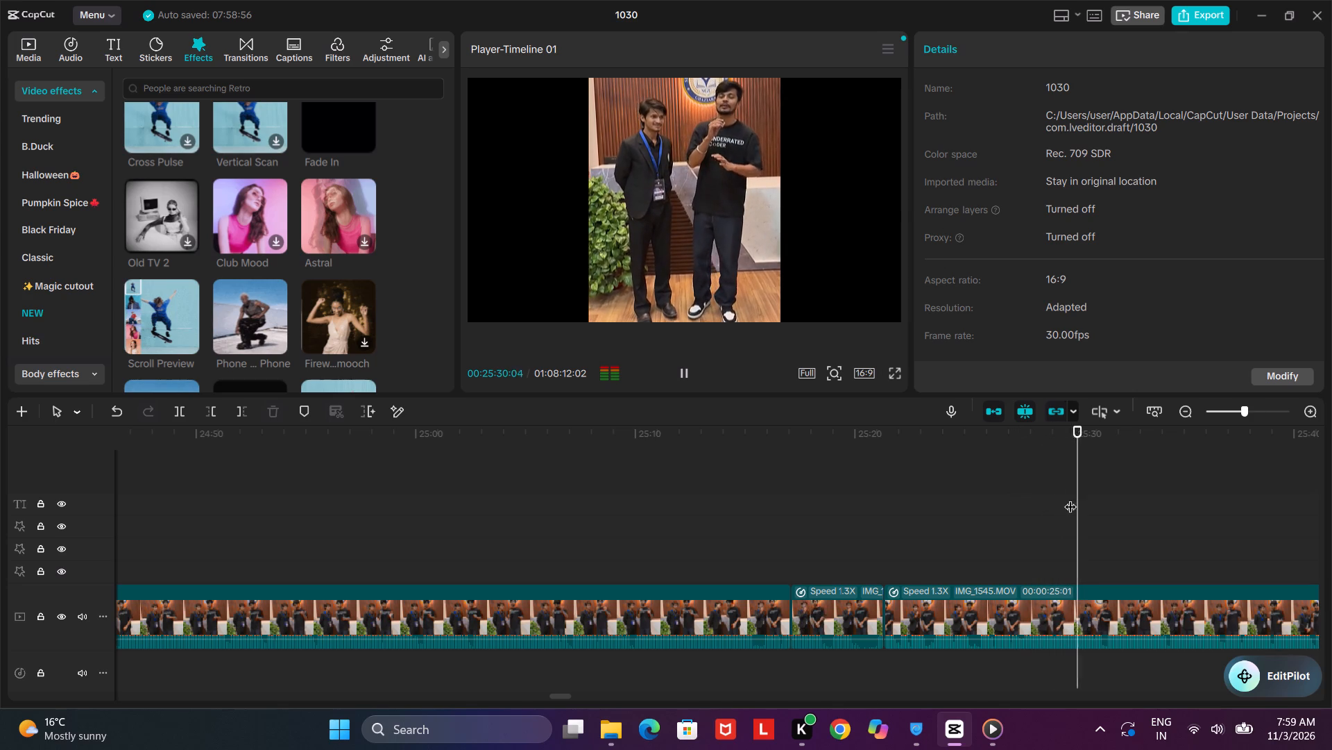
pyautogui.click(557, 697)
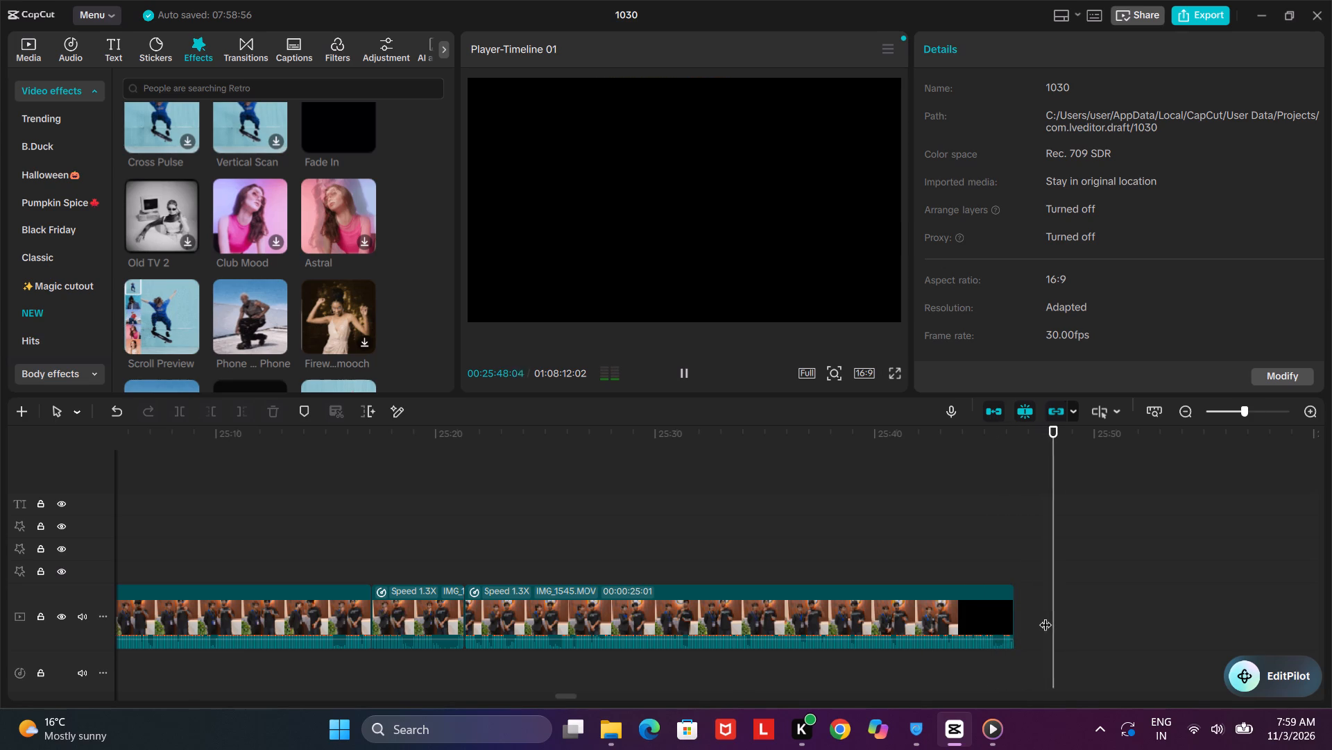
pyautogui.moveTo(1045, 616); pyautogui.dragTo(1110, 454)
pyautogui.moveTo(1091, 448); pyautogui.dragTo(992, 484)
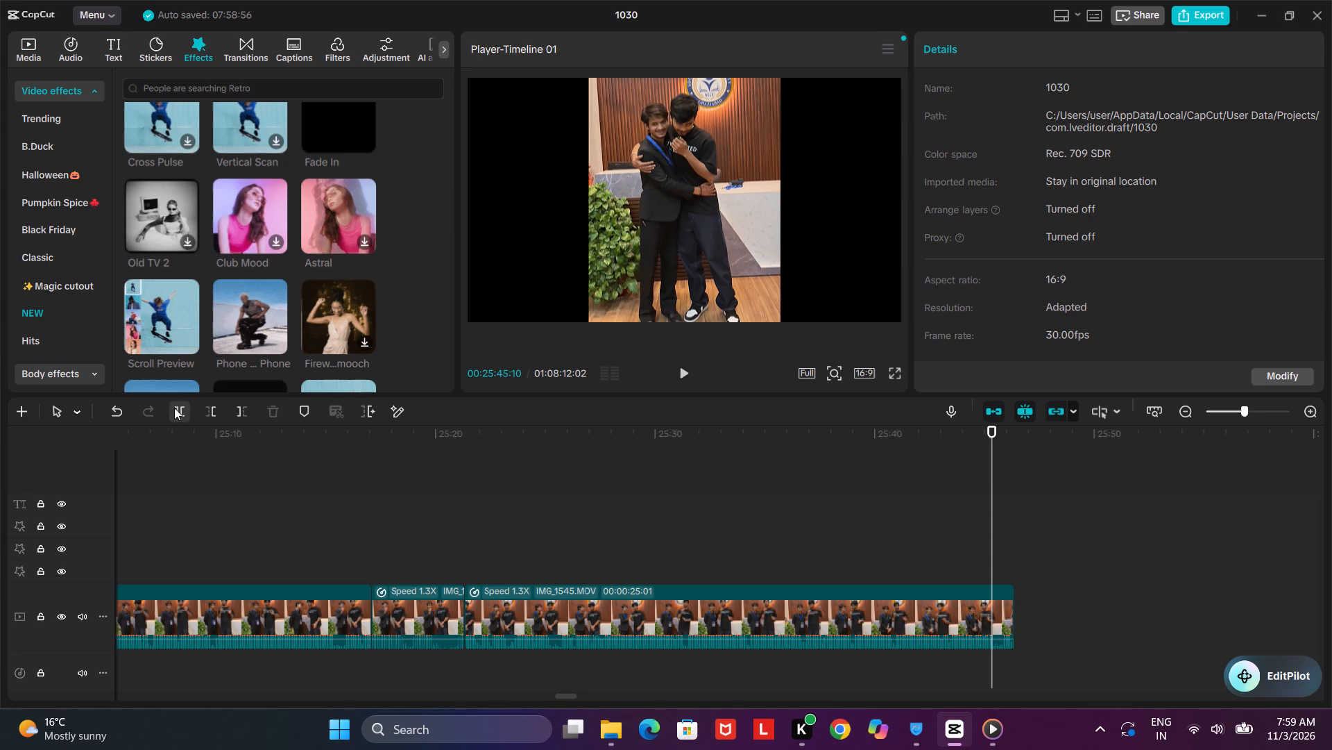
pyautogui.click(174, 408)
pyautogui.click(1007, 598)
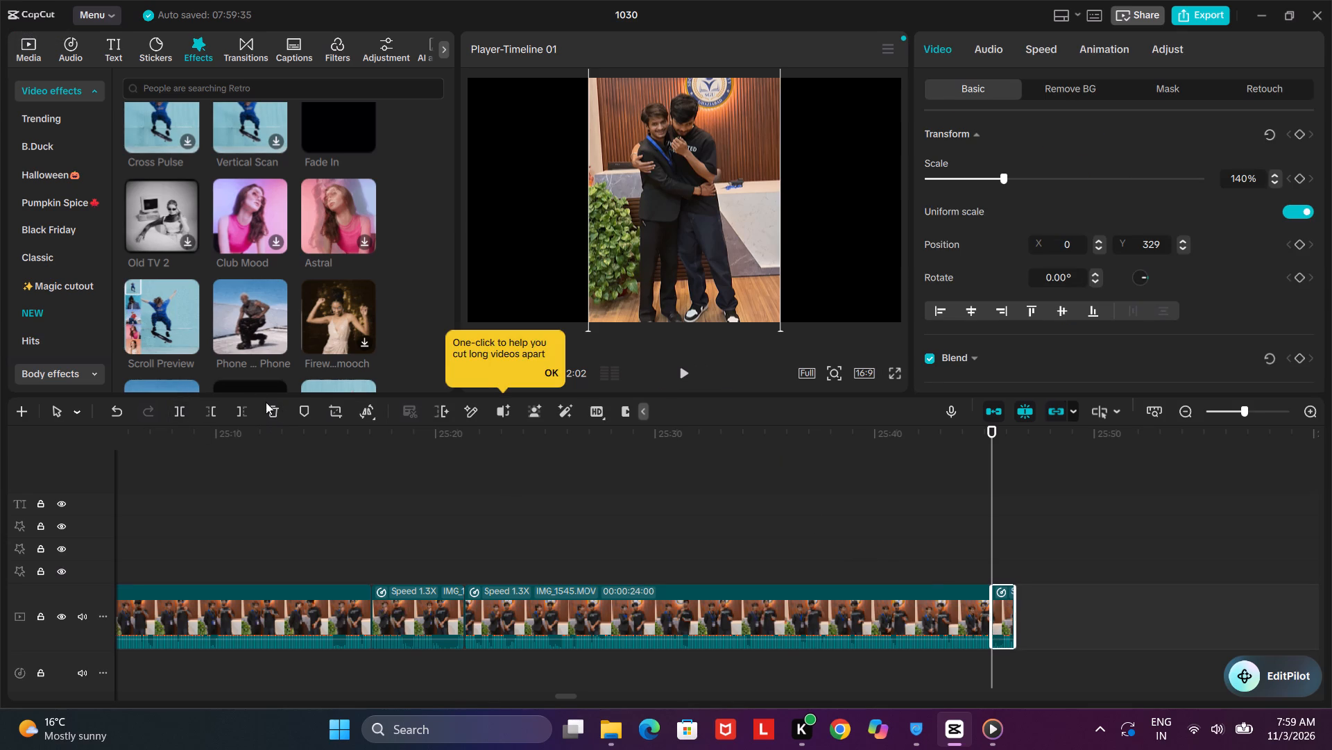
pyautogui.click(283, 412)
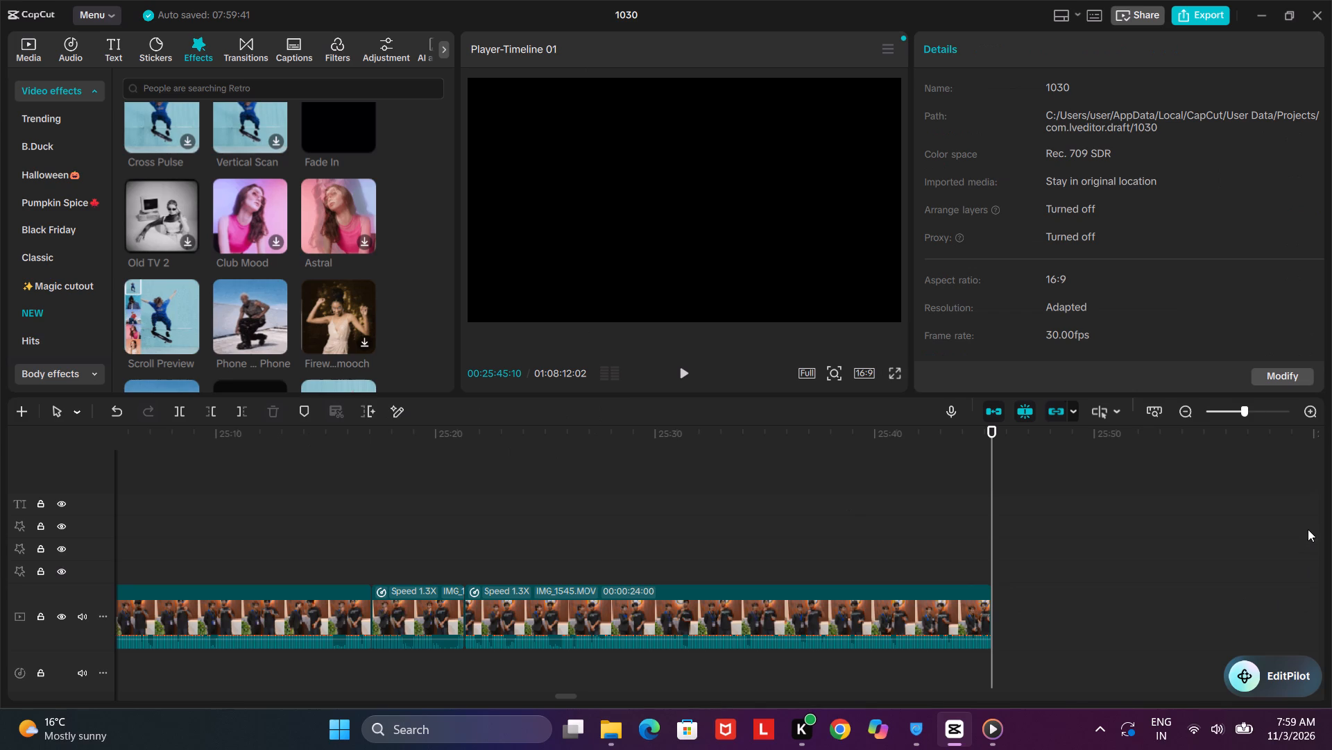
# Close project 1030 and return to the home screen.
pyautogui.click(1320, 532)
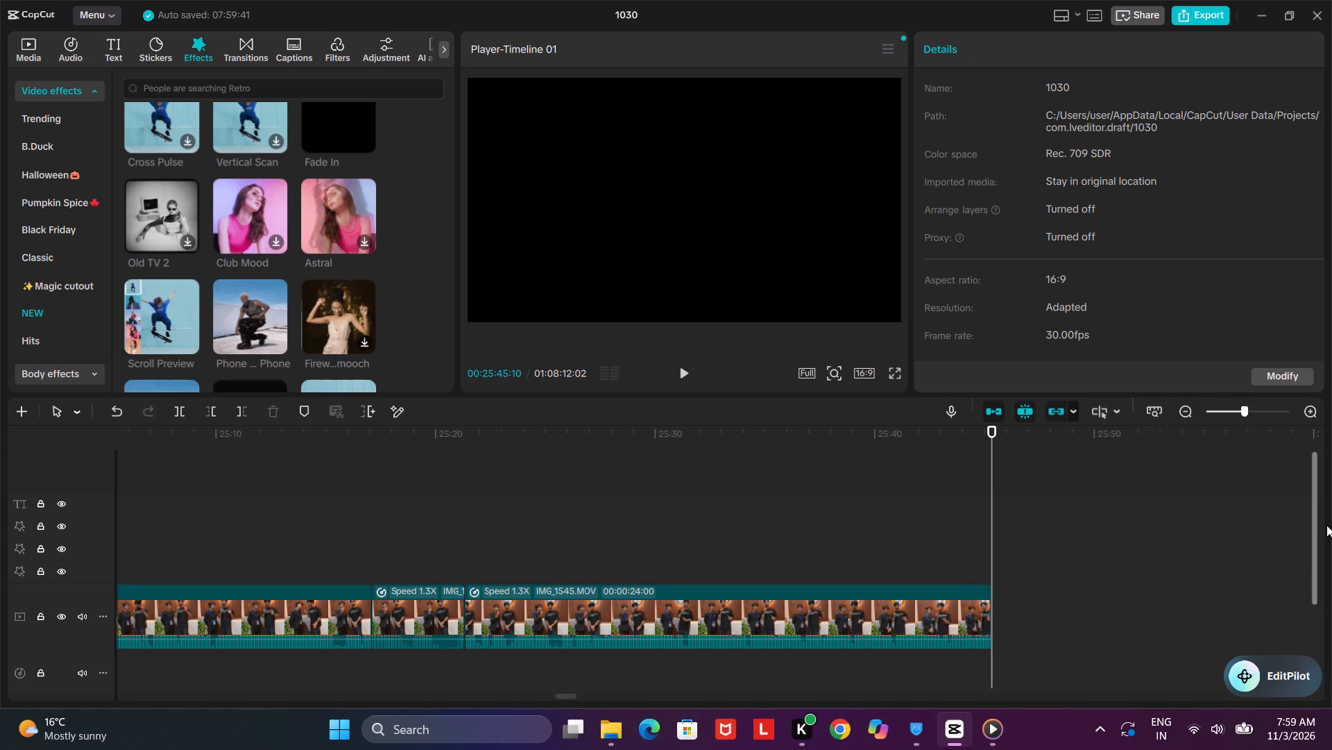
pyautogui.moveTo(1317, 531); pyautogui.dragTo(1326, 622)
pyautogui.click(1313, 11)
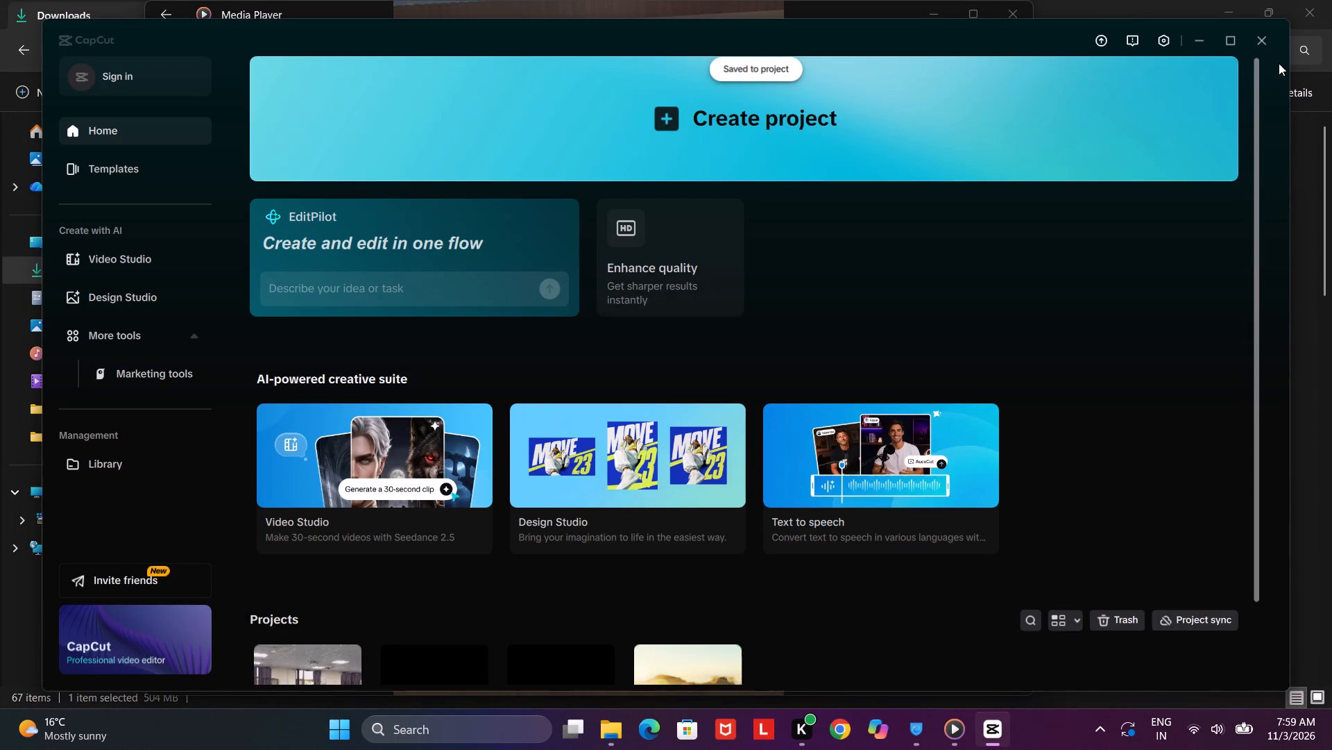
# Close CapCut and the Downloads folder window.
pyautogui.click(1252, 46)
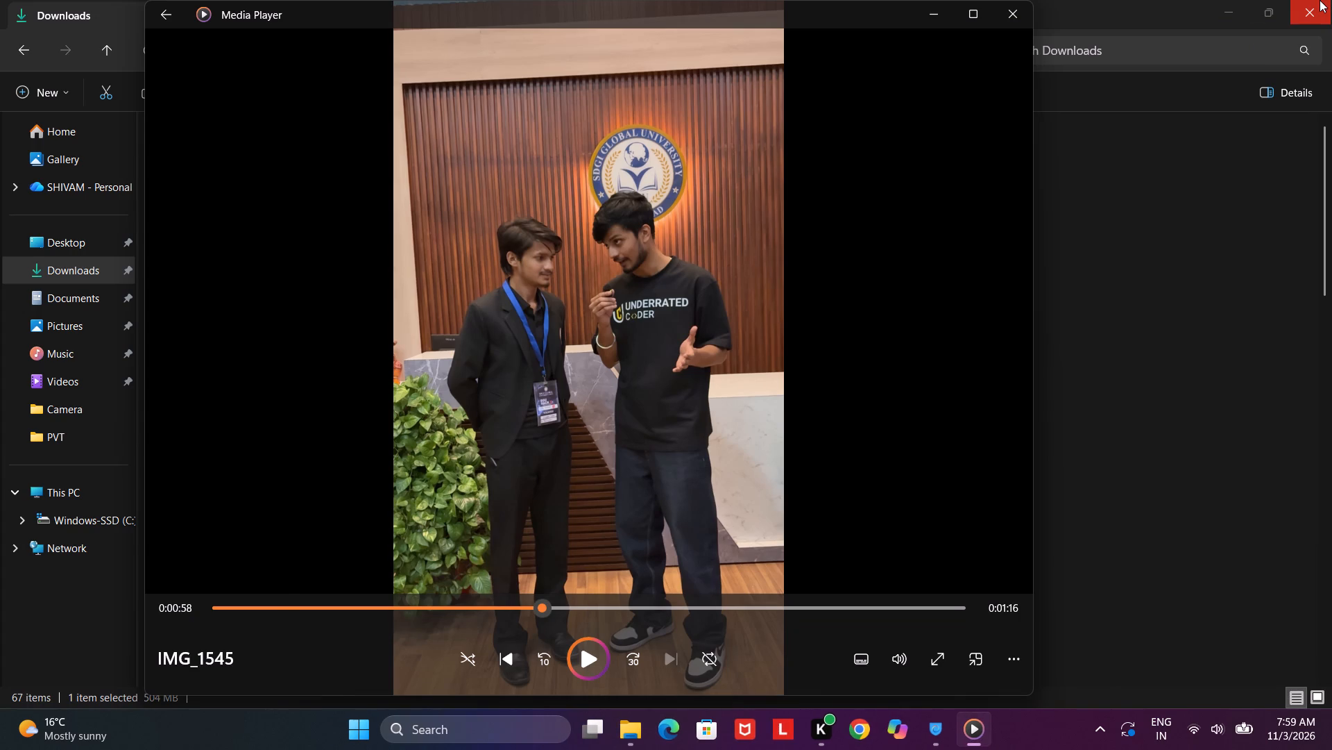
pyautogui.click(1320, 0)
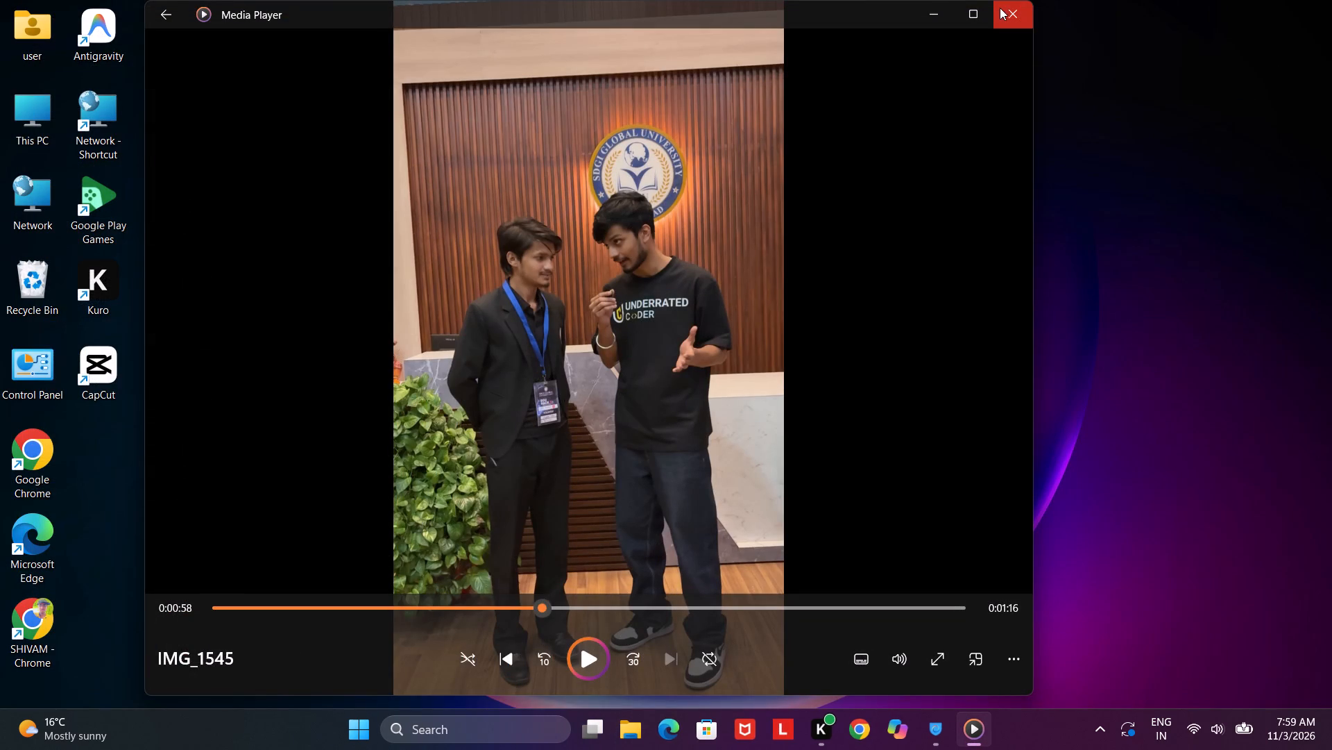
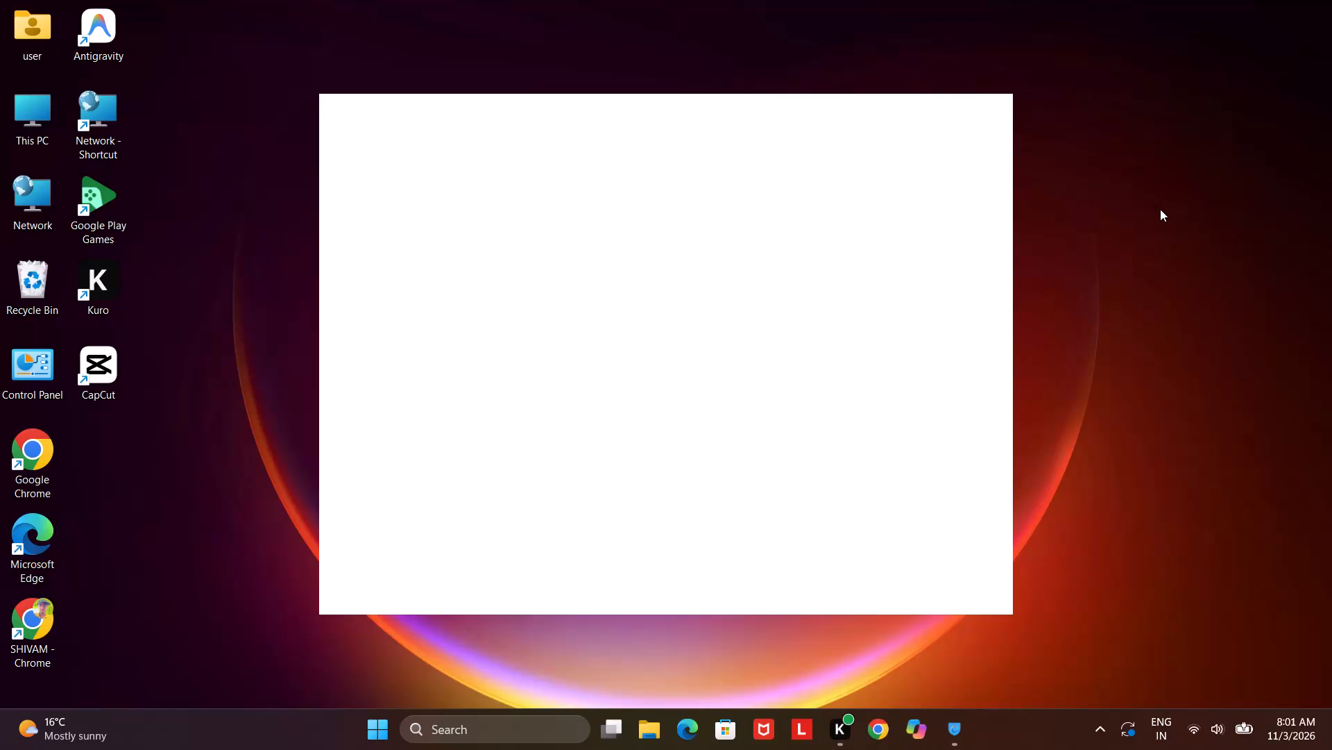
# Switch to Hotspot Shield VPN and stop the active VPN connection.
pyautogui.click(957, 742)
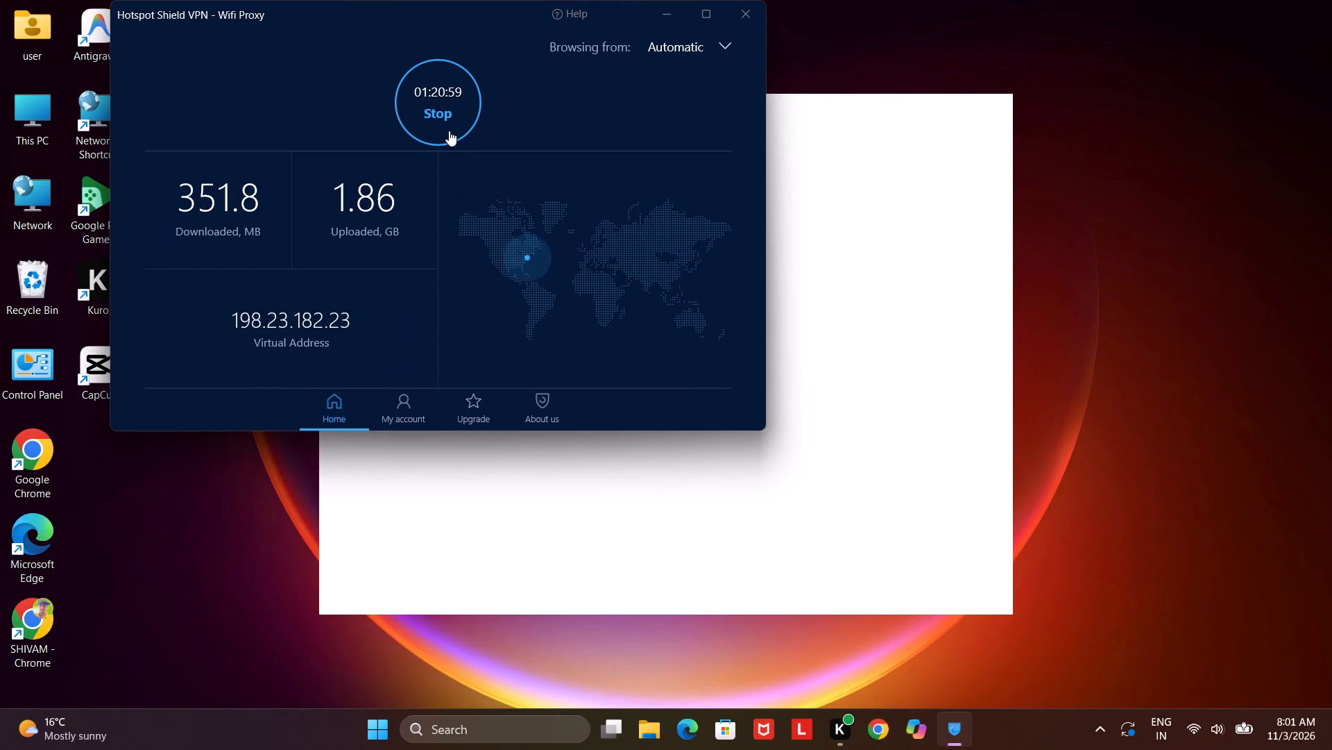
pyautogui.click(448, 124)
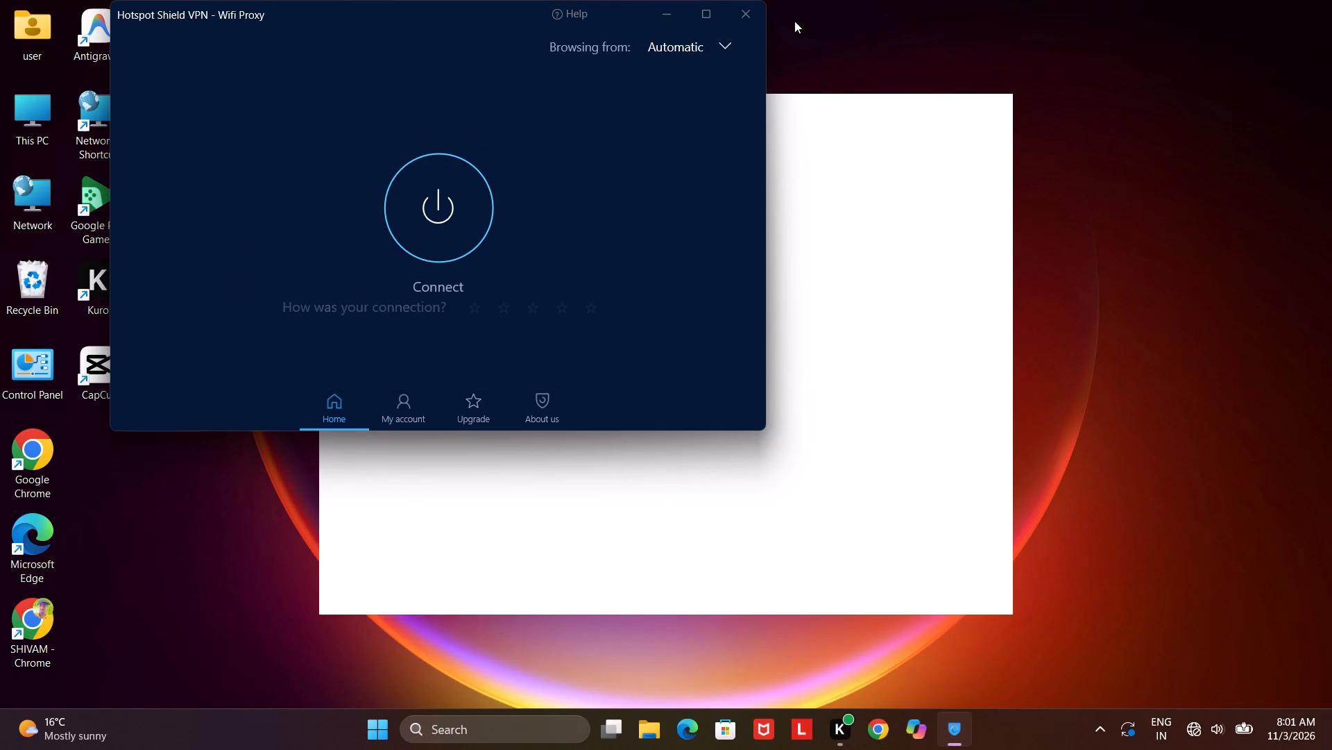
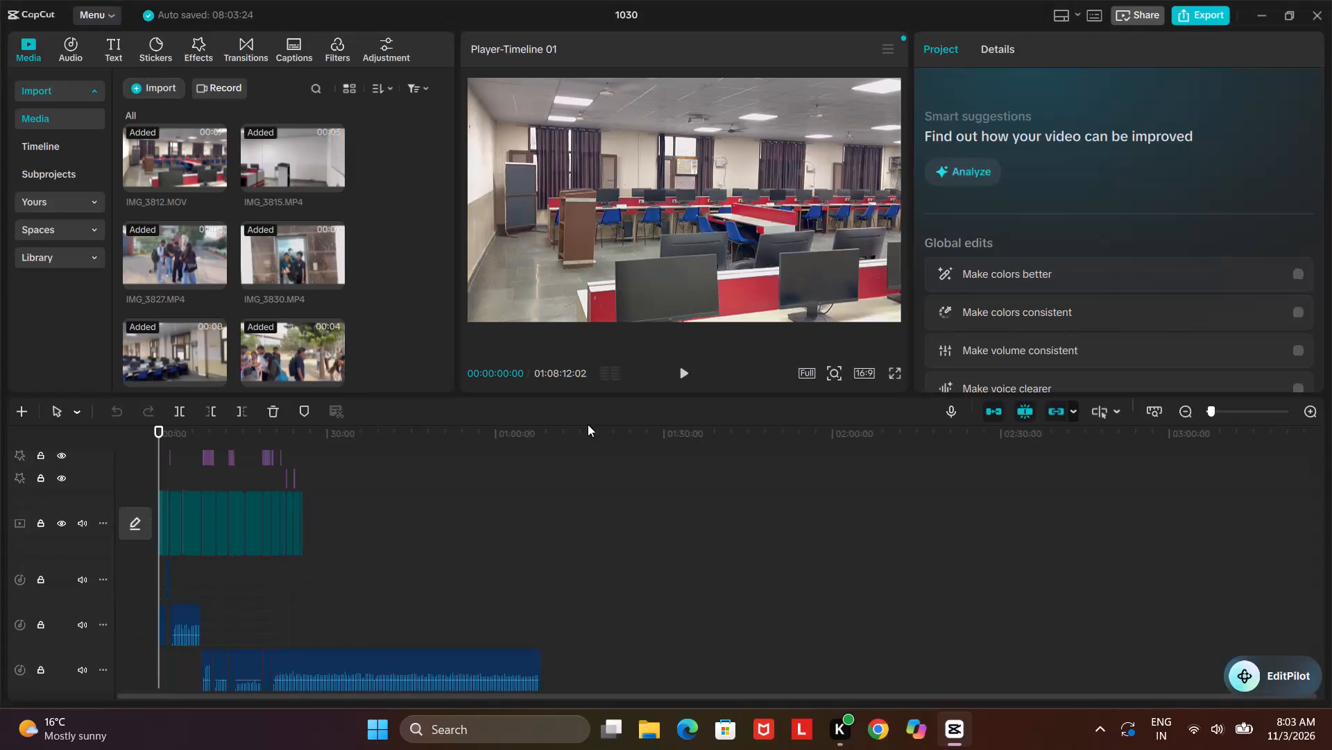
# Preview the start of project 1030, the end of its video track at about 25:45, and the award scene around 24:00.
pyautogui.click(687, 375)
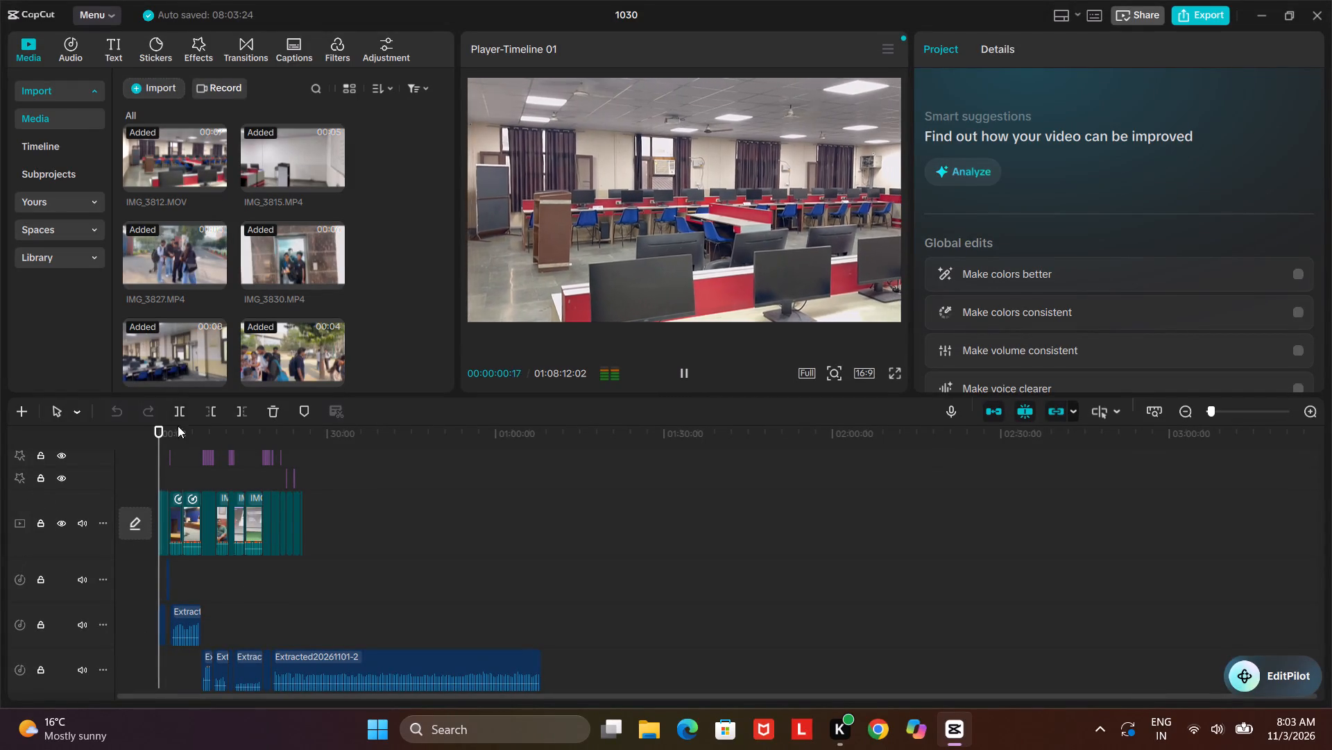
pyautogui.moveTo(161, 437); pyautogui.dragTo(308, 435)
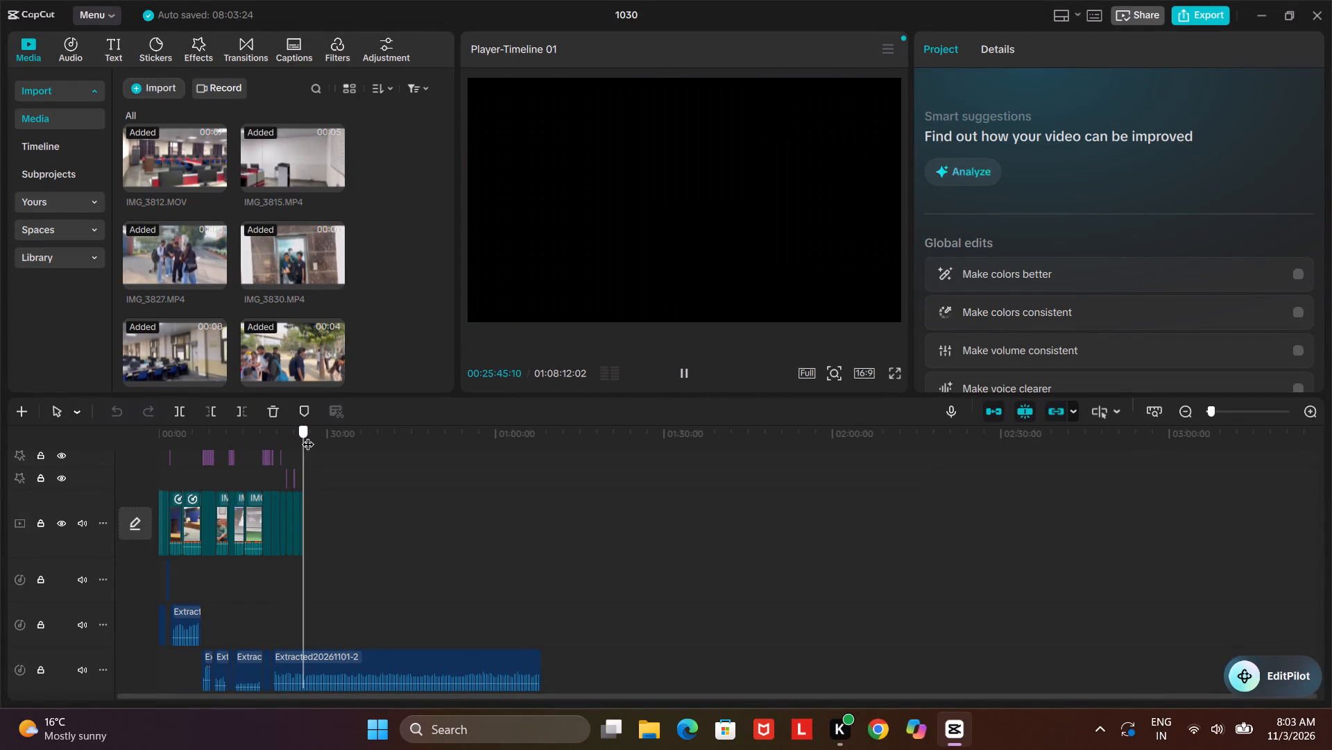
pyautogui.moveTo(308, 435); pyautogui.dragTo(292, 435)
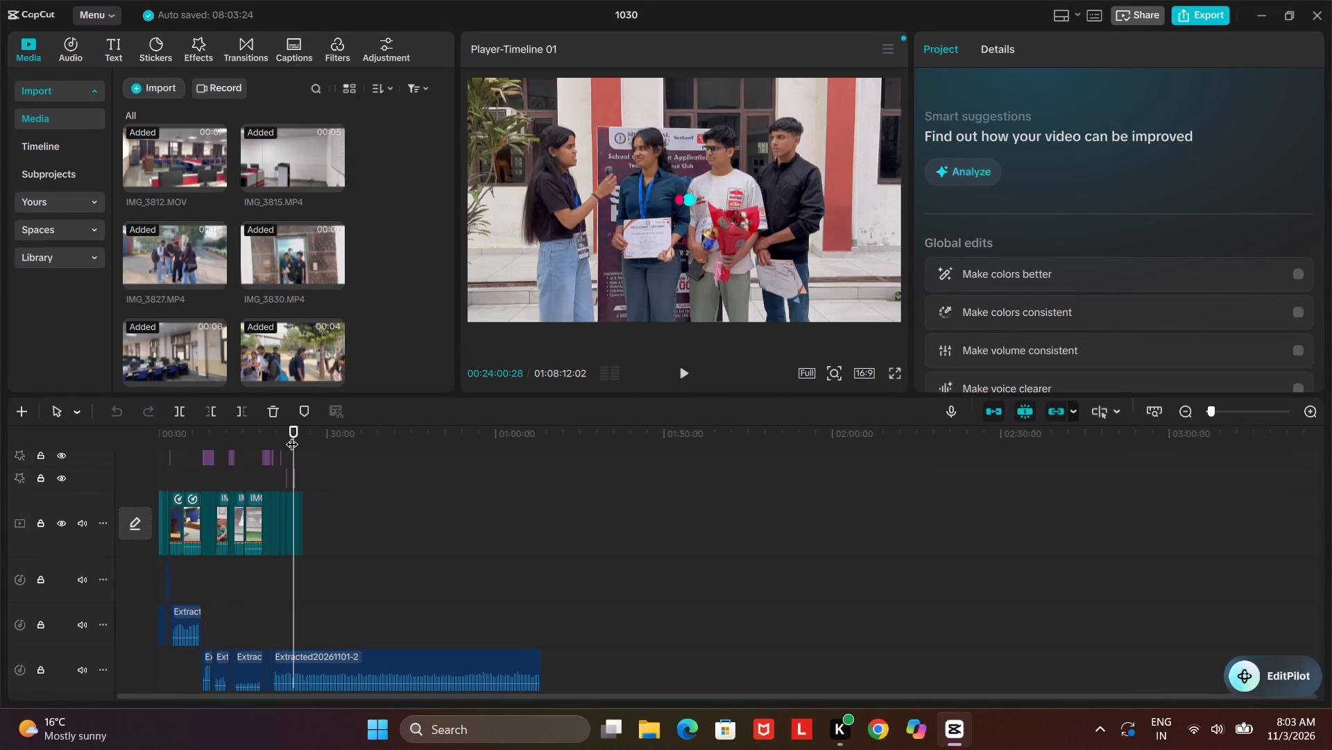
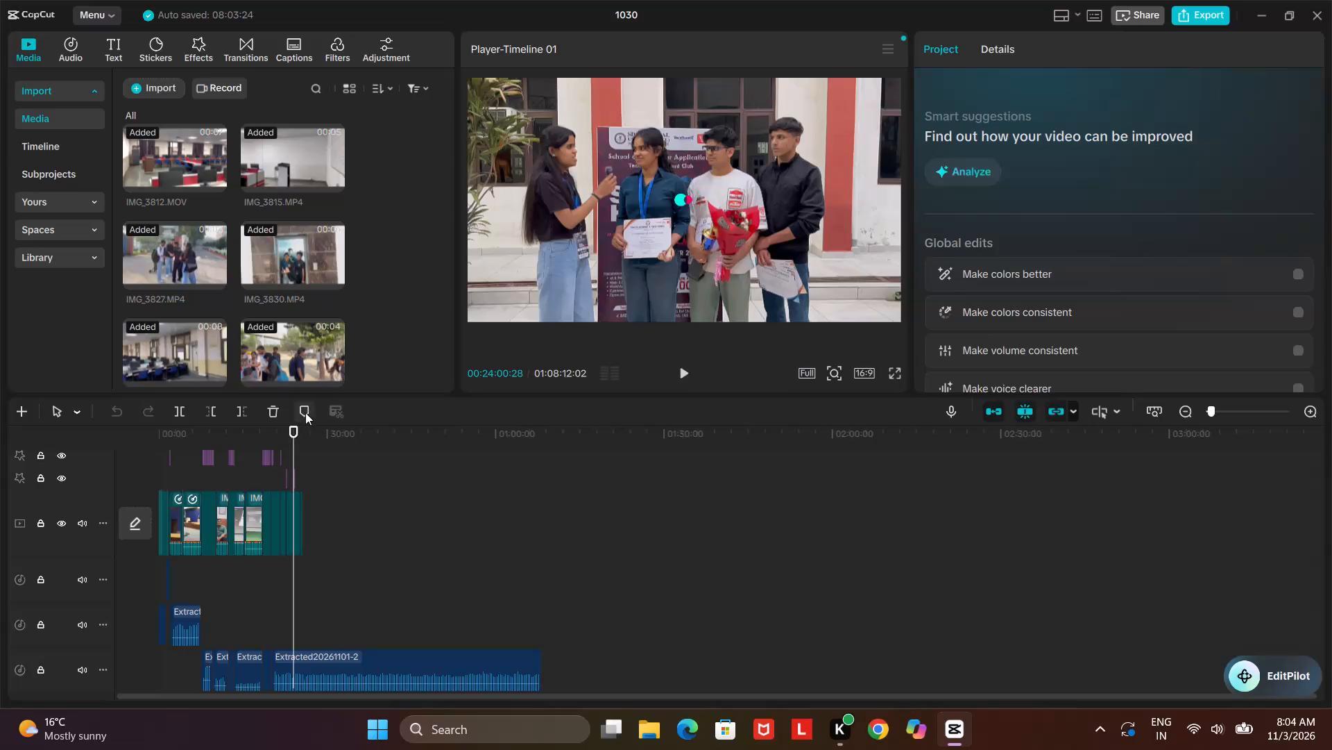
# Play the edited timeline from the very beginning to review the video.
pyautogui.moveTo(299, 427); pyautogui.dragTo(152, 434)
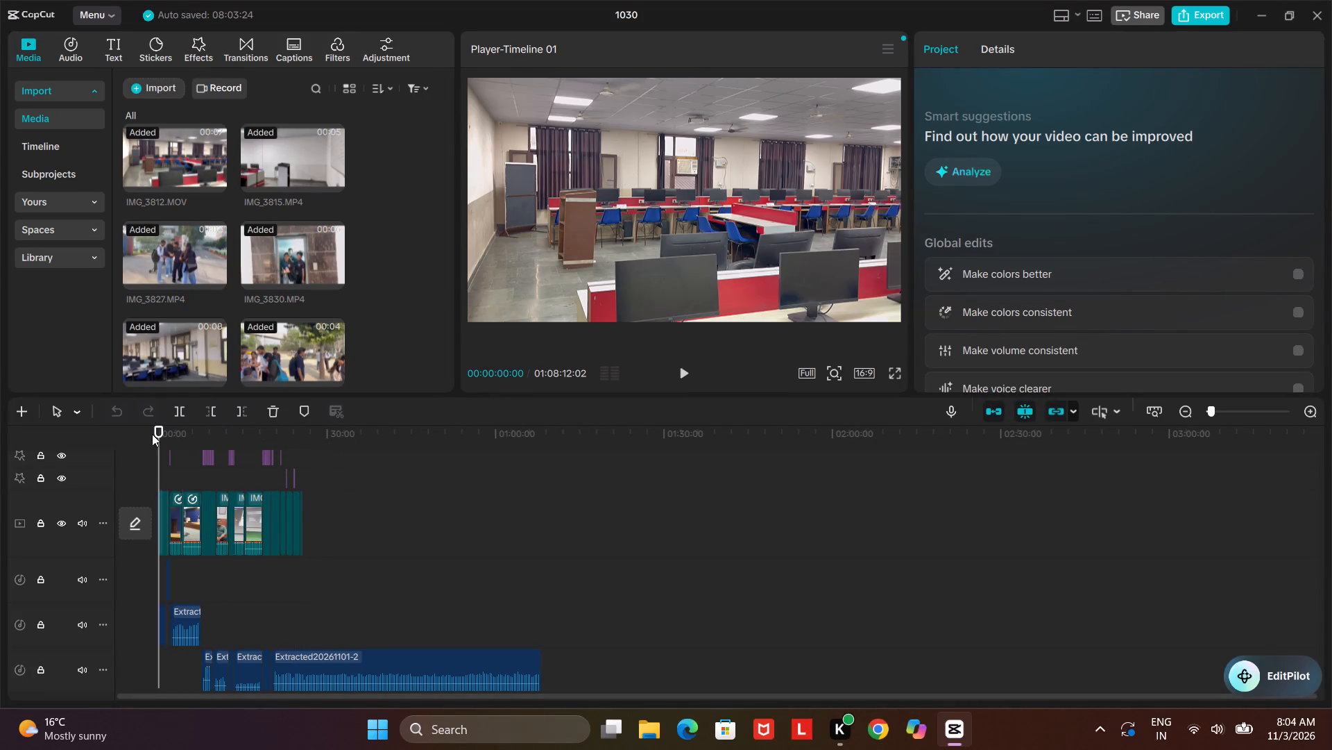
pyautogui.click(689, 375)
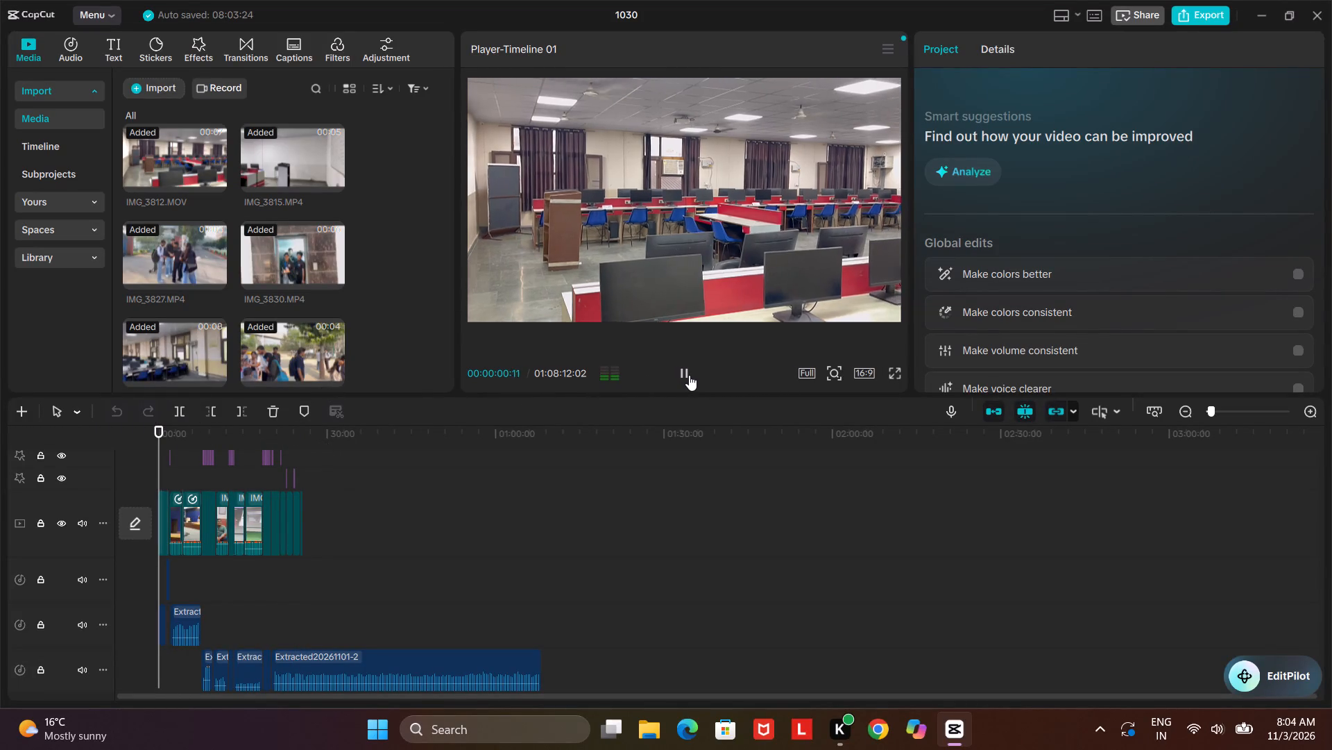